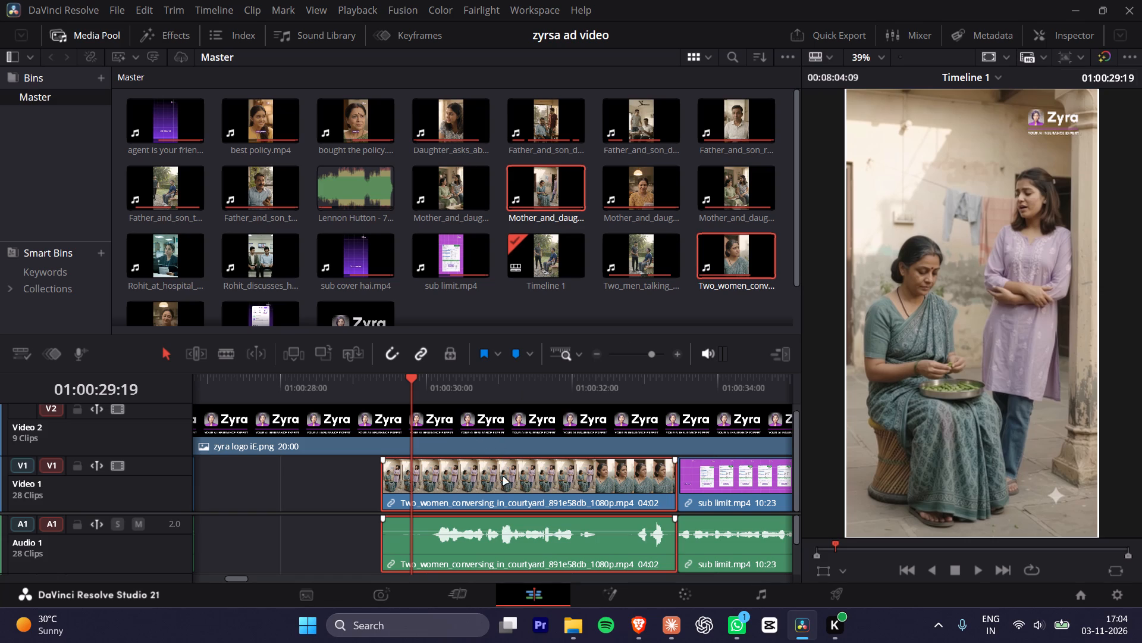
Trim the start of the Two_women_conversing clip to 01:00:29:20, together with its audio, leaving a duration of 03:15.
{"action": "left_click", "coordinate": [380, 384]}
{"action": "key", "text": "space"}
{"action": "key", "text": "space"}
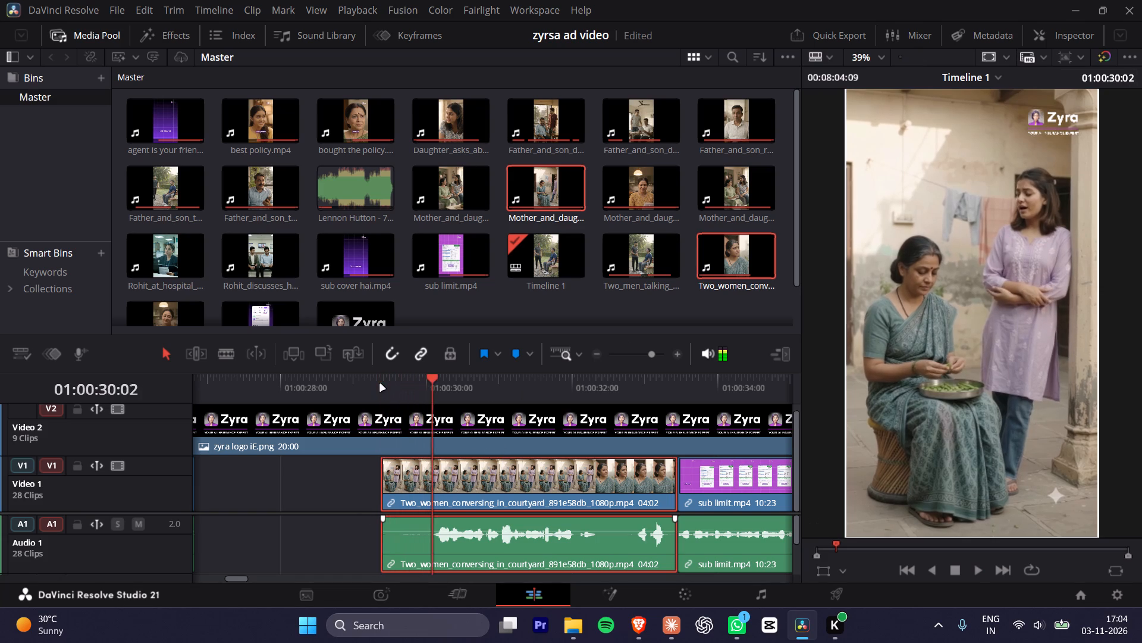
{"action": "left_click_drag", "start_coordinate": [380, 384], "coordinate": [413, 386]}
{"action": "left_click", "coordinate": [399, 548]}
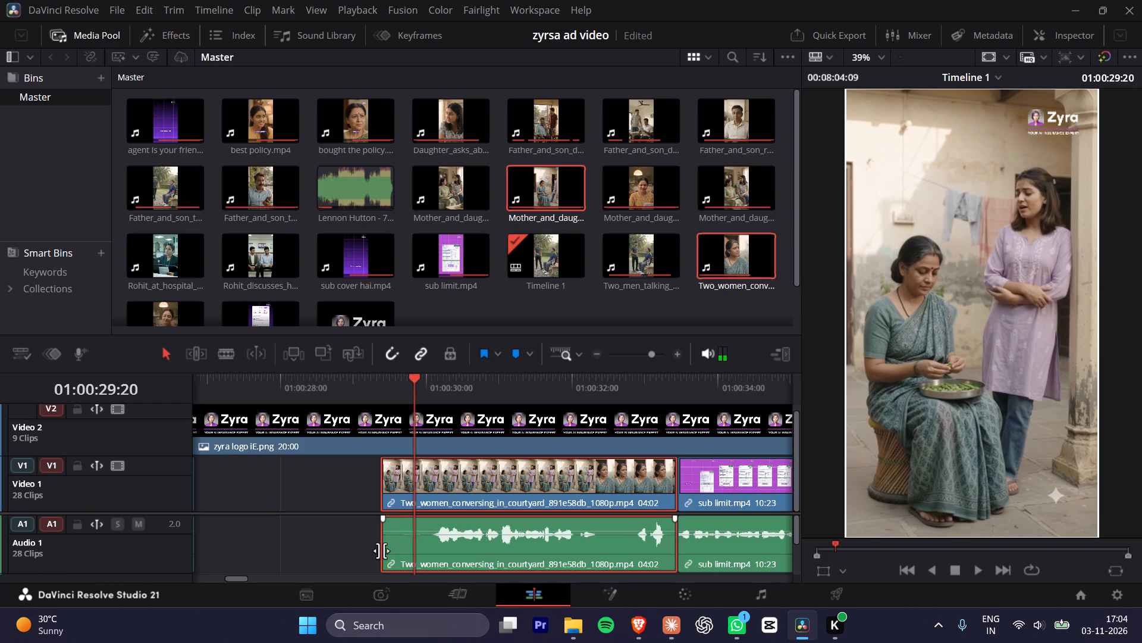
{"action": "left_click_drag", "start_coordinate": [381, 551], "coordinate": [424, 547]}
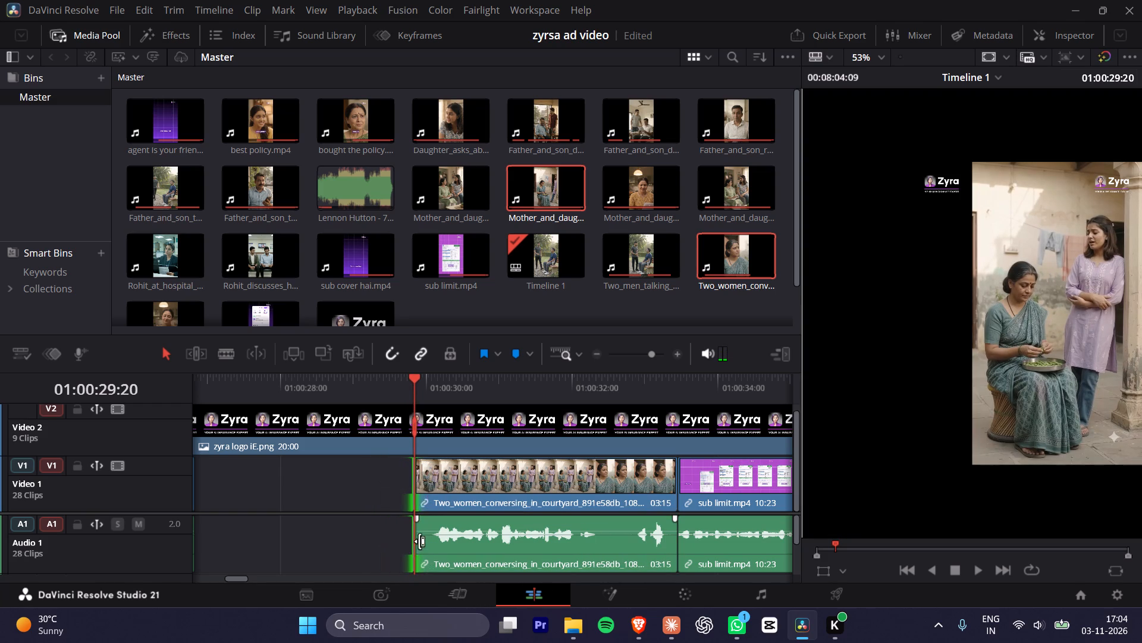
Move the Mother_and_daughter_discussing clip along Video 1 until its end meets the start of the shortened Two_women_conversing clip.
{"action": "left_click_drag", "start_coordinate": [421, 383], "coordinate": [428, 381]}
{"action": "left_click_drag", "start_coordinate": [428, 381], "coordinate": [428, 381]}
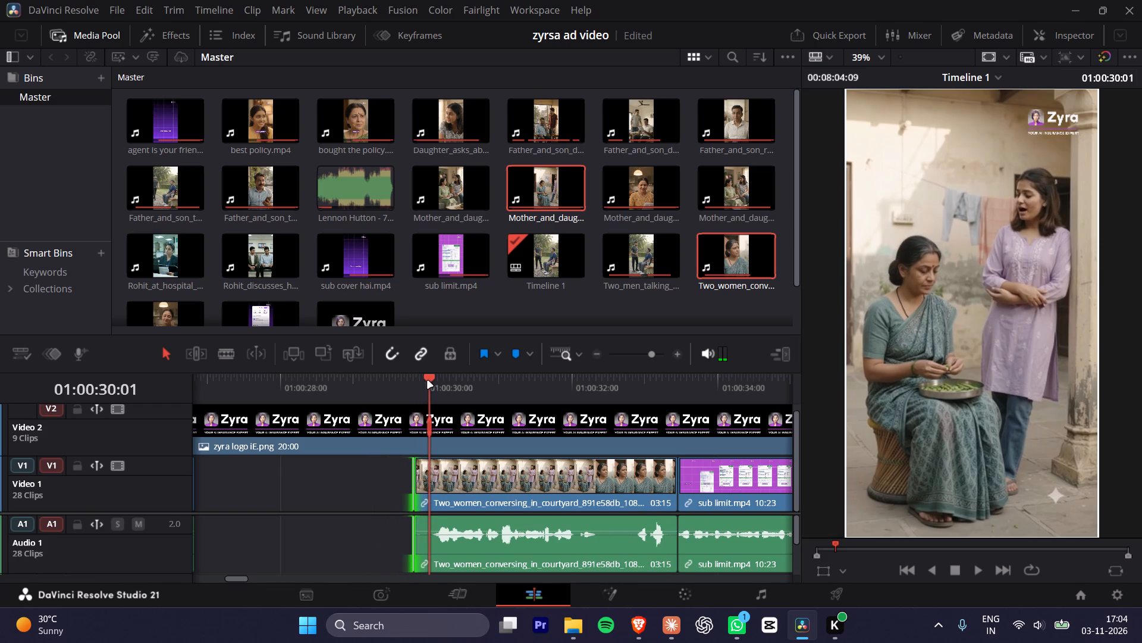
{"action": "left_click_drag", "start_coordinate": [428, 381], "coordinate": [399, 386]}
{"action": "scroll", "coordinate": [400, 472], "scroll_direction": "down", "scroll_amount": 4, "text": "alt"}
{"action": "left_click_drag", "start_coordinate": [312, 483], "coordinate": [369, 485]}
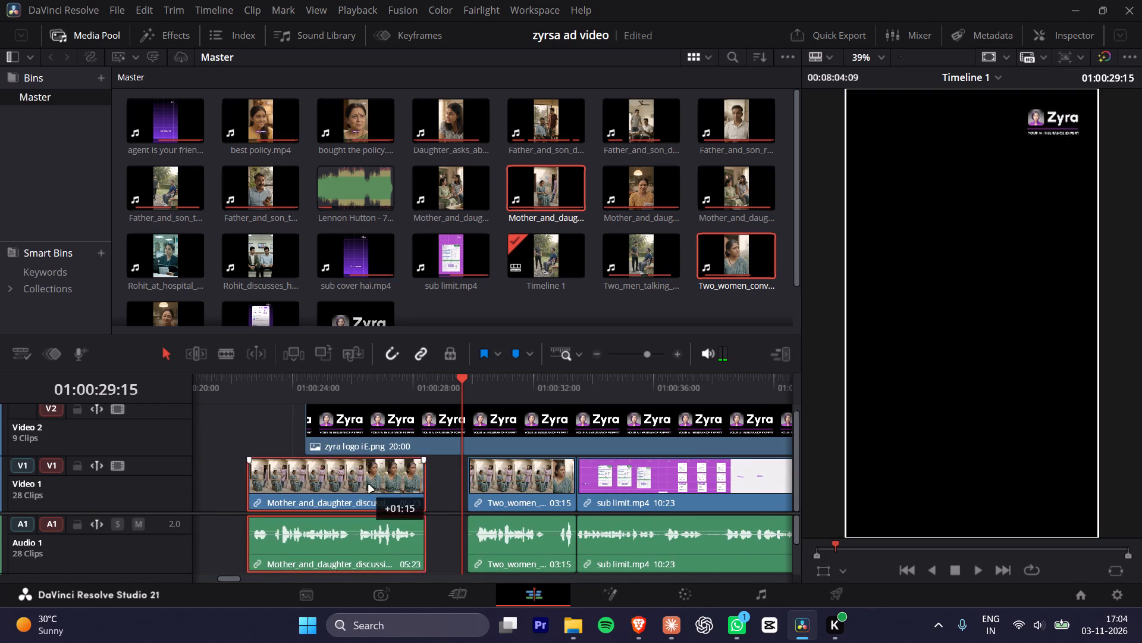
{"action": "left_click_drag", "start_coordinate": [369, 485], "coordinate": [406, 479]}
Play through the Mother_and_daughter_discussing clip to examine its dialogue and find where the speech ends.
{"action": "left_click", "coordinate": [362, 375]}
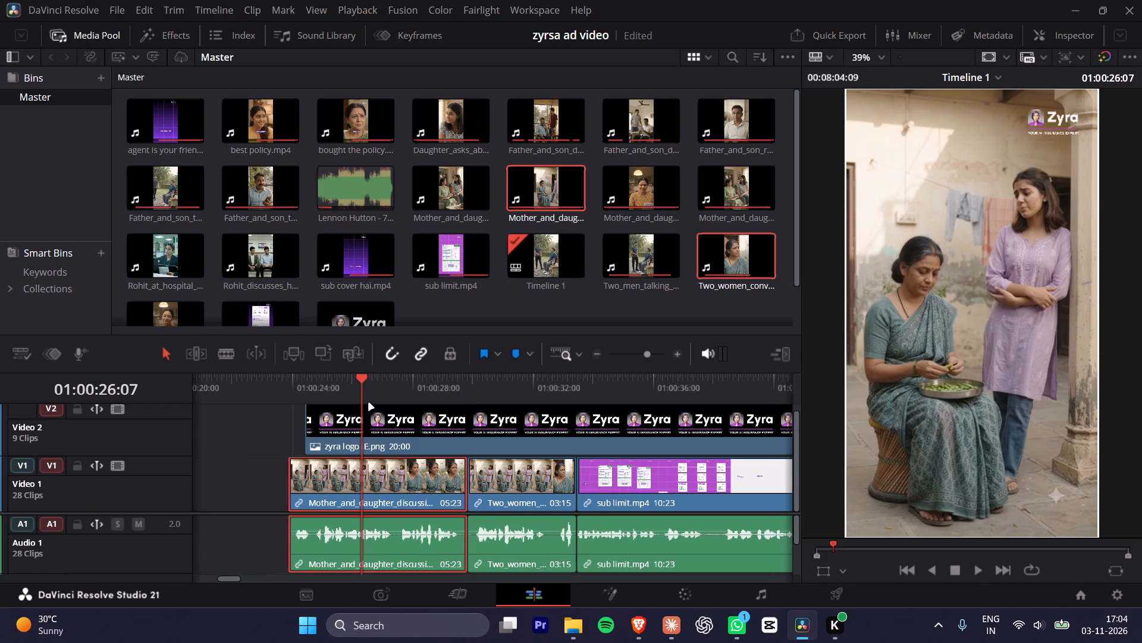
{"action": "left_click", "coordinate": [386, 479]}
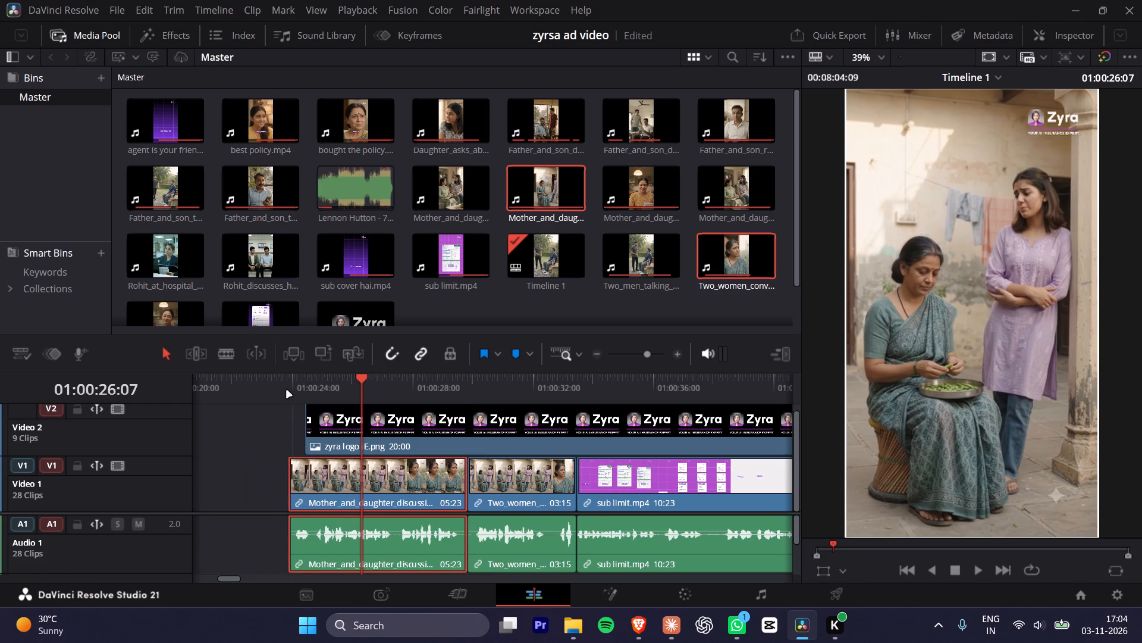
{"action": "left_click", "coordinate": [287, 391]}
{"action": "key", "text": "space"}
{"action": "key", "text": "space"}
{"action": "key", "text": "space"}
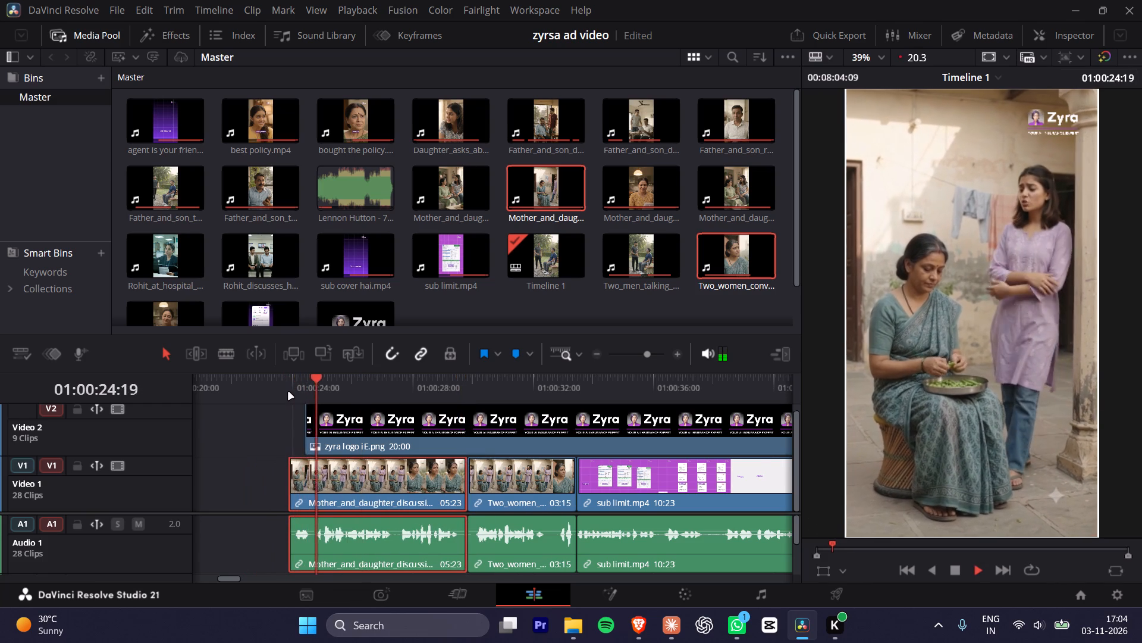
{"action": "scroll", "coordinate": [369, 483], "scroll_direction": "up", "scroll_amount": 5, "text": "alt"}
{"action": "scroll", "coordinate": [455, 523], "scroll_direction": "up", "scroll_amount": 2, "text": "alt"}
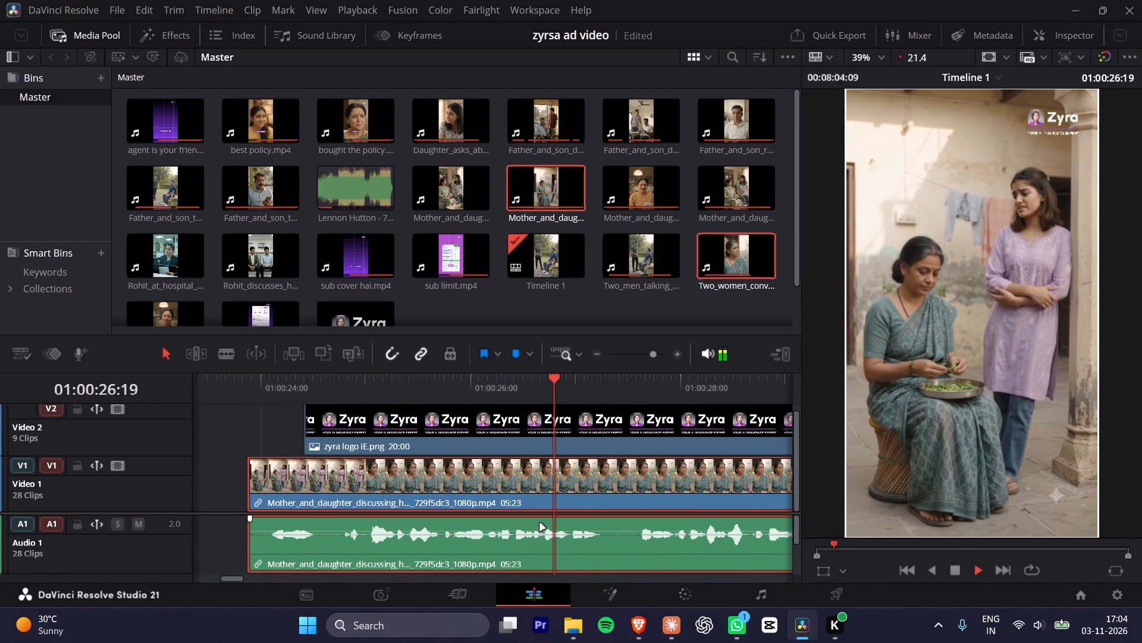
{"action": "key", "text": "space"}
{"action": "key", "text": "space"}
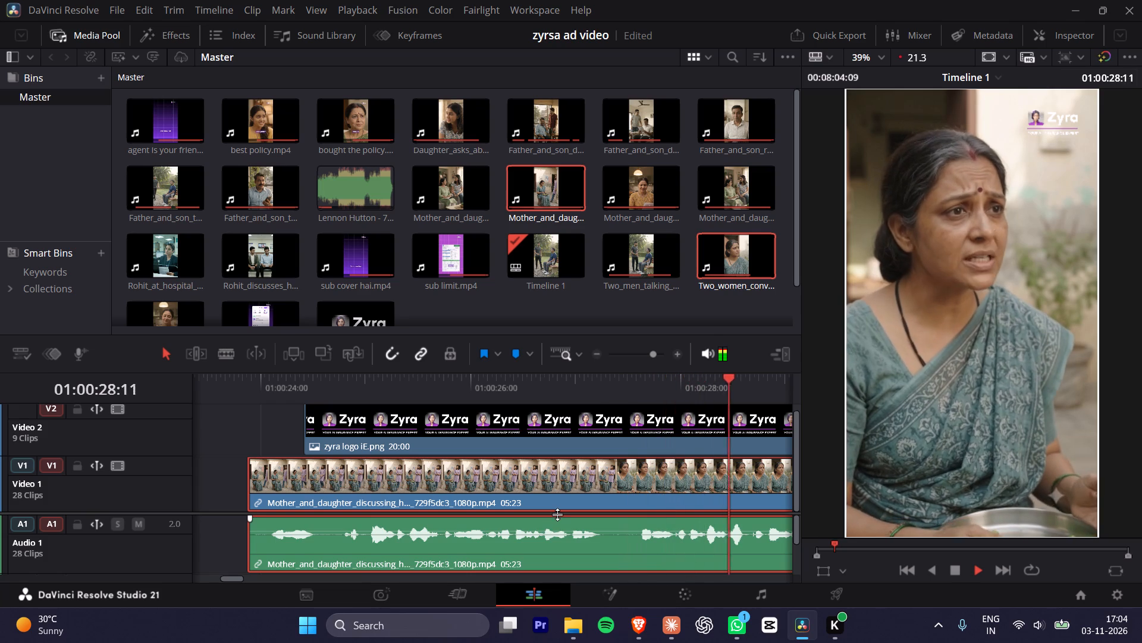
{"action": "scroll", "coordinate": [557, 514], "scroll_direction": "down", "scroll_amount": 1, "text": "alt"}
{"action": "key", "text": "space"}
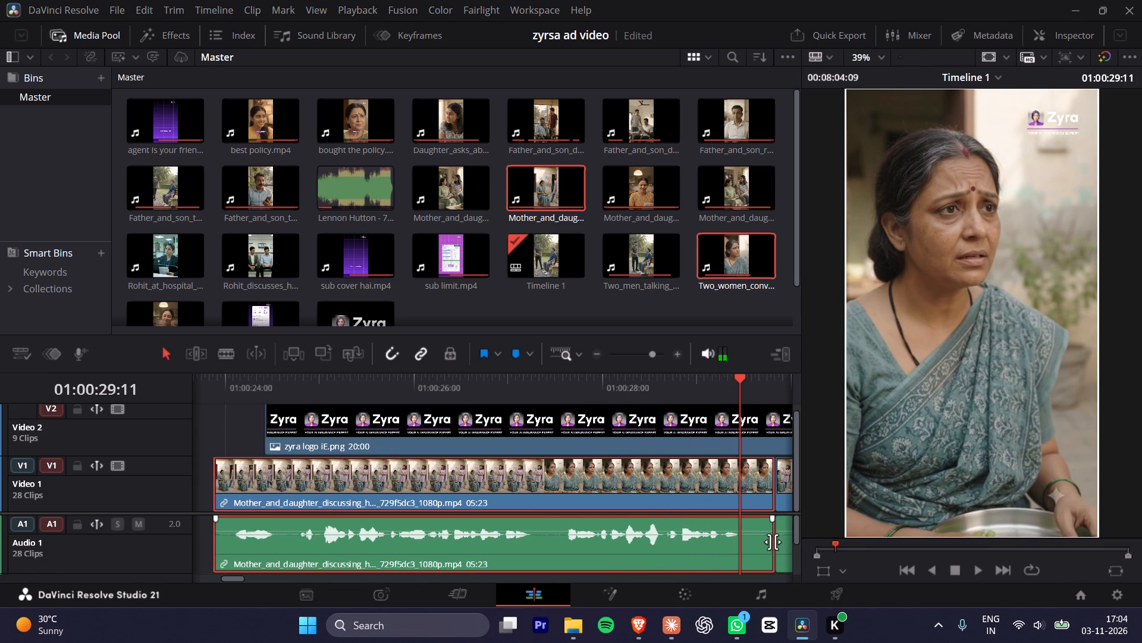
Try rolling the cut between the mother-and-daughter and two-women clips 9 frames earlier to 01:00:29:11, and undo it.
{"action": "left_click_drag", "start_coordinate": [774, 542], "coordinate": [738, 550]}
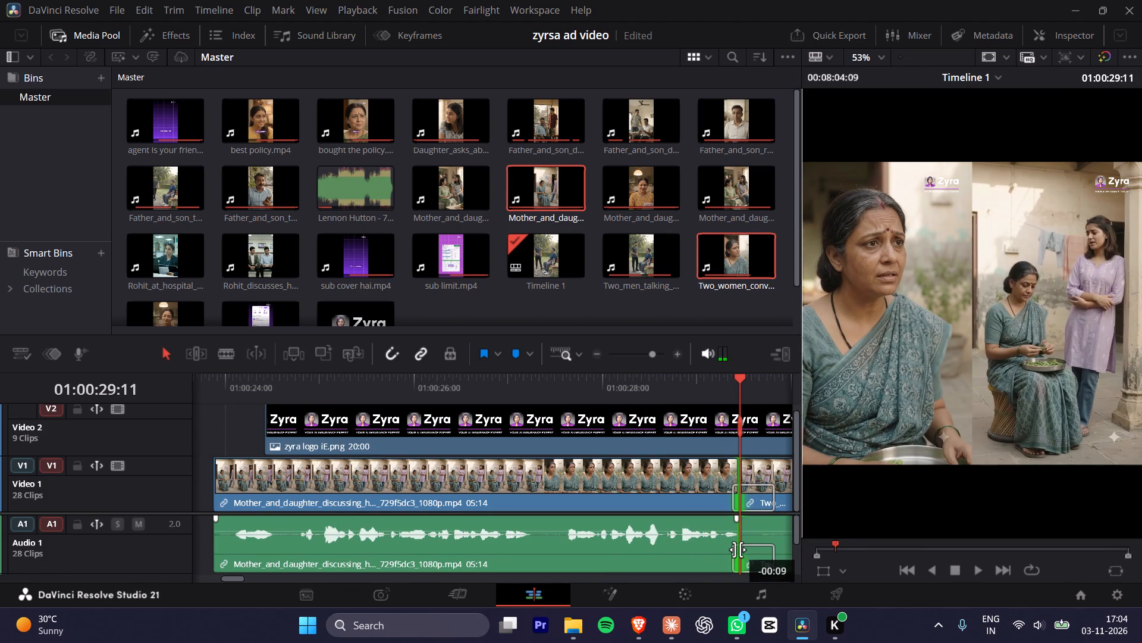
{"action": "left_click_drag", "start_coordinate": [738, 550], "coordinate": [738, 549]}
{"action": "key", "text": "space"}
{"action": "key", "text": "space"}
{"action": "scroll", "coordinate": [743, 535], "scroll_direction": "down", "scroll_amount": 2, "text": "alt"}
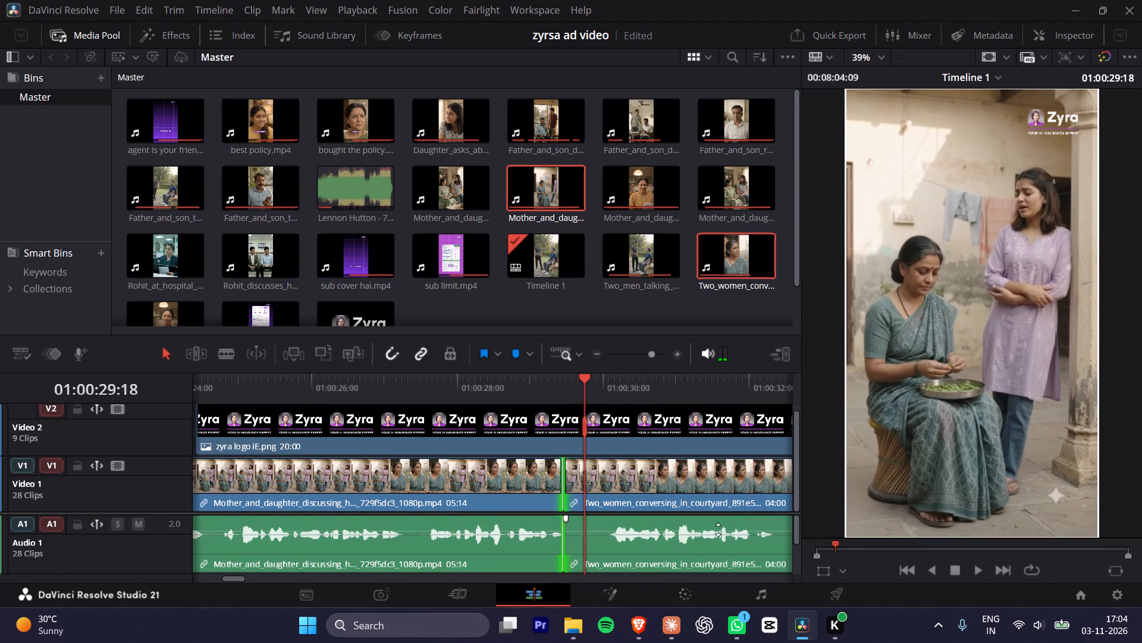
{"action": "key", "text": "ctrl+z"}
Trim the end of the Mother_and_daughter_discussing clip to a 05:21 duration, close the gap before the two-women clip, and play the cut.
{"action": "left_click", "coordinate": [553, 497]}
{"action": "left_click_drag", "start_coordinate": [583, 479], "coordinate": [568, 480]}
{"action": "left_click_drag", "start_coordinate": [521, 479], "coordinate": [535, 477]}
{"action": "left_click", "coordinate": [509, 382]}
{"action": "key", "text": "space"}
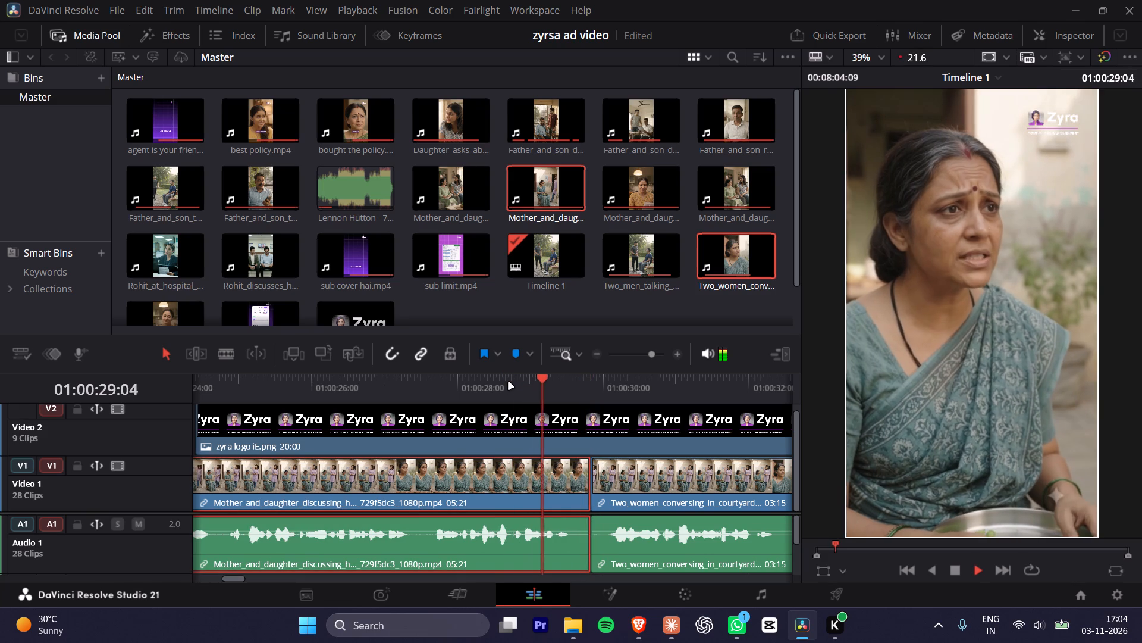
{"action": "key", "text": "space"}
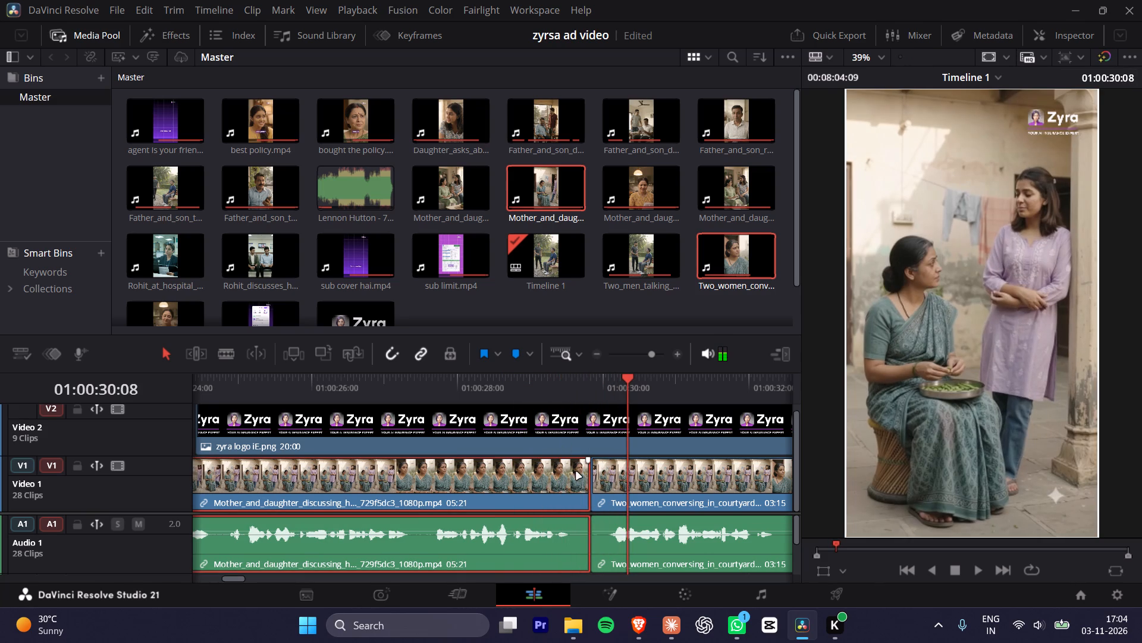
Shorten the end of the Mother_and_daughter_discussing clip to 05:18, move it against the two-women clip, and play back the section.
{"action": "left_click_drag", "start_coordinate": [582, 480], "coordinate": [570, 483]}
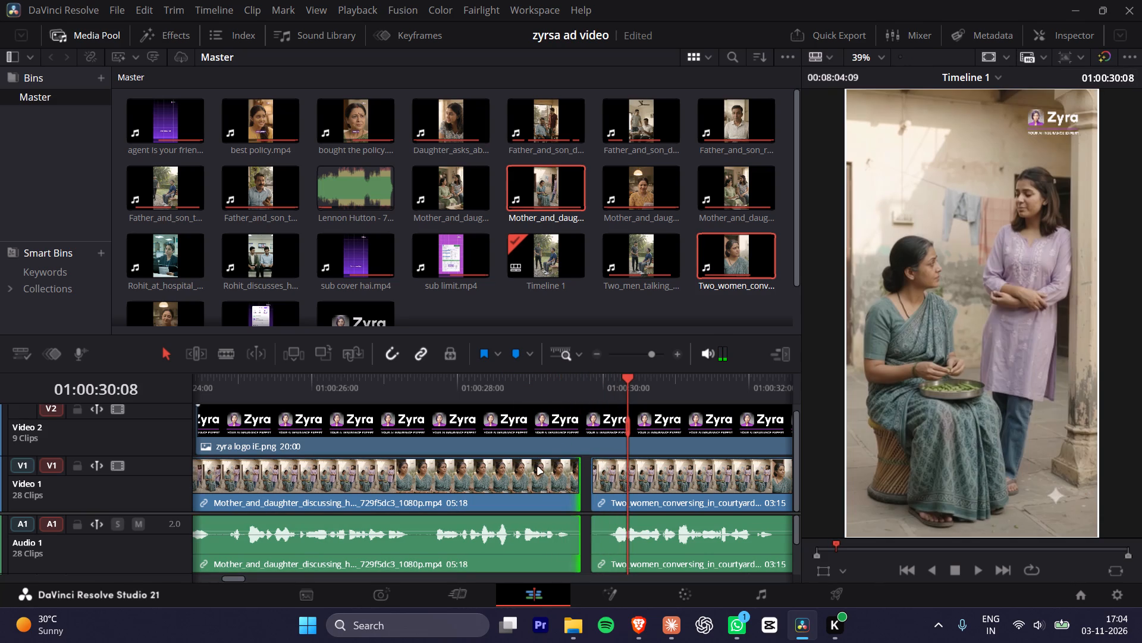
{"action": "left_click_drag", "start_coordinate": [538, 467], "coordinate": [550, 469]}
{"action": "left_click", "coordinate": [479, 388]}
{"action": "key", "text": "space"}
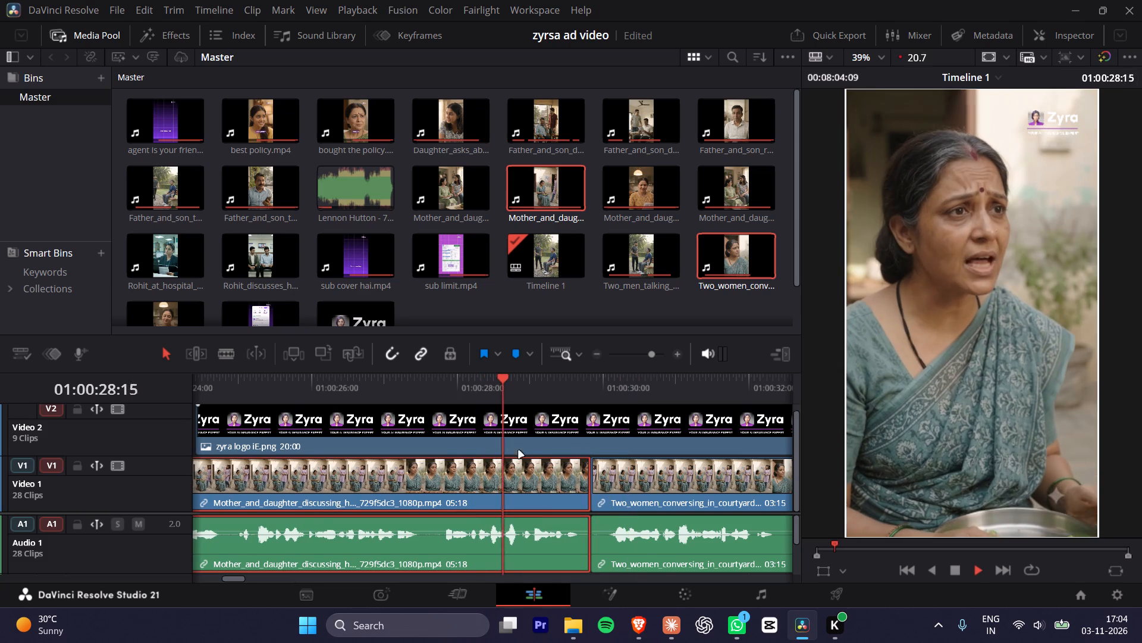
{"action": "scroll", "coordinate": [539, 479], "scroll_direction": "down", "scroll_amount": 8, "text": "alt"}
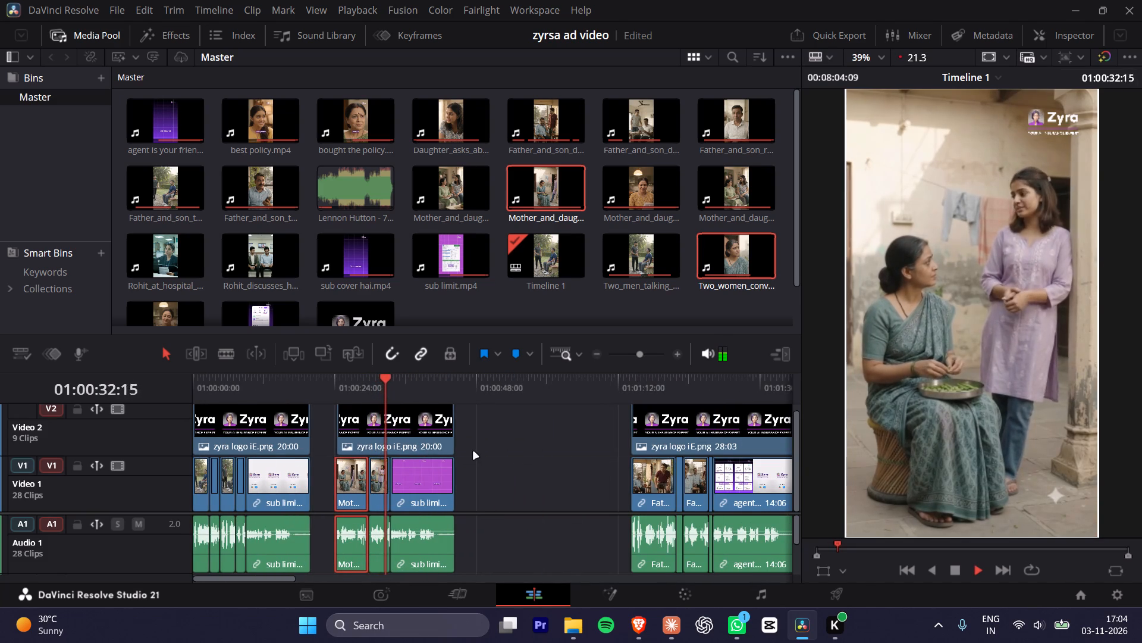
{"action": "key", "text": "space"}
{"action": "key", "text": "space"}
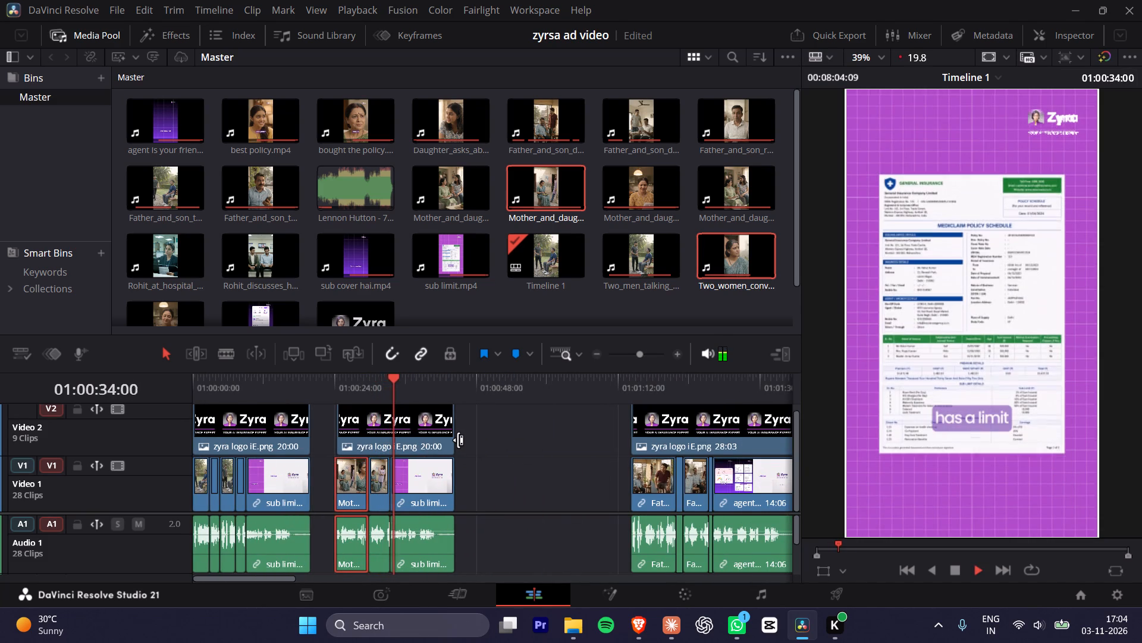
Shift the adjoining sub limit.mp4 clip about 3 frames forward, extend the two-women clip's end to 03:18 to fill the gap, and play the cut.
{"action": "scroll", "coordinate": [443, 475], "scroll_direction": "up", "scroll_amount": 13, "text": "alt"}
{"action": "key", "text": "space"}
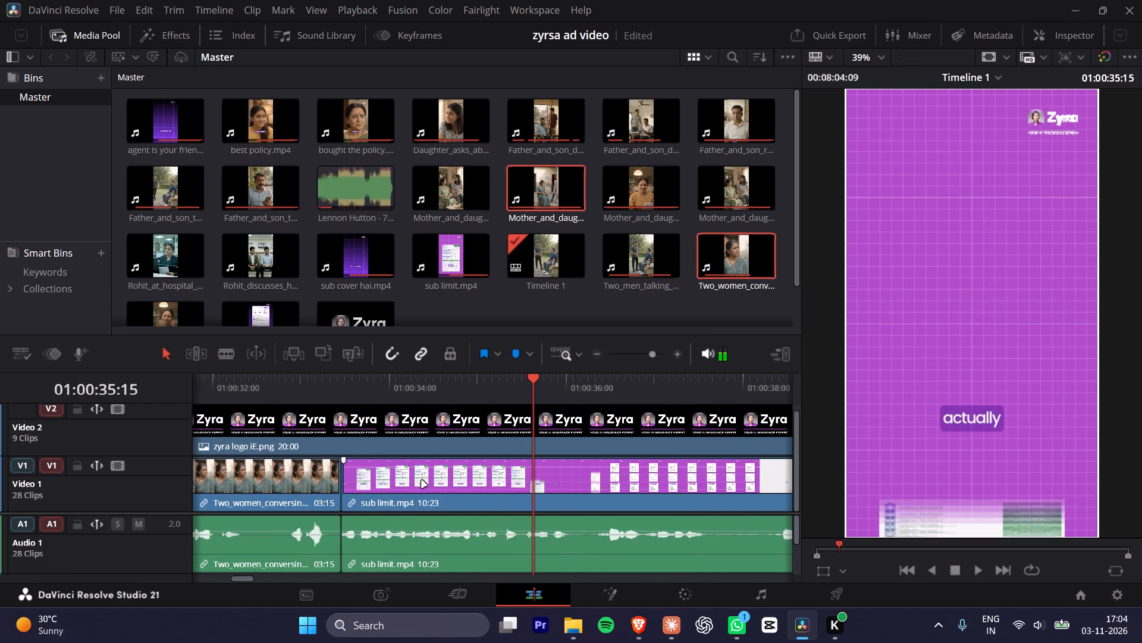
{"action": "left_click_drag", "start_coordinate": [421, 484], "coordinate": [435, 483]}
{"action": "left_click", "coordinate": [315, 485]}
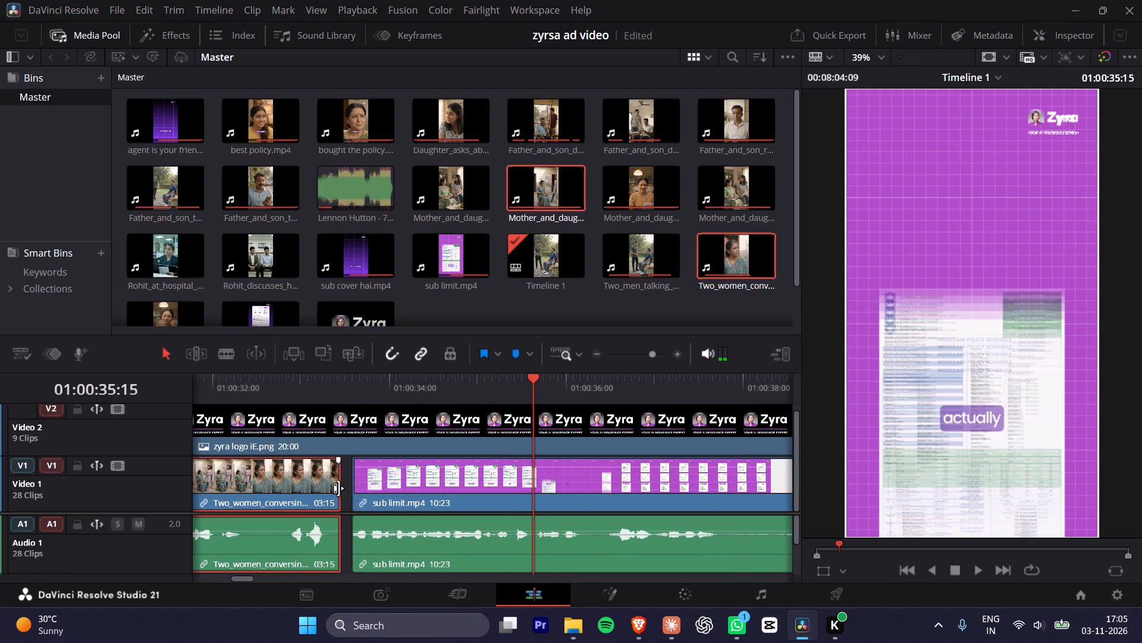
{"action": "left_click_drag", "start_coordinate": [338, 488], "coordinate": [349, 485]}
{"action": "left_click", "coordinate": [248, 385]}
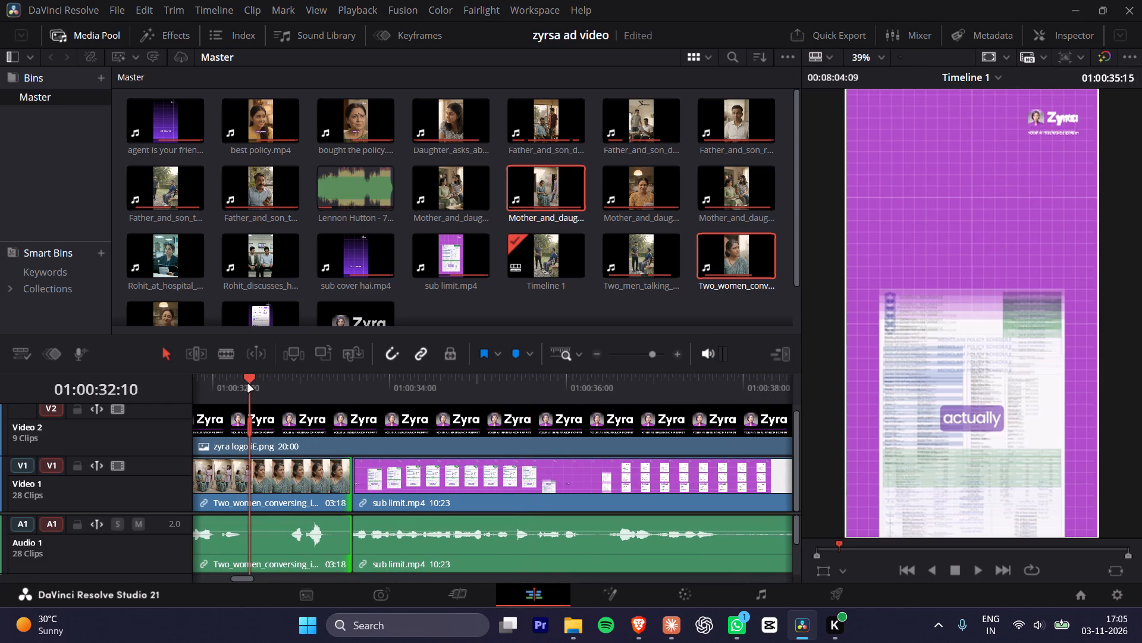
{"action": "key", "text": "space"}
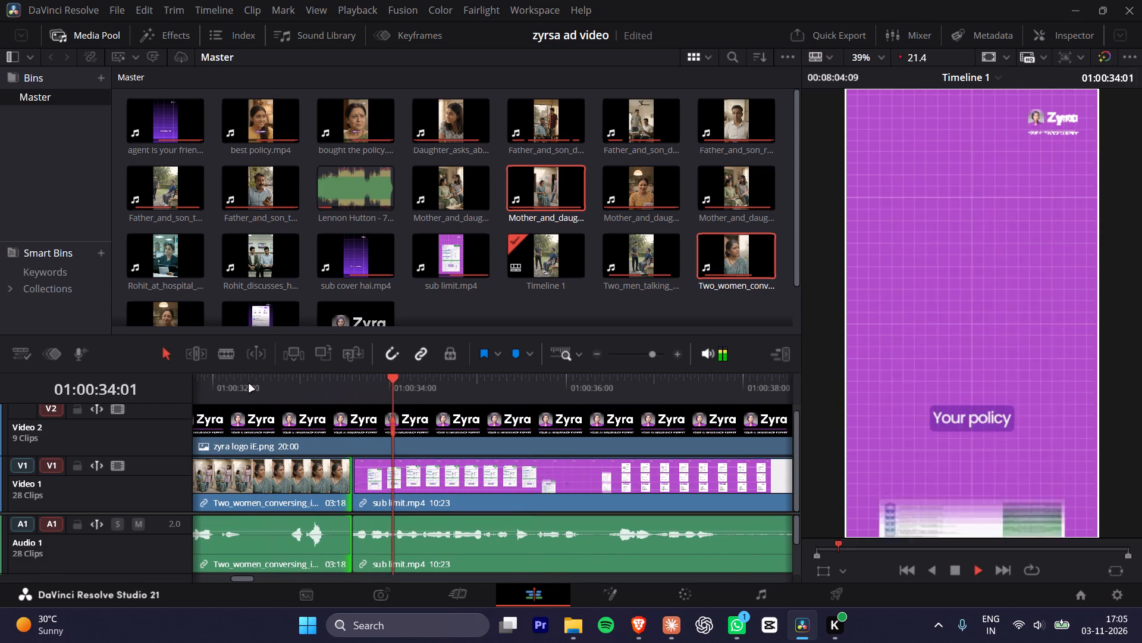
{"action": "key", "text": "space"}
Play back the mother-and-daughter dialogue section to check the flow across its adjusted cuts.
{"action": "scroll", "coordinate": [412, 479], "scroll_direction": "down", "scroll_amount": 7, "text": "alt"}
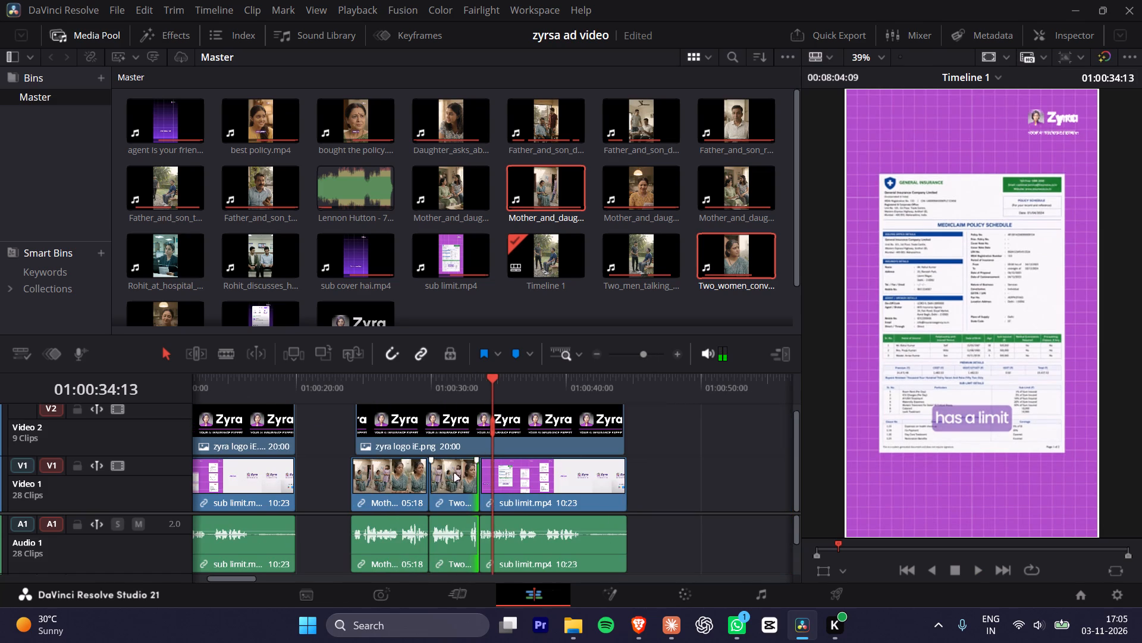
{"action": "scroll", "coordinate": [451, 420], "scroll_direction": "down", "scroll_amount": 3, "text": "alt"}
{"action": "left_click_drag", "start_coordinate": [395, 374], "coordinate": [364, 380]}
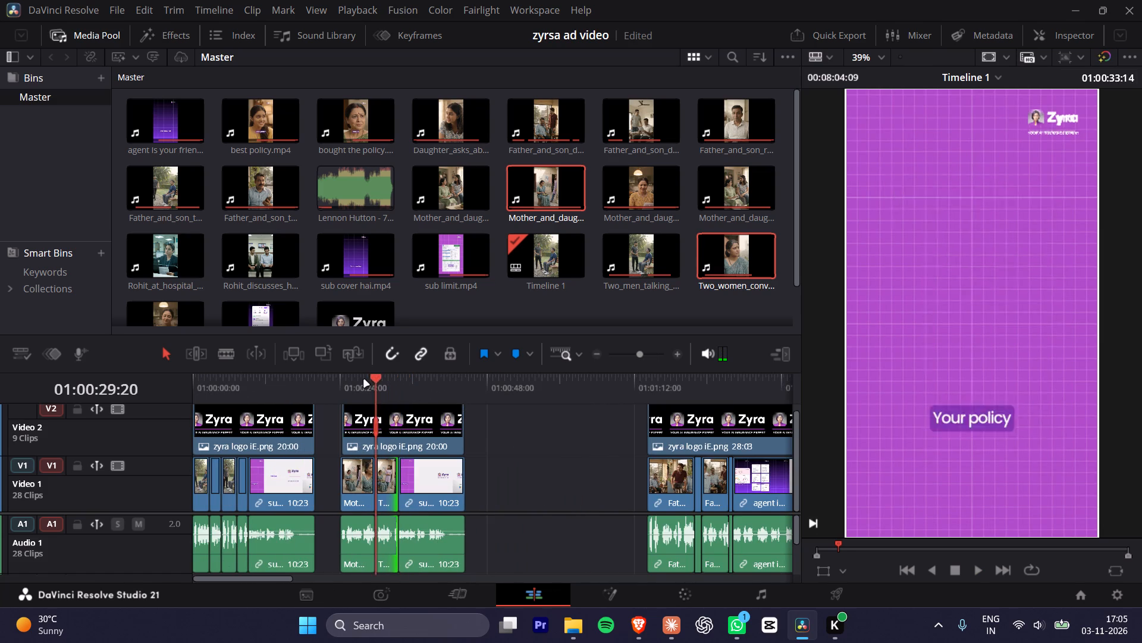
{"action": "left_click_drag", "start_coordinate": [364, 380], "coordinate": [359, 380]}
{"action": "key", "text": "space"}
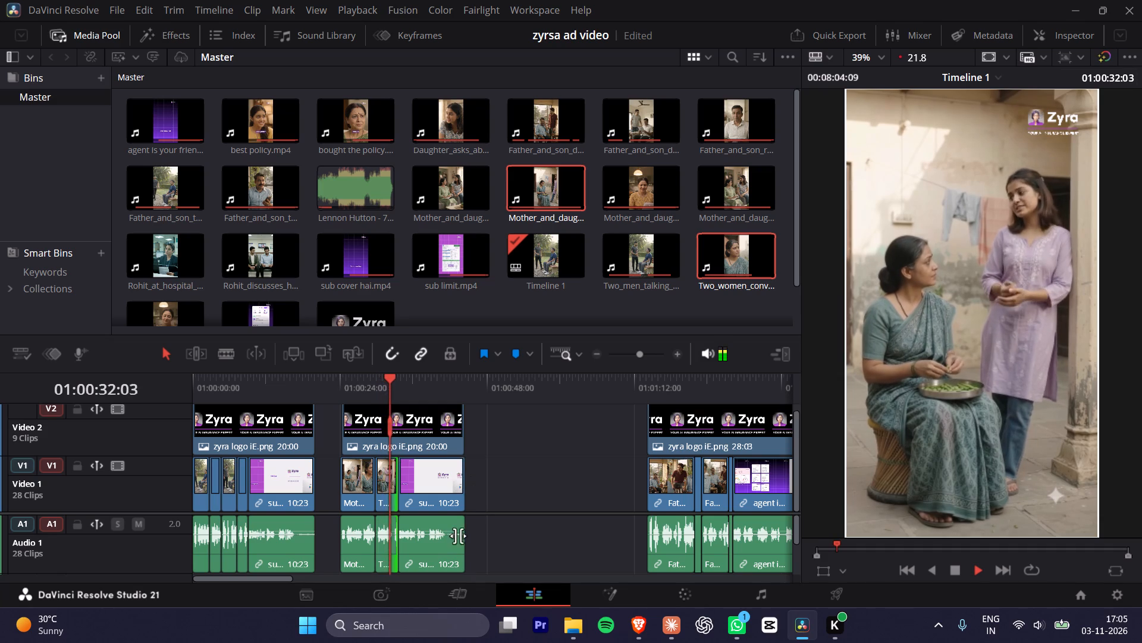
{"action": "key", "text": "space"}
Replay the start of the second section's sub limit.mp4 clip several times to check its voice-over and captions.
{"action": "left_click", "coordinate": [430, 546]}
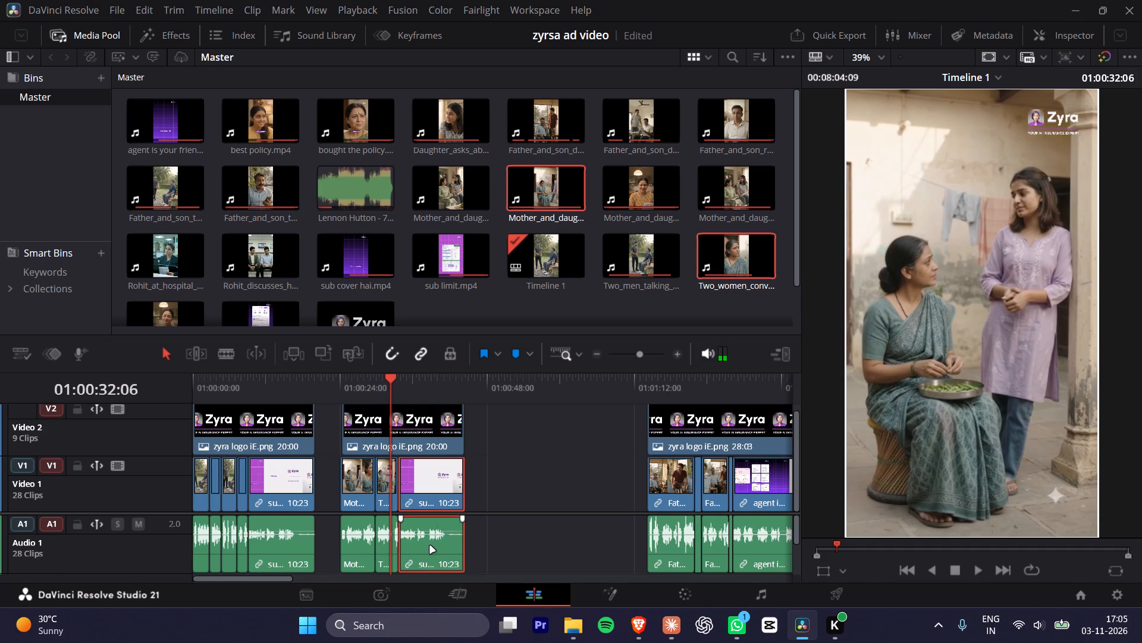
{"action": "left_click", "coordinate": [407, 379]}
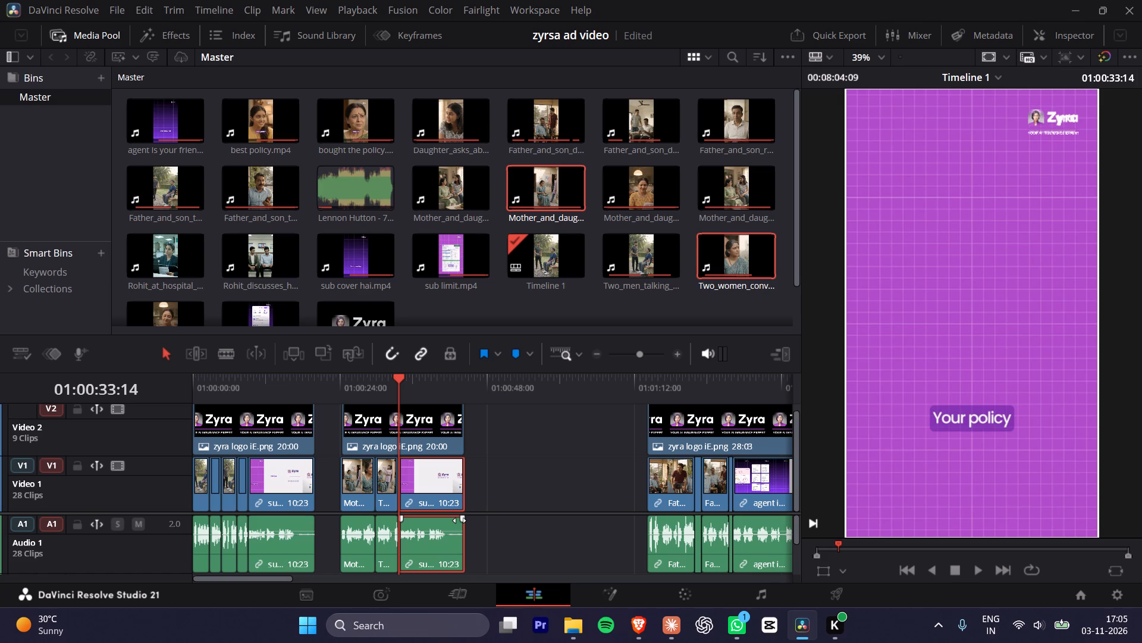
{"action": "key", "text": "space"}
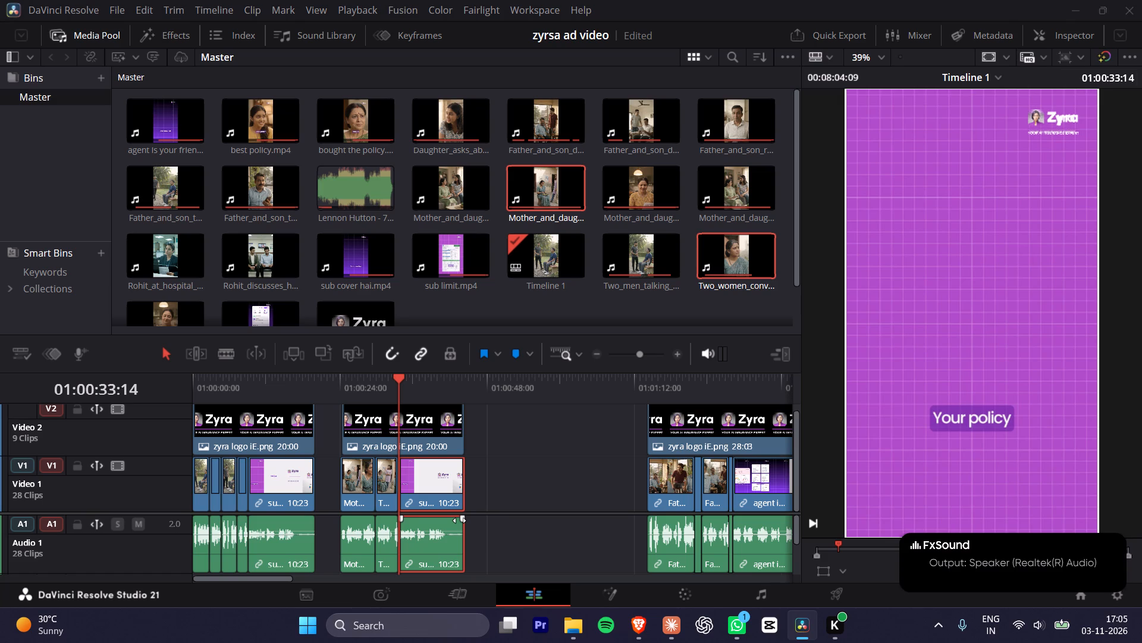
{"action": "left_click_drag", "start_coordinate": [391, 383], "coordinate": [383, 385]}
{"action": "left_click_drag", "start_coordinate": [388, 385], "coordinate": [404, 382]}
{"action": "key", "text": "space"}
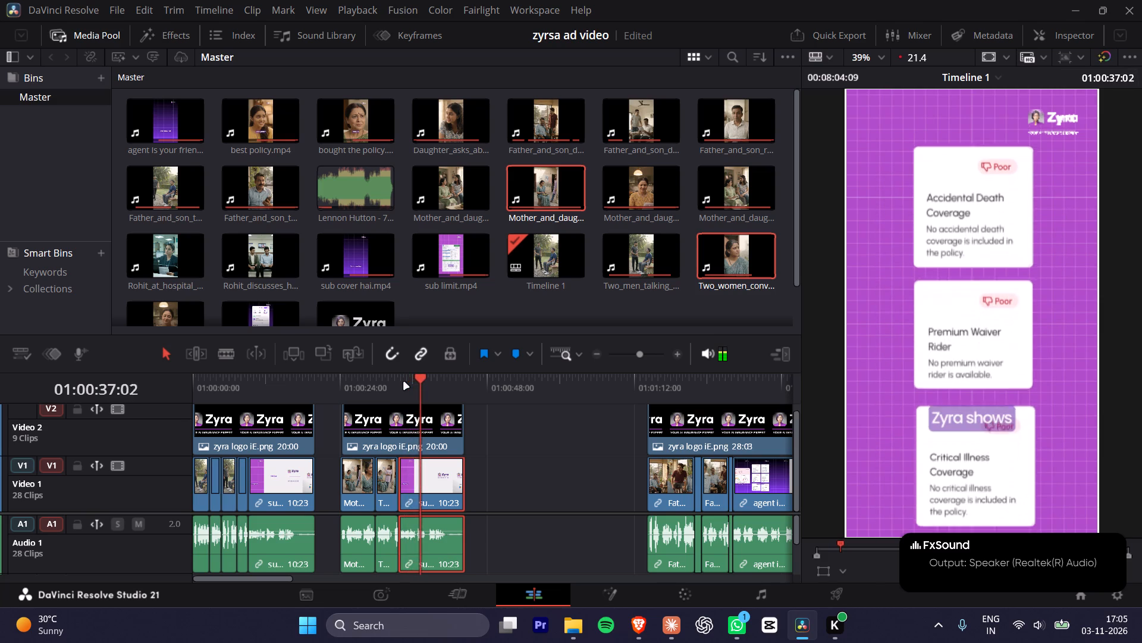
{"action": "key", "text": "space"}
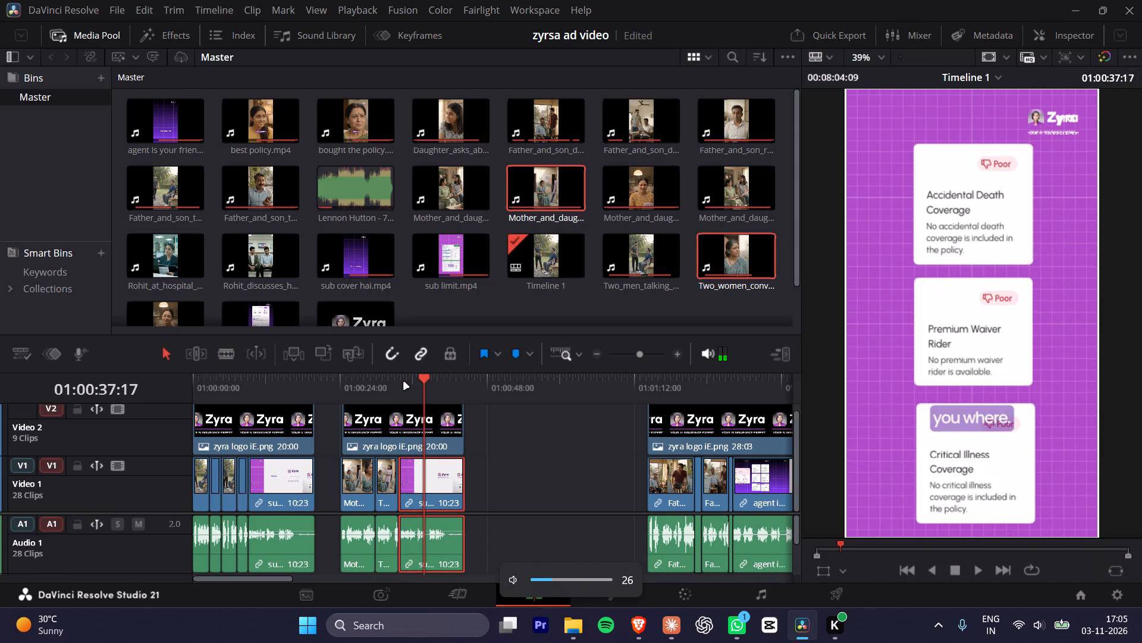
{"action": "left_click", "coordinate": [404, 382]}
{"action": "key", "text": "space"}
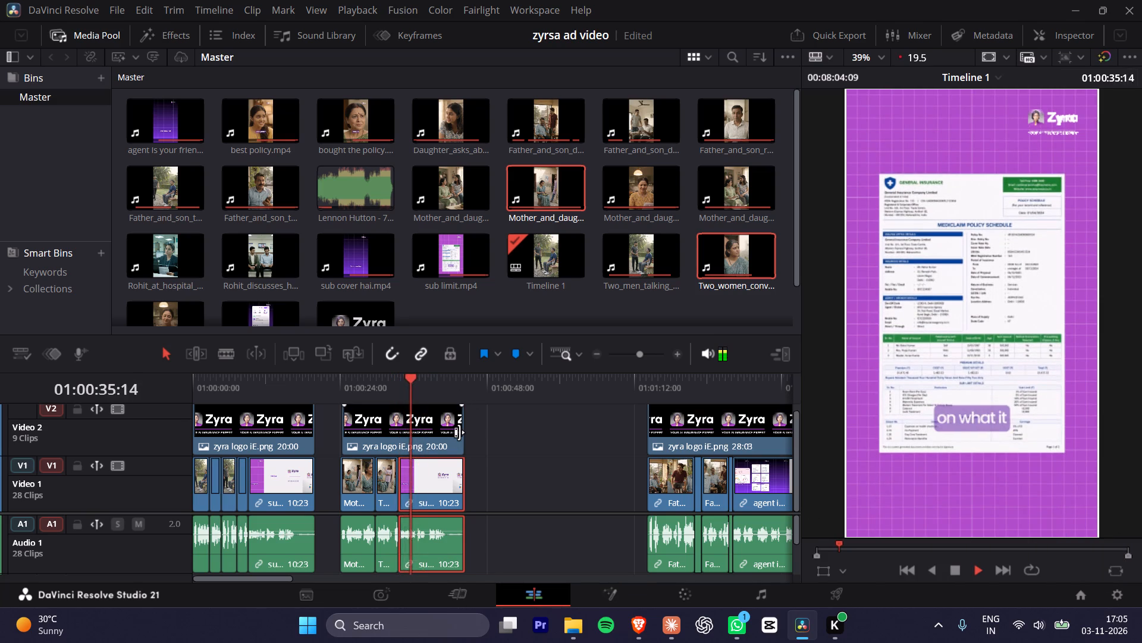
{"action": "key", "text": "space"}
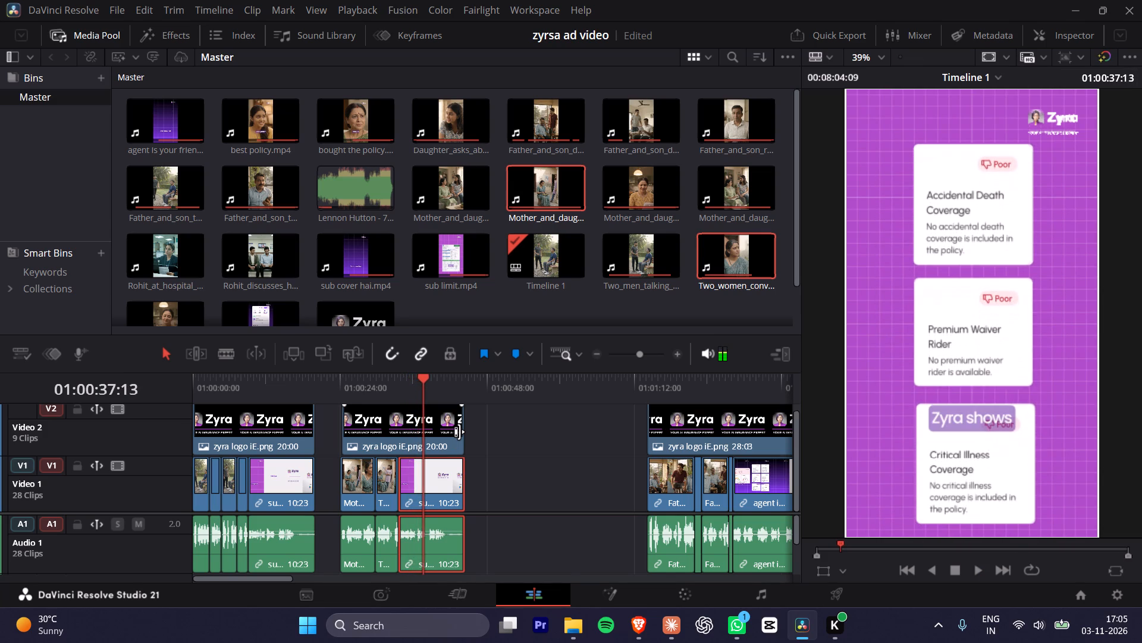
{"action": "left_click_drag", "start_coordinate": [387, 382], "coordinate": [398, 381]}
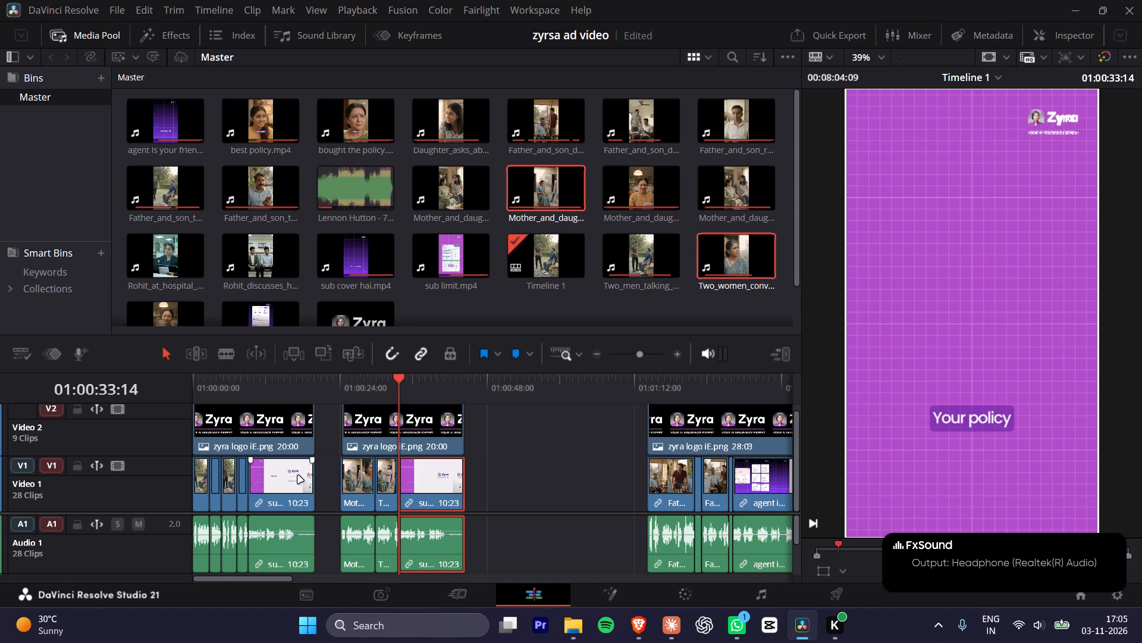
Select the first section's sub limit.mp4 clip, park the playhead at 01:00:37:08, and look through the remaining media pool clips, clearing their selection.
{"action": "left_click", "coordinate": [283, 482]}
{"action": "left_click", "coordinate": [422, 381]}
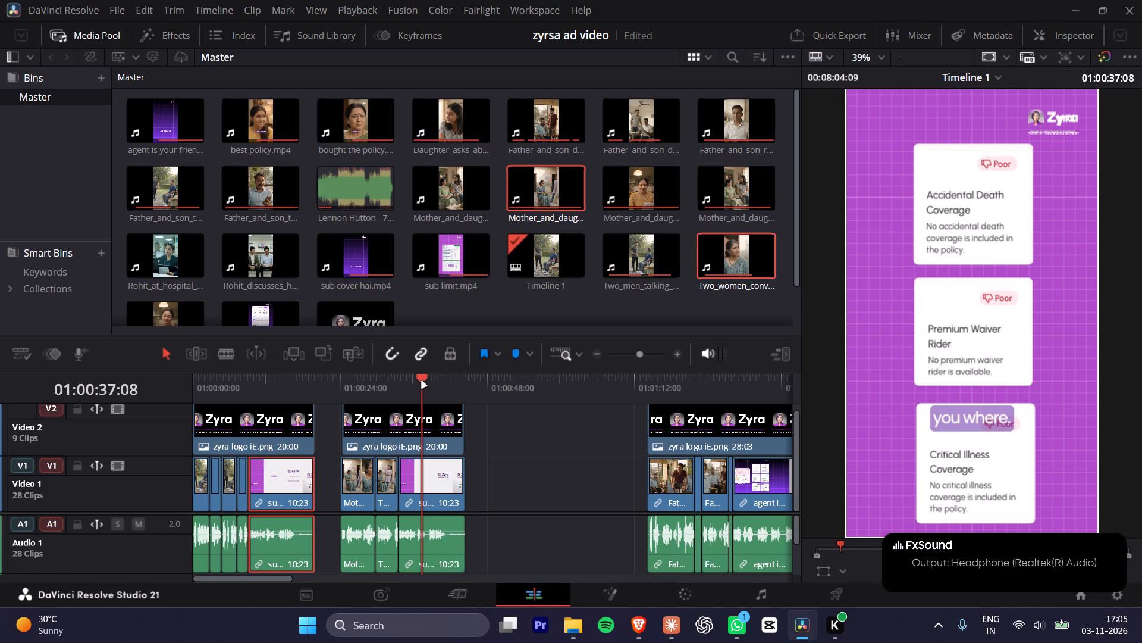
{"action": "scroll", "coordinate": [506, 238], "scroll_direction": "down", "scroll_amount": 2}
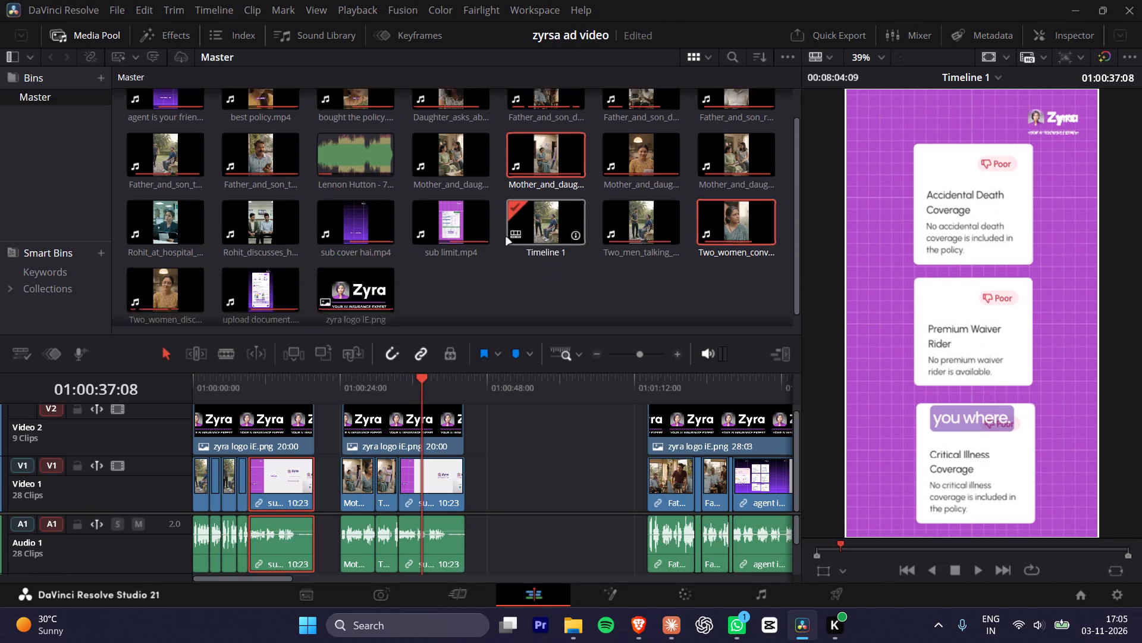
{"action": "scroll", "coordinate": [506, 238], "scroll_direction": "down", "scroll_amount": 4}
{"action": "left_click", "coordinate": [489, 281]}
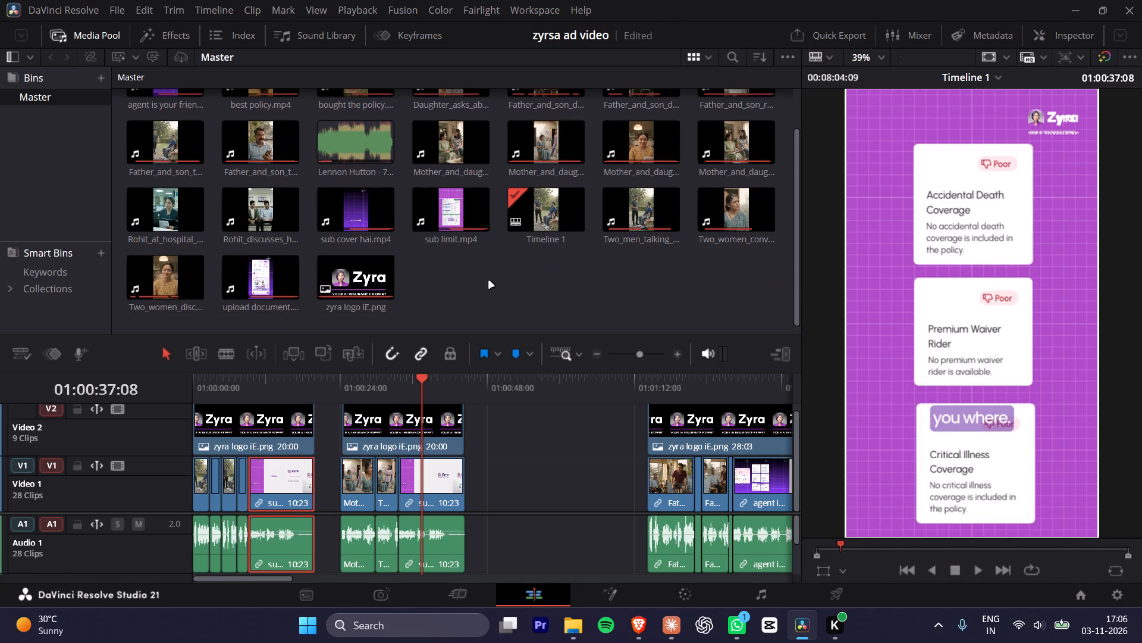
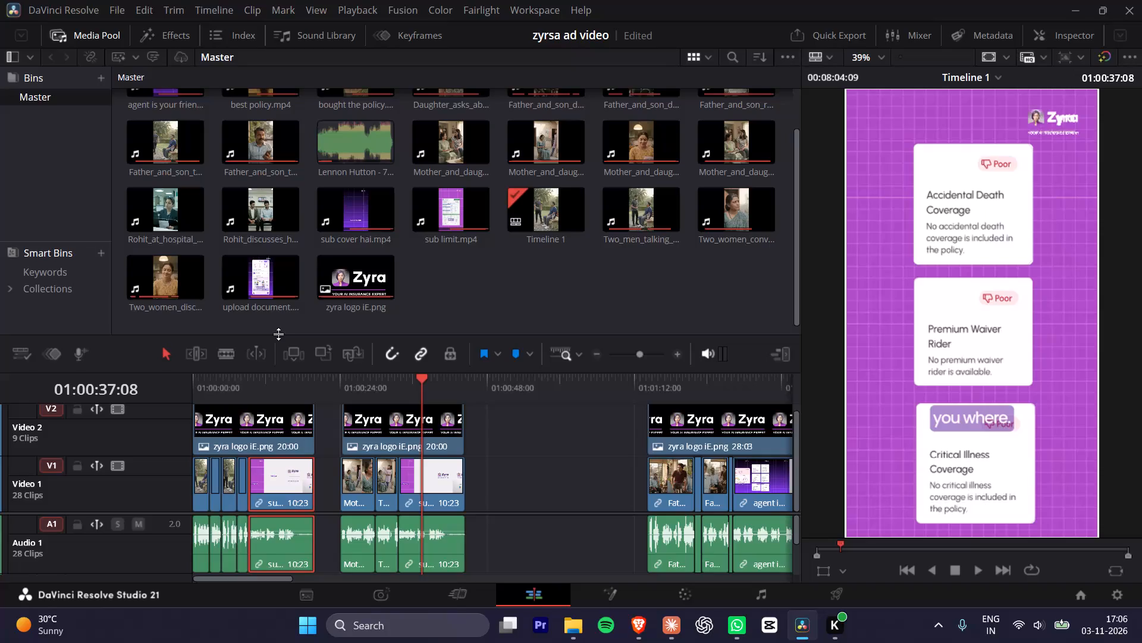
Move the second section's logo, video and audio clips together about 1.6 seconds earlier, closer to the first section, and skim its sub limit.mp4 clip.
{"action": "left_click", "coordinate": [499, 447]}
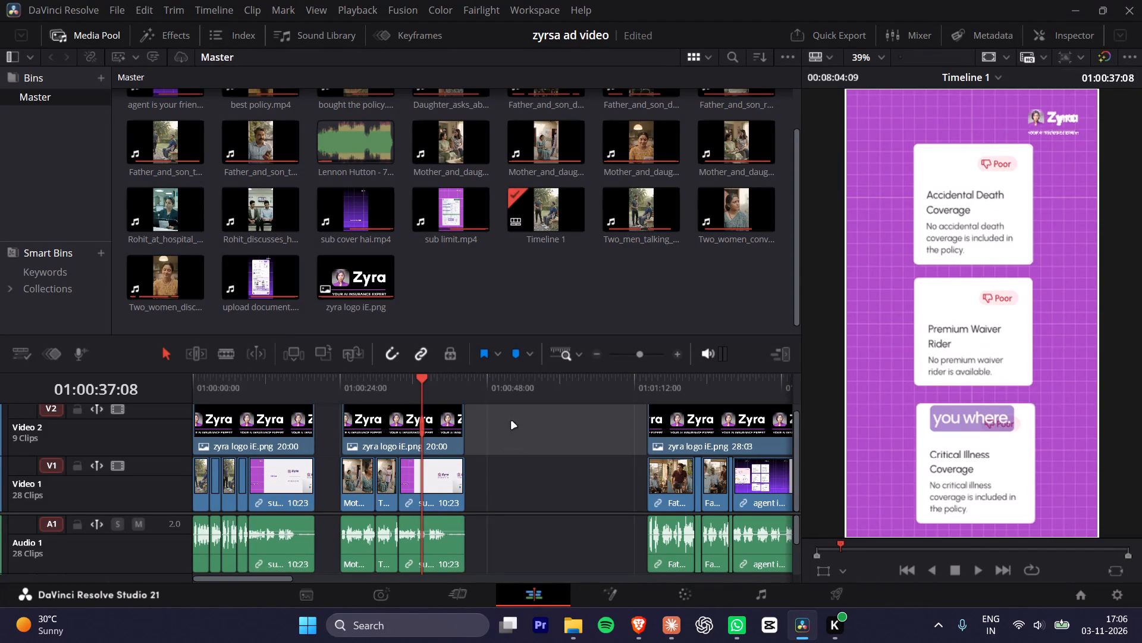
{"action": "left_click_drag", "start_coordinate": [512, 422], "coordinate": [347, 564]}
{"action": "left_click_drag", "start_coordinate": [366, 426], "coordinate": [356, 425]}
{"action": "scroll", "coordinate": [508, 461], "scroll_direction": "down", "scroll_amount": 3, "text": "alt"}
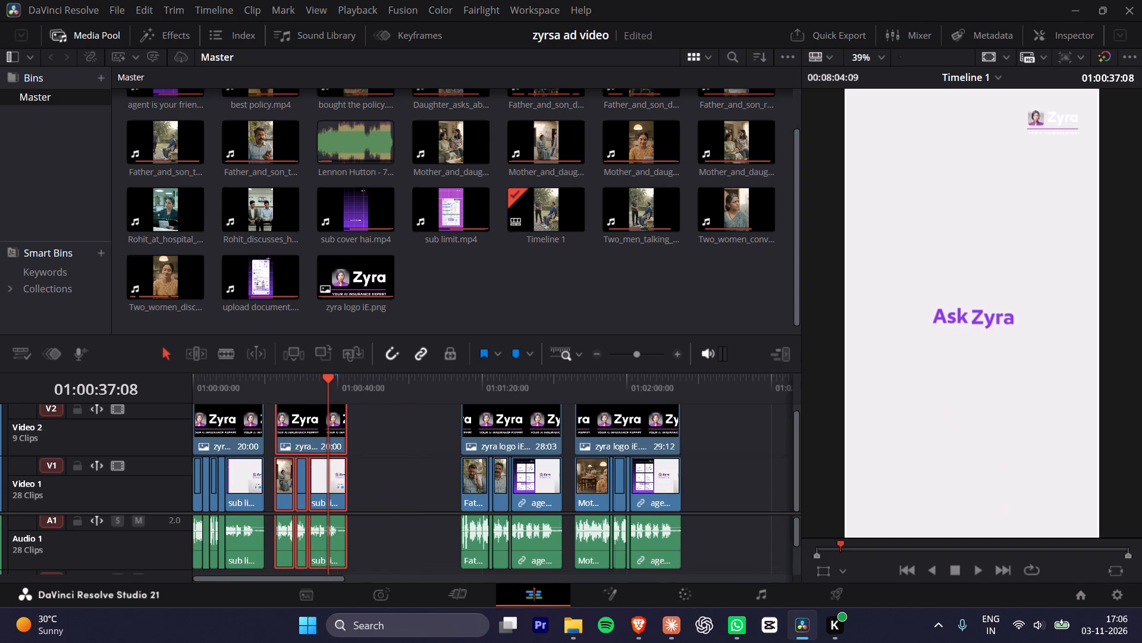
{"action": "left_click_drag", "start_coordinate": [331, 379], "coordinate": [319, 386]}
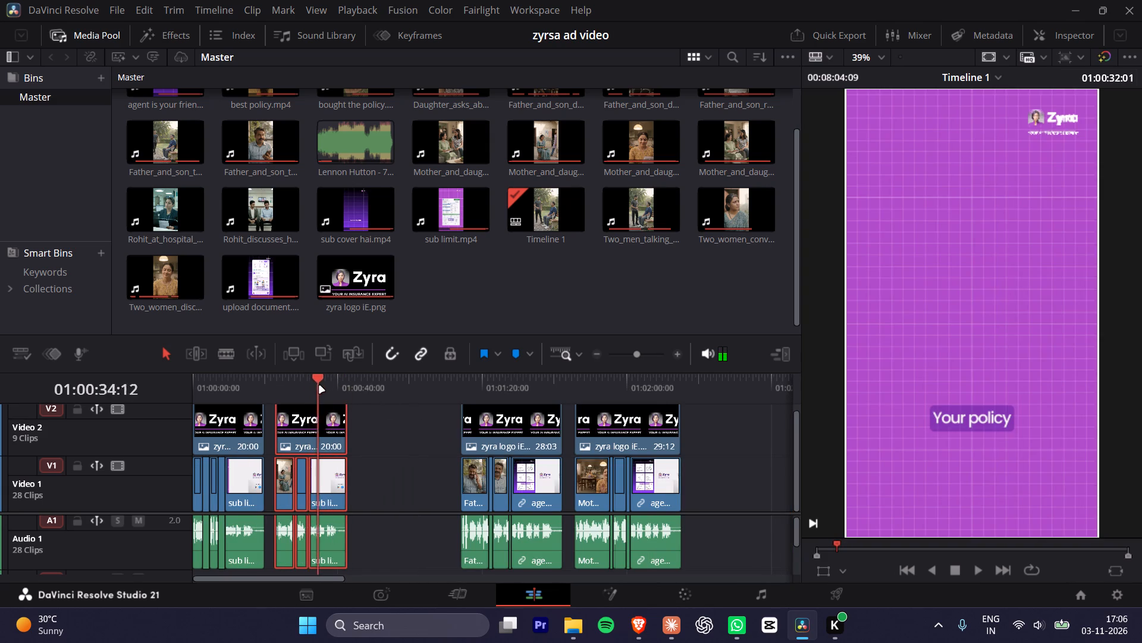
{"action": "left_click_drag", "start_coordinate": [319, 386], "coordinate": [321, 386]}
{"action": "left_click", "coordinate": [394, 423]}
{"action": "left_click_drag", "start_coordinate": [437, 373], "coordinate": [469, 376]}
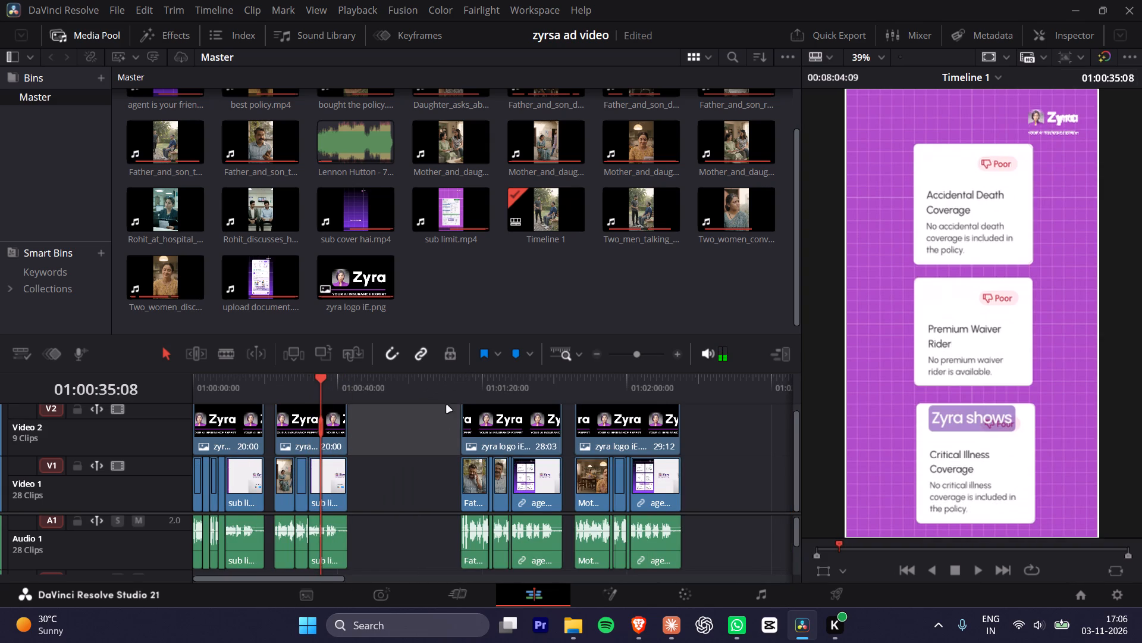
Move the third and fourth sections' logo, video and audio clips together about 7 seconds earlier, closer to the second section, and clear the selection.
{"action": "left_click_drag", "start_coordinate": [416, 426], "coordinate": [697, 575]}
{"action": "left_click_drag", "start_coordinate": [510, 433], "coordinate": [477, 438]}
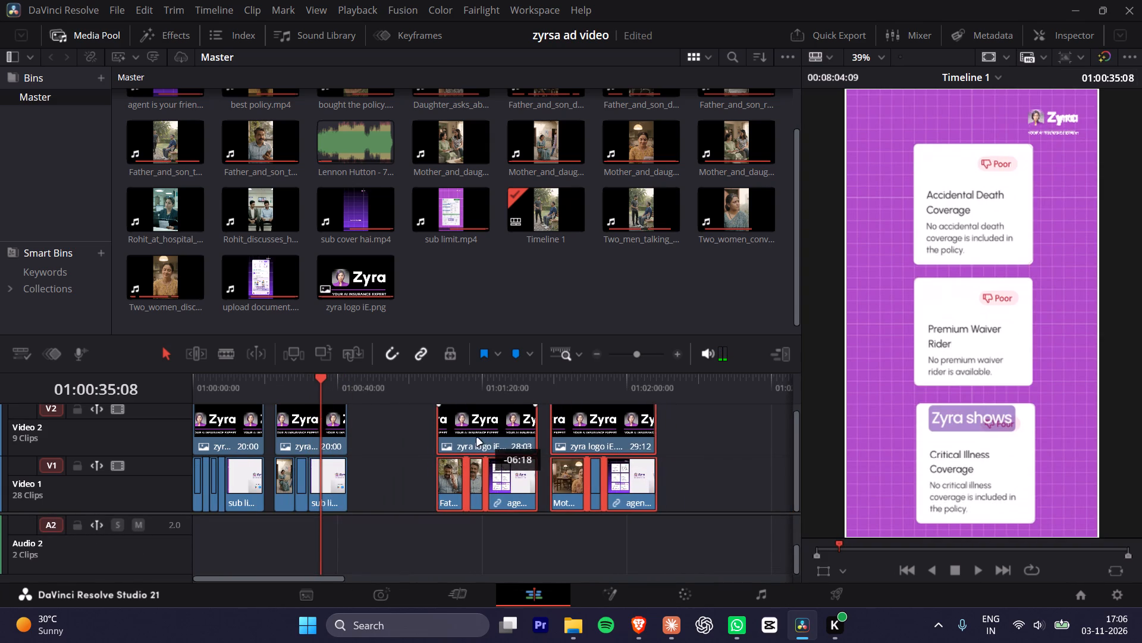
{"action": "left_click_drag", "start_coordinate": [477, 438], "coordinate": [426, 447]}
{"action": "left_click_drag", "start_coordinate": [419, 428], "coordinate": [477, 423]}
{"action": "scroll", "coordinate": [379, 447], "scroll_direction": "down", "scroll_amount": 3, "text": "alt"}
{"action": "scroll", "coordinate": [492, 559], "scroll_direction": "up", "scroll_amount": 3}
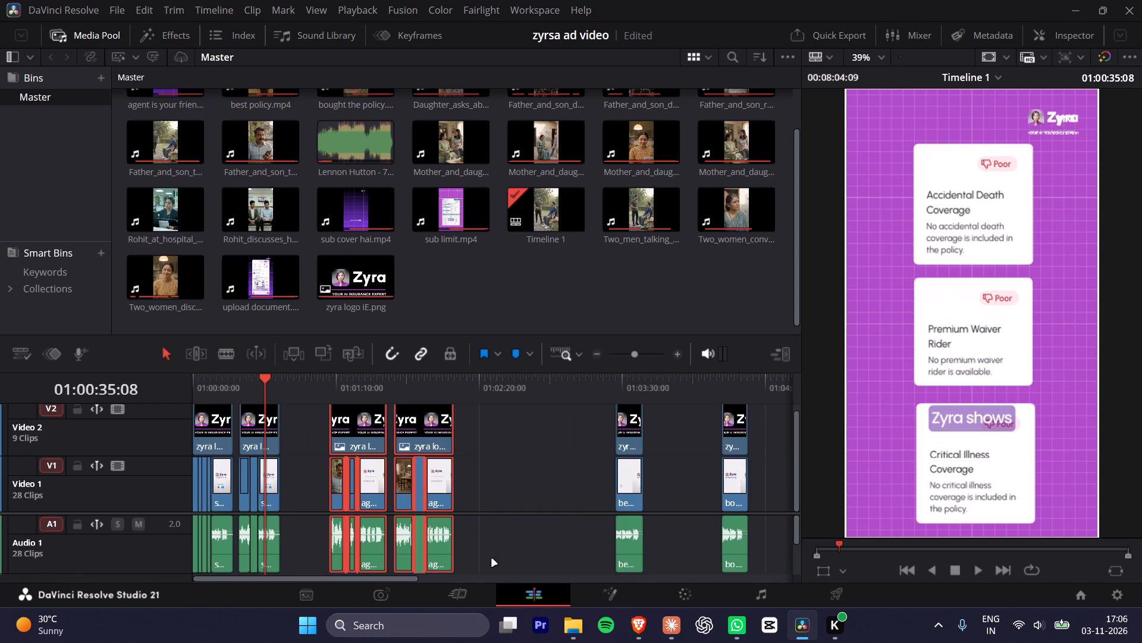
{"action": "scroll", "coordinate": [492, 559], "scroll_direction": "up", "scroll_amount": 4}
{"action": "left_click", "coordinate": [503, 456]}
Scrub the timeline from the third section's agent clip across the long gap to the fifth section's best policy clip, around 01:03:33:10.
{"action": "left_click_drag", "start_coordinate": [343, 380], "coordinate": [361, 379]}
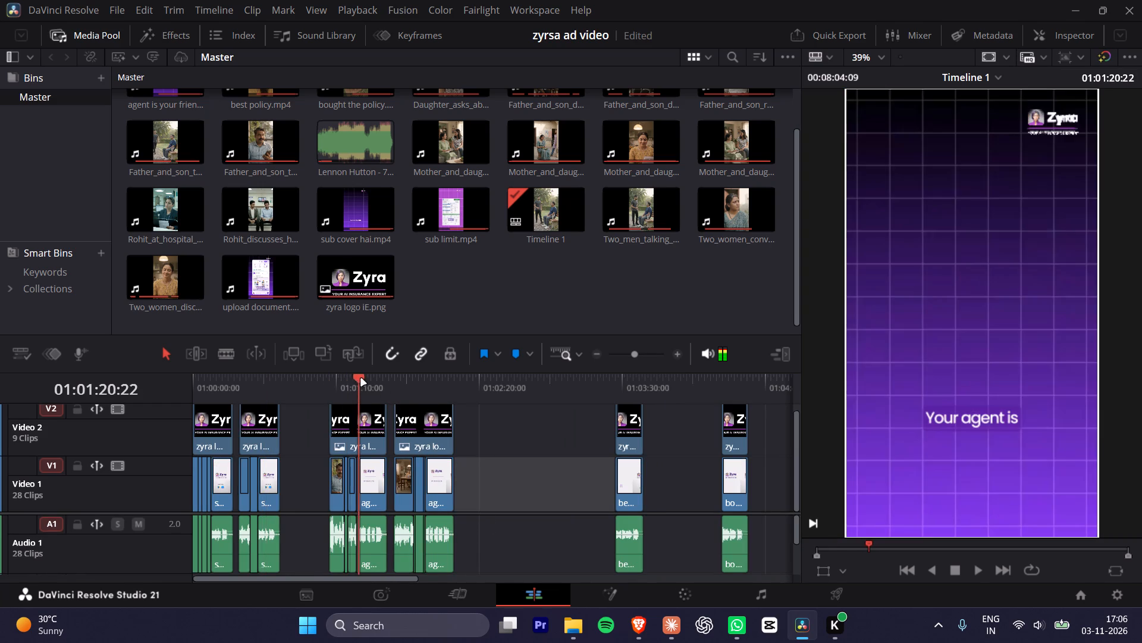
{"action": "left_click_drag", "start_coordinate": [361, 379], "coordinate": [510, 365]}
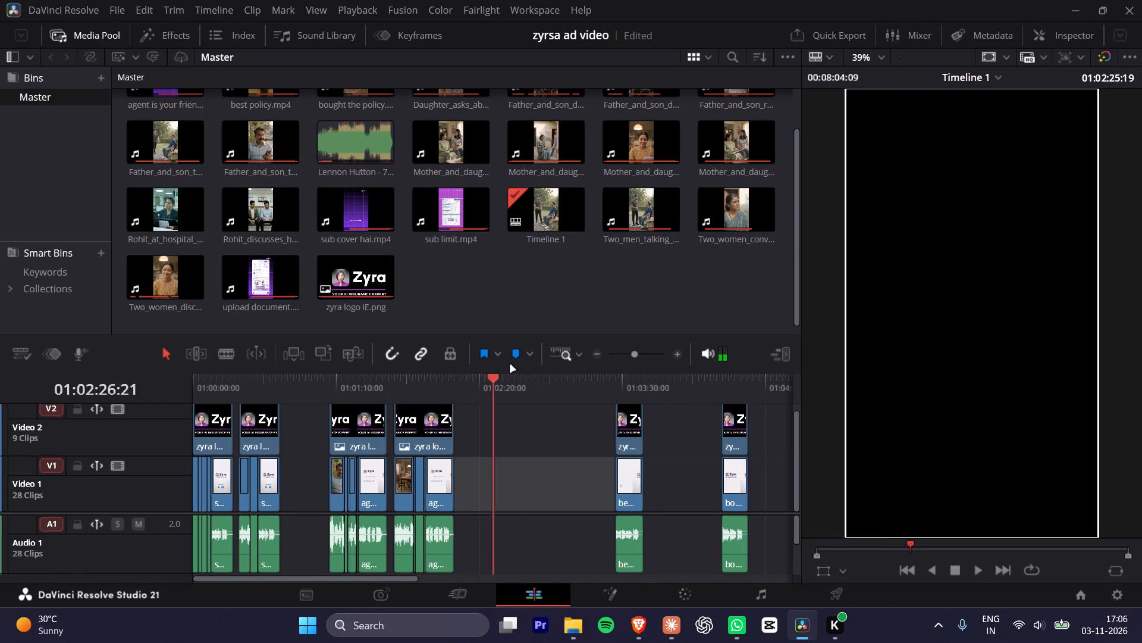
{"action": "left_click_drag", "start_coordinate": [510, 365], "coordinate": [629, 383]}
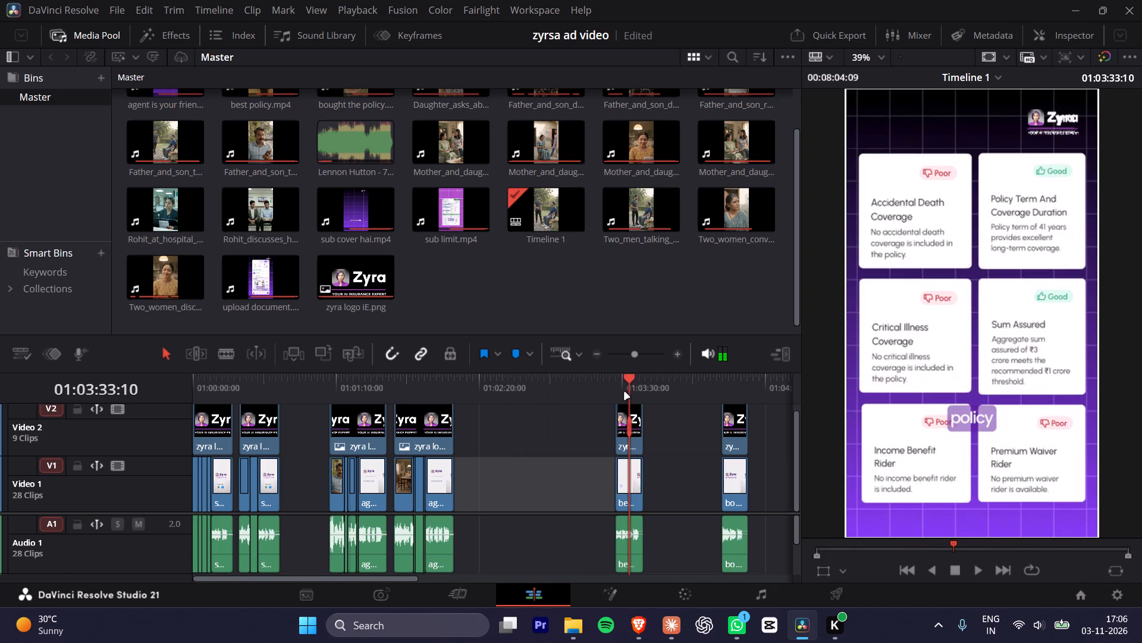
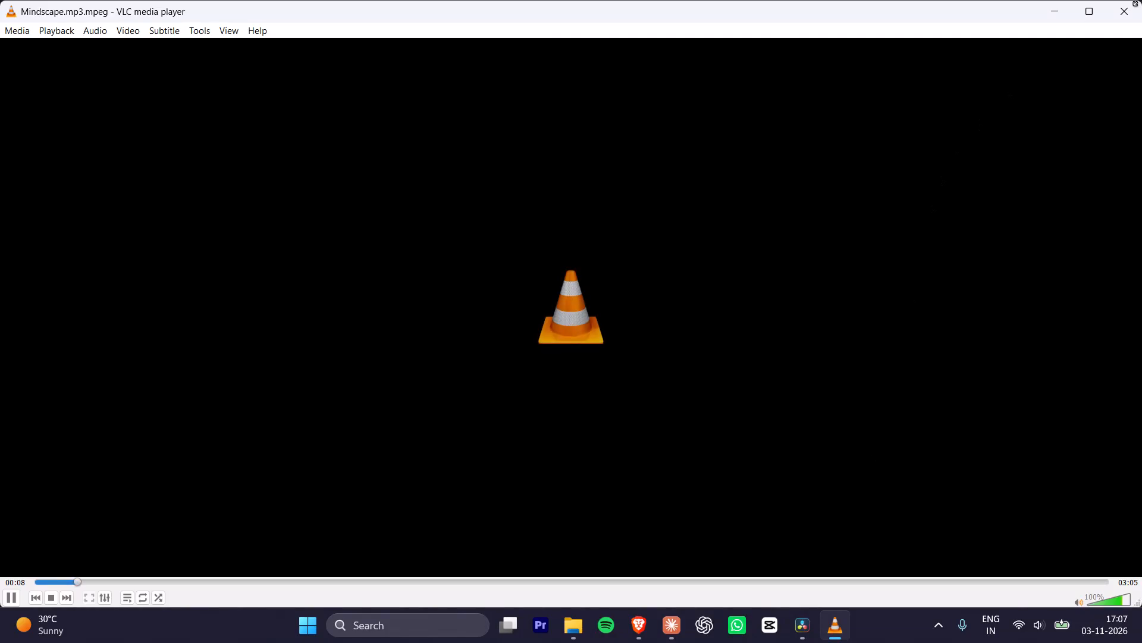
Close the media player that is playing Mindscape.mp3.mpeg.
{"action": "left_click", "coordinate": [1130, 9]}
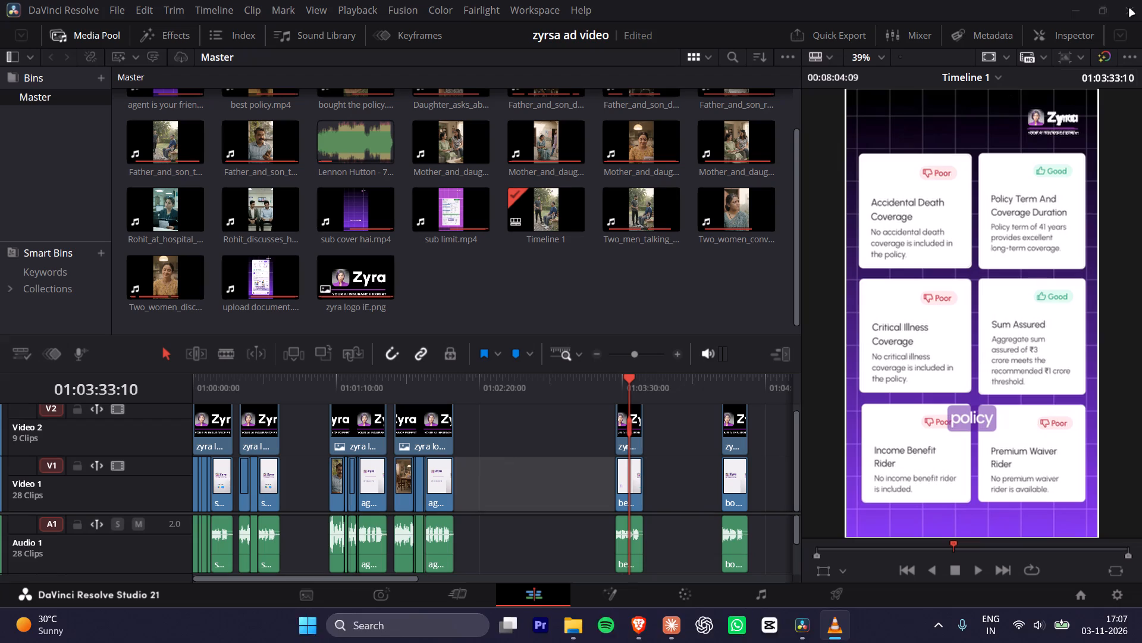
Switch to File Explorer and bring up the open Downloads folder windows.
{"action": "double_click", "coordinate": [510, 262]}
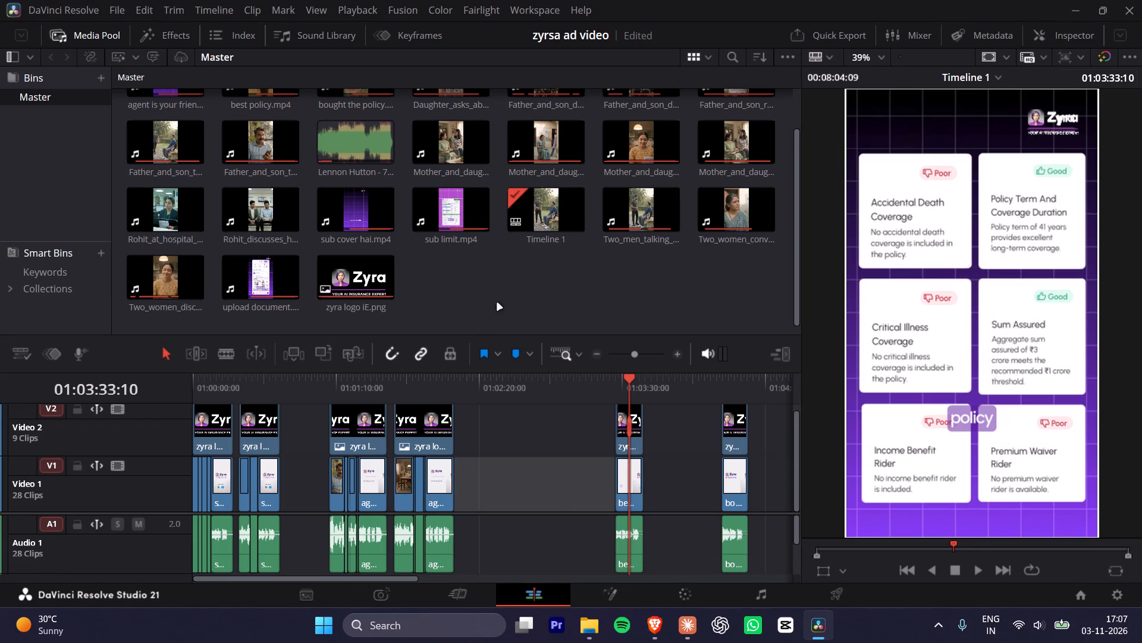
{"action": "left_click", "coordinate": [582, 636]}
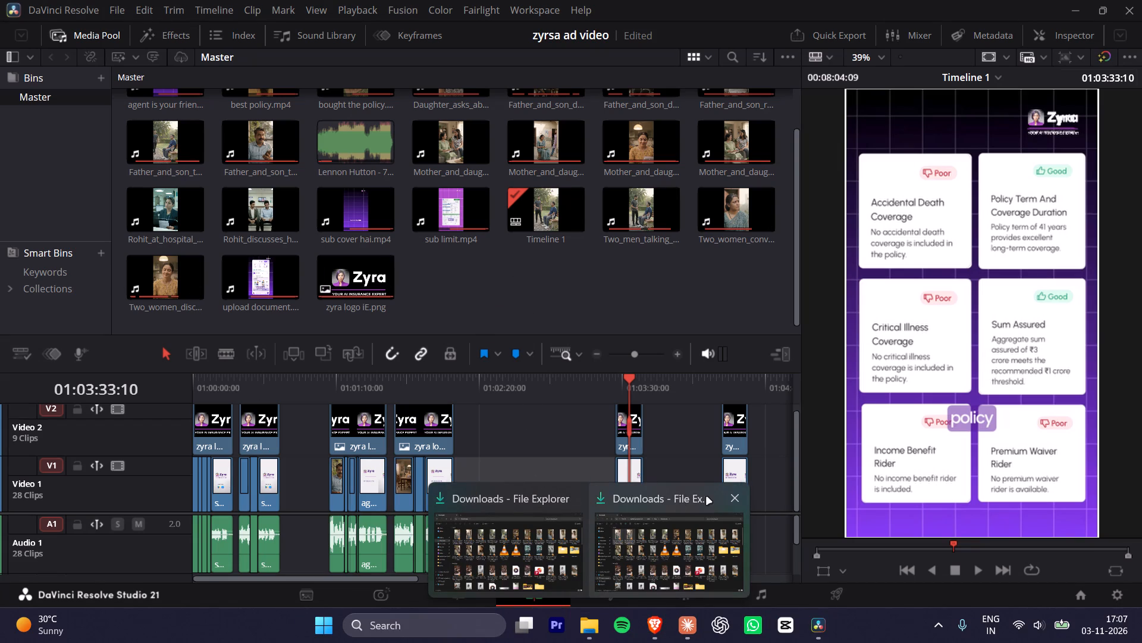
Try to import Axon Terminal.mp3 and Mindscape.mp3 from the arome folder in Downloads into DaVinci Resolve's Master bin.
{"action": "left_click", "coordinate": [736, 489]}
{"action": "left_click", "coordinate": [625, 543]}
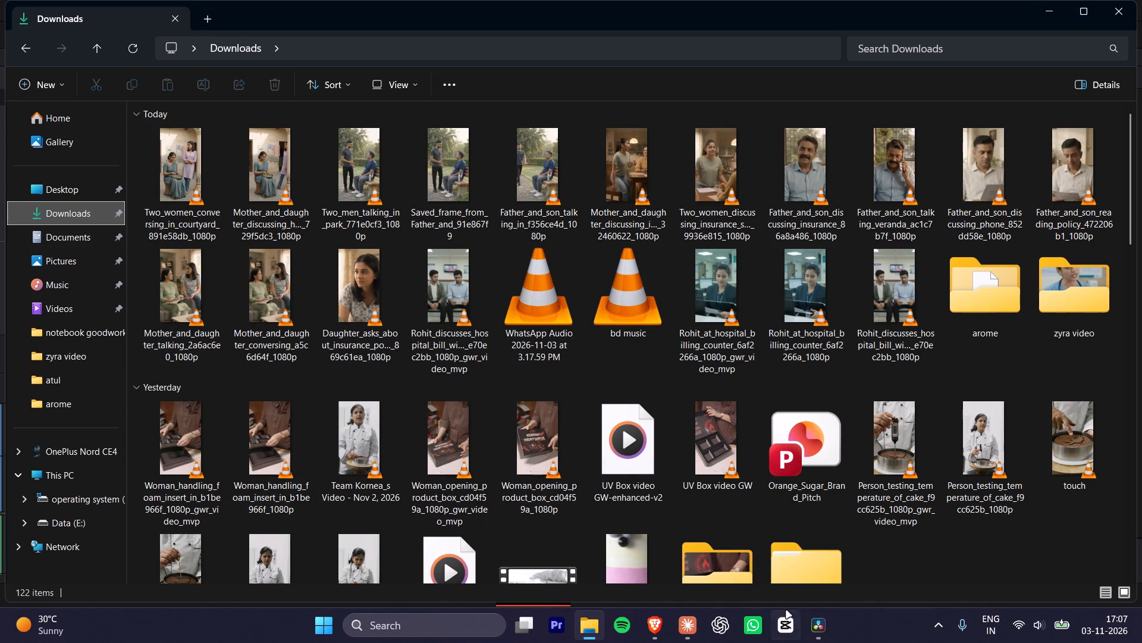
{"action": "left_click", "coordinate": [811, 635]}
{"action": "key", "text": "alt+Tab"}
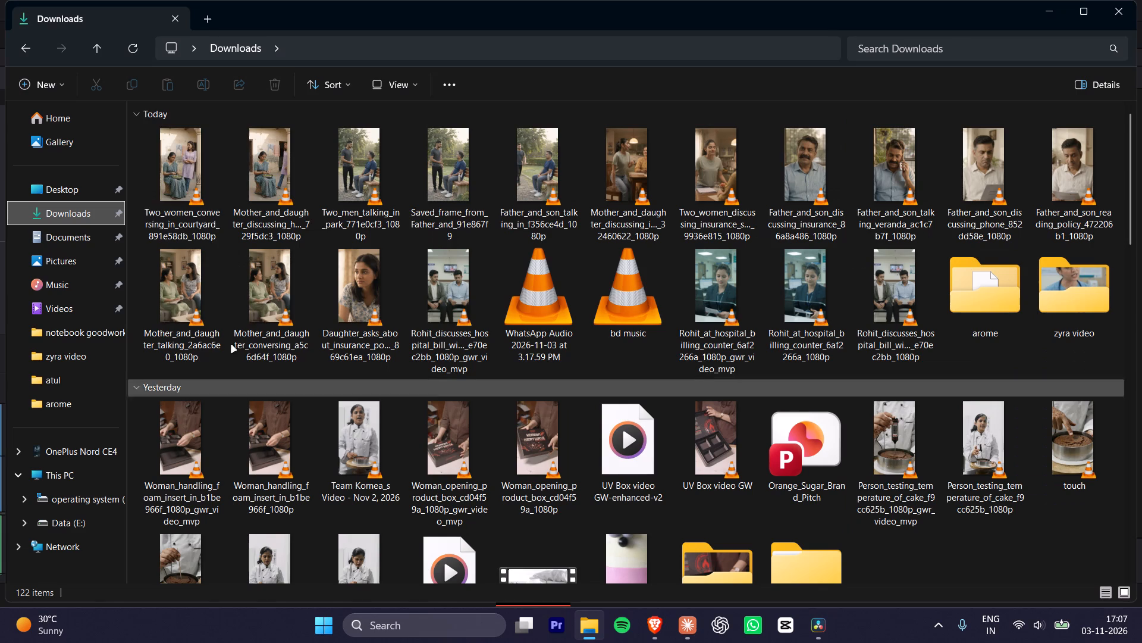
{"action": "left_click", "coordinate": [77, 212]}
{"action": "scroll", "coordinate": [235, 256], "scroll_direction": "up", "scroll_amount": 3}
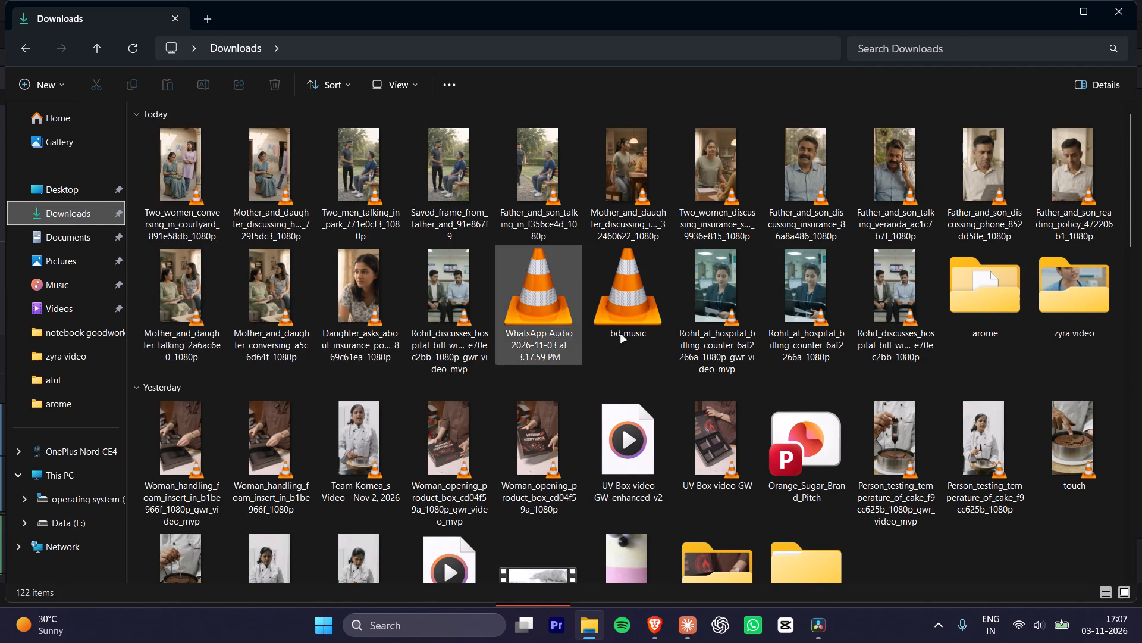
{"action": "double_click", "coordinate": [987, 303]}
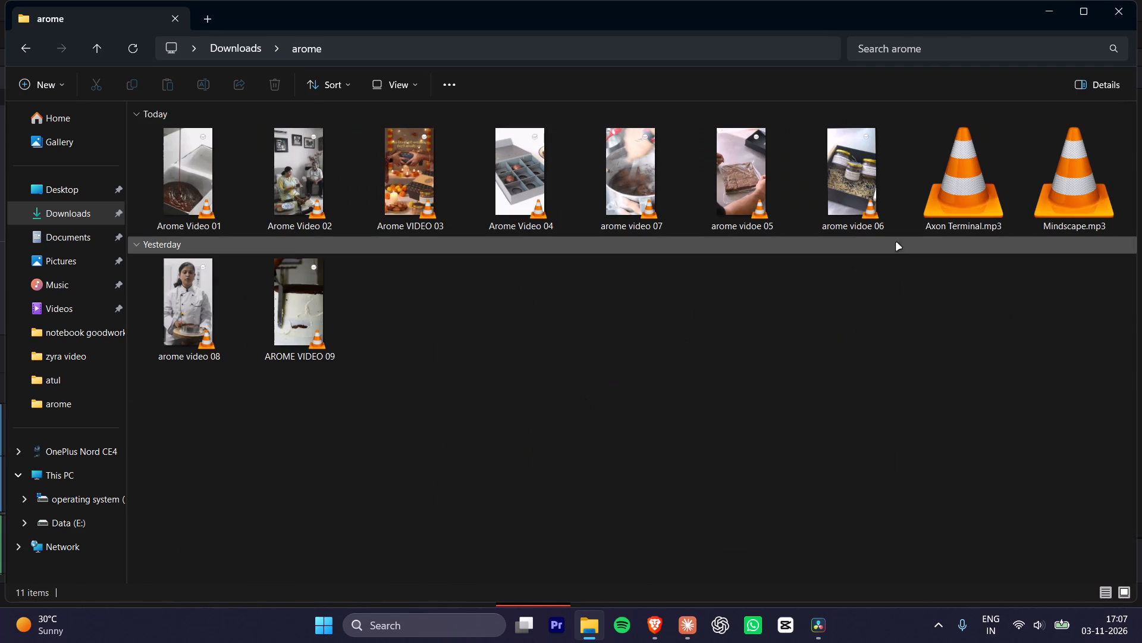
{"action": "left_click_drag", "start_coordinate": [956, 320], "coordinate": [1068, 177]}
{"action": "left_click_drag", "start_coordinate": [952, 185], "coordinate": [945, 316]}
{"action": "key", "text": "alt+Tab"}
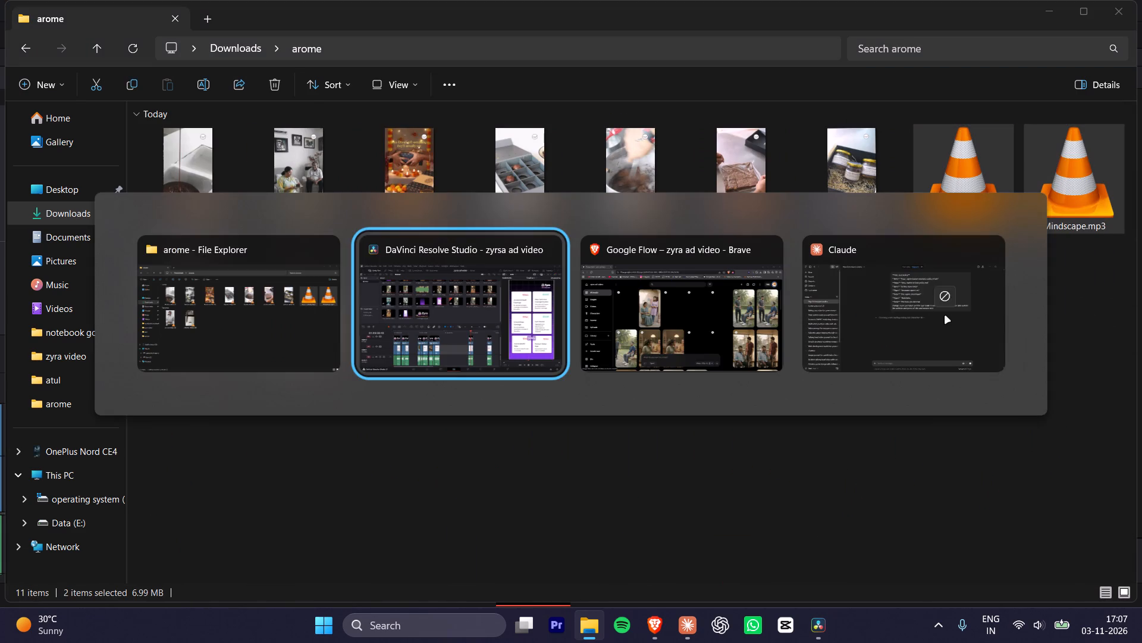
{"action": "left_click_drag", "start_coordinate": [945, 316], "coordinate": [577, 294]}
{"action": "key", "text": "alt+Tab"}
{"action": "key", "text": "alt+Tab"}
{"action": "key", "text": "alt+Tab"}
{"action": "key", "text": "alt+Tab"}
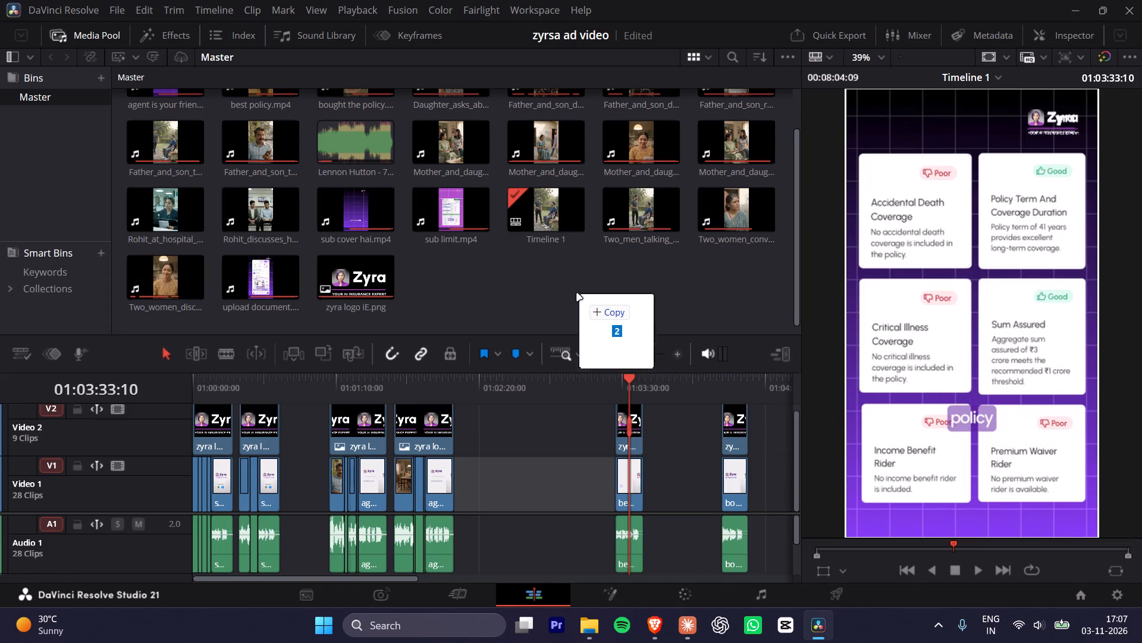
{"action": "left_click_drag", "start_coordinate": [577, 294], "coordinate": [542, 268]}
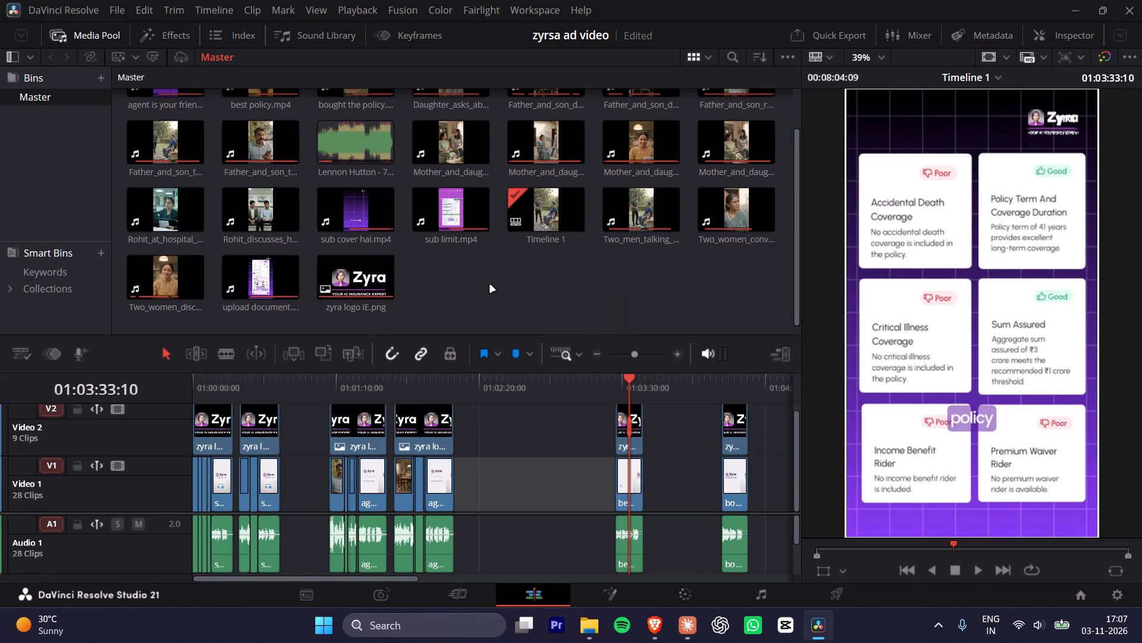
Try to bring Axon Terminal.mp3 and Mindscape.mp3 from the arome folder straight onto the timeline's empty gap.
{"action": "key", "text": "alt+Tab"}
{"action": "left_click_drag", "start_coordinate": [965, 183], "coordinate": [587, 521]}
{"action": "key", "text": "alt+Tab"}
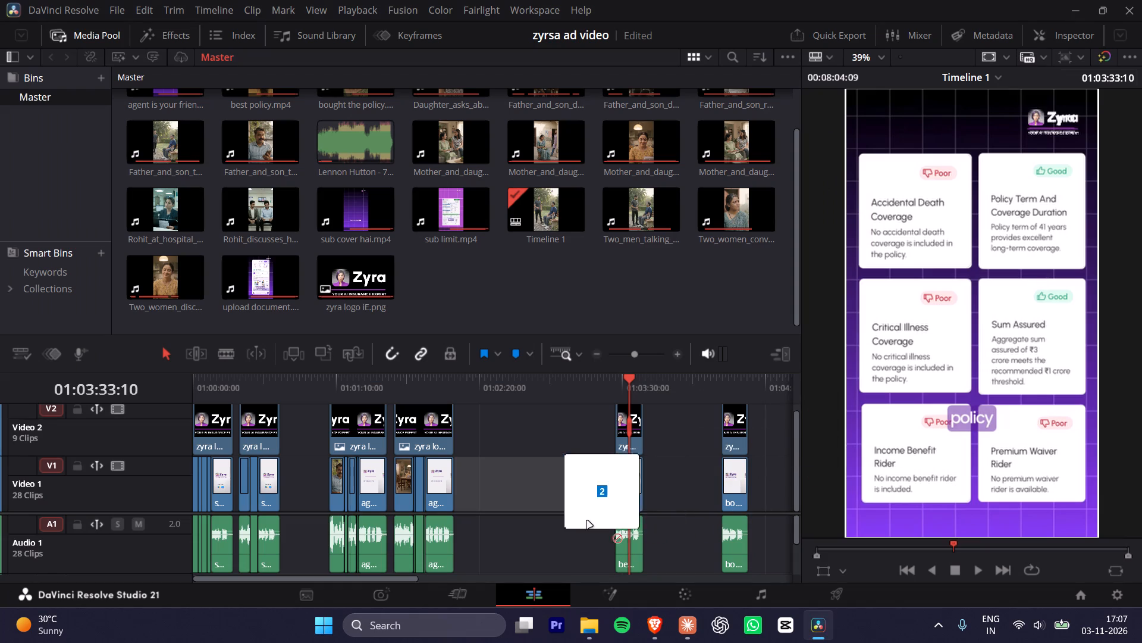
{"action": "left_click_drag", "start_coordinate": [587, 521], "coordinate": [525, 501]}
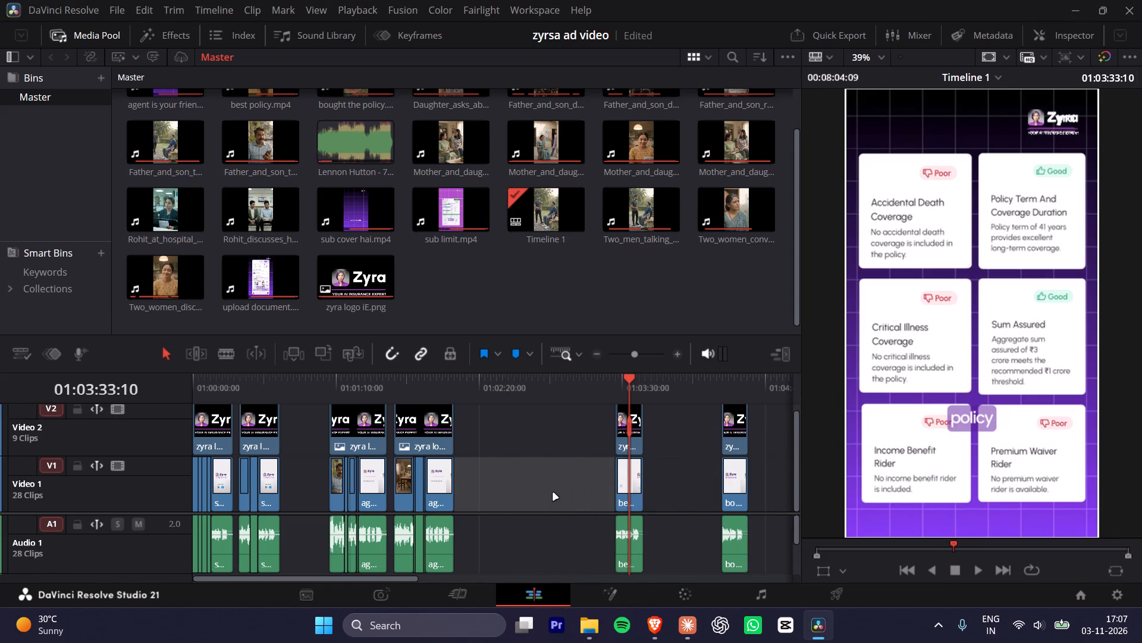
Park the playhead at the start of Timeline 1, 01:00:00:00.
{"action": "scroll", "coordinate": [561, 531], "scroll_direction": "down", "scroll_amount": 2}
{"action": "scroll", "coordinate": [561, 531], "scroll_direction": "up", "scroll_amount": 2}
{"action": "scroll", "coordinate": [561, 531], "scroll_direction": "down", "scroll_amount": 4, "text": "alt"}
{"action": "left_click_drag", "start_coordinate": [250, 380], "coordinate": [148, 382]}
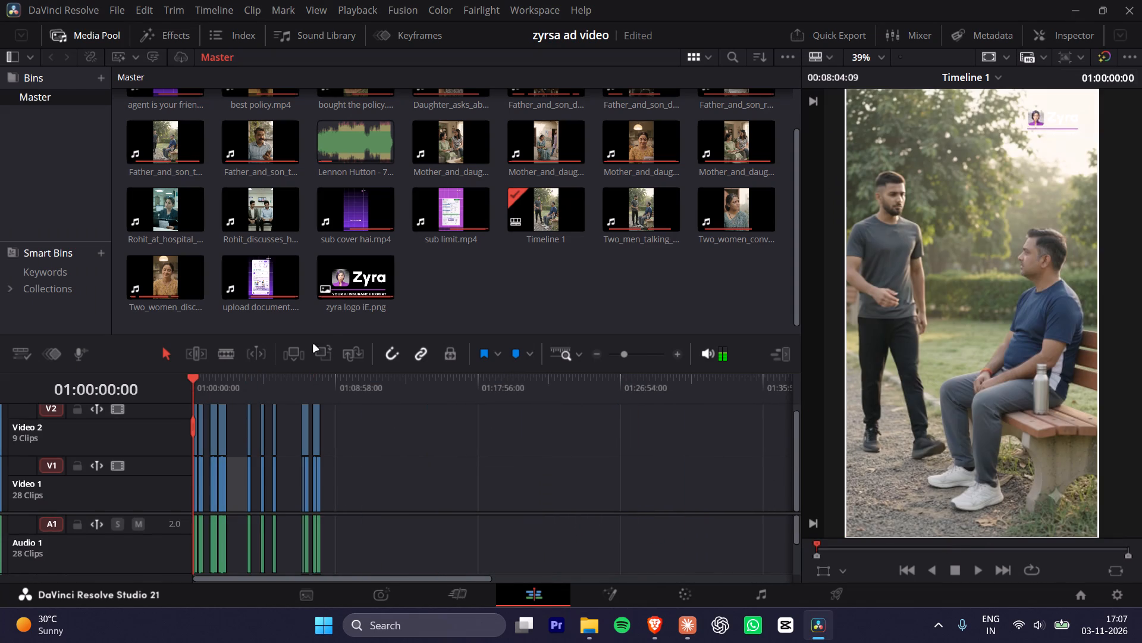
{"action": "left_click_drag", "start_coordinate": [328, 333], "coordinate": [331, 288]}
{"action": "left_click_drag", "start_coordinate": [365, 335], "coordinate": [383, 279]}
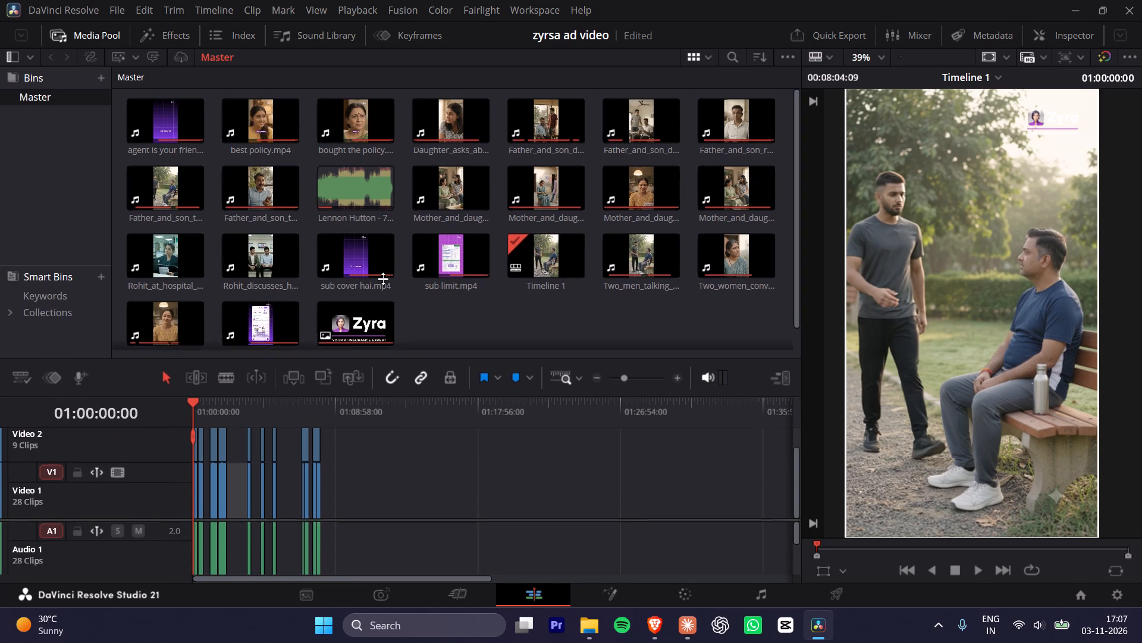
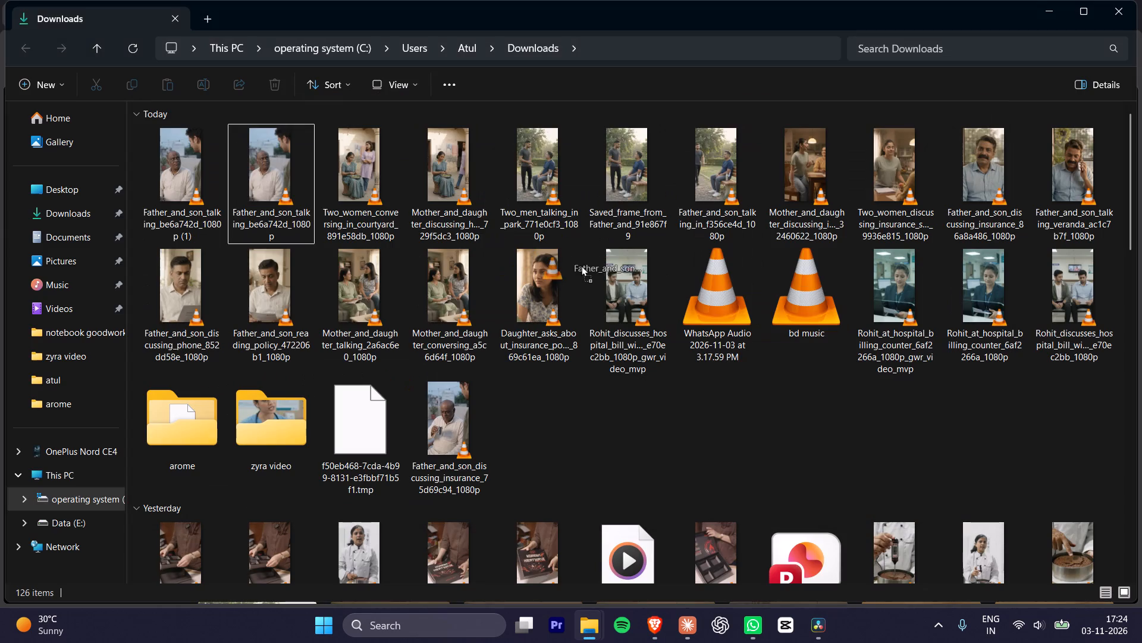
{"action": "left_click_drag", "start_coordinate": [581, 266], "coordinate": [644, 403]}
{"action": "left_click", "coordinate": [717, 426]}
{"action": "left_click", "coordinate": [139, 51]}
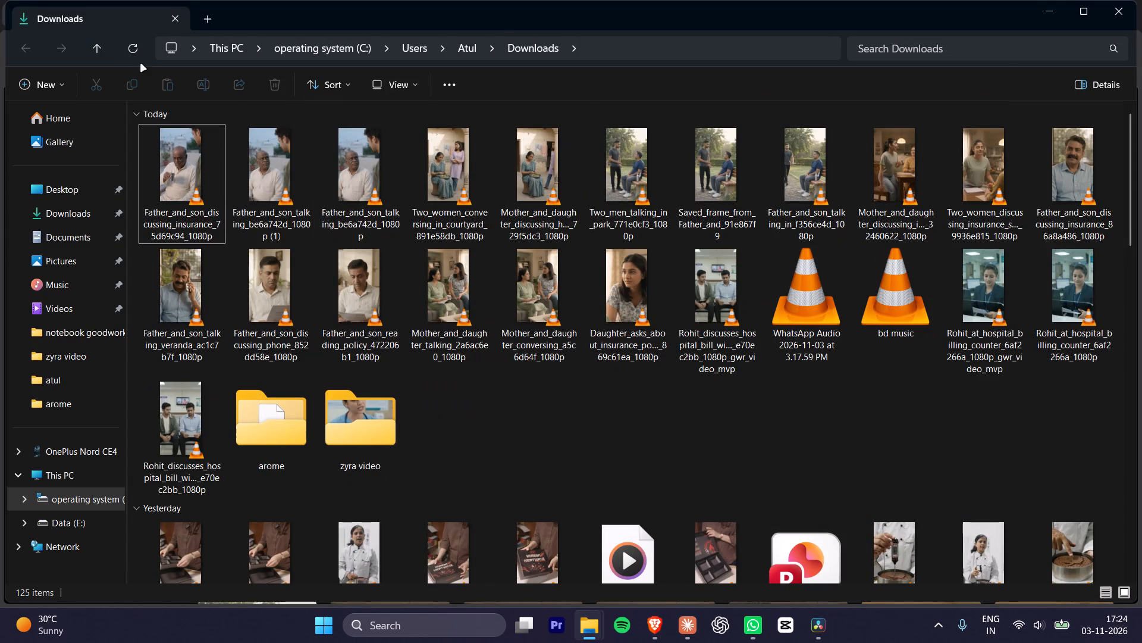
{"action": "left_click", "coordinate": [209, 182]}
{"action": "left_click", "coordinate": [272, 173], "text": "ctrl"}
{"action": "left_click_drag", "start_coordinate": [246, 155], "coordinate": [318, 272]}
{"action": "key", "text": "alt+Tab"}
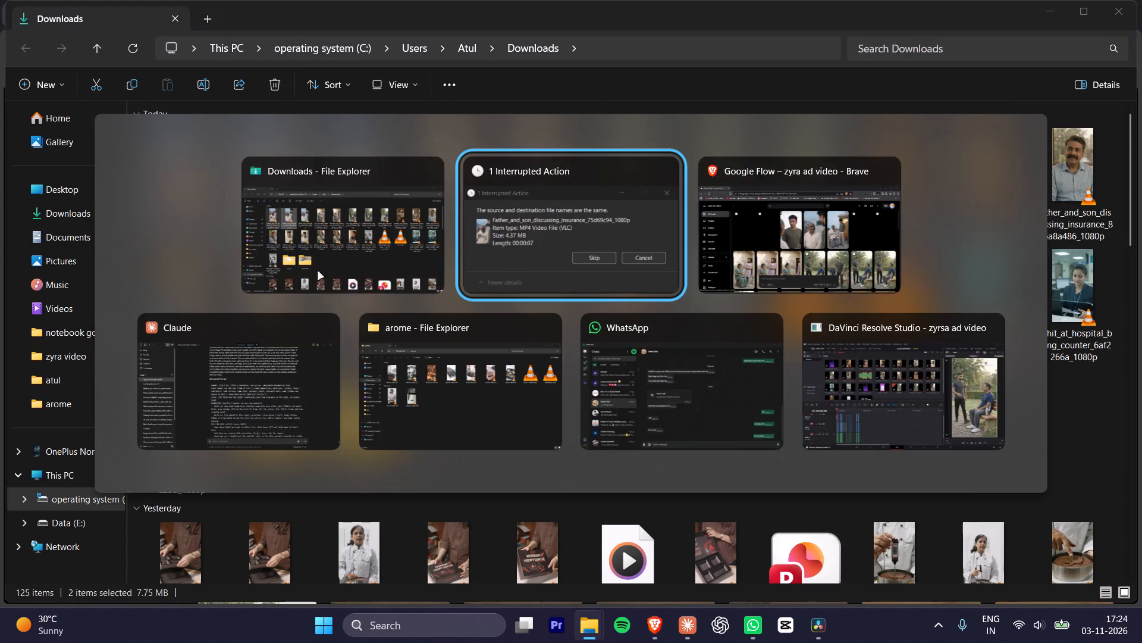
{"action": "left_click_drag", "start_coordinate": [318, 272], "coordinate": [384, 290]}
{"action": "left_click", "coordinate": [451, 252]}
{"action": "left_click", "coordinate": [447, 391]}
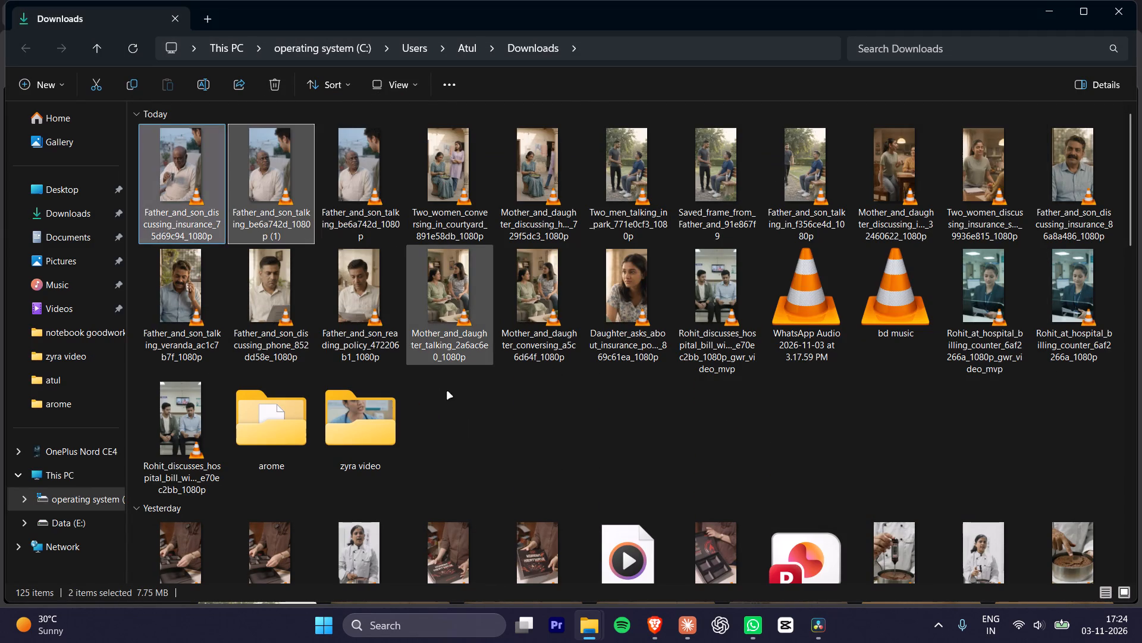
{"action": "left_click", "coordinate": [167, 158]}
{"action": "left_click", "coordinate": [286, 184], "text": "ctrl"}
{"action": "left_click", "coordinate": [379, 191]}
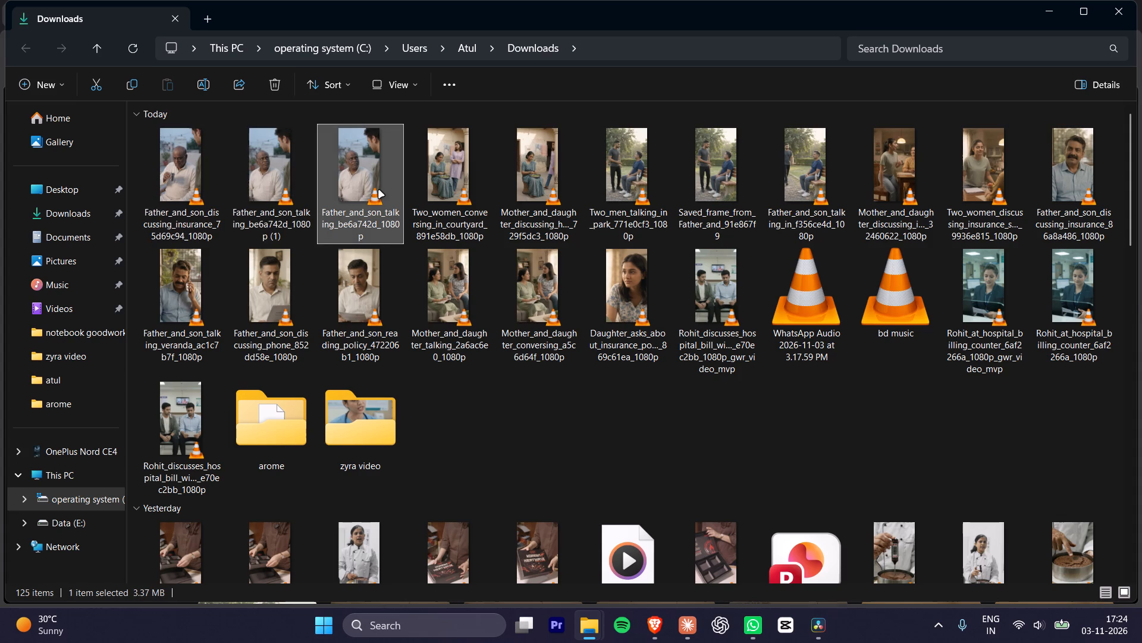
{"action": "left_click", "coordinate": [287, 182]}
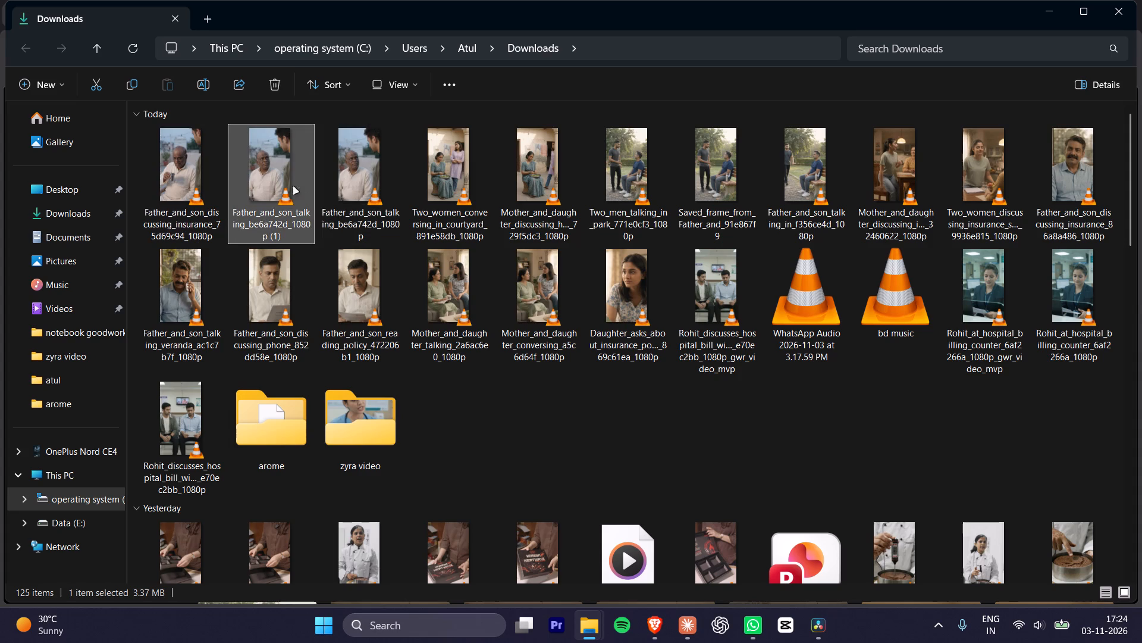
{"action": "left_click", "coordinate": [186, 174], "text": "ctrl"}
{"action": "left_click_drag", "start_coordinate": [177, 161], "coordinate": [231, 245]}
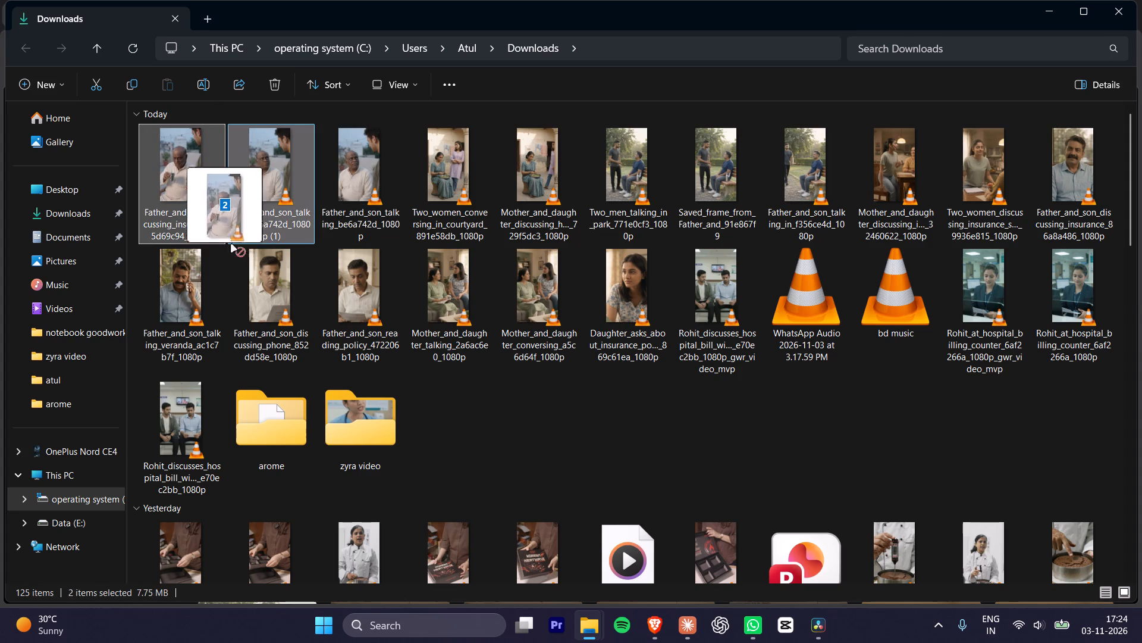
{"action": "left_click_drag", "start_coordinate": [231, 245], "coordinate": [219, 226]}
Add the Father_and_son_discussing_insurance_75d69c94 and Father_and_son_talking_be6a742d clips from Downloads to DaVinci Resolve's Timeline 1, after the last clips on Video 1.
{"action": "left_click", "coordinate": [221, 192]}
{"action": "left_click", "coordinate": [365, 172], "text": "ctrl"}
{"action": "left_click_drag", "start_coordinate": [353, 151], "coordinate": [364, 180]}
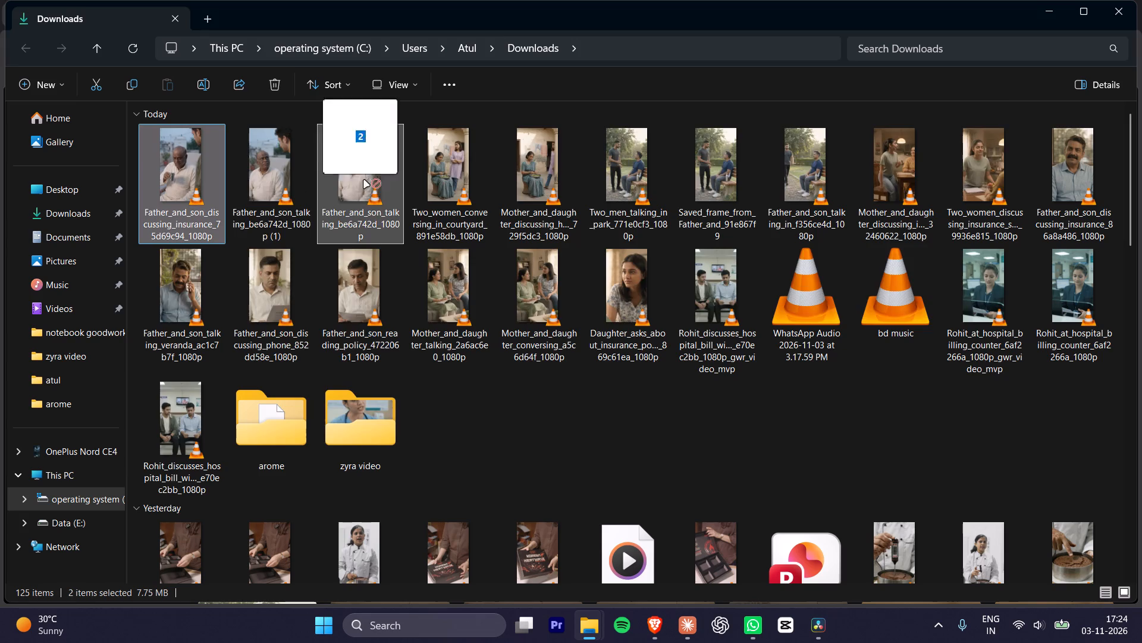
{"action": "left_click_drag", "start_coordinate": [364, 180], "coordinate": [418, 264]}
{"action": "key", "text": "alt+Tab"}
{"action": "key", "text": "alt+Tab"}
{"action": "key", "text": "alt+Tab"}
{"action": "key", "text": "alt+Tab"}
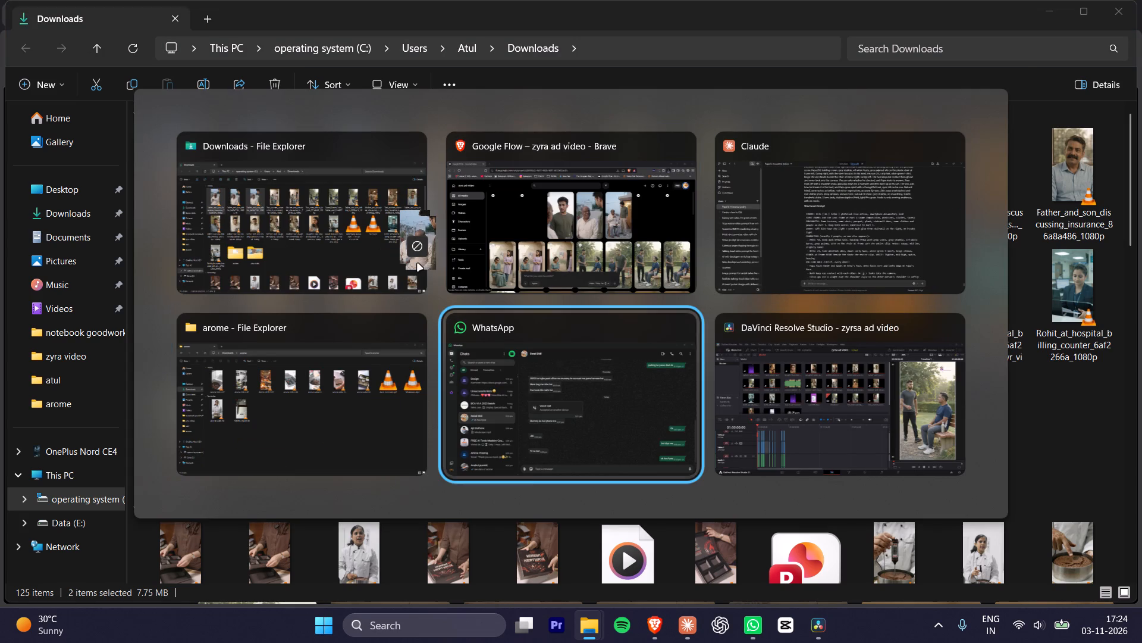
{"action": "left_click_drag", "start_coordinate": [418, 264], "coordinate": [396, 486]}
{"action": "key", "text": "alt+Tab"}
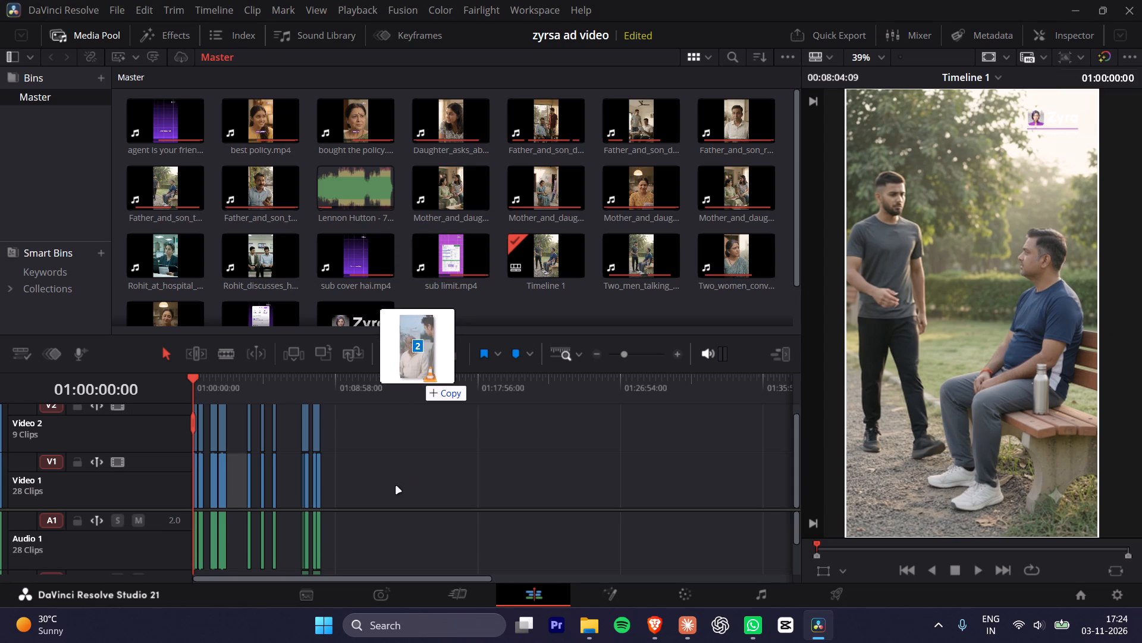
{"action": "left_click_drag", "start_coordinate": [396, 486], "coordinate": [369, 498]}
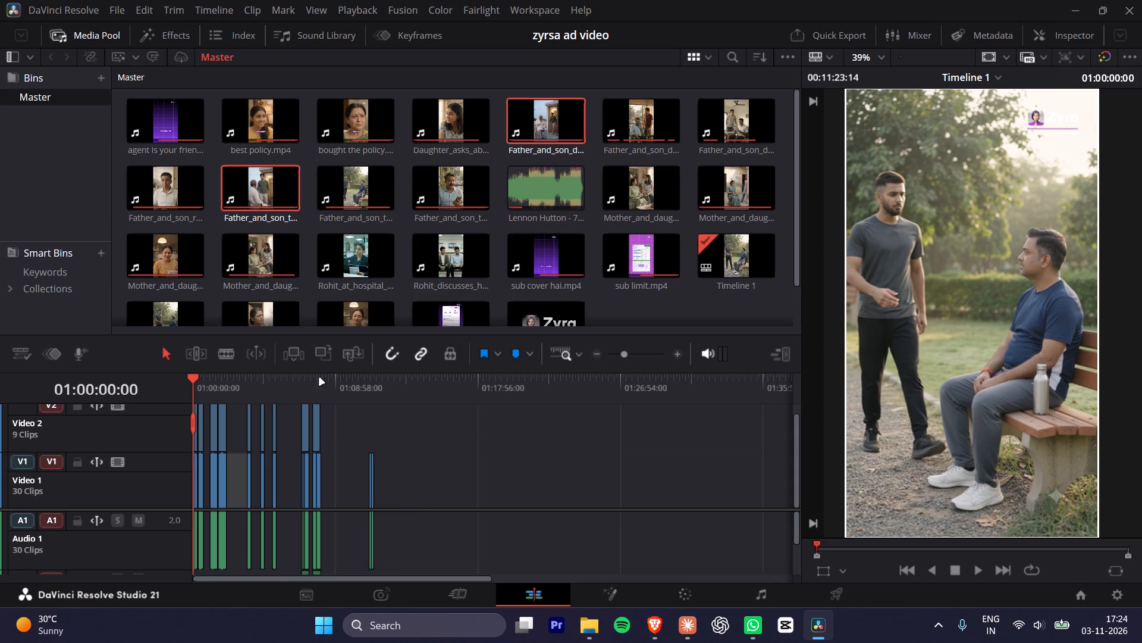
Cut the two newly added father-and-son clips, with their audio, from the end of the timeline.
{"action": "left_click_drag", "start_coordinate": [410, 441], "coordinate": [360, 528]}
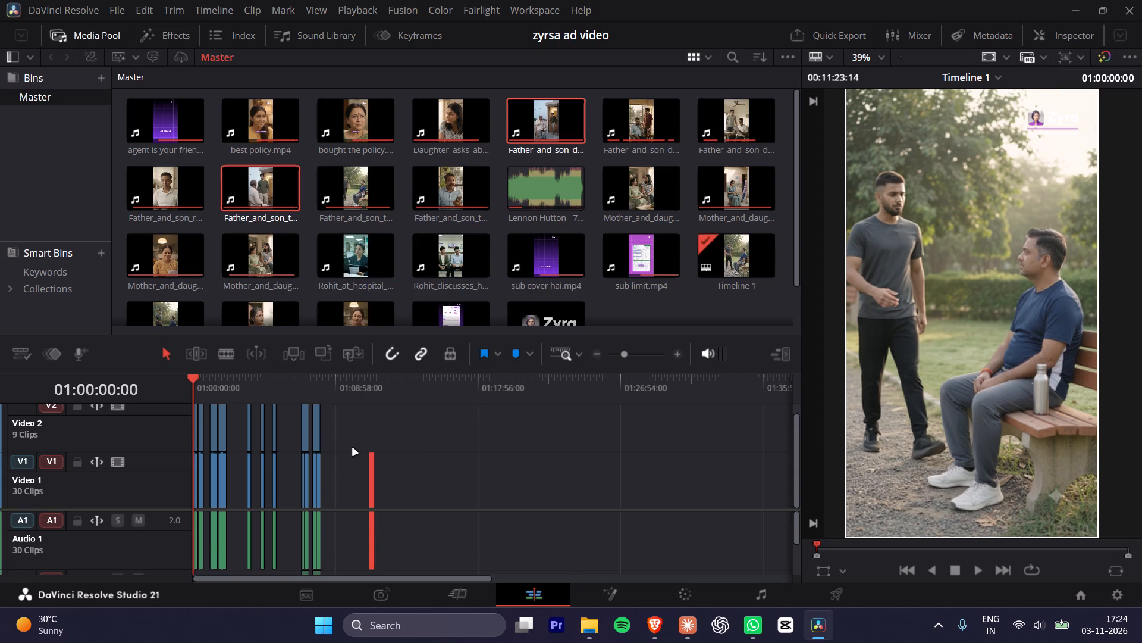
{"action": "key", "text": "ctrl+x"}
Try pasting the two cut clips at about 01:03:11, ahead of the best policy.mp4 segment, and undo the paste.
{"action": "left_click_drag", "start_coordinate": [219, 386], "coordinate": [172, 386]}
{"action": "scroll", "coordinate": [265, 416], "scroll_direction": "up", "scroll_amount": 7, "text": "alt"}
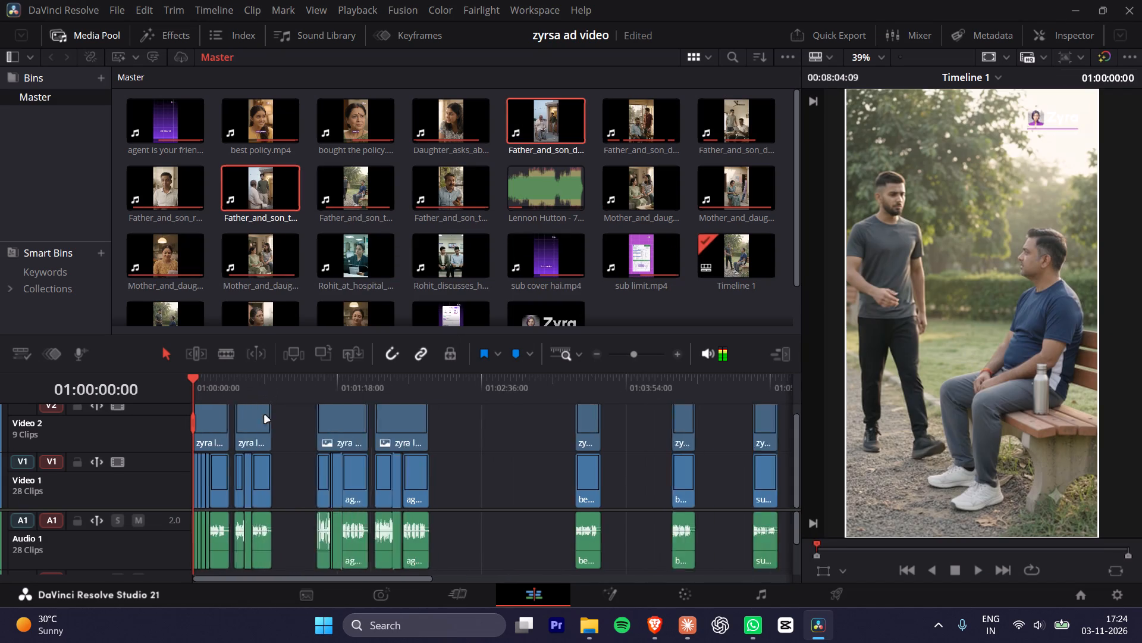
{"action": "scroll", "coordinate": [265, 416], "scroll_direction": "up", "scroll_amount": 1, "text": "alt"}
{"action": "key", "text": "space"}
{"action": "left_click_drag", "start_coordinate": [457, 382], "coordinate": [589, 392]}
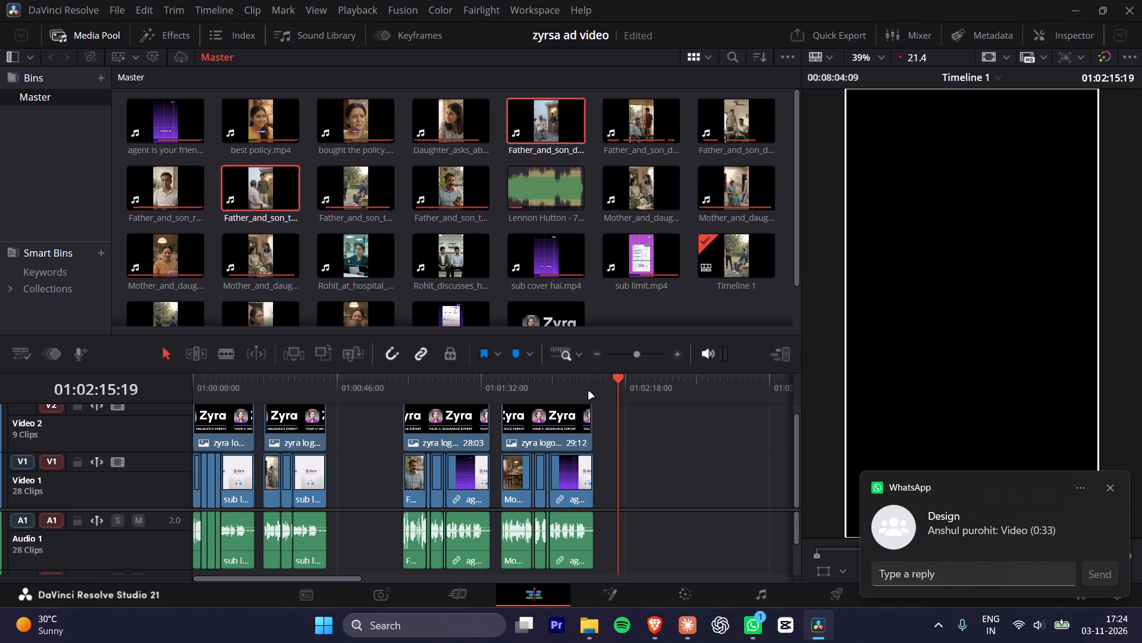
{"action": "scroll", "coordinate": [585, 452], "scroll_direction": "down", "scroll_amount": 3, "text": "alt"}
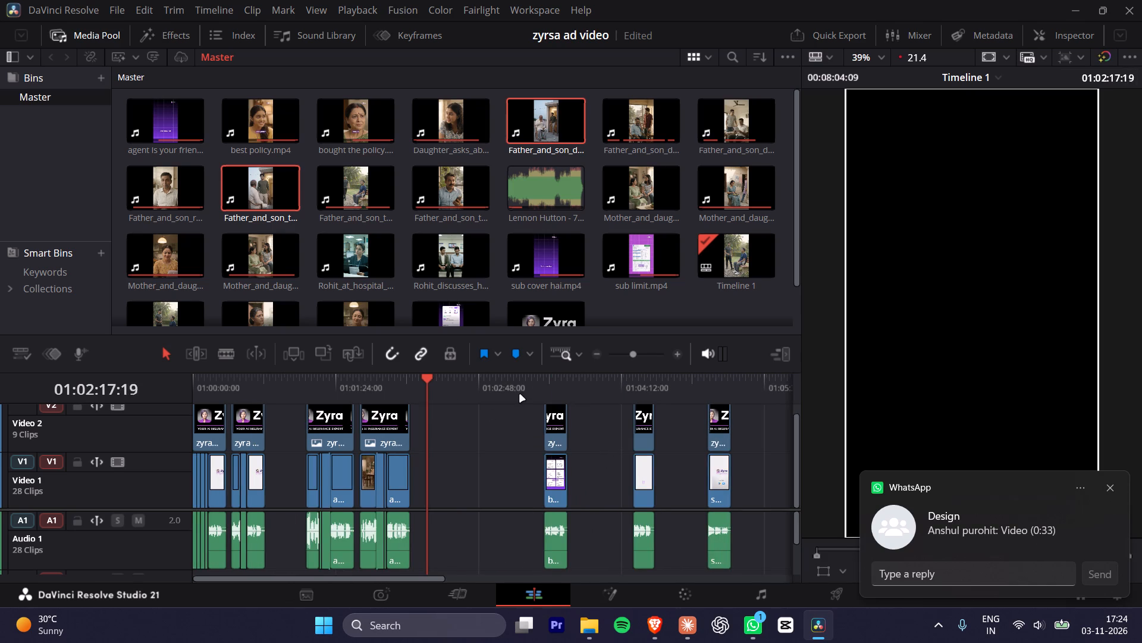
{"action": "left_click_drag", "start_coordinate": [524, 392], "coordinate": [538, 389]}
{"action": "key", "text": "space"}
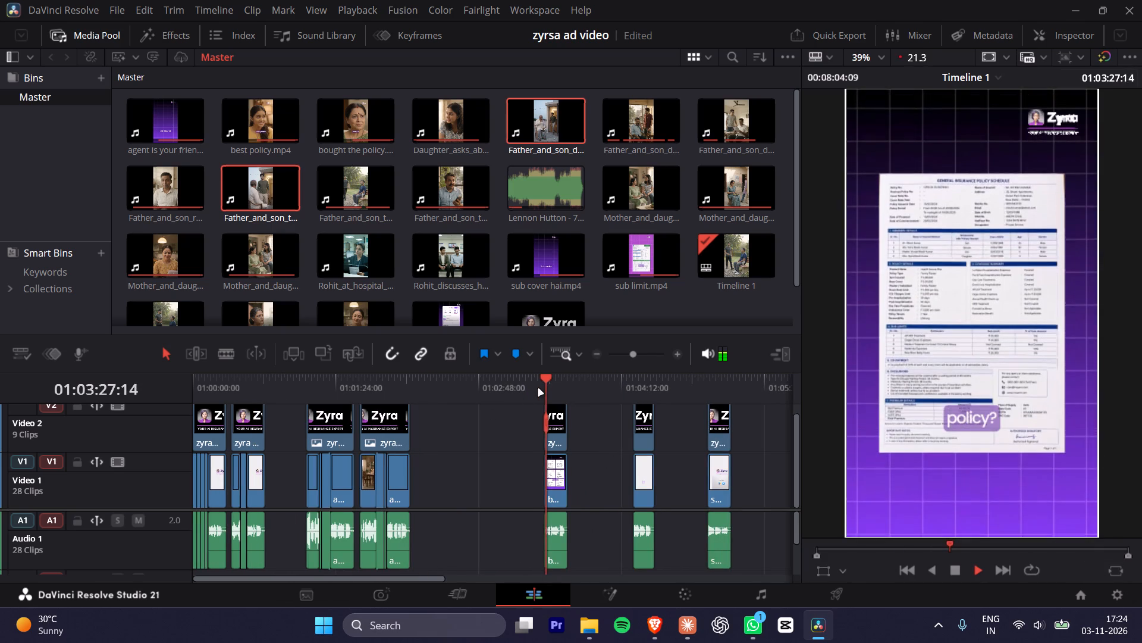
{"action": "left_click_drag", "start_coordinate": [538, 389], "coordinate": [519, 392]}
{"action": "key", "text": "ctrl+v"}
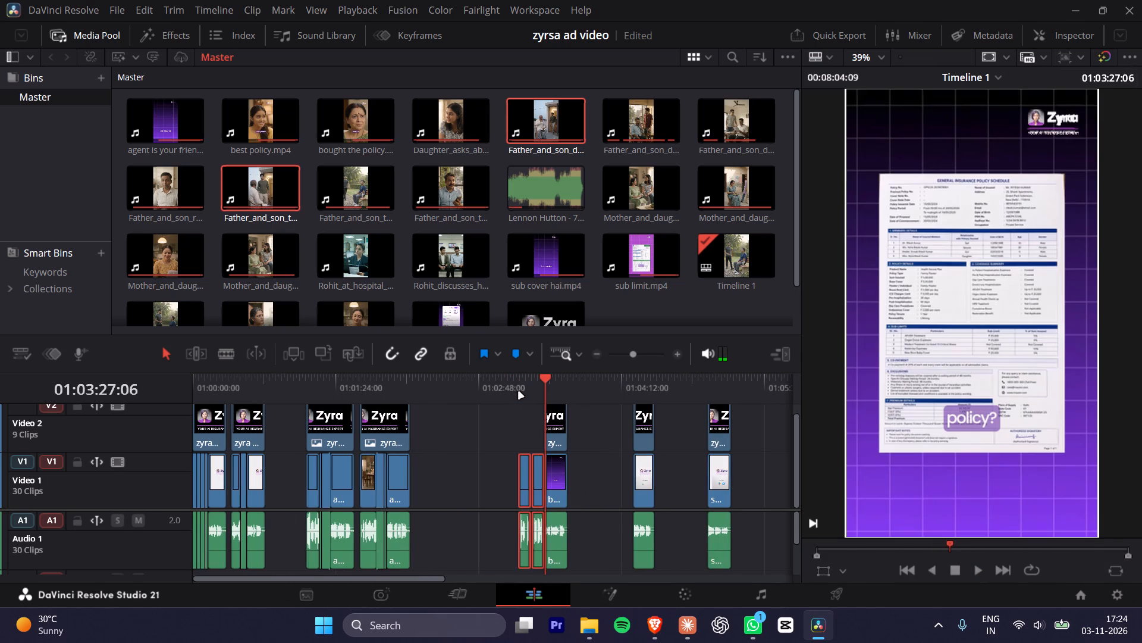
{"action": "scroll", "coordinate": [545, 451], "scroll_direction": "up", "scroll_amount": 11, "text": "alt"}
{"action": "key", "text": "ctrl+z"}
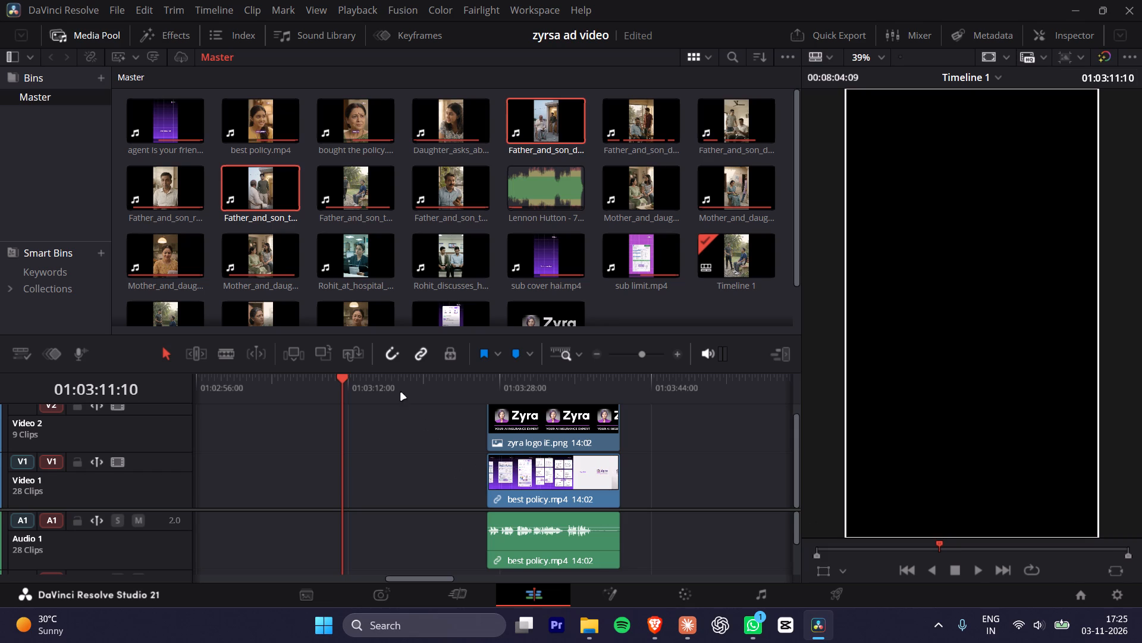
Paste the two cut father-and-son clips at about 01:03:04 on Video 1, ahead of the best policy.mp4 segment.
{"action": "left_click_drag", "start_coordinate": [287, 389], "coordinate": [277, 391]}
{"action": "key", "text": "ctrl+v"}
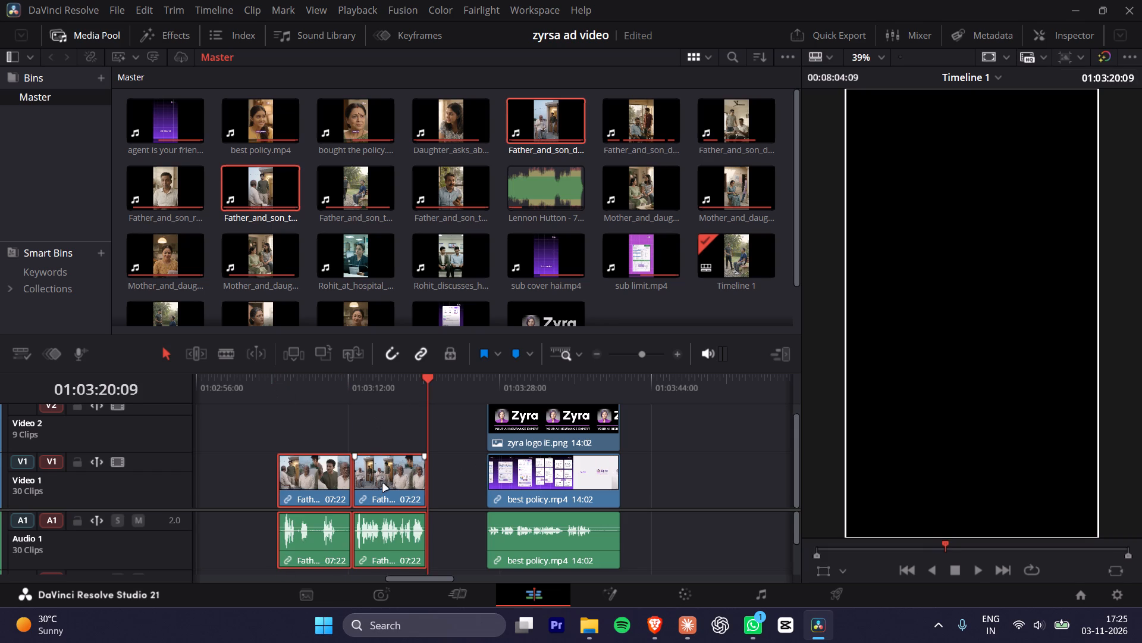
Move the Father_and_son_discussing_insurance clip with its audio directly in front of the Father_and_son_talking_be6a742d clip.
{"action": "left_click", "coordinate": [386, 455]}
{"action": "left_click", "coordinate": [341, 374]}
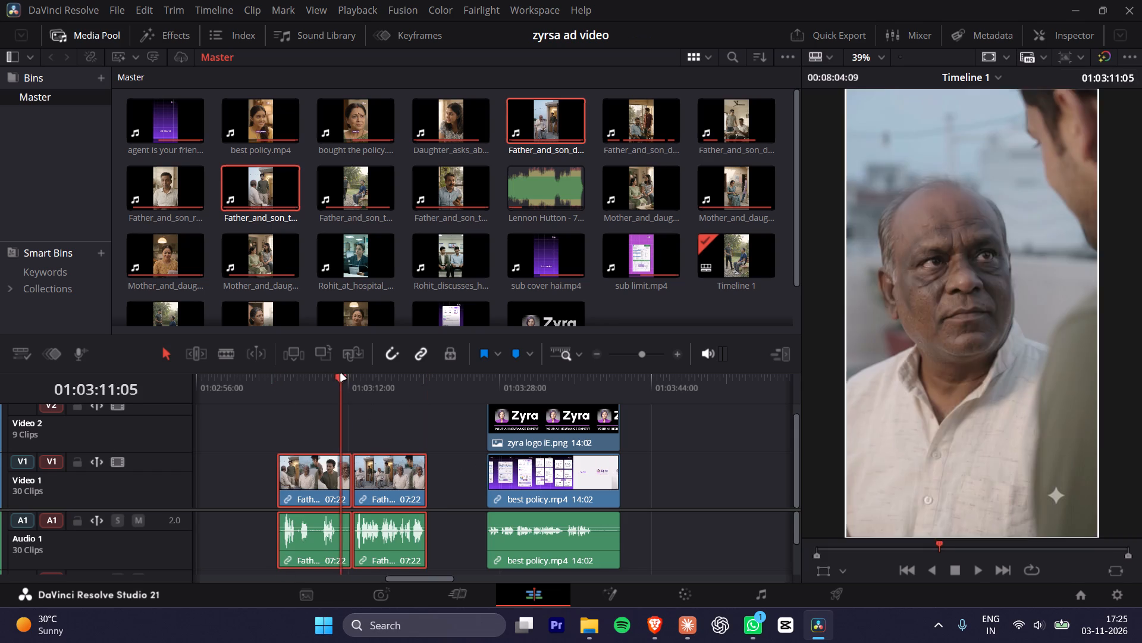
{"action": "left_click_drag", "start_coordinate": [353, 376], "coordinate": [361, 376]}
{"action": "left_click", "coordinate": [405, 441]}
{"action": "left_click_drag", "start_coordinate": [403, 488], "coordinate": [398, 489]}
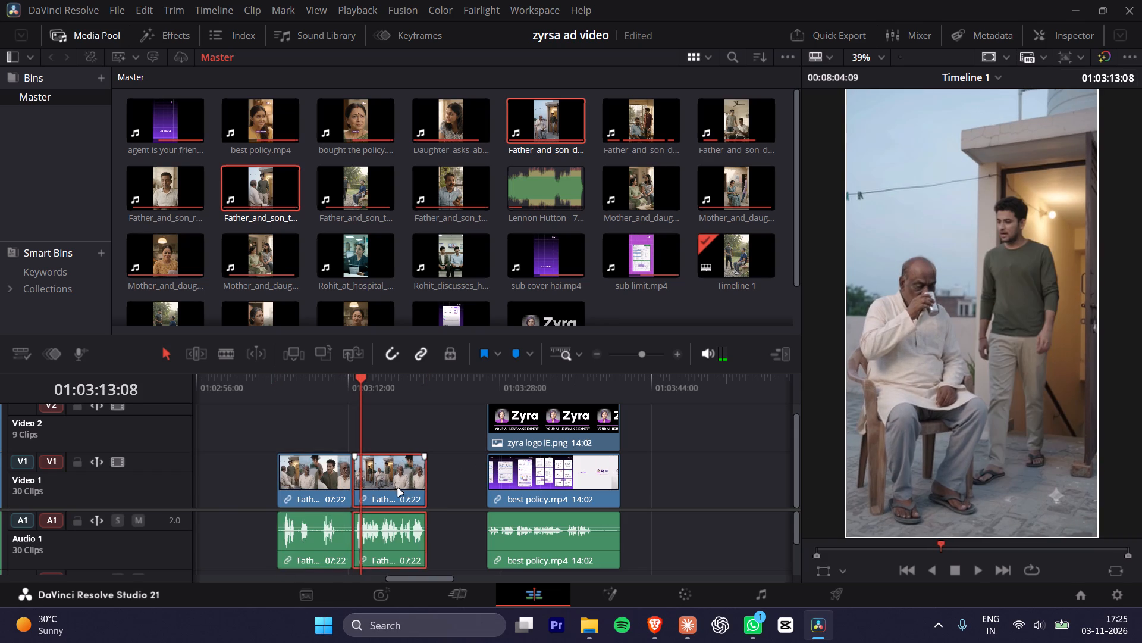
{"action": "left_click_drag", "start_coordinate": [398, 489], "coordinate": [246, 488]}
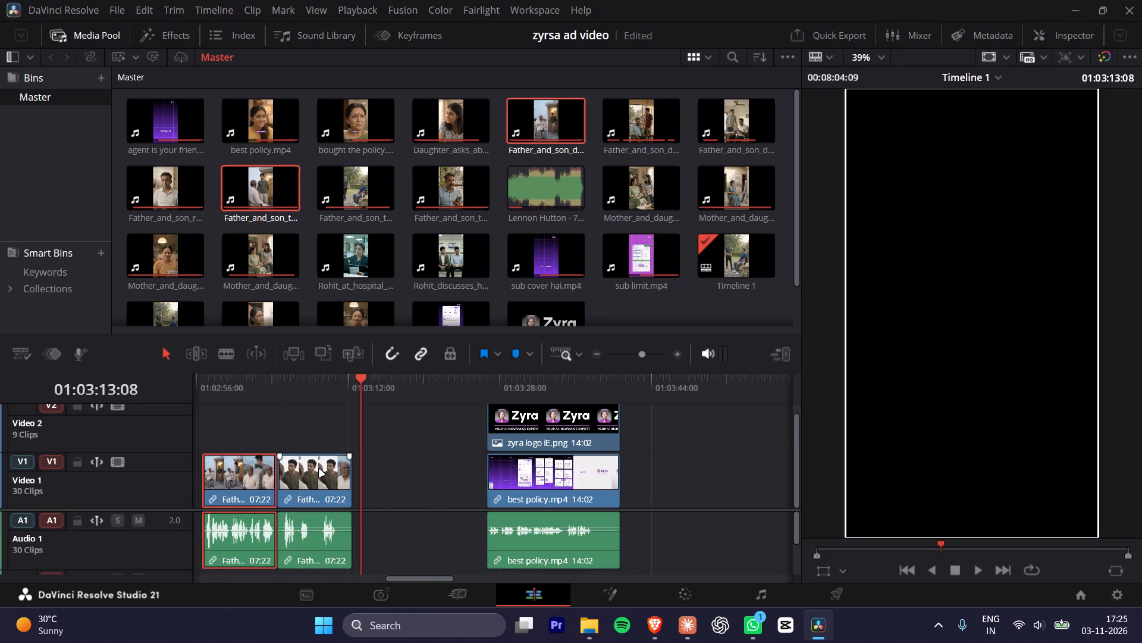
Trim the end of the Father_and_son_talking_be6a742d clip to a duration of 06:04.
{"action": "left_click", "coordinate": [319, 470]}
{"action": "scroll", "coordinate": [316, 489], "scroll_direction": "up", "scroll_amount": 7, "text": "alt"}
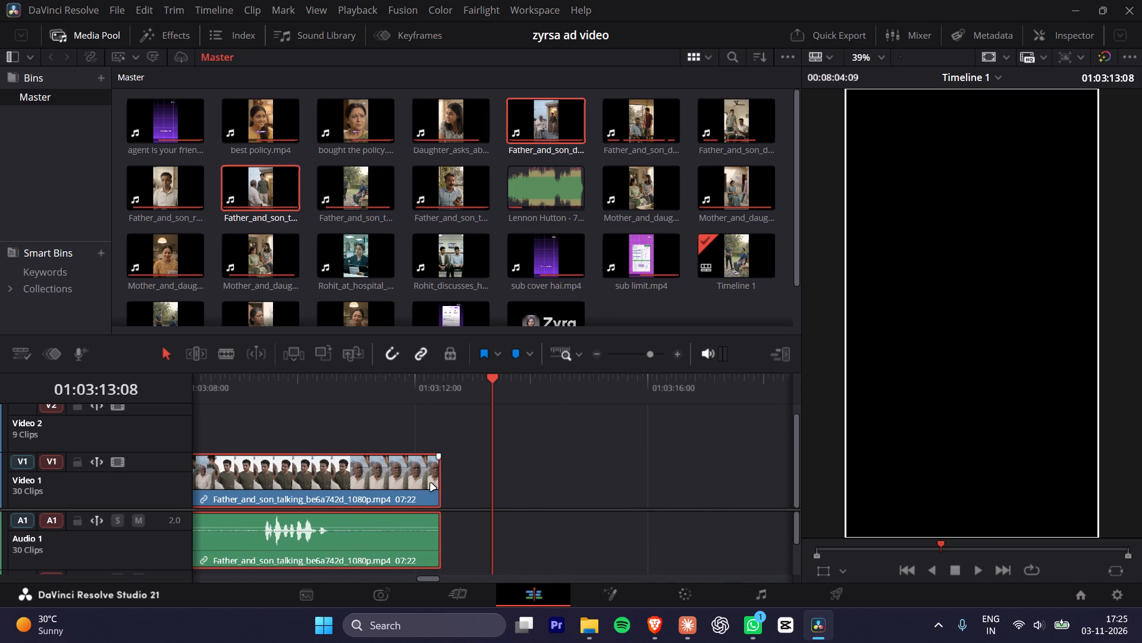
{"action": "left_click_drag", "start_coordinate": [438, 483], "coordinate": [341, 488]}
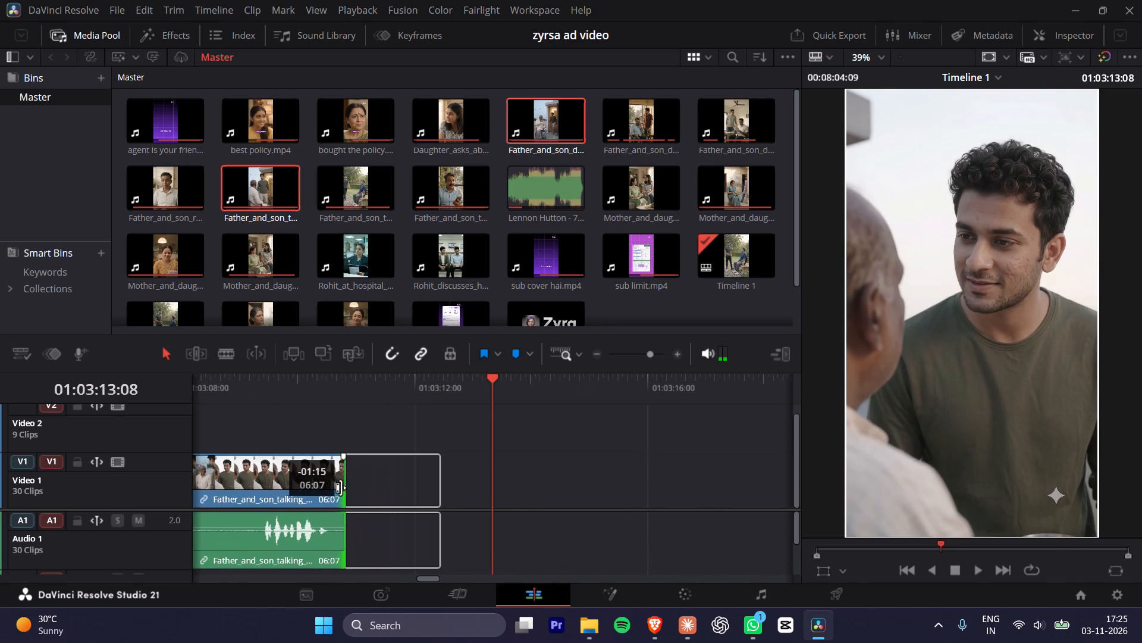
{"action": "left_click_drag", "start_coordinate": [341, 488], "coordinate": [335, 489]}
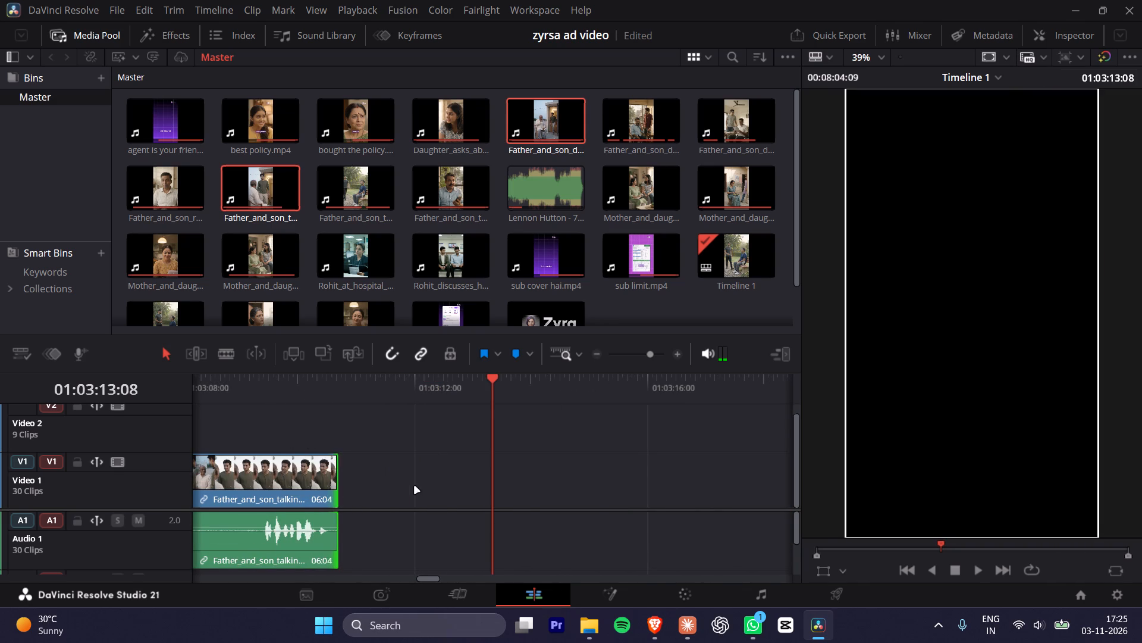
Move both father-and-son clips together along Video 1 until they sit just before the best policy.mp4 segment.
{"action": "scroll", "coordinate": [421, 486], "scroll_direction": "down", "scroll_amount": 6, "text": "alt"}
{"action": "left_click_drag", "start_coordinate": [349, 436], "coordinate": [457, 486]}
{"action": "left_click_drag", "start_coordinate": [442, 478], "coordinate": [512, 495]}
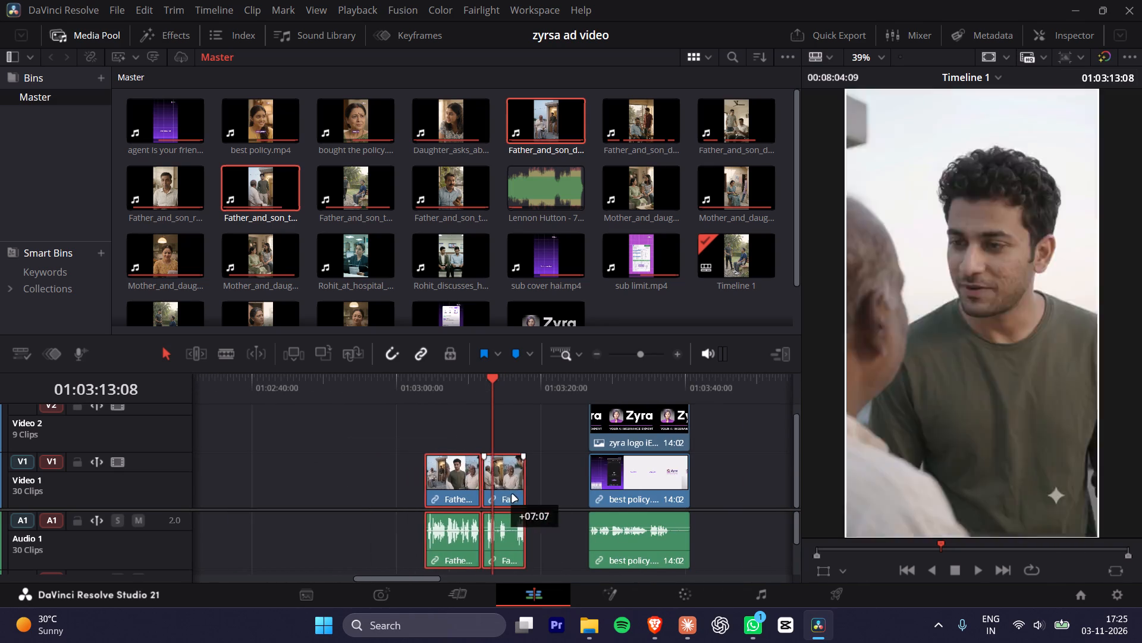
{"action": "left_click_drag", "start_coordinate": [512, 495], "coordinate": [549, 495]}
{"action": "left_click_drag", "start_coordinate": [544, 485], "coordinate": [547, 486]}
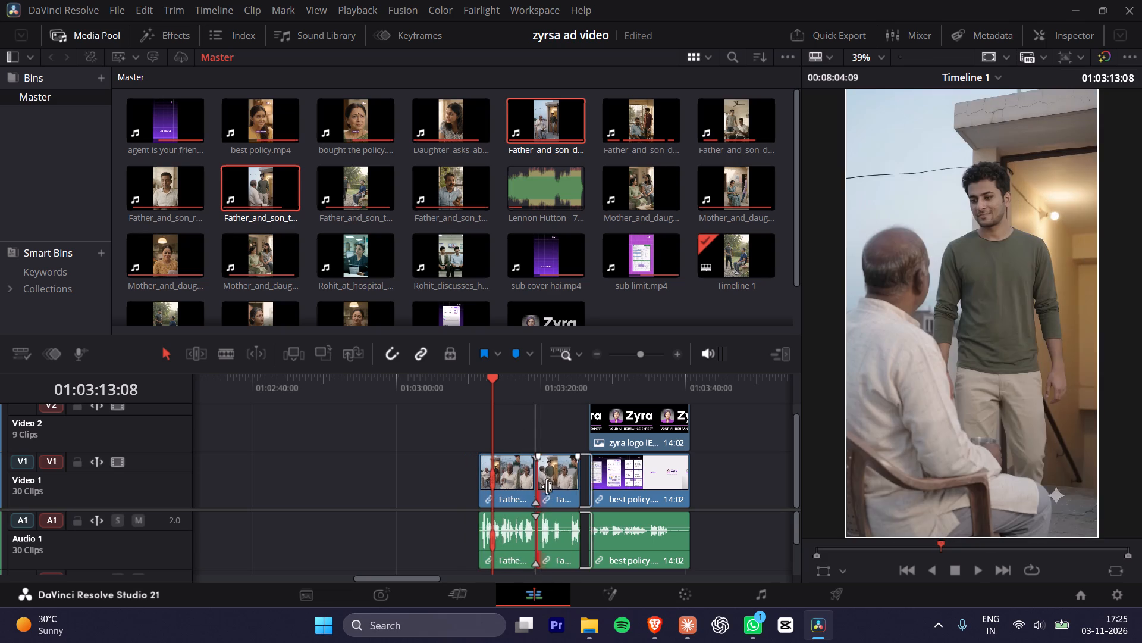
{"action": "left_click_drag", "start_coordinate": [547, 486], "coordinate": [553, 486]}
{"action": "key", "text": "ctrl+z"}
{"action": "left_click_drag", "start_coordinate": [518, 429], "coordinate": [561, 478]}
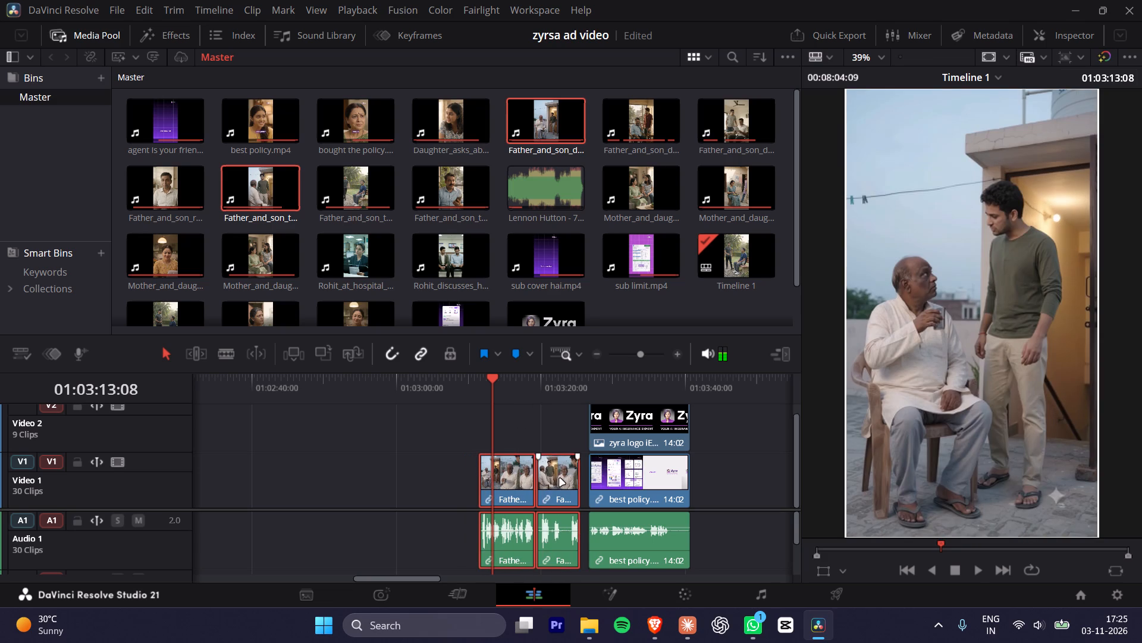
{"action": "left_click_drag", "start_coordinate": [559, 483], "coordinate": [569, 487]}
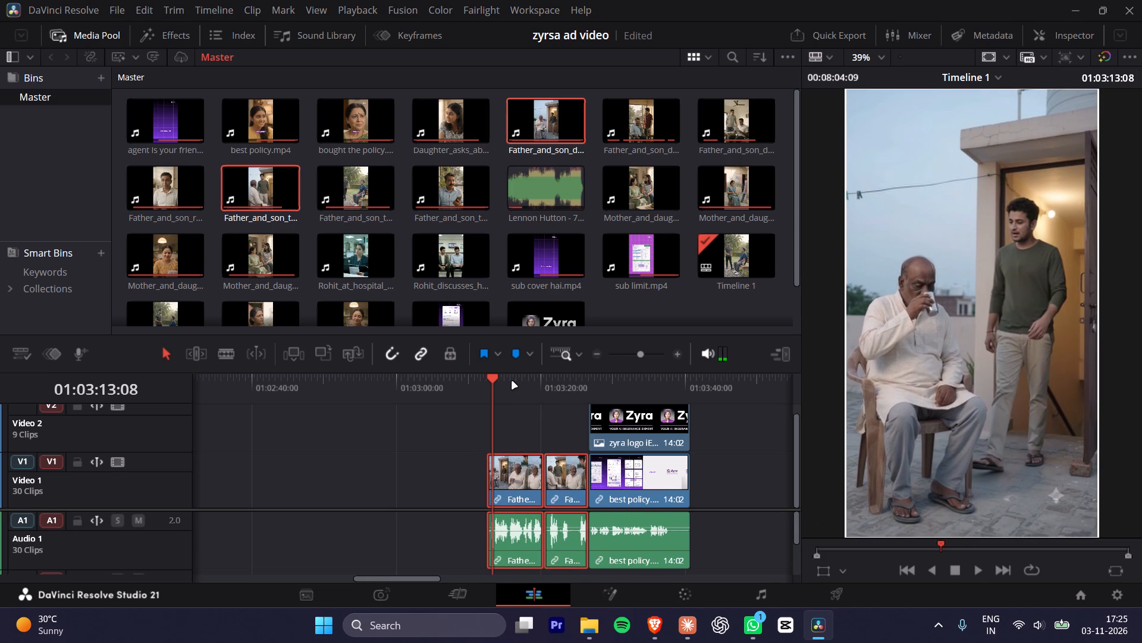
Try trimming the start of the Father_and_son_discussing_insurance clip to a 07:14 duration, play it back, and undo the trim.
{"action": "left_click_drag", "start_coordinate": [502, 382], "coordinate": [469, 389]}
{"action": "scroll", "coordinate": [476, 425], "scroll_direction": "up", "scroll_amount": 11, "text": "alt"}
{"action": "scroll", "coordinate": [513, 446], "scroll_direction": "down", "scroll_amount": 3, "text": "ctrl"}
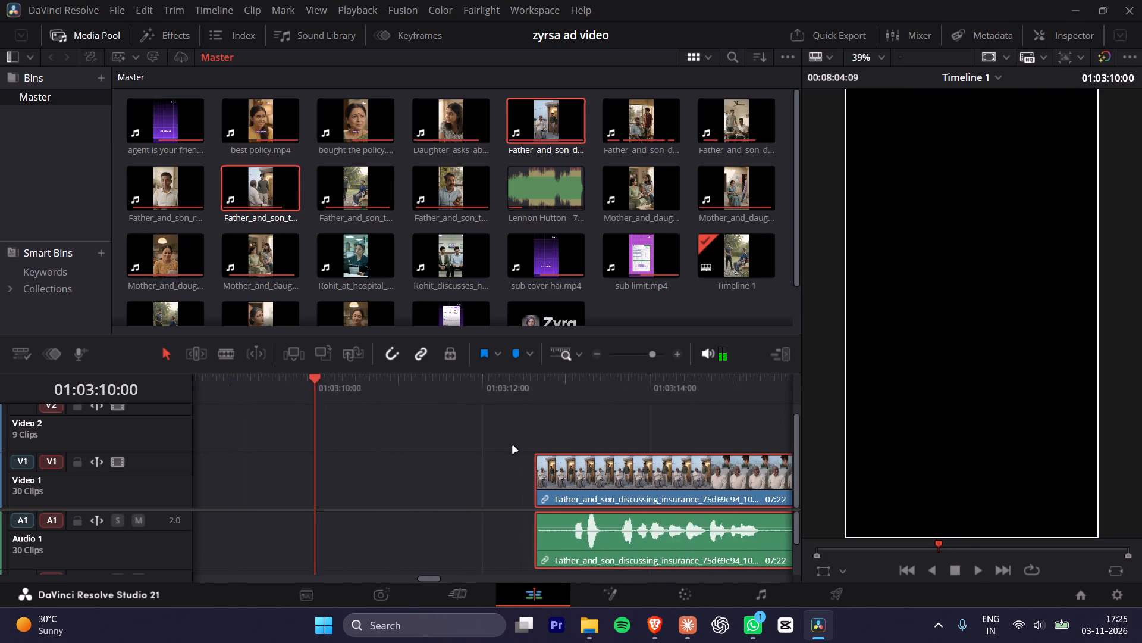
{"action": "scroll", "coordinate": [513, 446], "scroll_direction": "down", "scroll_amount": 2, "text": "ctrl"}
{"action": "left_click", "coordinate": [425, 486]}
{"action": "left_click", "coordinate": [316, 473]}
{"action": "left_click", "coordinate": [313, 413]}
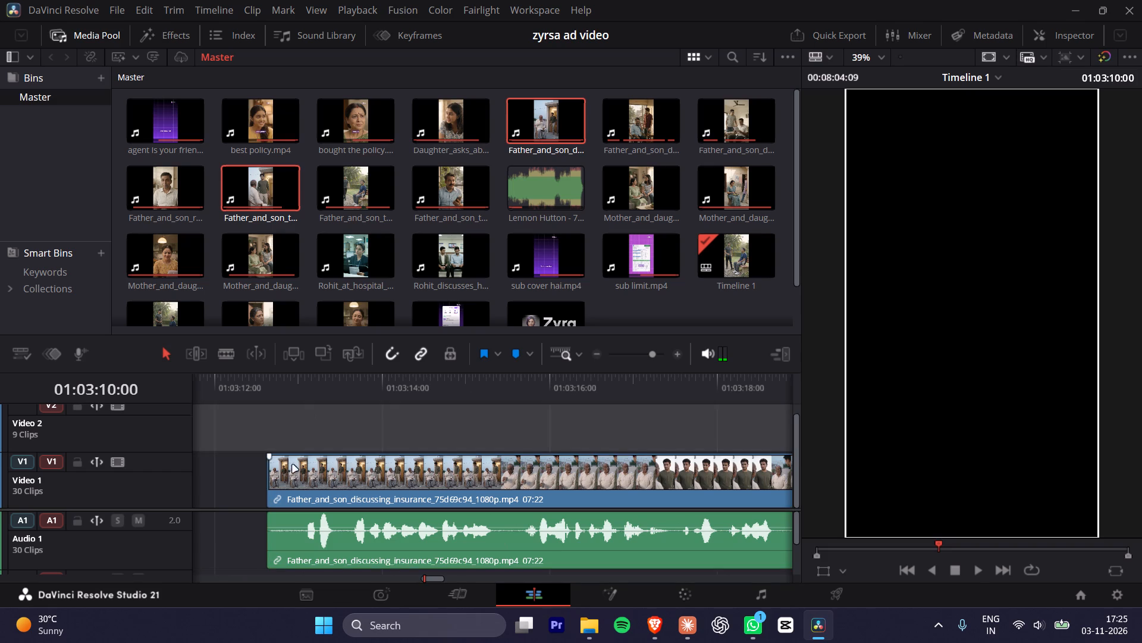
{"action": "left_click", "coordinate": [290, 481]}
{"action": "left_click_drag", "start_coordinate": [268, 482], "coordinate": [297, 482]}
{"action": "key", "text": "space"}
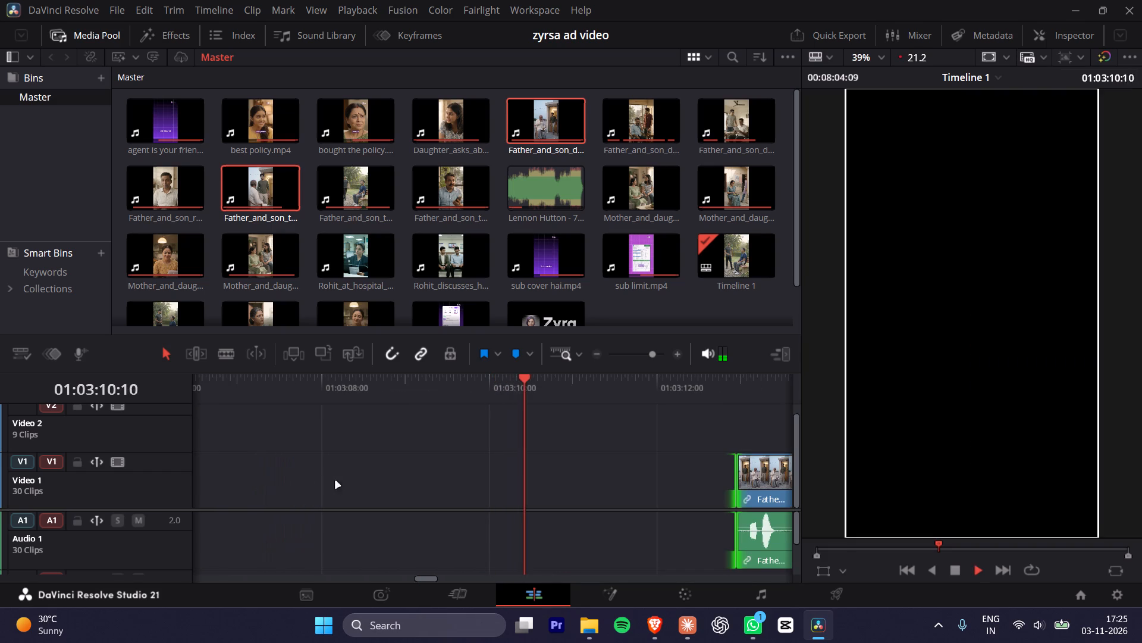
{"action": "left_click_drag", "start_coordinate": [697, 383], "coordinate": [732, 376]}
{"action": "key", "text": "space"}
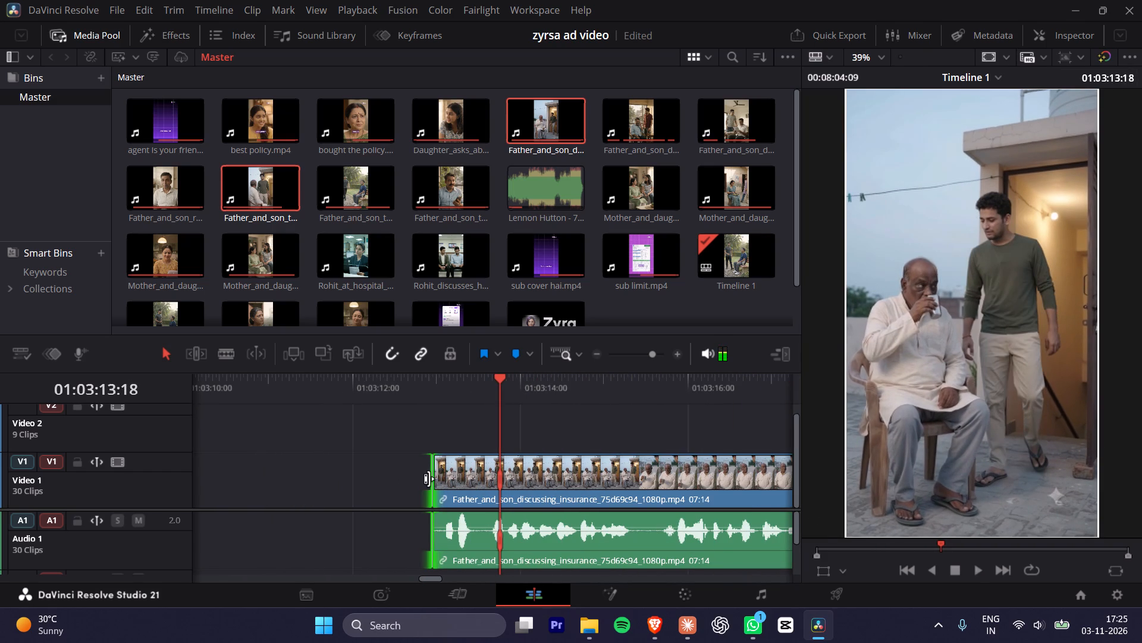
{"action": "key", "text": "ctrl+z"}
Play the Father_and_son_discussing_insurance clip from its beginning, pausing to examine the dialogue and where the last line ends.
{"action": "left_click", "coordinate": [397, 388]}
{"action": "key", "text": "space"}
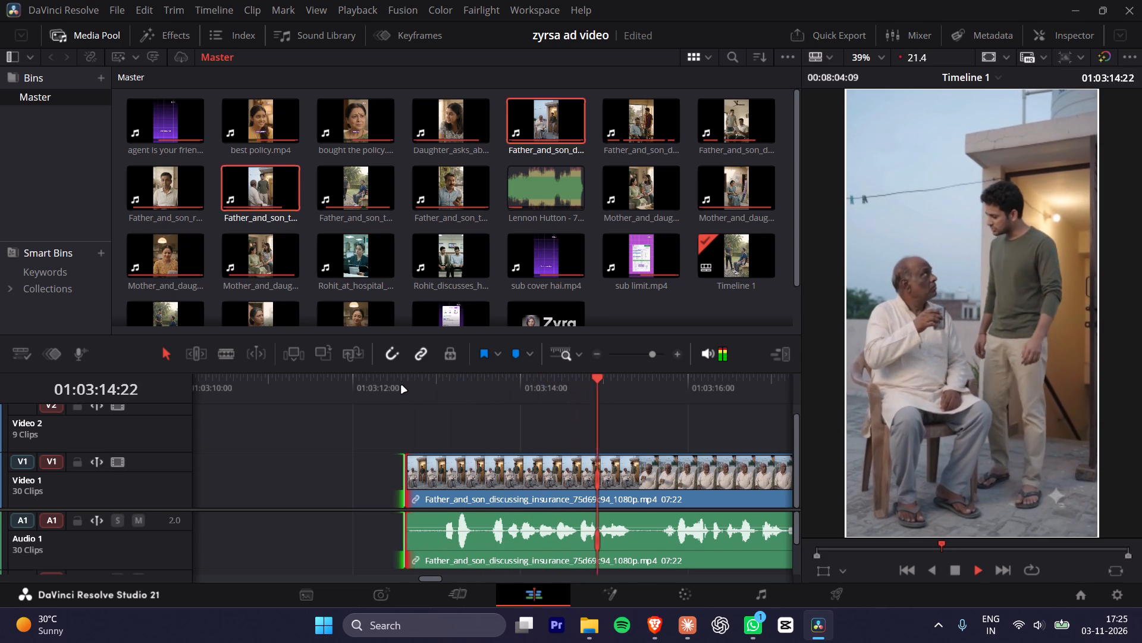
{"action": "key", "text": "space"}
{"action": "key", "text": "space"}
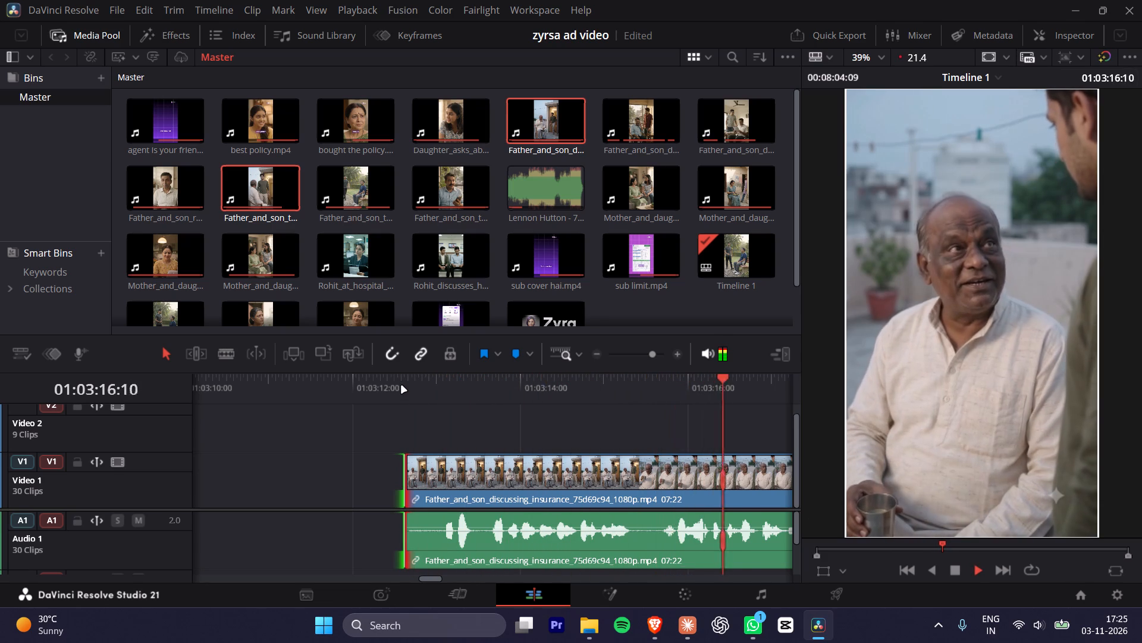
{"action": "key", "text": "space"}
{"action": "key", "text": "space"}
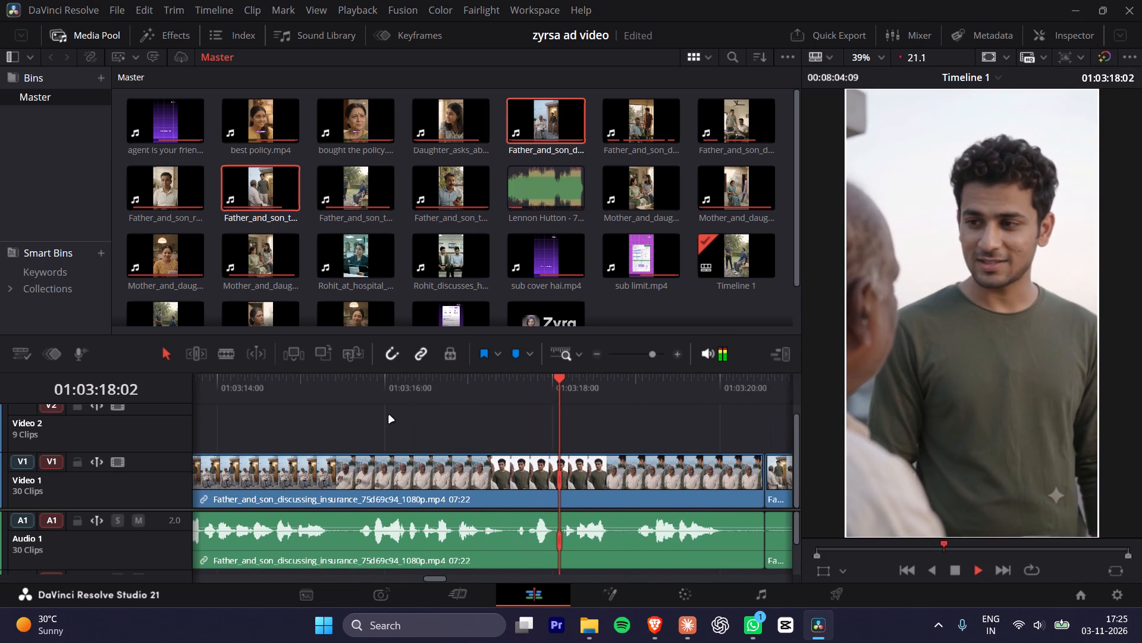
{"action": "key", "text": "space"}
{"action": "key", "text": "space"}
{"action": "key", "text": "space"}
{"action": "key", "text": "space"}
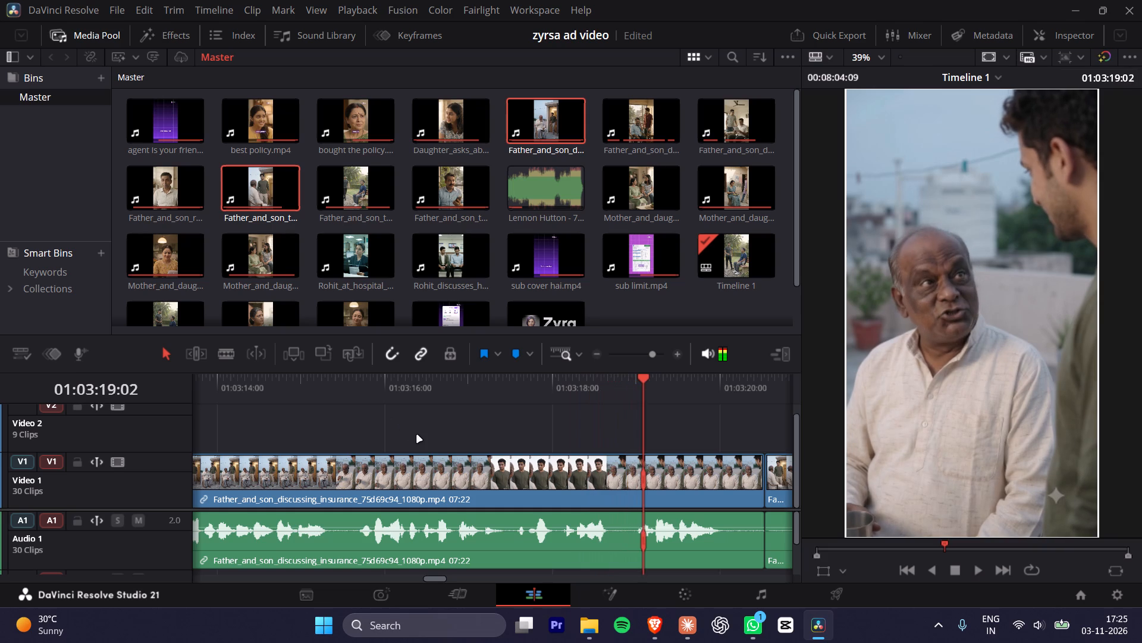
{"action": "key", "text": "space"}
{"action": "key", "text": "space"}
{"action": "key", "text": "space"}
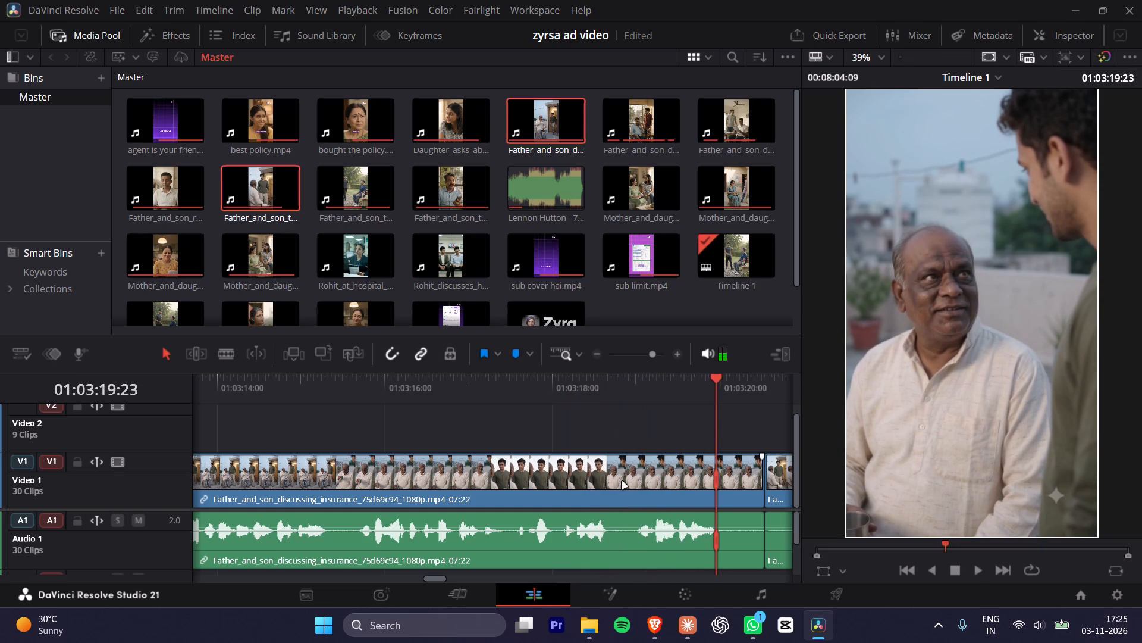
Check playback across the join, and trim the end of the Father_and_son_discussing_insurance clip to a 07:16 duration.
{"action": "left_click", "coordinate": [622, 482]}
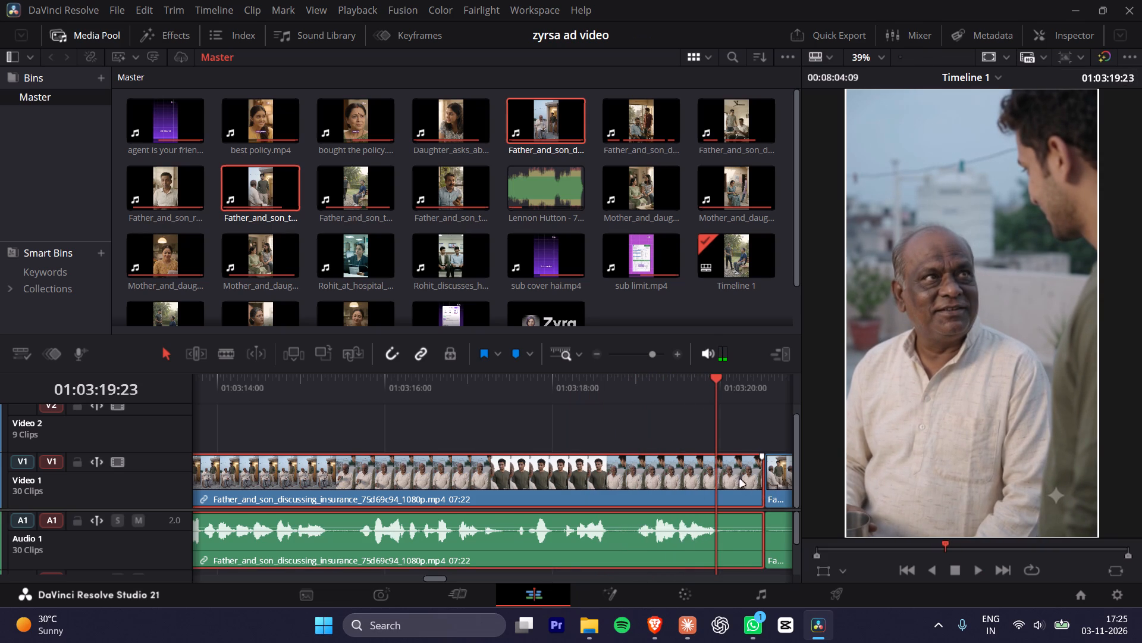
{"action": "scroll", "coordinate": [743, 493], "scroll_direction": "down", "scroll_amount": 2, "text": "alt"}
{"action": "key", "text": "space"}
{"action": "key", "text": "space"}
{"action": "key", "text": "space"}
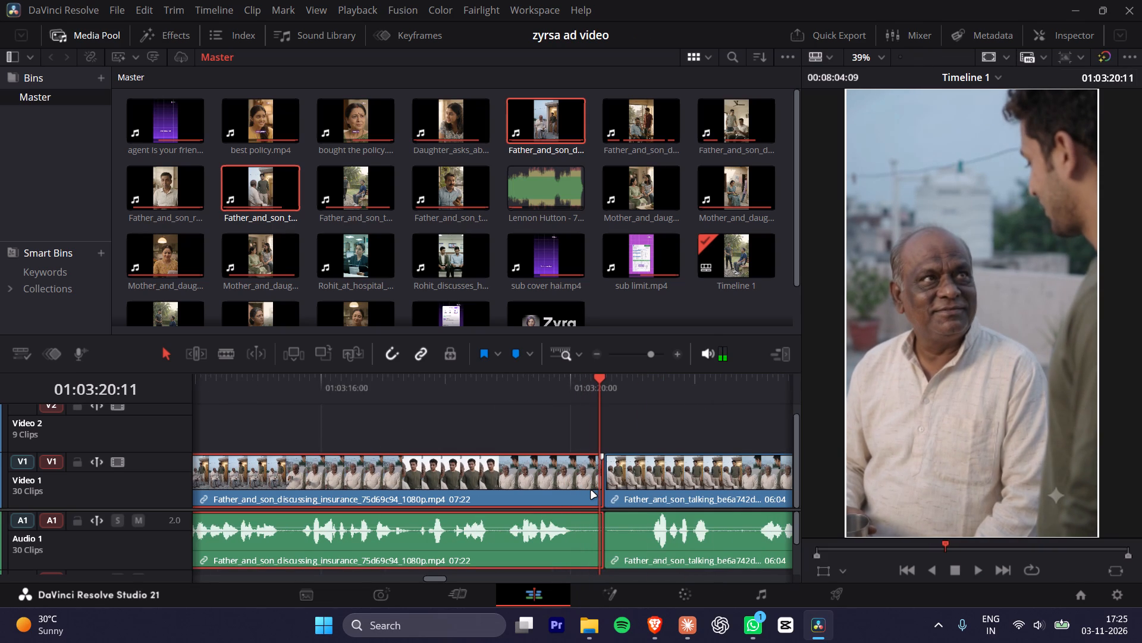
{"action": "key", "text": "space"}
{"action": "key", "text": "space"}
{"action": "key", "text": "space"}
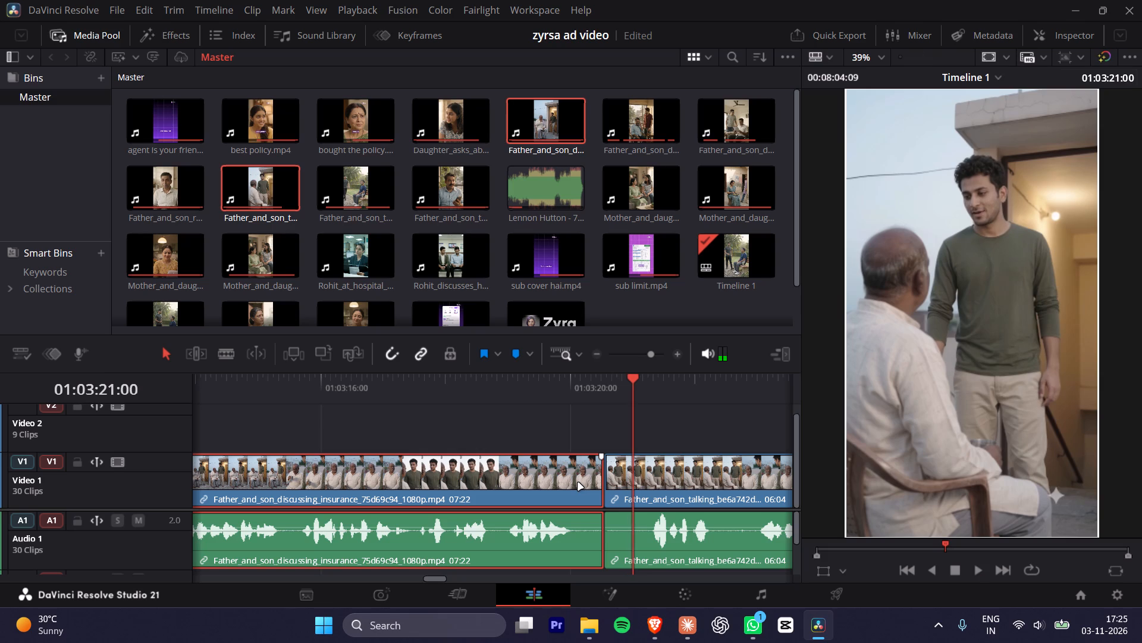
{"action": "key", "text": "space"}
{"action": "key", "text": "space"}
{"action": "left_click", "coordinate": [578, 483]}
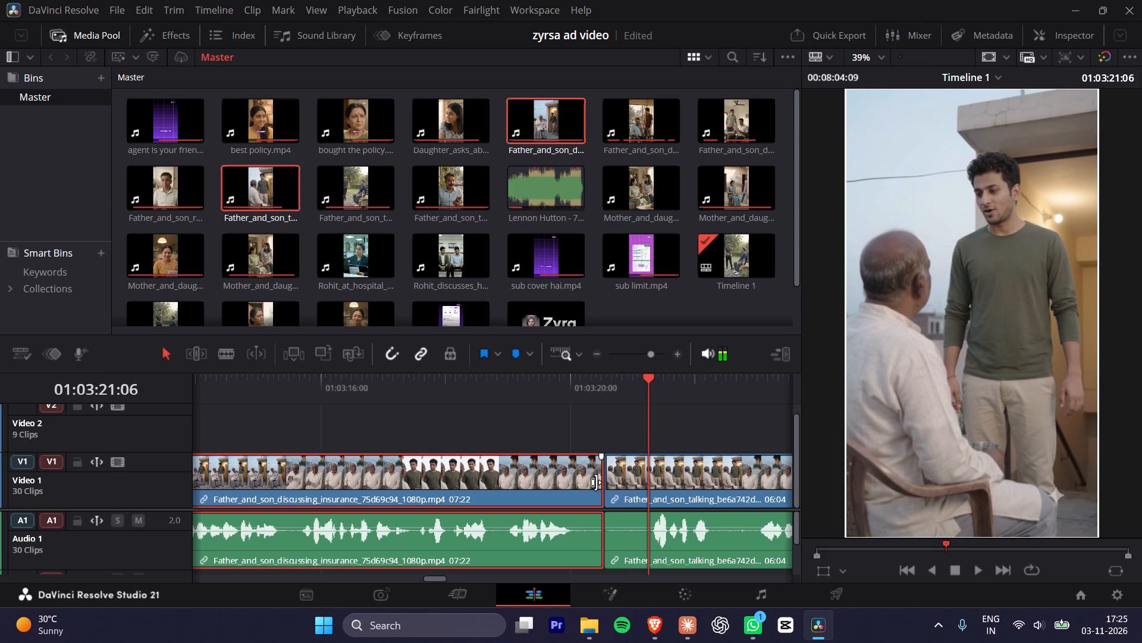
{"action": "left_click_drag", "start_coordinate": [596, 482], "coordinate": [579, 486]}
Trim the start of the Father_and_son_talking_be6a742d clip to a duration of 05:16.
{"action": "left_click", "coordinate": [625, 477]}
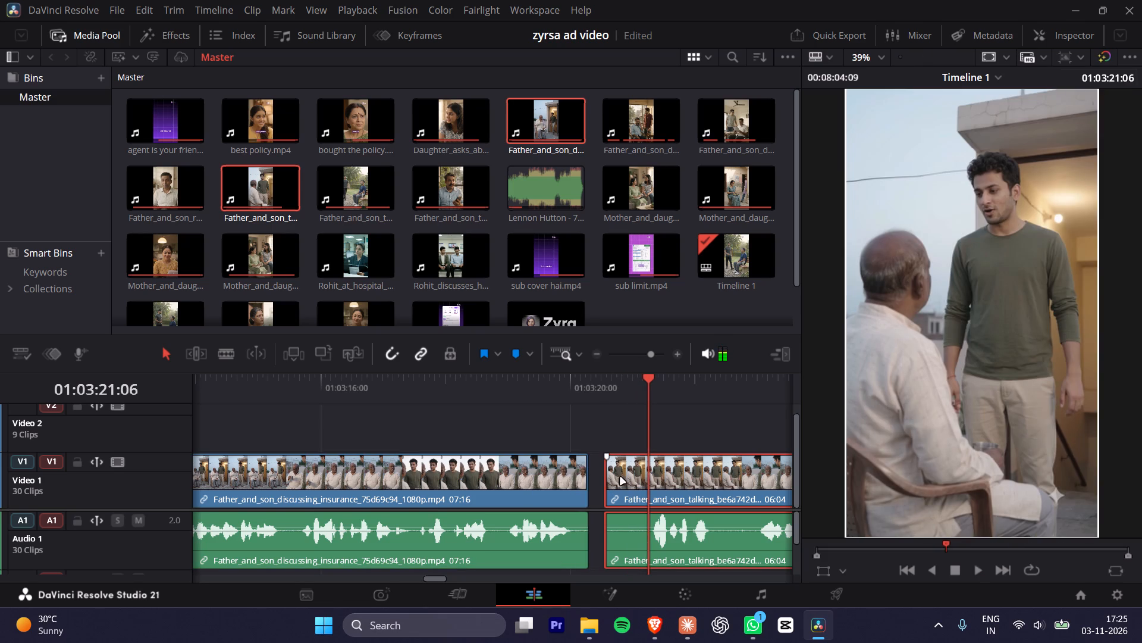
{"action": "left_click_drag", "start_coordinate": [611, 476], "coordinate": [625, 478]}
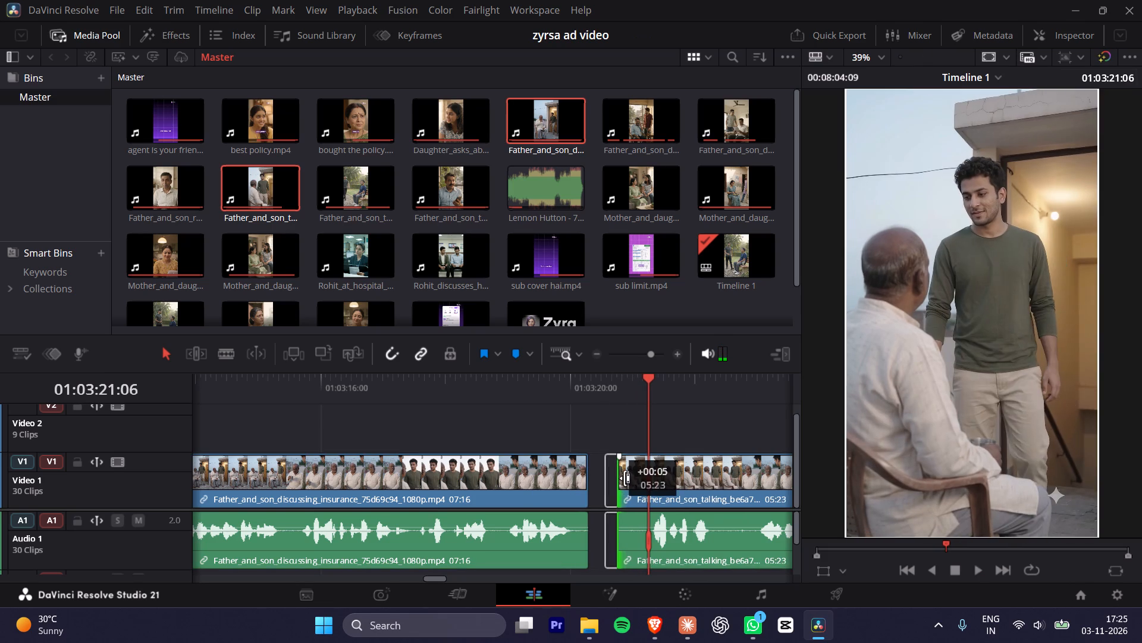
{"action": "left_click_drag", "start_coordinate": [625, 478], "coordinate": [643, 486]}
Move the Father_and_son_discussing_insurance clip up against the trimmed Father_and_son_talking clip to close the gap.
{"action": "left_click_drag", "start_coordinate": [499, 476], "coordinate": [553, 492]}
Play across the join between the two father-and-son clips to check the transition.
{"action": "left_click", "coordinate": [549, 396]}
{"action": "key", "text": "space"}
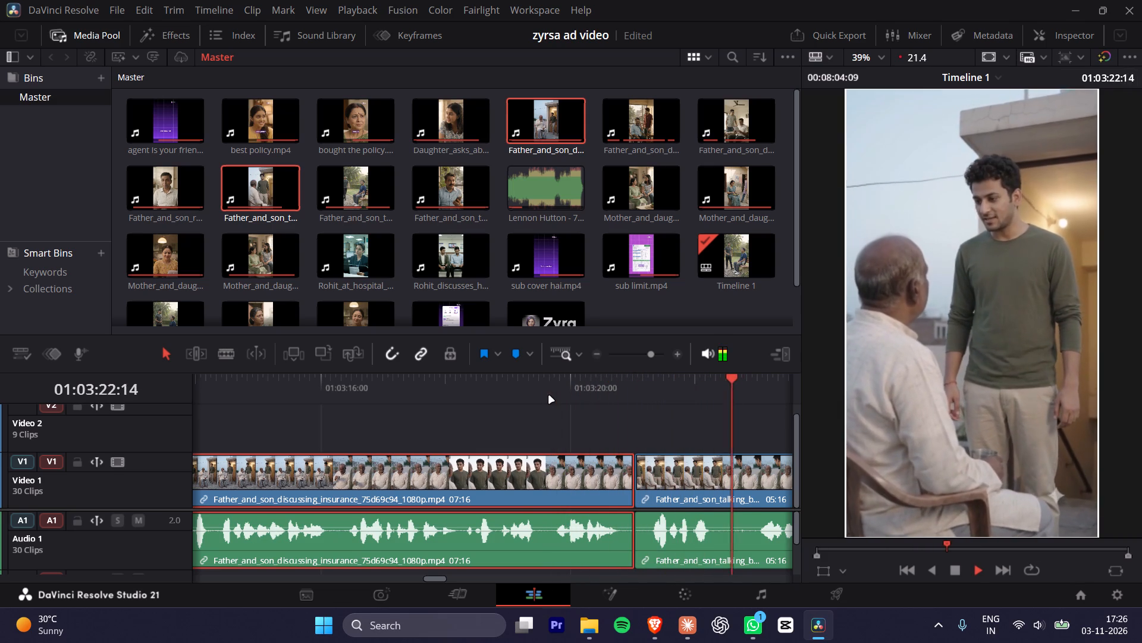
{"action": "key", "text": "space"}
{"action": "key", "text": "space"}
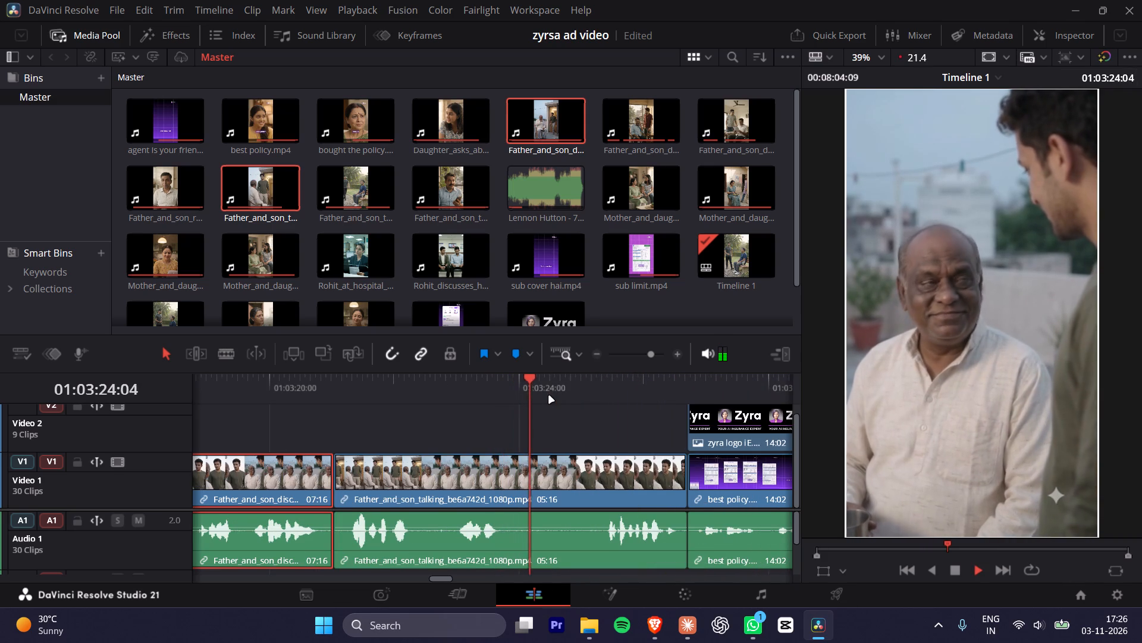
{"action": "key", "text": "space"}
Play and step through the Father_and_son_talking_be6a742d clip to find the pause between its spoken lines.
{"action": "left_click_drag", "start_coordinate": [463, 388], "coordinate": [390, 392]}
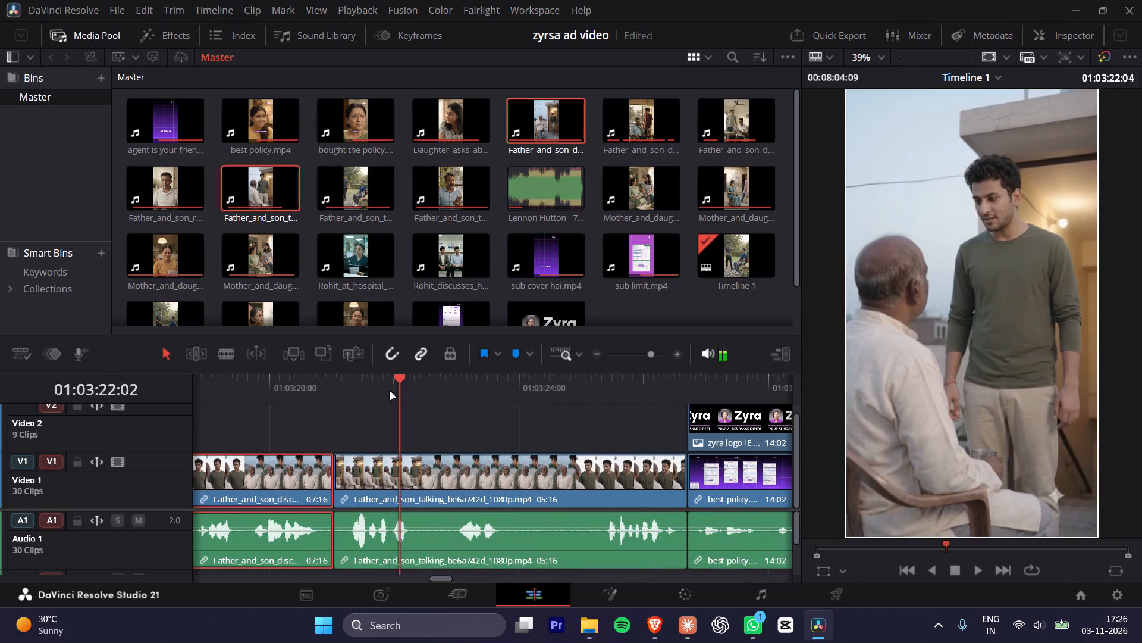
{"action": "left_click_drag", "start_coordinate": [390, 392], "coordinate": [335, 389]}
{"action": "key", "text": "space"}
{"action": "left_click", "coordinate": [454, 477]}
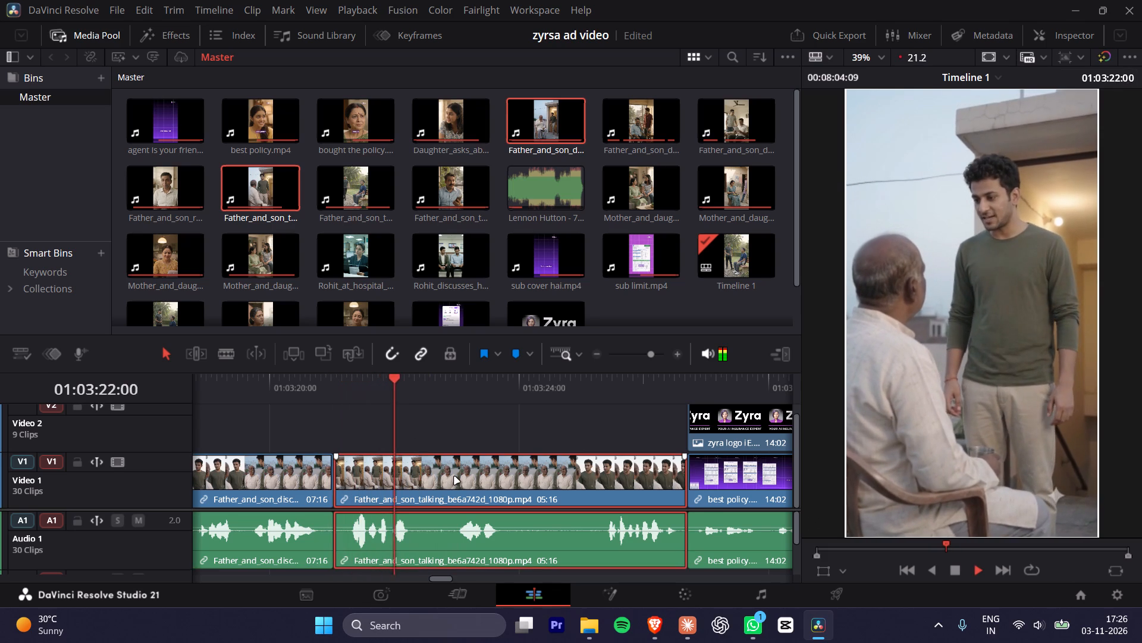
{"action": "key", "text": "space"}
{"action": "key", "text": "Right"}
{"action": "key", "text": "Right"}
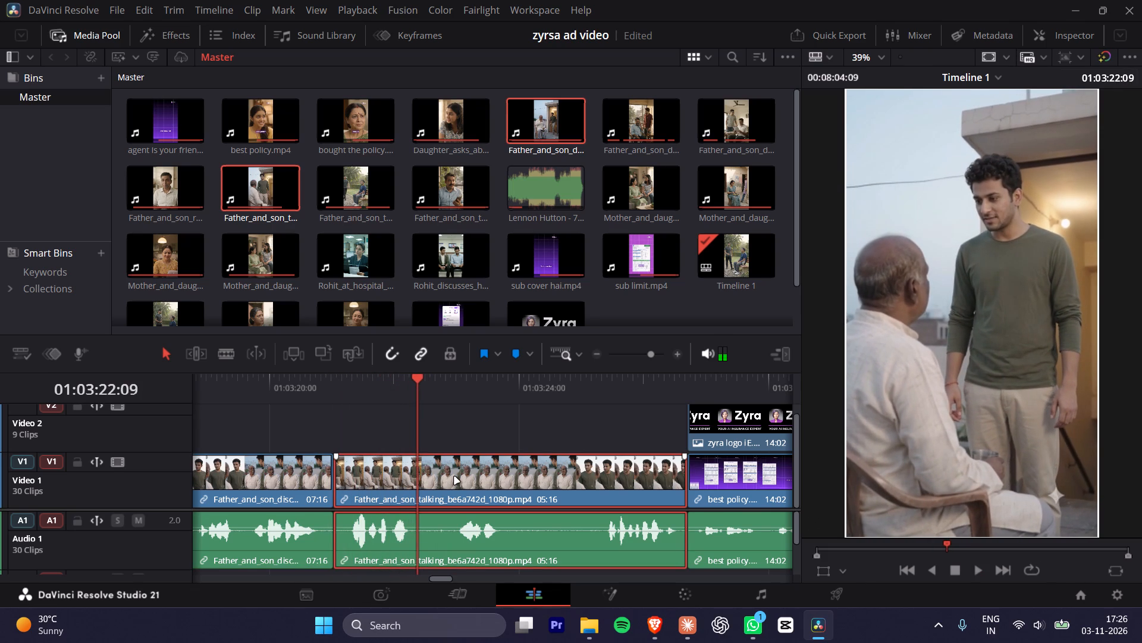
{"action": "key", "text": "space"}
{"action": "key", "text": "space"}
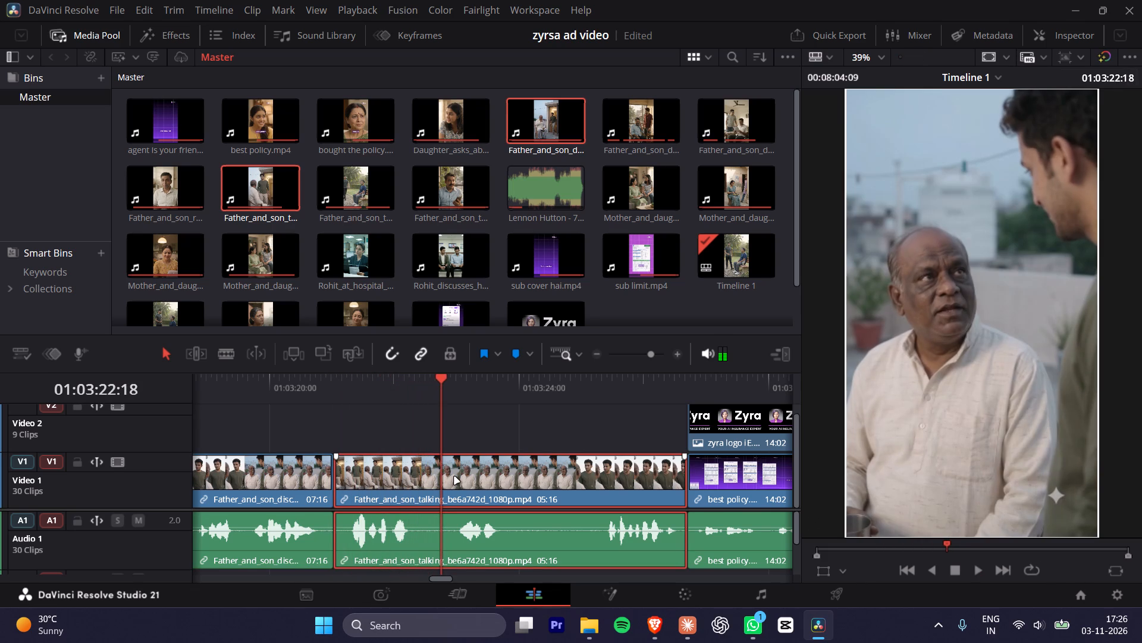
{"action": "key", "text": "space"}
{"action": "key", "text": "space"}
{"action": "key", "text": "space"}
{"action": "key", "text": "space"}
{"action": "key", "text": "space"}
{"action": "key", "text": "space"}
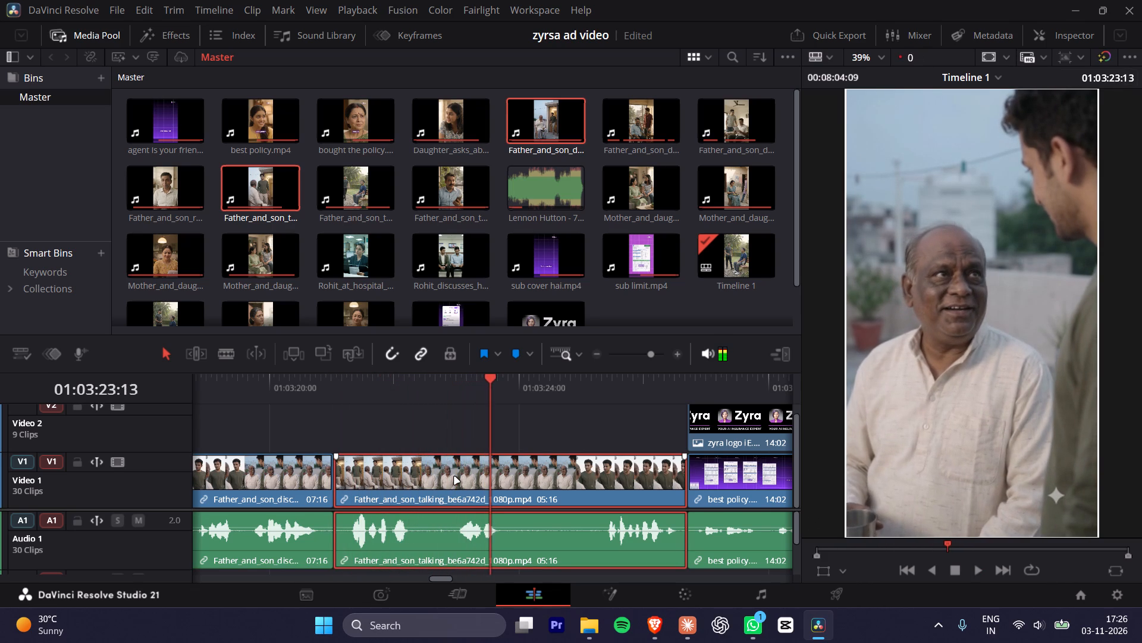
{"action": "key", "text": "space"}
{"action": "key", "text": "Right"}
{"action": "key", "text": "Right"}
{"action": "key", "text": "Left"}
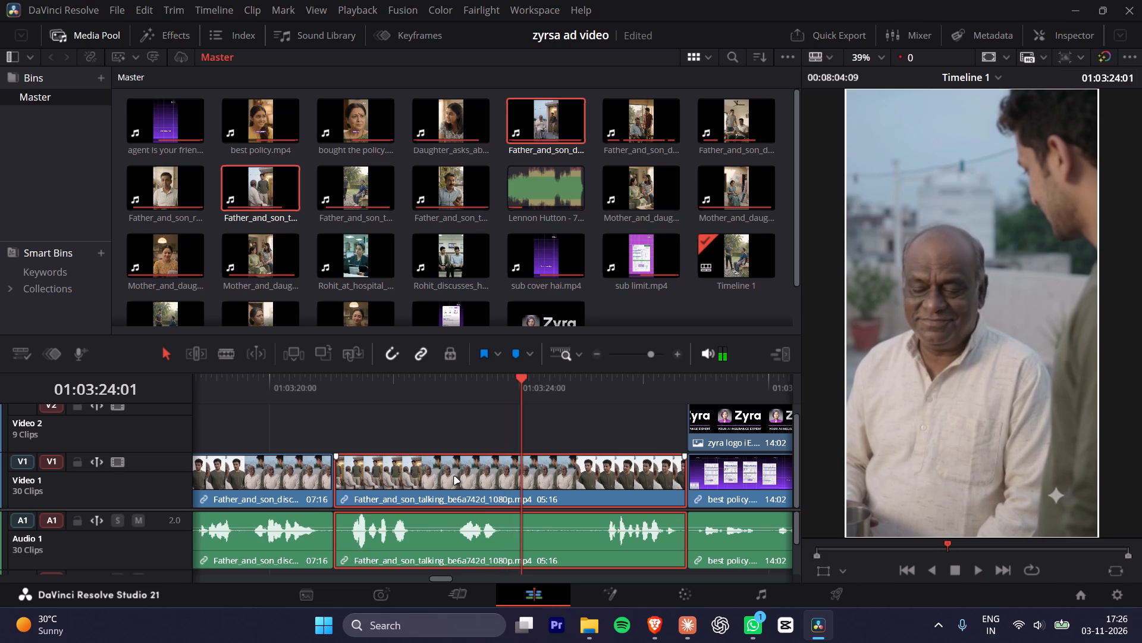
{"action": "key", "text": "Left"}
{"action": "key", "text": "Left"}
{"action": "key", "text": "Left"}
{"action": "key", "text": "Left"}
{"action": "key", "text": "Left"}
{"action": "key", "text": "Left"}
{"action": "key", "text": "Left"}
{"action": "key", "text": "Left"}
{"action": "key", "text": "Left"}
{"action": "key", "text": "Left"}
{"action": "key", "text": "Left"}
{"action": "key", "text": "Left"}
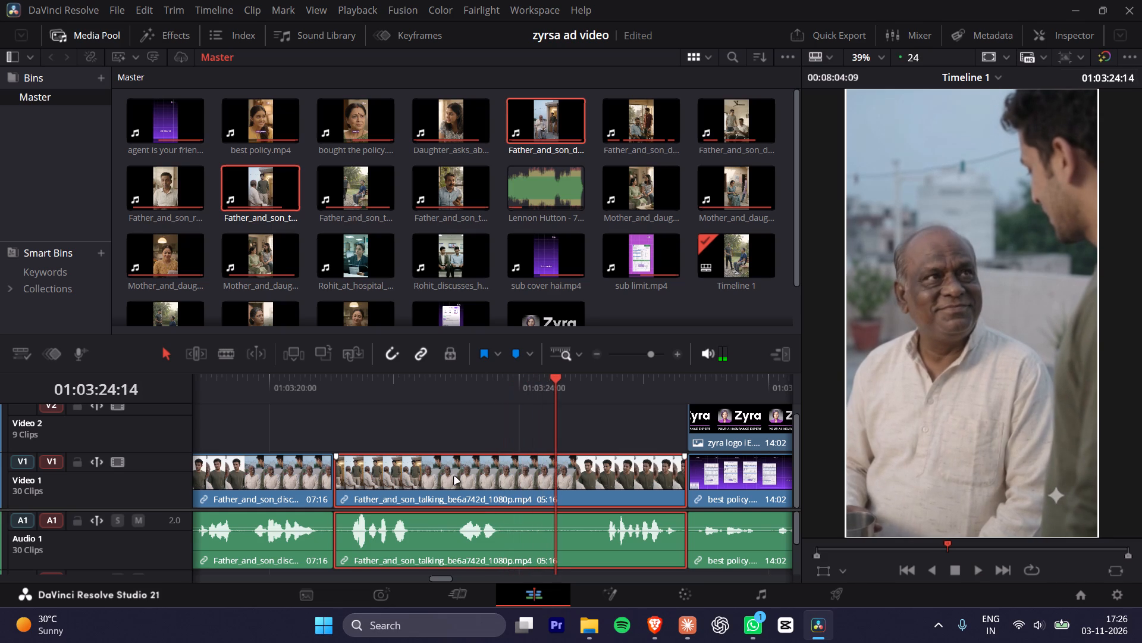
Split the Father_and_son_talking_be6a742d clip at 01:03:23:21, in the silence after the father's line.
{"action": "left_click_drag", "start_coordinate": [536, 389], "coordinate": [517, 389]}
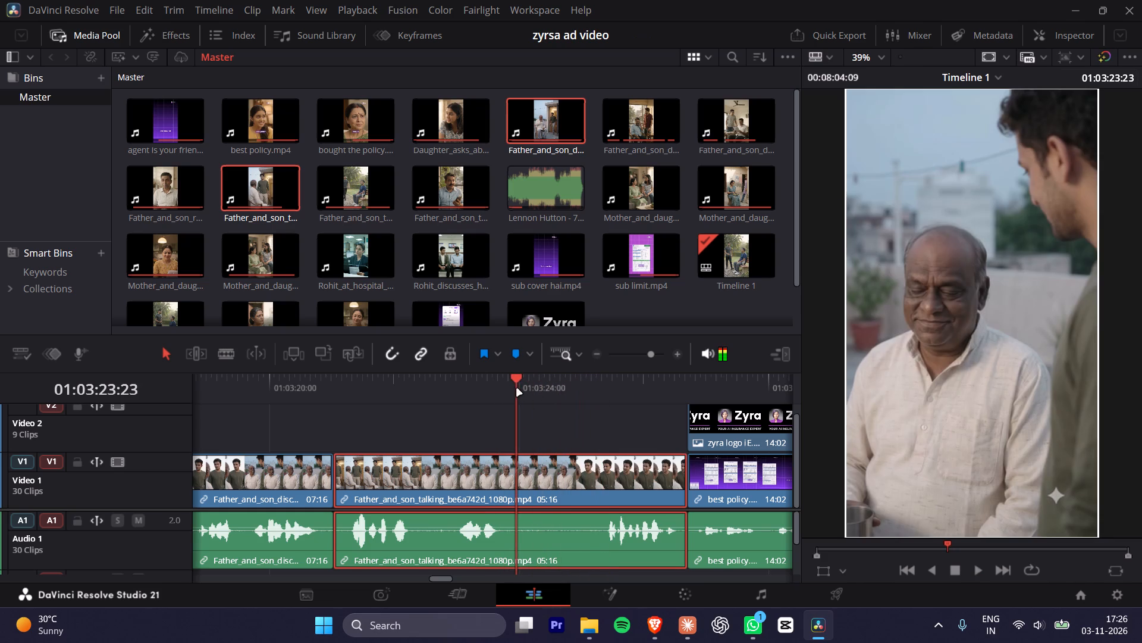
{"action": "key", "text": "space"}
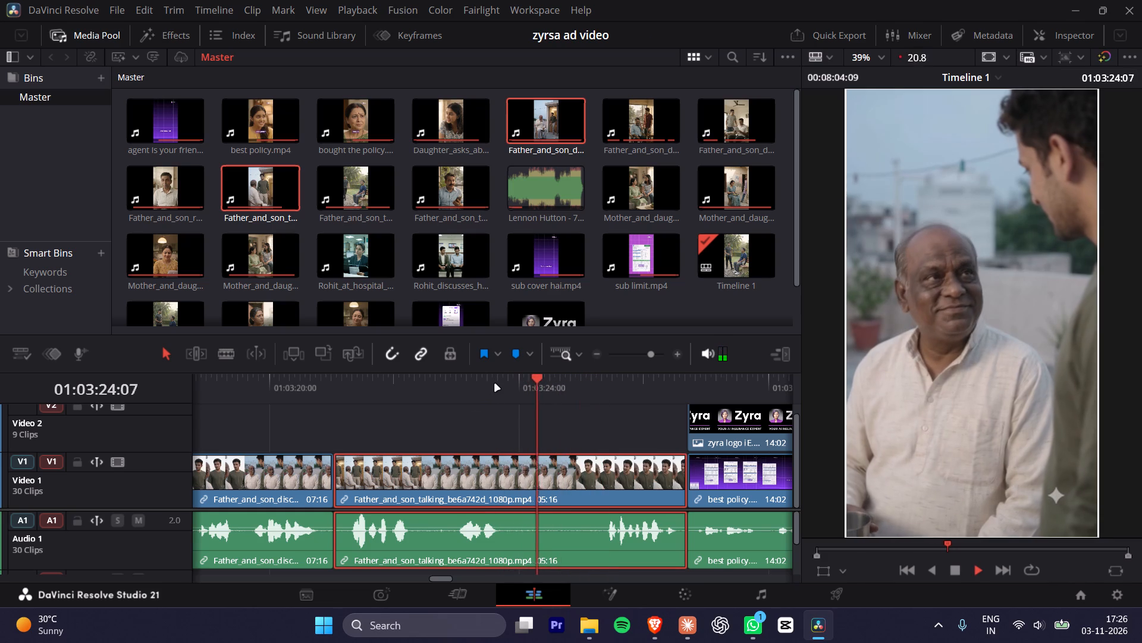
{"action": "key", "text": "space"}
{"action": "left_click_drag", "start_coordinate": [497, 383], "coordinate": [509, 380]}
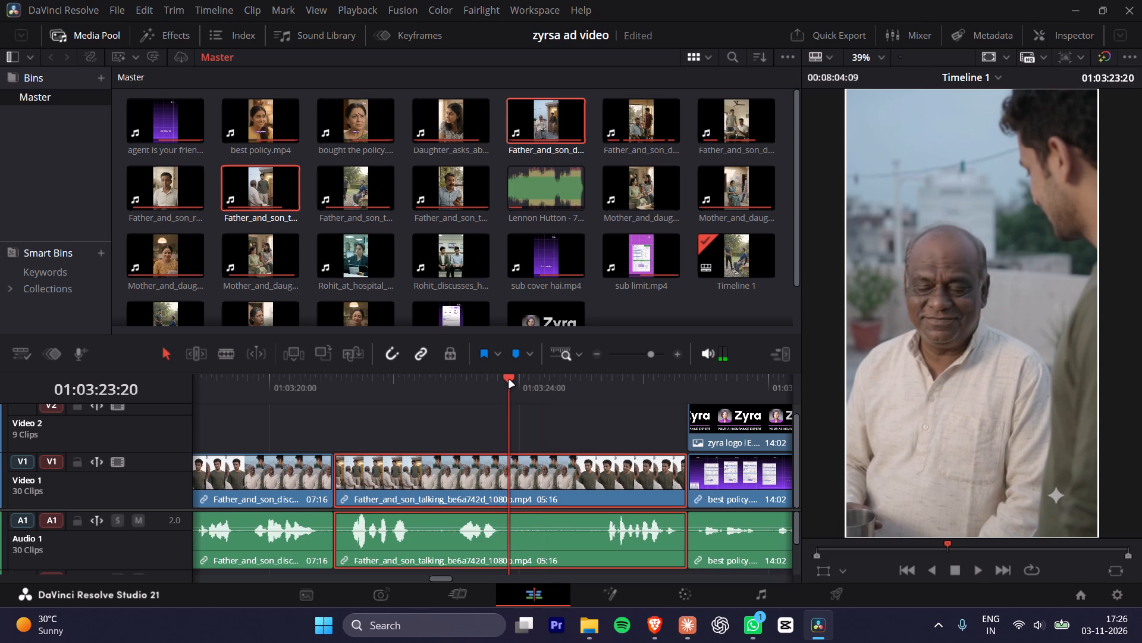
{"action": "key", "text": "Right"}
{"action": "key", "text": "ctrl+b"}
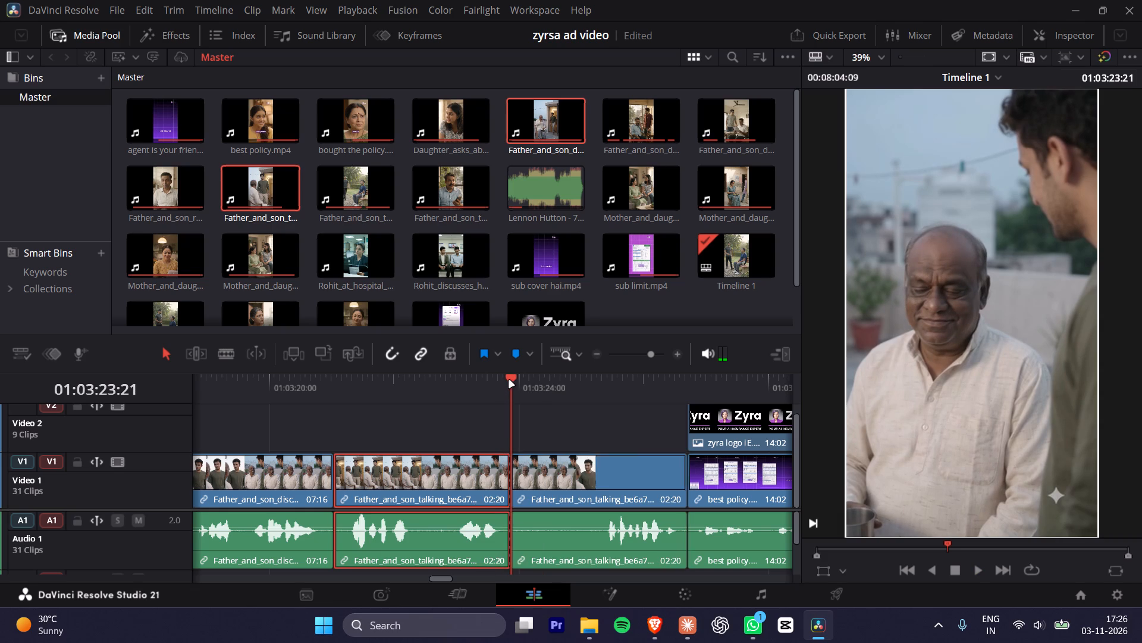
Trim the silent start of the second part of the Father_and_son_talking clip to a duration of 01:17.
{"action": "left_click_drag", "start_coordinate": [575, 483], "coordinate": [570, 485]}
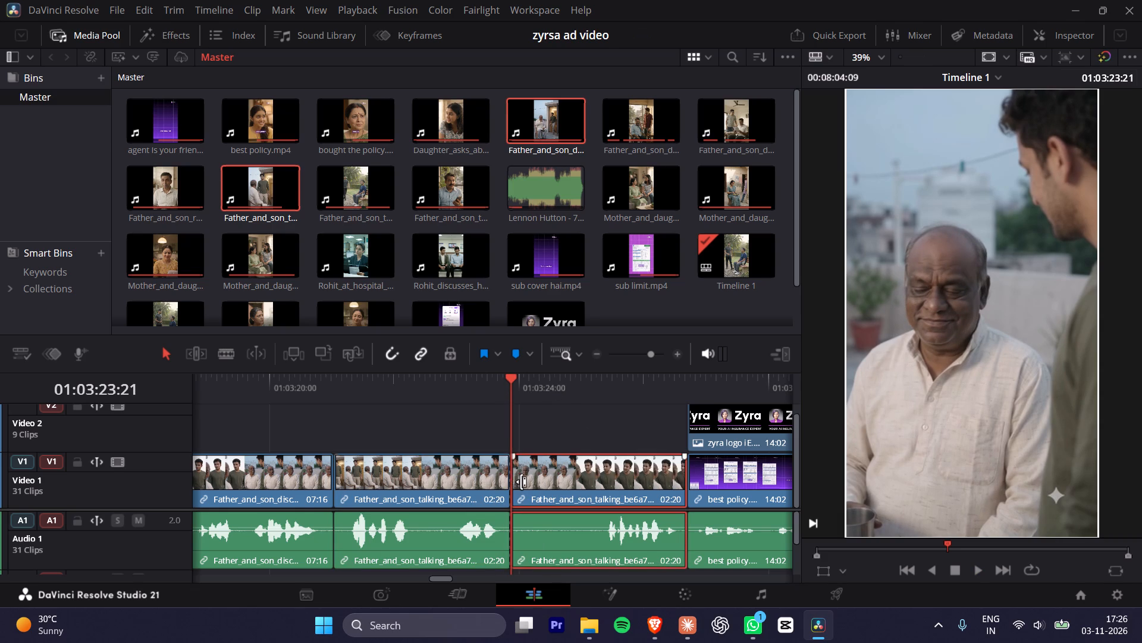
{"action": "left_click_drag", "start_coordinate": [521, 482], "coordinate": [594, 493]}
{"action": "left_click_drag", "start_coordinate": [607, 492], "coordinate": [600, 493]}
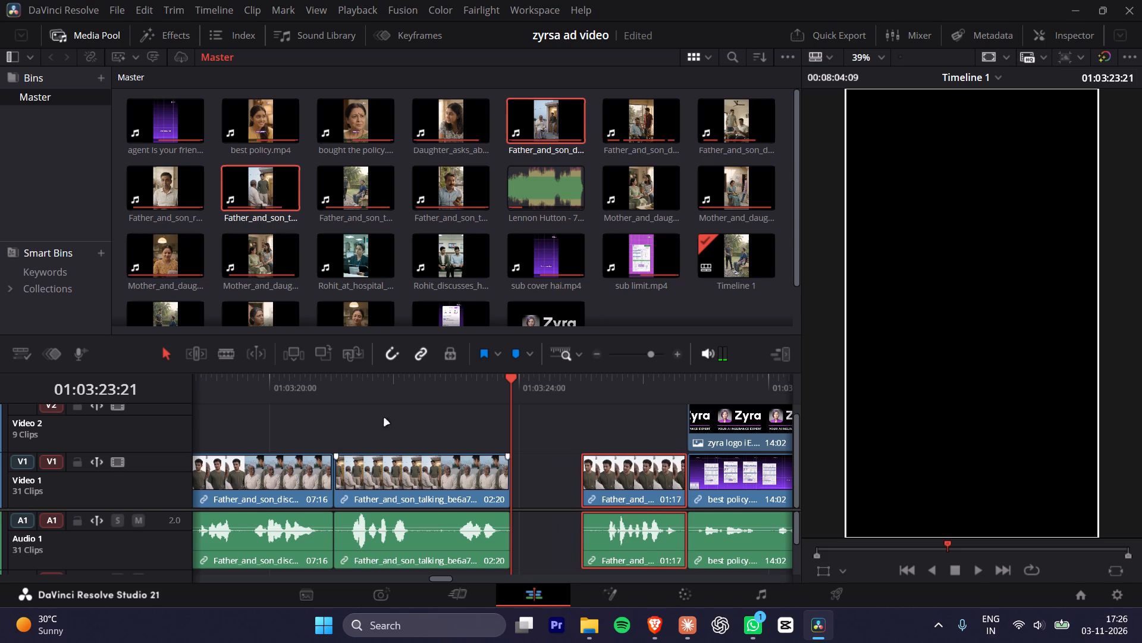
Move the Father_and_son_discussing_insurance clip and the first talking part by +01:03 to close the gap before the trimmed part.
{"action": "left_click_drag", "start_coordinate": [384, 419], "coordinate": [284, 471]}
{"action": "left_click_drag", "start_coordinate": [363, 479], "coordinate": [440, 486]}
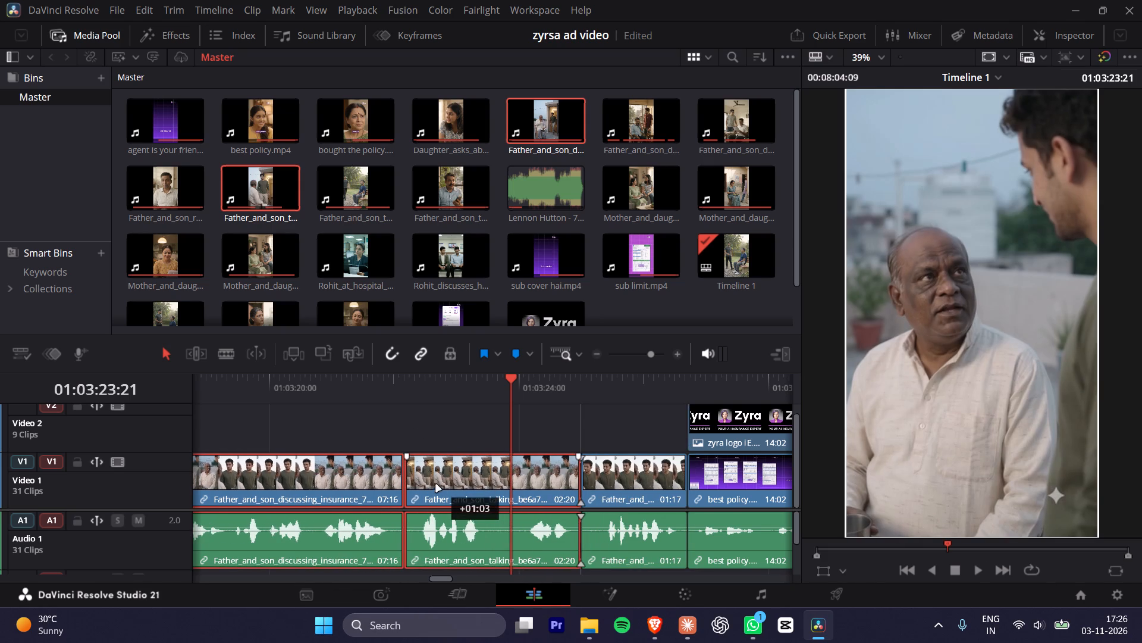
Play the father-and-son sequence through its joins into the best policy segment.
{"action": "scroll", "coordinate": [379, 427], "scroll_direction": "down", "scroll_amount": 3, "text": "alt"}
{"action": "left_click", "coordinate": [295, 392]}
{"action": "key", "text": "space"}
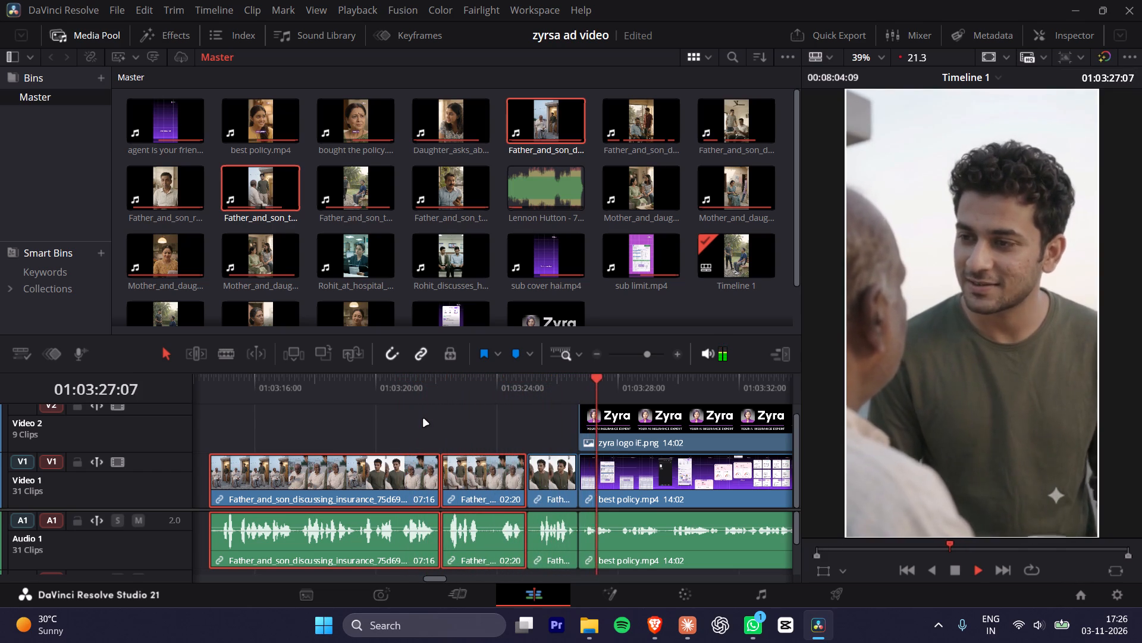
{"action": "key", "text": "space"}
{"action": "left_click", "coordinate": [500, 410]}
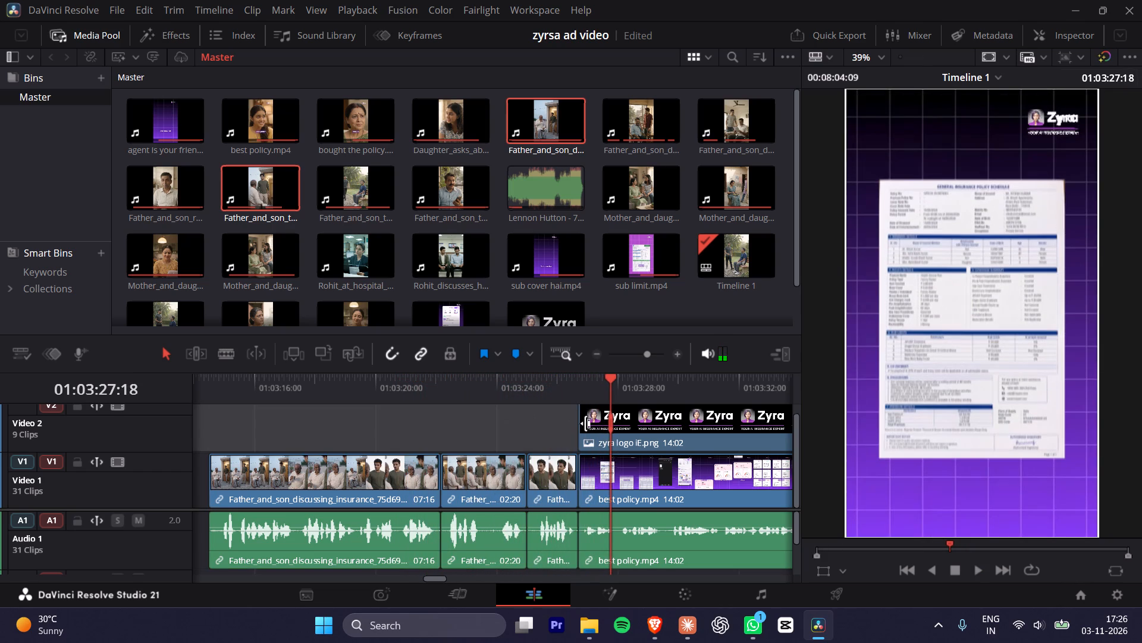
Extend the start of the Zyra logo overlay back to the first father-and-son clip, for a duration of 26:07.
{"action": "left_click_drag", "start_coordinate": [576, 424], "coordinate": [241, 424]}
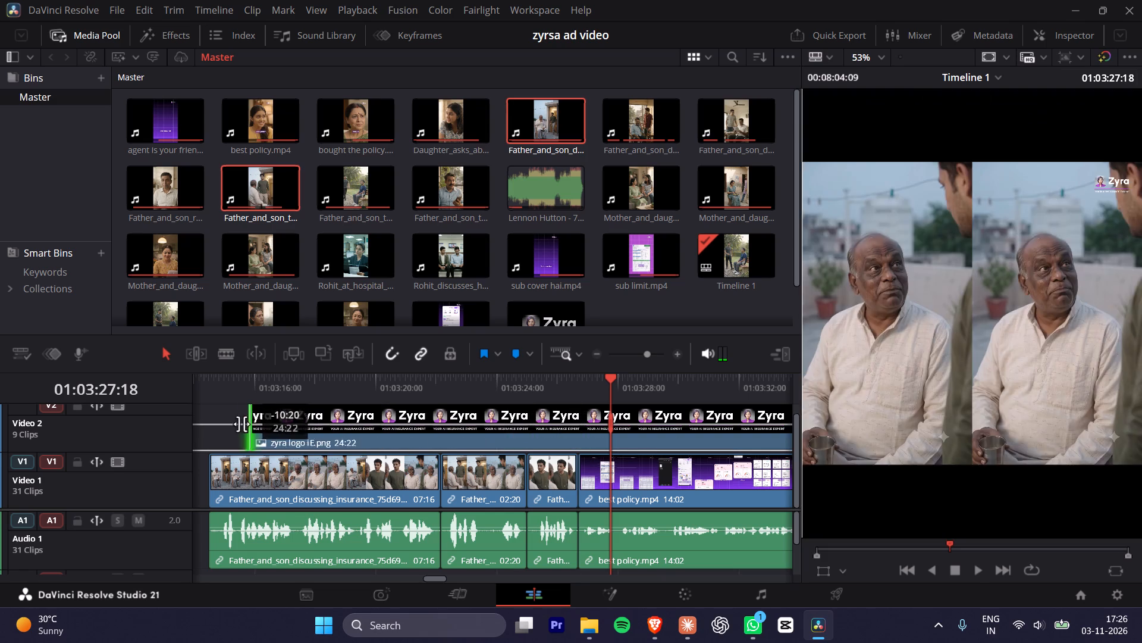
{"action": "left_click_drag", "start_coordinate": [241, 424], "coordinate": [209, 430]}
Move the father-and-son clips, best policy clip and logo overlay together to earlier in the timeline, leaving a gap after the preceding segment.
{"action": "scroll", "coordinate": [401, 467], "scroll_direction": "down", "scroll_amount": 5, "text": "alt"}
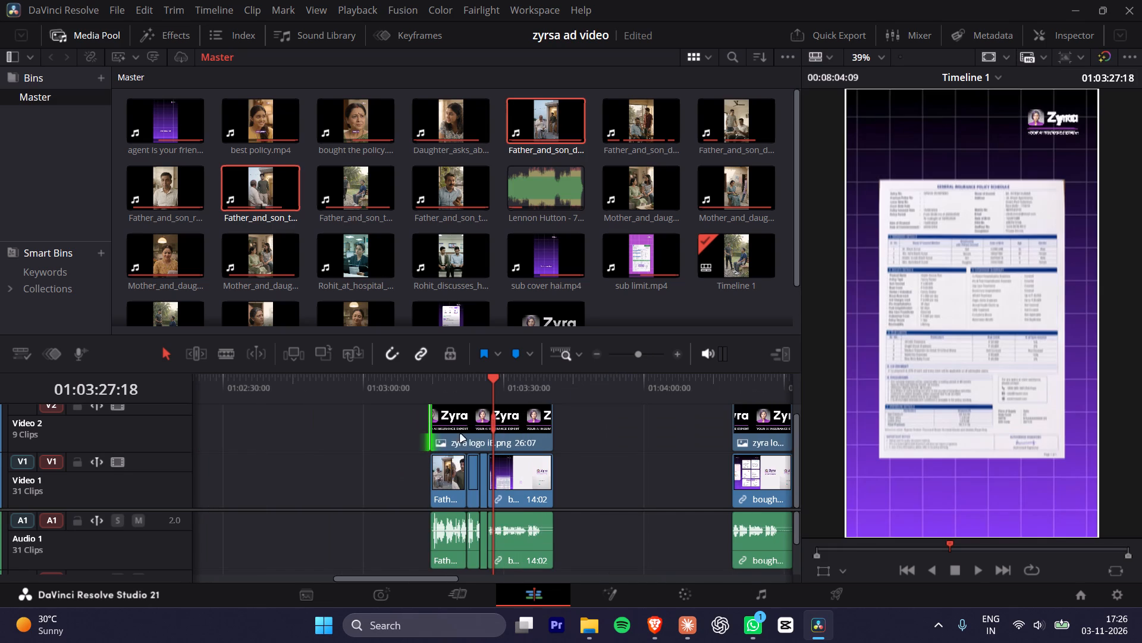
{"action": "left_click_drag", "start_coordinate": [587, 433], "coordinate": [437, 552]}
{"action": "scroll", "coordinate": [476, 522], "scroll_direction": "down", "scroll_amount": 5, "text": "alt"}
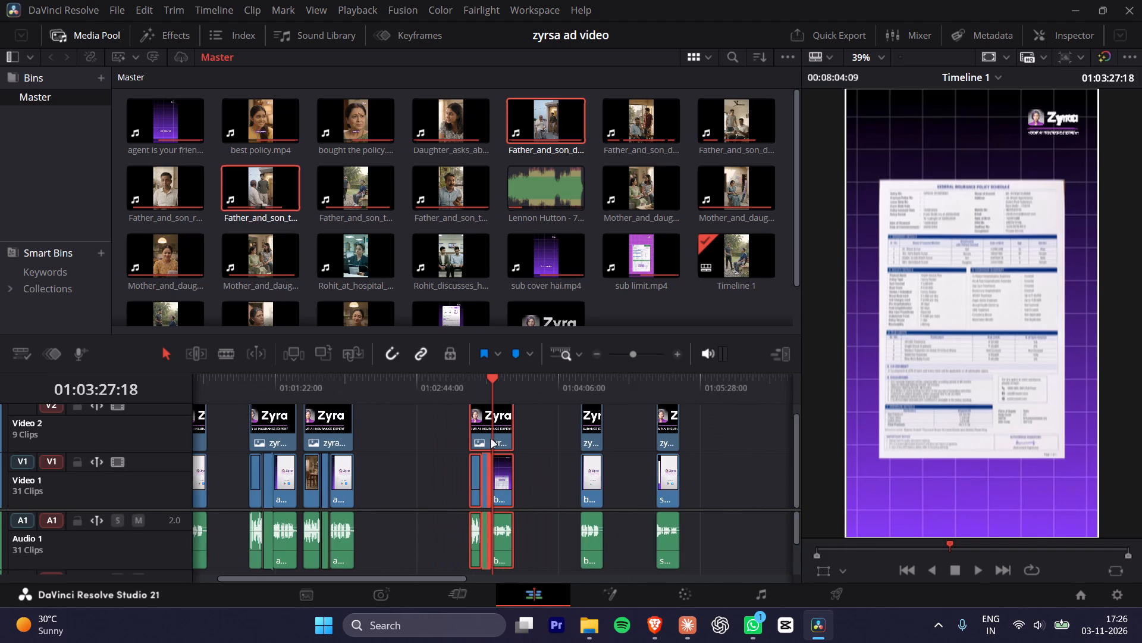
{"action": "left_click_drag", "start_coordinate": [503, 424], "coordinate": [413, 444]}
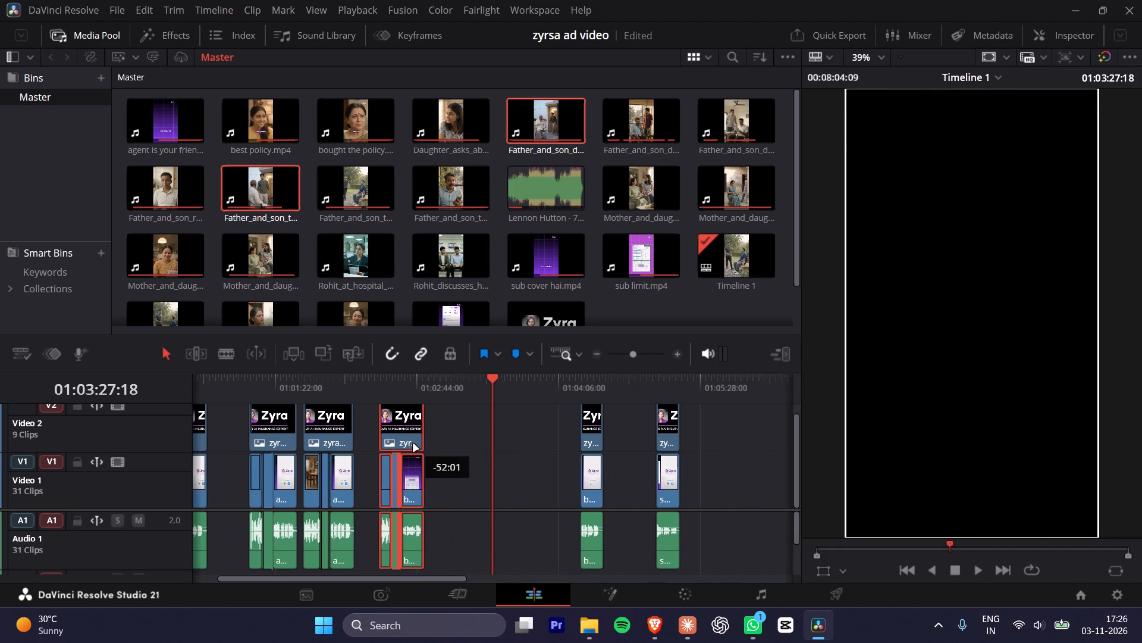
{"action": "left_click_drag", "start_coordinate": [413, 444], "coordinate": [421, 444]}
Duplicate the best policy clip and its Zyra logo overlay into the empty space after the father-and-son segment, around 01:03:27:18.
{"action": "left_click", "coordinate": [451, 434]}
{"action": "left_click_drag", "start_coordinate": [472, 433], "coordinate": [432, 527]}
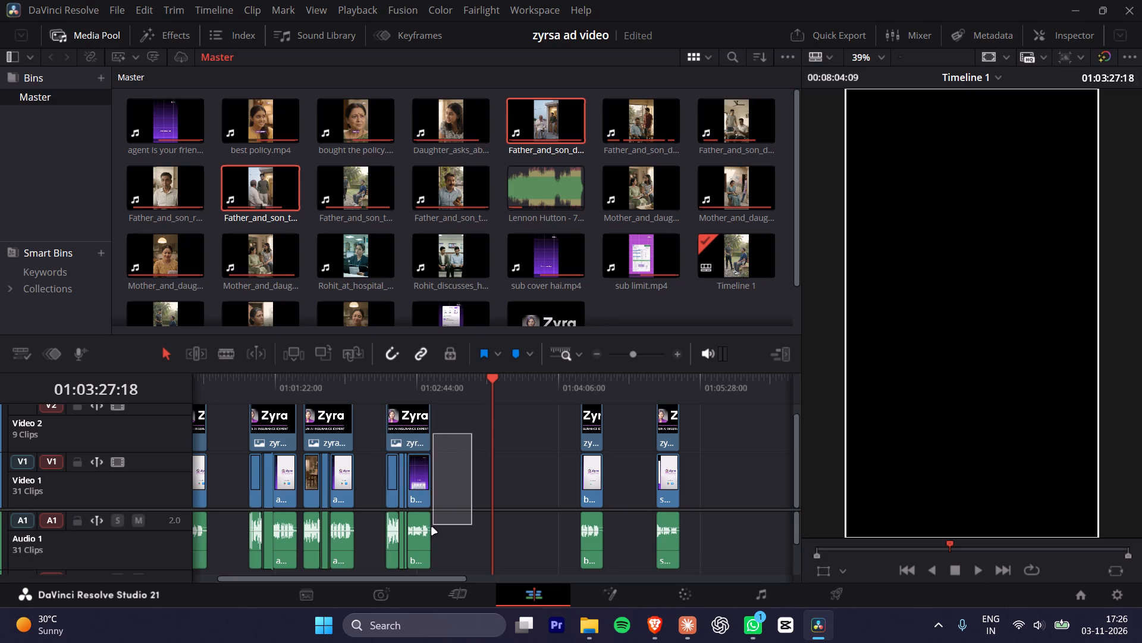
{"action": "left_click_drag", "start_coordinate": [432, 527], "coordinate": [423, 536]}
{"action": "left_click_drag", "start_coordinate": [412, 426], "coordinate": [467, 452], "text": "alt"}
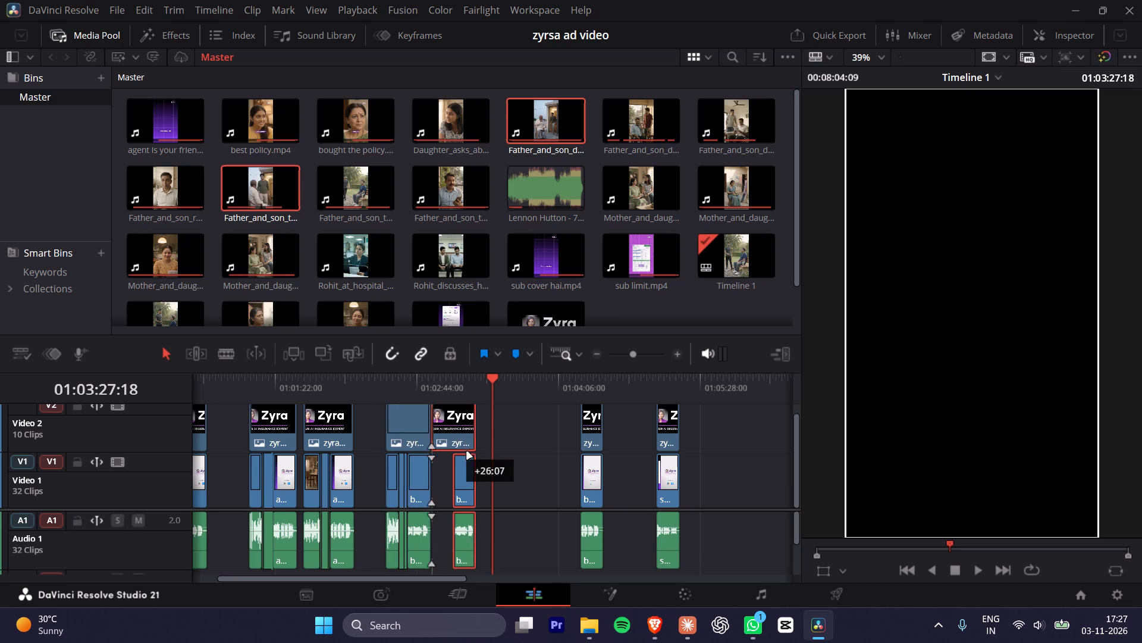
{"action": "left_click_drag", "start_coordinate": [467, 452], "coordinate": [488, 454], "text": "alt"}
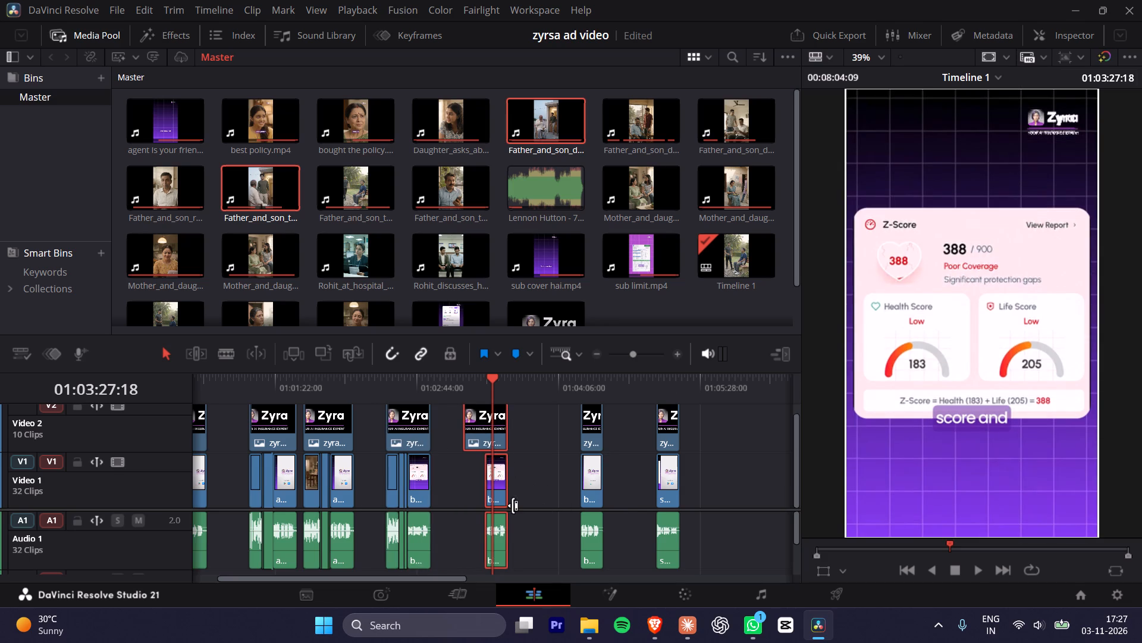
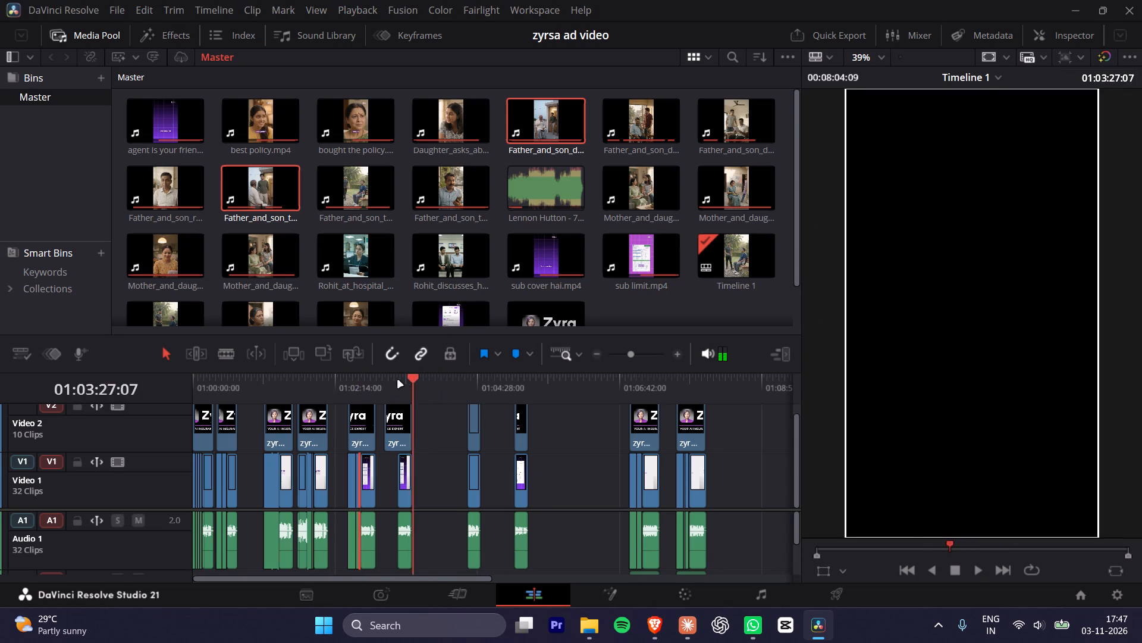
{"action": "left_click_drag", "start_coordinate": [398, 380], "coordinate": [390, 383]}
{"action": "key", "text": "space"}
{"action": "key", "text": "space"}
{"action": "key", "text": "alt+Tab"}
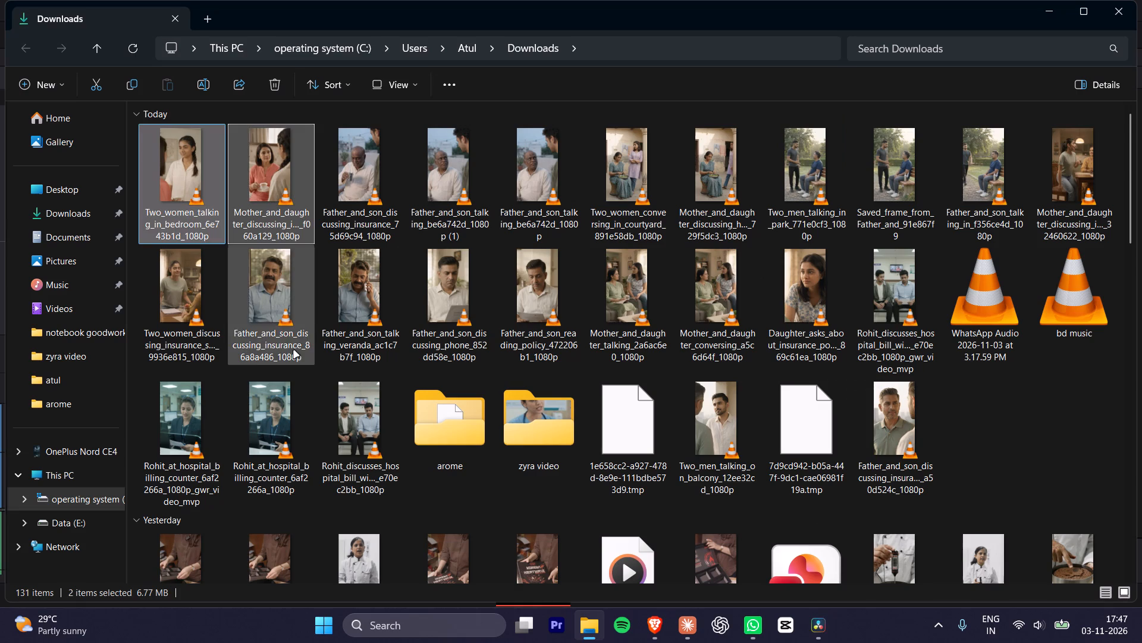
{"action": "left_click_drag", "start_coordinate": [263, 176], "coordinate": [431, 498]}
{"action": "key", "text": "alt+Tab"}
Move both bedroom clips on Video 1 back to sit directly before the best policy.mp4 clip under the zyra logo starting near 01:03:01.
{"action": "scroll", "coordinate": [431, 498], "scroll_direction": "up", "scroll_amount": 8, "text": "alt"}
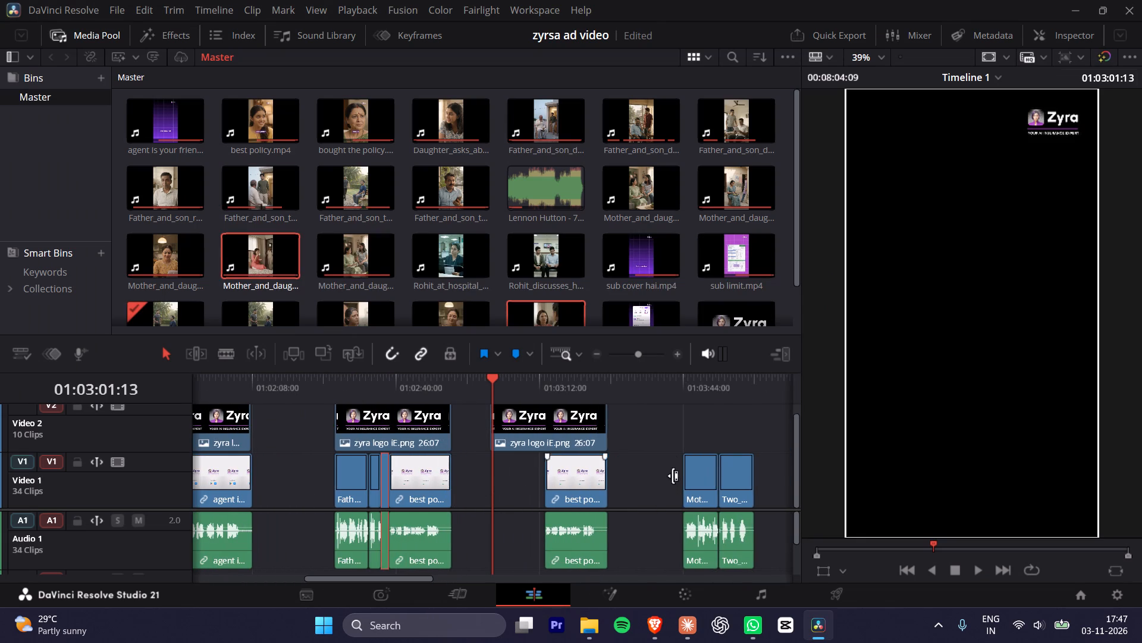
{"action": "left_click_drag", "start_coordinate": [666, 432], "coordinate": [714, 482]}
{"action": "left_click_drag", "start_coordinate": [676, 373], "coordinate": [686, 382]}
{"action": "left_click", "coordinate": [683, 383]}
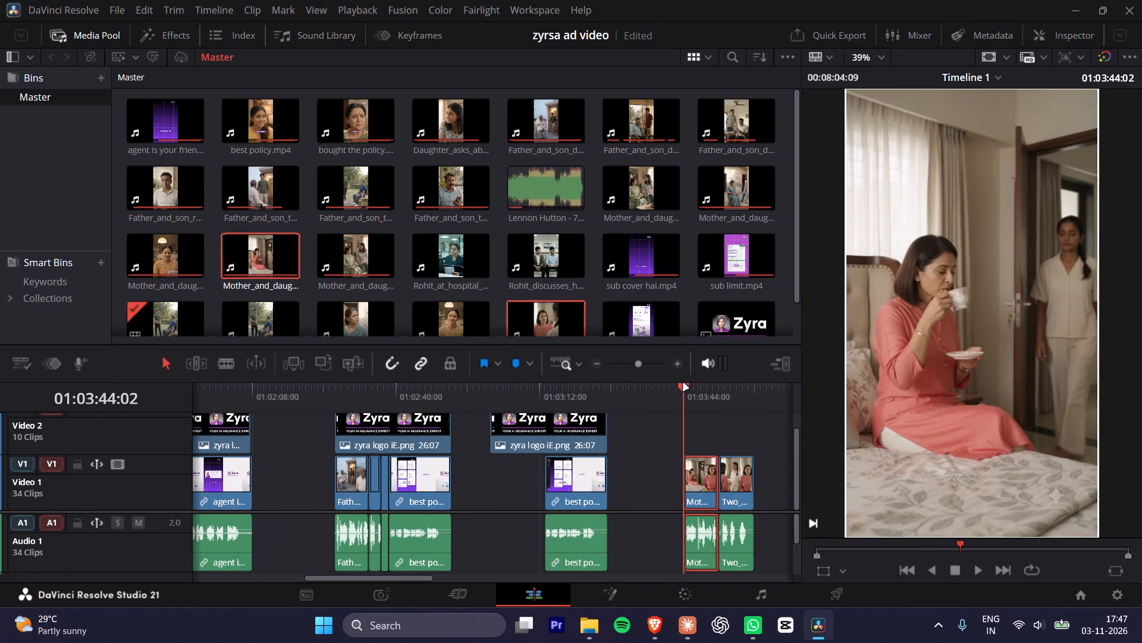
{"action": "left_click_drag", "start_coordinate": [700, 438], "coordinate": [733, 472]}
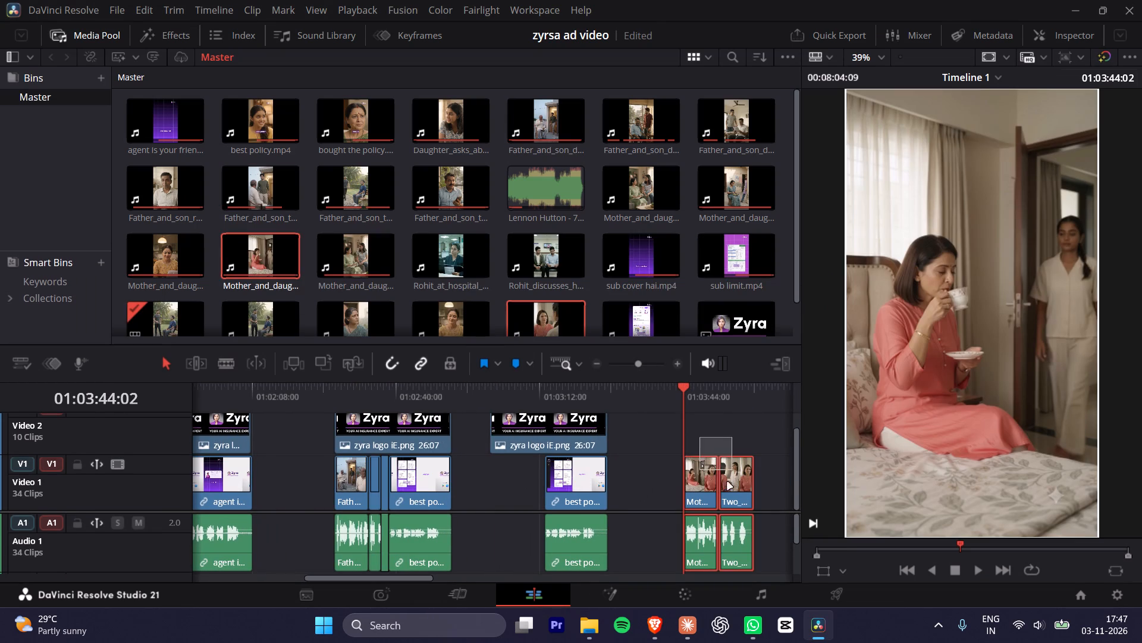
{"action": "left_click_drag", "start_coordinate": [707, 485], "coordinate": [487, 498]}
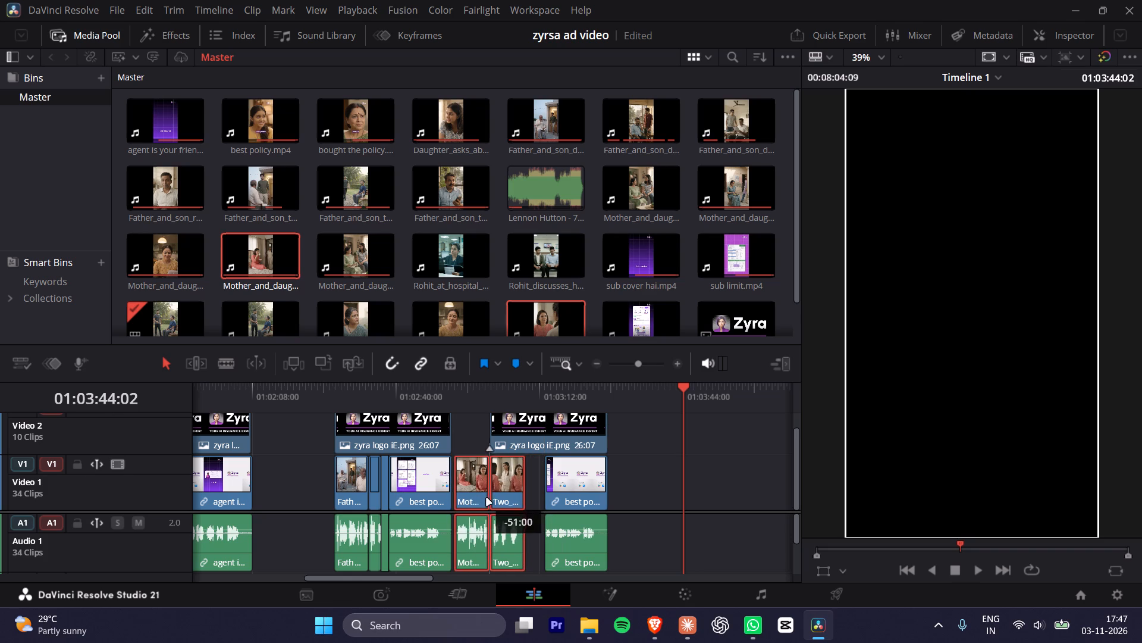
{"action": "left_click_drag", "start_coordinate": [487, 498], "coordinate": [494, 497]}
Play the start of the mother-and-daughter bedroom clip from 01:02:57 to about 01:03:00 to examine its opening dialogue.
{"action": "scroll", "coordinate": [504, 471], "scroll_direction": "up", "scroll_amount": 4, "text": "alt"}
{"action": "scroll", "coordinate": [428, 459], "scroll_direction": "up", "scroll_amount": 3, "text": "alt"}
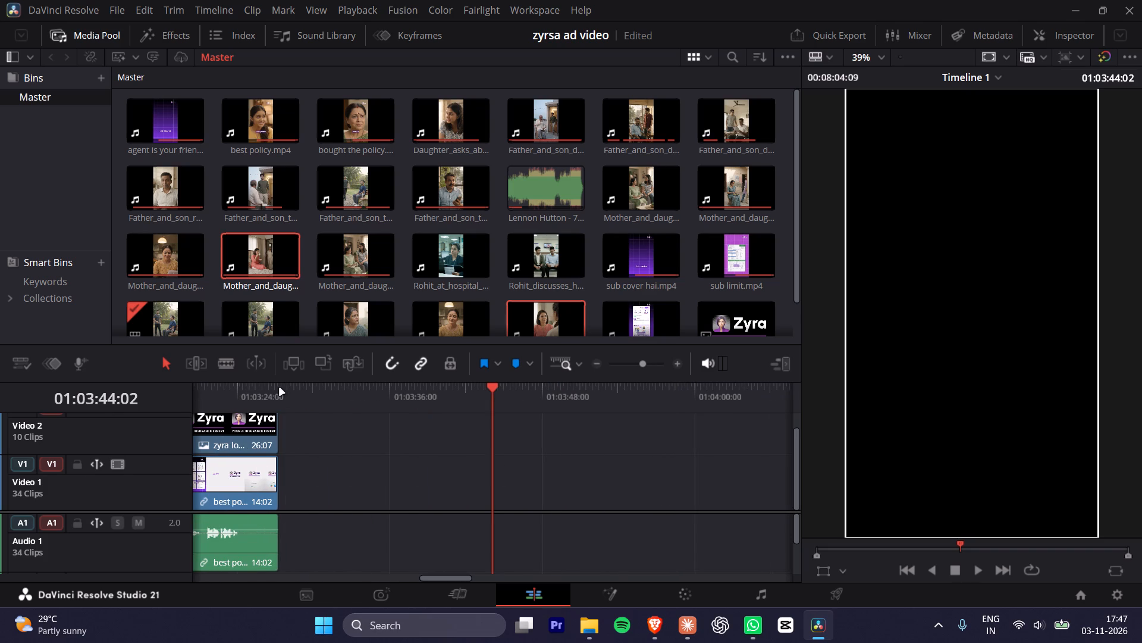
{"action": "left_click_drag", "start_coordinate": [280, 388], "coordinate": [219, 401]}
{"action": "scroll", "coordinate": [331, 473], "scroll_direction": "up", "scroll_amount": 6, "text": "ctrl"}
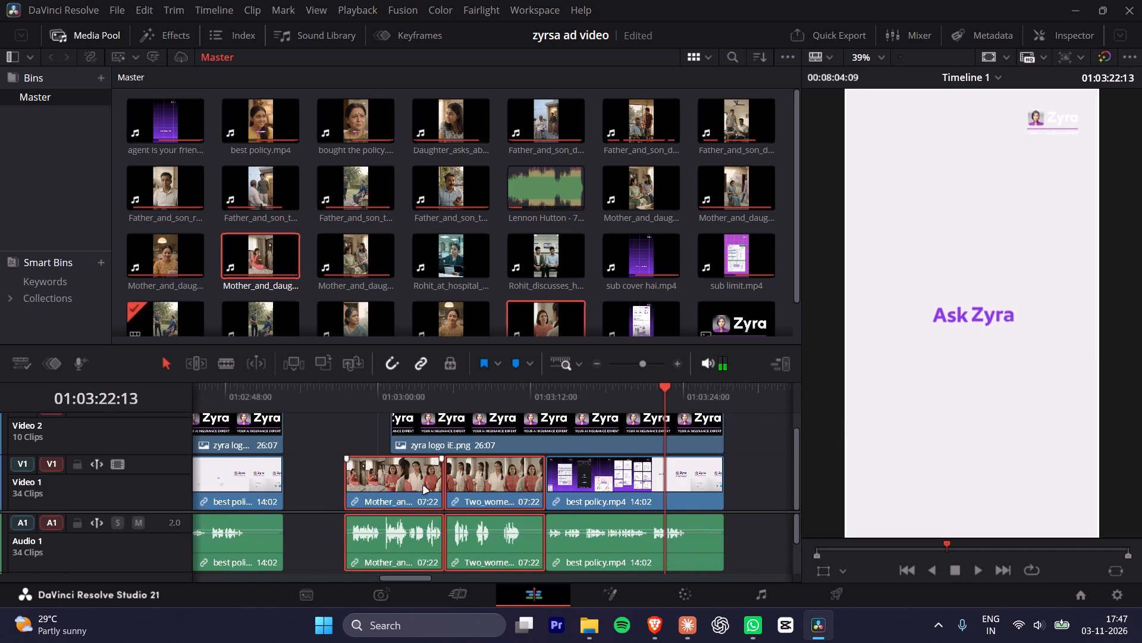
{"action": "scroll", "coordinate": [423, 486], "scroll_direction": "up", "scroll_amount": 1, "text": "ctrl"}
{"action": "left_click_drag", "start_coordinate": [623, 385], "coordinate": [561, 394]}
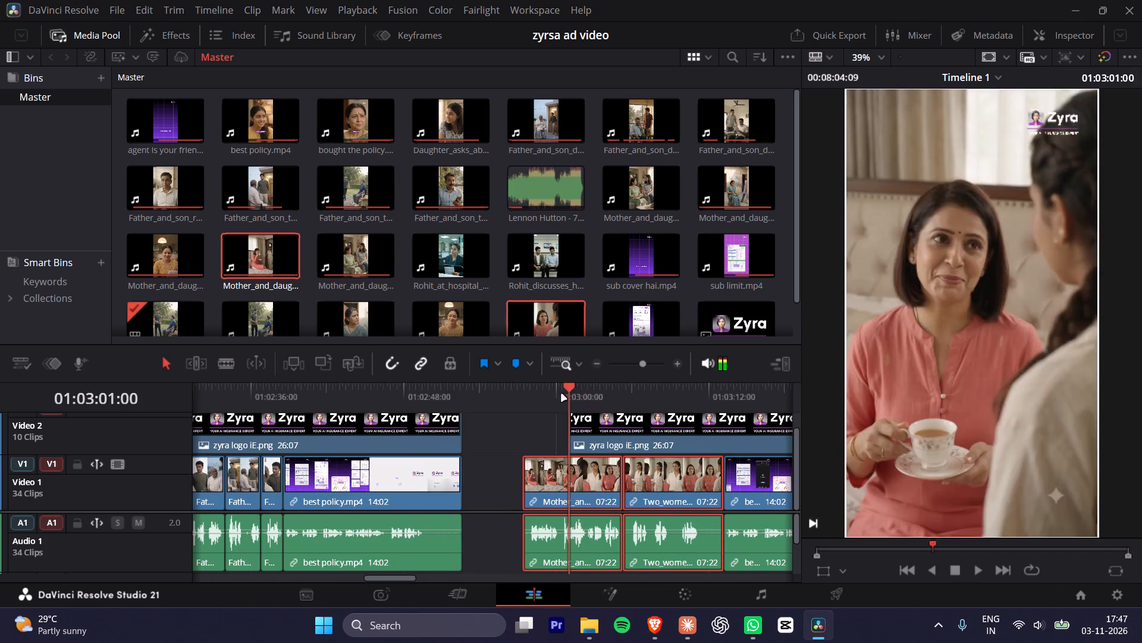
{"action": "left_click_drag", "start_coordinate": [561, 394], "coordinate": [511, 399]}
{"action": "key", "text": "space"}
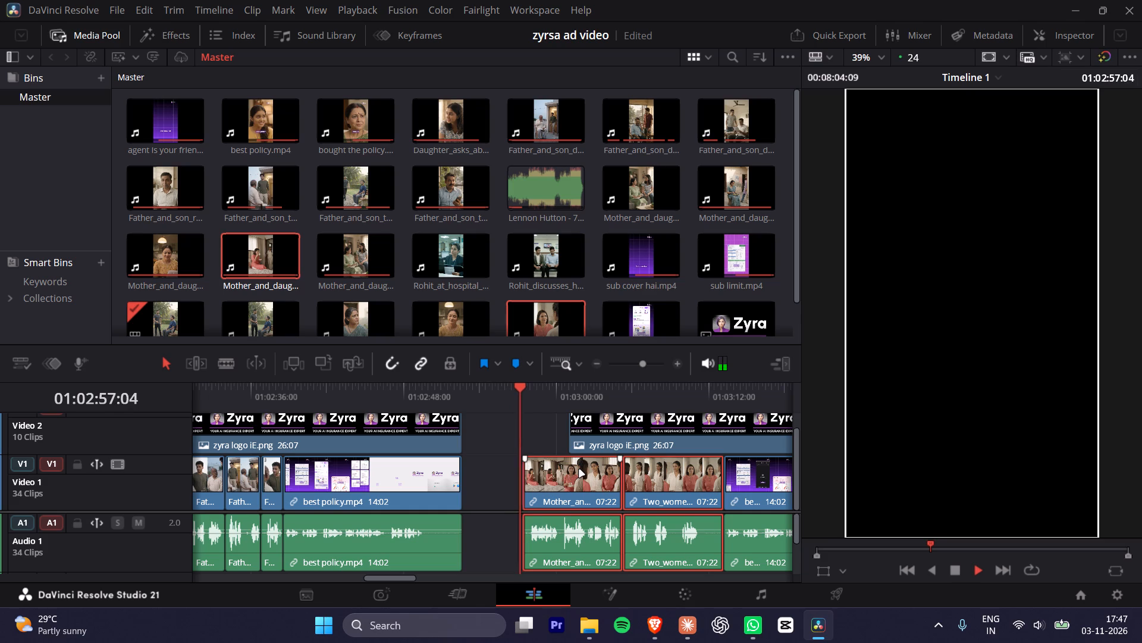
{"action": "key", "text": "space"}
{"action": "scroll", "coordinate": [575, 498], "scroll_direction": "up", "scroll_amount": 6, "text": "alt"}
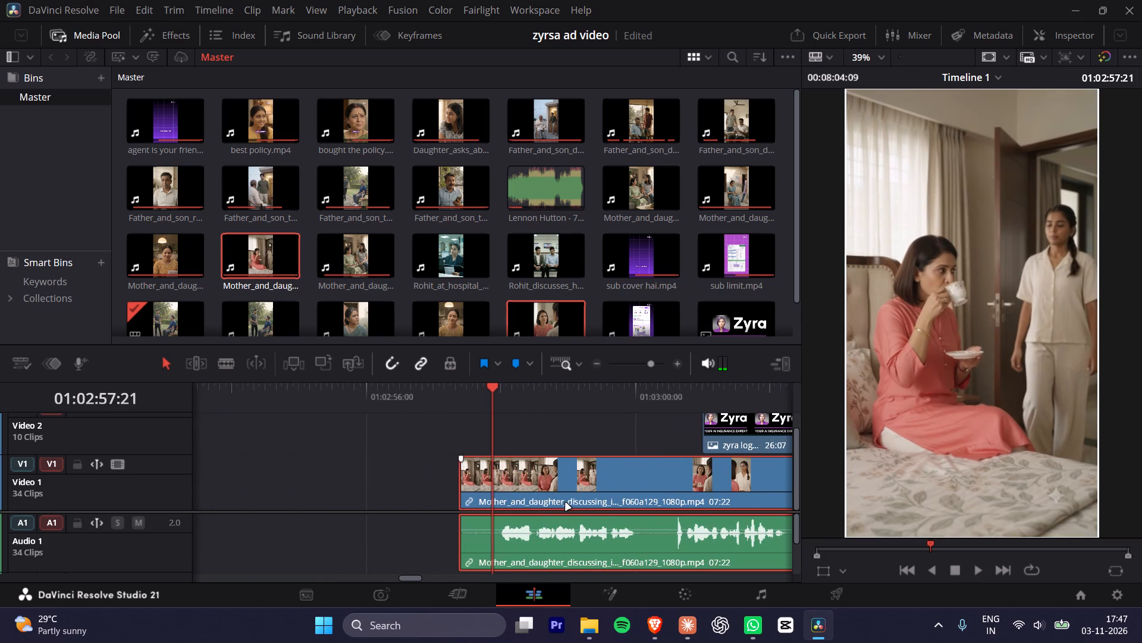
{"action": "key", "text": "space"}
{"action": "key", "text": "space"}
{"action": "key", "text": "space"}
{"action": "left_click", "coordinate": [652, 500]}
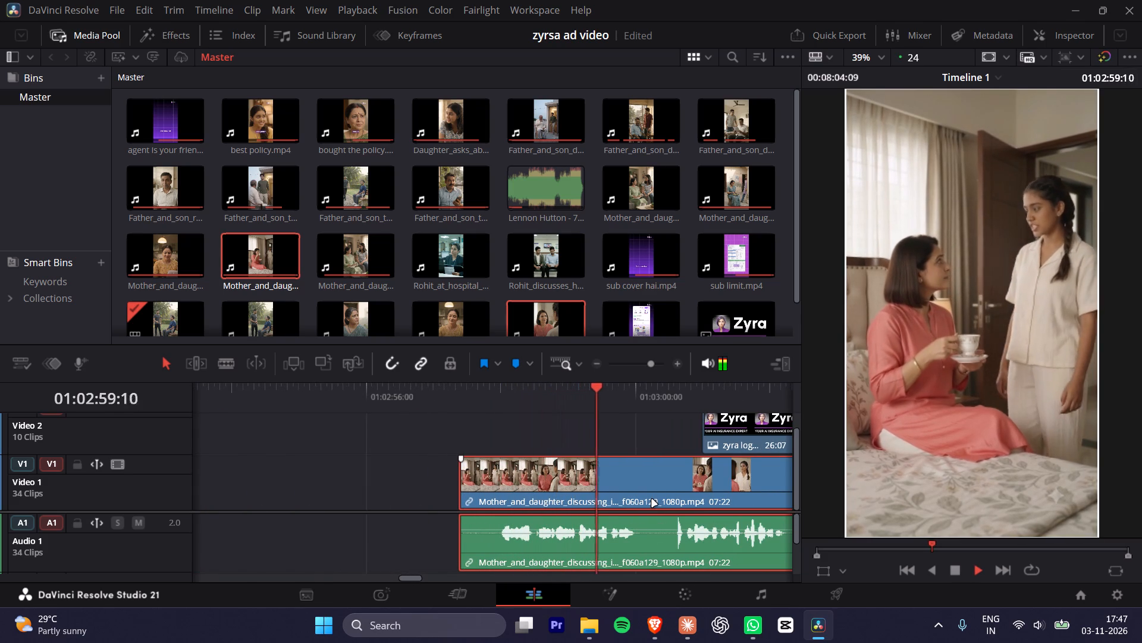
{"action": "key", "text": "space"}
{"action": "key", "text": "space"}
{"action": "key", "text": "space"}
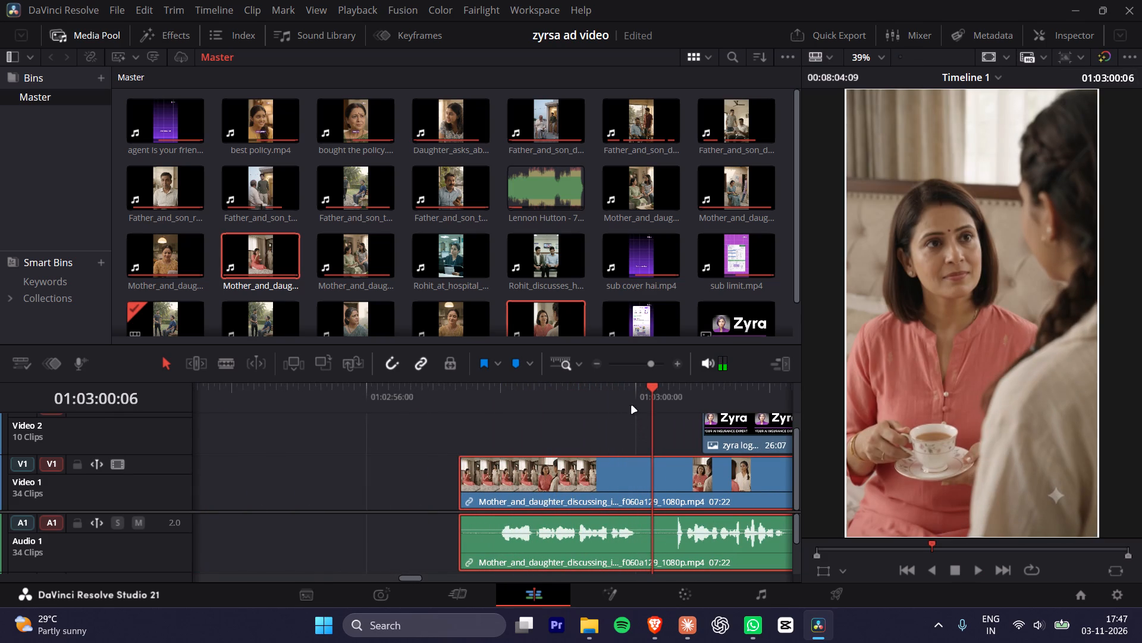
{"action": "left_click_drag", "start_coordinate": [632, 388], "coordinate": [647, 391]}
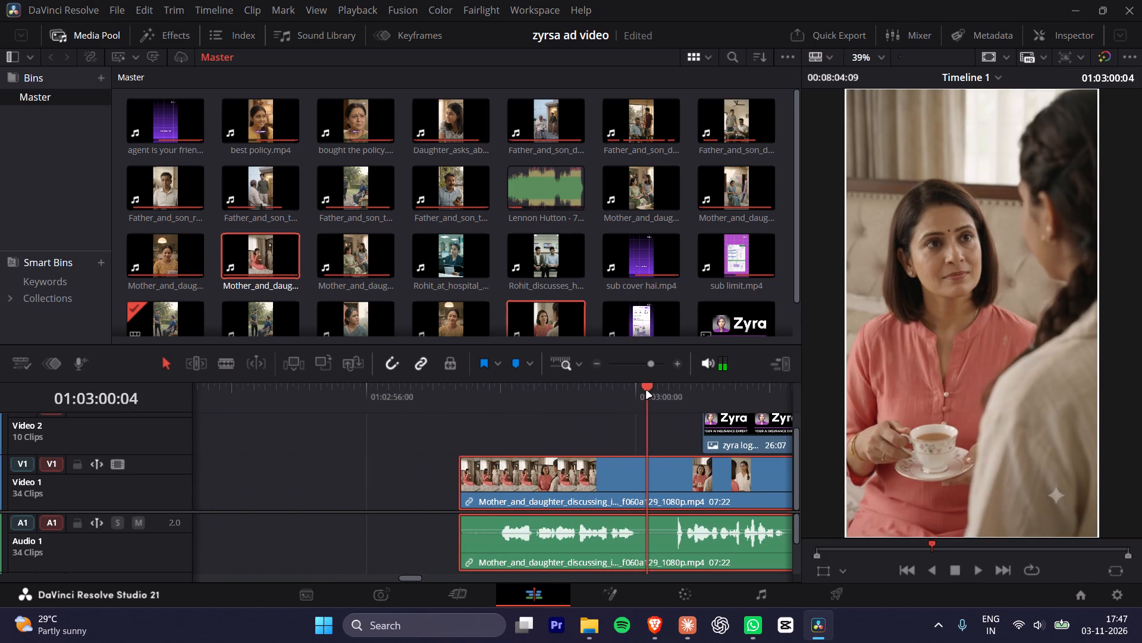
{"action": "left_click_drag", "start_coordinate": [647, 391], "coordinate": [644, 391]}
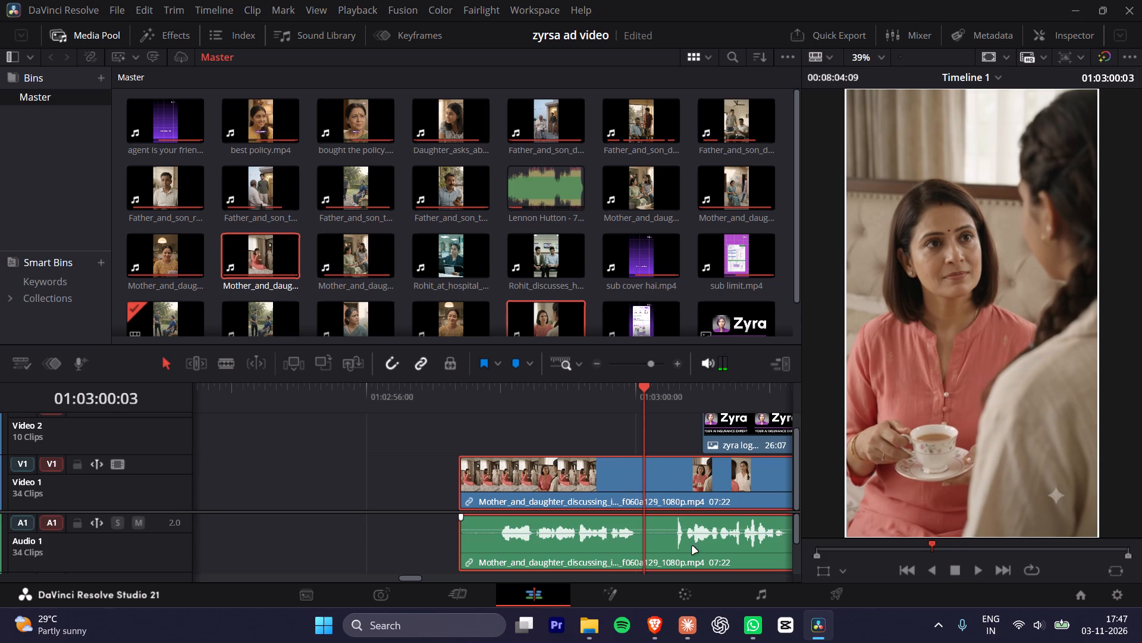
Play the rest of the mother-and-daughter clip from 01:03:00:03 to its cut with the Two_women_talking clip.
{"action": "left_click", "coordinate": [692, 547]}
{"action": "scroll", "coordinate": [663, 485], "scroll_direction": "down", "scroll_amount": 4, "text": "alt"}
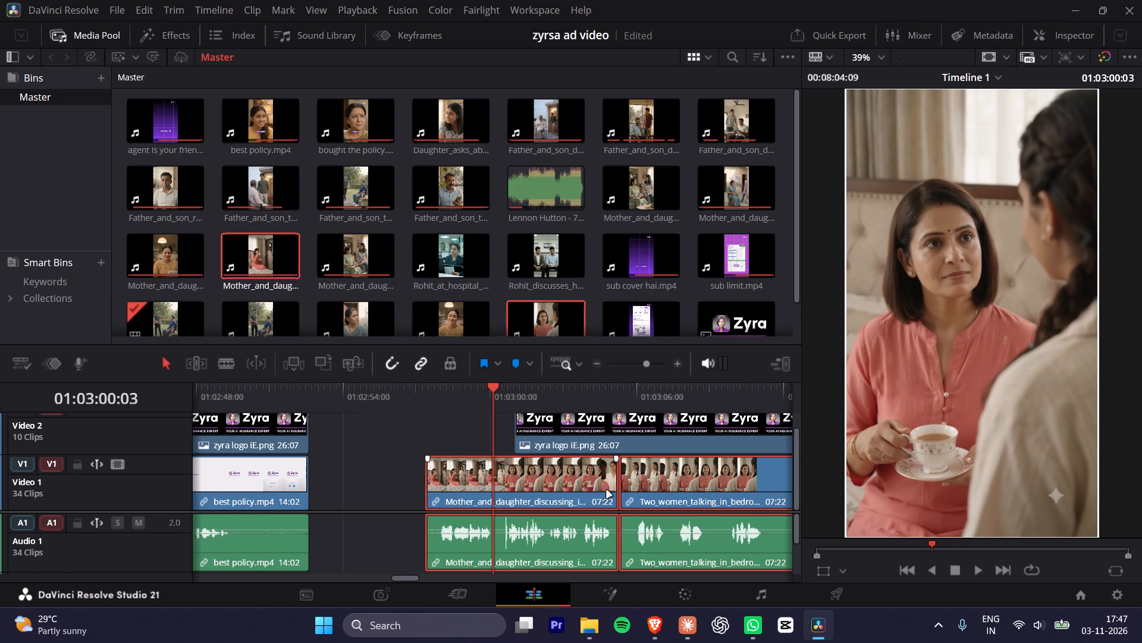
{"action": "key", "text": "space"}
{"action": "key", "text": "space"}
{"action": "key", "text": "space"}
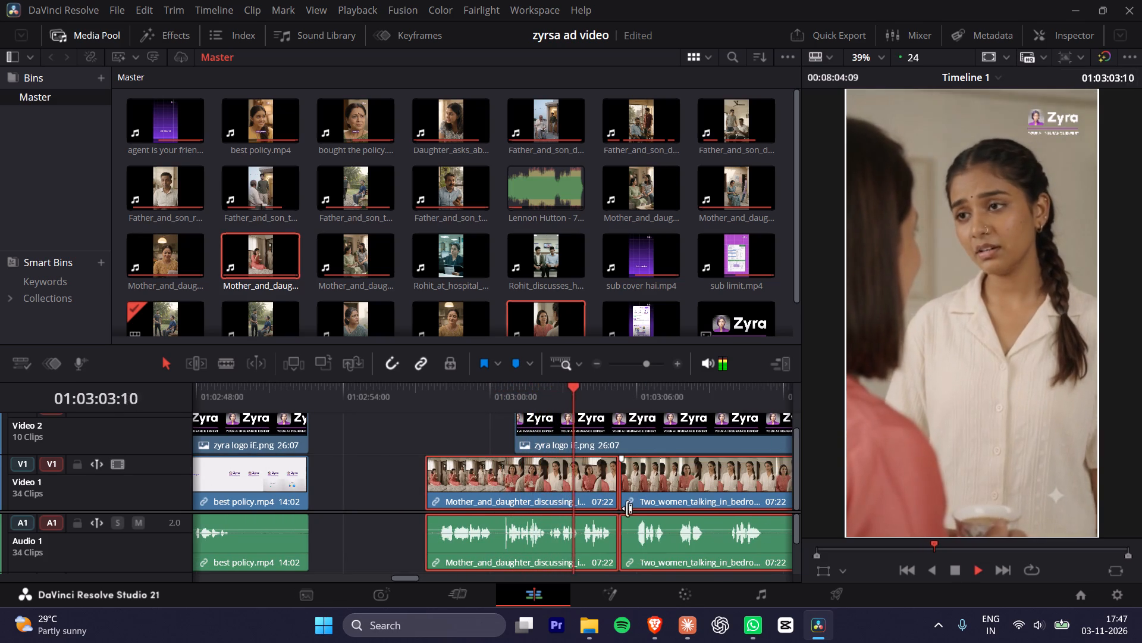
{"action": "key", "text": "space"}
{"action": "key", "text": "space"}
{"action": "key", "text": "space"}
{"action": "key", "text": "space"}
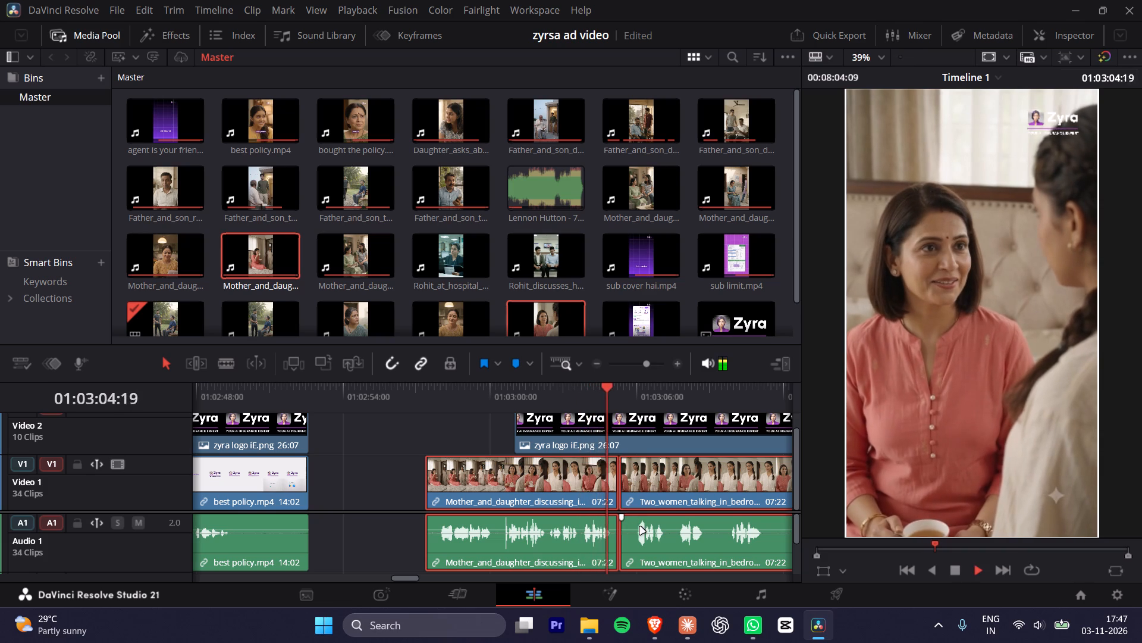
{"action": "key", "text": "space"}
Trim the start of the Two_women_talking clip to a duration of 07:09 and move it back against the mother-and-daughter clip.
{"action": "left_click", "coordinate": [626, 524]}
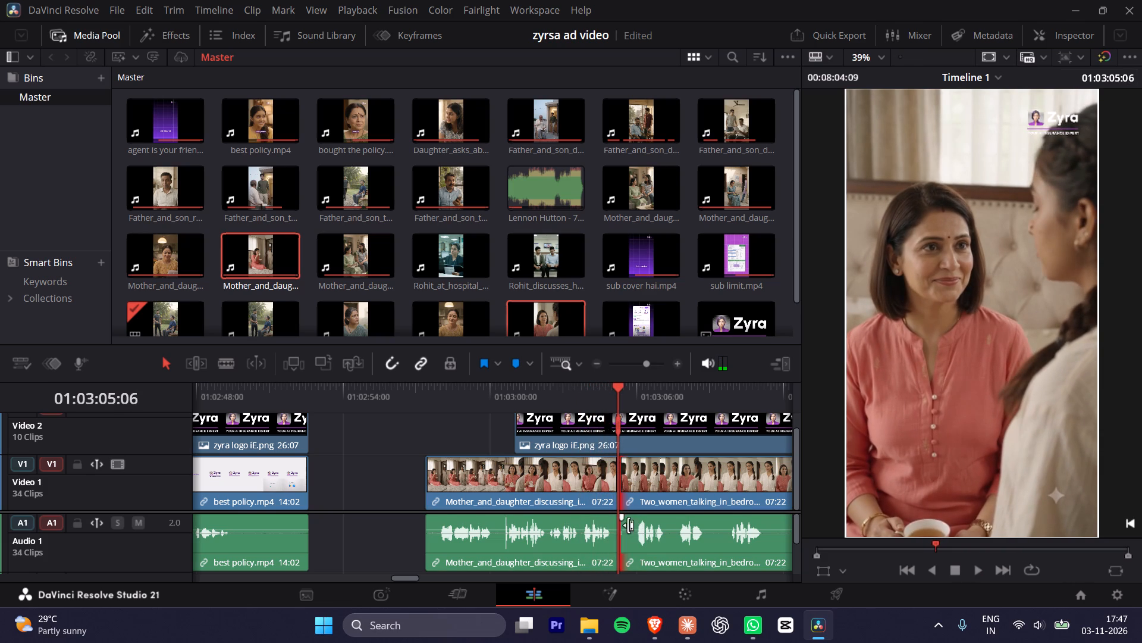
{"action": "left_click", "coordinate": [645, 509]}
{"action": "left_click_drag", "start_coordinate": [630, 485], "coordinate": [642, 482]}
{"action": "key", "text": "ctrl+z"}
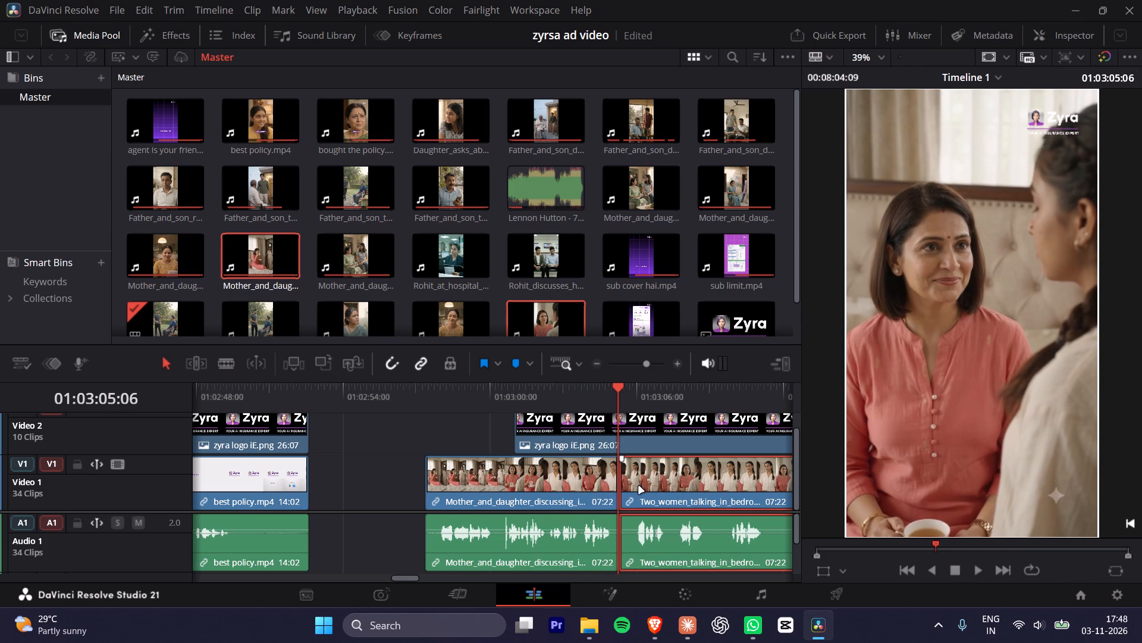
{"action": "left_click_drag", "start_coordinate": [627, 483], "coordinate": [633, 482]}
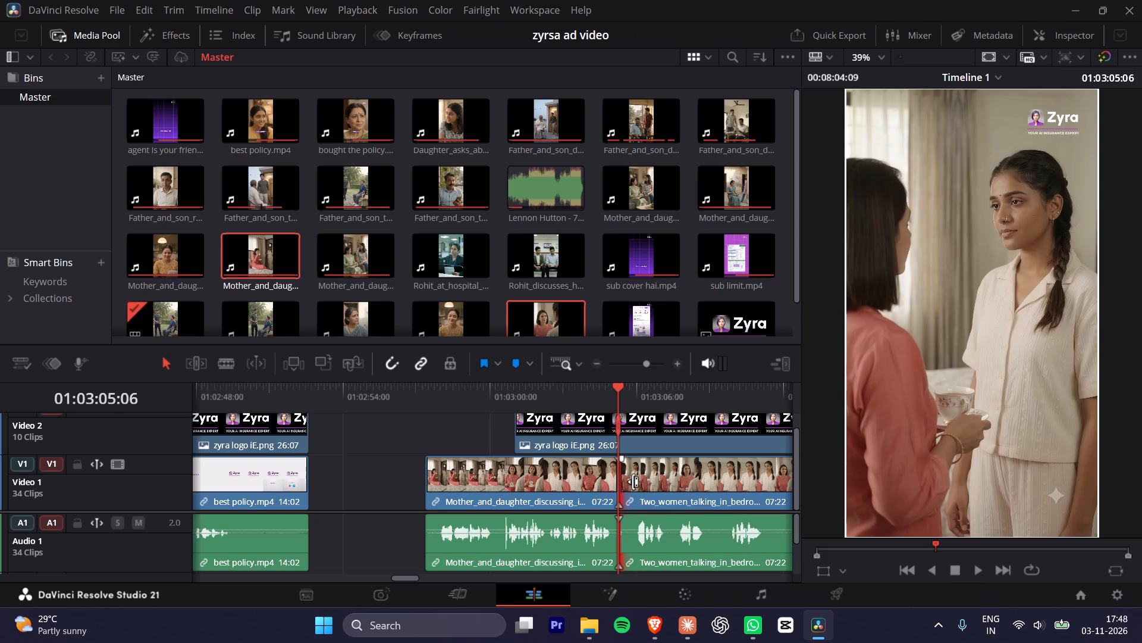
{"action": "left_click_drag", "start_coordinate": [633, 482], "coordinate": [640, 484]}
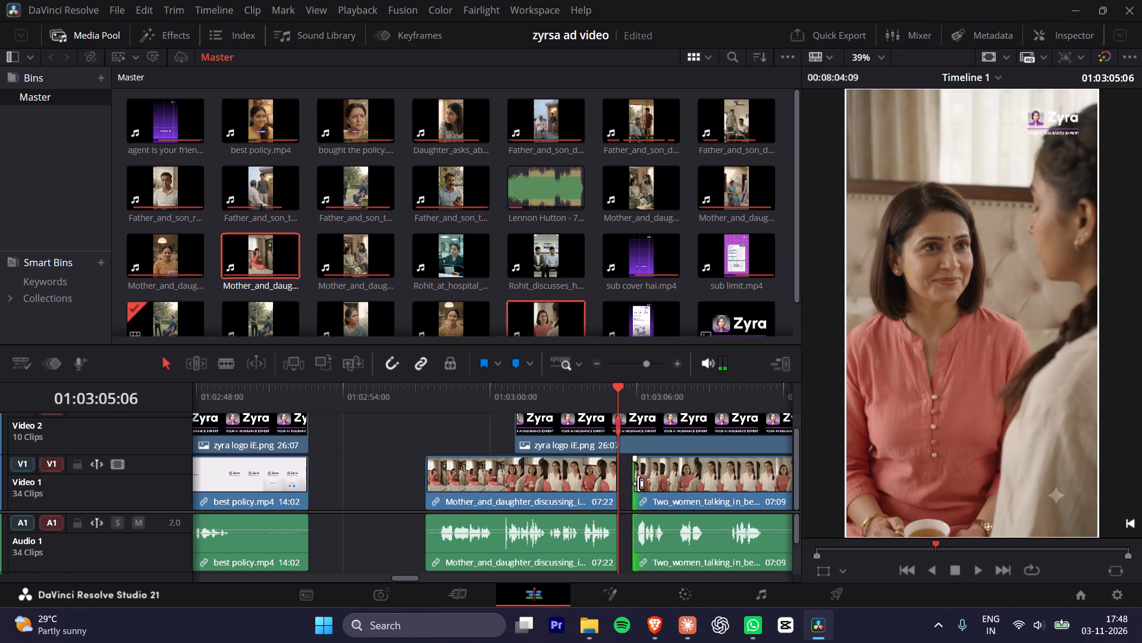
{"action": "left_click_drag", "start_coordinate": [655, 484], "coordinate": [644, 487]}
Play through the Two_women_talking clip to find its cut point and trim its end to a duration of 05:18.
{"action": "key", "text": "space"}
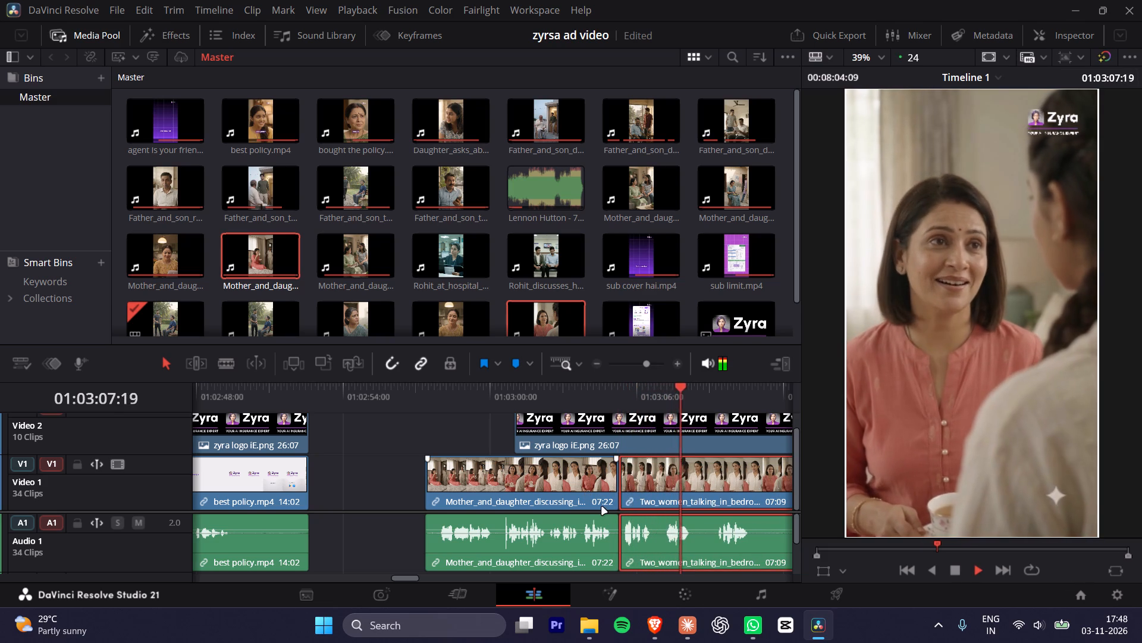
{"action": "key", "text": "space"}
{"action": "left_click", "coordinate": [663, 394]}
{"action": "key", "text": "space"}
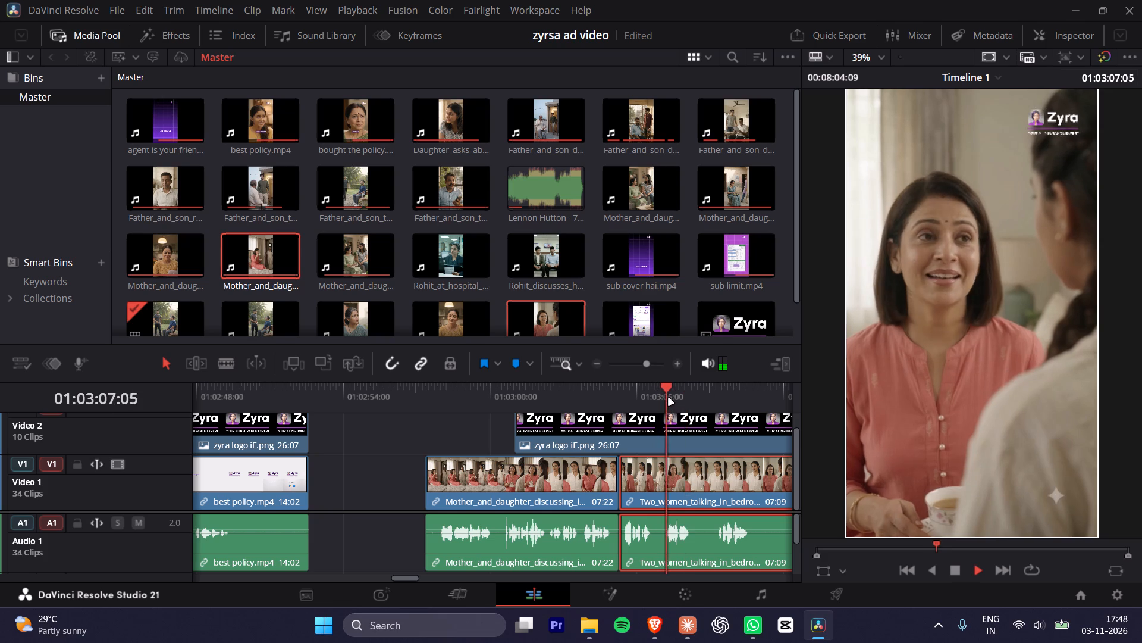
{"action": "key", "text": "space"}
{"action": "left_click", "coordinate": [654, 391]}
{"action": "key", "text": "space"}
{"action": "key", "text": "space"}
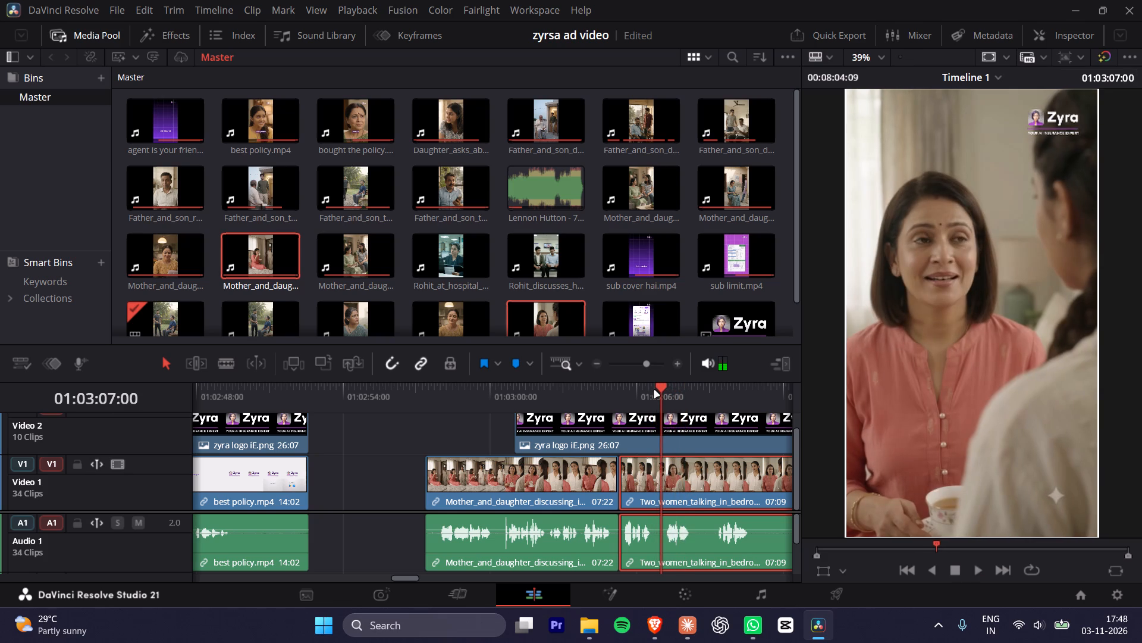
{"action": "key", "text": "space"}
{"action": "key", "text": "space"}
{"action": "key", "text": "space"}
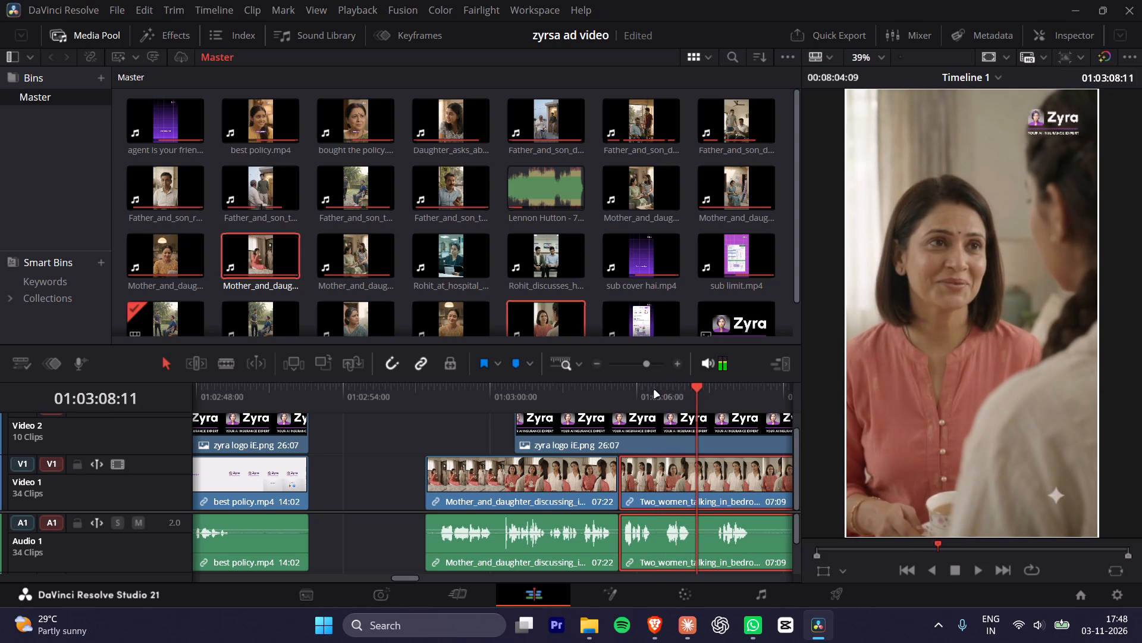
{"action": "key", "text": "space"}
{"action": "key", "text": "space"}
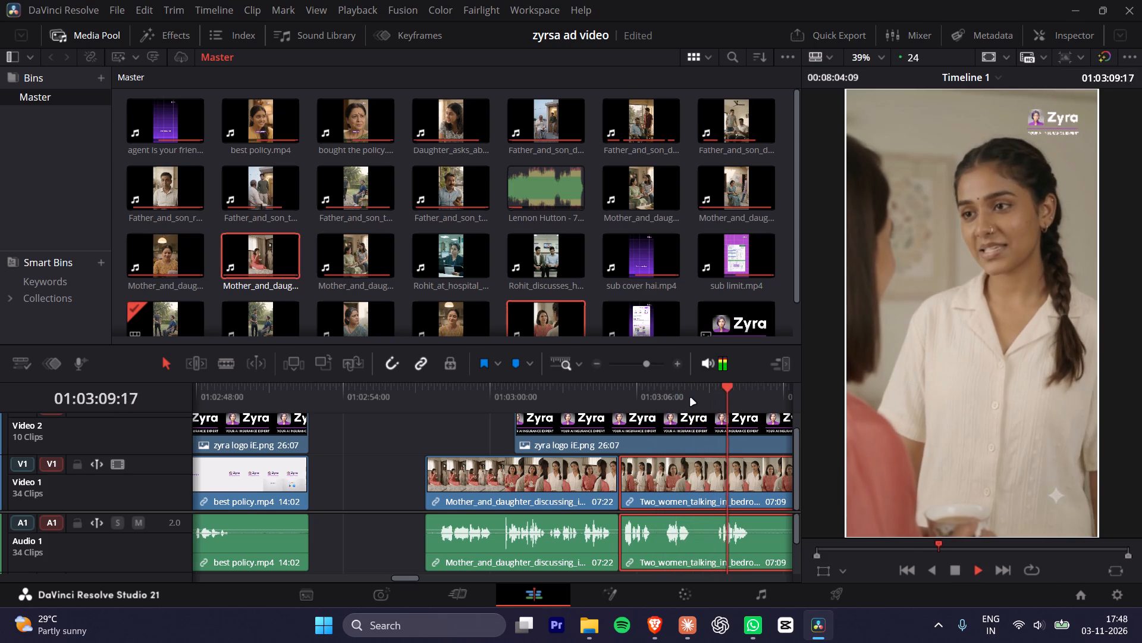
{"action": "key", "text": "space"}
{"action": "scroll", "coordinate": [685, 475], "scroll_direction": "down", "scroll_amount": 2, "text": "alt"}
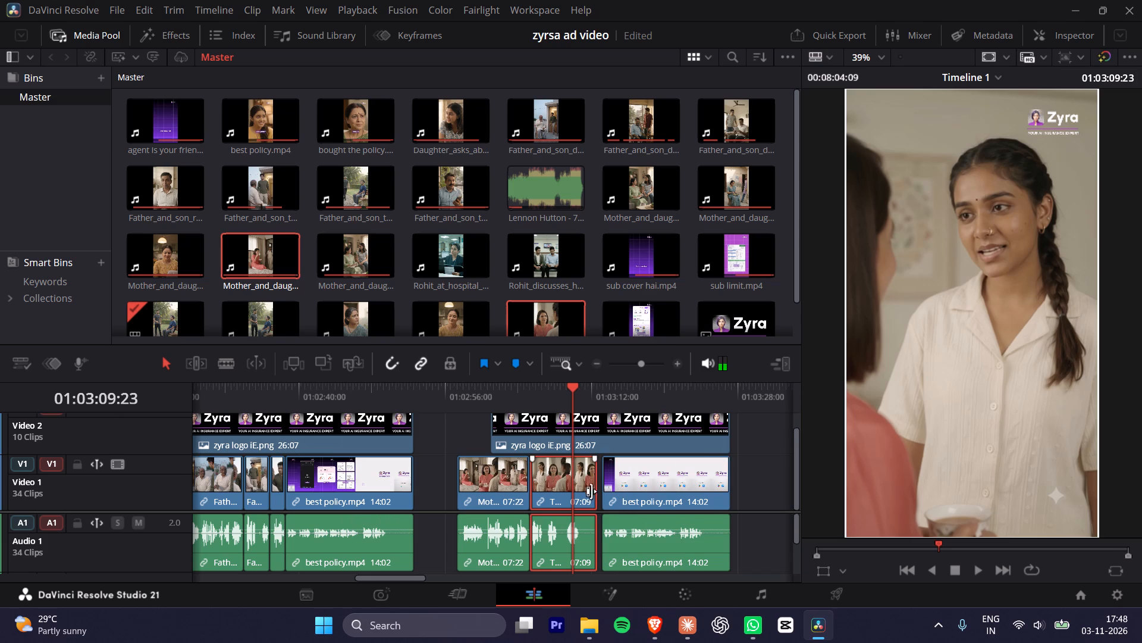
{"action": "left_click_drag", "start_coordinate": [591, 489], "coordinate": [576, 491]}
Move both bedroom clips forward in time on Video 1 so they sit directly against the following best policy.mp4 clip.
{"action": "left_click_drag", "start_coordinate": [443, 475], "coordinate": [466, 491]}
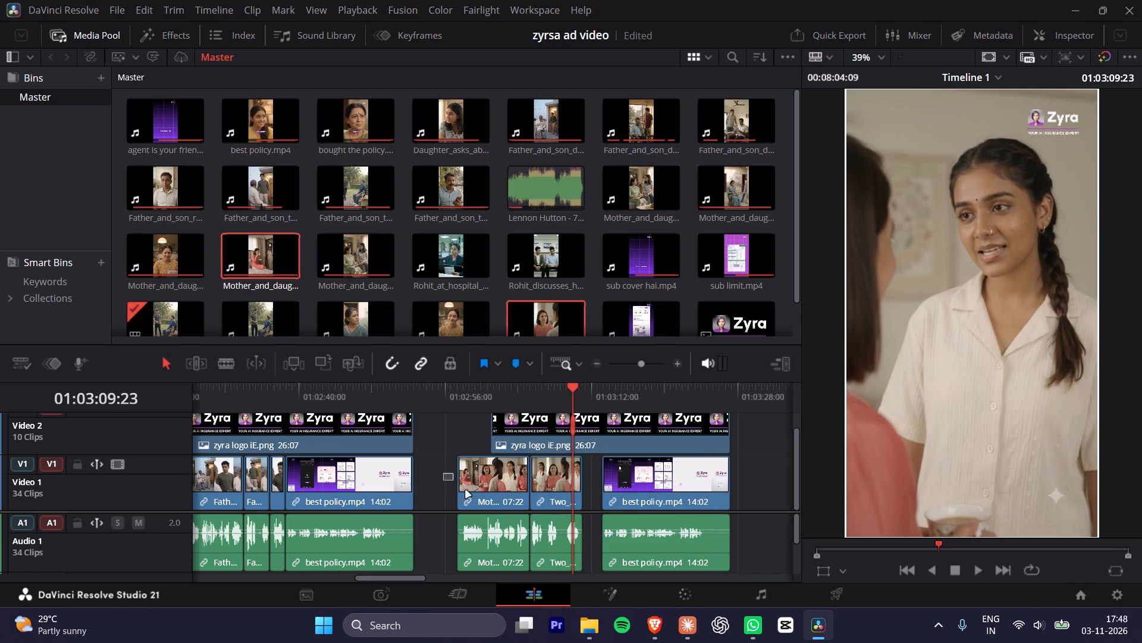
{"action": "left_click_drag", "start_coordinate": [466, 491], "coordinate": [560, 514]}
{"action": "left_click_drag", "start_coordinate": [546, 486], "coordinate": [566, 491]}
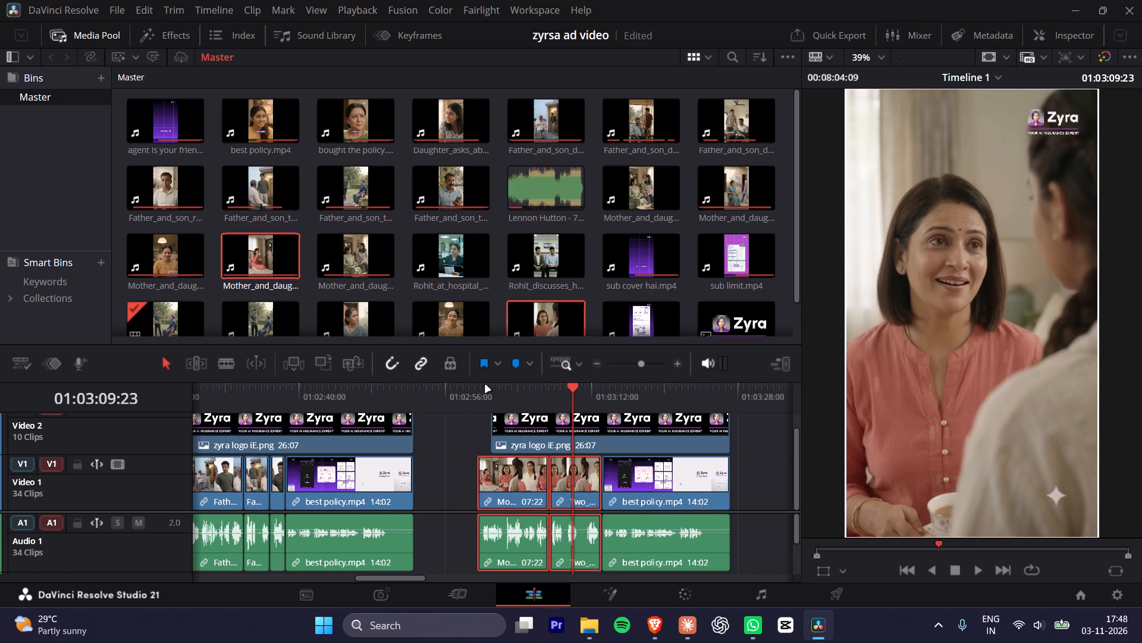
Extend the start of the zyra logo clip on Video 2 back to the first bedroom clip's start, for a duration of 27:18.
{"action": "left_click", "coordinate": [476, 386]}
{"action": "key", "text": "space"}
{"action": "key", "text": "space"}
{"action": "left_click", "coordinate": [528, 444]}
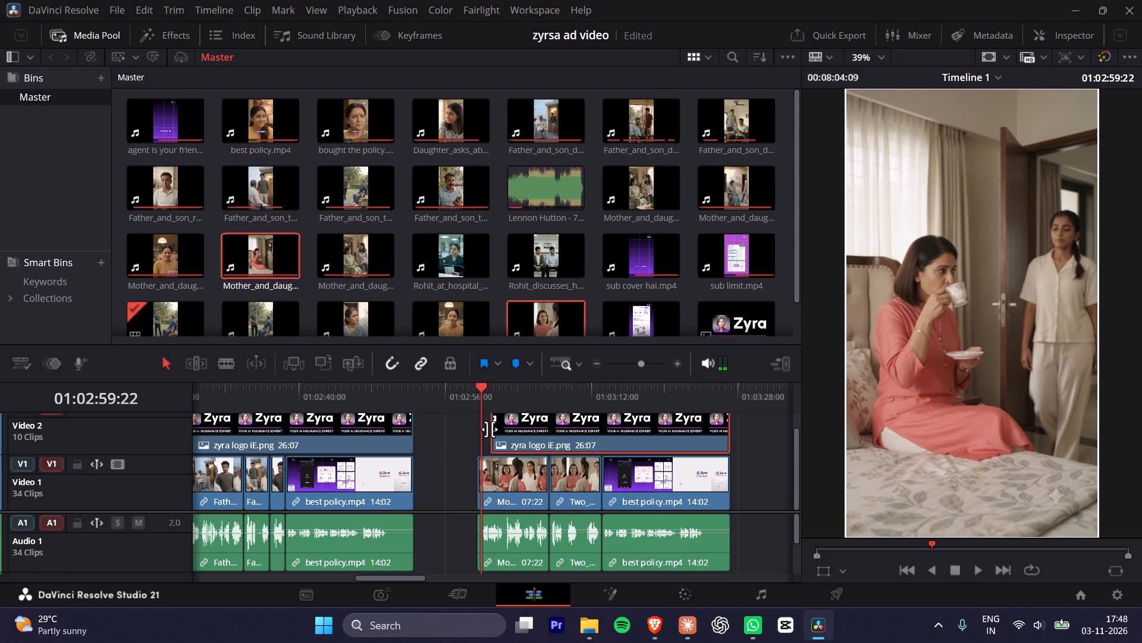
{"action": "left_click_drag", "start_coordinate": [487, 429], "coordinate": [472, 431]}
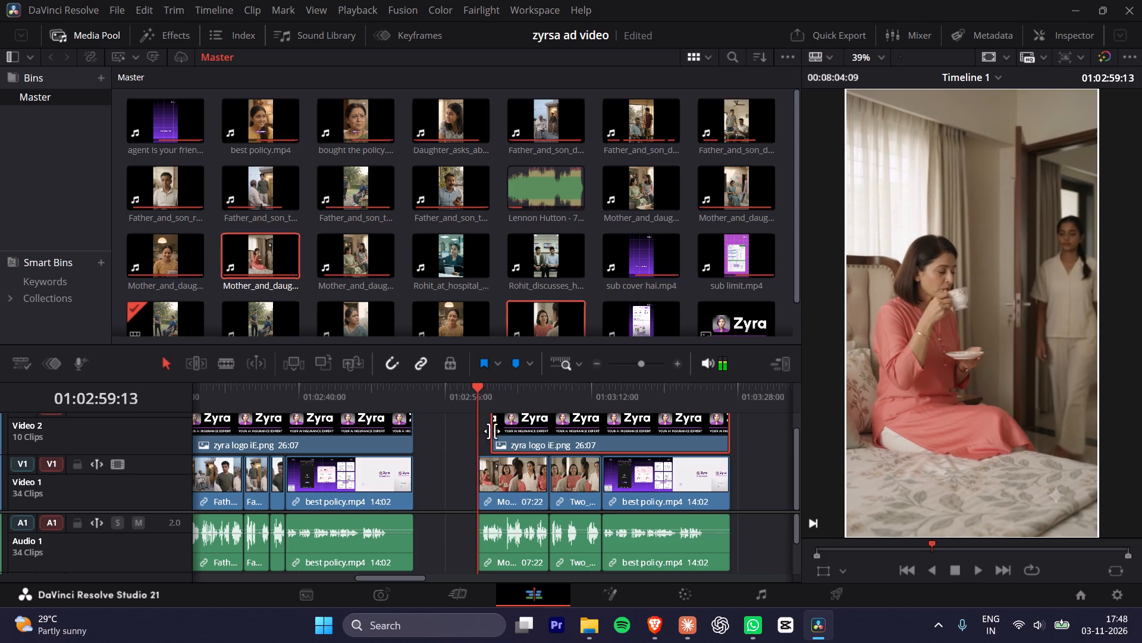
{"action": "left_click_drag", "start_coordinate": [492, 431], "coordinate": [476, 433]}
Play the bedroom sequence from 01:02:58 into best policy.mp4 to examine the cuts and the logo overlay.
{"action": "left_click", "coordinate": [458, 394]}
{"action": "key", "text": "space"}
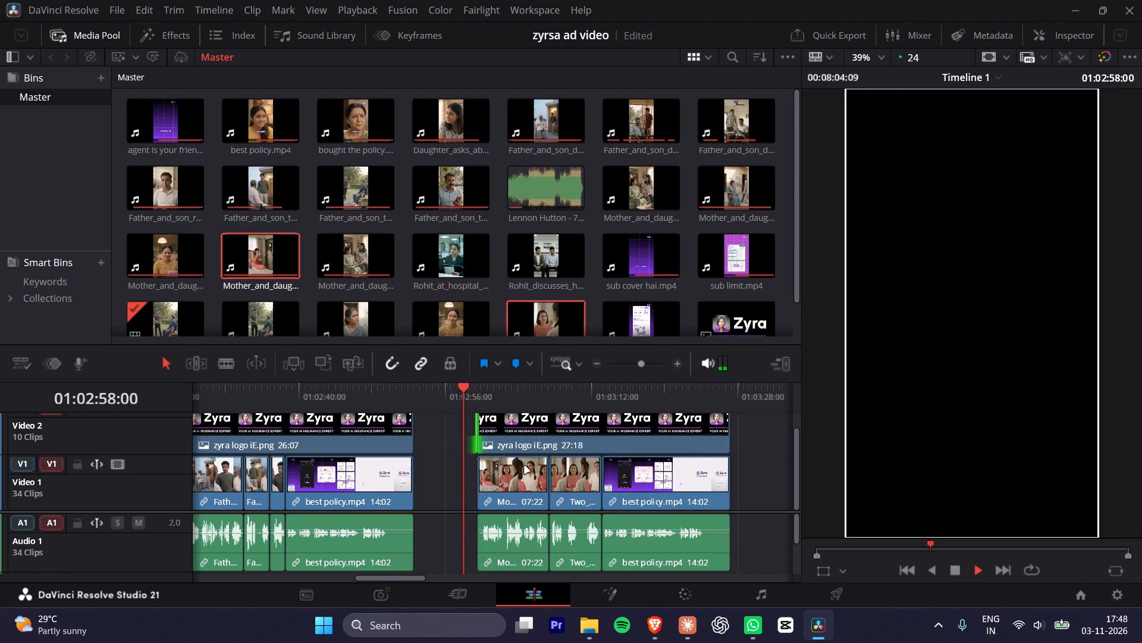
{"action": "scroll", "coordinate": [532, 472], "scroll_direction": "up", "scroll_amount": 6, "text": "alt"}
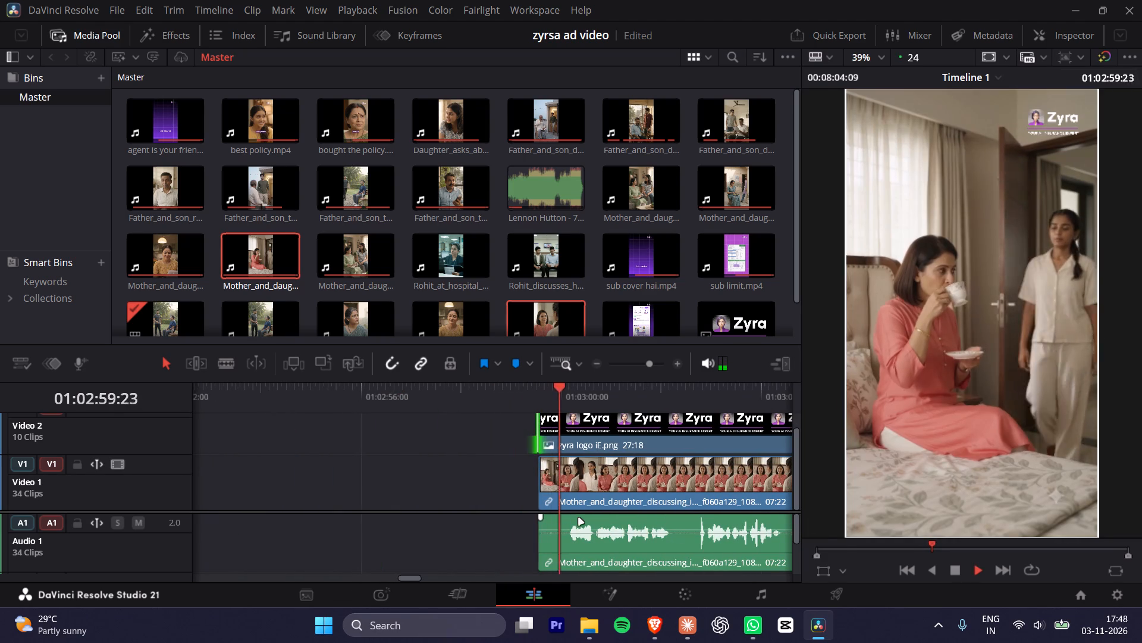
{"action": "scroll", "coordinate": [635, 533], "scroll_direction": "down", "scroll_amount": 3, "text": "alt"}
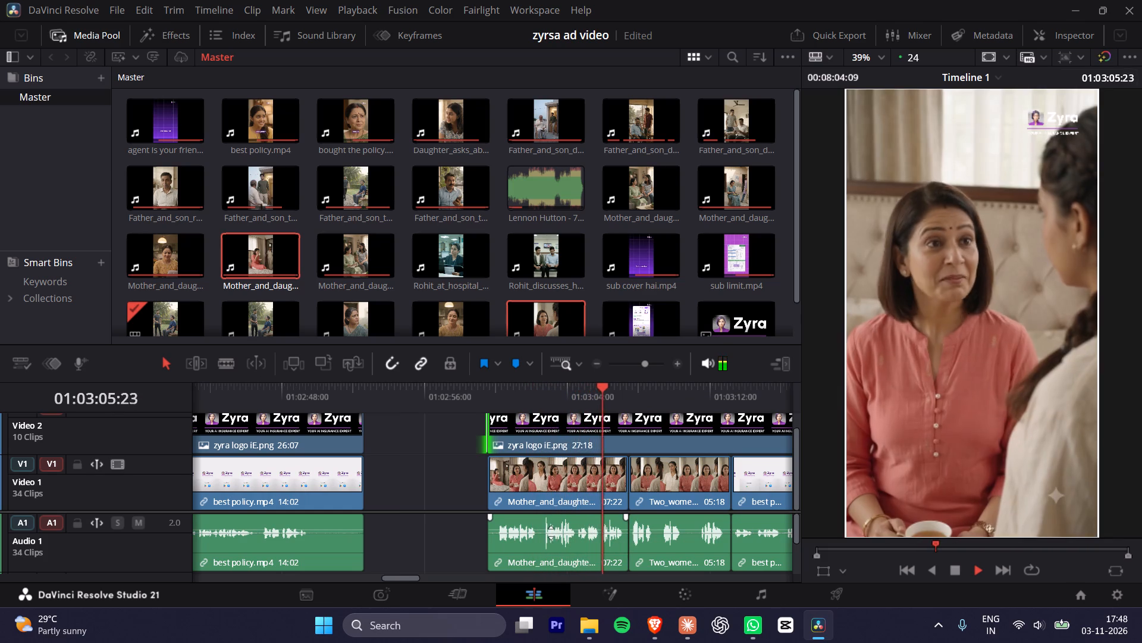
{"action": "key", "text": "space"}
{"action": "key", "text": "space"}
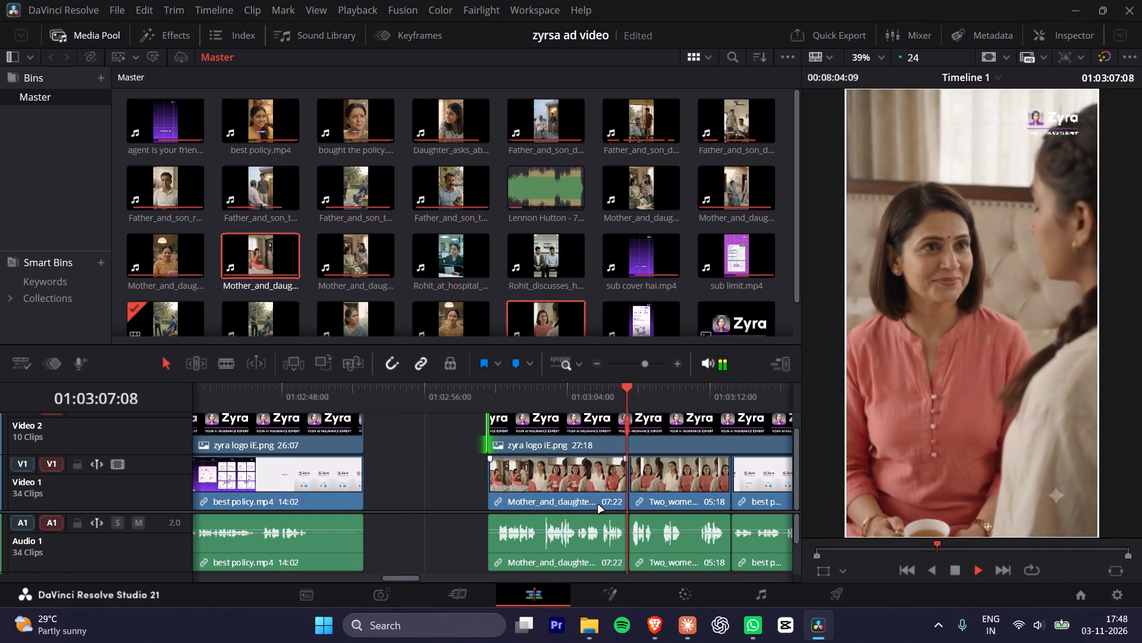
{"action": "key", "text": "space"}
{"action": "key", "text": "space"}
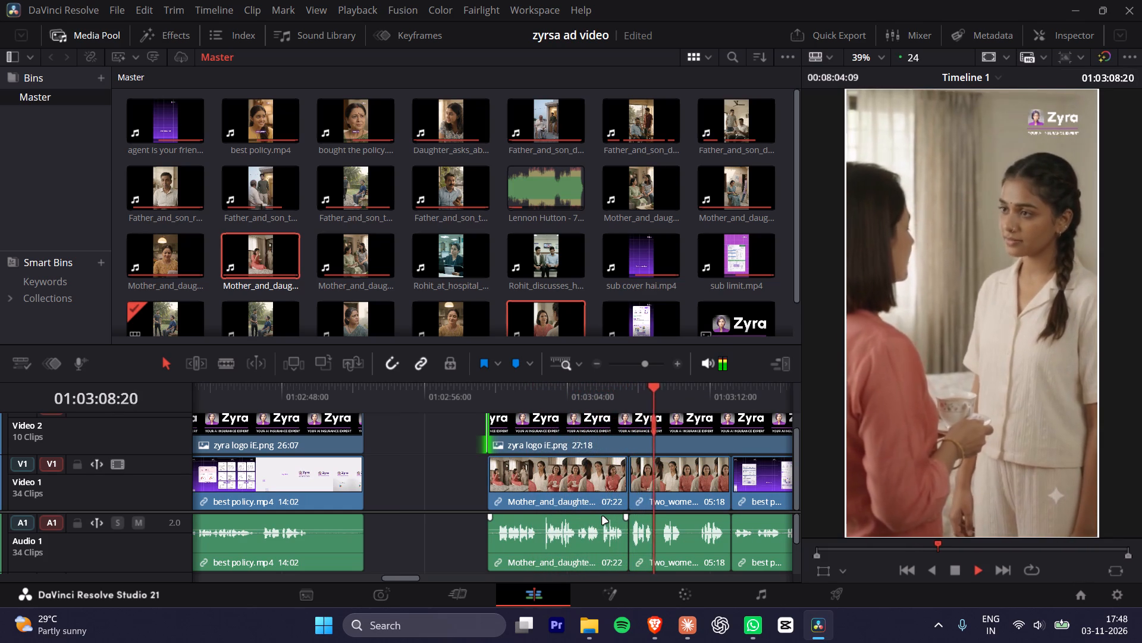
{"action": "key", "text": "space"}
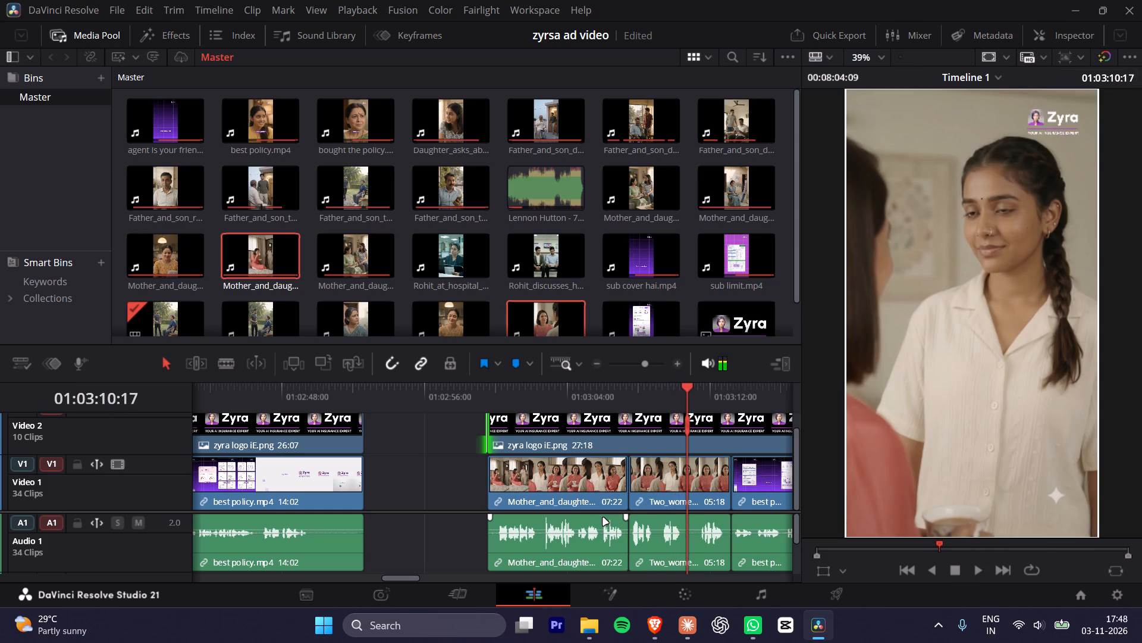
{"action": "key", "text": "space"}
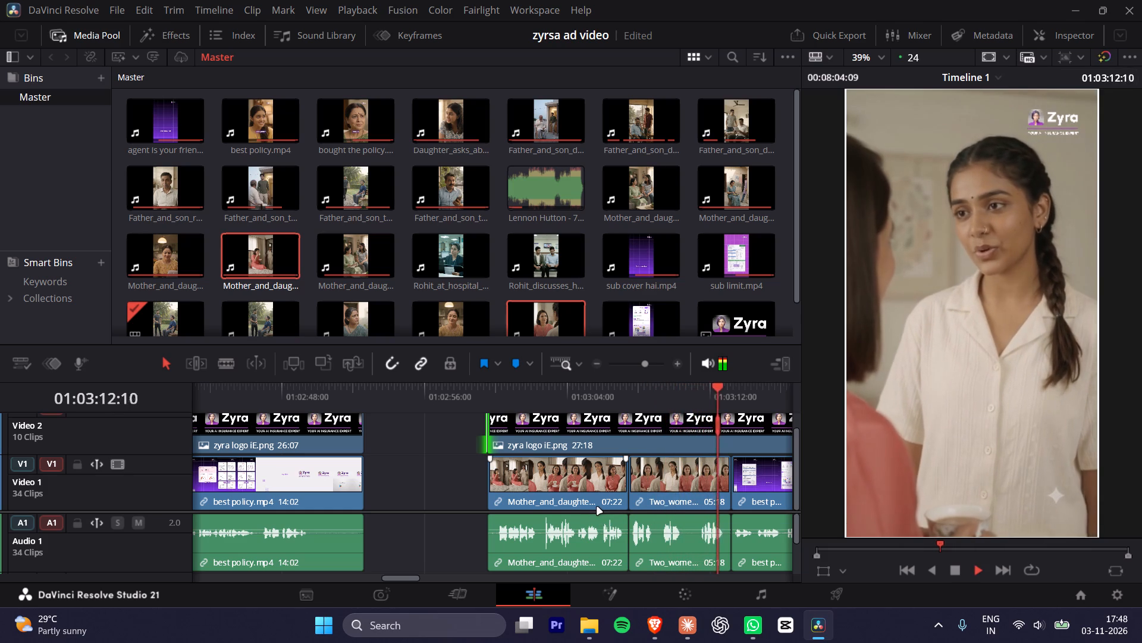
{"action": "key", "text": "space"}
{"action": "key", "text": "space"}
{"action": "key", "text": "space"}
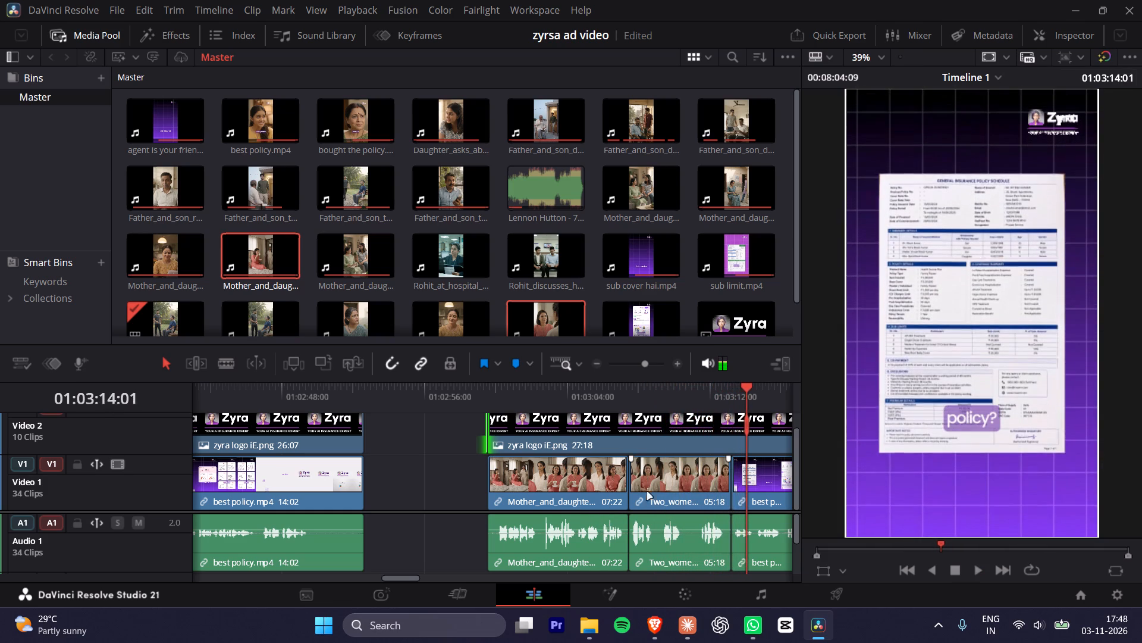
Move both bedroom clips together about one second earlier on Video 1, leaving a gap before best policy.mp4.
{"action": "left_click", "coordinate": [719, 494]}
{"action": "left_click_drag", "start_coordinate": [445, 476], "coordinate": [650, 505]}
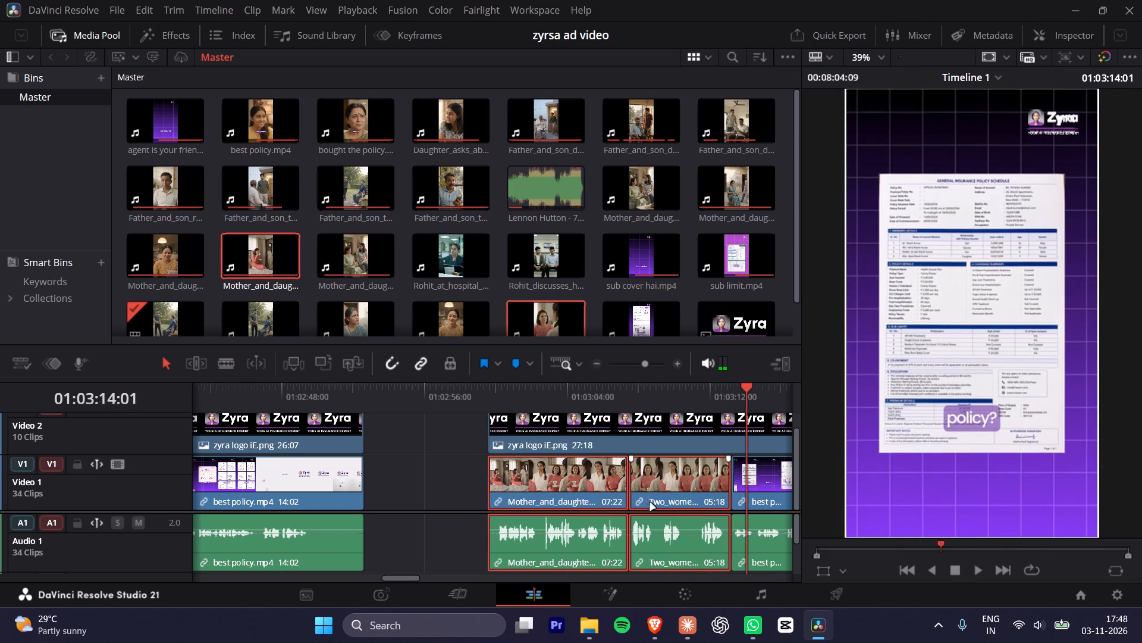
{"action": "left_click_drag", "start_coordinate": [651, 489], "coordinate": [631, 494]}
Extend the end of the Two_women_talking clip to meet best policy.mp4, for a duration of 06:20, and play the cut.
{"action": "left_click", "coordinate": [707, 485]}
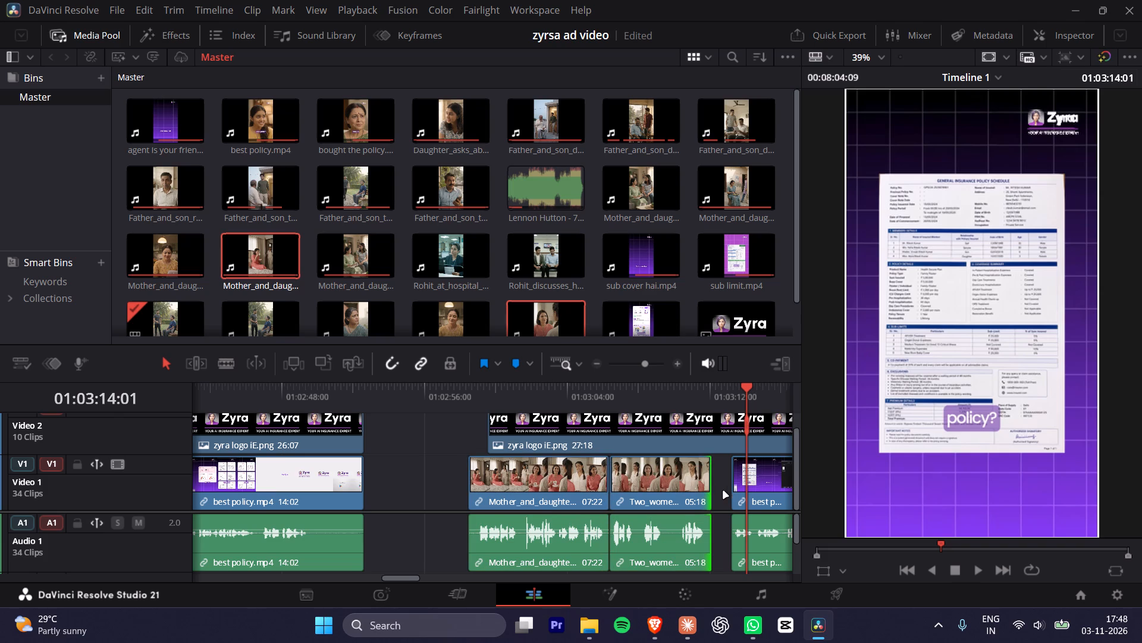
{"action": "left_click", "coordinate": [686, 491]}
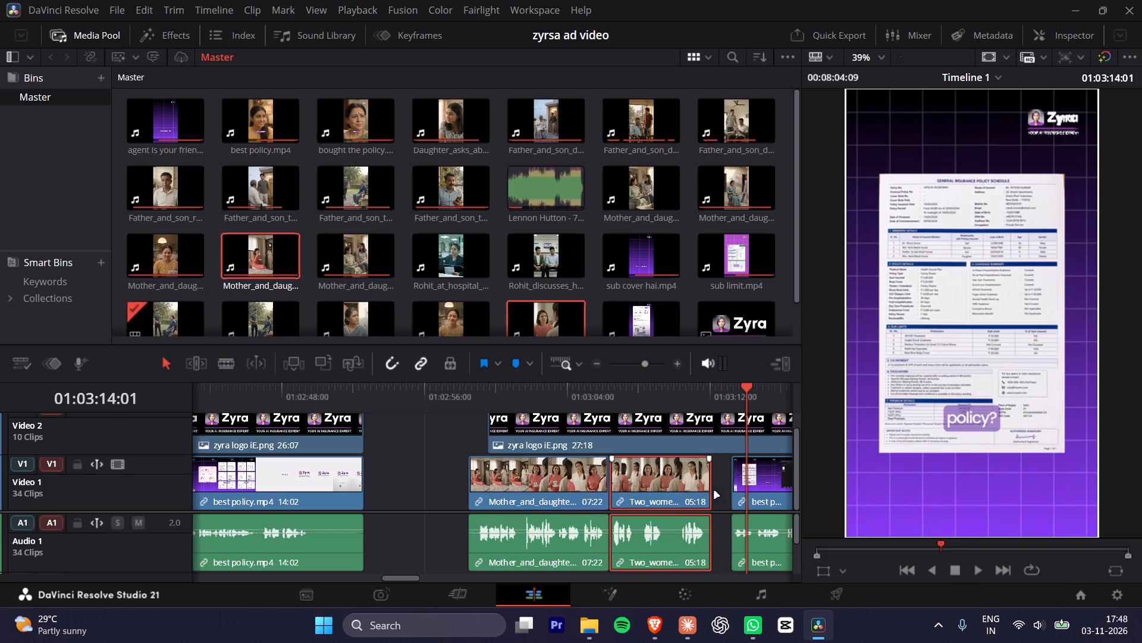
{"action": "left_click", "coordinate": [724, 492]}
{"action": "left_click_drag", "start_coordinate": [708, 492], "coordinate": [721, 491]}
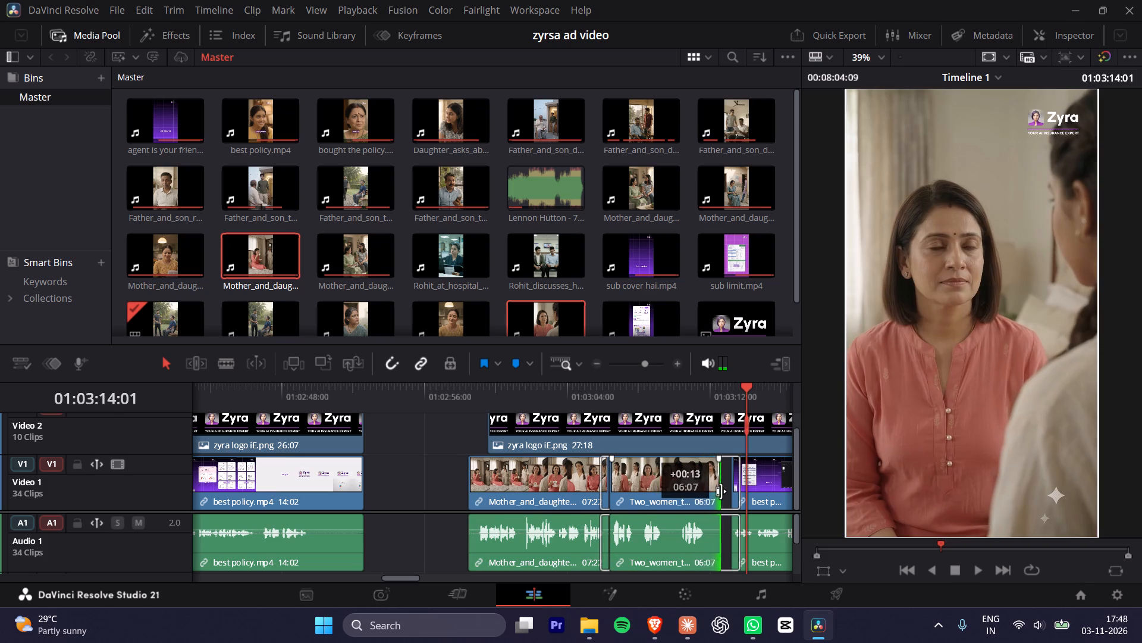
{"action": "left_click_drag", "start_coordinate": [721, 491], "coordinate": [728, 491]}
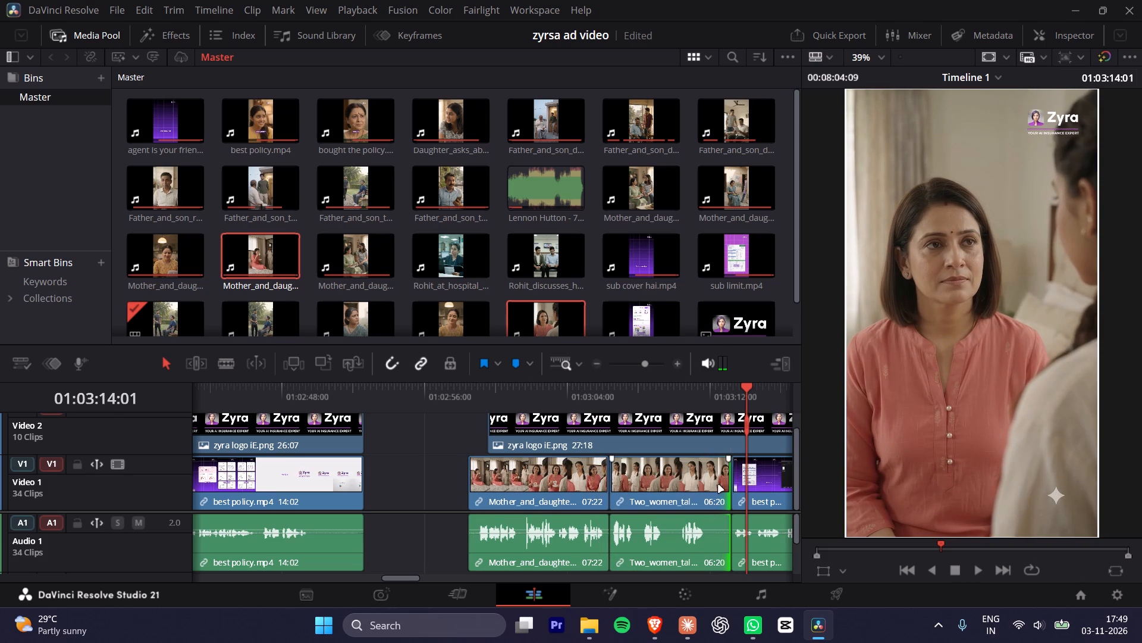
{"action": "left_click", "coordinate": [692, 398]}
{"action": "key", "text": "space"}
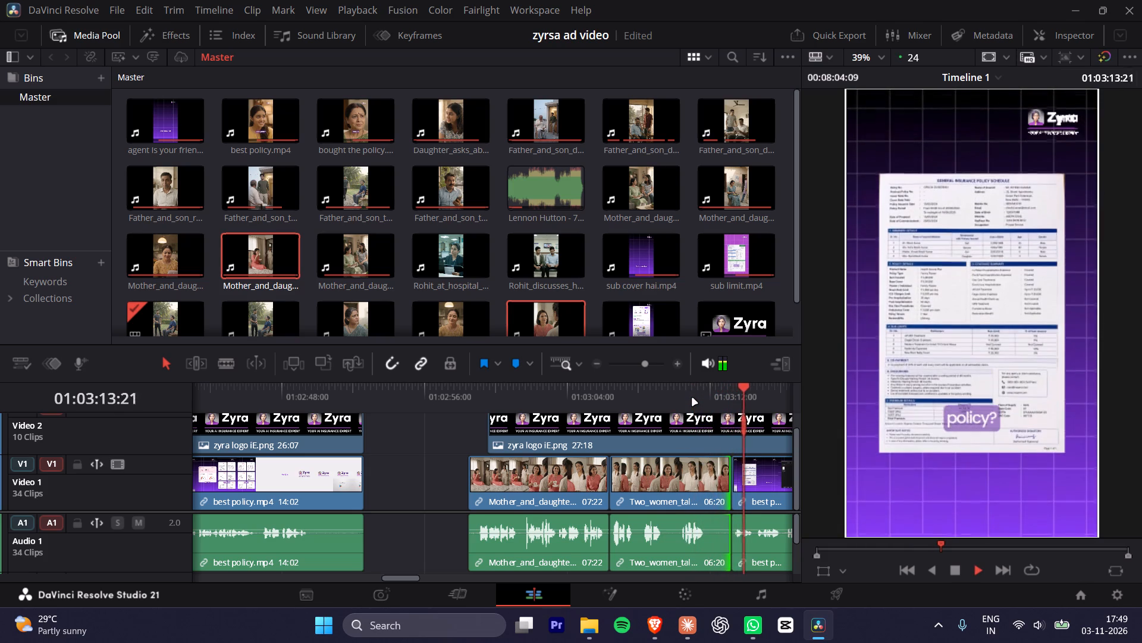
Extend the start of the zyra logo clip on Video 2 back to the first bedroom clip's start, for a duration of 28:20.
{"action": "scroll", "coordinate": [698, 473], "scroll_direction": "down", "scroll_amount": 2, "text": "alt"}
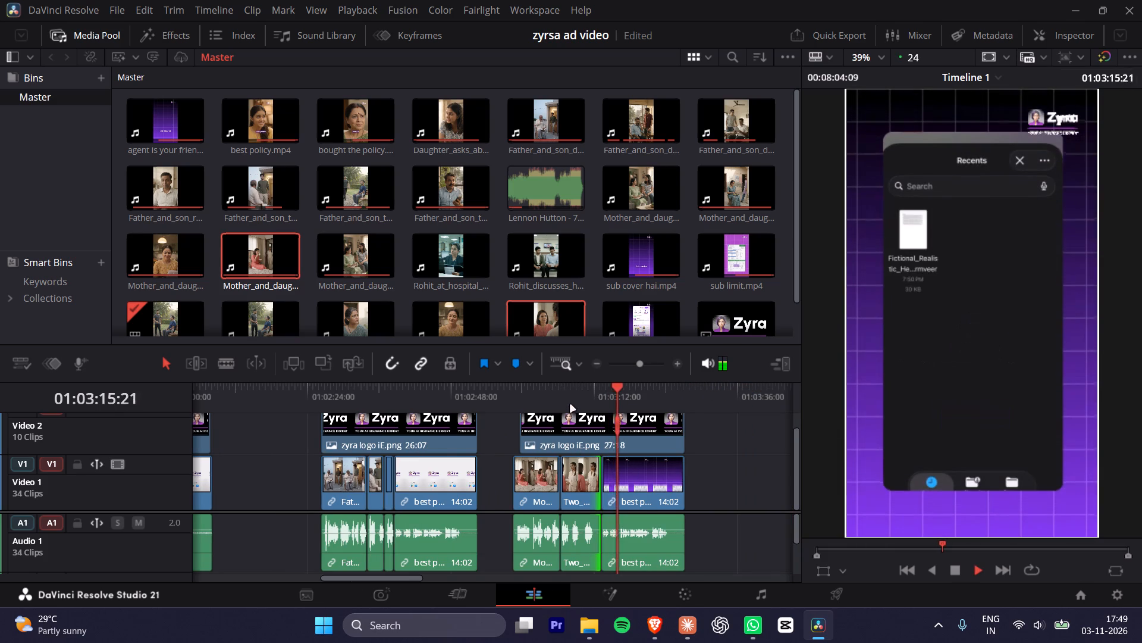
{"action": "scroll", "coordinate": [632, 466], "scroll_direction": "down", "scroll_amount": 1, "text": "alt"}
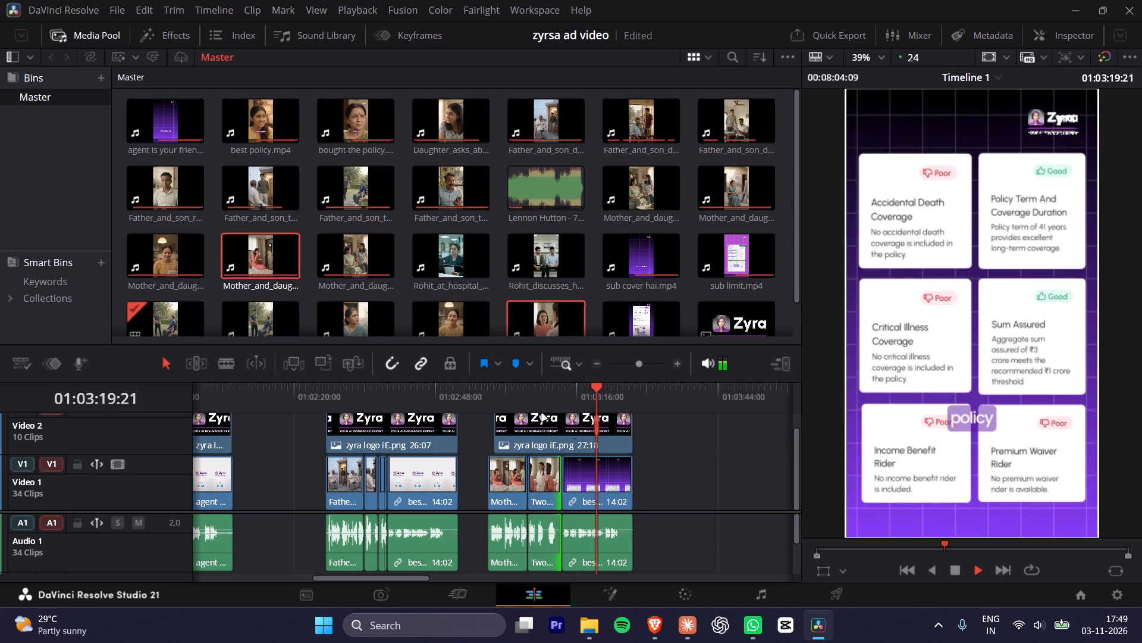
{"action": "scroll", "coordinate": [614, 482], "scroll_direction": "down", "scroll_amount": 2, "text": "alt"}
{"action": "key", "text": "space"}
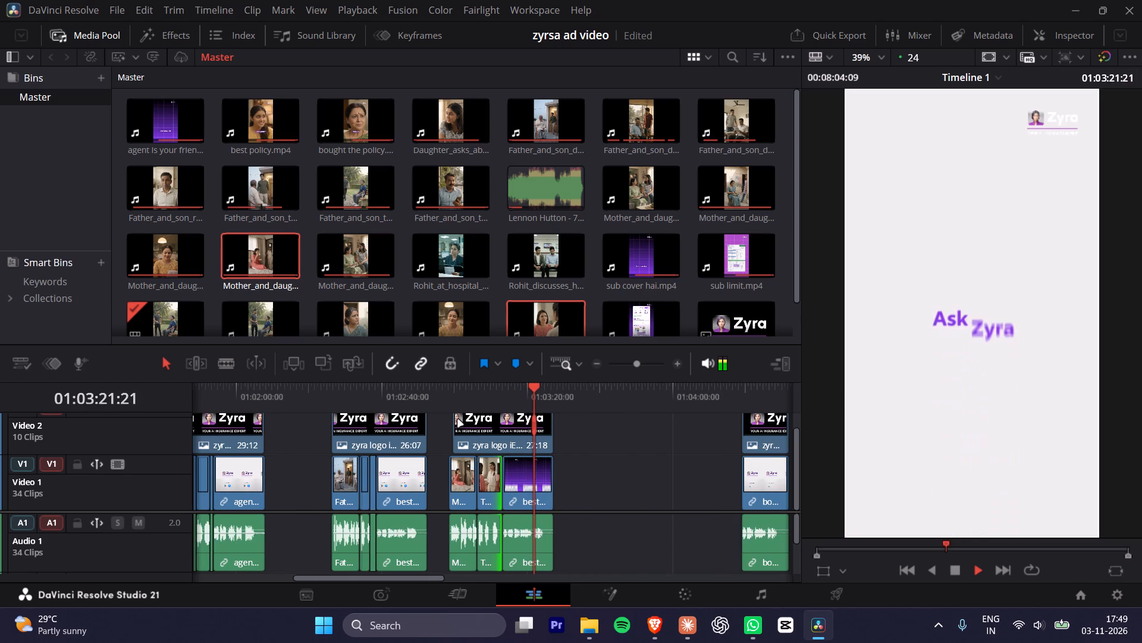
{"action": "left_click", "coordinate": [457, 432]}
{"action": "left_click_drag", "start_coordinate": [453, 434], "coordinate": [446, 436]}
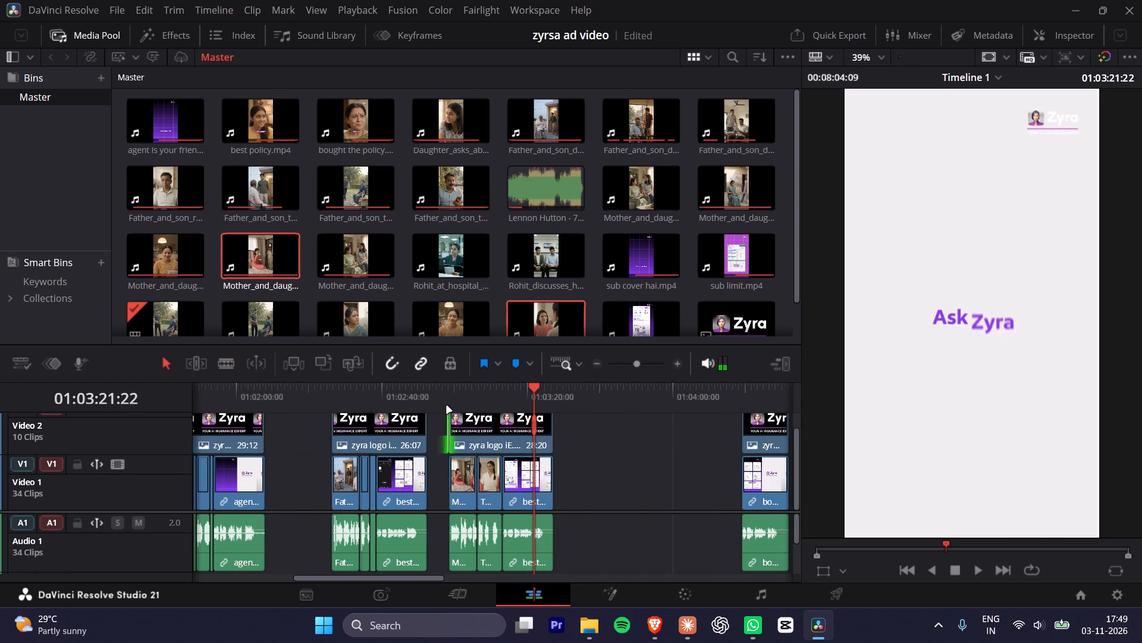
{"action": "left_click_drag", "start_coordinate": [447, 389], "coordinate": [519, 407]}
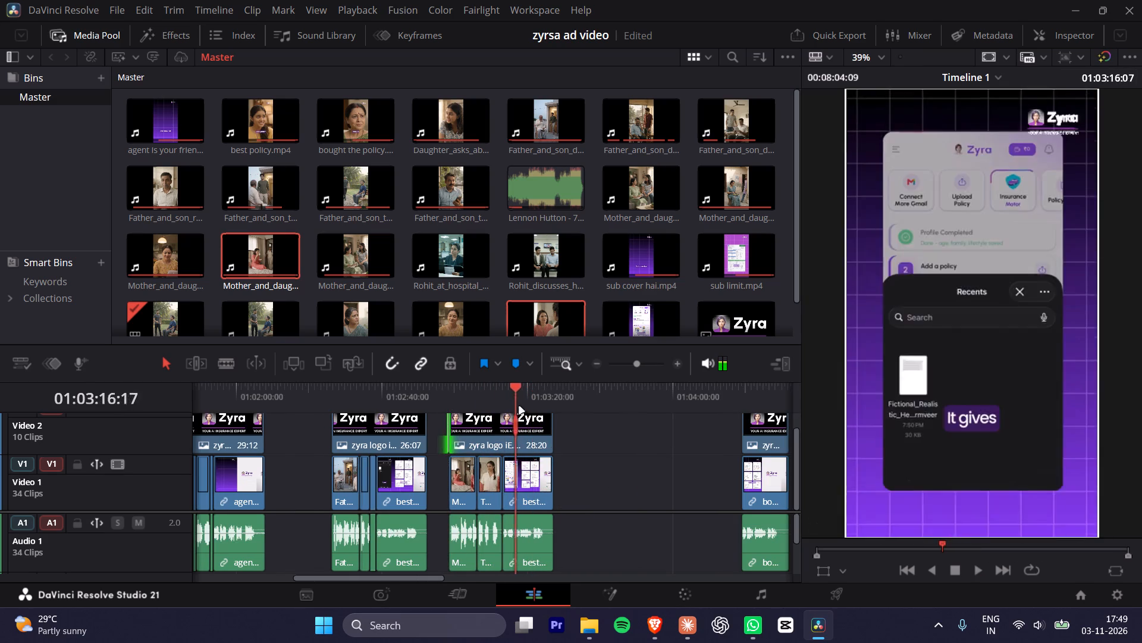
Examine the shared end of best policy.mp4 and its zyra logo overlay, and skim from the bedroom sequence to the bought the policy clip.
{"action": "left_click_drag", "start_coordinate": [519, 407], "coordinate": [553, 414]}
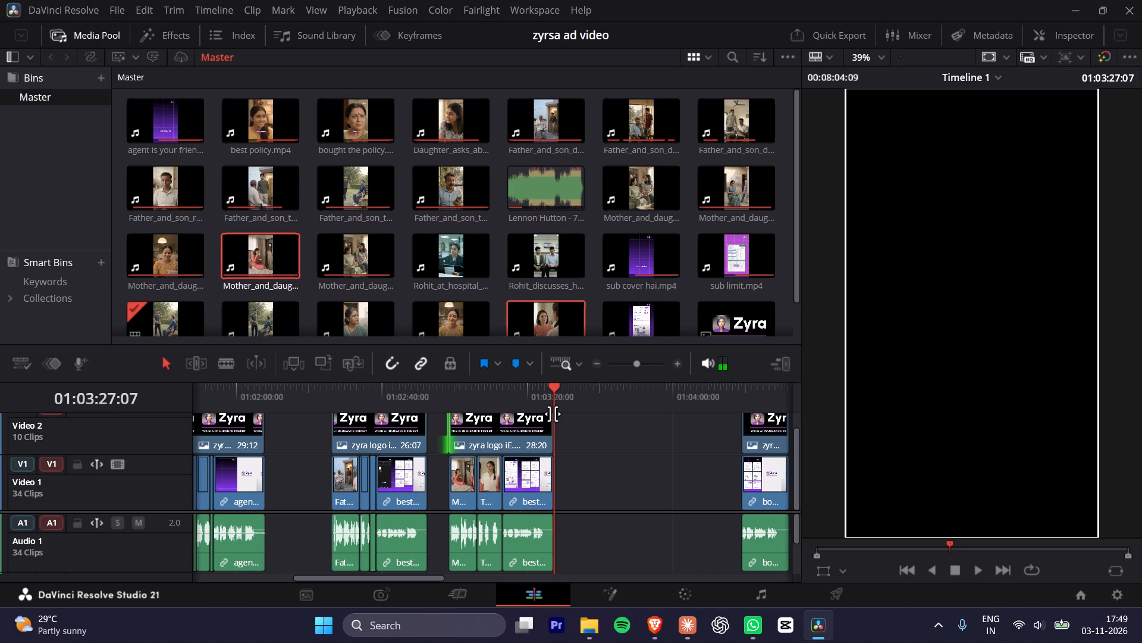
{"action": "scroll", "coordinate": [575, 438], "scroll_direction": "up", "scroll_amount": 18, "text": "alt"}
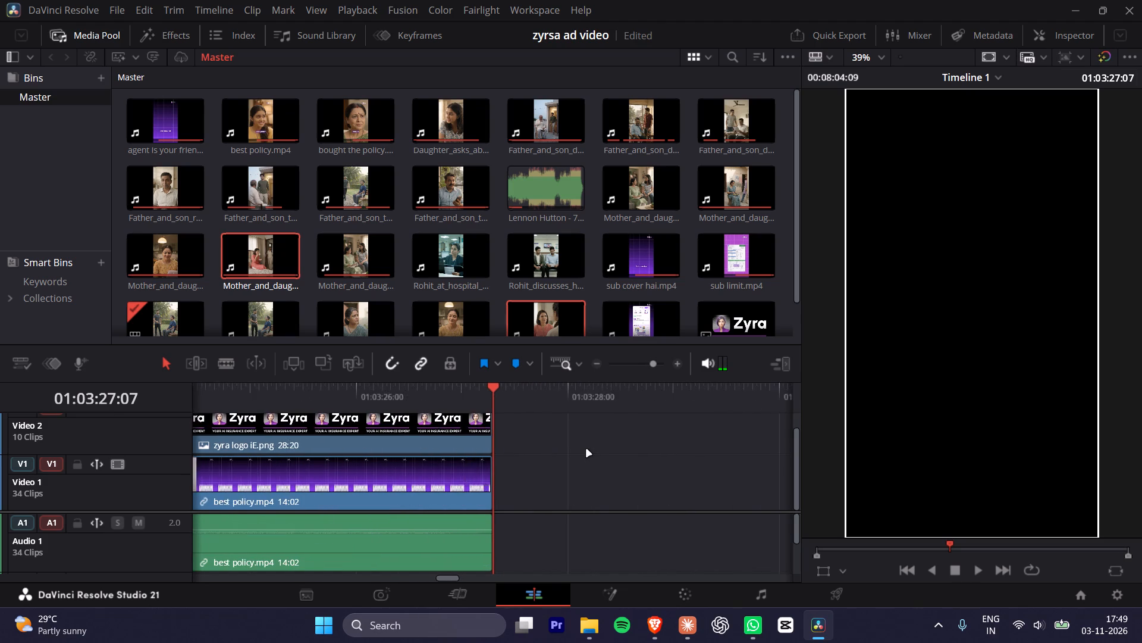
{"action": "scroll", "coordinate": [586, 450], "scroll_direction": "up", "scroll_amount": 15, "text": "alt"}
{"action": "scroll", "coordinate": [586, 450], "scroll_direction": "down", "scroll_amount": 19, "text": "alt"}
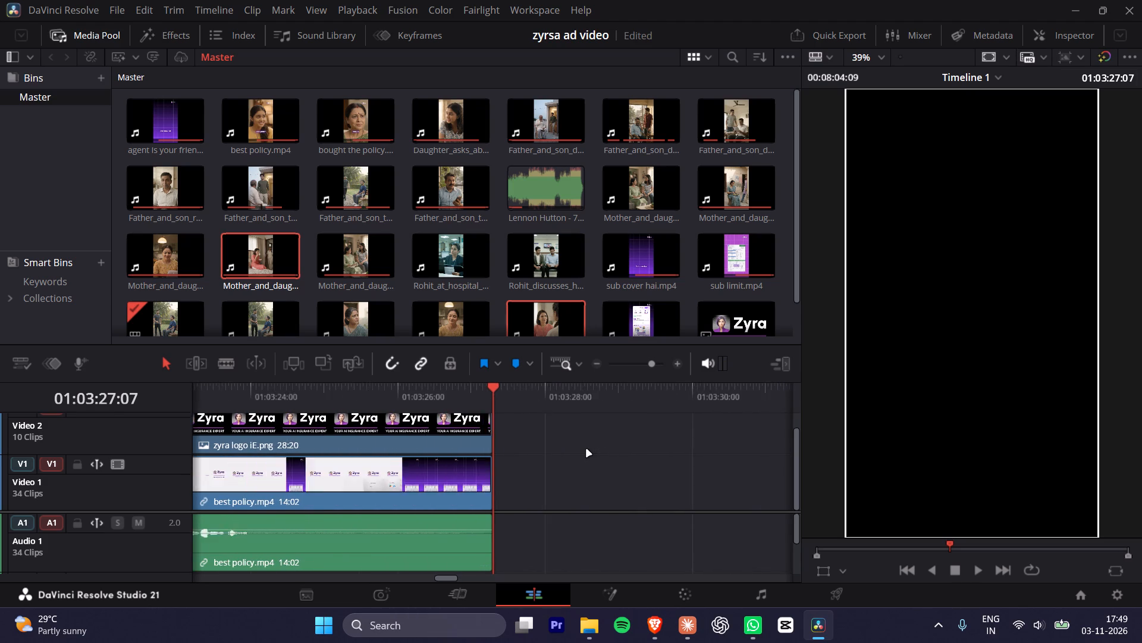
{"action": "scroll", "coordinate": [586, 450], "scroll_direction": "down", "scroll_amount": 13, "text": "alt"}
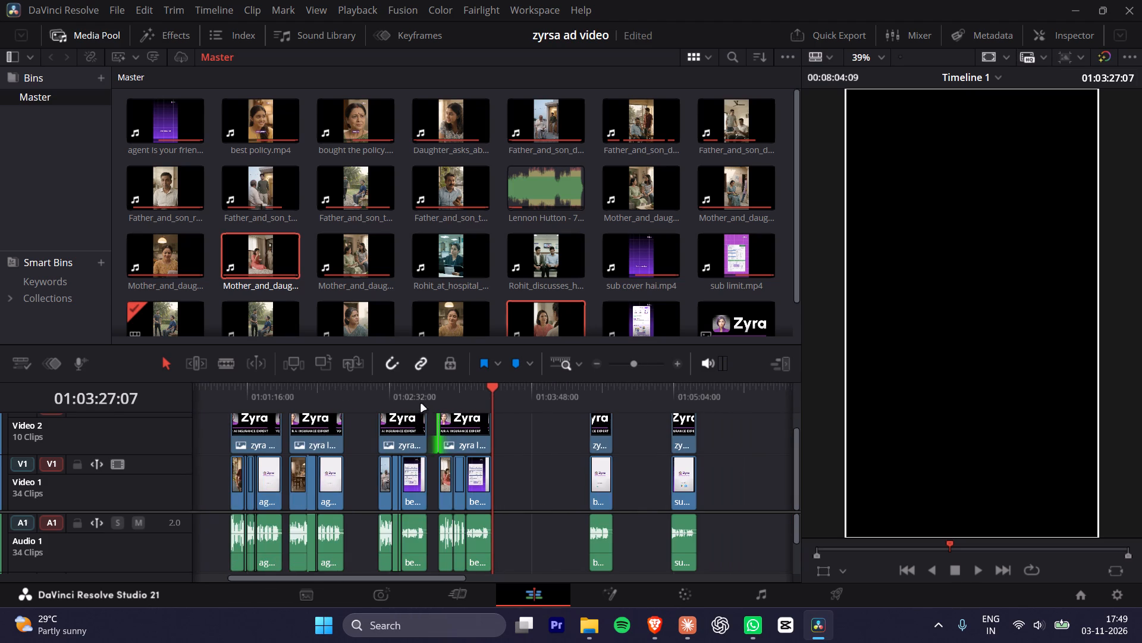
{"action": "left_click_drag", "start_coordinate": [429, 387], "coordinate": [542, 402]}
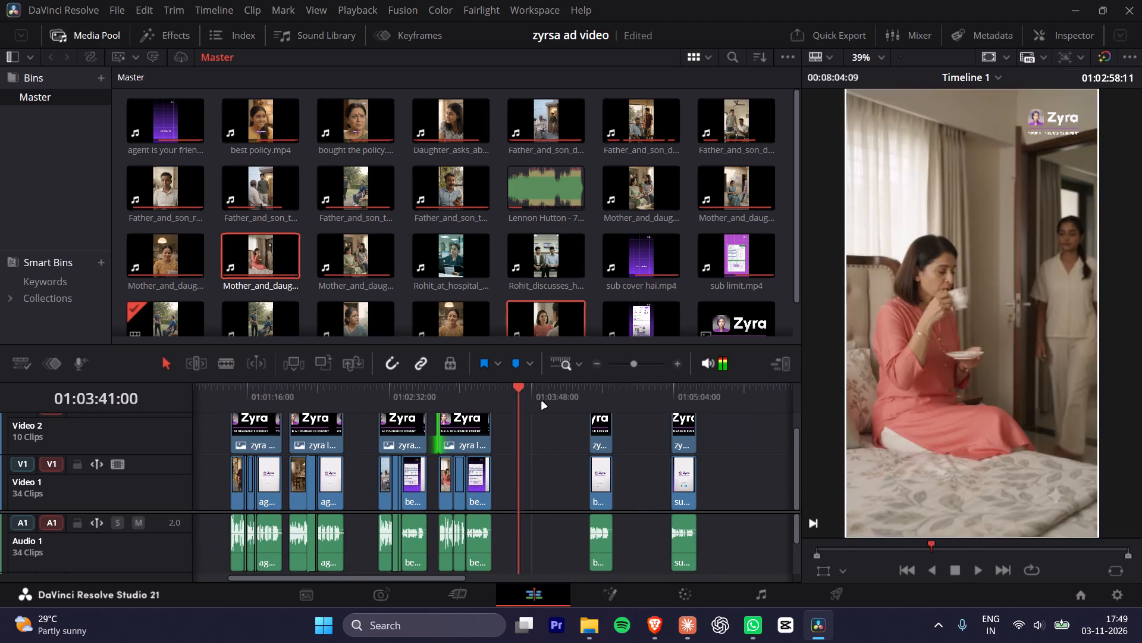
{"action": "left_click_drag", "start_coordinate": [542, 402], "coordinate": [588, 400]}
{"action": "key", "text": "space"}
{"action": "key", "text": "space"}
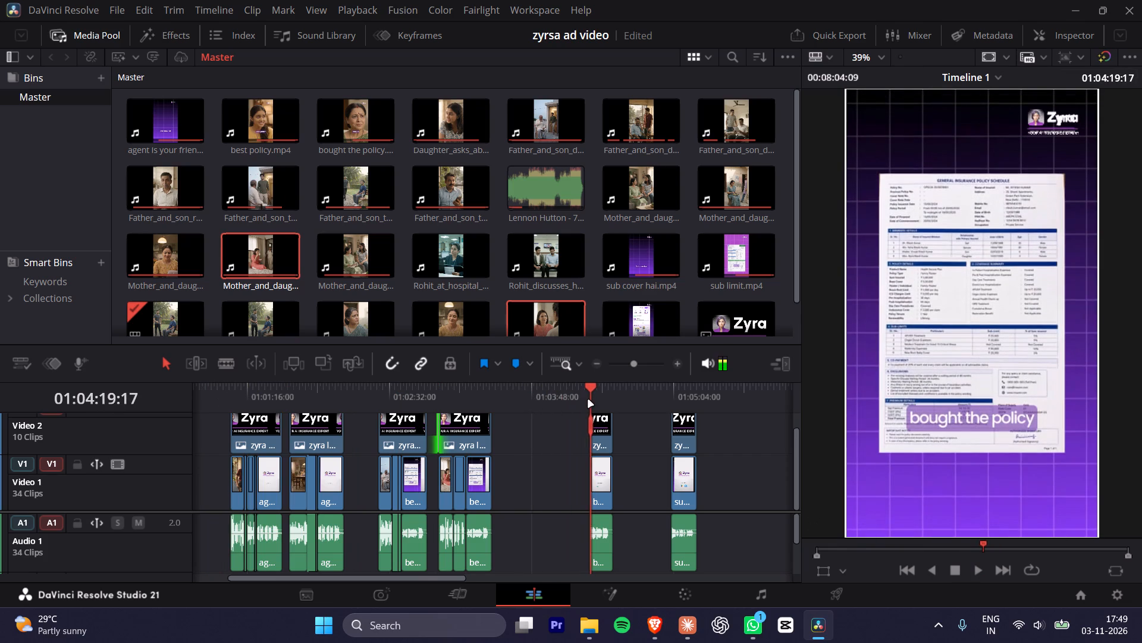
Select the two isolated clip groups after best policy.mp4, the bought the policy section and the one following it, with their logo overlays.
{"action": "scroll", "coordinate": [559, 457], "scroll_direction": "down", "scroll_amount": 3, "text": "alt"}
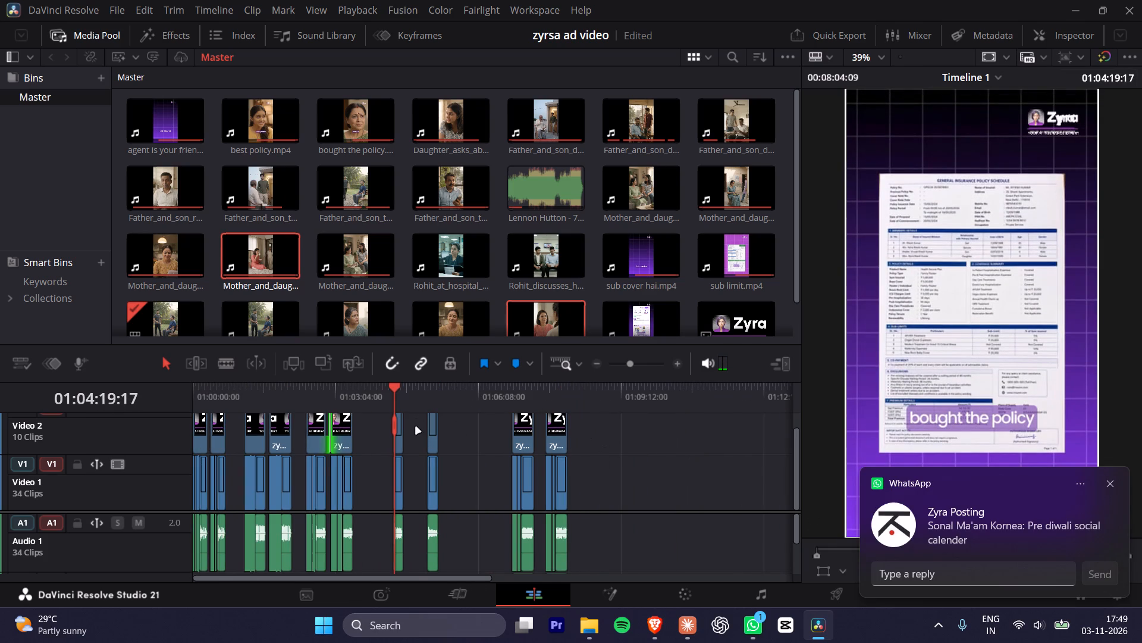
{"action": "left_click_drag", "start_coordinate": [381, 428], "coordinate": [445, 466]}
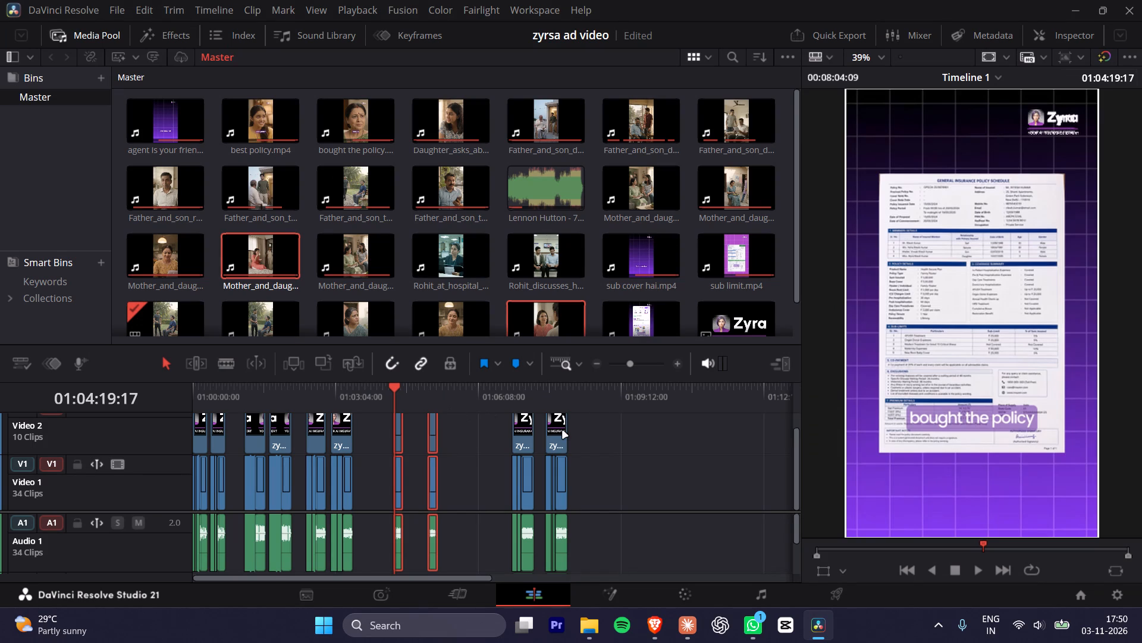
Bring up the open windows to switch away from DaVinci Resolve.
{"action": "key", "text": "alt+Tab"}
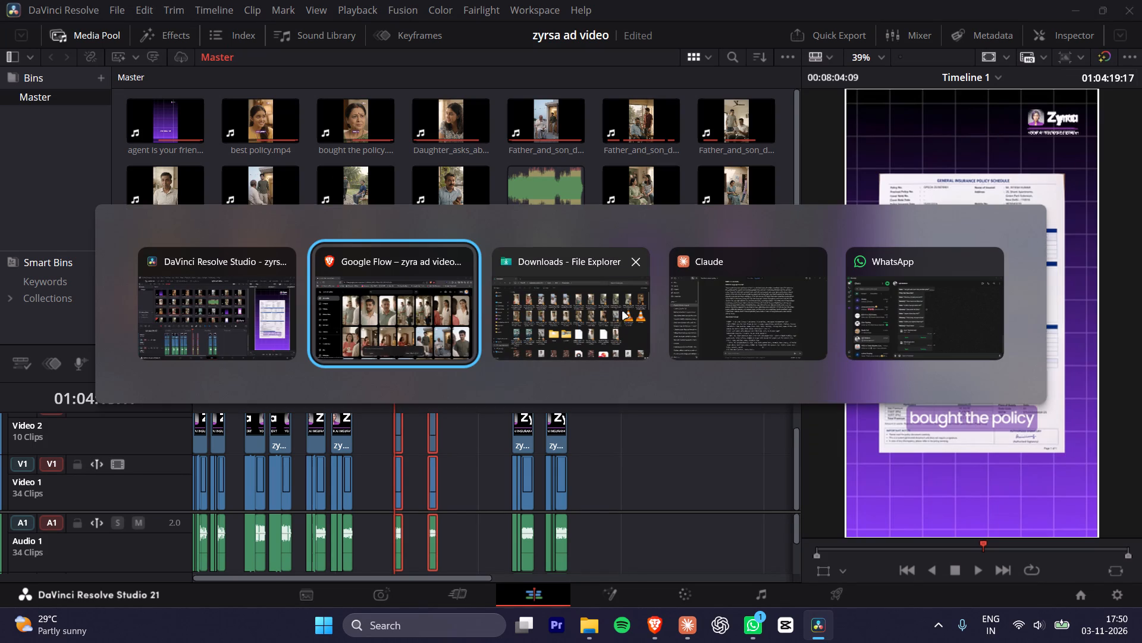
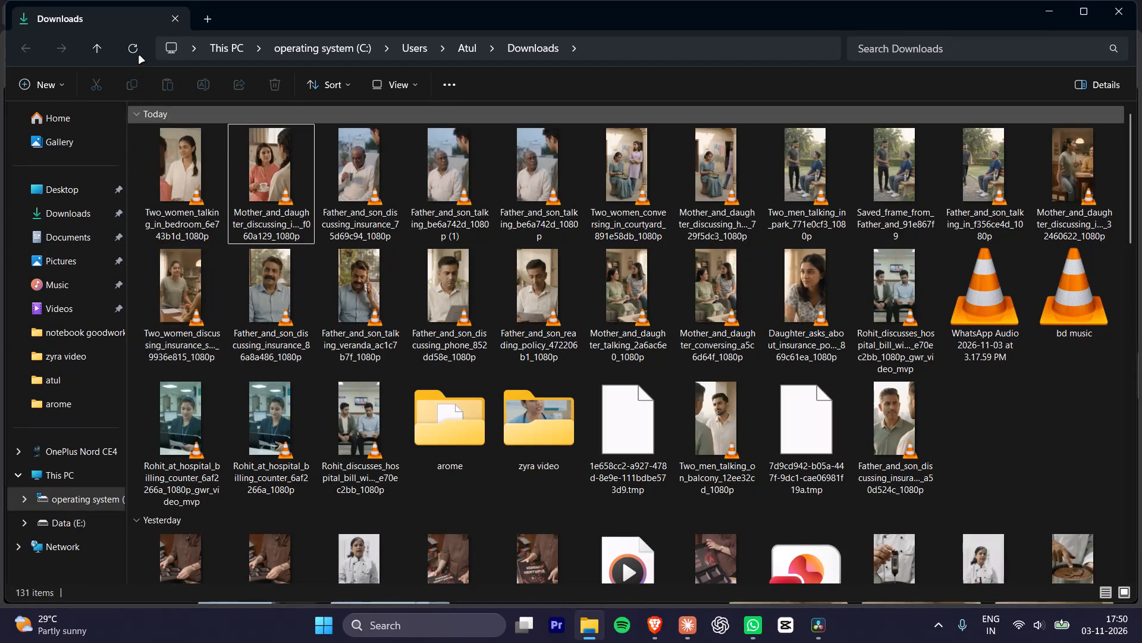
Bring the newest Father_and_son_discussing and Two_men_talking_on_balcony clips from Downloads into DaVinci Resolve, over the Video 1 gap after the isolated policy clips.
{"action": "left_click", "coordinate": [139, 51], "text": "alt"}
{"action": "left_click", "coordinate": [187, 177], "text": "alt"}
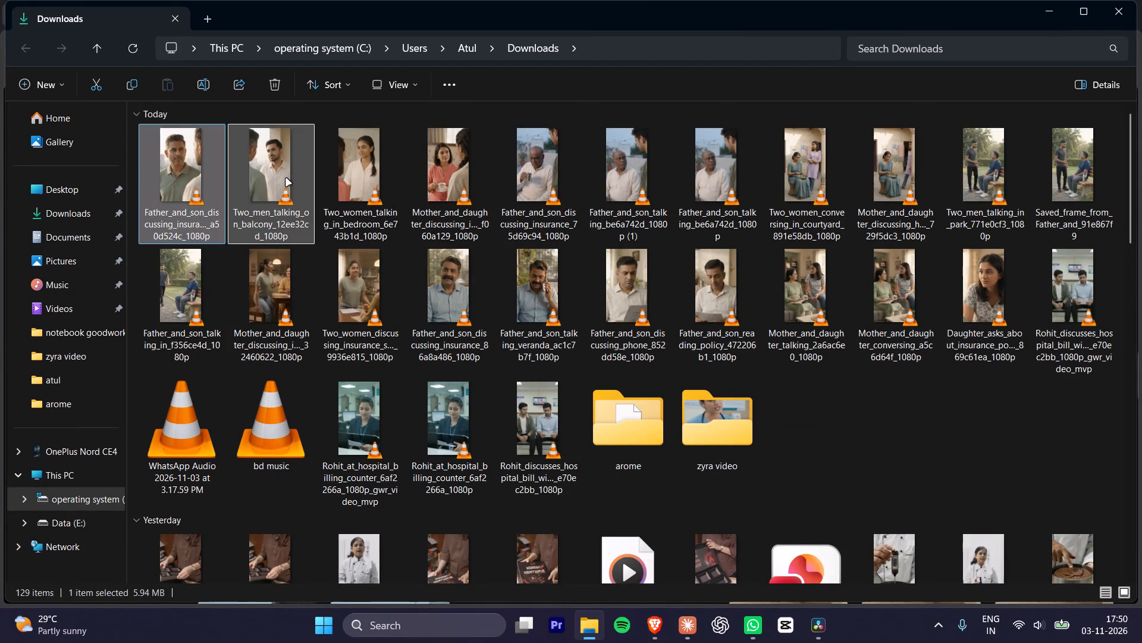
{"action": "left_click", "coordinate": [286, 179], "text": "ctrl"}
{"action": "left_click_drag", "start_coordinate": [277, 176], "coordinate": [318, 258]}
{"action": "key", "text": "alt+Tab"}
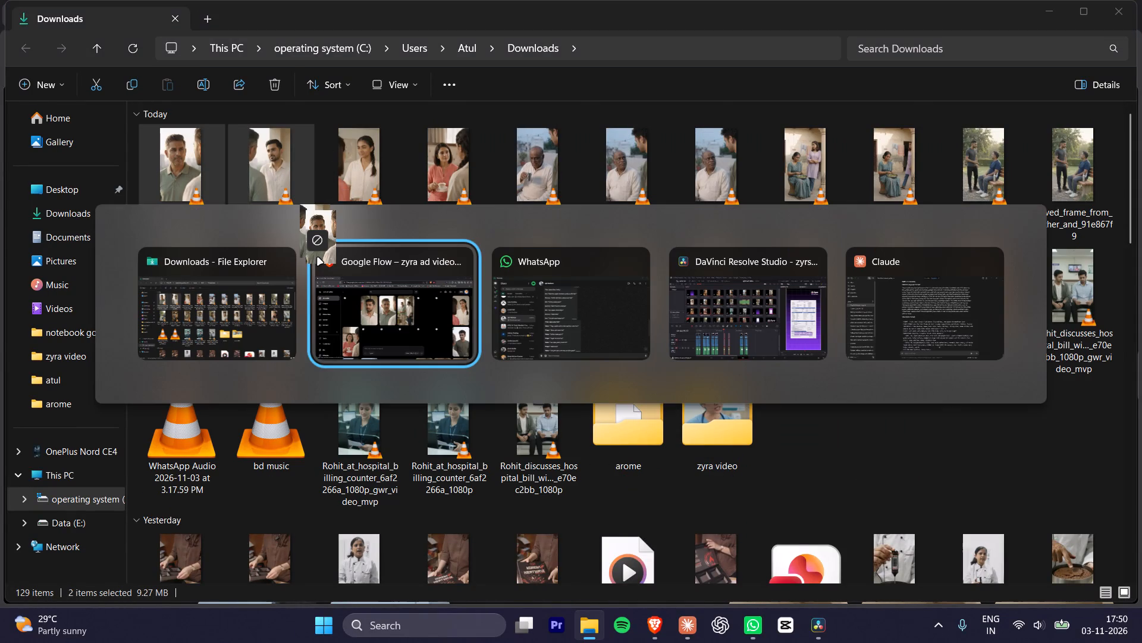
{"action": "key", "text": "alt+Tab"}
{"action": "left_click_drag", "start_coordinate": [318, 258], "coordinate": [457, 466]}
{"action": "key", "text": "alt+Tab"}
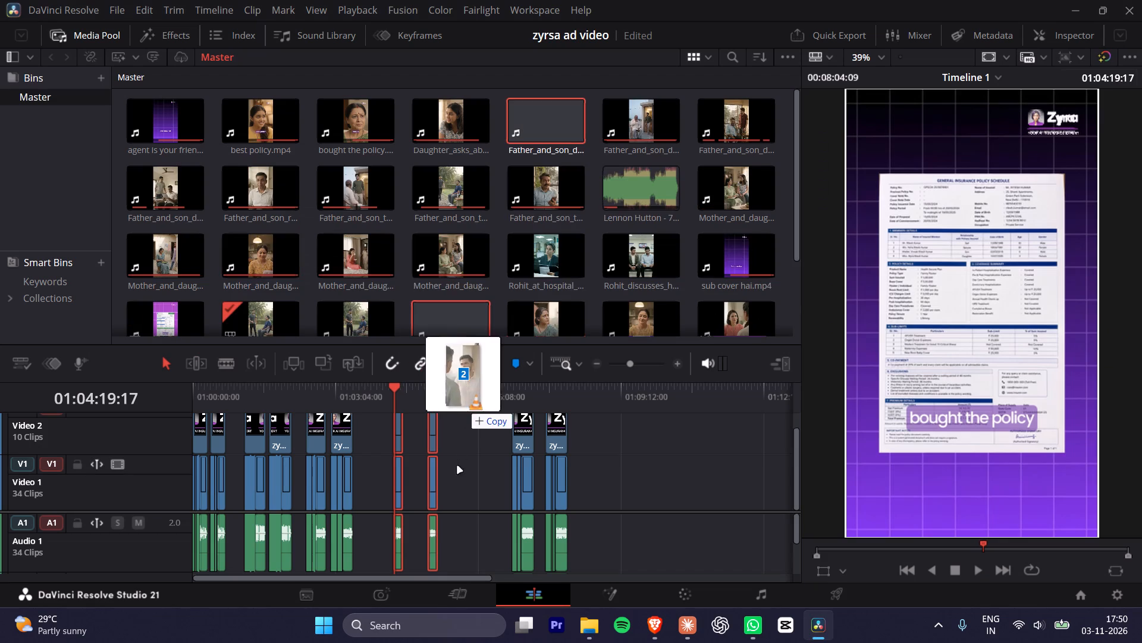
Place the two downloaded balcony clips on Video 1 at about 01:05:43, in the gap after the sub cover clip, and preview them.
{"action": "left_click_drag", "start_coordinate": [457, 466], "coordinate": [459, 479]}
{"action": "left_click", "coordinate": [459, 397]}
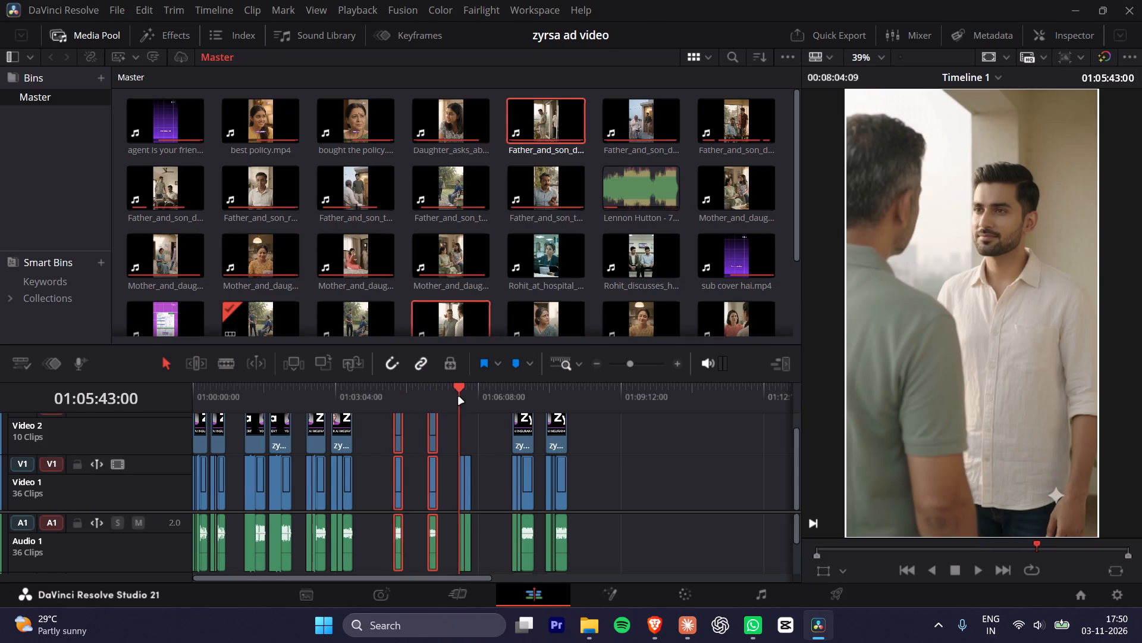
{"action": "key", "text": "space"}
{"action": "scroll", "coordinate": [485, 428], "scroll_direction": "up", "scroll_amount": 7, "text": "alt"}
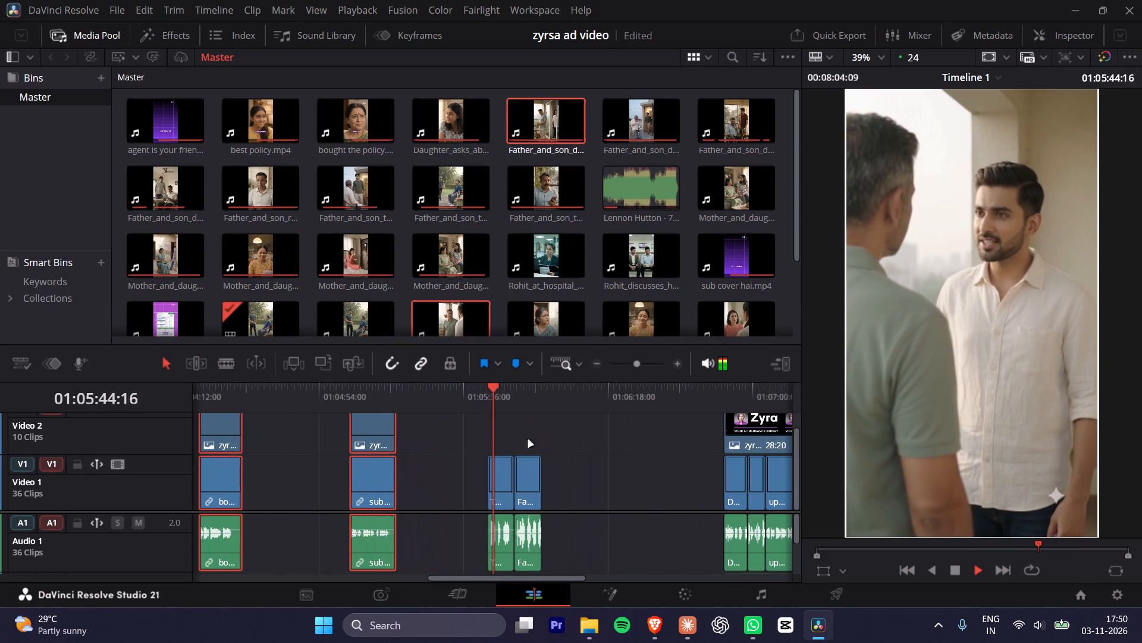
{"action": "key", "text": "space"}
{"action": "scroll", "coordinate": [559, 455], "scroll_direction": "up", "scroll_amount": 7, "text": "alt"}
Move the Father_and_son_discussing clip directly in front of the Two_men_talking_on_balcony clip on Video 1.
{"action": "left_click", "coordinate": [593, 484]}
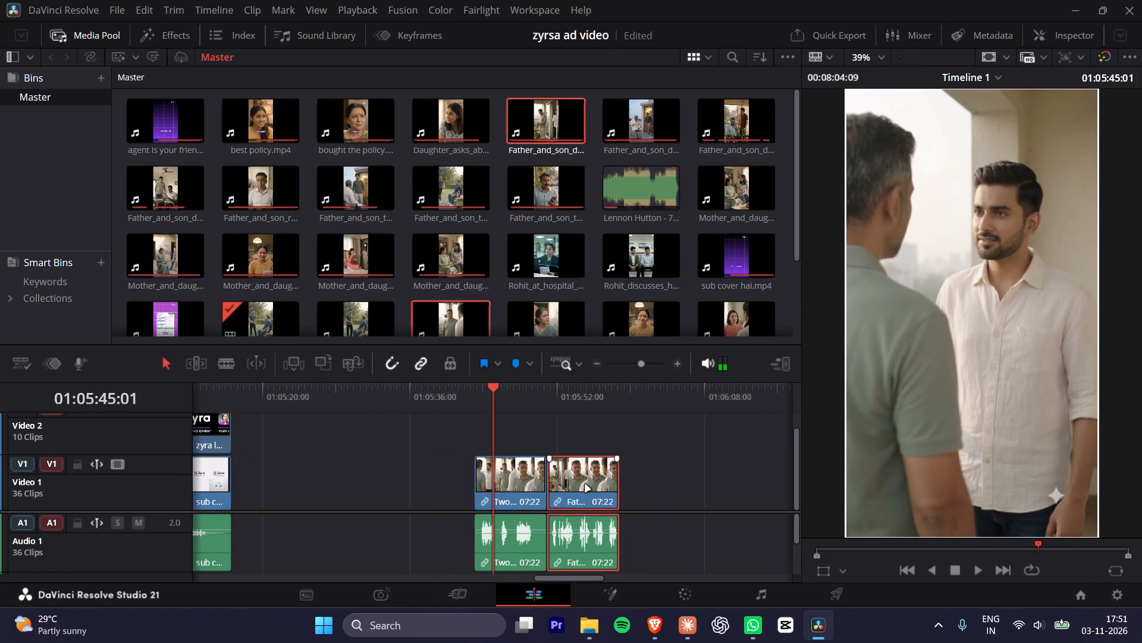
{"action": "left_click_drag", "start_coordinate": [585, 485], "coordinate": [436, 485]}
{"action": "scroll", "coordinate": [436, 485], "scroll_direction": "up", "scroll_amount": 4, "text": "alt"}
{"action": "scroll", "coordinate": [378, 439], "scroll_direction": "up", "scroll_amount": 3, "text": "alt"}
{"action": "scroll", "coordinate": [286, 413], "scroll_direction": "down", "scroll_amount": 3, "text": "alt"}
Play the Father_and_son_discussing clip from 01:05:35:02 to examine its dialogue and the pauses between shots.
{"action": "left_click", "coordinate": [299, 391]}
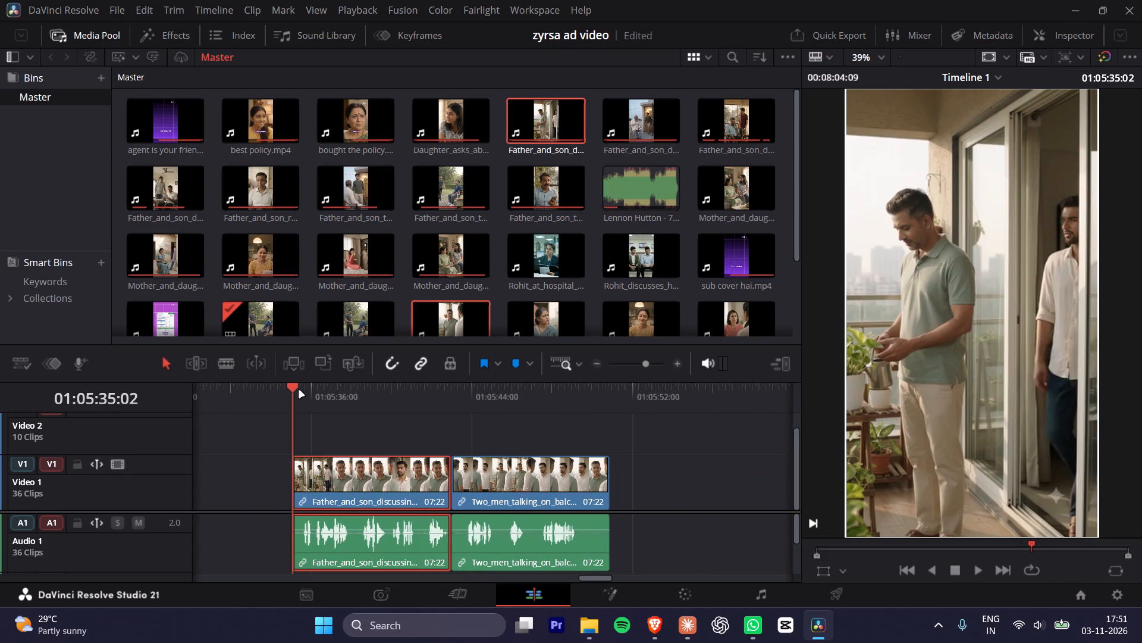
{"action": "key", "text": "space"}
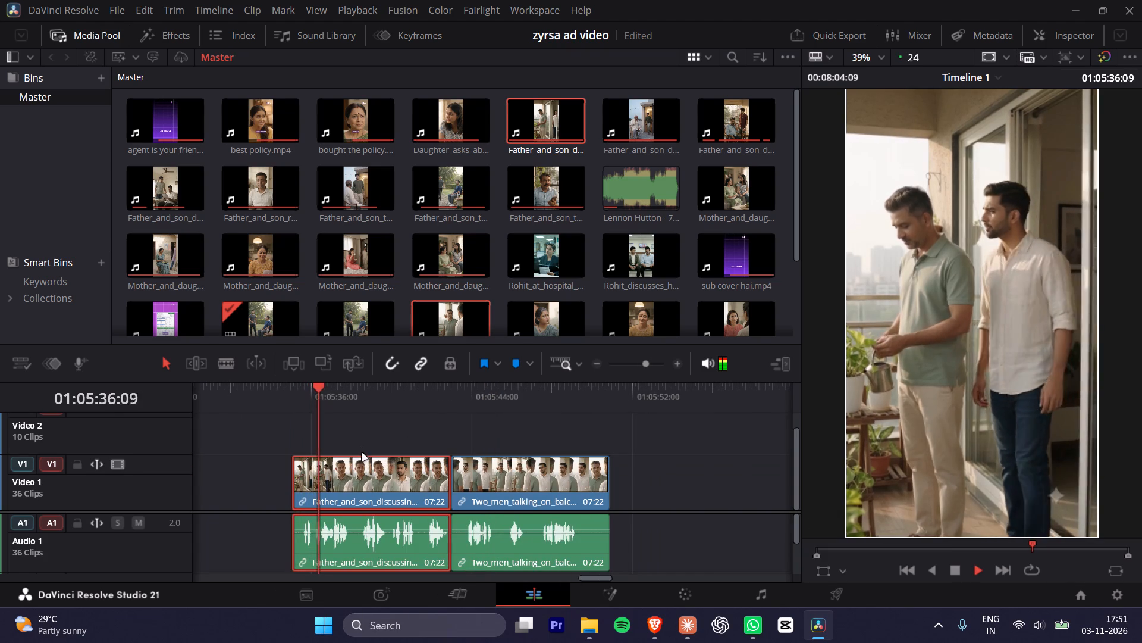
{"action": "left_click", "coordinate": [370, 482]}
{"action": "key", "text": "space"}
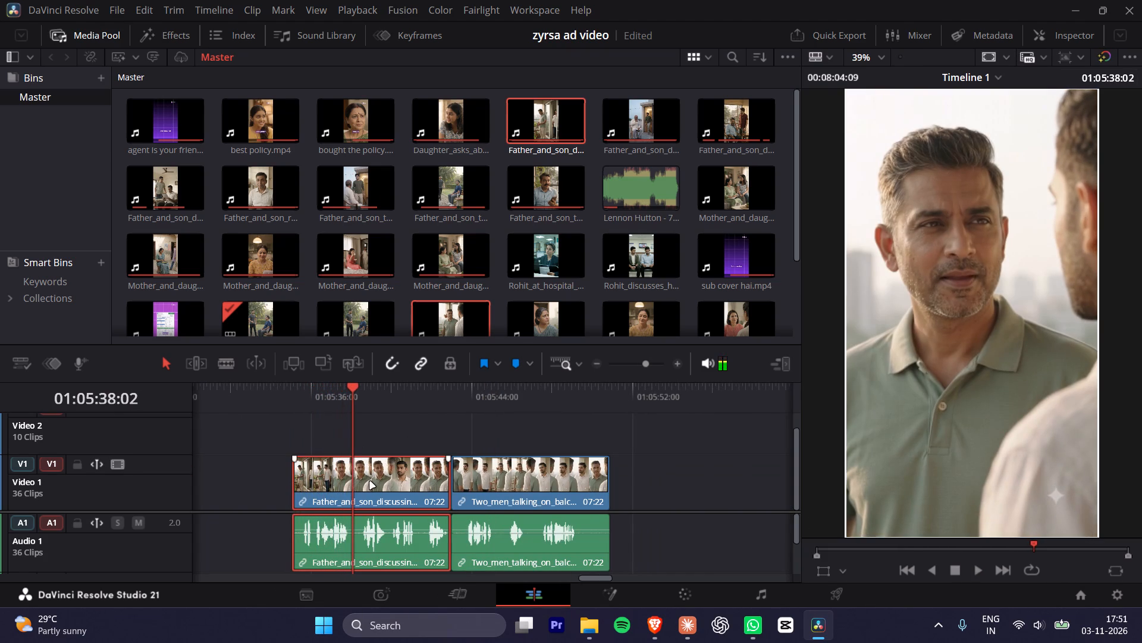
{"action": "scroll", "coordinate": [370, 482], "scroll_direction": "up", "scroll_amount": 3, "text": "alt"}
{"action": "key", "text": "space"}
{"action": "key", "text": "space"}
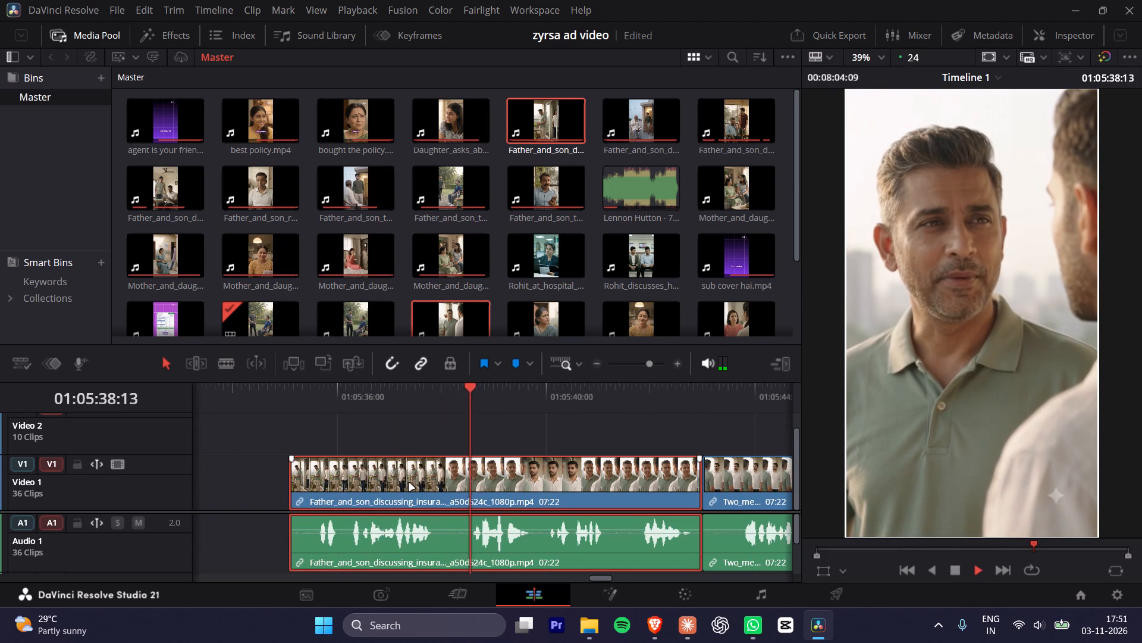
{"action": "key", "text": "space"}
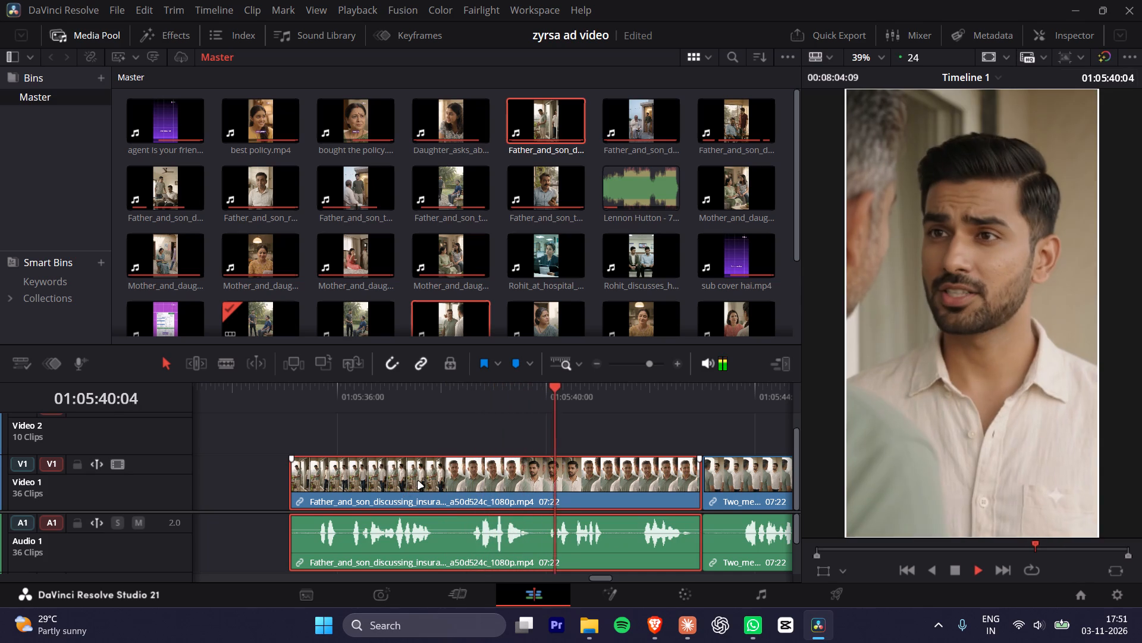
{"action": "key", "text": "space"}
{"action": "key", "text": "space"}
{"action": "key", "text": "space"}
{"action": "key", "text": "space"}
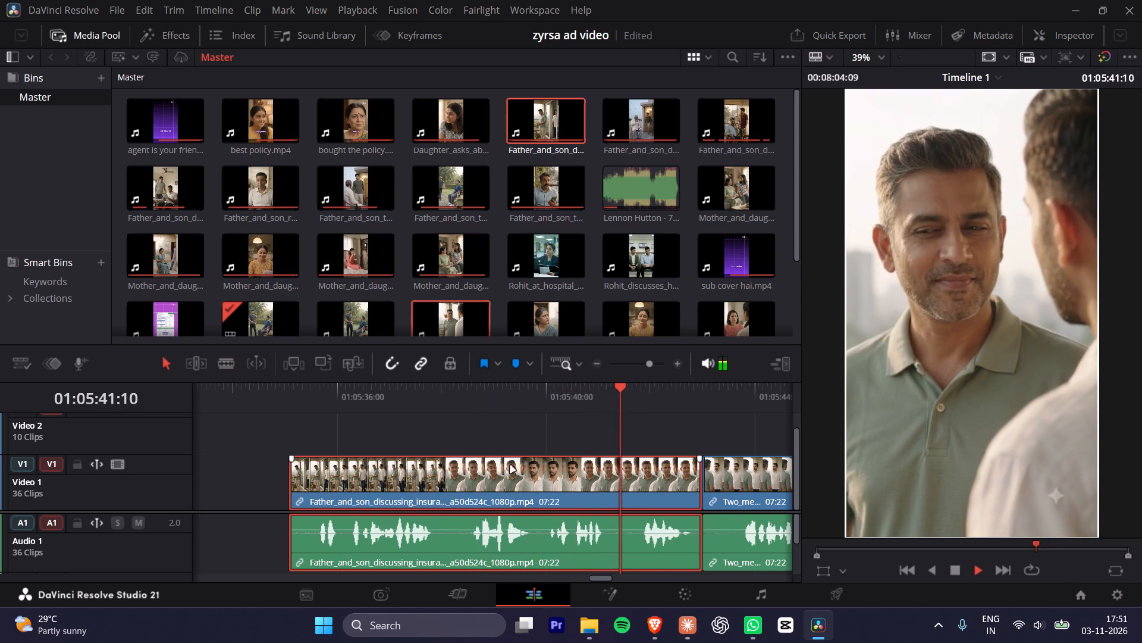
{"action": "key", "text": "space"}
{"action": "key", "text": "space"}
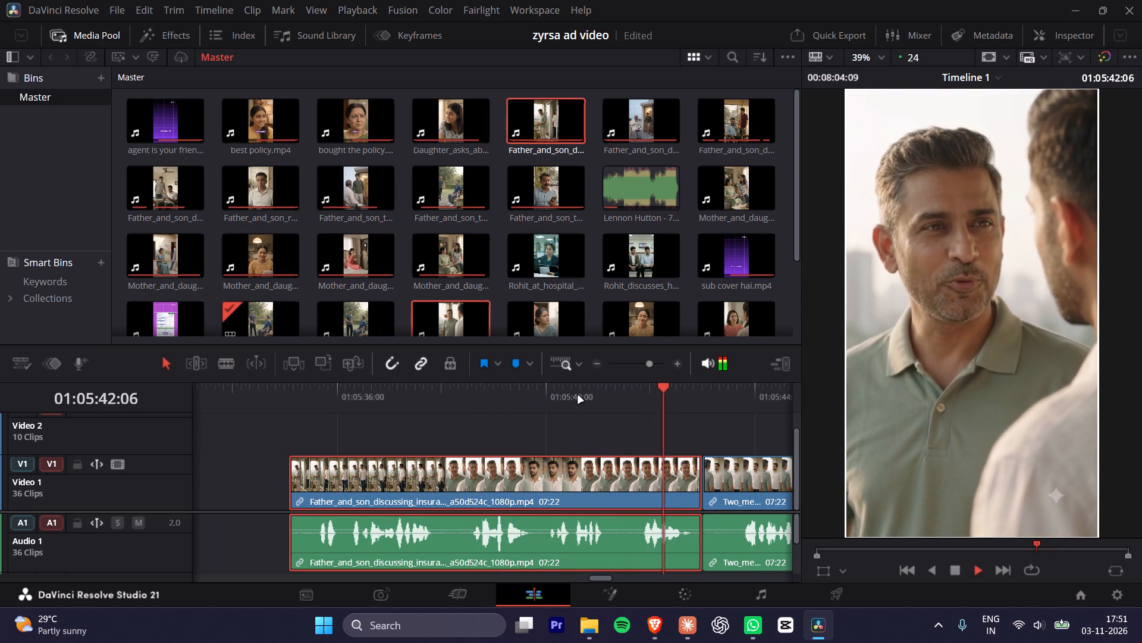
{"action": "key", "text": "space"}
Split the Father_and_son_discussing clip at 01:05:37:20, after the first line of dialogue.
{"action": "left_click_drag", "start_coordinate": [578, 396], "coordinate": [409, 397]}
{"action": "key", "text": "space"}
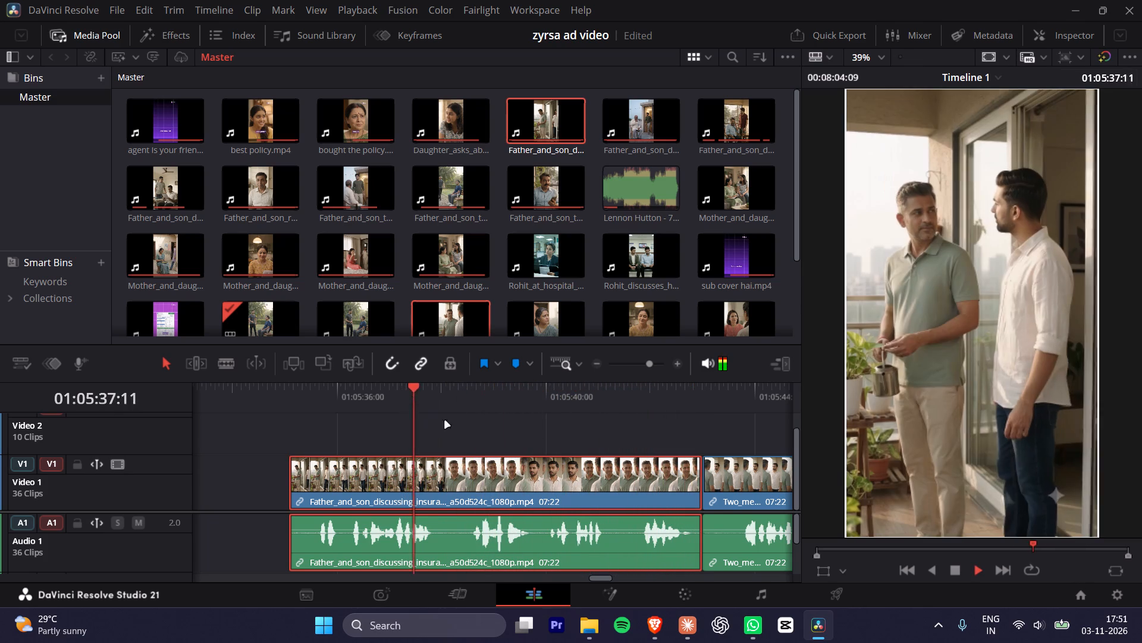
{"action": "key", "text": "space"}
{"action": "left_click", "coordinate": [478, 479]}
{"action": "scroll", "coordinate": [484, 497], "scroll_direction": "up", "scroll_amount": 3, "text": "alt"}
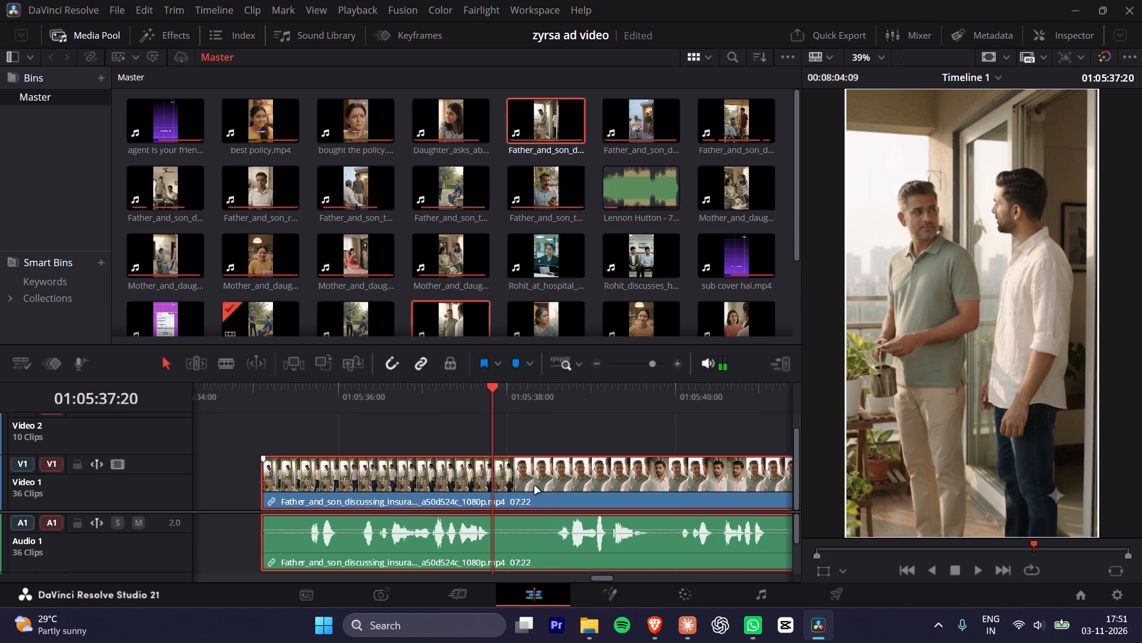
{"action": "key", "text": "Right"}
{"action": "key", "text": "Left"}
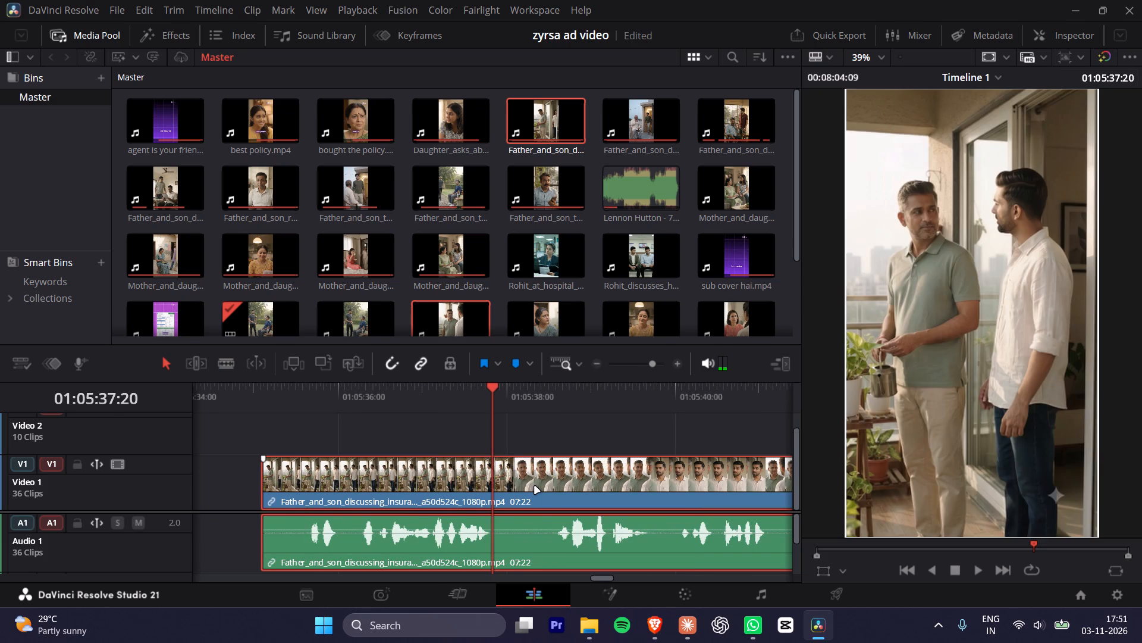
{"action": "left_click", "coordinate": [535, 486]}
{"action": "key", "text": "ctrl+b"}
Trim the start of the Father_and_son clip's second part to a 04:15 duration and move the first part forward to meet it.
{"action": "left_click", "coordinate": [525, 479]}
{"action": "left_click_drag", "start_coordinate": [499, 484], "coordinate": [517, 483]}
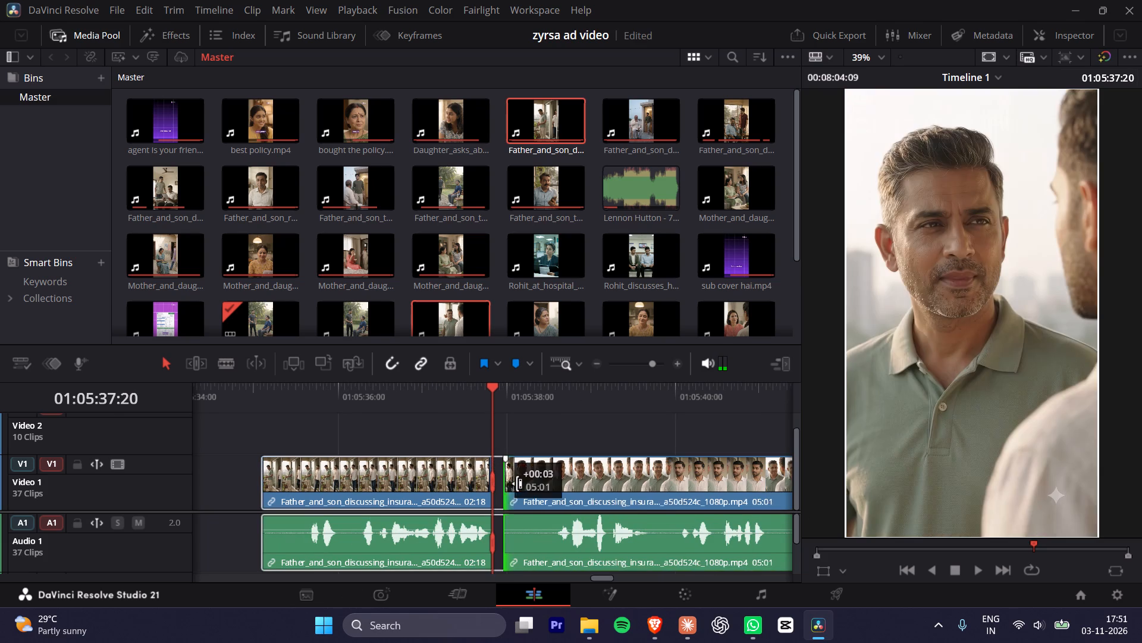
{"action": "left_click_drag", "start_coordinate": [517, 483], "coordinate": [548, 482]}
{"action": "left_click_drag", "start_coordinate": [431, 482], "coordinate": [438, 480]}
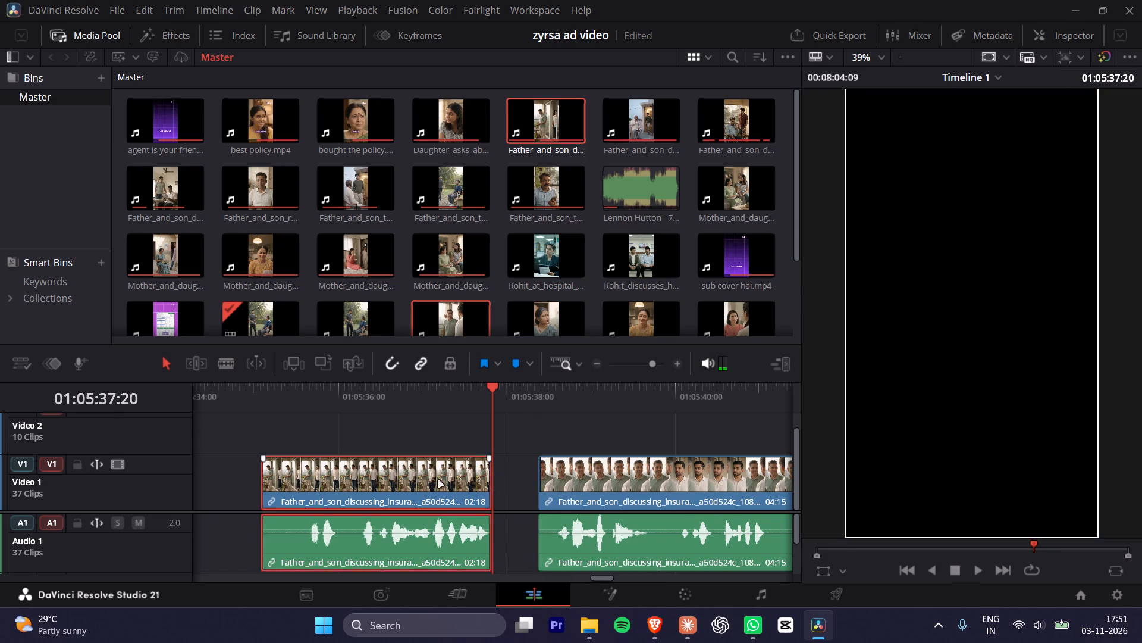
{"action": "left_click_drag", "start_coordinate": [438, 480], "coordinate": [480, 491]}
Play from the new Father_and_son cut to the start of the Two_men_talking clip to examine the dialogue timing.
{"action": "left_click", "coordinate": [484, 394]}
{"action": "key", "text": "space"}
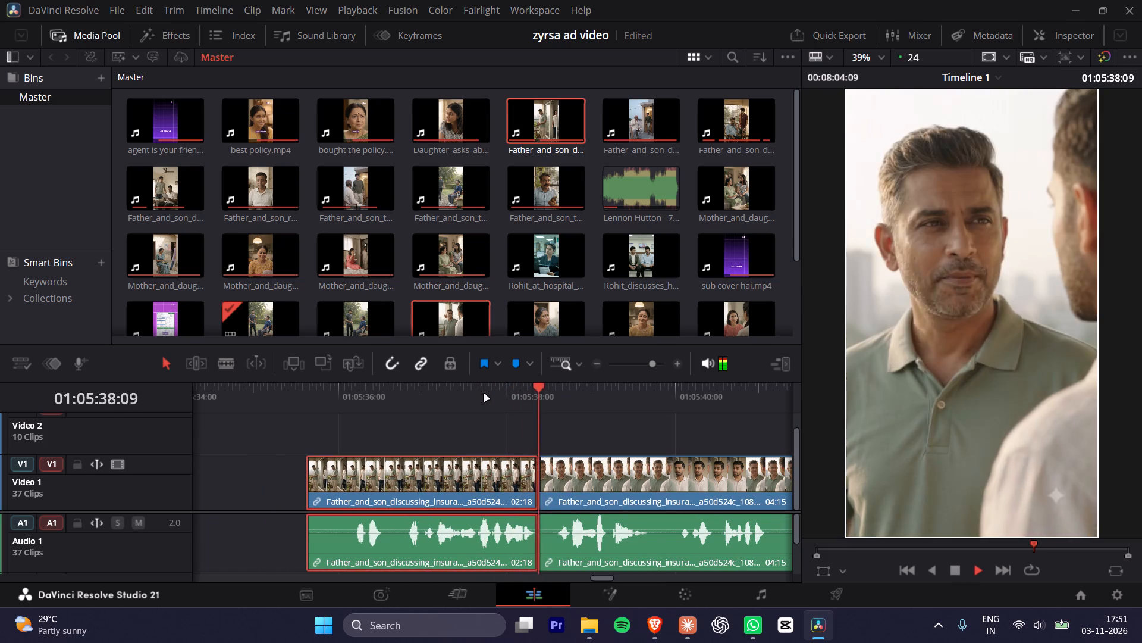
{"action": "key", "text": "space"}
{"action": "key", "text": "space"}
{"action": "key", "text": "space"}
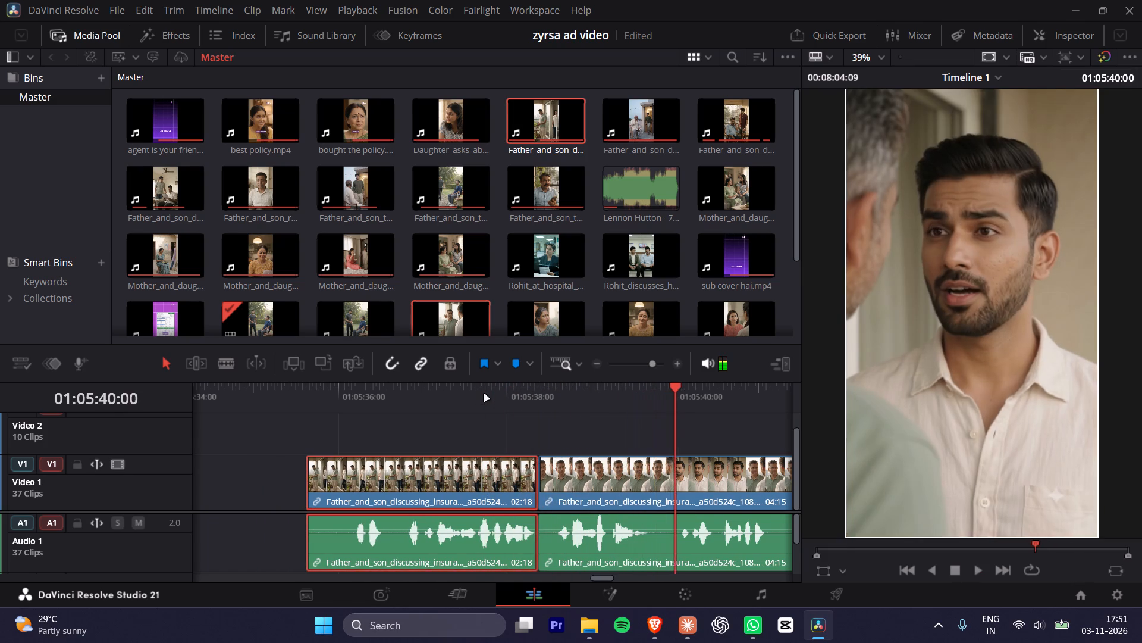
{"action": "key", "text": "space"}
{"action": "key", "text": "space"}
{"action": "key", "text": "space"}
{"action": "key", "text": "space"}
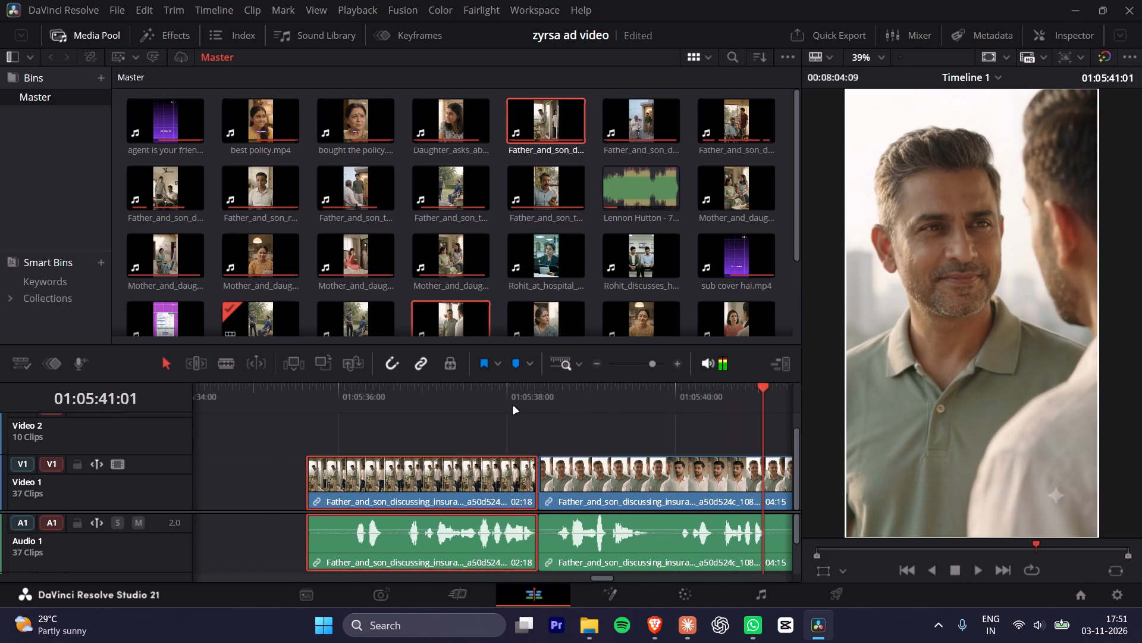
{"action": "scroll", "coordinate": [578, 442], "scroll_direction": "down", "scroll_amount": 4, "text": "alt"}
{"action": "key", "text": "space"}
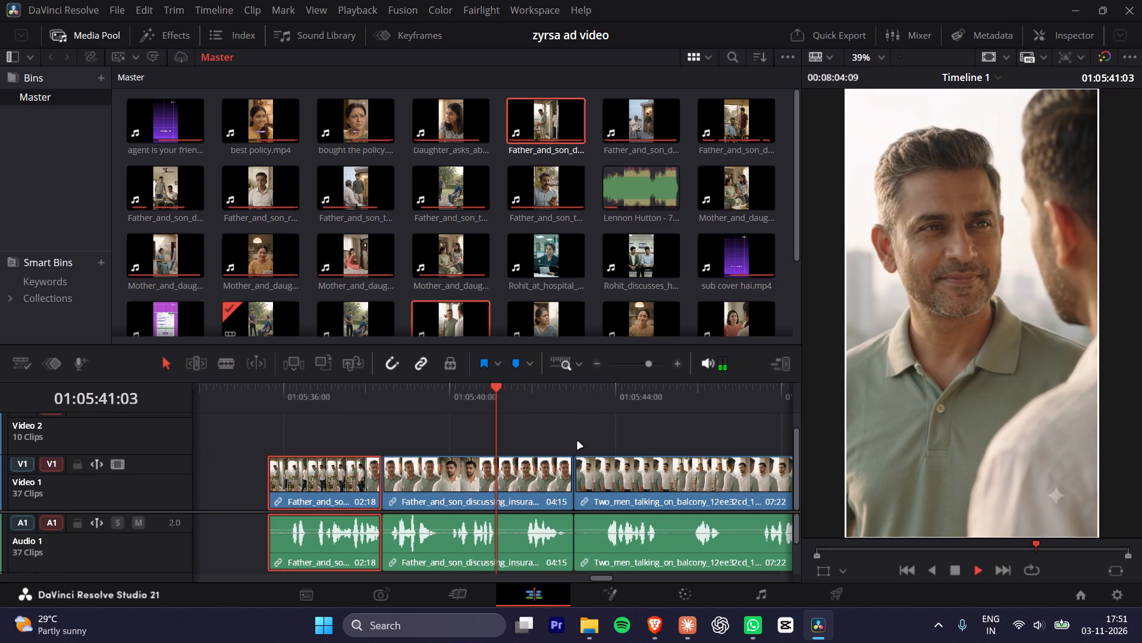
{"action": "key", "text": "space"}
{"action": "key", "text": "space"}
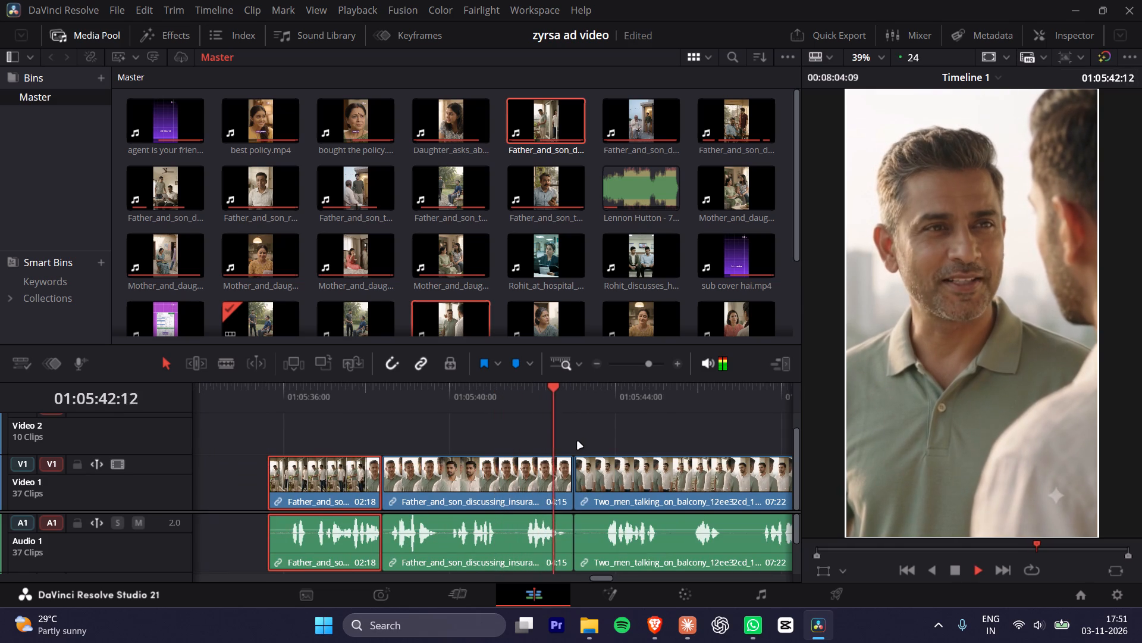
{"action": "key", "text": "space"}
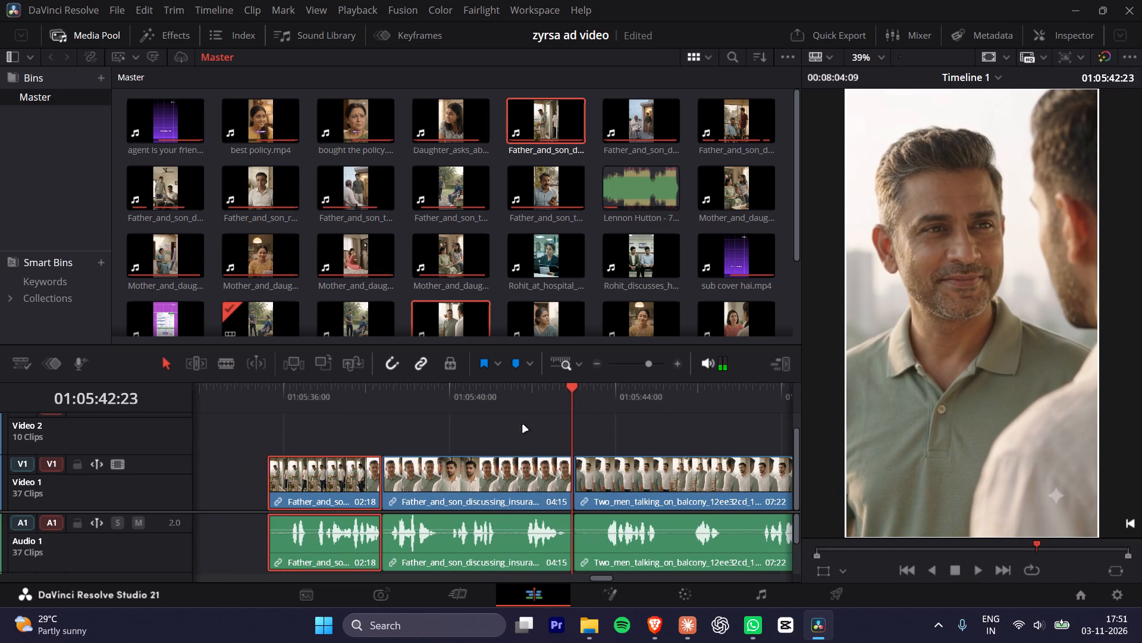
Trim the end of the second Father_and_son part back to 01:05:42:19, for a duration of 04:10.
{"action": "left_click", "coordinate": [512, 389]}
{"action": "key", "text": "space"}
{"action": "key", "text": "space"}
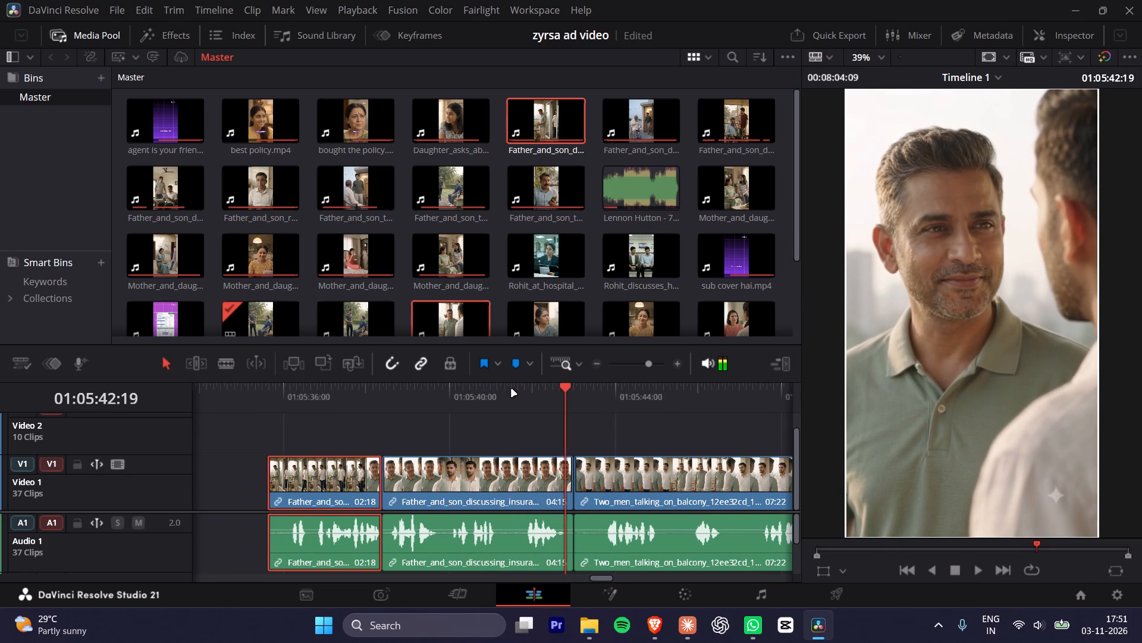
{"action": "scroll", "coordinate": [557, 445], "scroll_direction": "up", "scroll_amount": 4, "text": "alt"}
{"action": "left_click", "coordinate": [464, 490]}
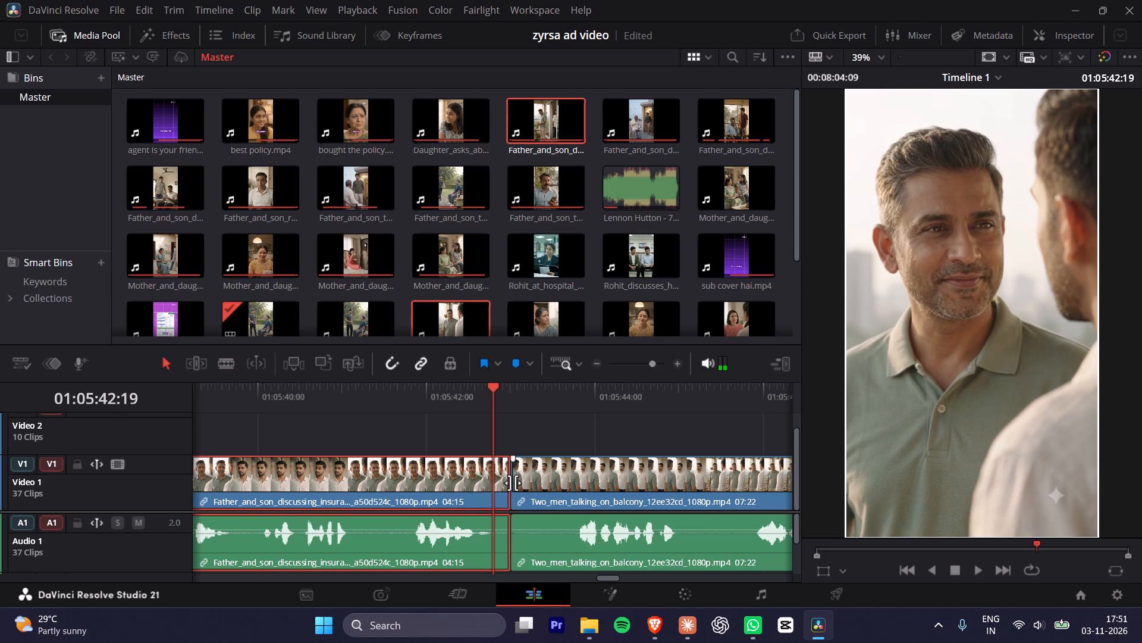
{"action": "left_click_drag", "start_coordinate": [506, 483], "coordinate": [488, 485]}
Trim the start of the Two_men_talking clip to a 07:08 duration, move it against the Father_and_son clip, and play the cut.
{"action": "left_click", "coordinate": [543, 485]}
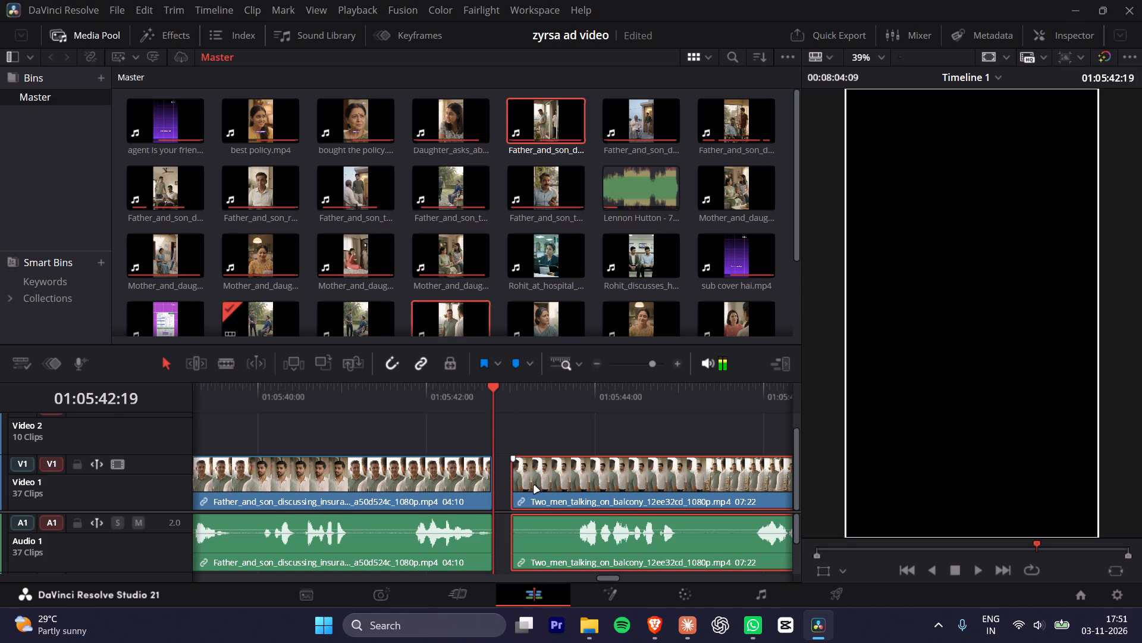
{"action": "left_click_drag", "start_coordinate": [520, 480], "coordinate": [572, 485]}
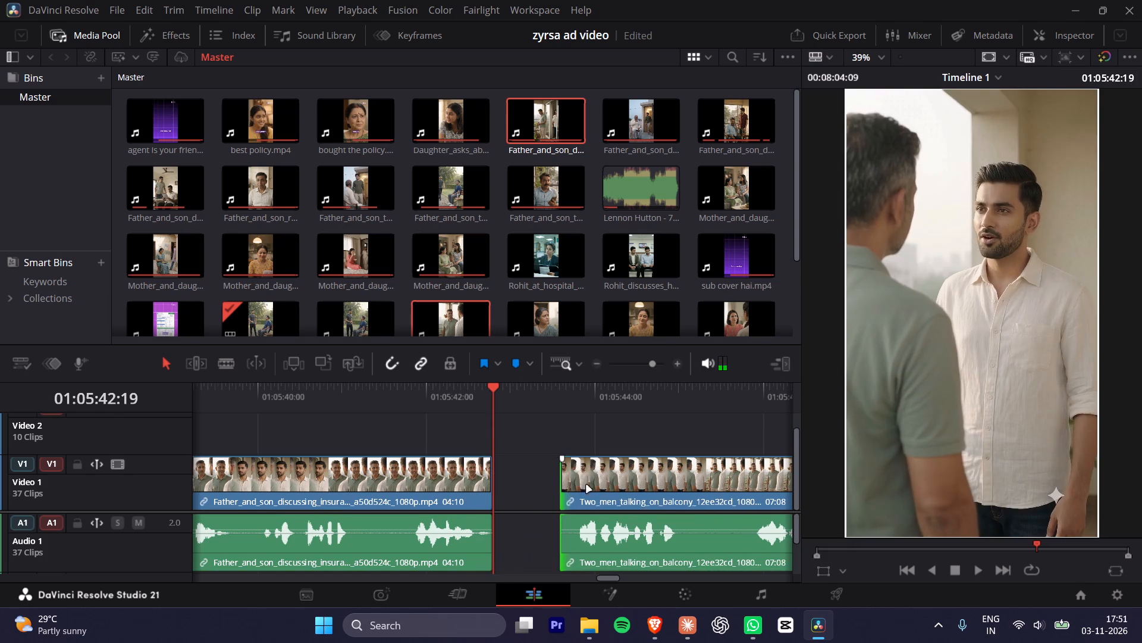
{"action": "left_click_drag", "start_coordinate": [596, 485], "coordinate": [526, 482]}
{"action": "left_click", "coordinate": [478, 395]}
{"action": "key", "text": "space"}
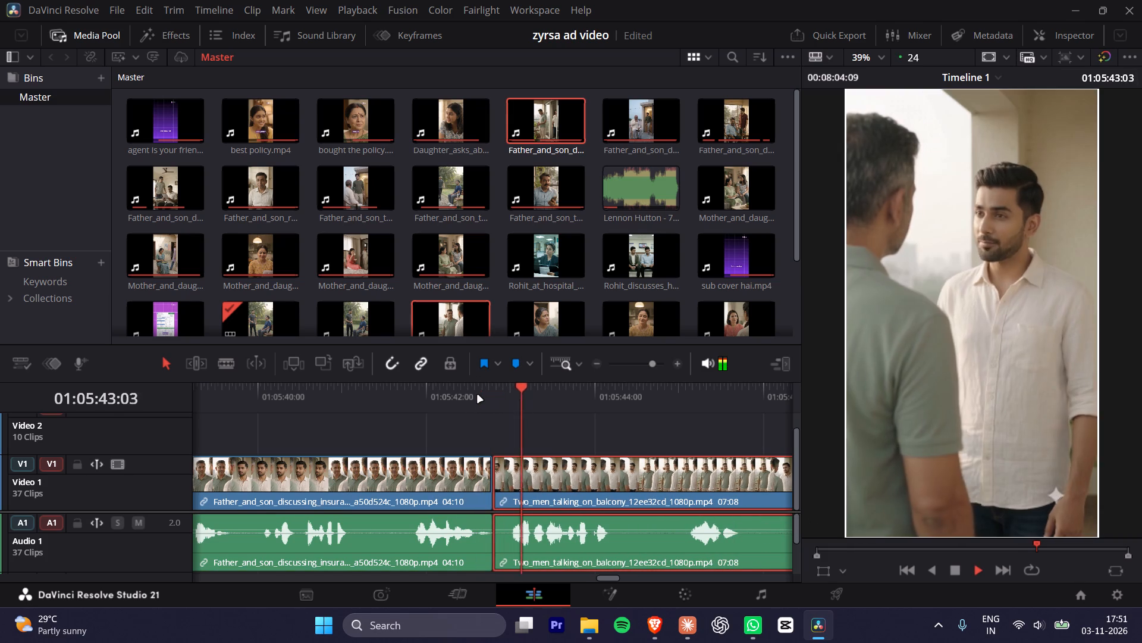
{"action": "key", "text": "space"}
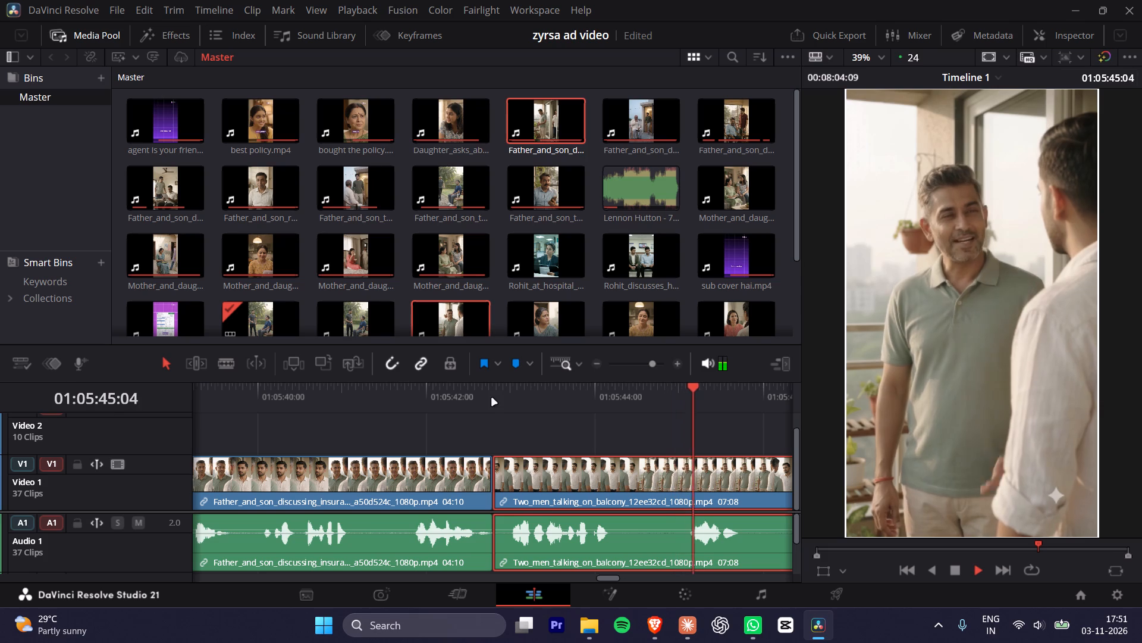
Split the Two_men_talking clip at 01:05:44:05, just before the shot changes to the father.
{"action": "left_click", "coordinate": [603, 395]}
{"action": "key", "text": "space"}
{"action": "key", "text": "space"}
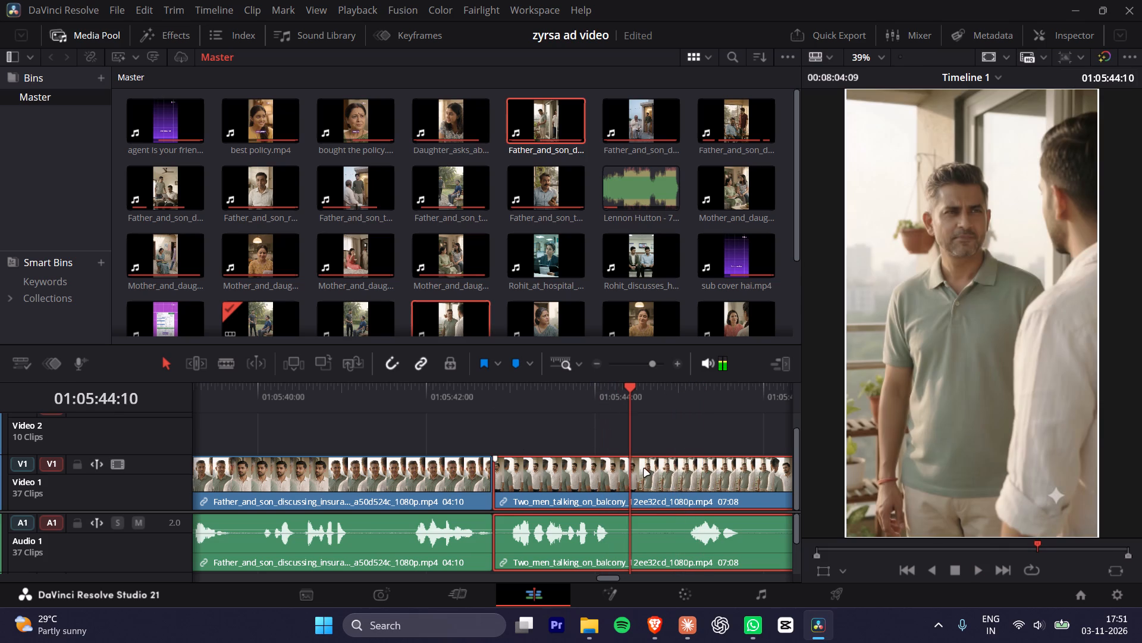
{"action": "left_click", "coordinate": [658, 485]}
{"action": "left_click_drag", "start_coordinate": [622, 403], "coordinate": [613, 423]}
{"action": "left_click", "coordinate": [647, 491]}
{"action": "key", "text": "ctrl+b"}
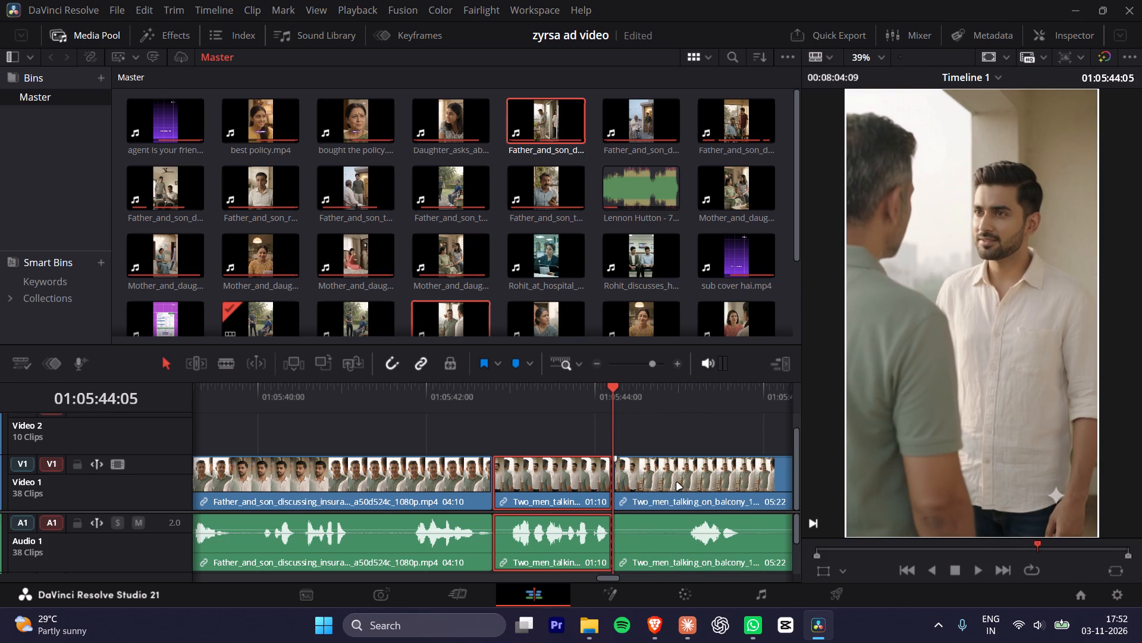
Trim the start of the second Two_men_talking part to a 05:07 duration, move it against the 01:10 part, and play the cut.
{"action": "left_click", "coordinate": [677, 483]}
{"action": "left_click_drag", "start_coordinate": [621, 480], "coordinate": [679, 476]}
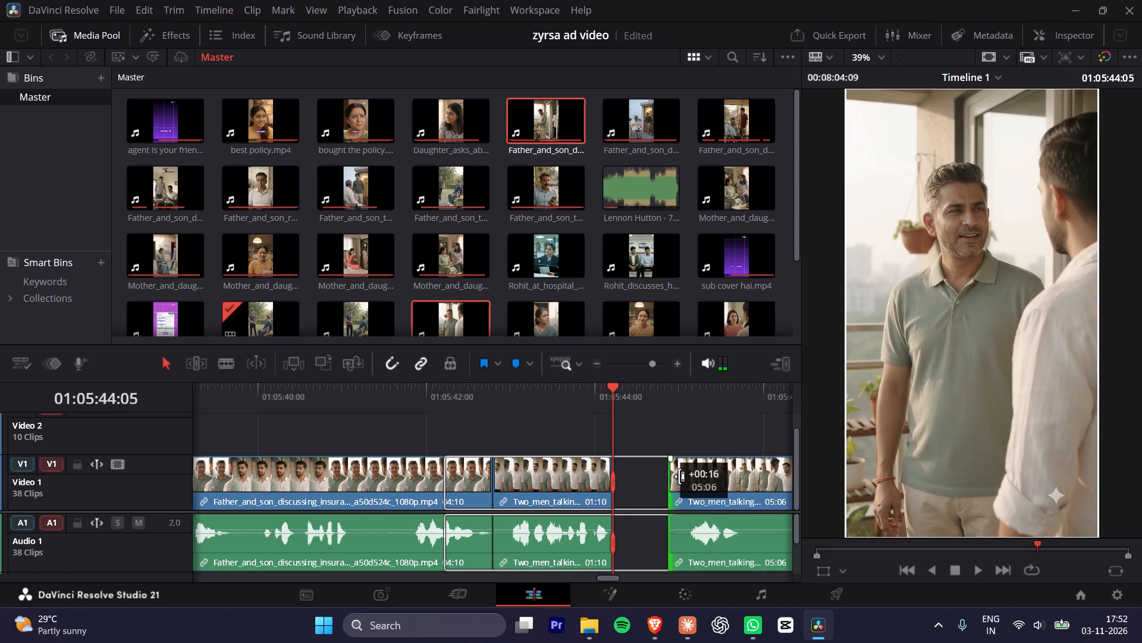
{"action": "left_click_drag", "start_coordinate": [679, 476], "coordinate": [677, 477]}
{"action": "left_click_drag", "start_coordinate": [709, 478], "coordinate": [661, 485]}
{"action": "key", "text": "space"}
{"action": "key", "text": "space"}
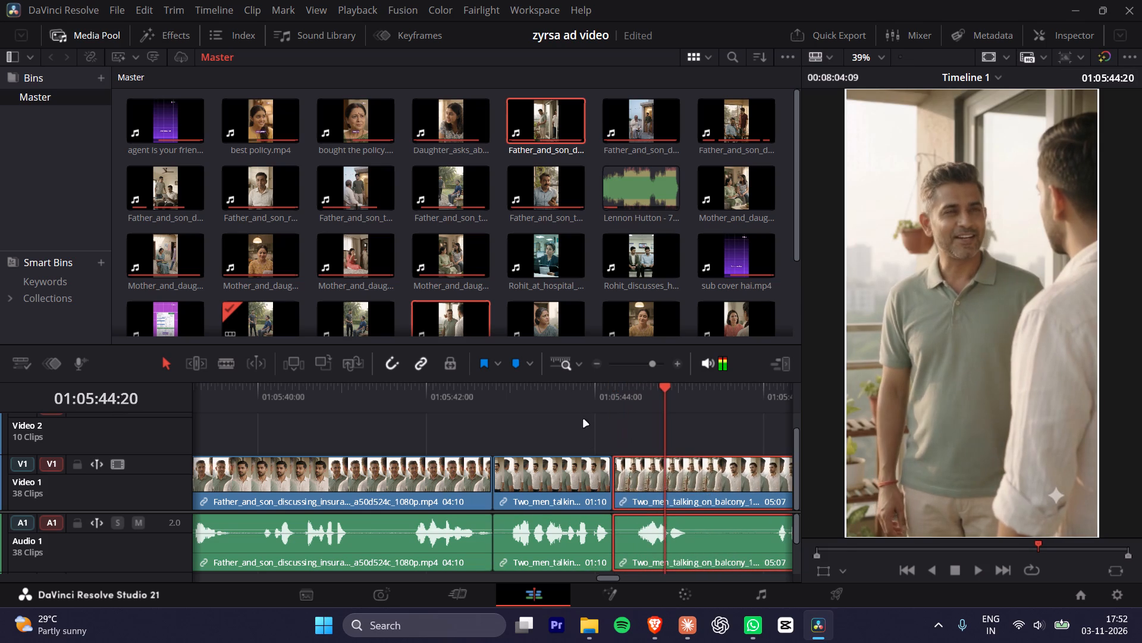
{"action": "left_click", "coordinate": [589, 395]}
{"action": "key", "text": "space"}
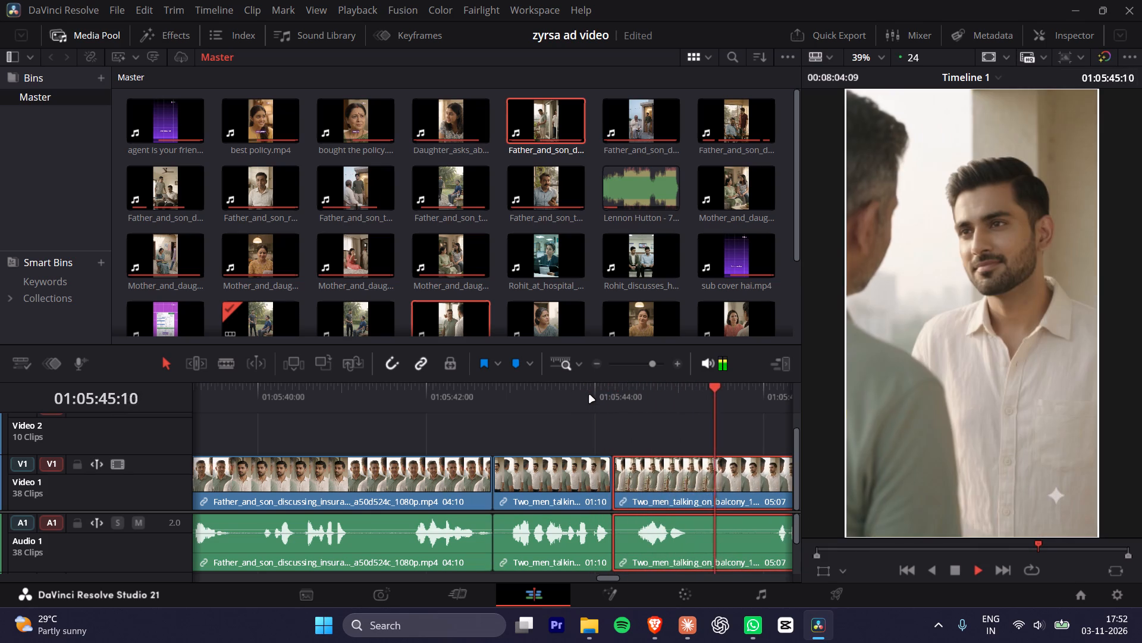
{"action": "key", "text": "space"}
{"action": "scroll", "coordinate": [686, 422], "scroll_direction": "down", "scroll_amount": 2, "text": "alt"}
{"action": "scroll", "coordinate": [615, 436], "scroll_direction": "down", "scroll_amount": 1, "text": "alt"}
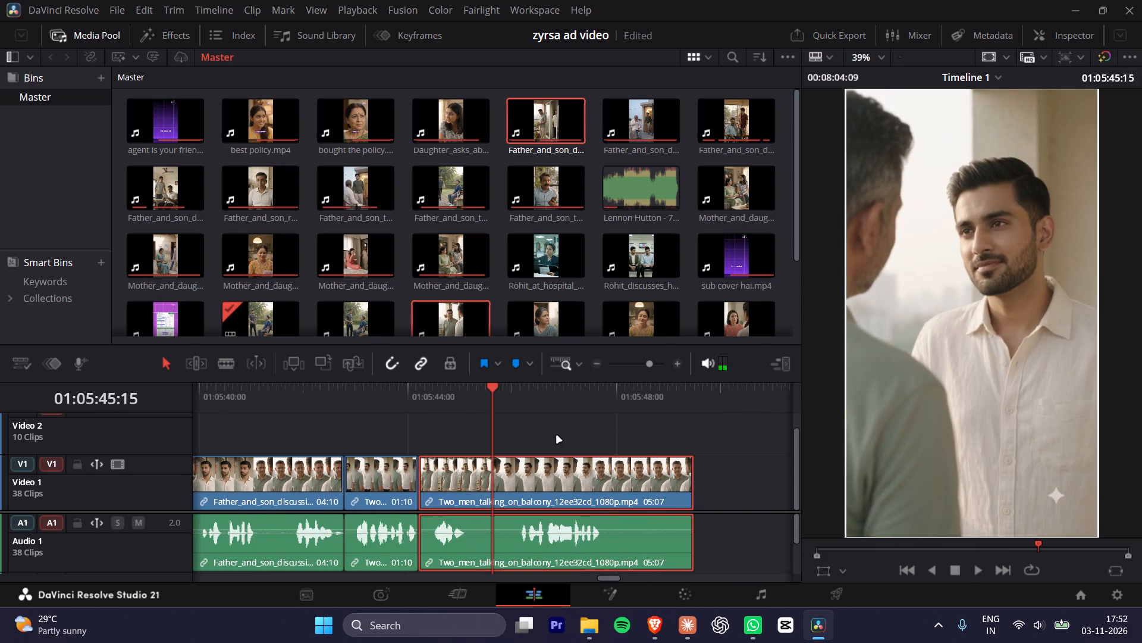
Split the 05:07 Two_men_talking clip at 01:05:45:05, just after its first line of speech.
{"action": "scroll", "coordinate": [550, 460], "scroll_direction": "up", "scroll_amount": 5, "text": "alt"}
{"action": "left_click", "coordinate": [432, 397]}
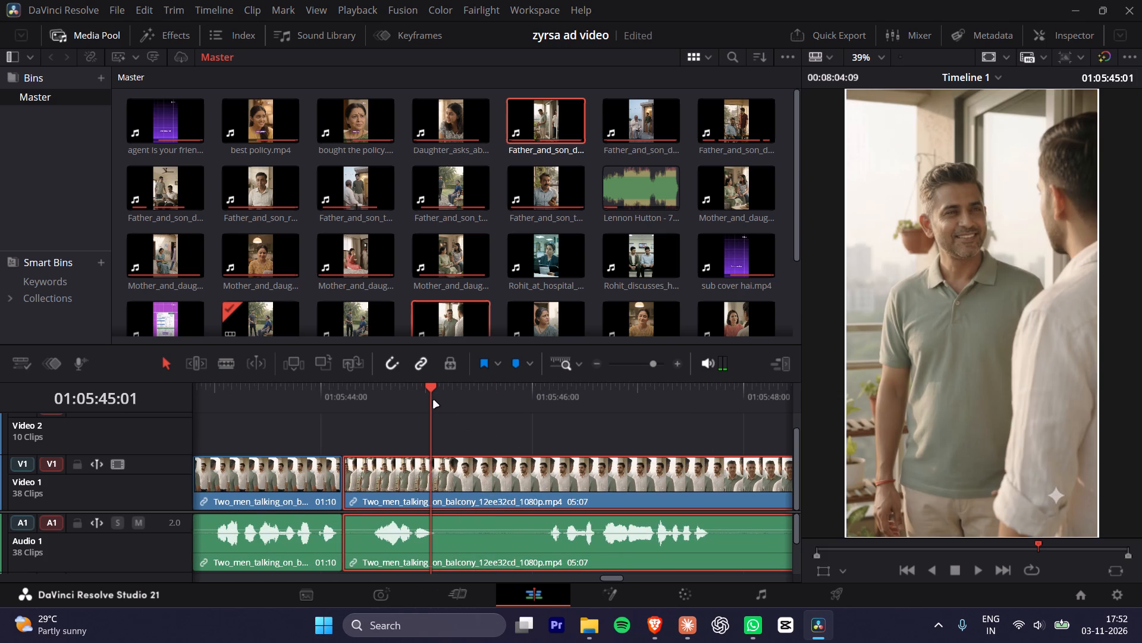
{"action": "left_click", "coordinate": [484, 488]}
{"action": "key", "text": "Right"}
{"action": "key", "text": "Right"}
{"action": "key", "text": "Right"}
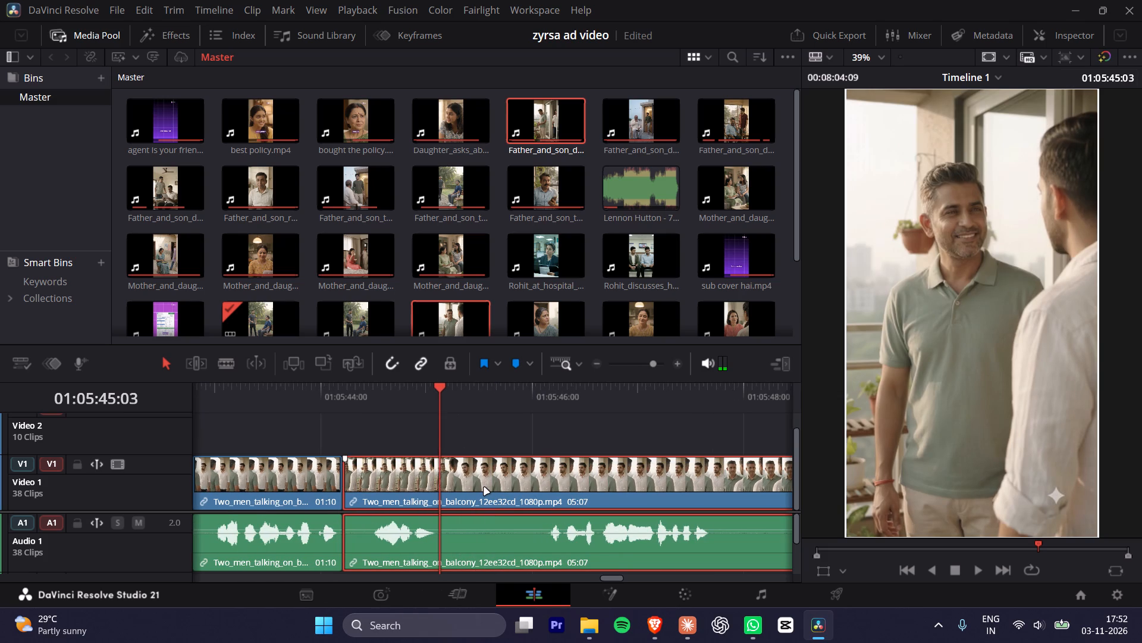
{"action": "key", "text": "Right"}
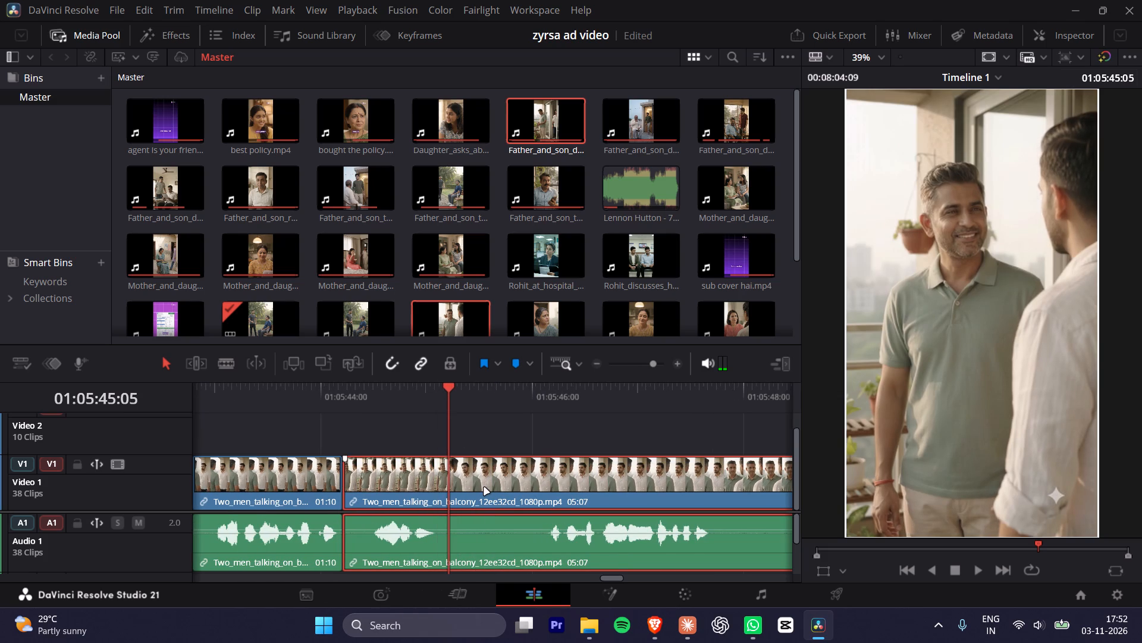
{"action": "key", "text": "ctrl+b"}
Trim the start of the last Two_men_talking part to a 03:13 duration, move it against the 01:00 part, and play the cut.
{"action": "left_click", "coordinate": [484, 488]}
{"action": "left_click_drag", "start_coordinate": [454, 477], "coordinate": [533, 483]}
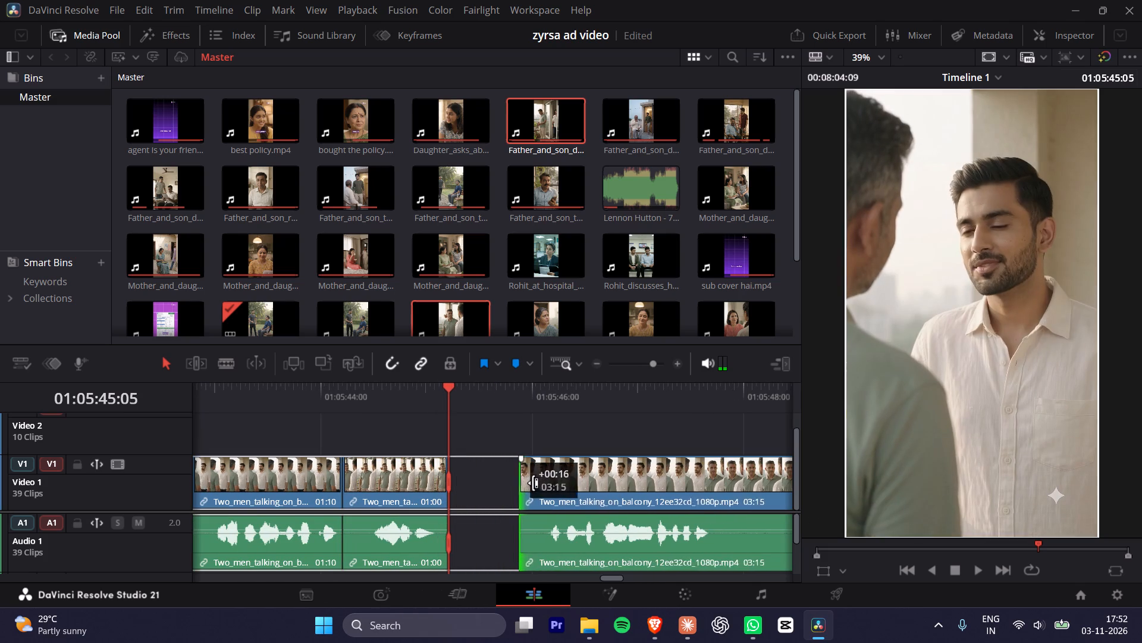
{"action": "left_click_drag", "start_coordinate": [533, 483], "coordinate": [537, 482]}
{"action": "left_click_drag", "start_coordinate": [560, 477], "coordinate": [476, 488]}
{"action": "left_click", "coordinate": [390, 402]}
{"action": "key", "text": "space"}
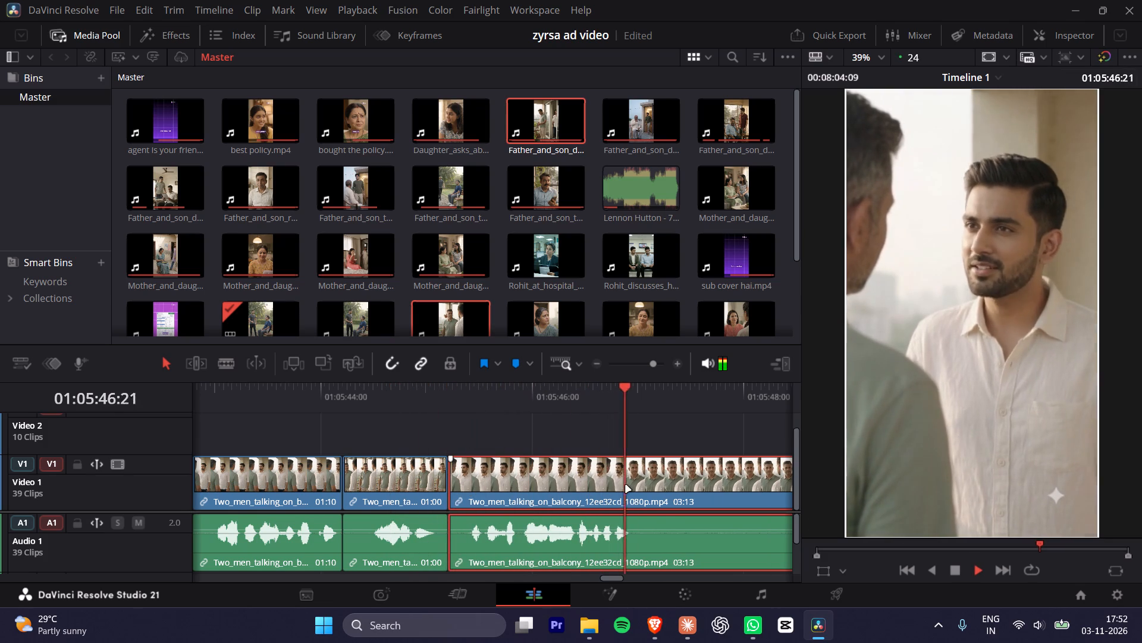
{"action": "key", "text": "space"}
{"action": "key", "text": "space"}
{"action": "key", "text": "space"}
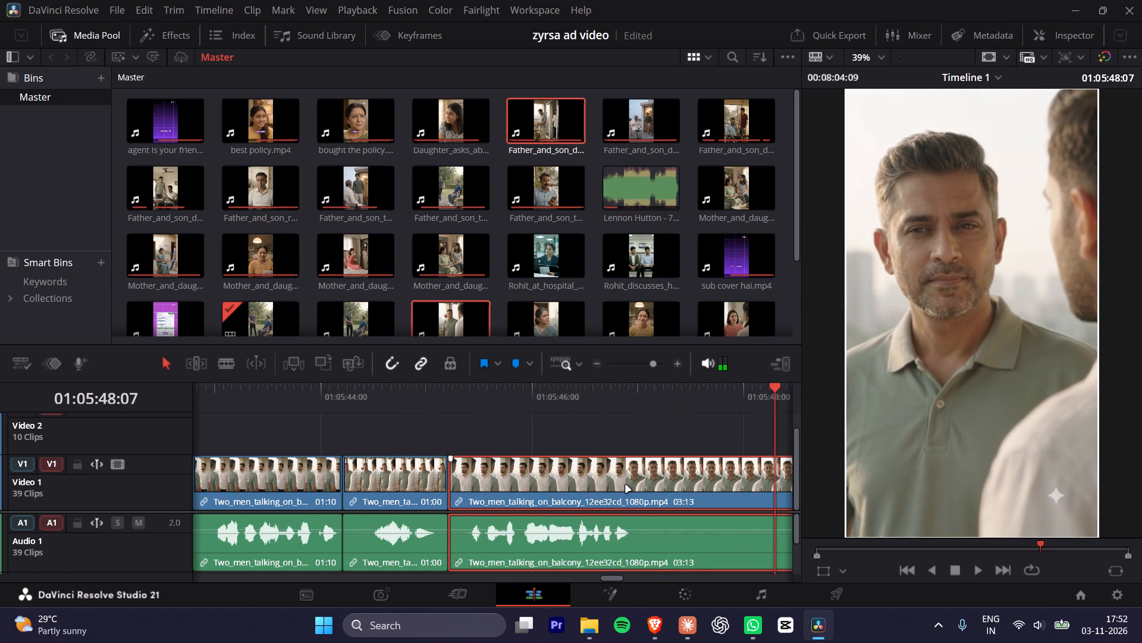
Trim the end of the last Two_men_talking part back to about 01:05:48:07, for a duration of about 03:02.
{"action": "scroll", "coordinate": [626, 485], "scroll_direction": "down", "scroll_amount": 3, "text": "alt"}
{"action": "left_click_drag", "start_coordinate": [521, 484], "coordinate": [493, 490]}
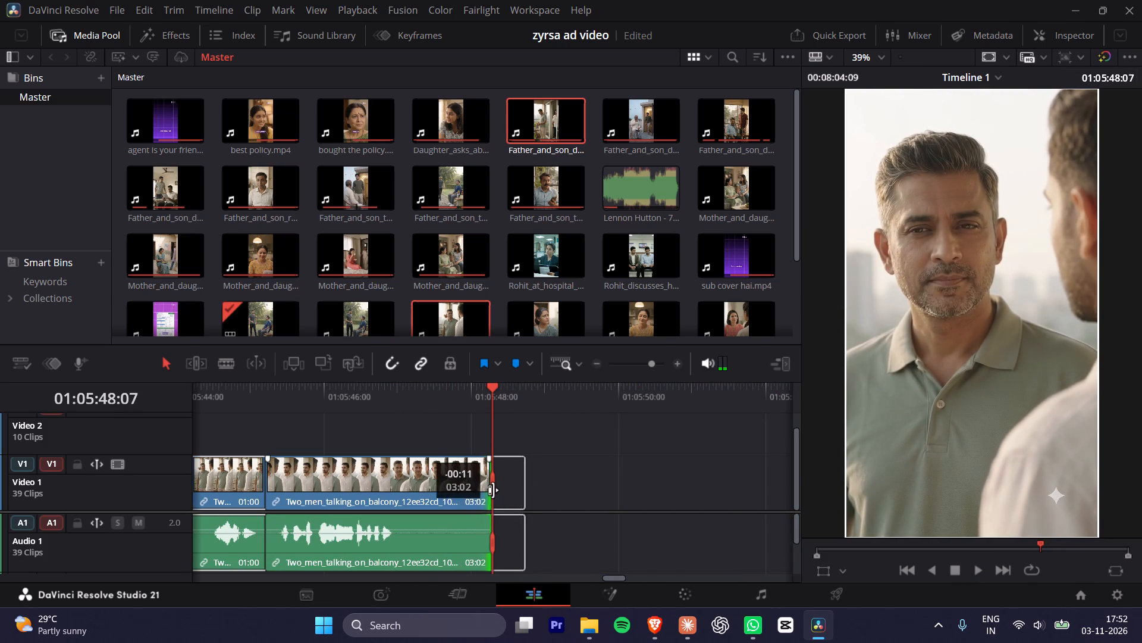
{"action": "left_click_drag", "start_coordinate": [493, 490], "coordinate": [491, 490]}
Cut all the edited balcony clips, with their audio, from the end of the tightened sequence.
{"action": "scroll", "coordinate": [434, 456], "scroll_direction": "down", "scroll_amount": 7, "text": "alt"}
{"action": "left_click_drag", "start_coordinate": [505, 452], "coordinate": [399, 485]}
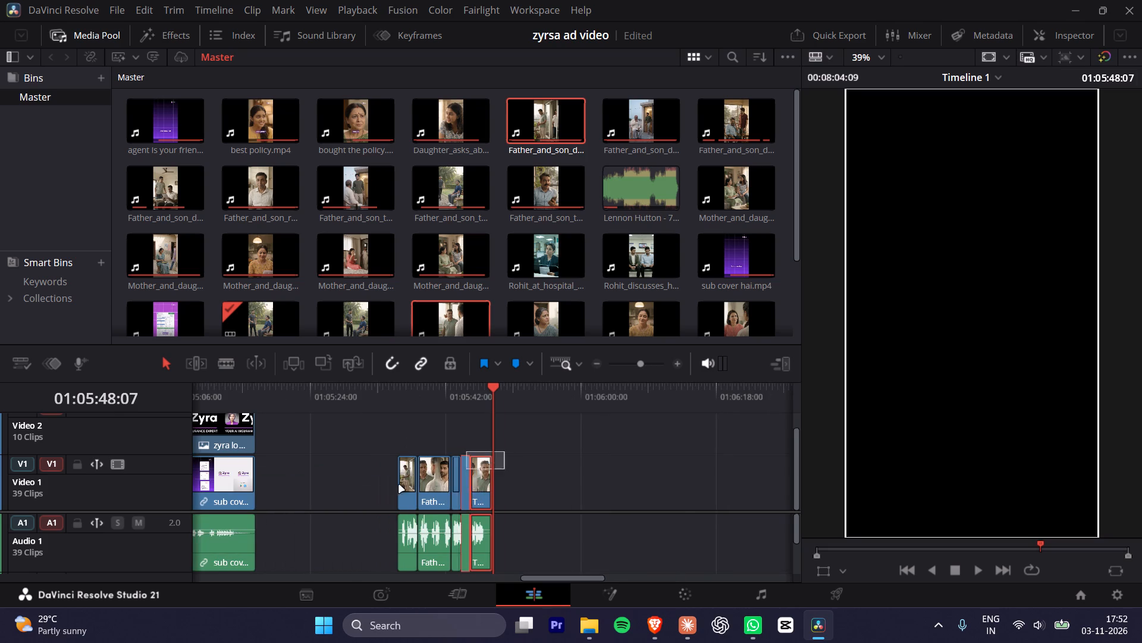
{"action": "left_click_drag", "start_coordinate": [399, 485], "coordinate": [369, 490]}
{"action": "key", "text": "ctrl+x"}
Preview the "bought the policy" and "sub cover hai" clips, and paste the cut balcony clips into the gap between them.
{"action": "left_click_drag", "start_coordinate": [302, 386], "coordinate": [217, 398]}
{"action": "scroll", "coordinate": [323, 452], "scroll_direction": "down", "scroll_amount": 3, "text": "alt"}
{"action": "left_click_drag", "start_coordinate": [305, 394], "coordinate": [264, 395]}
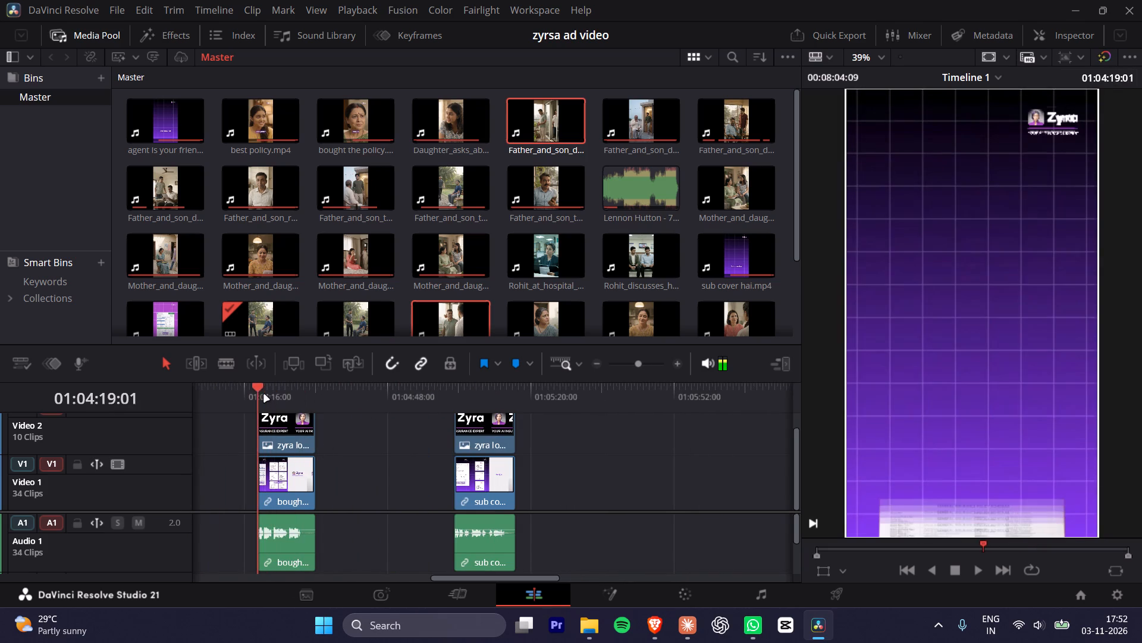
{"action": "left_click_drag", "start_coordinate": [264, 395], "coordinate": [262, 395]}
{"action": "key", "text": "space"}
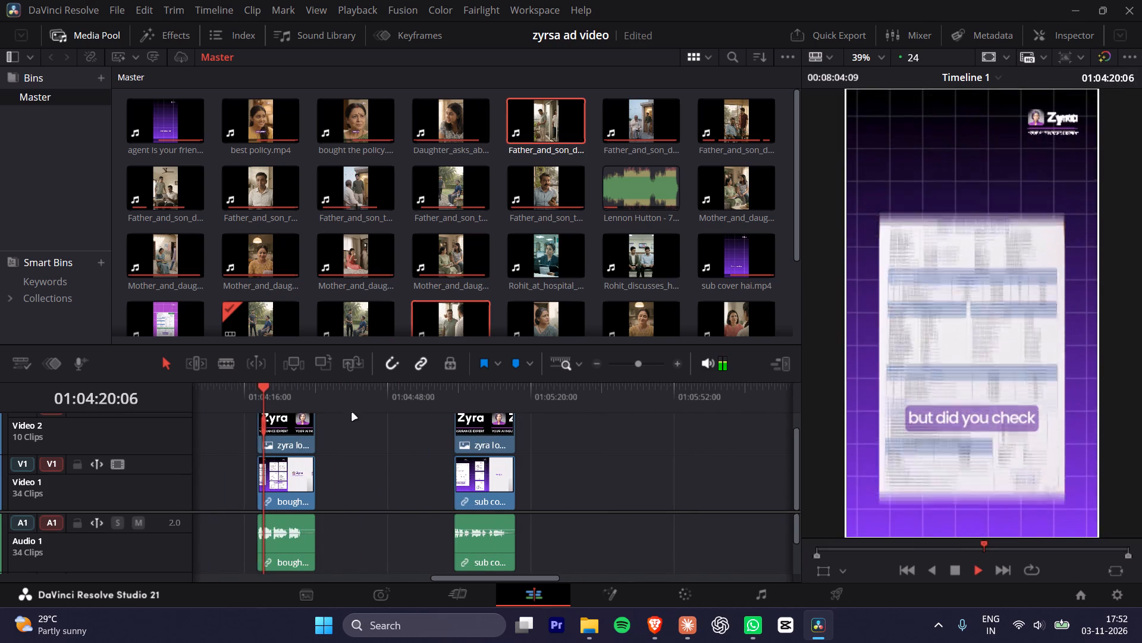
{"action": "key", "text": "space"}
{"action": "left_click", "coordinate": [450, 391]}
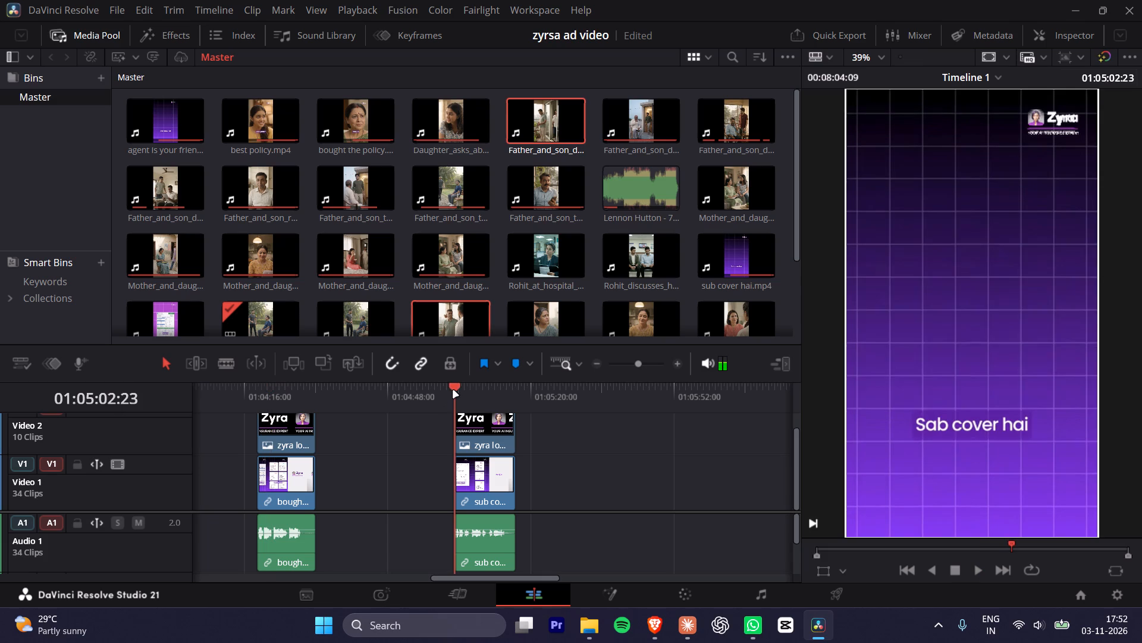
{"action": "key", "text": "space"}
{"action": "key", "text": "space"}
{"action": "left_click_drag", "start_coordinate": [432, 389], "coordinate": [391, 395]}
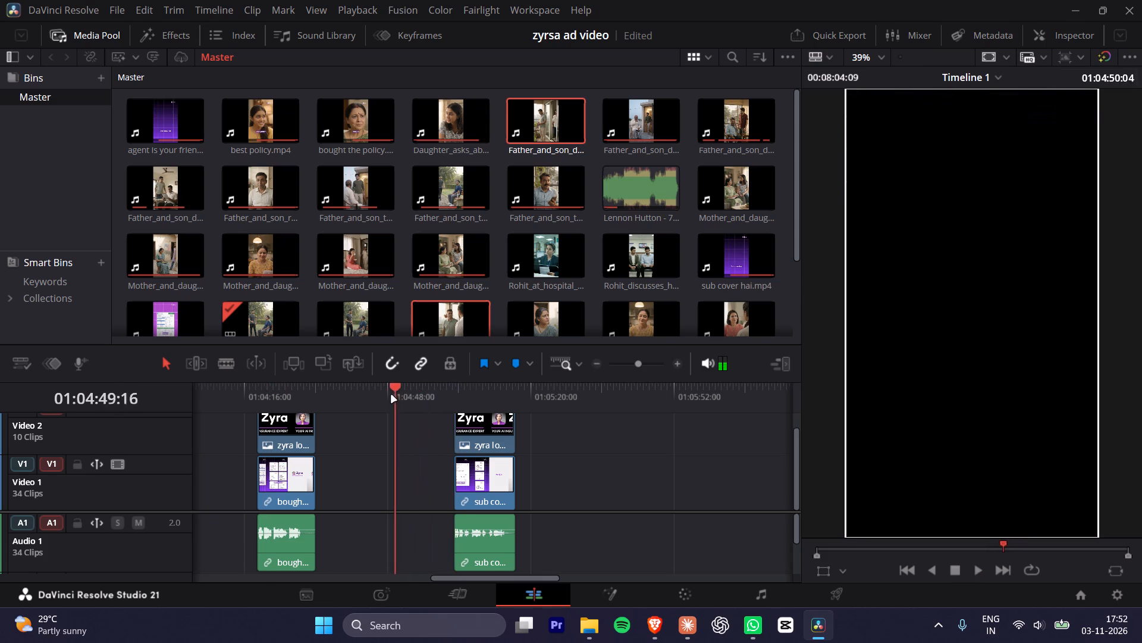
{"action": "left_click_drag", "start_coordinate": [391, 395], "coordinate": [362, 400]}
{"action": "key", "text": "ctrl+v"}
Move the pasted balcony clips together so their end meets the start of the "sub cover hai" clip.
{"action": "scroll", "coordinate": [432, 464], "scroll_direction": "up", "scroll_amount": 1, "text": "alt"}
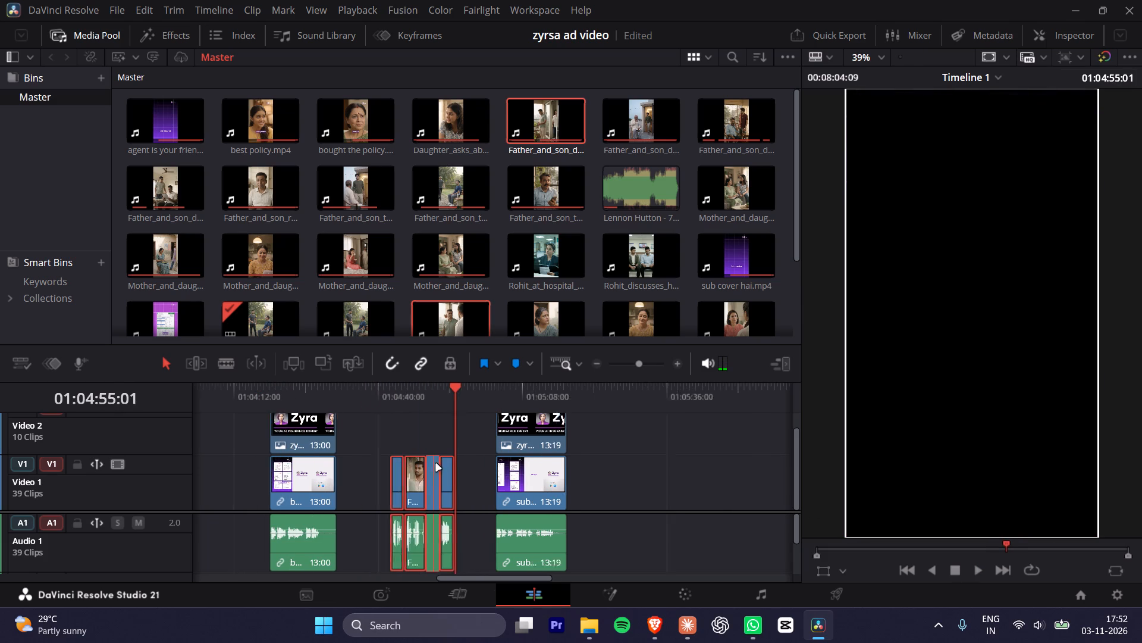
{"action": "scroll", "coordinate": [436, 464], "scroll_direction": "up", "scroll_amount": 3, "text": "alt"}
{"action": "left_click_drag", "start_coordinate": [401, 480], "coordinate": [445, 479]}
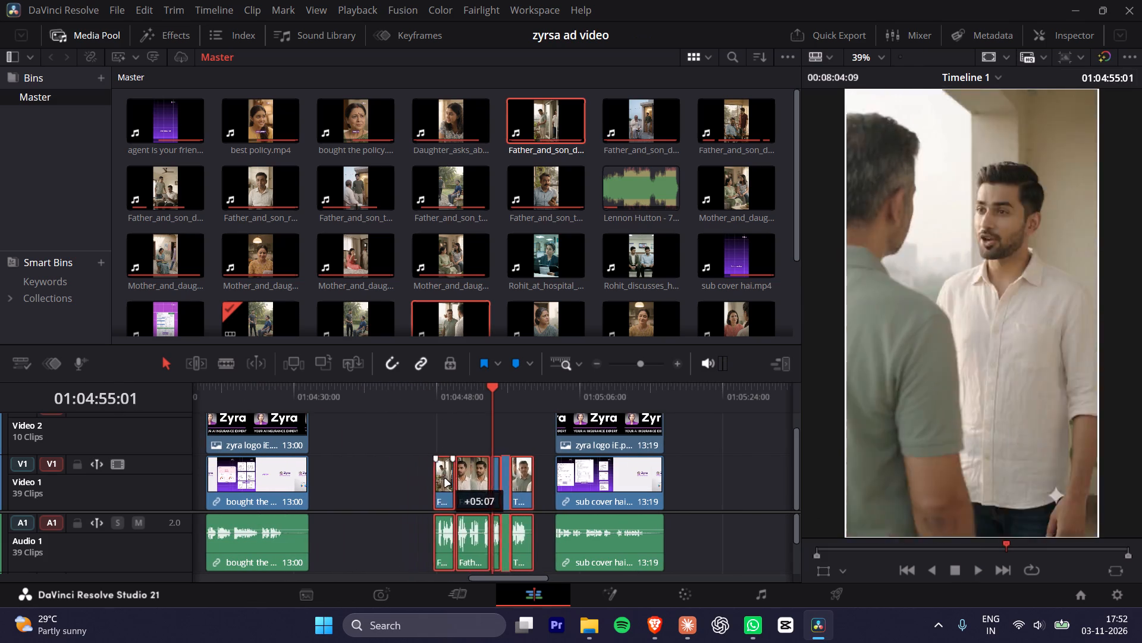
{"action": "left_click_drag", "start_coordinate": [445, 479], "coordinate": [462, 482]}
Extend the start of the Zyra logo on Video 2 over the balcony clips, for a 26:11 duration, and play the opening.
{"action": "left_click", "coordinate": [576, 436]}
{"action": "left_click_drag", "start_coordinate": [555, 433], "coordinate": [460, 433]}
{"action": "left_click", "coordinate": [449, 388]}
{"action": "key", "text": "space"}
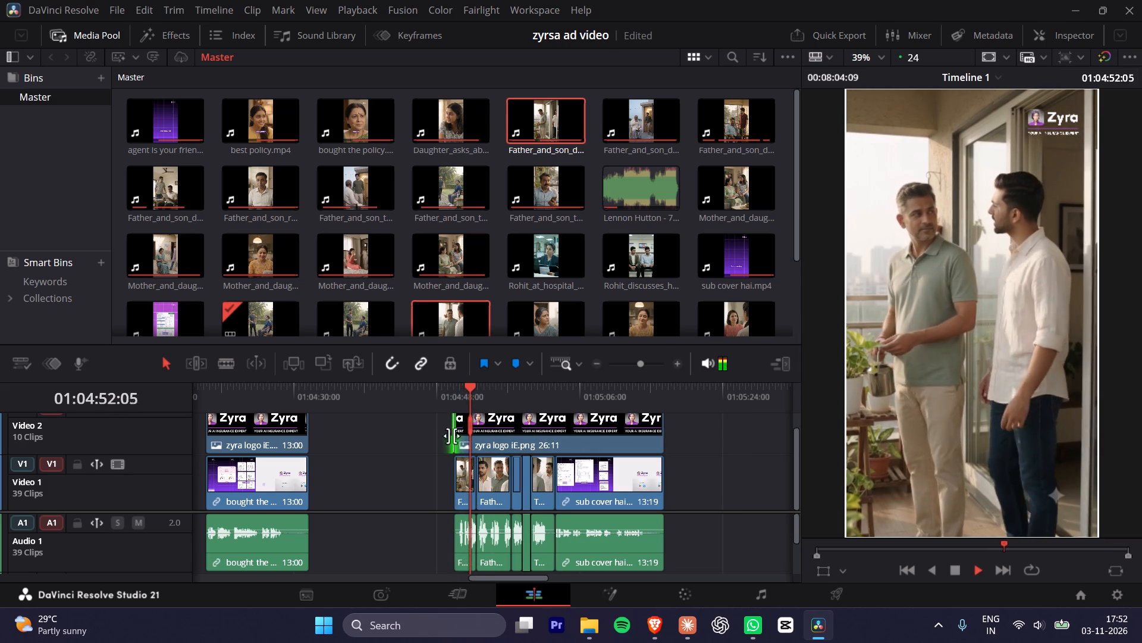
{"action": "key", "text": "space"}
Duplicate the 26:11 Zyra logo and the "sub cover hai" clip with its audio into the empty space after the originals.
{"action": "scroll", "coordinate": [510, 479], "scroll_direction": "down", "scroll_amount": 4, "text": "alt"}
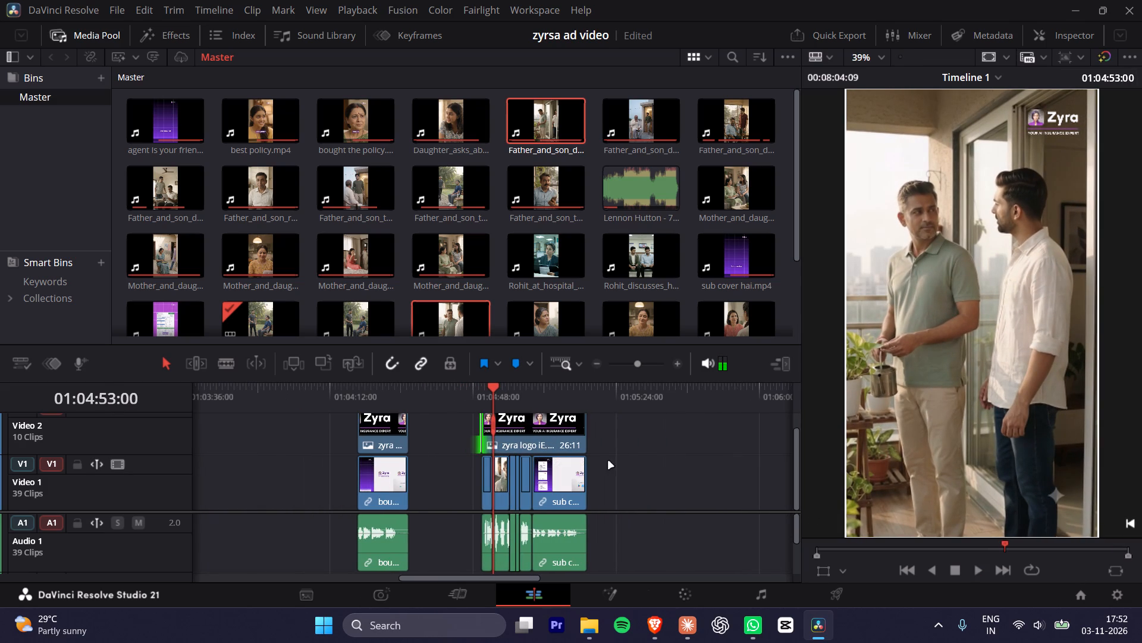
{"action": "left_click_drag", "start_coordinate": [639, 436], "coordinate": [568, 546]}
{"action": "left_click_drag", "start_coordinate": [562, 440], "coordinate": [602, 448], "text": "alt"}
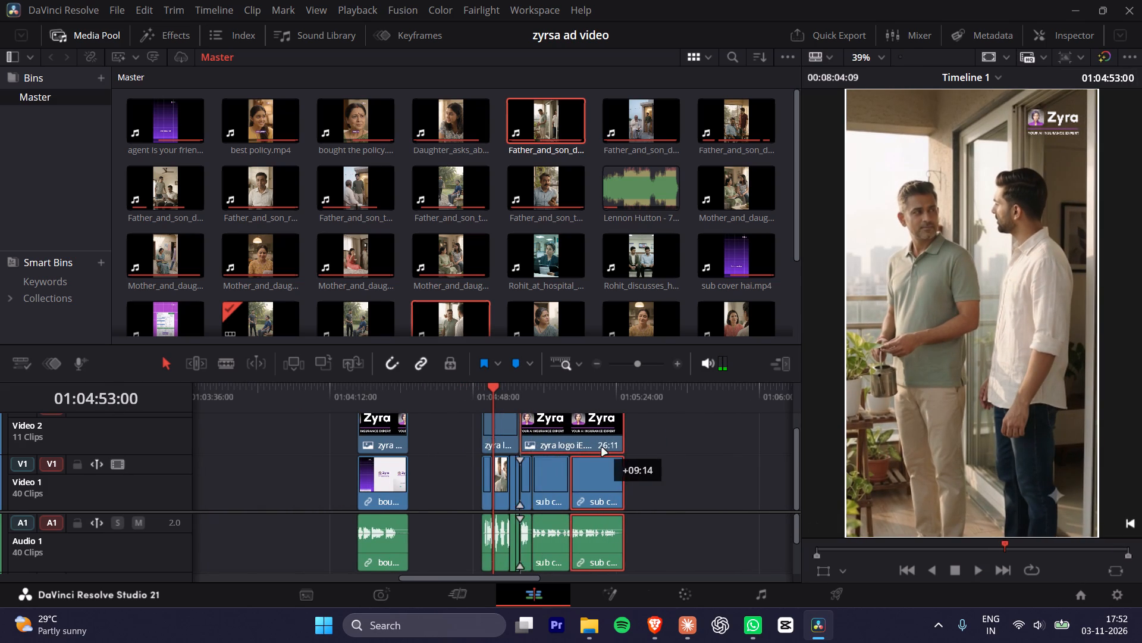
{"action": "left_click_drag", "start_coordinate": [602, 448], "coordinate": [692, 450], "text": "alt"}
Move the last two ad segments, with their logos and audio, earlier on the timeline, closer to the duplicated clips.
{"action": "scroll", "coordinate": [616, 450], "scroll_direction": "down", "scroll_amount": 2, "text": "alt"}
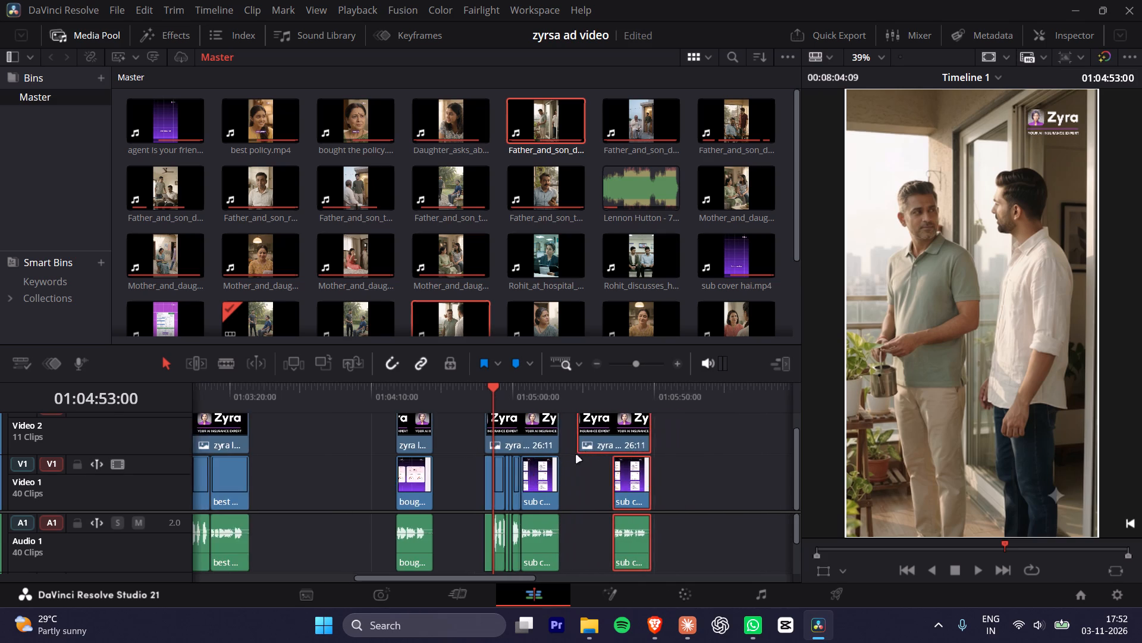
{"action": "scroll", "coordinate": [514, 455], "scroll_direction": "down", "scroll_amount": 3, "text": "alt"}
{"action": "scroll", "coordinate": [594, 451], "scroll_direction": "down", "scroll_amount": 2, "text": "alt"}
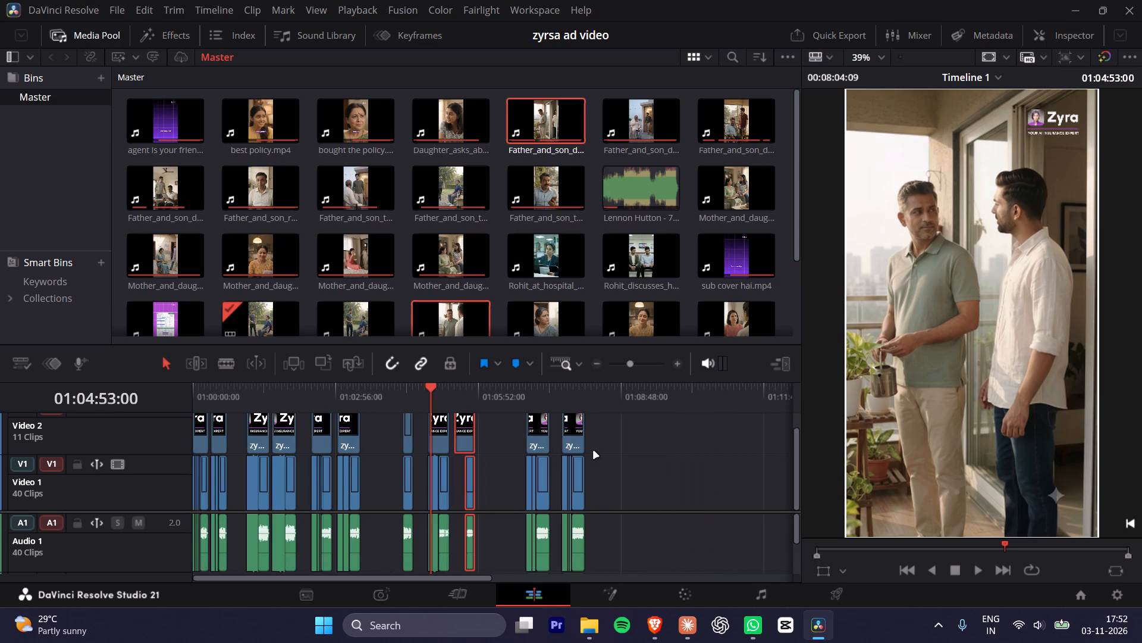
{"action": "left_click_drag", "start_coordinate": [606, 425], "coordinate": [528, 543]}
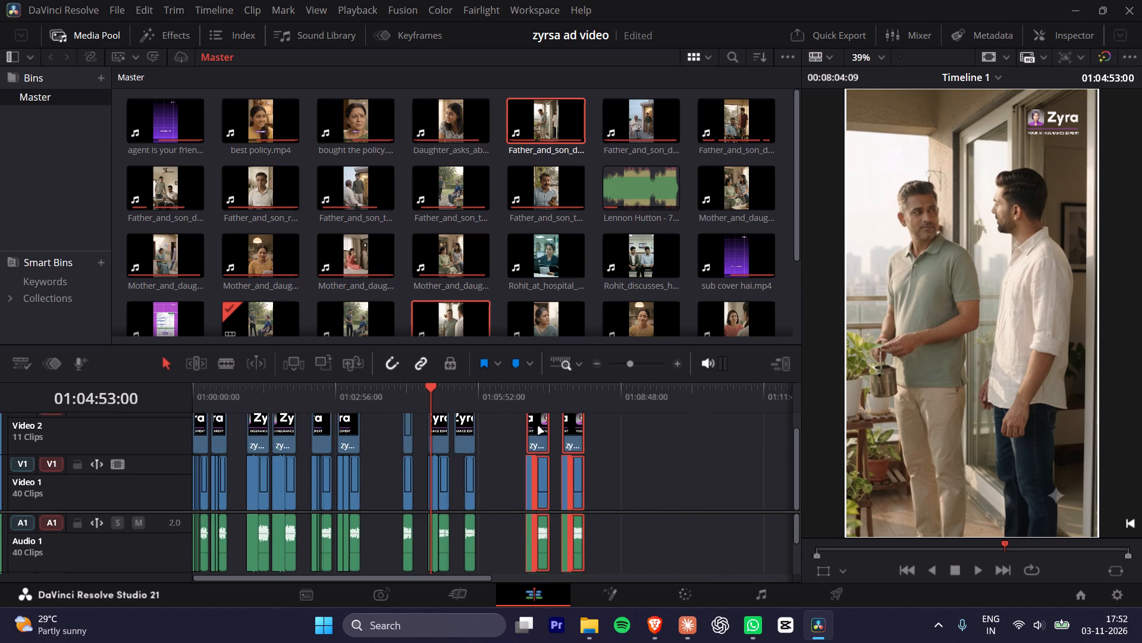
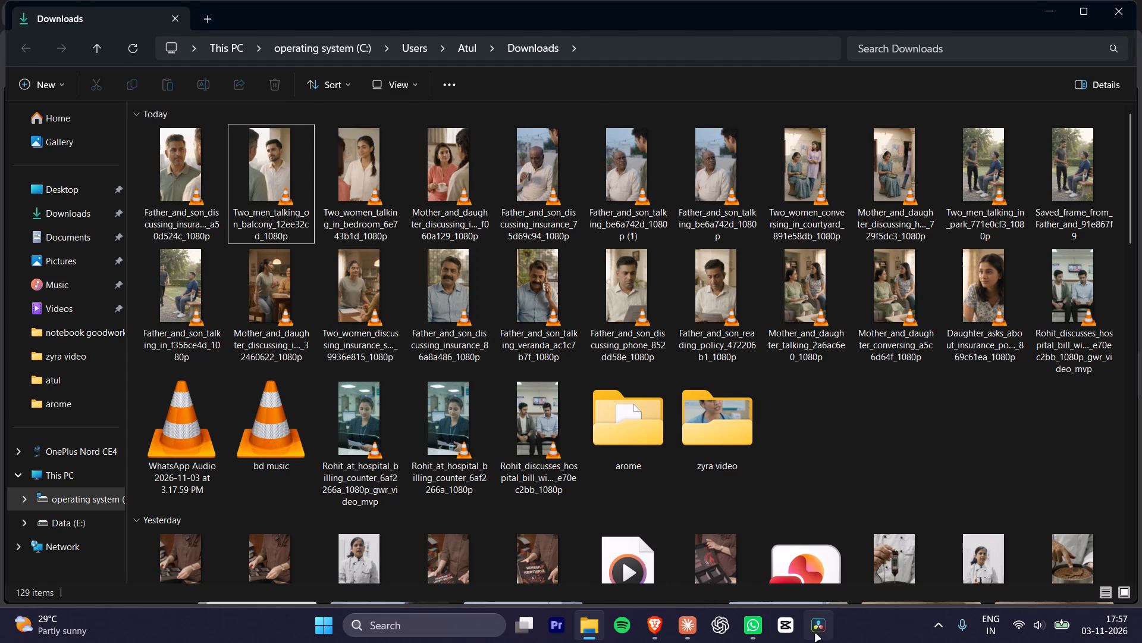
{"action": "left_click", "coordinate": [815, 634]}
{"action": "left_click", "coordinate": [313, 596]}
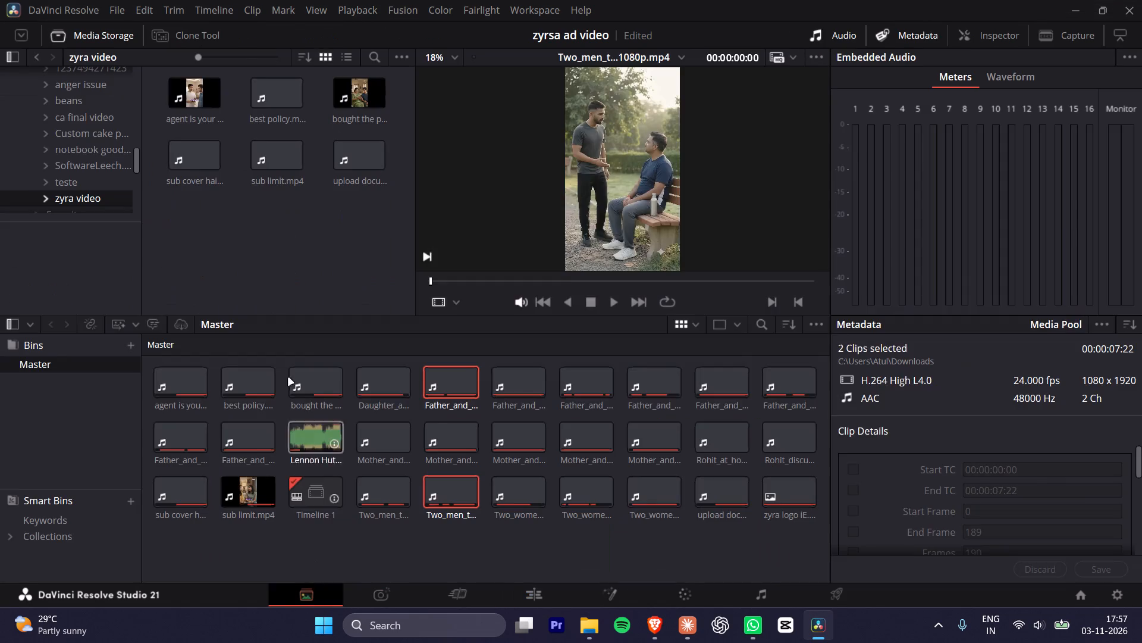
{"action": "key", "text": "alt+Tab"}
{"action": "key", "text": "alt+Tab"}
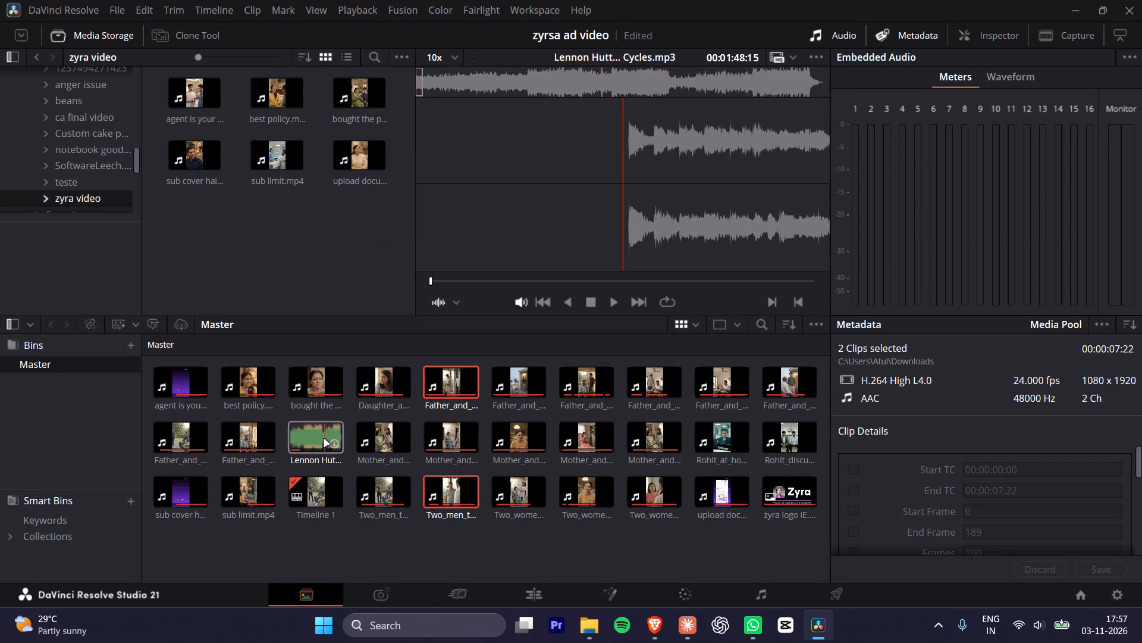
{"action": "key", "text": "alt+Tab"}
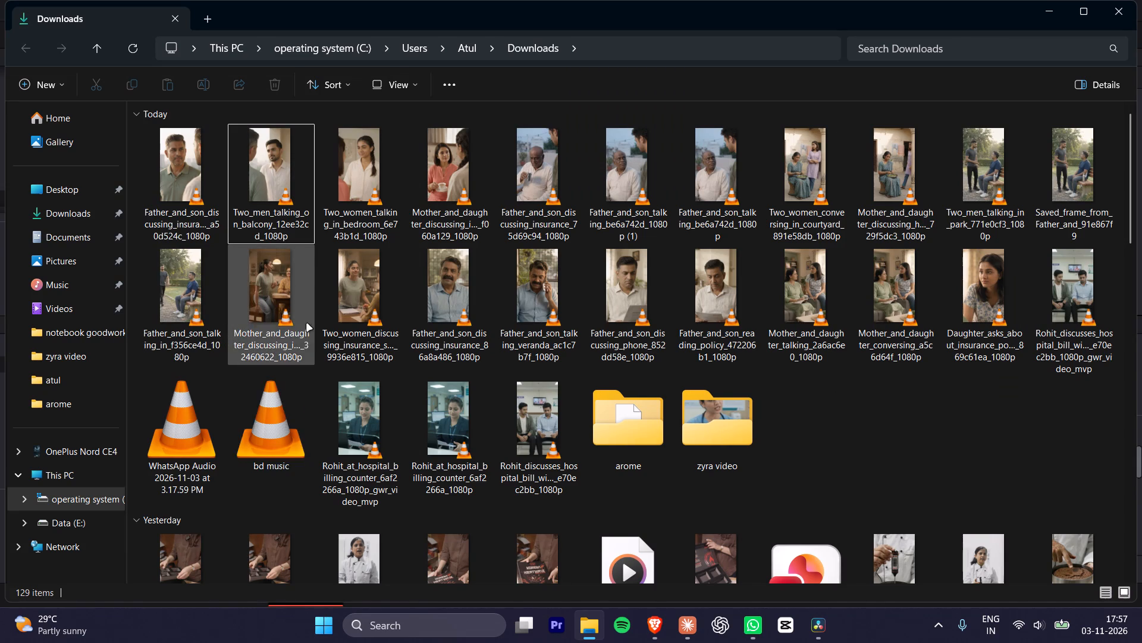
{"action": "left_click", "coordinate": [244, 464]}
{"action": "double_click", "coordinate": [674, 425]}
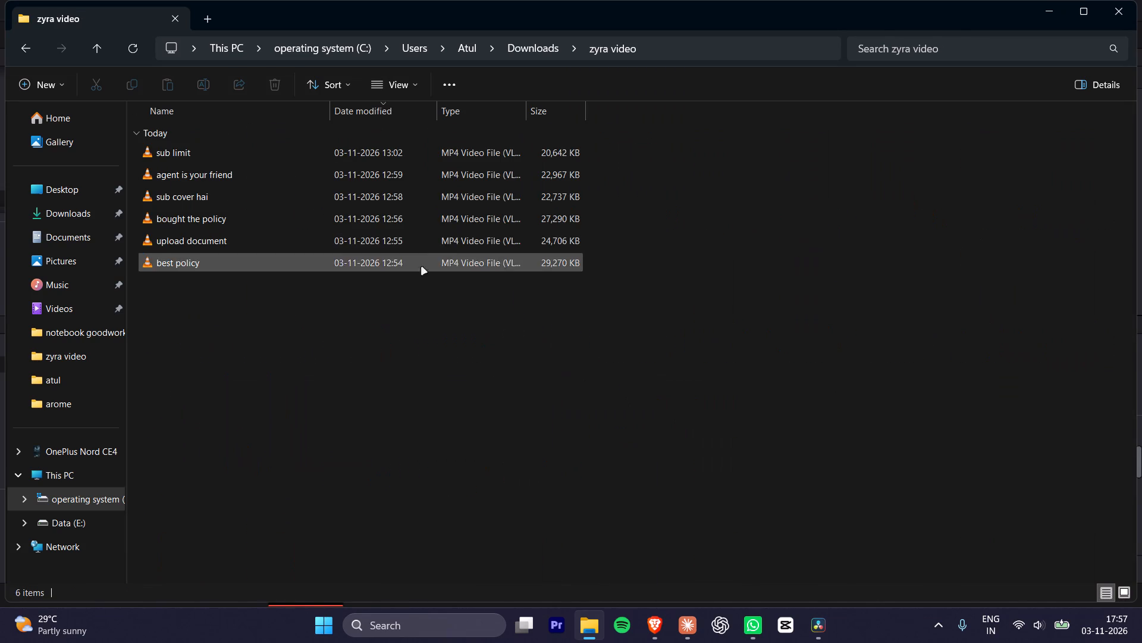
{"action": "left_click_drag", "start_coordinate": [257, 298], "coordinate": [269, 310]}
{"action": "double_click", "coordinate": [601, 423]}
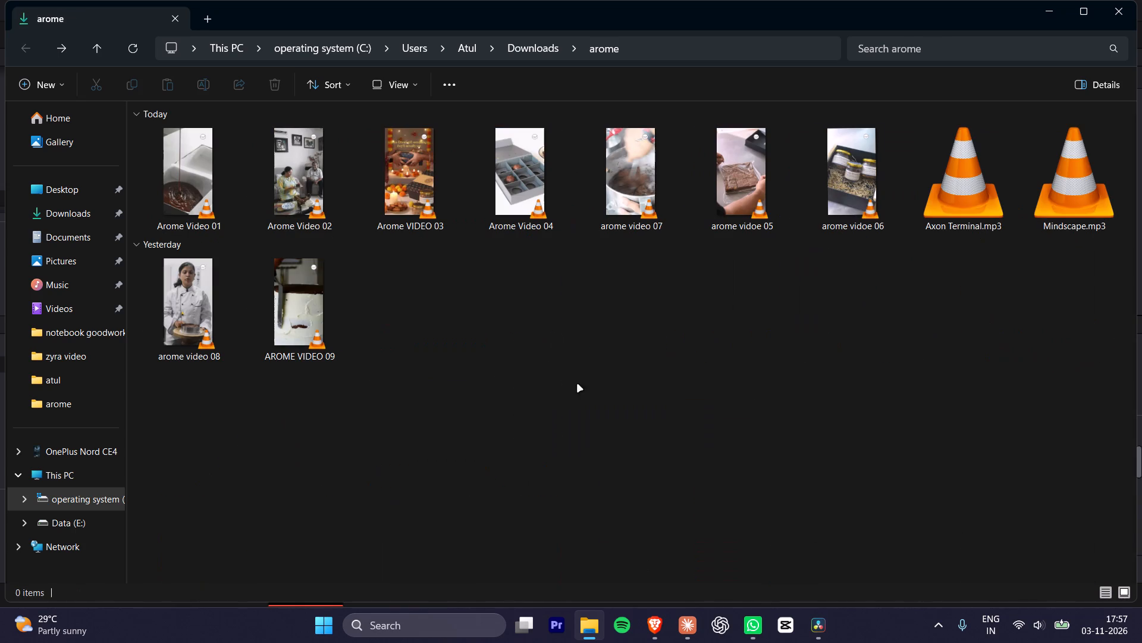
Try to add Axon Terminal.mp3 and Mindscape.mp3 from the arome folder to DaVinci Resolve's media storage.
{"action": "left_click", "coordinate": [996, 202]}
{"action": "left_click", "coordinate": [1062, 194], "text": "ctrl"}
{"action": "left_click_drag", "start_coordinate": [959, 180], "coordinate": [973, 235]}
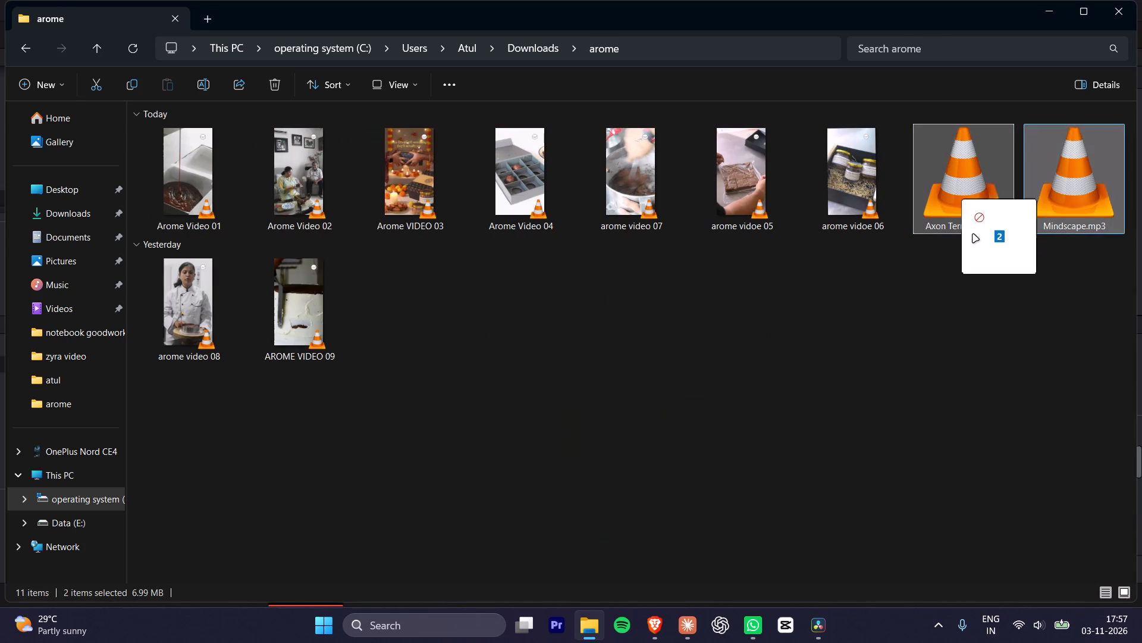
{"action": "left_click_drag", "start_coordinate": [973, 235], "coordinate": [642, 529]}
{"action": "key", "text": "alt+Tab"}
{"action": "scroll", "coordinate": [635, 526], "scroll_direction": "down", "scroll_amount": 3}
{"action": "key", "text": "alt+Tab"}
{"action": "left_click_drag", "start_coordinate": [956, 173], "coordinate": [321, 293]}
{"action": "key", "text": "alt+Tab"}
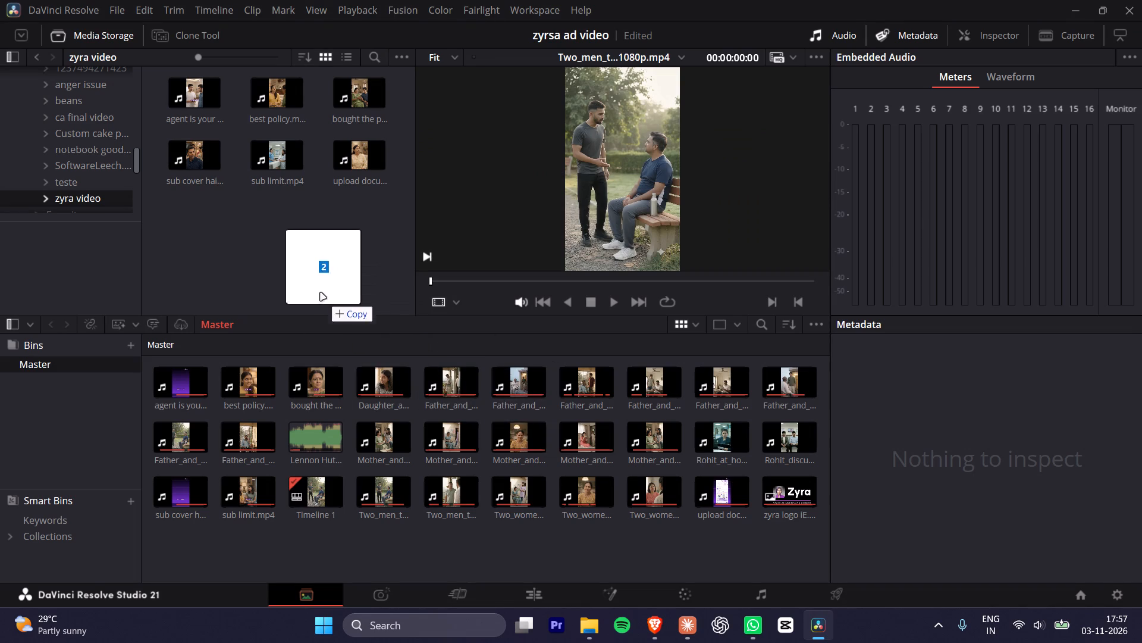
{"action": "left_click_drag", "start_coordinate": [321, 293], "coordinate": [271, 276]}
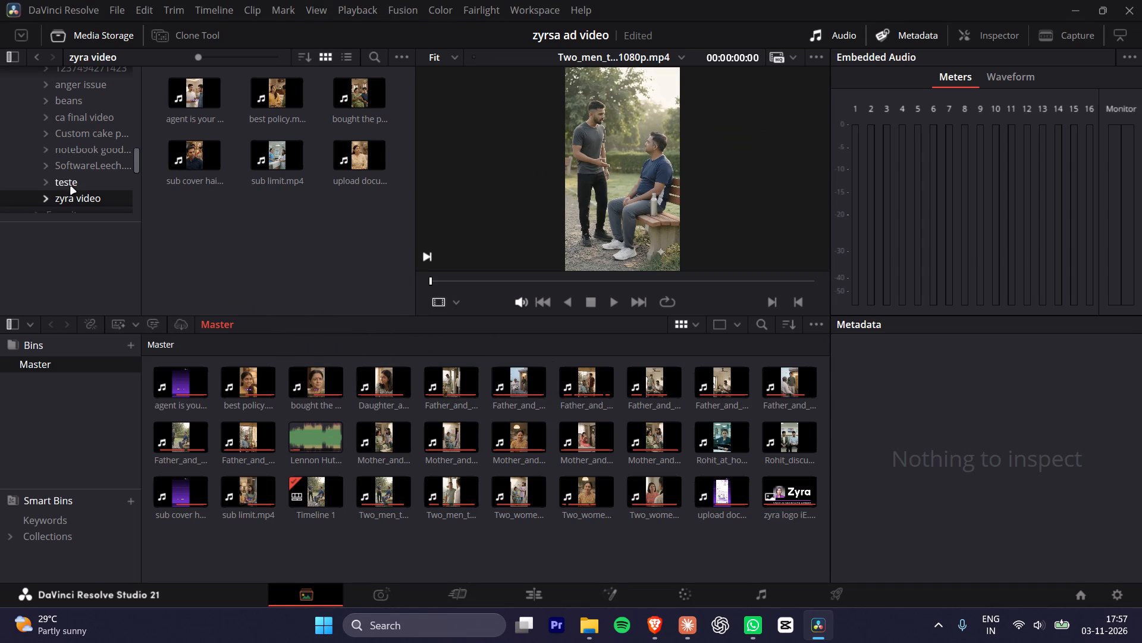
Browse the Downloads subfolders in Resolve's media storage, including arome, to look for the two music files.
{"action": "scroll", "coordinate": [70, 186], "scroll_direction": "up", "scroll_amount": 6}
{"action": "scroll", "coordinate": [76, 161], "scroll_direction": "down", "scroll_amount": 2}
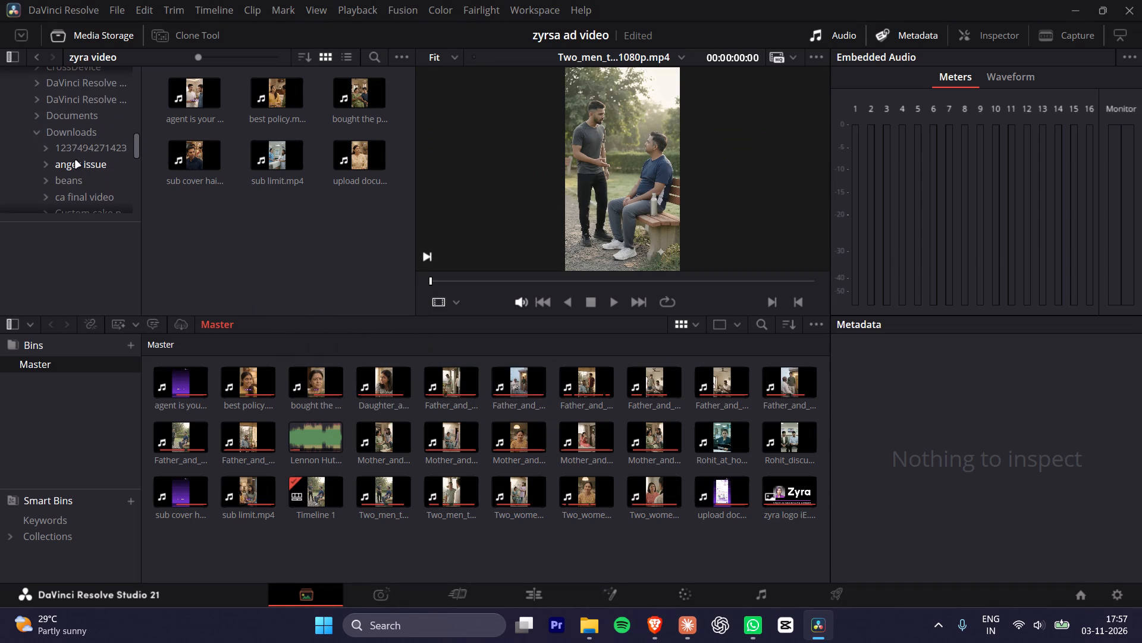
{"action": "scroll", "coordinate": [77, 179], "scroll_direction": "down", "scroll_amount": 2}
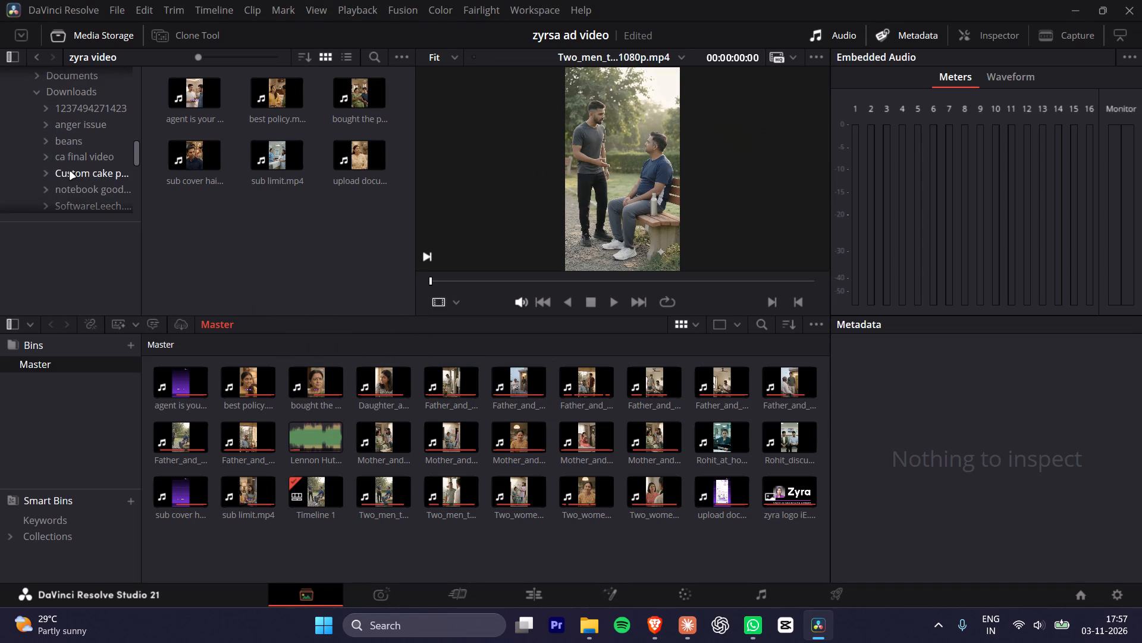
{"action": "left_click", "coordinate": [87, 191]}
{"action": "scroll", "coordinate": [87, 191], "scroll_direction": "down", "scroll_amount": 1}
{"action": "left_click", "coordinate": [82, 183]}
{"action": "scroll", "coordinate": [82, 184], "scroll_direction": "down", "scroll_amount": 1}
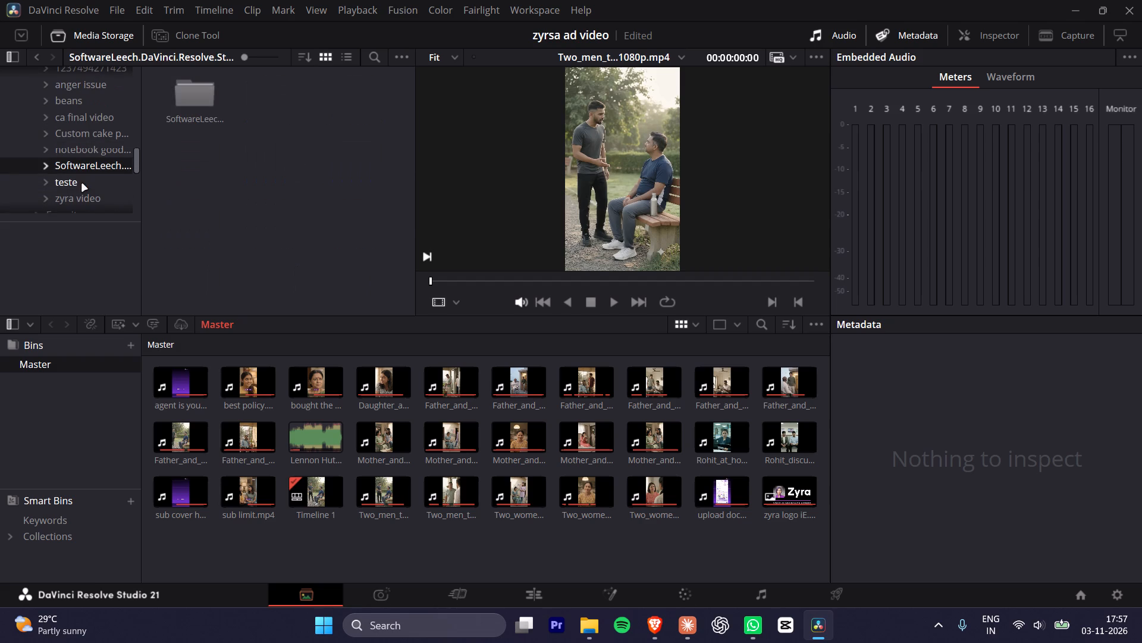
{"action": "left_click", "coordinate": [79, 182]}
{"action": "scroll", "coordinate": [79, 182], "scroll_direction": "down", "scroll_amount": 2}
{"action": "scroll", "coordinate": [81, 190], "scroll_direction": "up", "scroll_amount": 3}
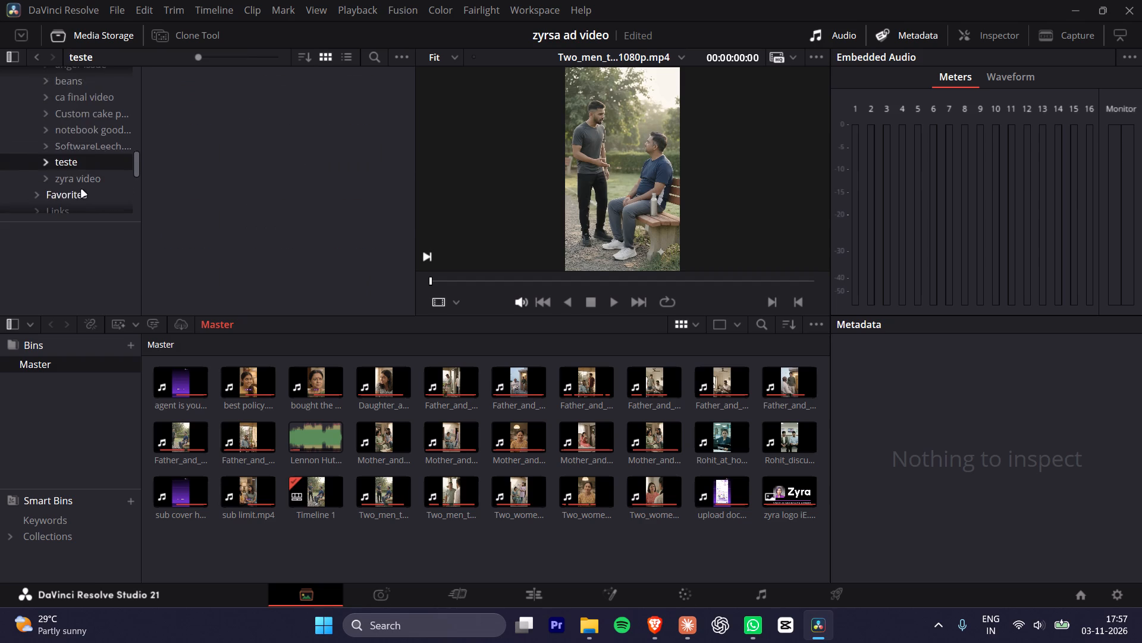
{"action": "scroll", "coordinate": [81, 190], "scroll_direction": "up", "scroll_amount": 3}
{"action": "left_click", "coordinate": [60, 138]}
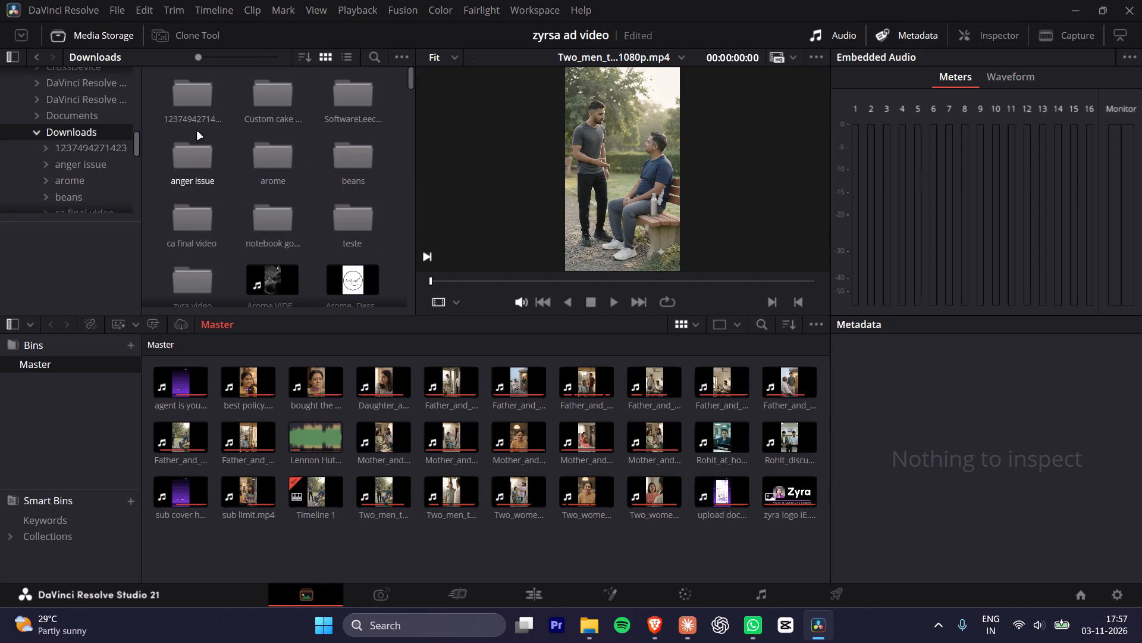
{"action": "double_click", "coordinate": [273, 150]}
{"action": "scroll", "coordinate": [306, 260], "scroll_direction": "up", "scroll_amount": 1}
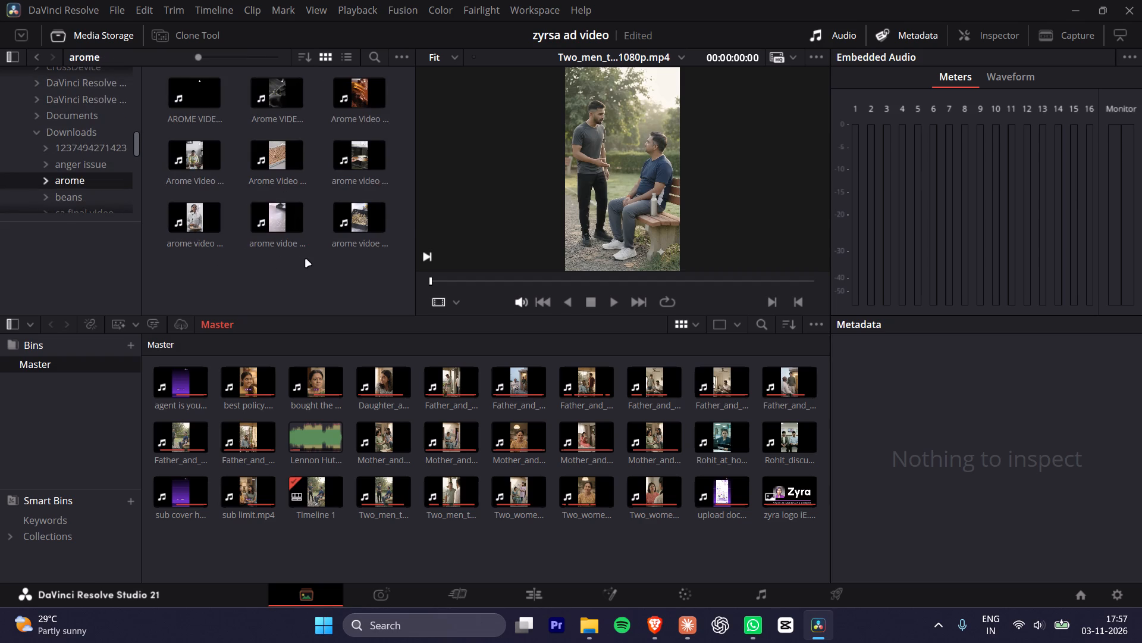
{"action": "scroll", "coordinate": [306, 260], "scroll_direction": "up", "scroll_amount": 1}
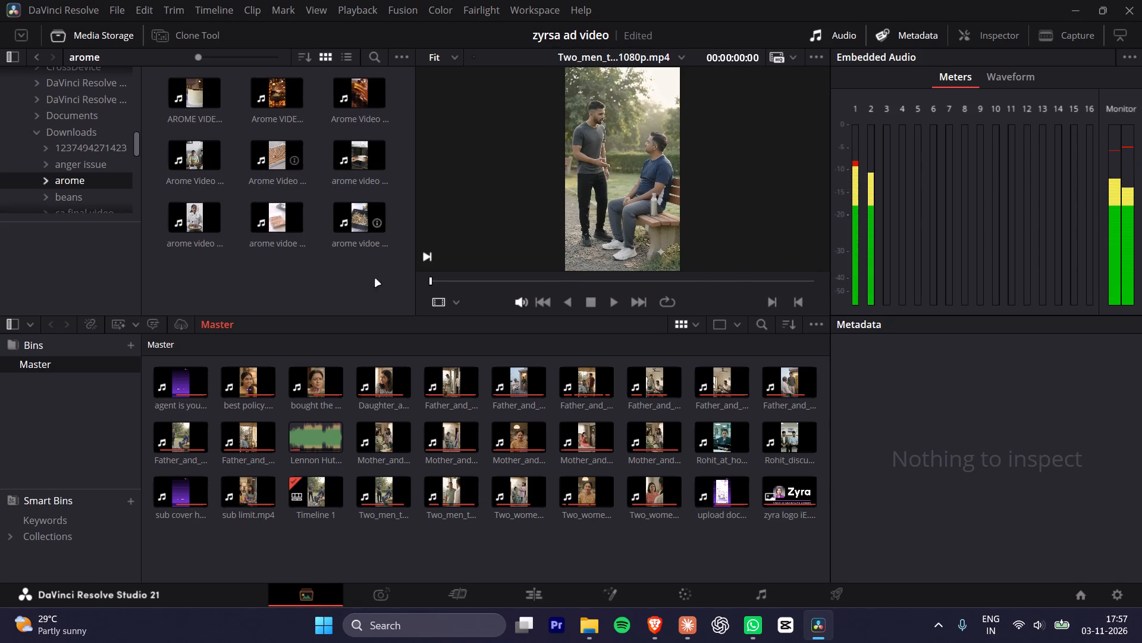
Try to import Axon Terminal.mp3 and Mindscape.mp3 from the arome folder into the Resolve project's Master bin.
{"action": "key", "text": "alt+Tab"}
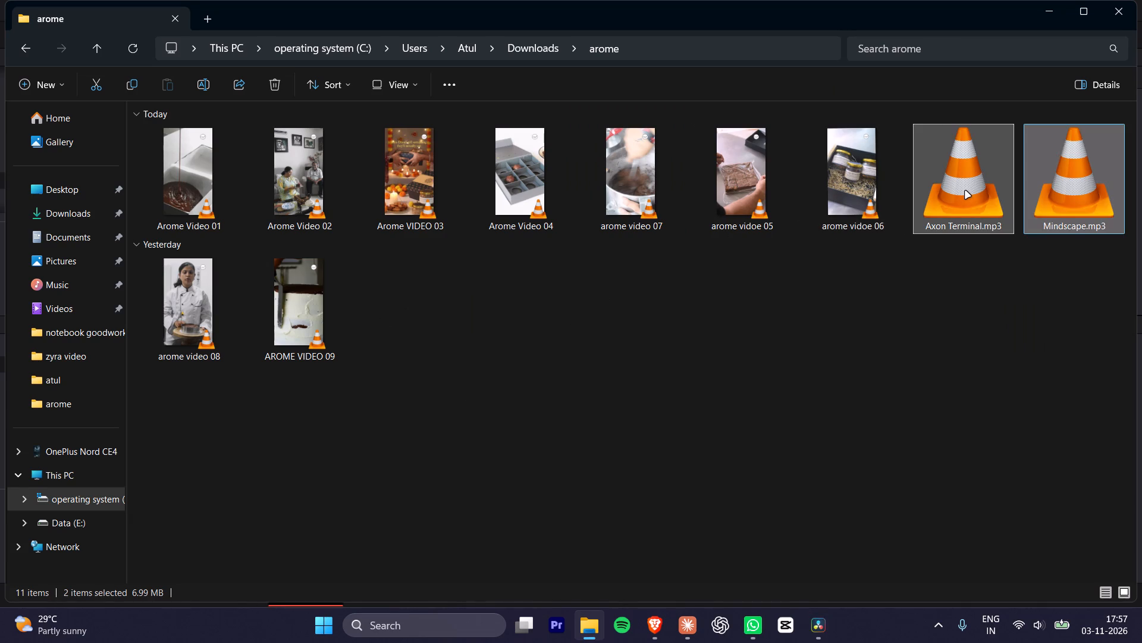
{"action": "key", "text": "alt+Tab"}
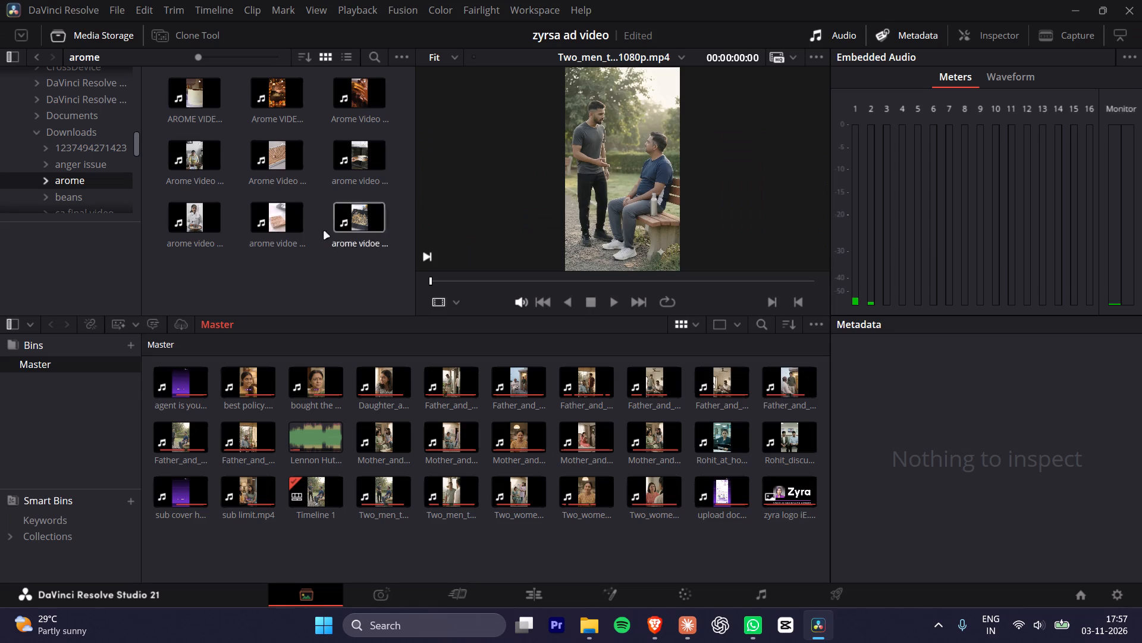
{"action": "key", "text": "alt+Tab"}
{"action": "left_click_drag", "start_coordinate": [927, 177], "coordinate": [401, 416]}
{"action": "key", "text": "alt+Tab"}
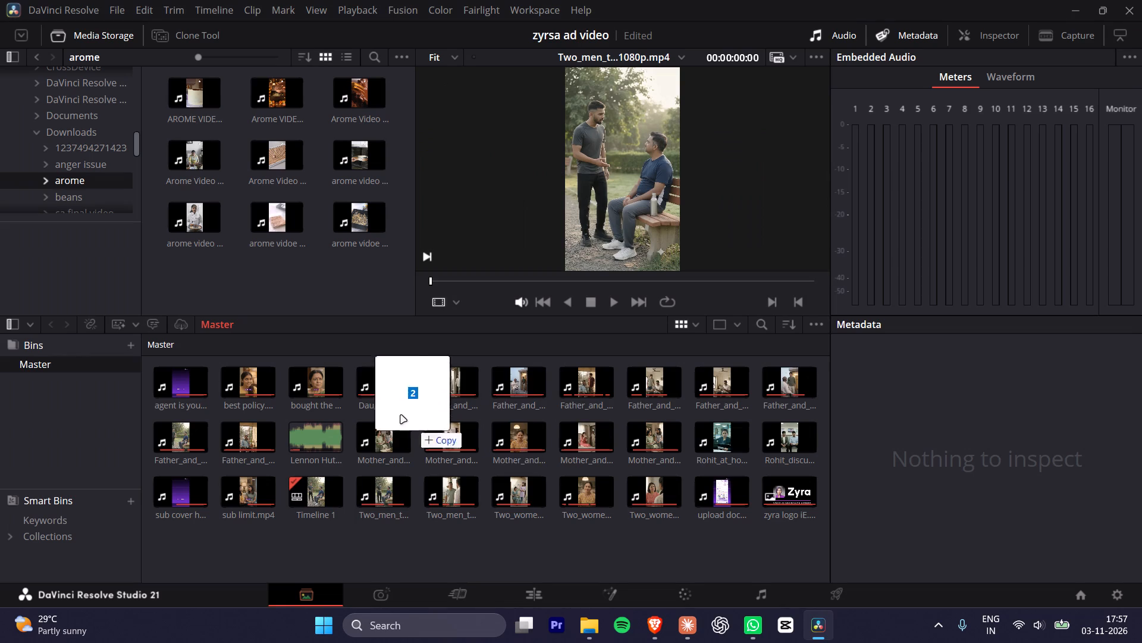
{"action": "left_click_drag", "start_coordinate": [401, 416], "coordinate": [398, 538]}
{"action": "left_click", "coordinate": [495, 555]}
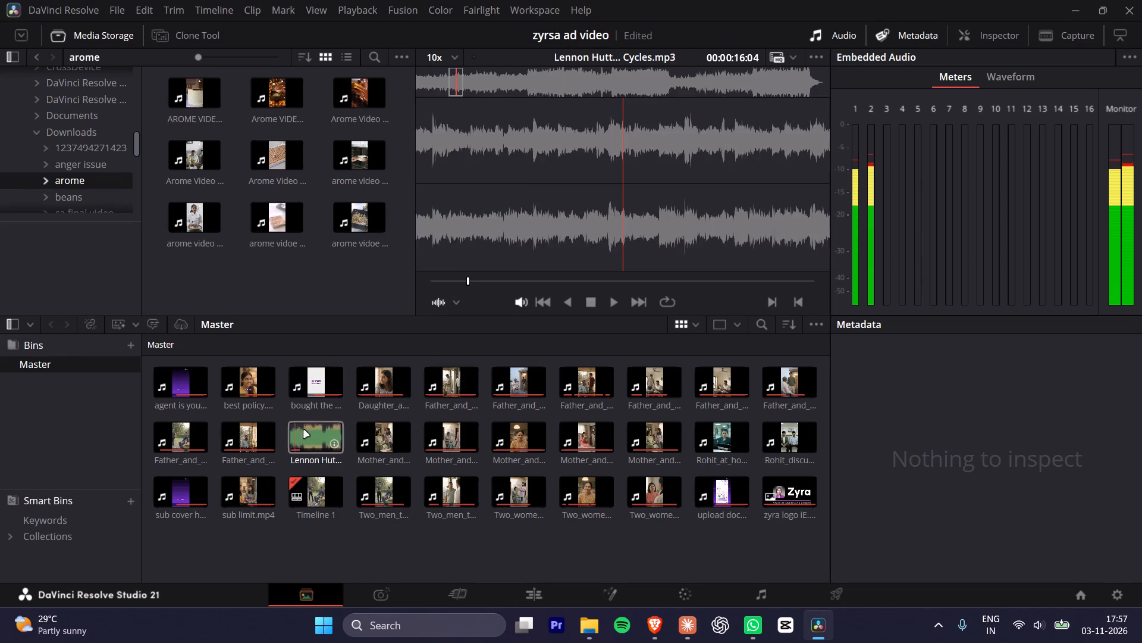
Select both Axon Terminal.mp3 and Mindscape.mp3 in the arome folder in File Explorer.
{"action": "key", "text": "alt+Tab"}
{"action": "left_click", "coordinate": [945, 336]}
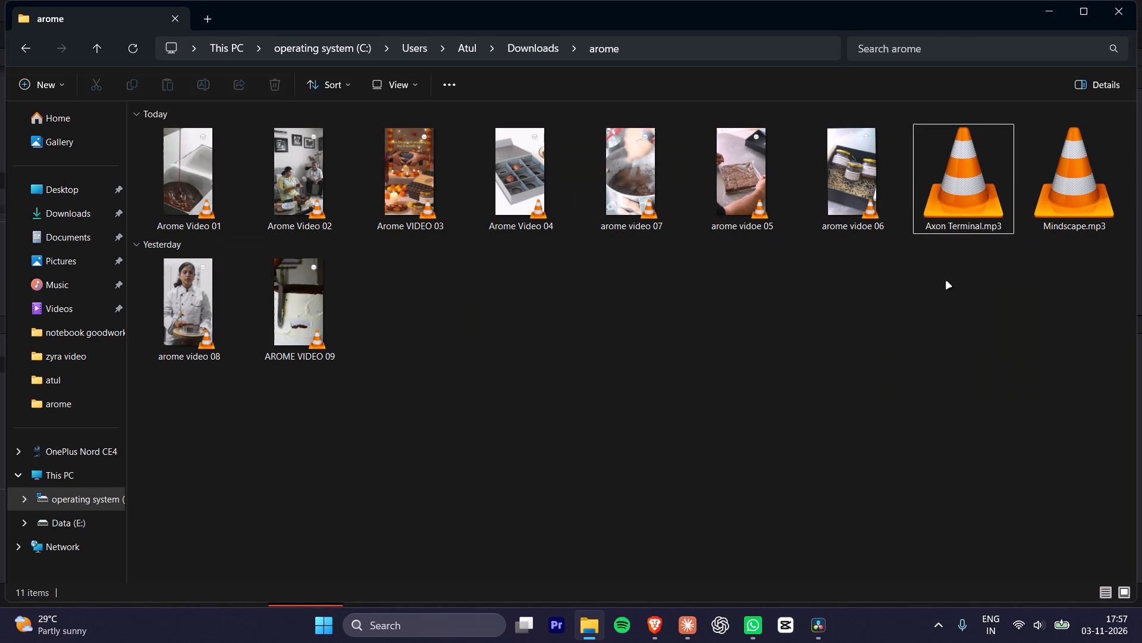
{"action": "left_click_drag", "start_coordinate": [955, 299], "coordinate": [1081, 189]}
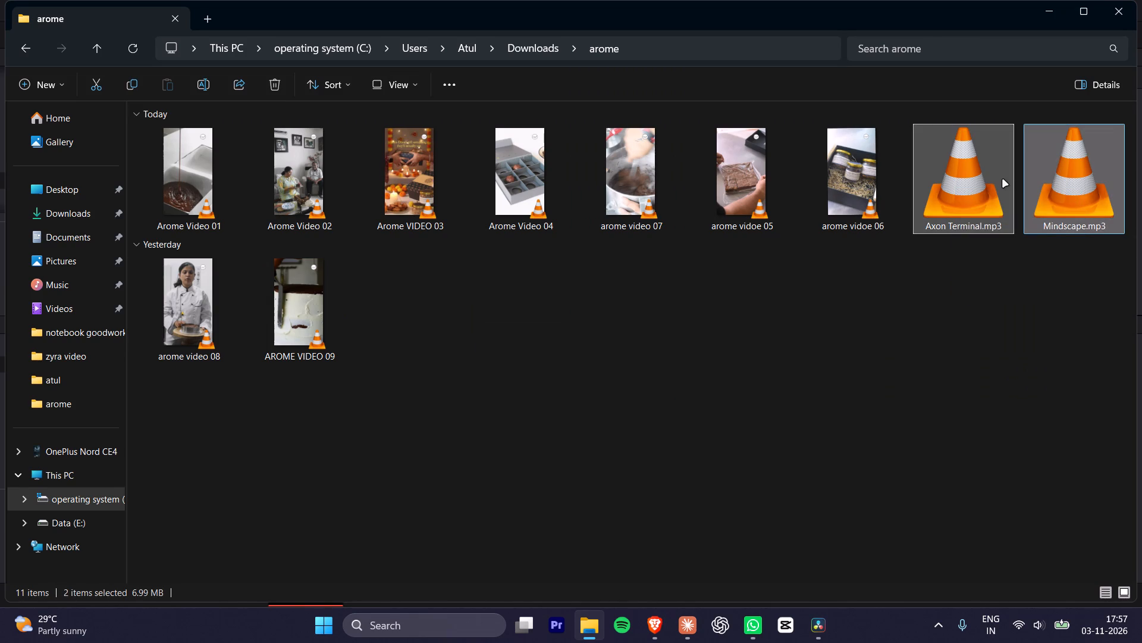
{"action": "right_click", "coordinate": [958, 188]}
{"action": "left_click", "coordinate": [958, 333]}
Search the web for "cloude conveter" in a new Brave tab and open the CloudConvert site.
{"action": "left_click", "coordinate": [660, 632]}
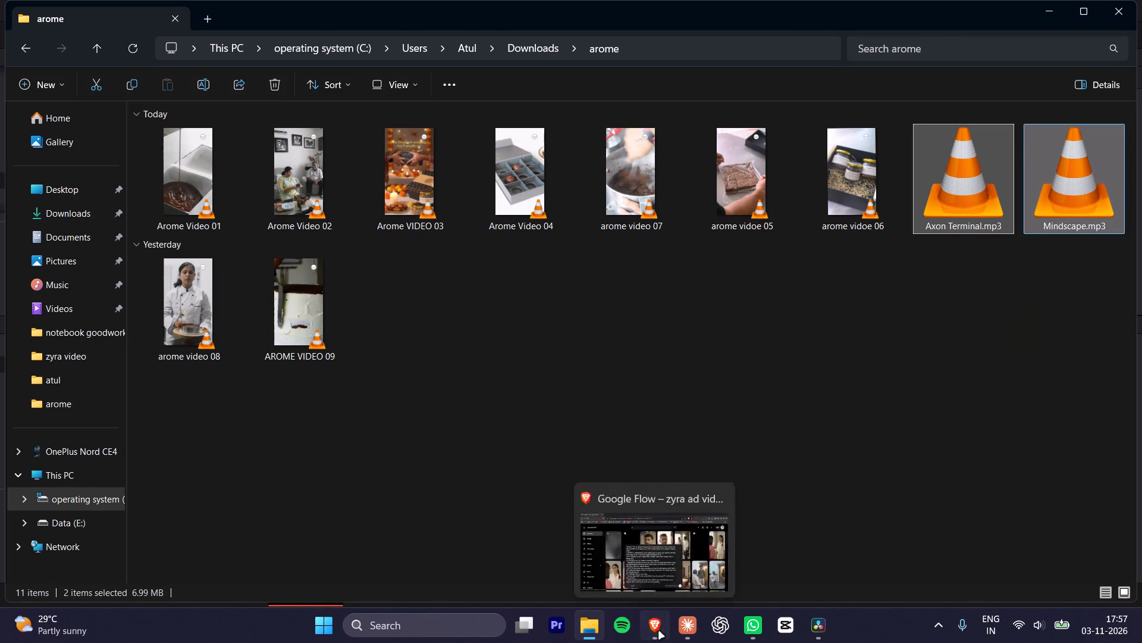
{"action": "left_click", "coordinate": [194, 13]}
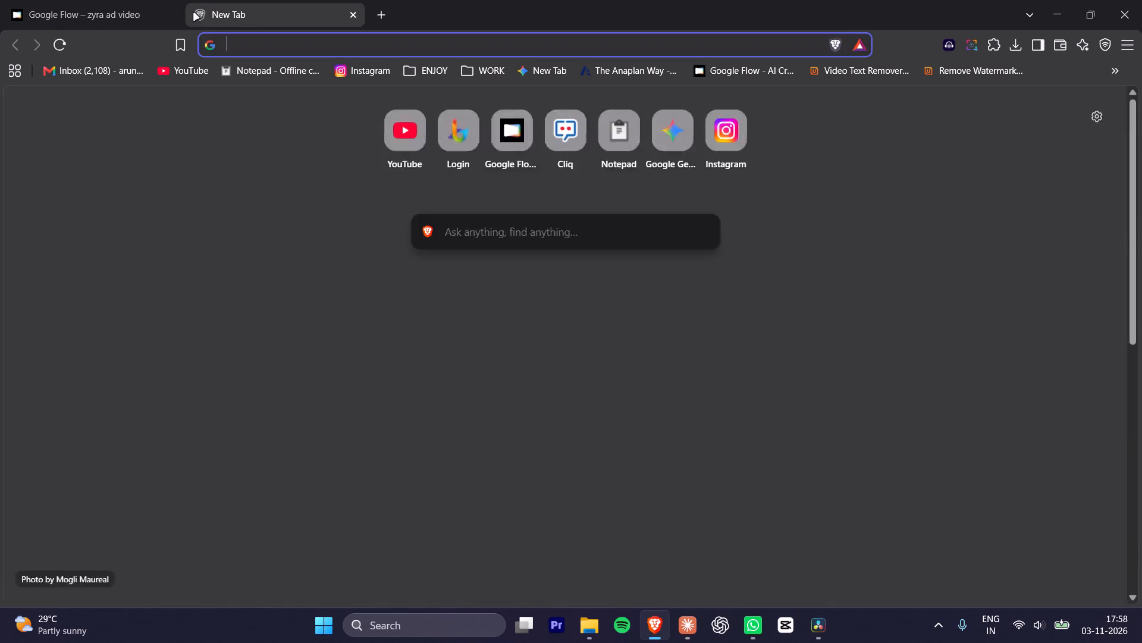
{"action": "type", "text": "cloude co"}
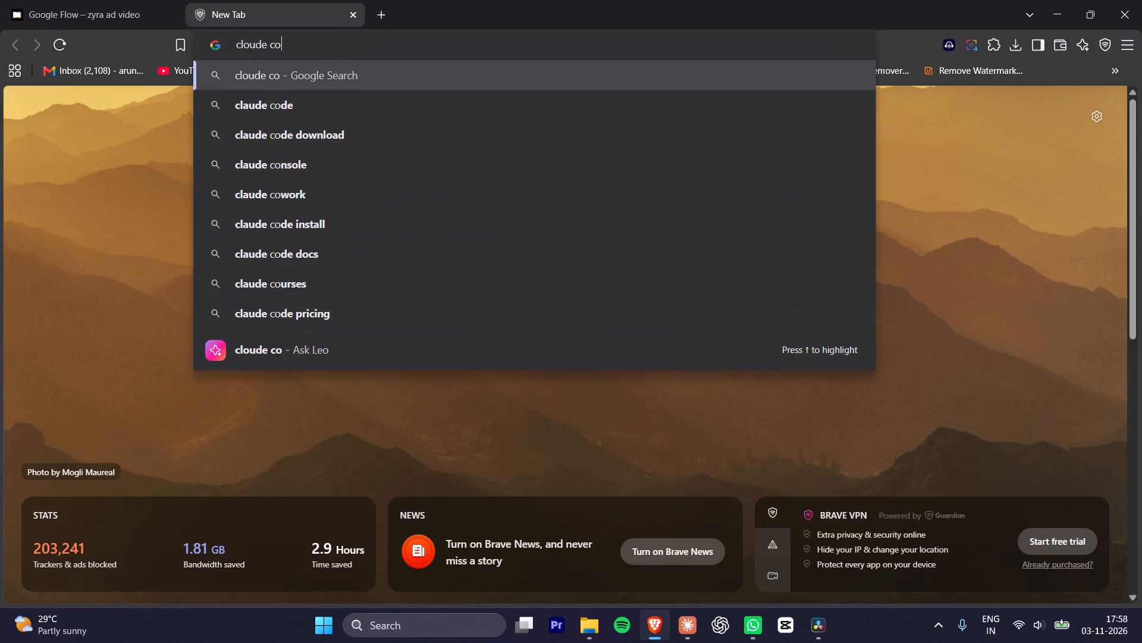
{"action": "type", "text": "nveter"}
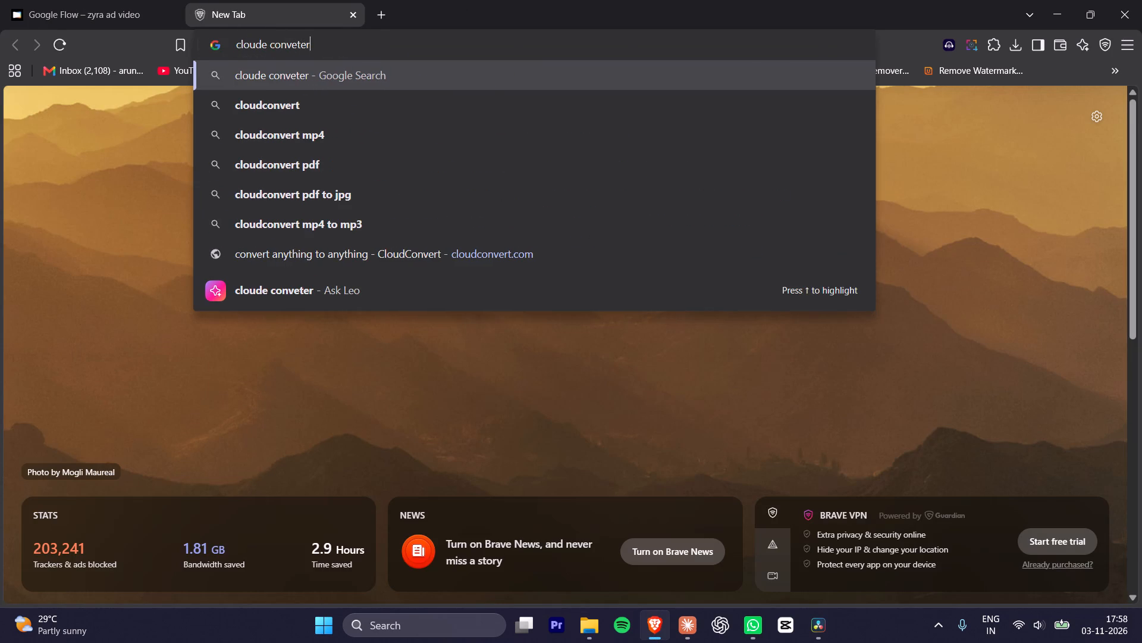
{"action": "key", "text": "Return"}
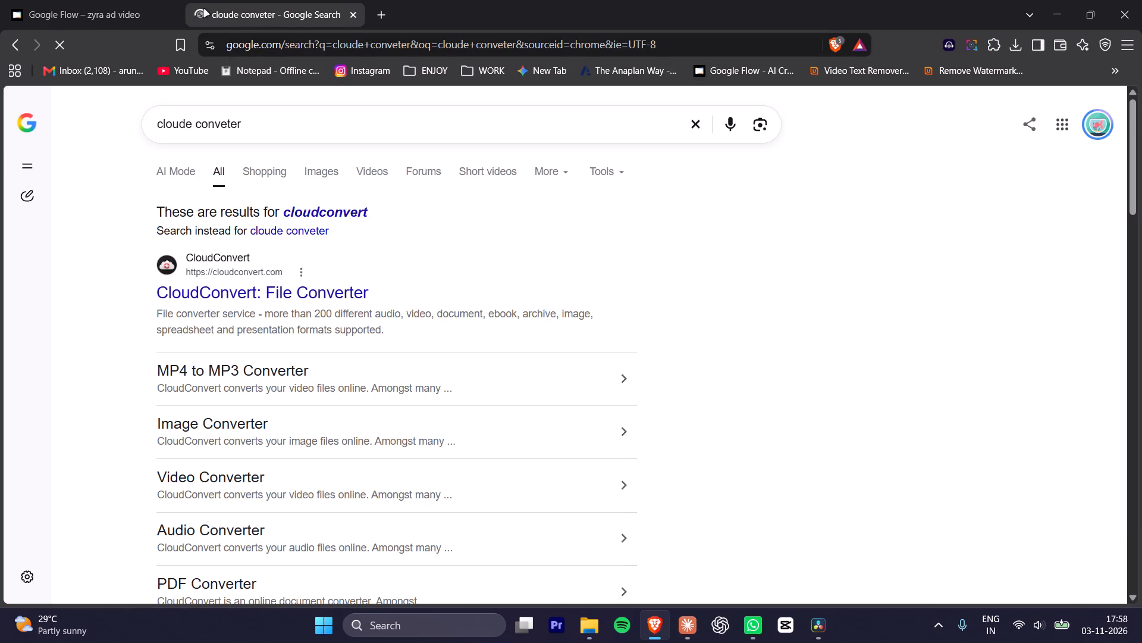
{"action": "left_click", "coordinate": [274, 291]}
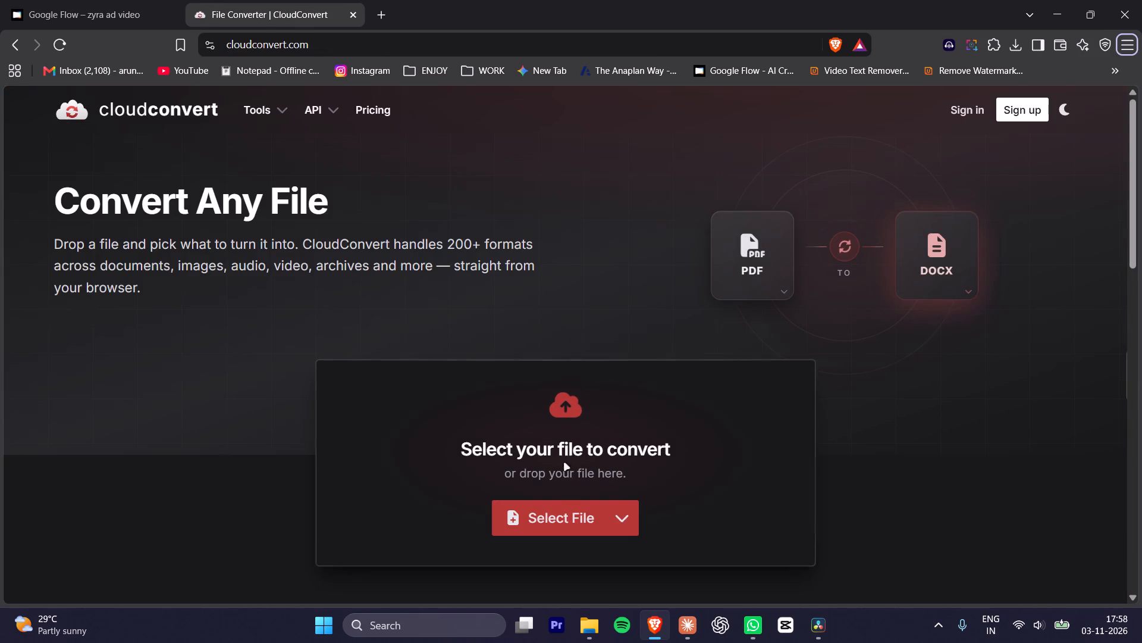
Add Axon Terminal.mp3 and Mindscape.mp3 from the arome folder to CloudConvert as the files to convert.
{"action": "left_click", "coordinate": [570, 522]}
{"action": "key", "text": "alt+Tab"}
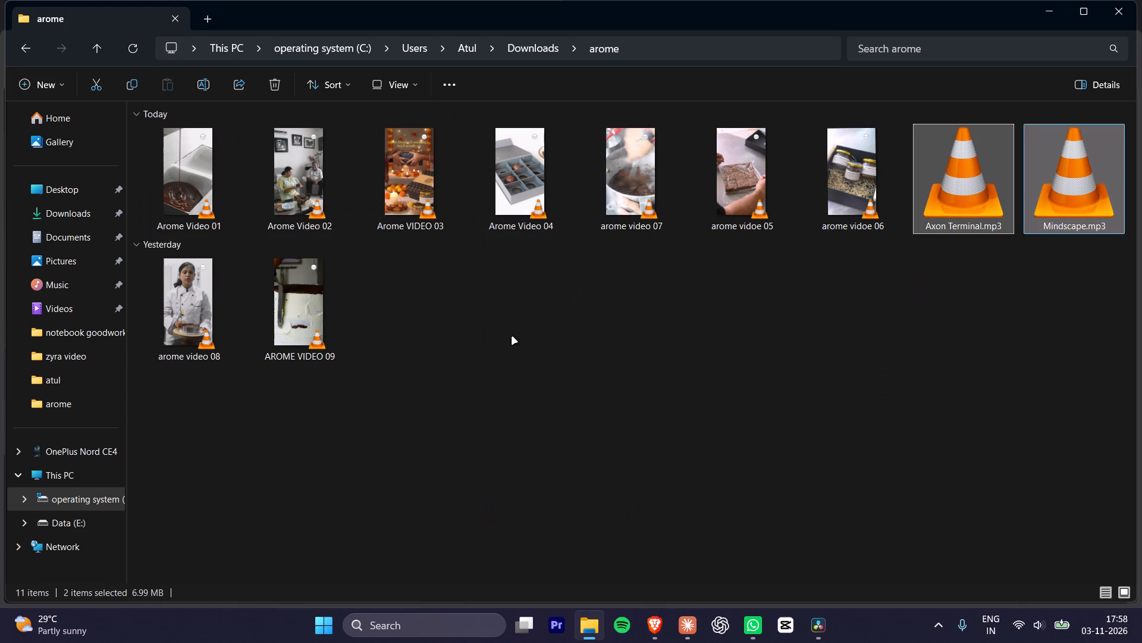
{"action": "left_click_drag", "start_coordinate": [959, 195], "coordinate": [615, 500]}
{"action": "key", "text": "alt+Tab"}
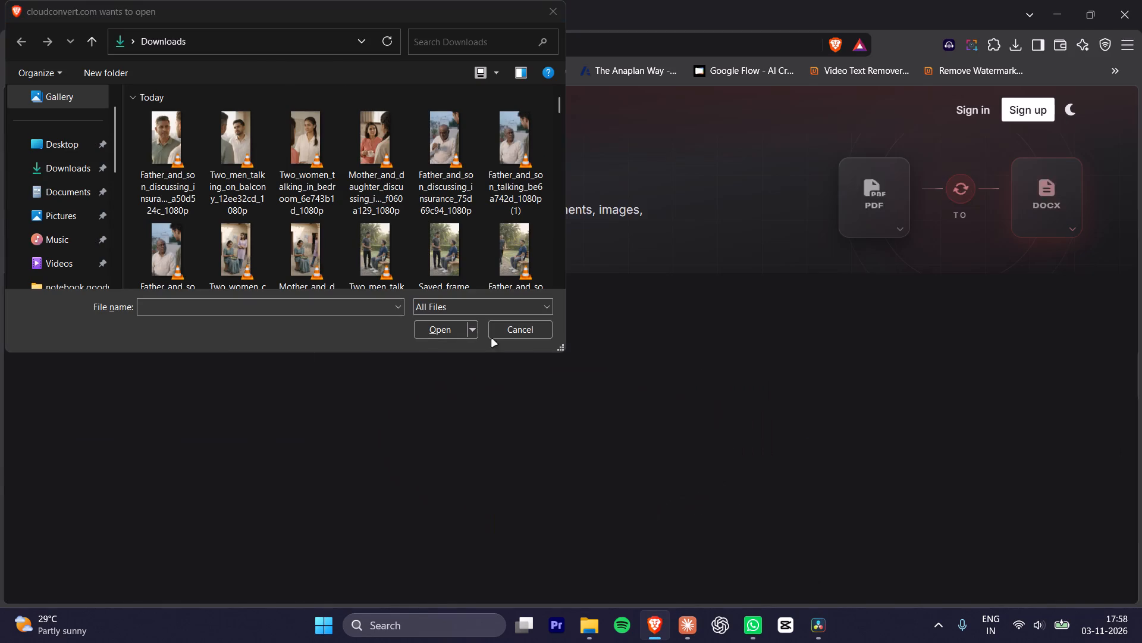
{"action": "left_click", "coordinate": [509, 332]}
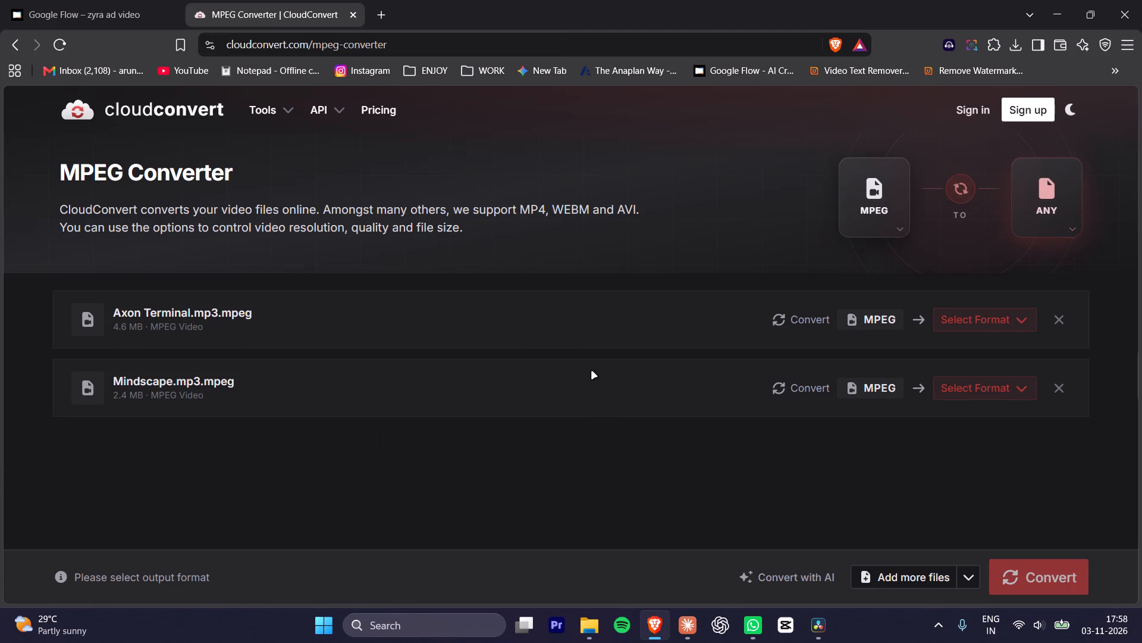
Set MP3 as the output format for both music files and start the conversion.
{"action": "left_click", "coordinate": [1014, 326]}
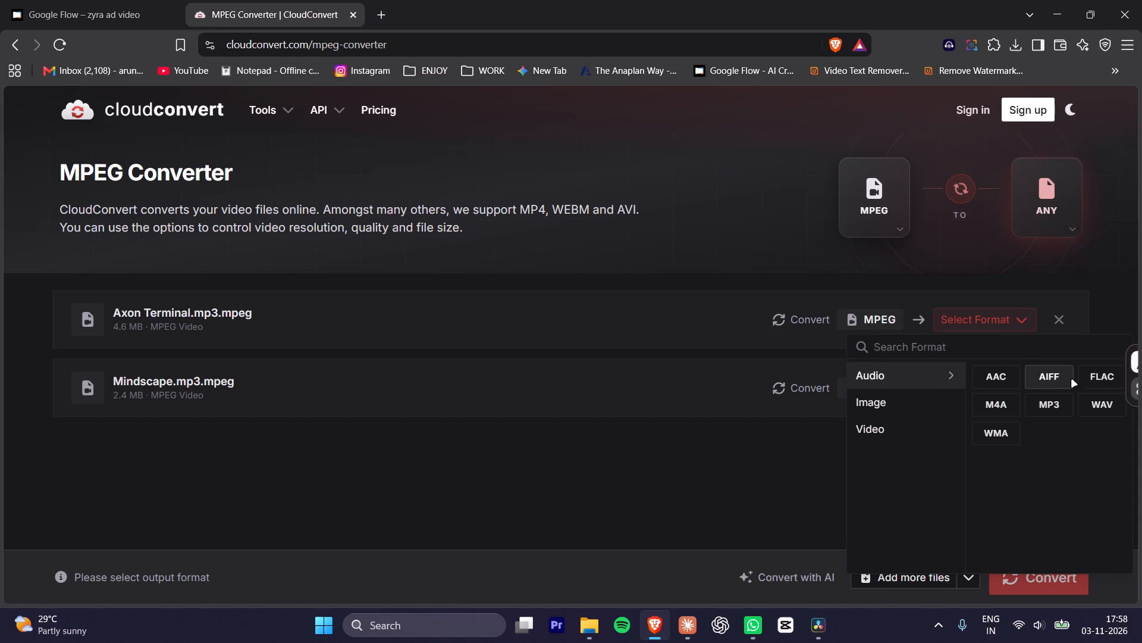
{"action": "left_click", "coordinate": [1047, 411]}
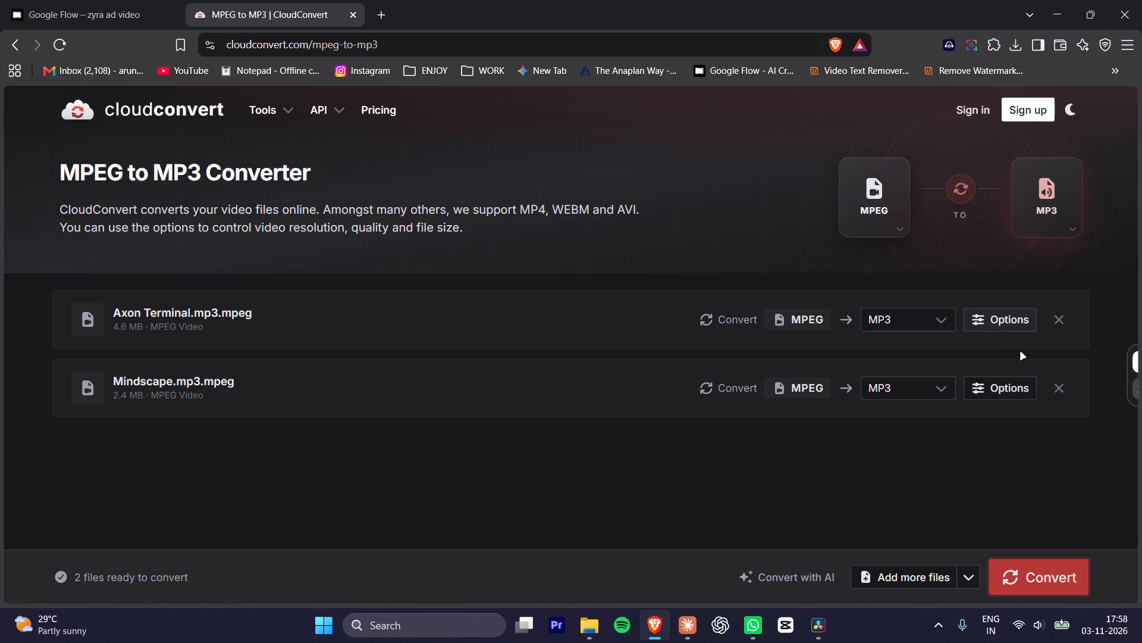
{"action": "left_click", "coordinate": [1019, 577]}
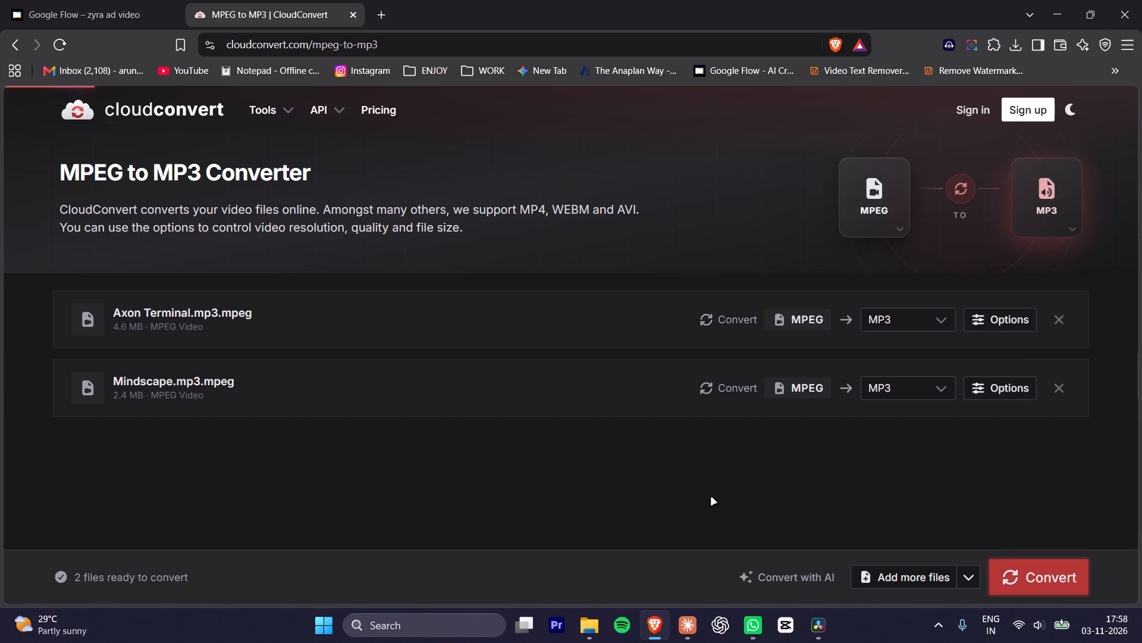
Switch from CloudConvert back to DaVinci Resolve.
{"action": "key", "text": "alt+Tab"}
{"action": "key", "text": "alt+Tab"}
{"action": "key", "text": "alt+Tab"}
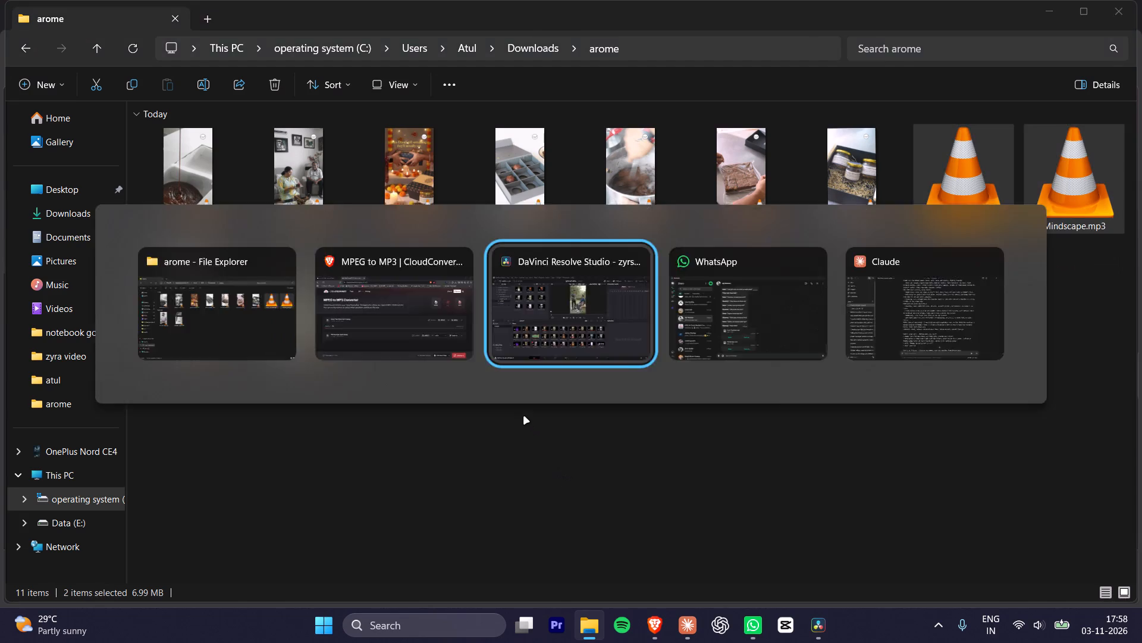
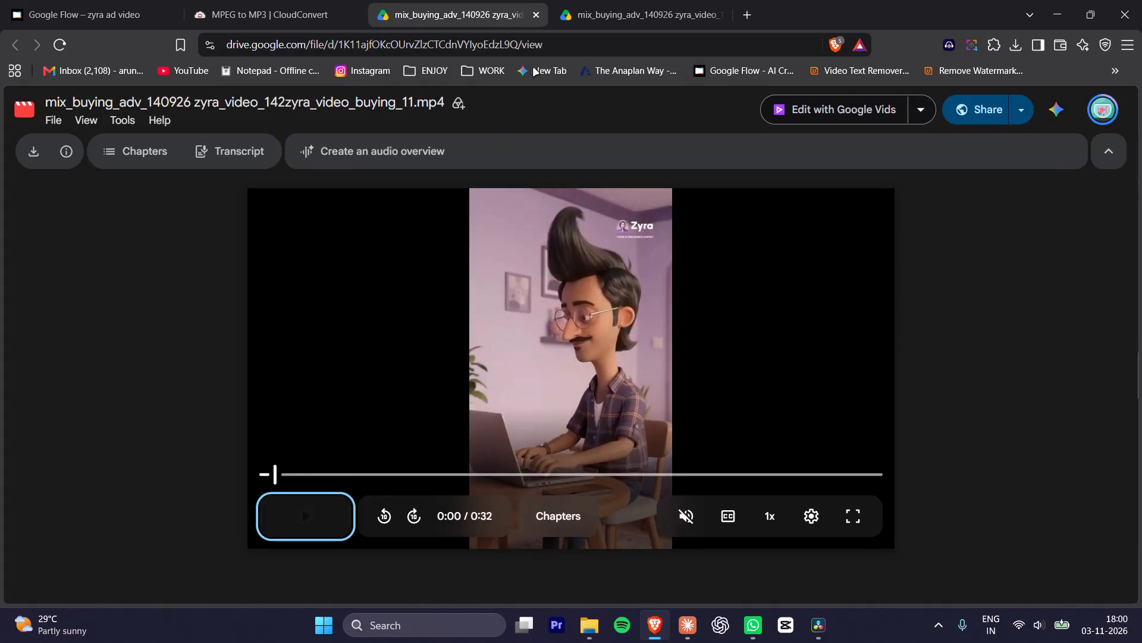
Play the zyra_video_buying_14.mp4 ad from Google Drive and skip ahead to about 0:19 to review it.
{"action": "left_click", "coordinate": [585, 0]}
{"action": "left_click", "coordinate": [321, 507]}
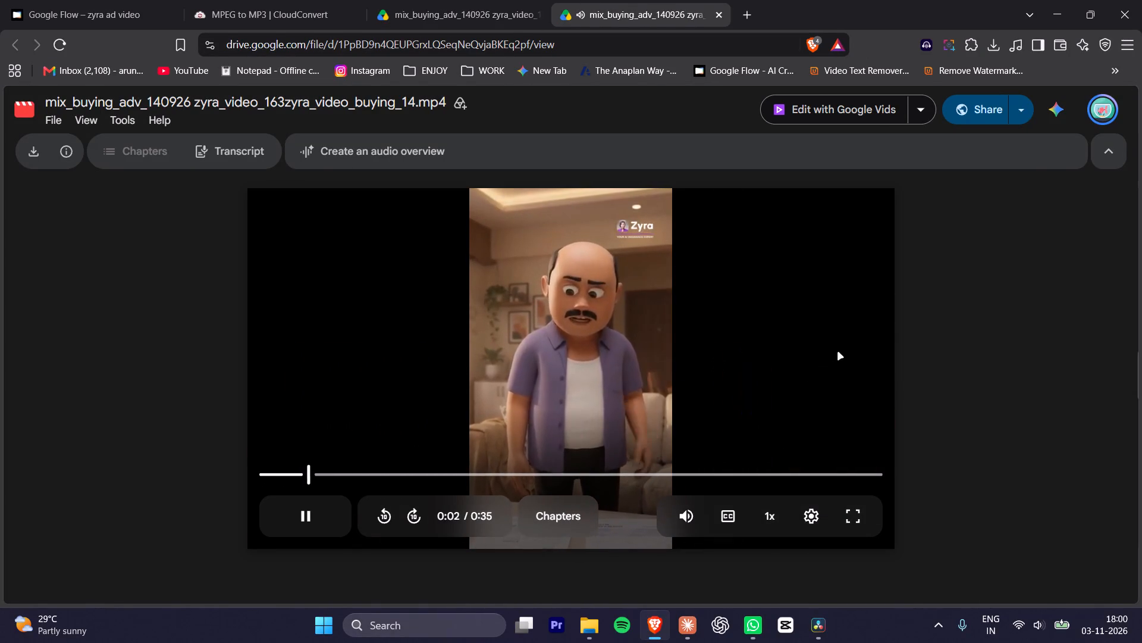
{"action": "left_click", "coordinate": [923, 310]}
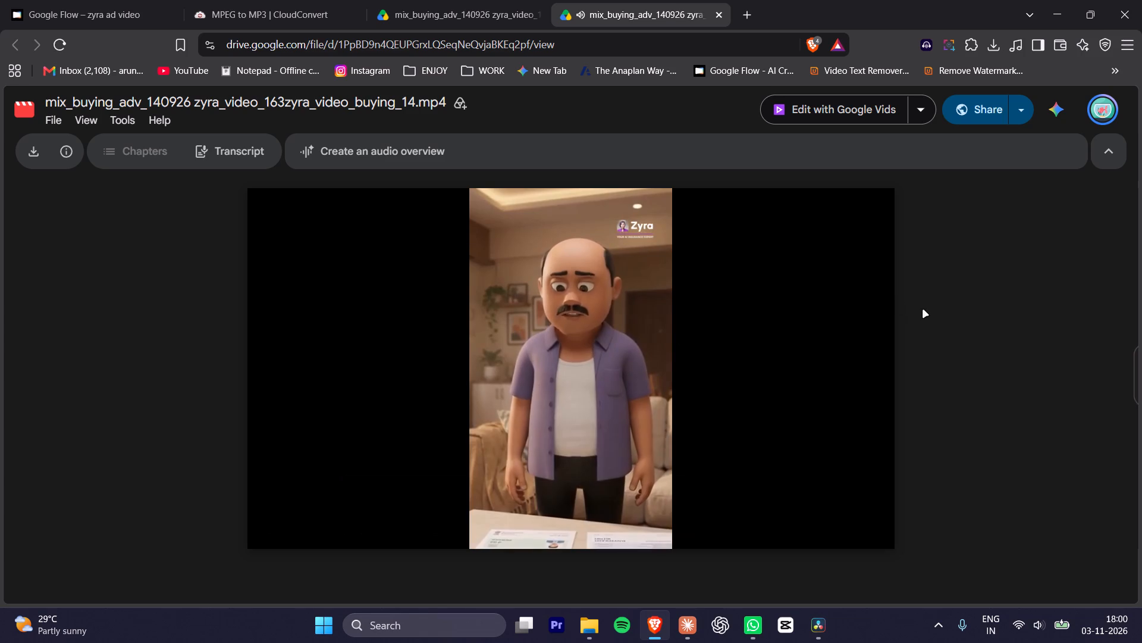
{"action": "left_click_drag", "start_coordinate": [432, 471], "coordinate": [603, 482]}
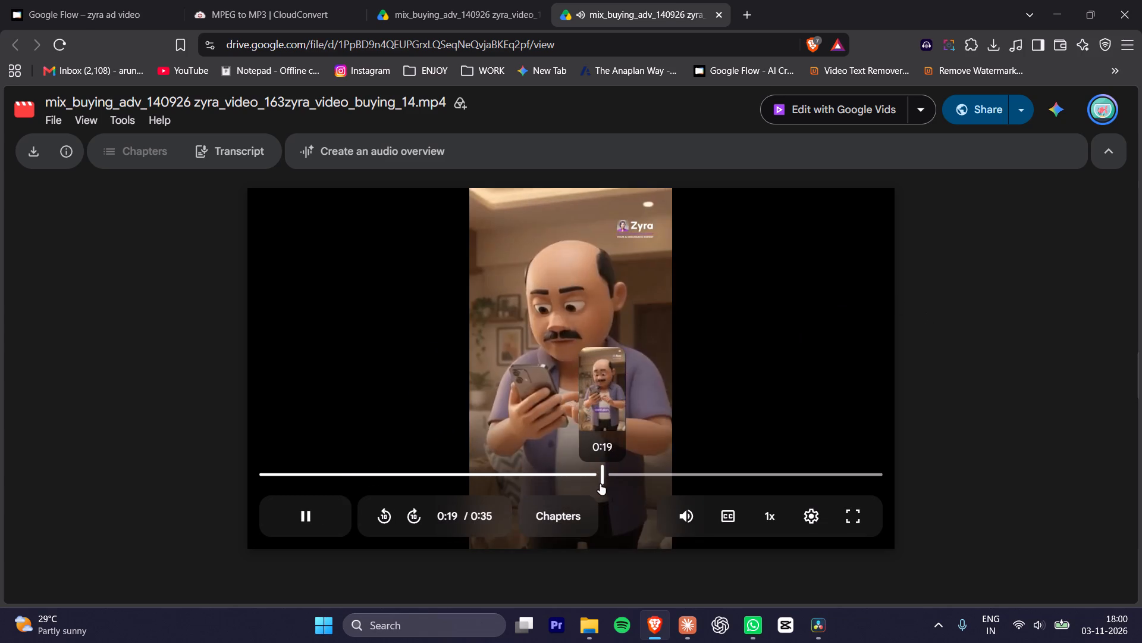
Close both Google Drive ad video tabs and return to the CloudConvert MPEG to MP3 page.
{"action": "key", "text": "ctrl+w"}
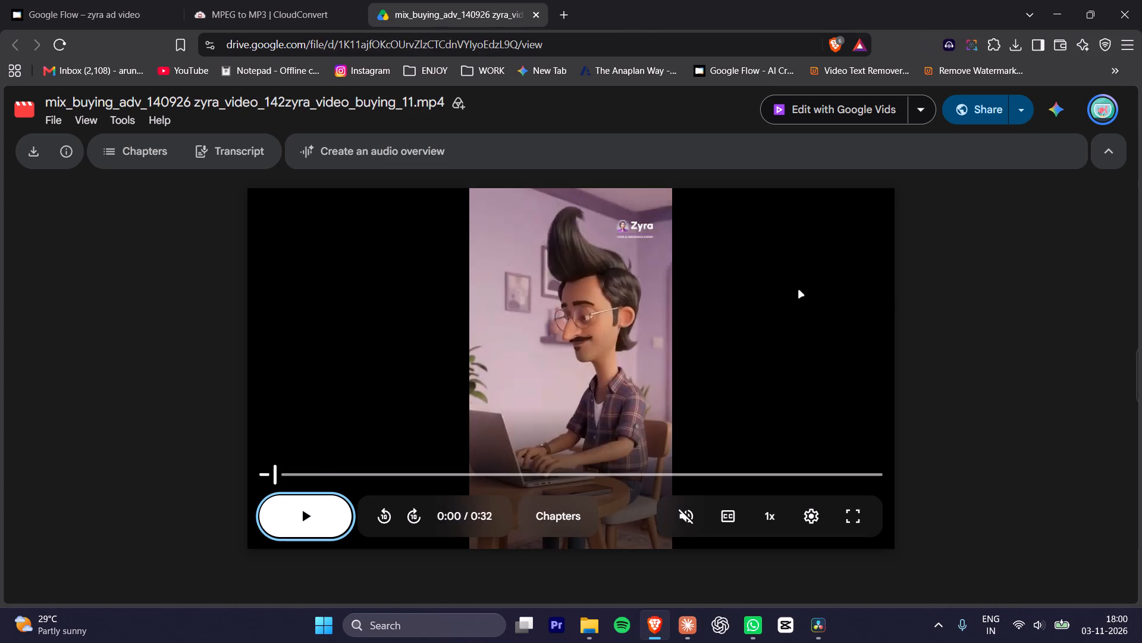
{"action": "key", "text": "ctrl+w"}
{"action": "left_click", "coordinate": [691, 167]}
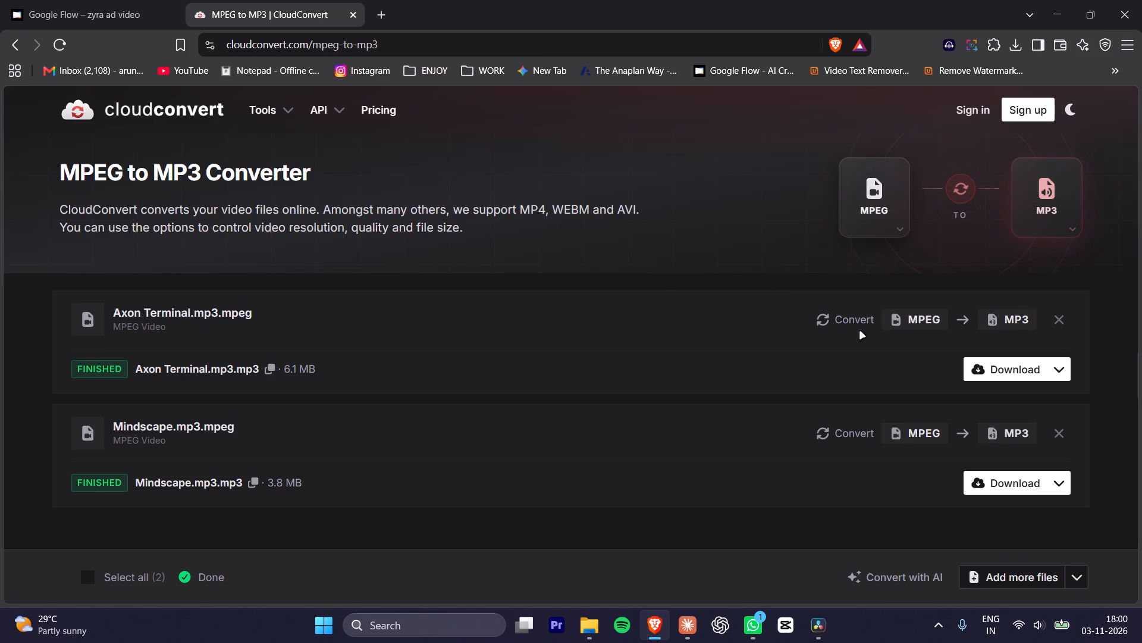
{"action": "left_click", "coordinate": [1109, 479]}
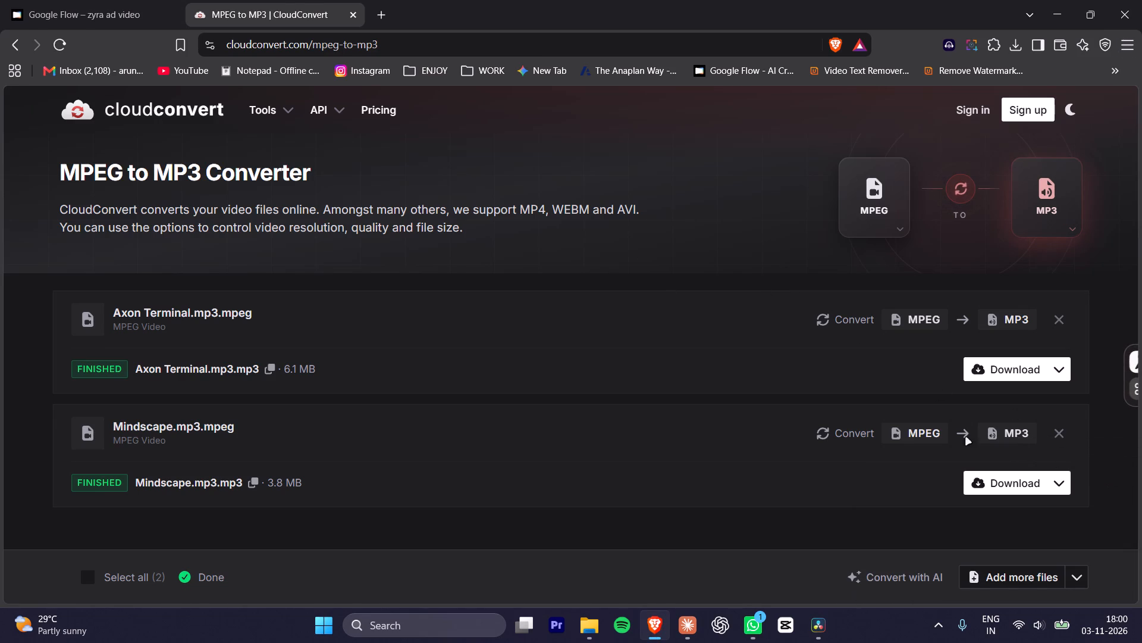
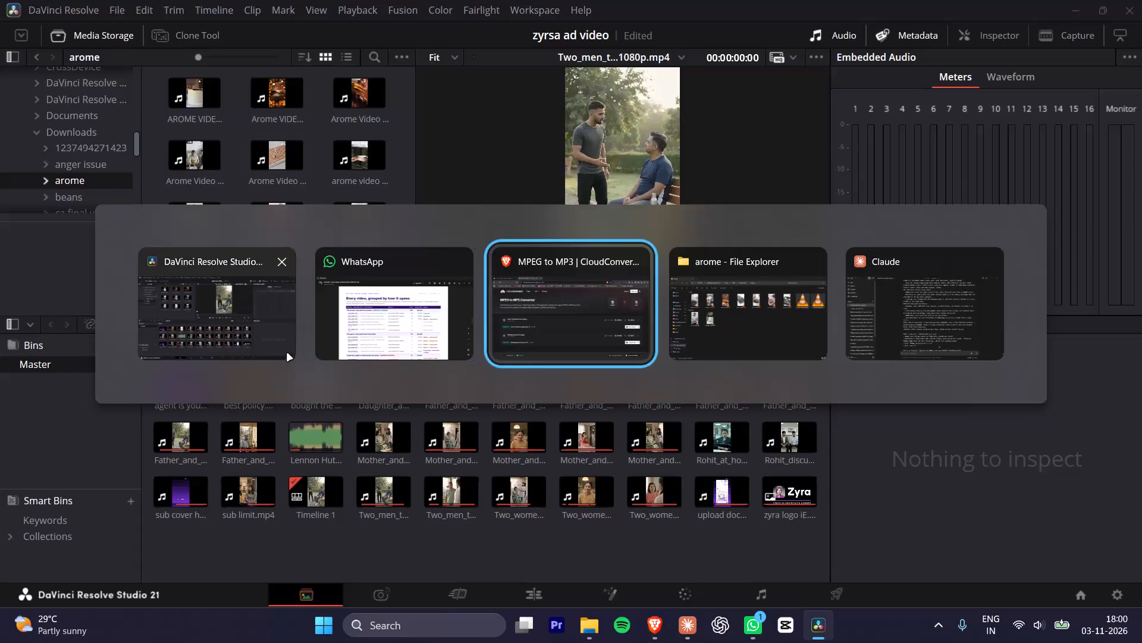
{"action": "scroll", "coordinate": [575, 433], "scroll_direction": "down", "scroll_amount": 3, "text": "alt"}
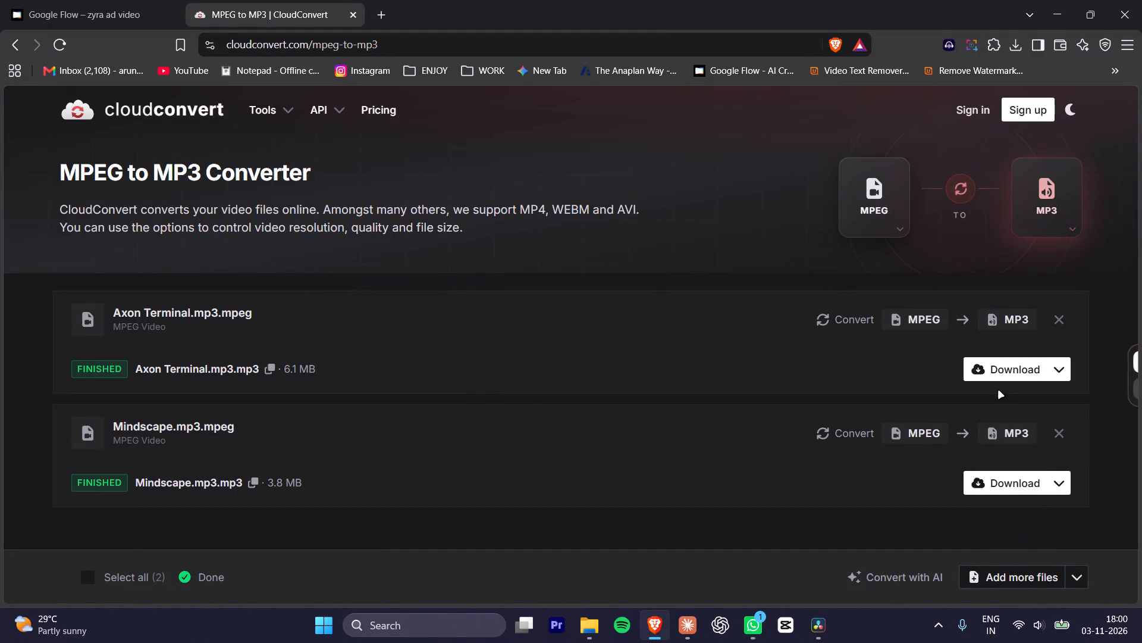
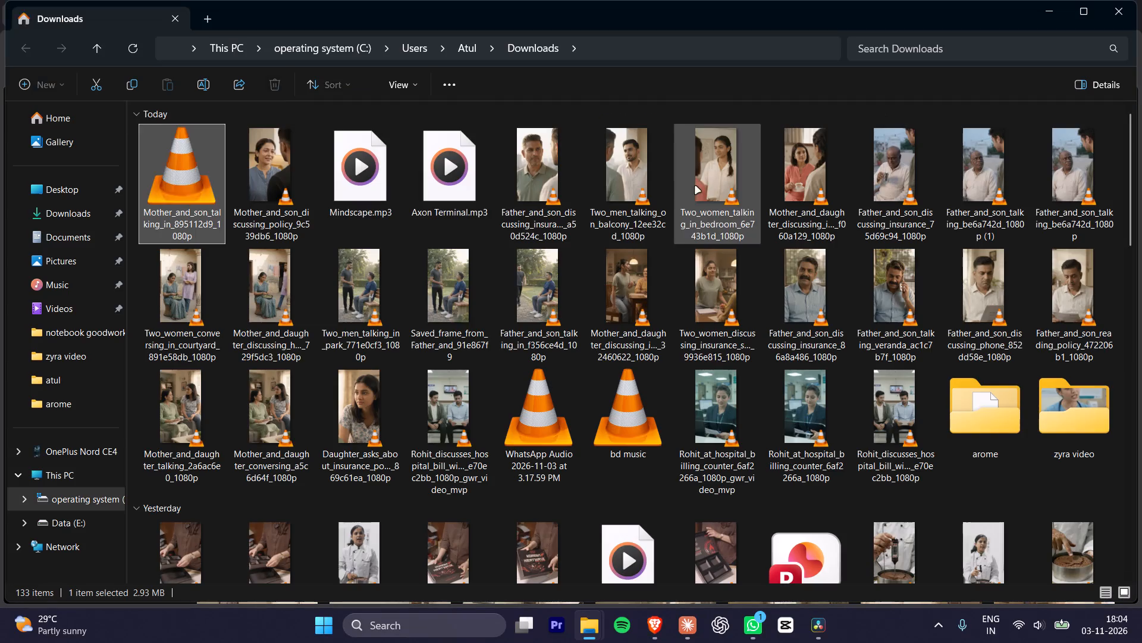
{"action": "left_click", "coordinate": [126, 45]}
{"action": "left_click", "coordinate": [189, 164]}
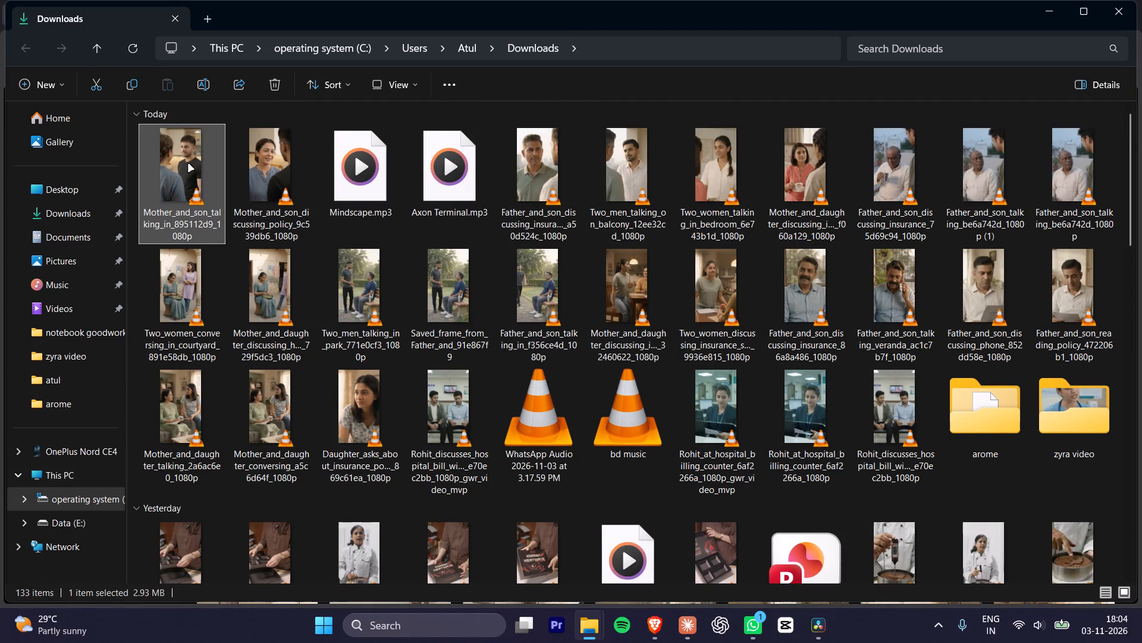
{"action": "left_click", "coordinate": [259, 179], "text": "ctrl"}
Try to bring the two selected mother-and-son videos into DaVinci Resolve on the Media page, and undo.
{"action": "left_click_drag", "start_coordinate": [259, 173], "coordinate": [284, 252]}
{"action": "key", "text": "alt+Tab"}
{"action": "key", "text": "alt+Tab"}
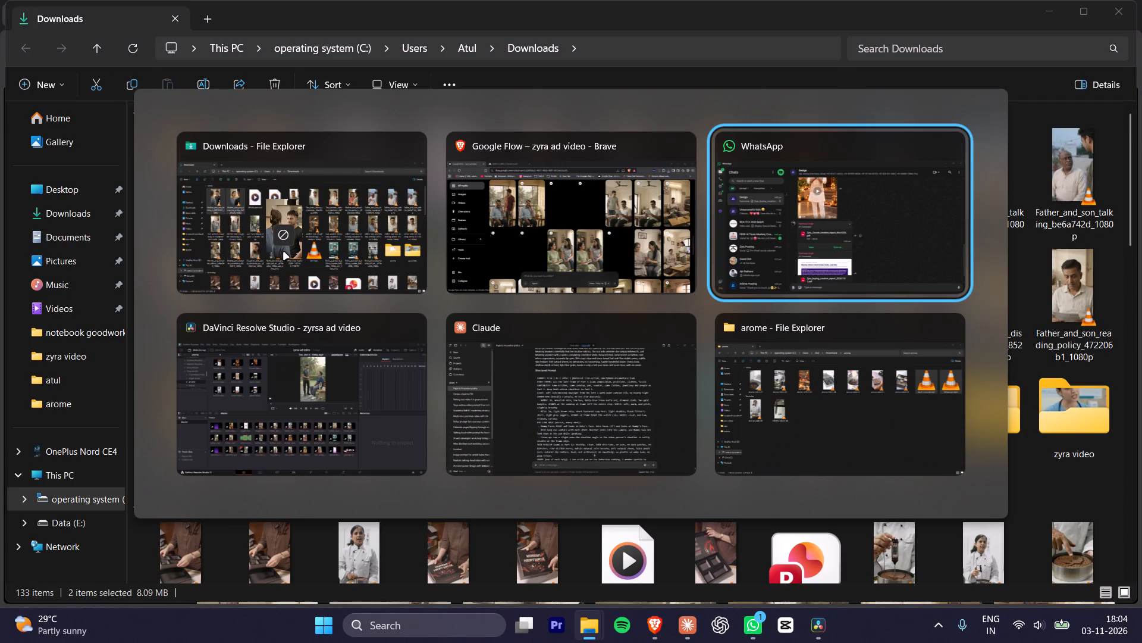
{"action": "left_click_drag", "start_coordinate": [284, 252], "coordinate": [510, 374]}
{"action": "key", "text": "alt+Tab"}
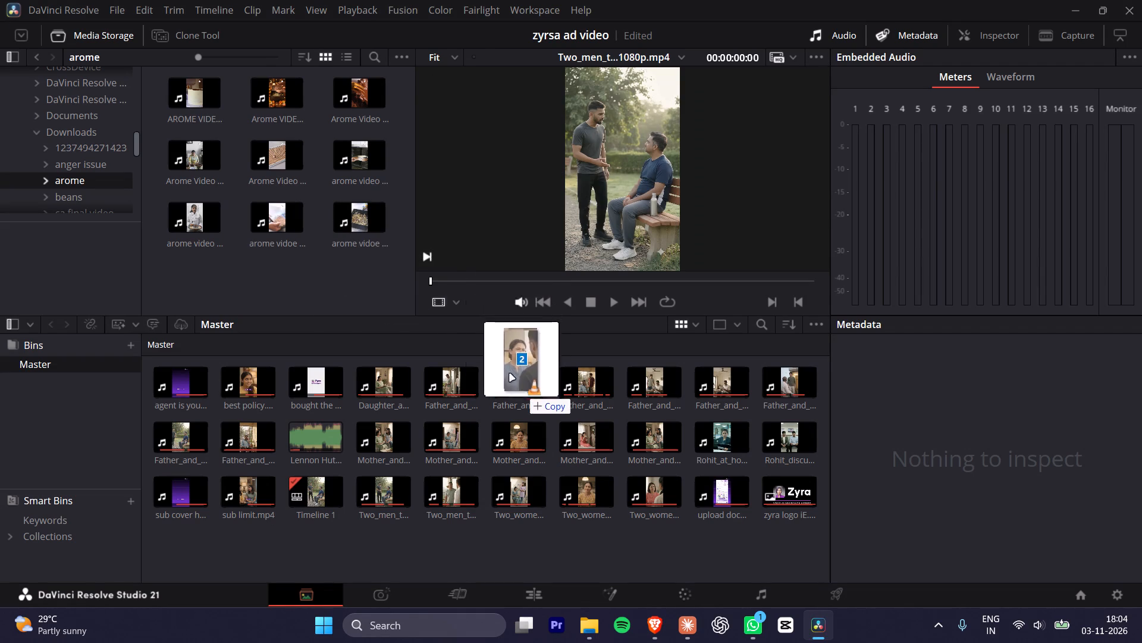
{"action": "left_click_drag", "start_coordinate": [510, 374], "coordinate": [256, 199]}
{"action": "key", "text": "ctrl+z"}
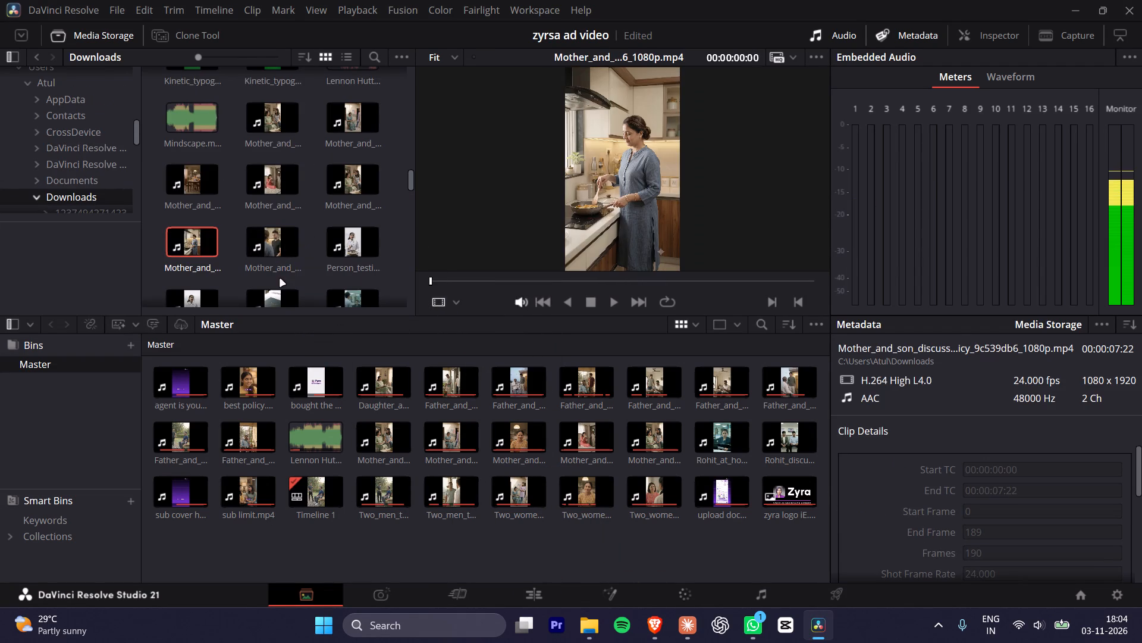
On the Edit page, place both mother-and-son videos from Downloads on Video 1, in the empty stretch of Timeline 1 before 01:06:24:00.
{"action": "left_click", "coordinate": [547, 593]}
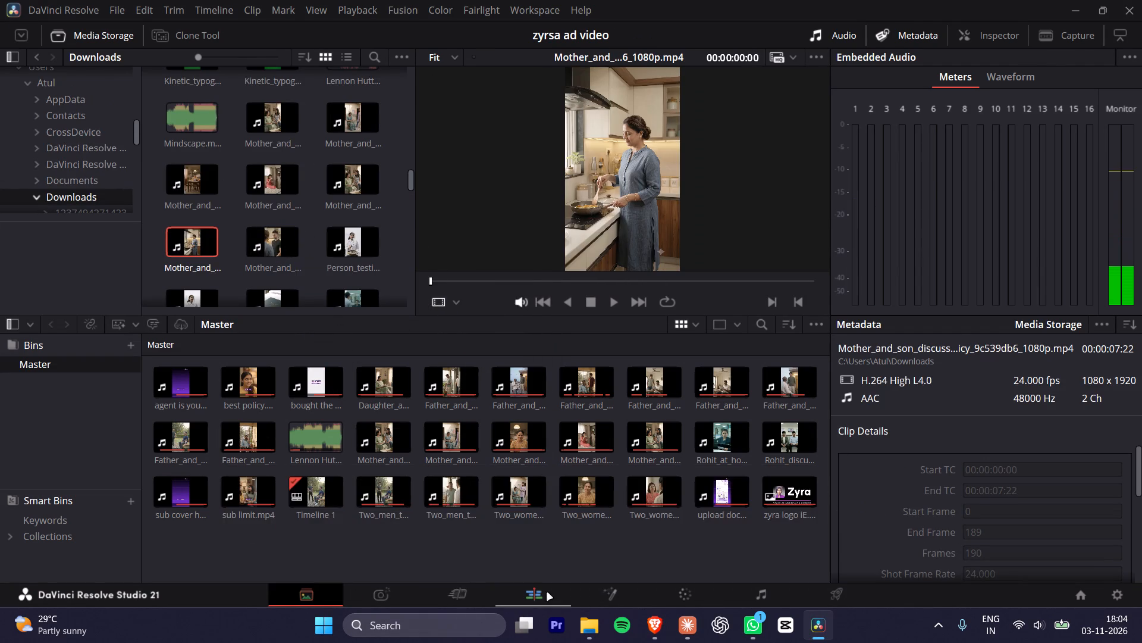
{"action": "key", "text": "alt+Tab"}
{"action": "key", "text": "alt+Tab"}
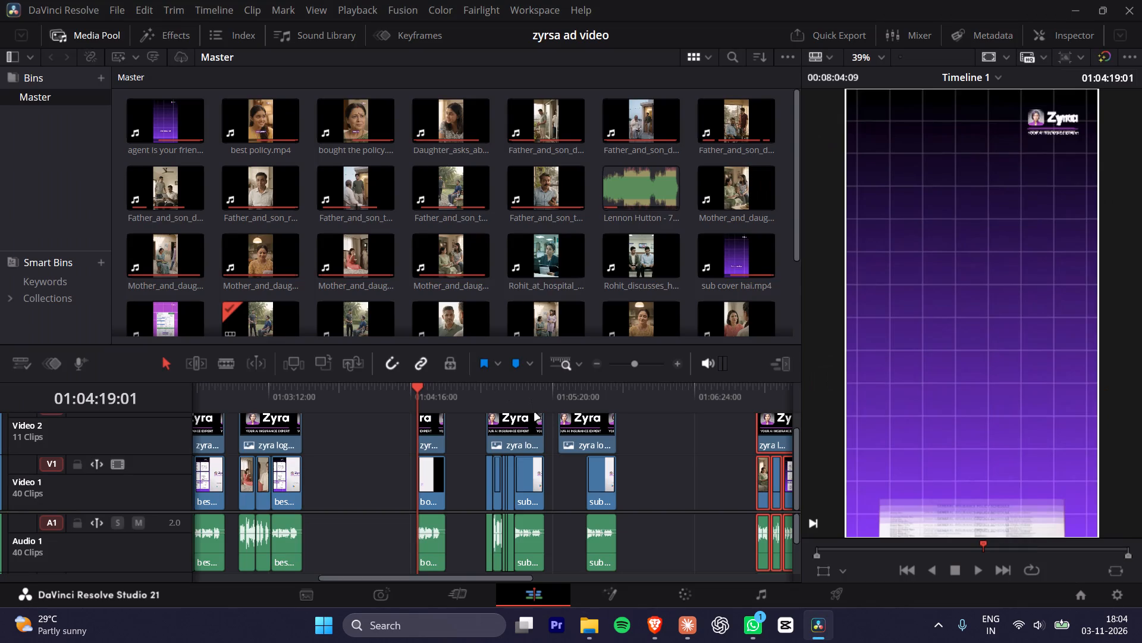
{"action": "left_click_drag", "start_coordinate": [553, 387], "coordinate": [559, 386]}
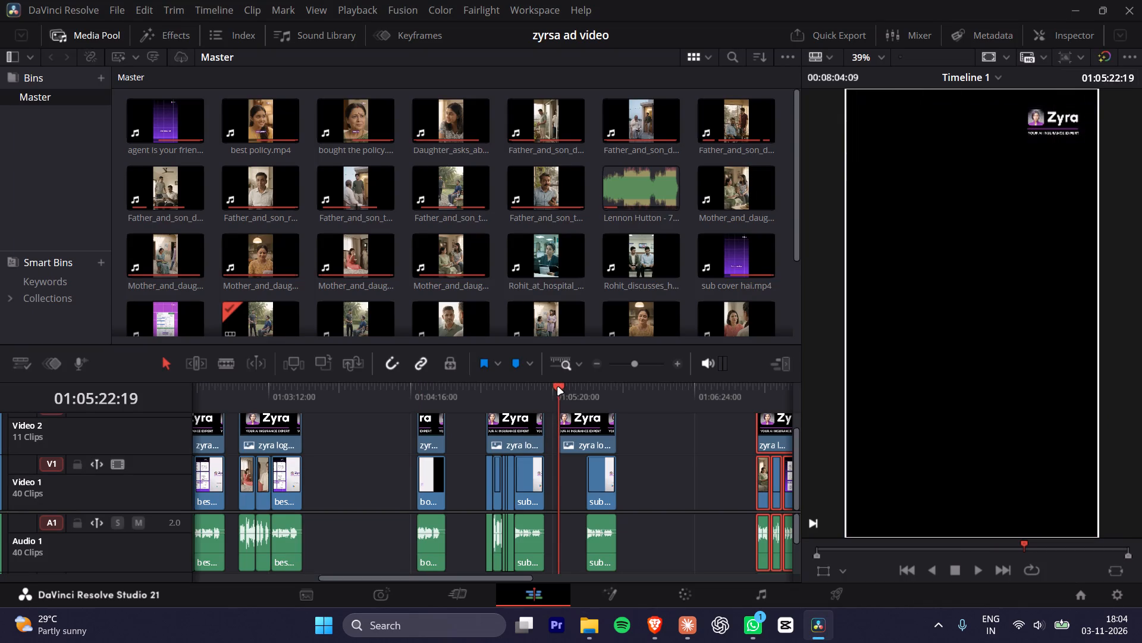
{"action": "key", "text": "space"}
{"action": "key", "text": "space"}
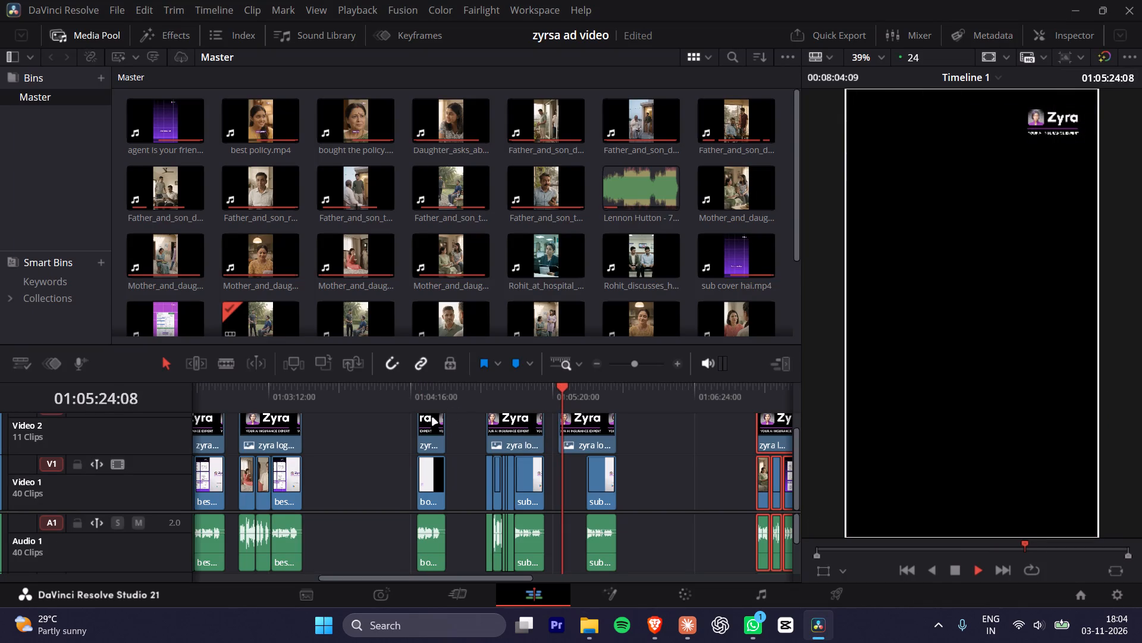
{"action": "key", "text": "alt+Tab"}
{"action": "left_click_drag", "start_coordinate": [251, 176], "coordinate": [526, 495]}
{"action": "key", "text": "alt+Tab"}
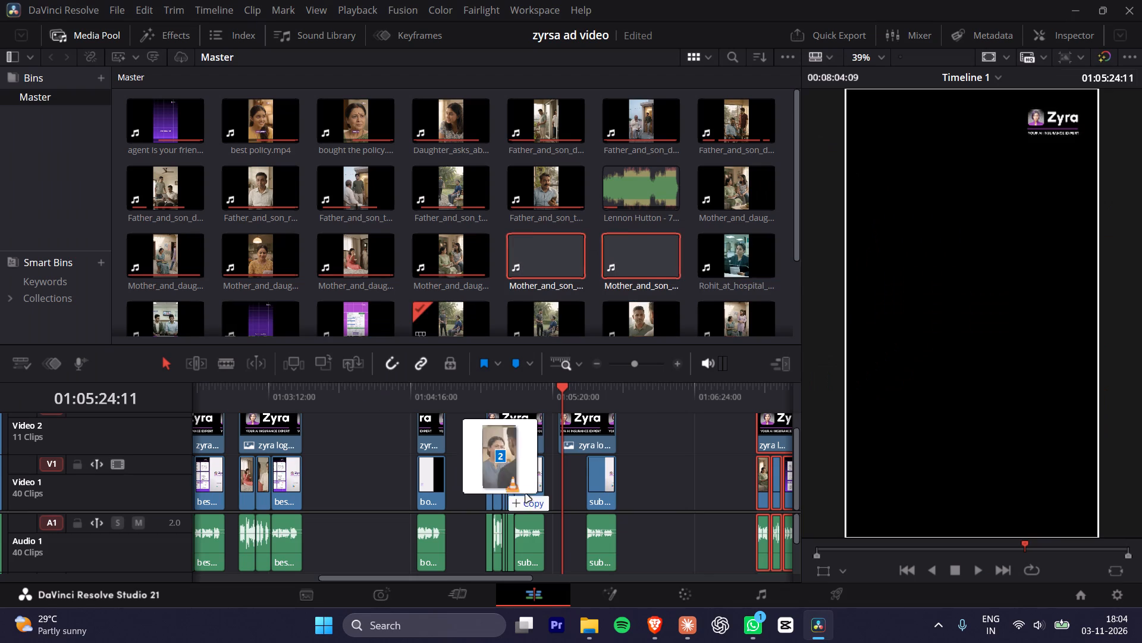
{"action": "left_click_drag", "start_coordinate": [526, 495], "coordinate": [664, 495]}
Move both mother-and-son clips together into the gap directly before the sub cover hai clip near 01:05:20:00.
{"action": "left_click", "coordinate": [689, 482]}
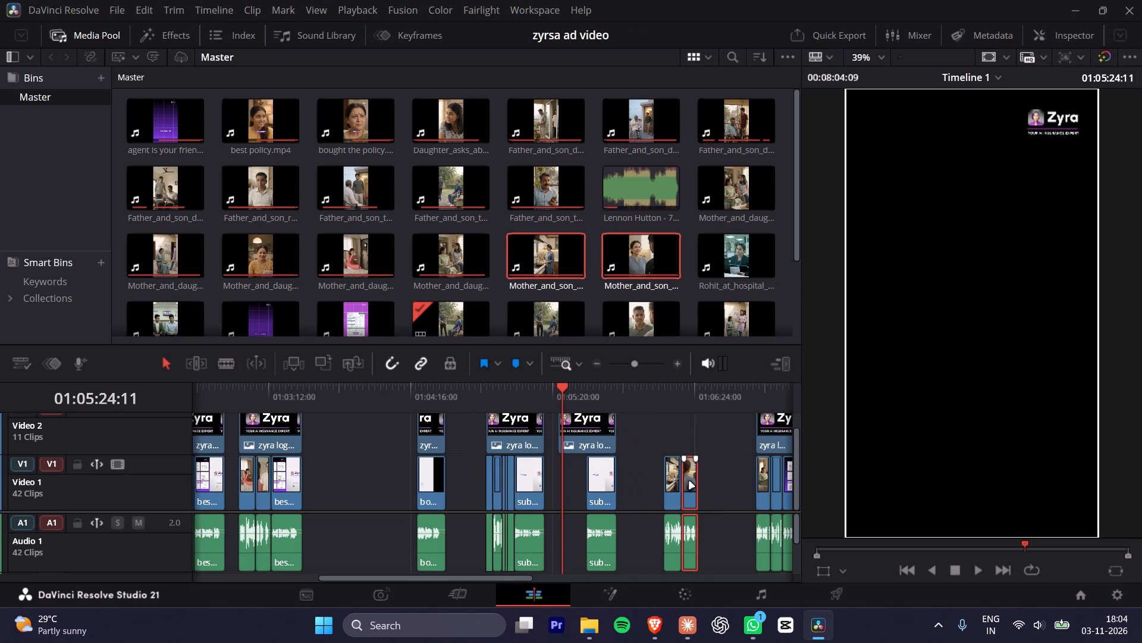
{"action": "left_click_drag", "start_coordinate": [689, 482], "coordinate": [659, 486]}
{"action": "left_click_drag", "start_coordinate": [664, 435], "coordinate": [711, 481]}
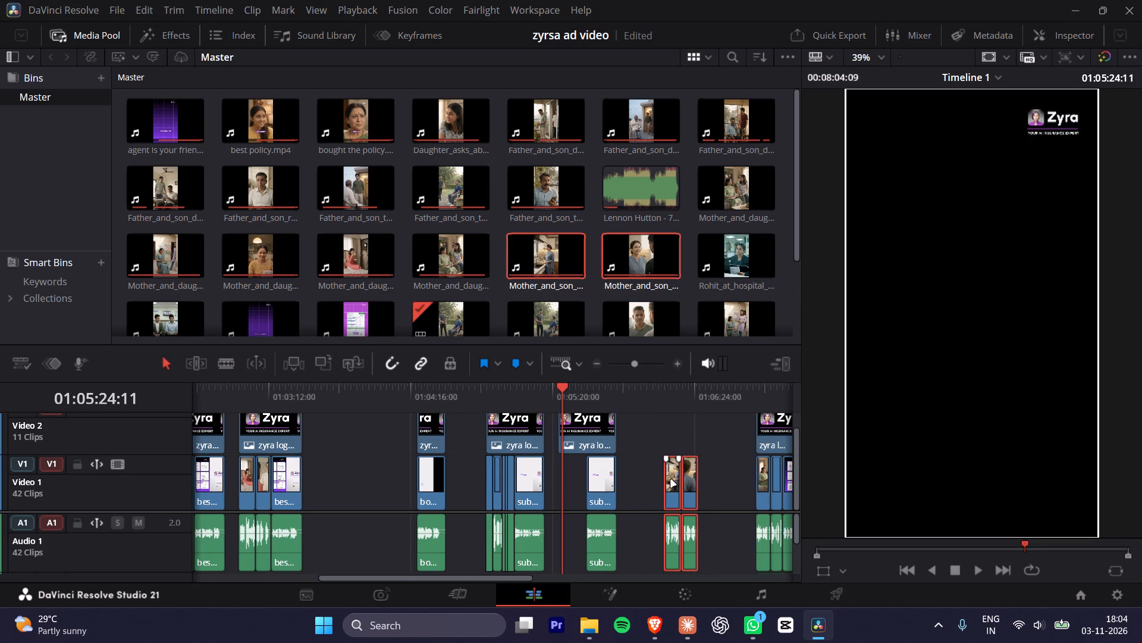
{"action": "left_click_drag", "start_coordinate": [671, 480], "coordinate": [554, 480]}
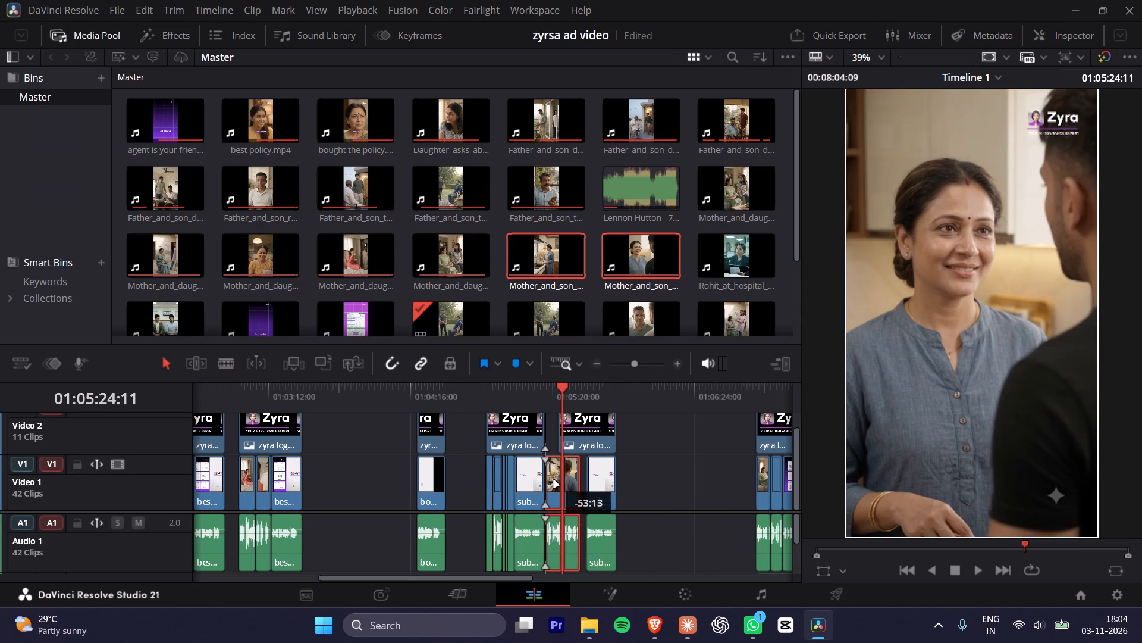
{"action": "left_click_drag", "start_coordinate": [554, 480], "coordinate": [560, 480]}
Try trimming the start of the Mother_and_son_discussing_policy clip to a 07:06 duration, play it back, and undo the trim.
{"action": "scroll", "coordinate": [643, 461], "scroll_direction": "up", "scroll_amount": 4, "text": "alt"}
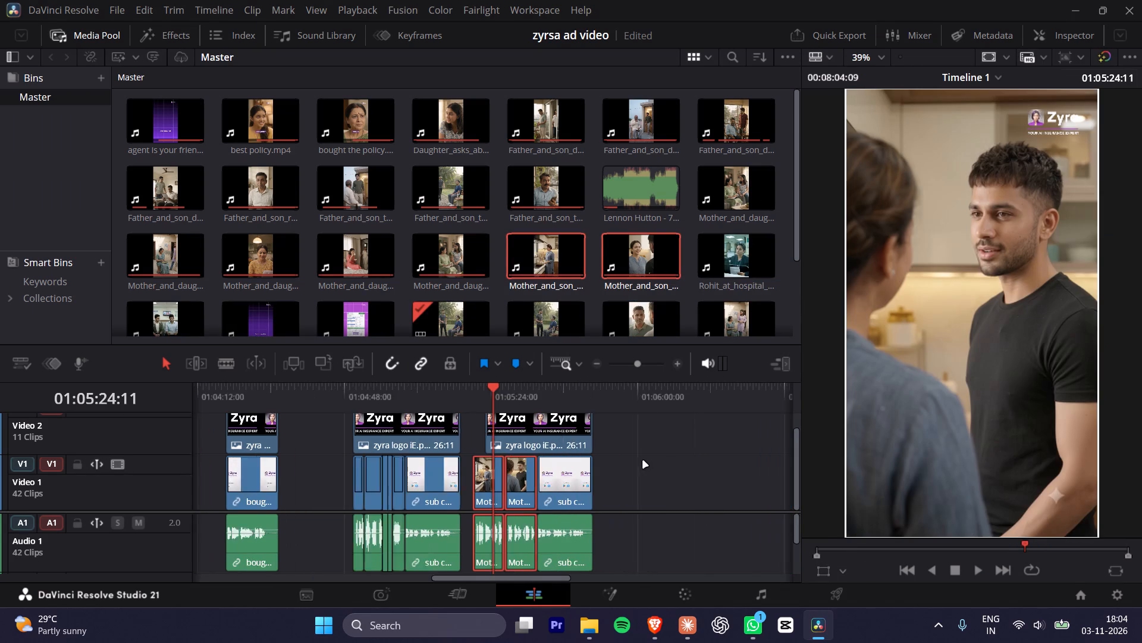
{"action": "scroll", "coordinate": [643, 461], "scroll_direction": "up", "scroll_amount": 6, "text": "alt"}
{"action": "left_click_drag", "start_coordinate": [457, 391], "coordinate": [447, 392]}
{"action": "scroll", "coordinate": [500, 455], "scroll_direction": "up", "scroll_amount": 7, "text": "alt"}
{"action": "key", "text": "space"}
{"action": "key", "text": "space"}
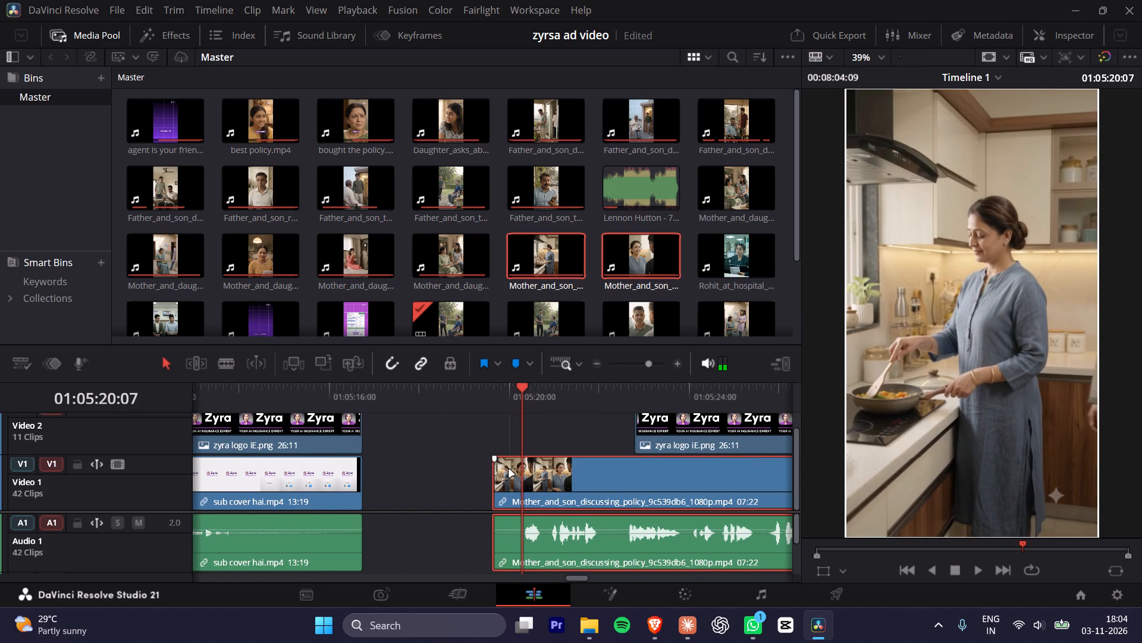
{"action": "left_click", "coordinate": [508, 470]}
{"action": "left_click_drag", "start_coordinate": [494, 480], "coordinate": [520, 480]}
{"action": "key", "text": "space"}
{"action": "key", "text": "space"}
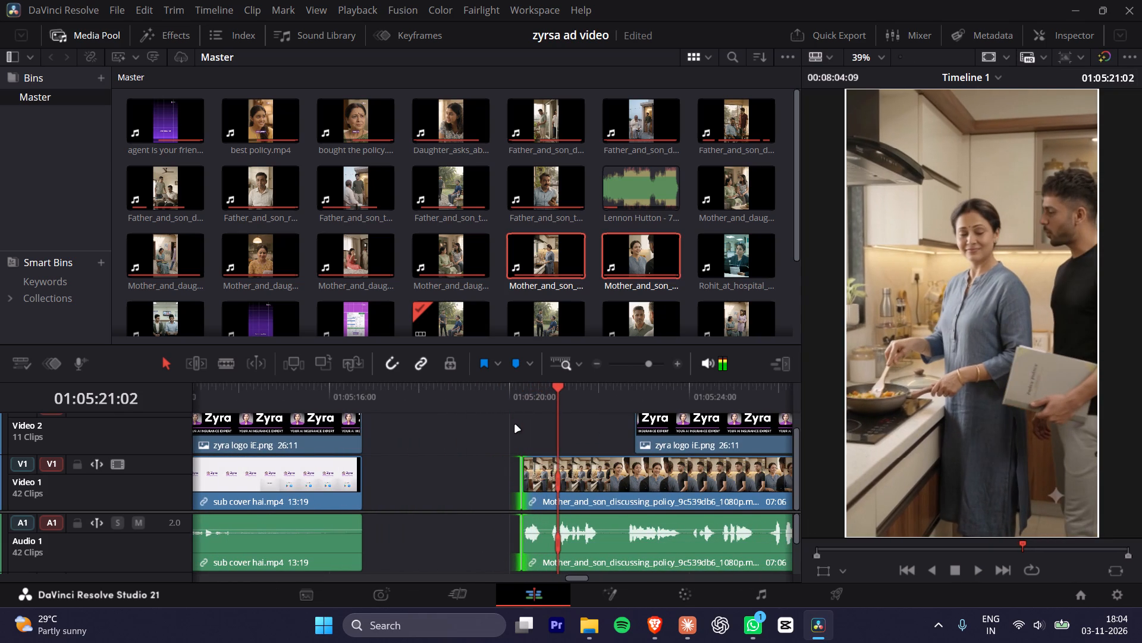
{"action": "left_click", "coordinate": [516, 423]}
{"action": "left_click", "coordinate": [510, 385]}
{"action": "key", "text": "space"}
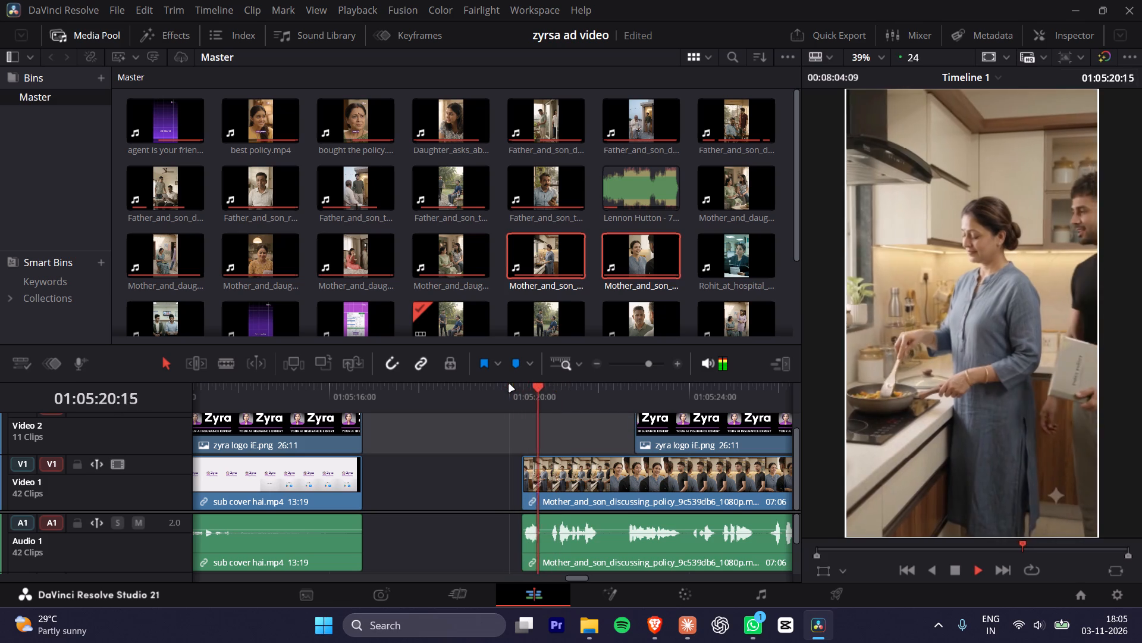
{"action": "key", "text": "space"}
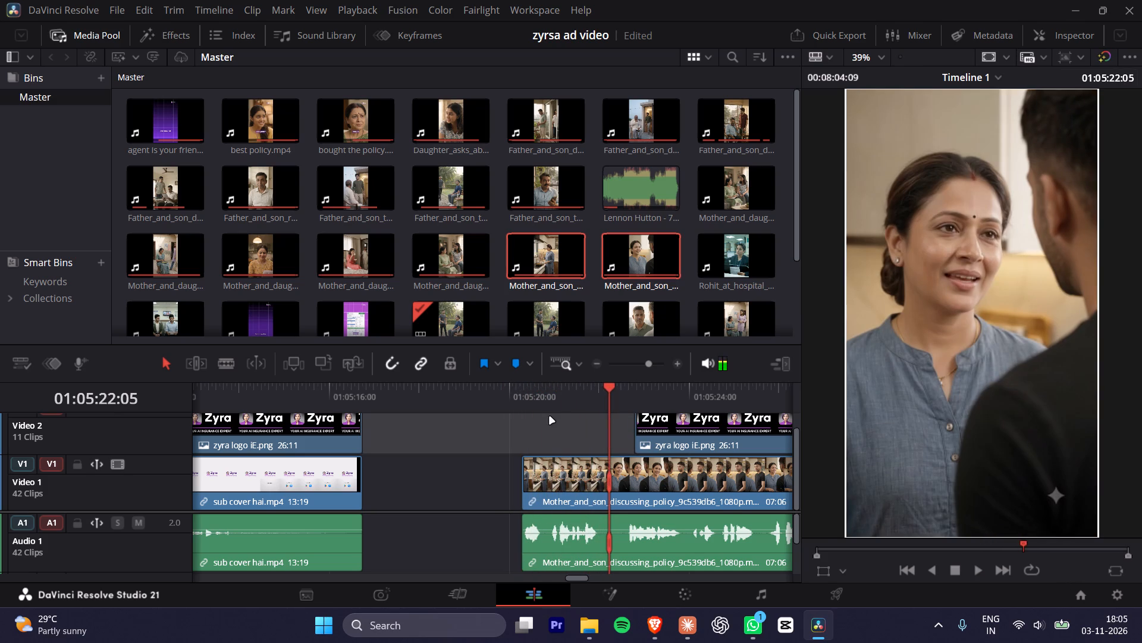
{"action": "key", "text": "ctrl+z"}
Trim the start of the Mother_and_son_discussing_policy clip to a 07:15 duration and play back its opening.
{"action": "left_click", "coordinate": [504, 487]}
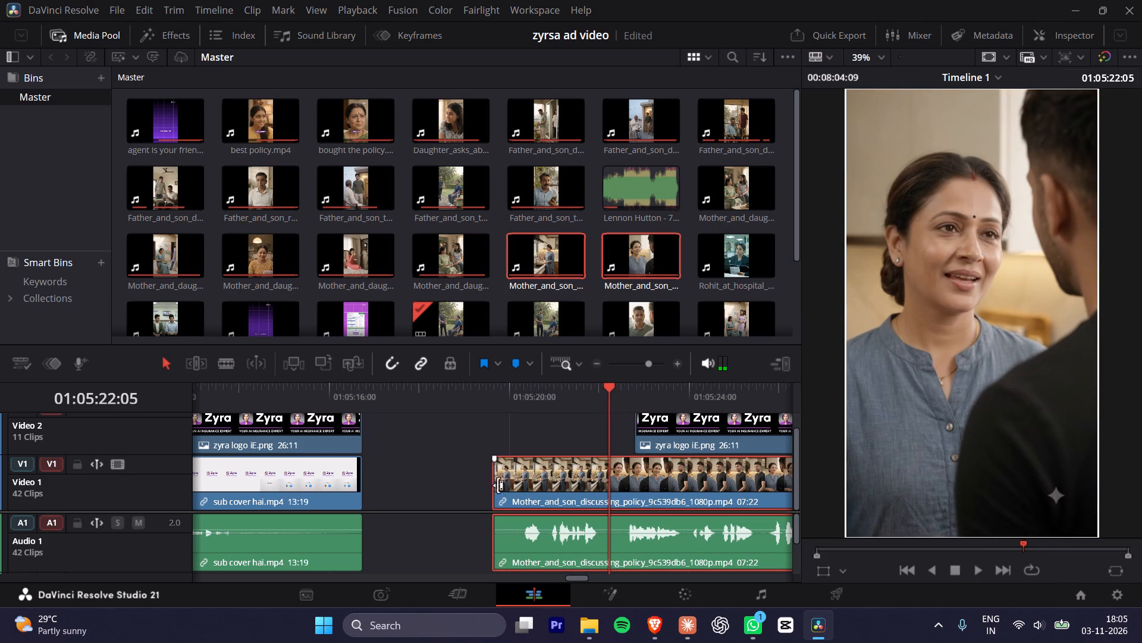
{"action": "left_click_drag", "start_coordinate": [491, 482], "coordinate": [506, 482]}
{"action": "left_click", "coordinate": [496, 422]}
{"action": "key", "text": "space"}
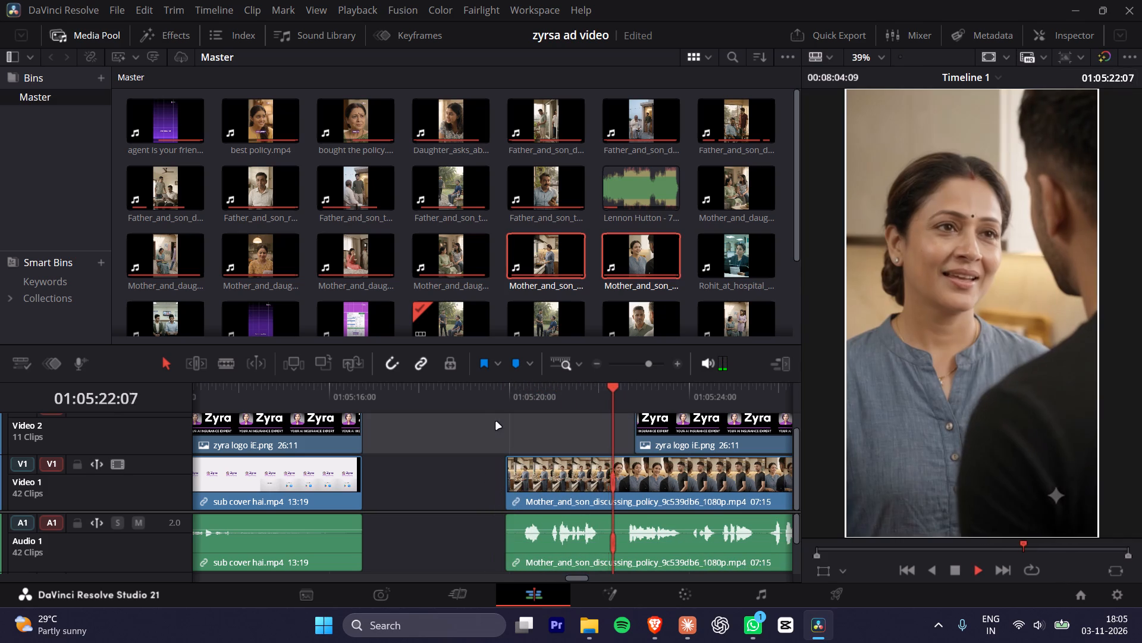
{"action": "left_click", "coordinate": [490, 397]}
{"action": "key", "text": "space"}
{"action": "key", "text": "space"}
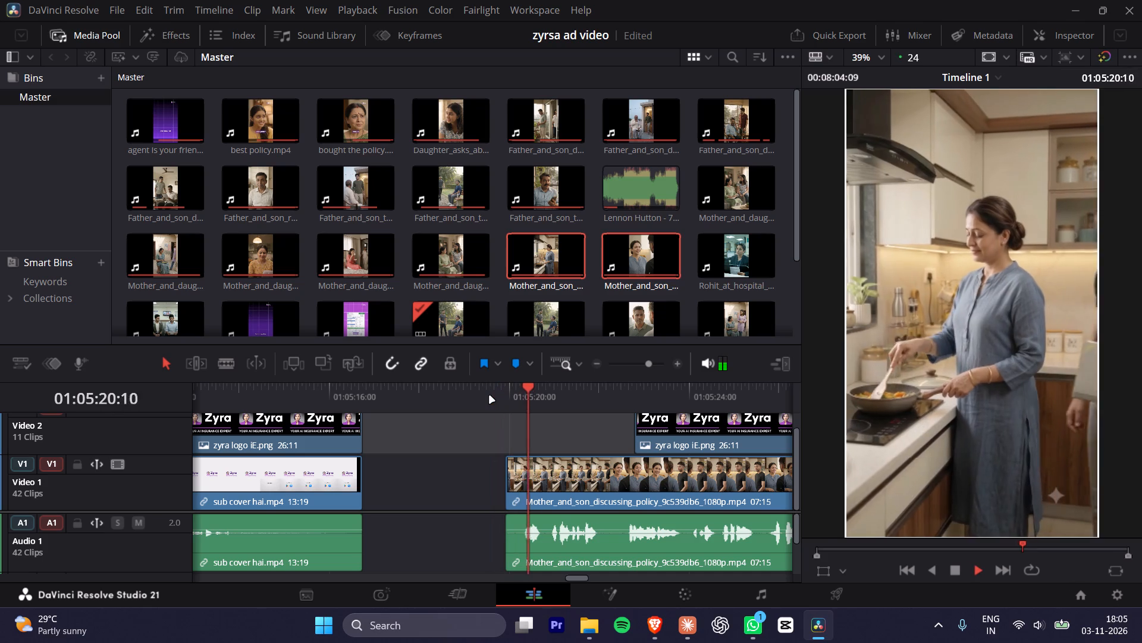
{"action": "key", "text": "space"}
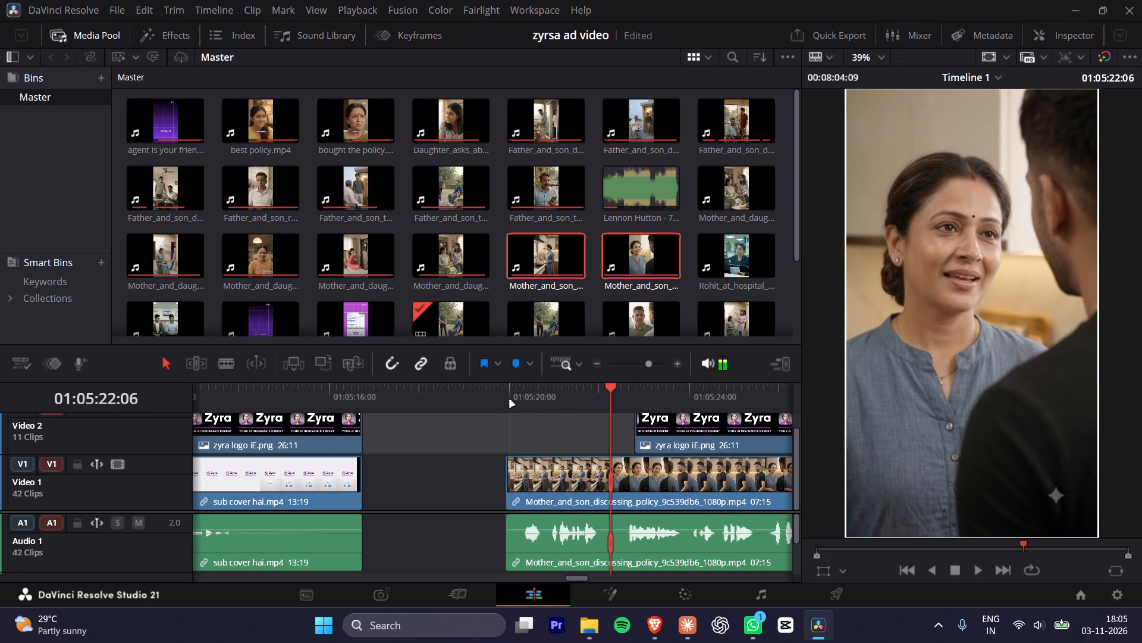
Play through the Mother_and_son_discussing_policy clip and trim its silent end back to 01:05:27:02, for a 07:04 duration.
{"action": "left_click_drag", "start_coordinate": [557, 389], "coordinate": [595, 397]}
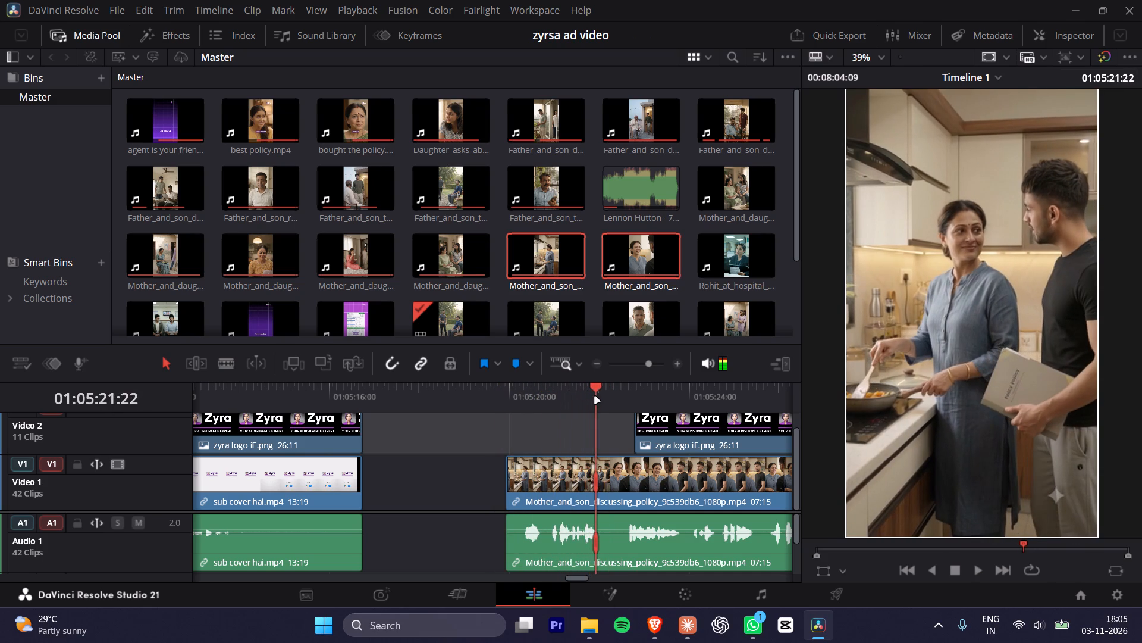
{"action": "left_click_drag", "start_coordinate": [595, 397], "coordinate": [642, 422]}
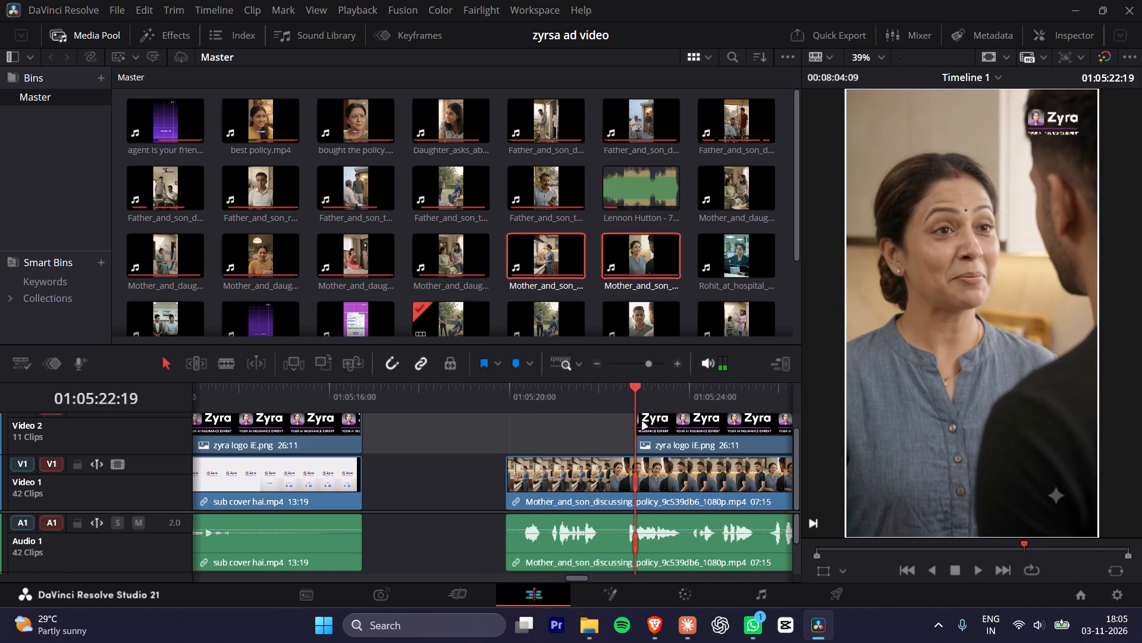
{"action": "left_click_drag", "start_coordinate": [642, 422], "coordinate": [655, 430]}
{"action": "key", "text": "space"}
{"action": "key", "text": "space"}
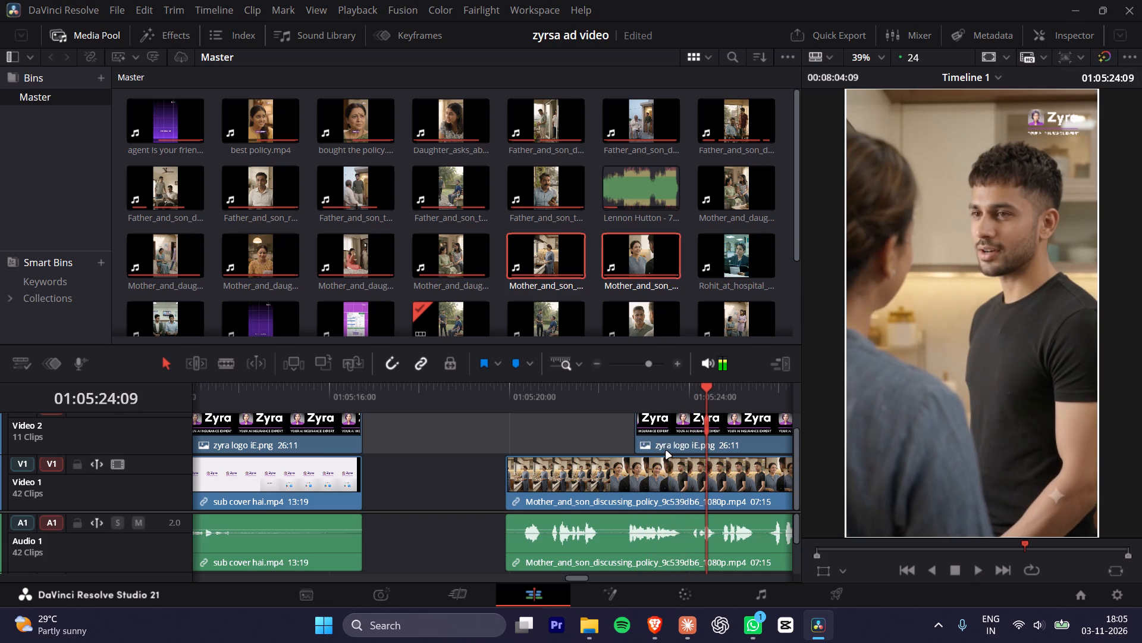
{"action": "left_click", "coordinate": [614, 405]}
{"action": "key", "text": "space"}
{"action": "scroll", "coordinate": [644, 472], "scroll_direction": "down", "scroll_amount": 1, "text": "alt"}
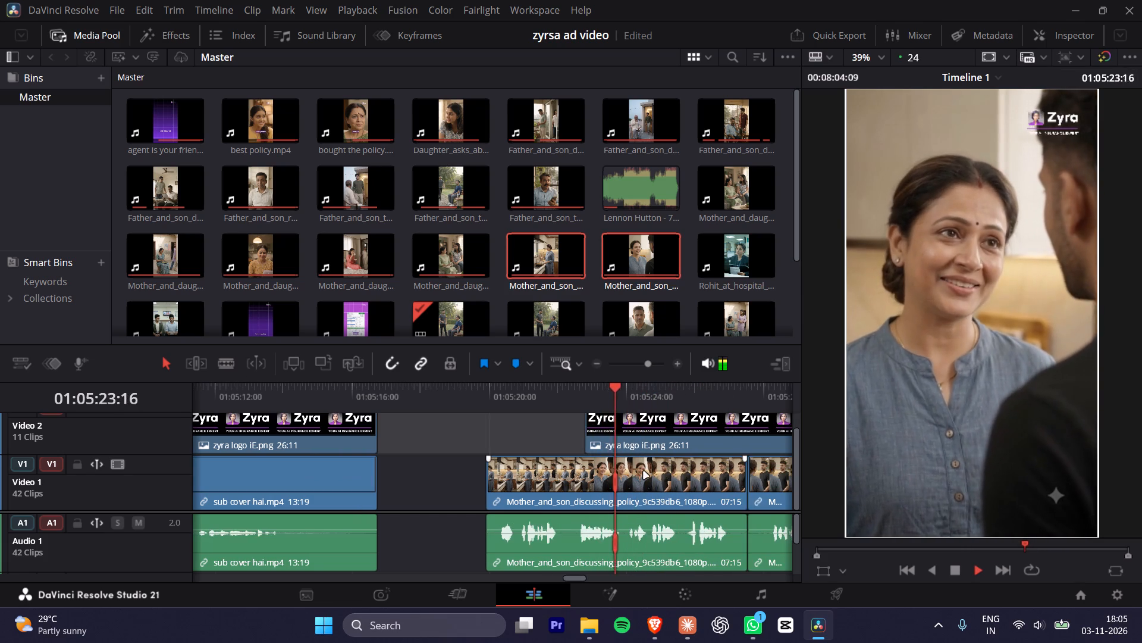
{"action": "scroll", "coordinate": [644, 472], "scroll_direction": "down", "scroll_amount": 1, "text": "alt"}
{"action": "scroll", "coordinate": [637, 481], "scroll_direction": "up", "scroll_amount": 8, "text": "alt"}
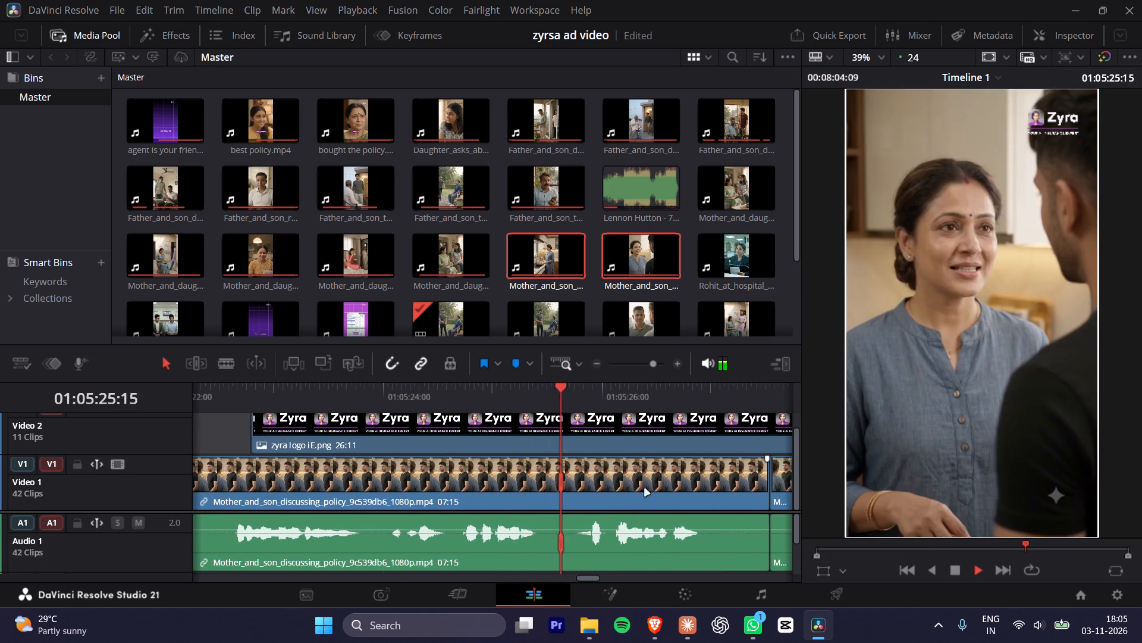
{"action": "key", "text": "space"}
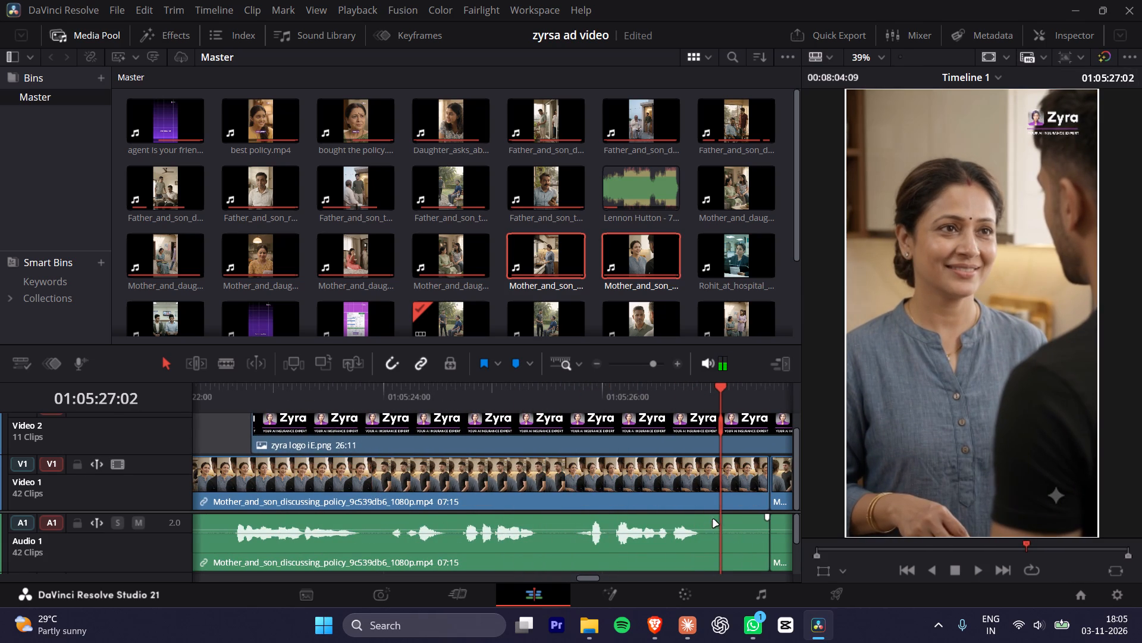
{"action": "left_click", "coordinate": [748, 537]}
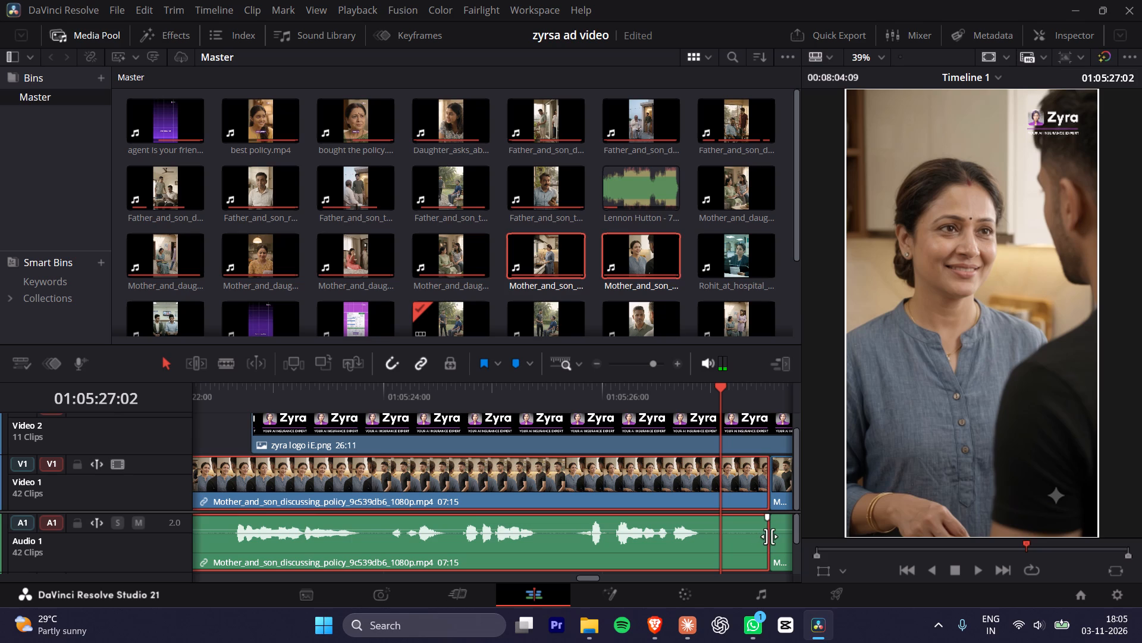
{"action": "left_click_drag", "start_coordinate": [766, 536], "coordinate": [719, 536]}
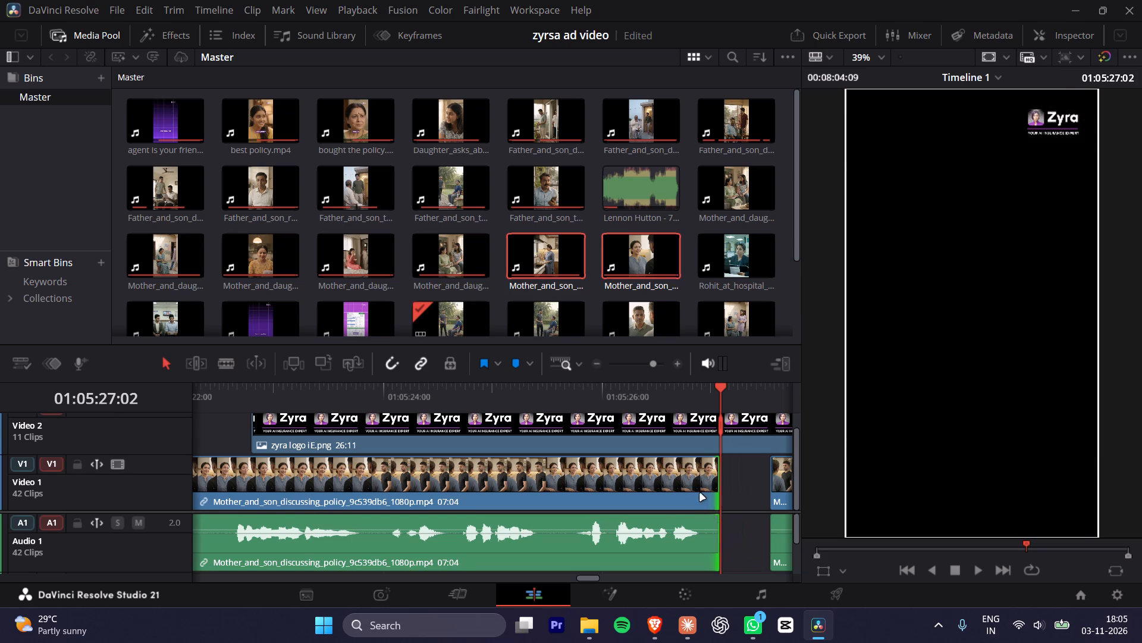
Move the trimmed Mother_and_son_discussing_policy clip up against the Mother_and_son_talking clip and play across the cut.
{"action": "left_click_drag", "start_coordinate": [629, 466], "coordinate": [681, 471]}
{"action": "scroll", "coordinate": [679, 471], "scroll_direction": "down", "scroll_amount": 2, "text": "alt"}
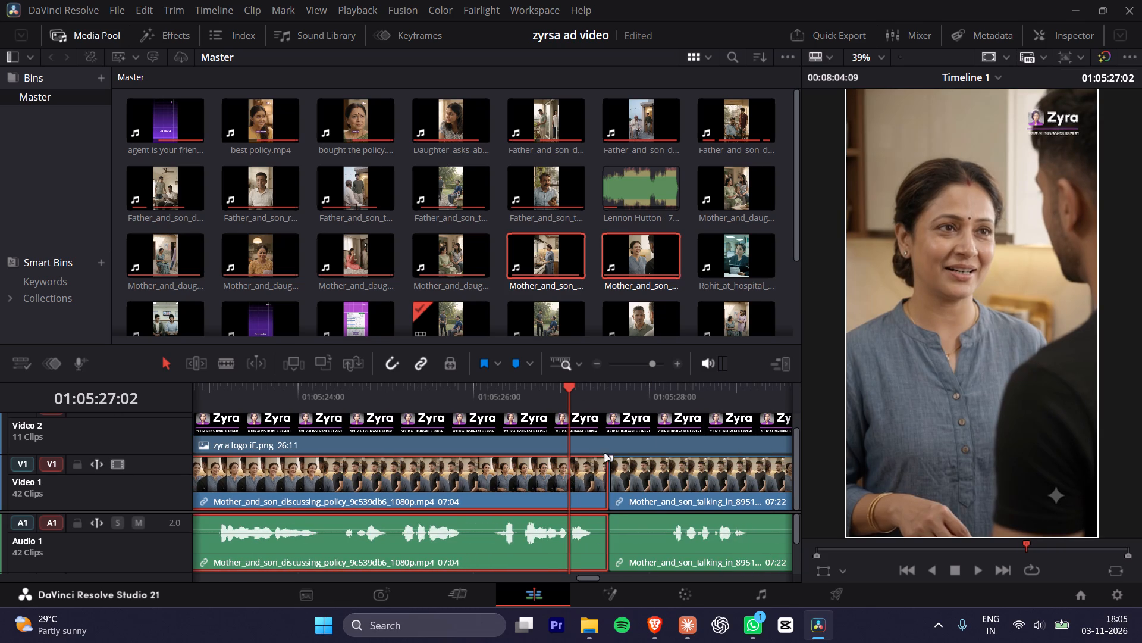
{"action": "left_click_drag", "start_coordinate": [595, 387], "coordinate": [610, 386]}
{"action": "key", "text": "space"}
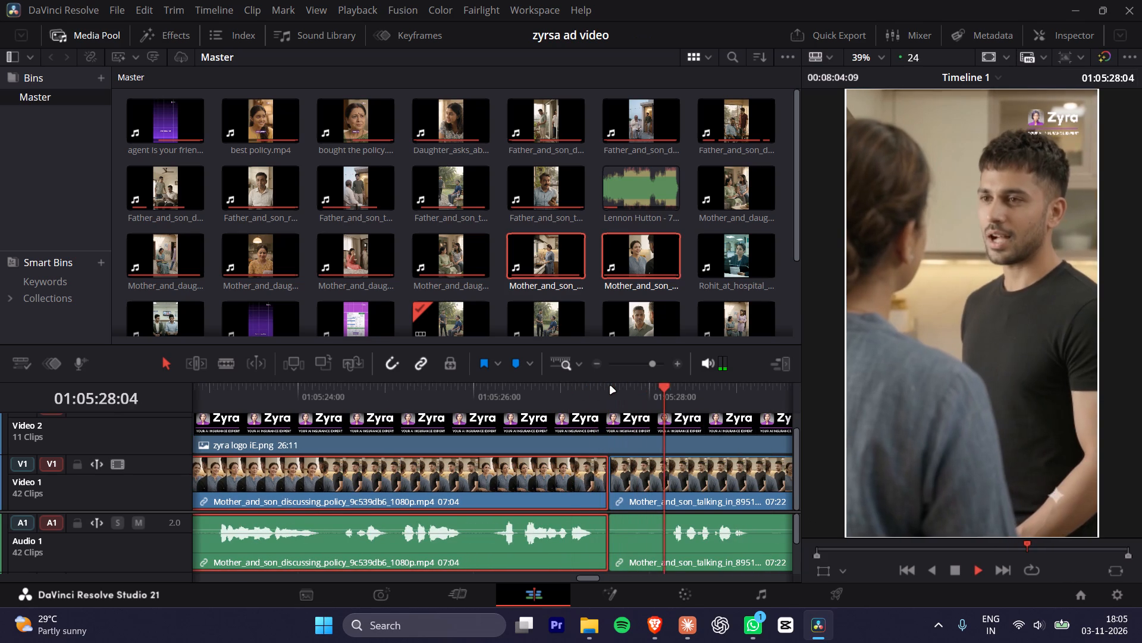
{"action": "key", "text": "space"}
{"action": "key", "text": "space"}
{"action": "key", "text": "space"}
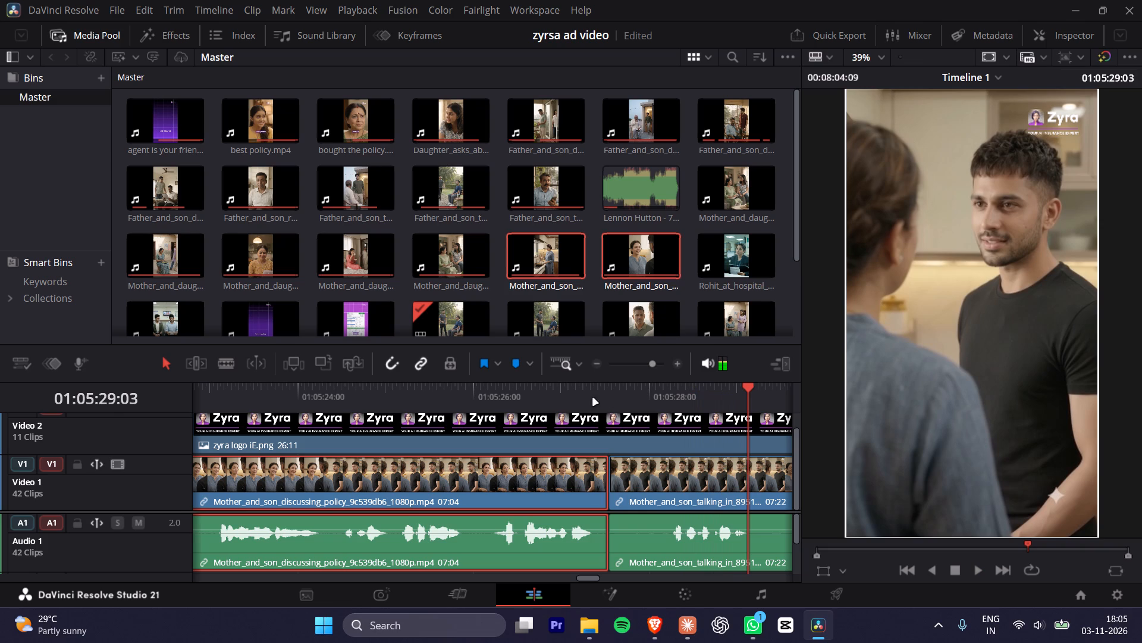
Trim the start of the Mother_and_son_talking clip to a 07:09 duration and move the Mother_and_son_discussing_policy clip up against it.
{"action": "left_click", "coordinate": [645, 527]}
{"action": "left_click_drag", "start_coordinate": [613, 526], "coordinate": [642, 522]}
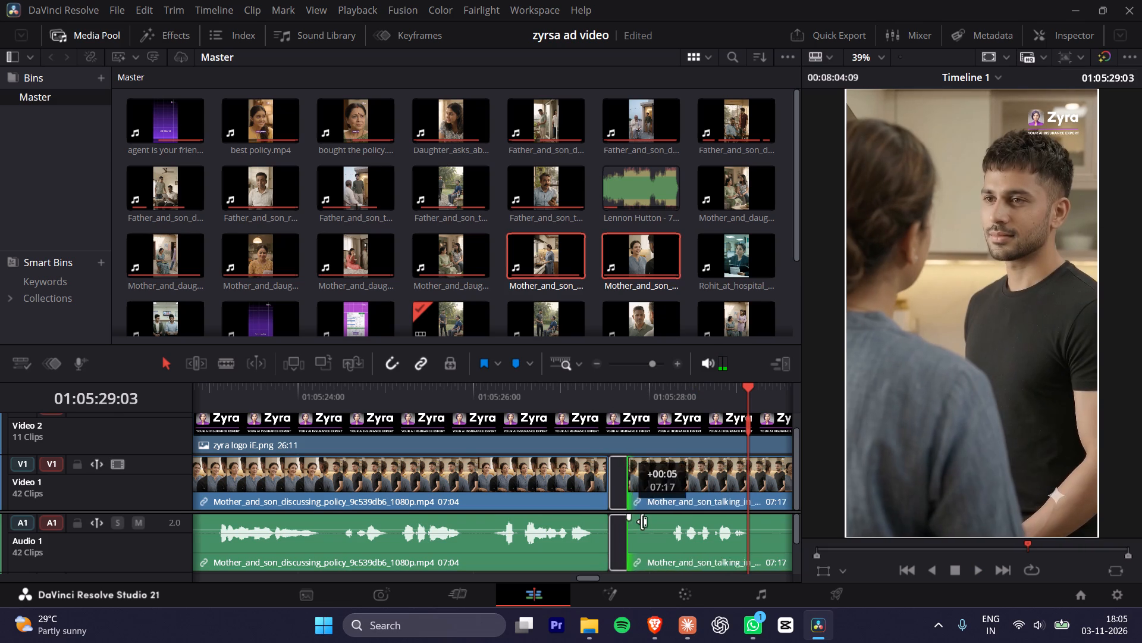
{"action": "left_click_drag", "start_coordinate": [642, 522], "coordinate": [664, 522]}
{"action": "left_click_drag", "start_coordinate": [554, 476], "coordinate": [598, 481]}
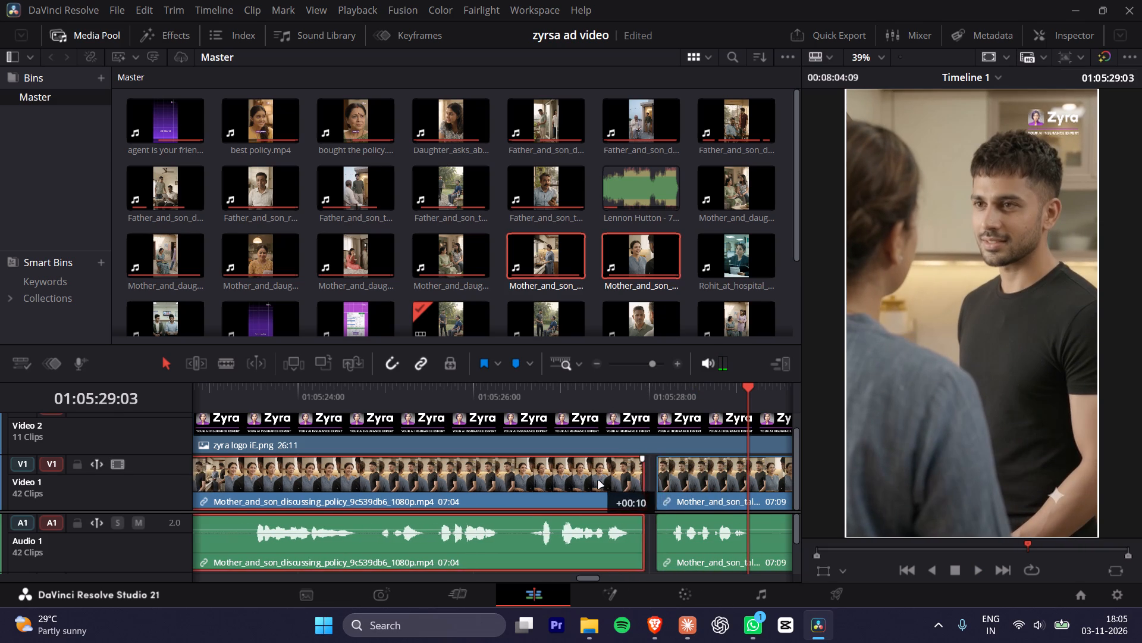
{"action": "left_click_drag", "start_coordinate": [598, 481], "coordinate": [602, 481]}
Play across the cut between the Mother_and_son_discussing_policy and Mother_and_son_talking clips to check the tightened transition.
{"action": "left_click", "coordinate": [650, 398]}
{"action": "key", "text": "space"}
{"action": "key", "text": "space"}
{"action": "key", "text": "space"}
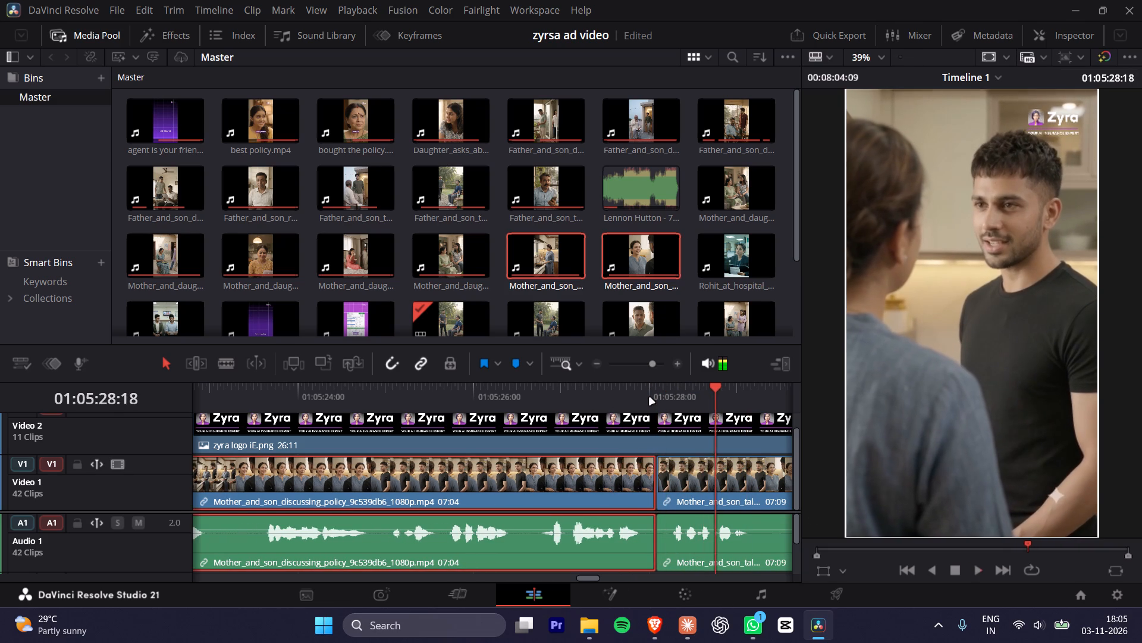
{"action": "key", "text": "space"}
{"action": "key", "text": "space"}
{"action": "key", "text": "space"}
{"action": "key", "text": "space"}
{"action": "key", "text": "space"}
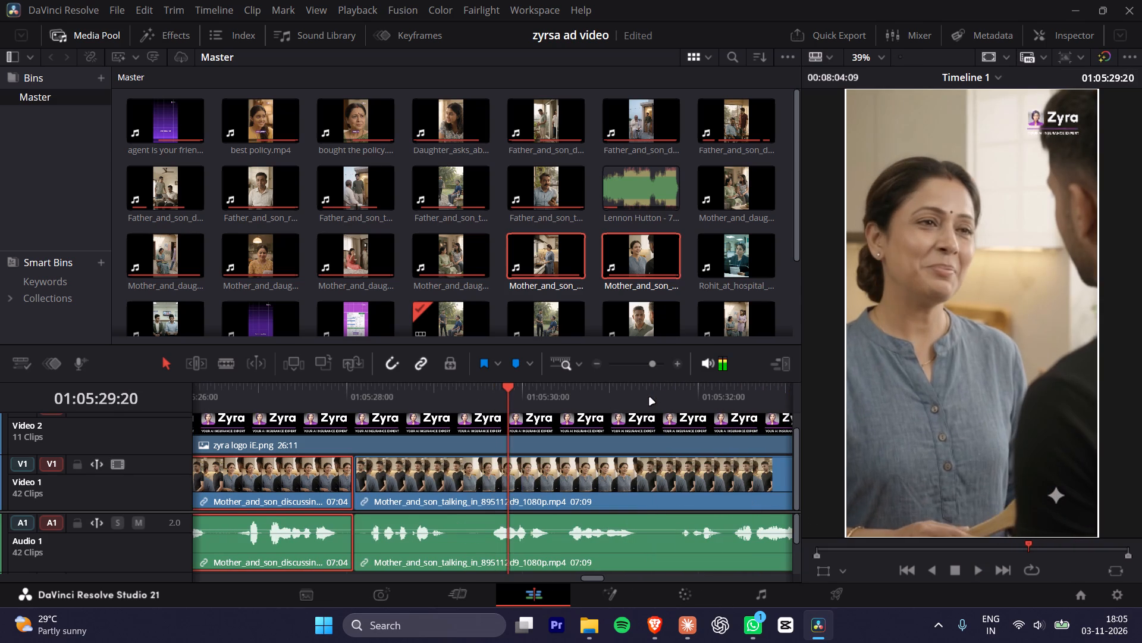
Play through the rest of the Mother_and_son_talking clip to examine the pauses between its spoken lines.
{"action": "key", "text": "space"}
{"action": "key", "text": "space"}
{"action": "key", "text": "space"}
{"action": "key", "text": "space"}
{"action": "key", "text": "space"}
{"action": "key", "text": "space"}
{"action": "key", "text": "space"}
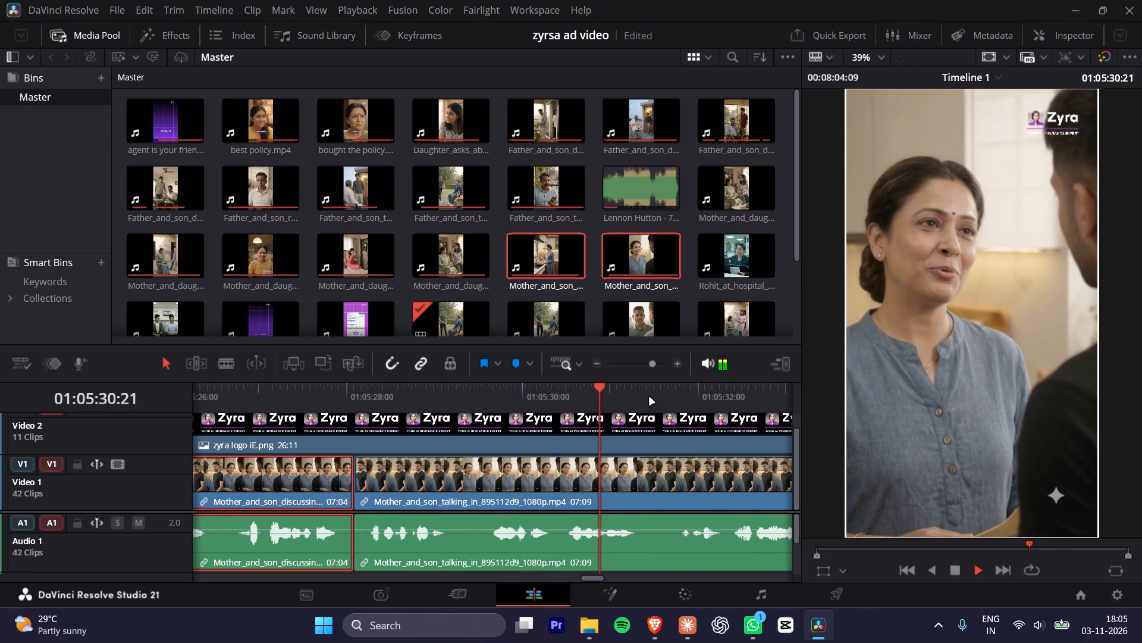
{"action": "key", "text": "space"}
{"action": "left_click_drag", "start_coordinate": [614, 395], "coordinate": [661, 419]}
{"action": "key", "text": "space"}
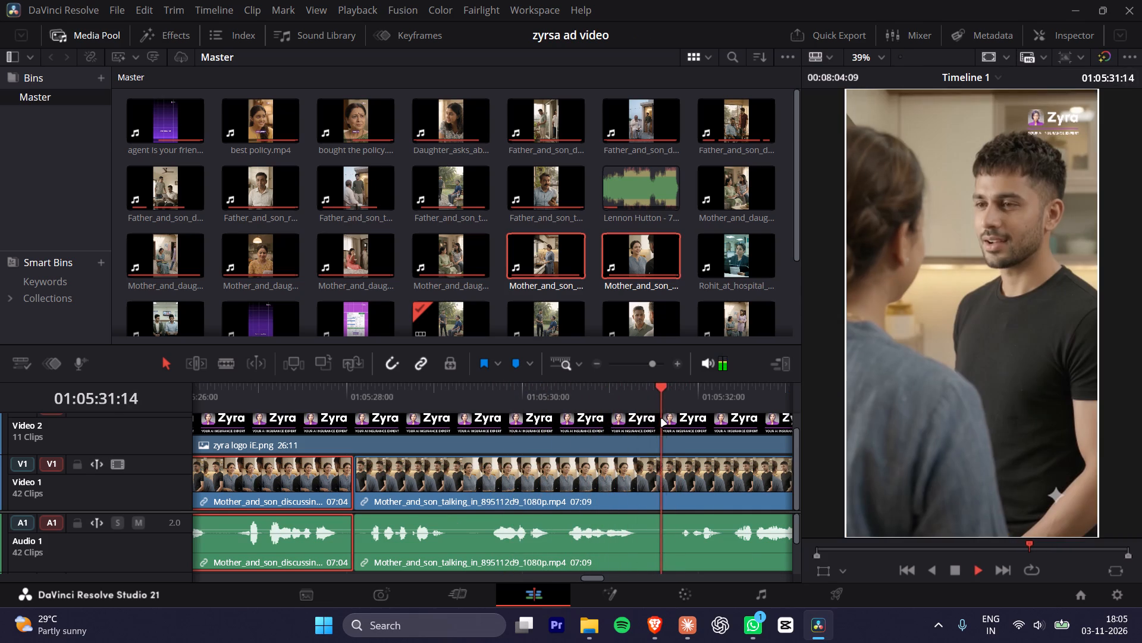
{"action": "key", "text": "space"}
{"action": "key", "text": "space"}
{"action": "key", "text": "space"}
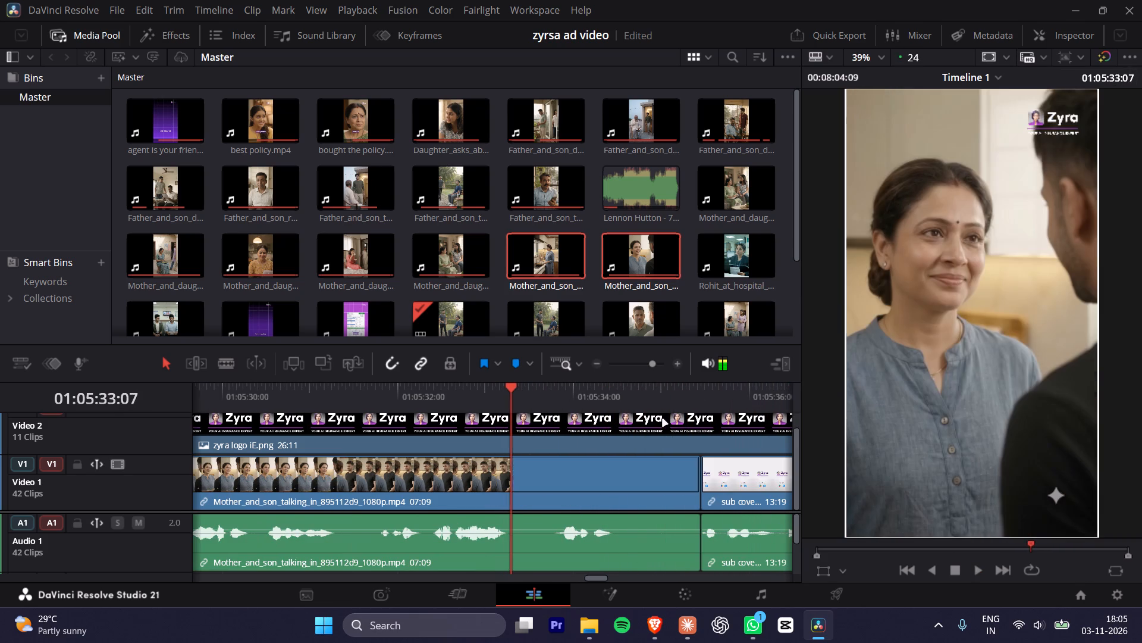
Play the mother-and-son version from the Mother_and_son_discussing_policy clip into the start of the Mother_and_son_talking clip.
{"action": "left_click_drag", "start_coordinate": [368, 399], "coordinate": [310, 427]}
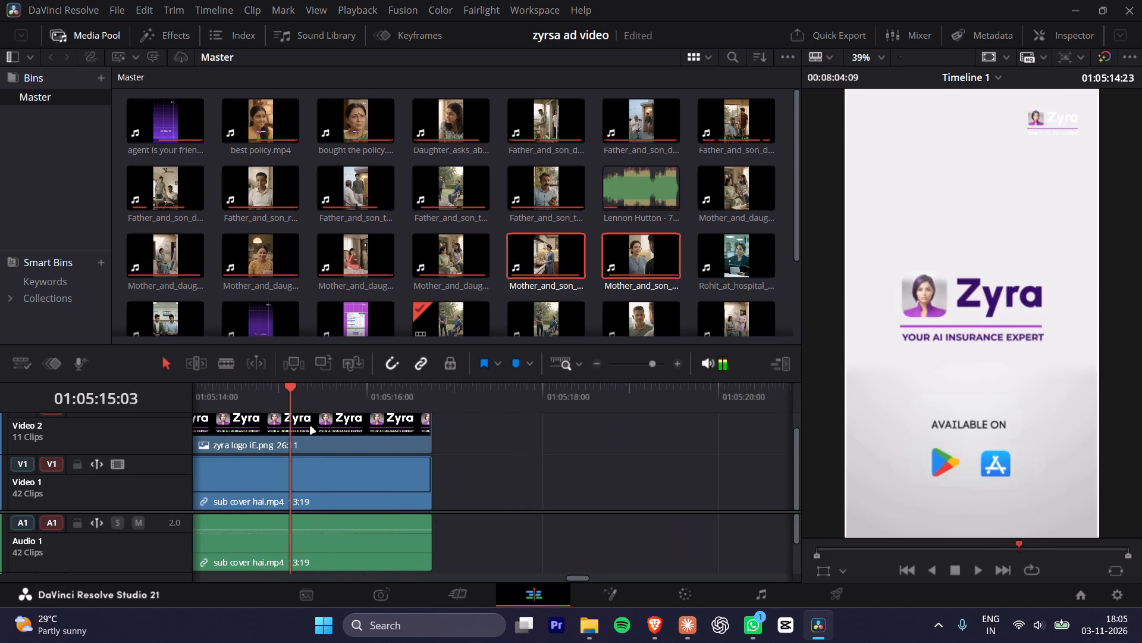
{"action": "left_click_drag", "start_coordinate": [310, 427], "coordinate": [398, 437]}
{"action": "scroll", "coordinate": [467, 458], "scroll_direction": "down", "scroll_amount": 5, "text": "alt"}
{"action": "left_click_drag", "start_coordinate": [630, 407], "coordinate": [666, 398]}
{"action": "key", "text": "space"}
{"action": "scroll", "coordinate": [631, 465], "scroll_direction": "up", "scroll_amount": 4, "text": "alt"}
{"action": "scroll", "coordinate": [631, 465], "scroll_direction": "down", "scroll_amount": 2, "text": "ctrl"}
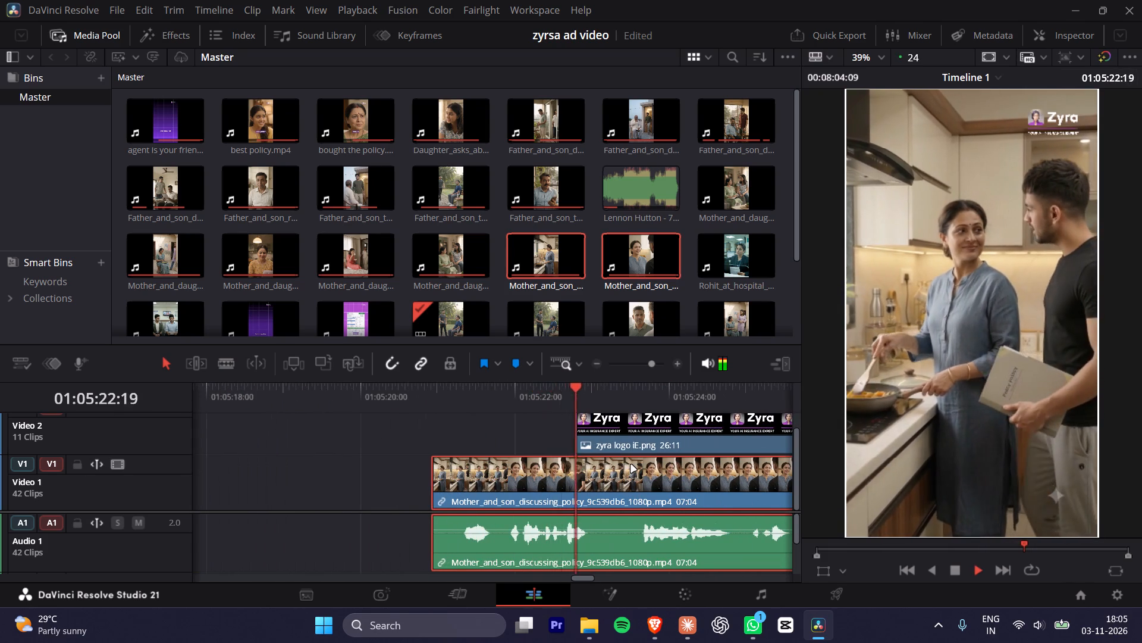
{"action": "scroll", "coordinate": [598, 475], "scroll_direction": "down", "scroll_amount": 2, "text": "ctrl"}
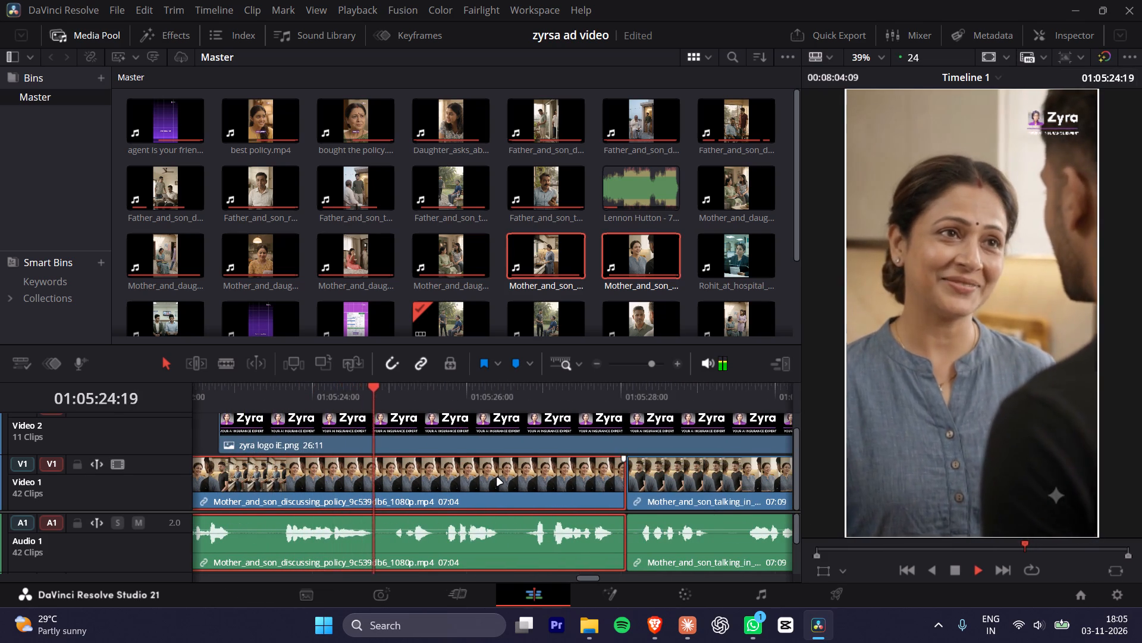
{"action": "scroll", "coordinate": [497, 478], "scroll_direction": "down", "scroll_amount": 1, "text": "alt"}
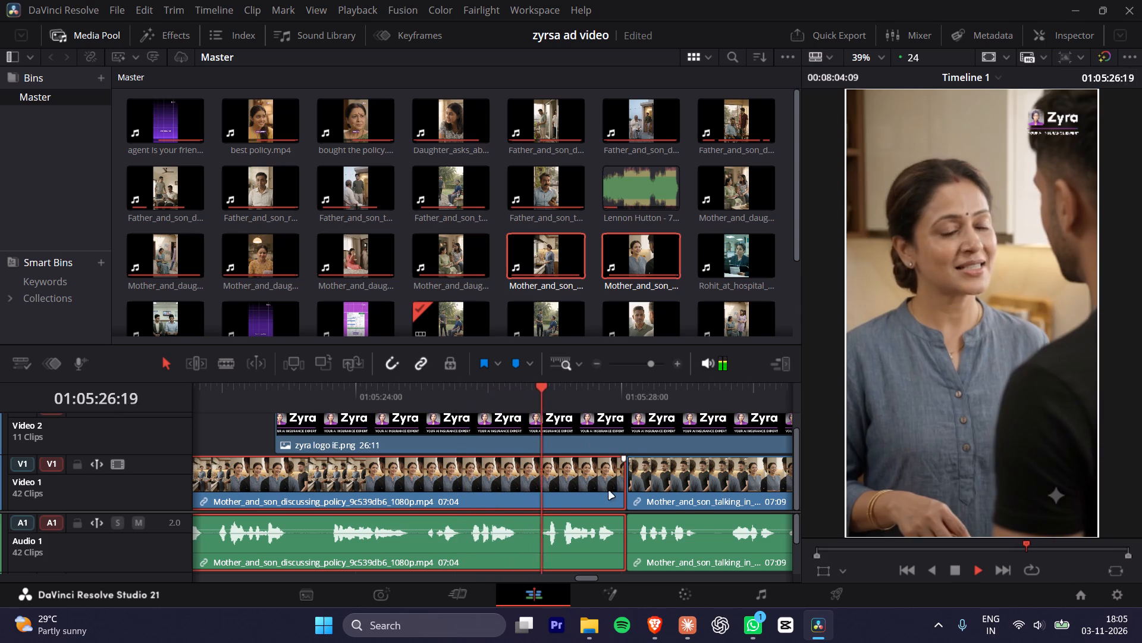
{"action": "scroll", "coordinate": [620, 491], "scroll_direction": "up", "scroll_amount": 2, "text": "ctrl"}
{"action": "scroll", "coordinate": [622, 499], "scroll_direction": "down", "scroll_amount": 2, "text": "ctrl"}
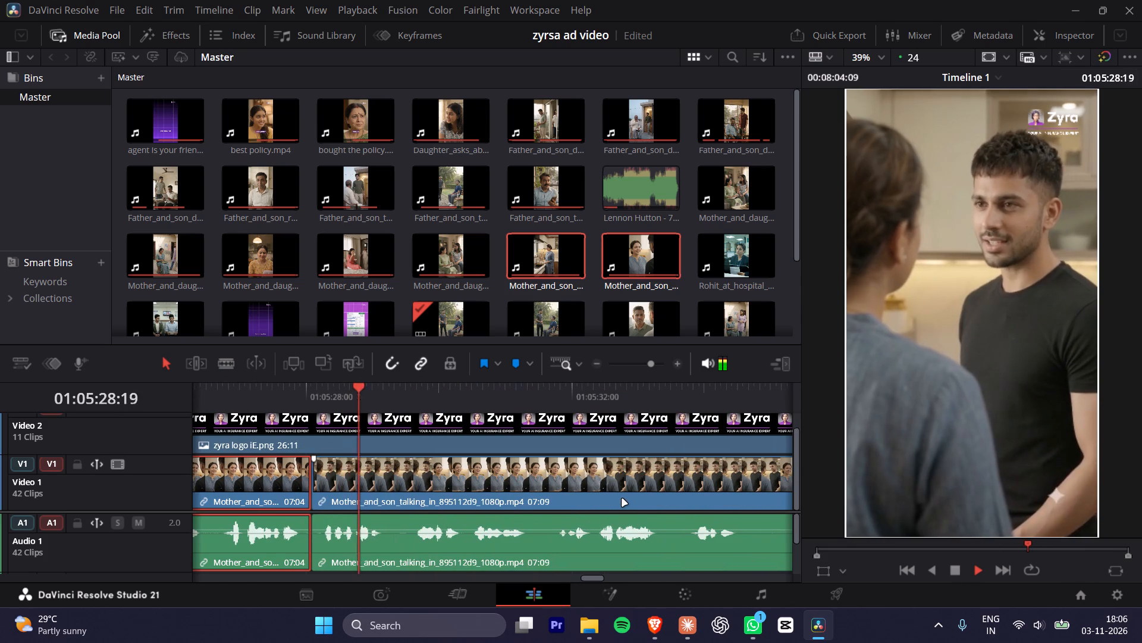
{"action": "key", "text": "space"}
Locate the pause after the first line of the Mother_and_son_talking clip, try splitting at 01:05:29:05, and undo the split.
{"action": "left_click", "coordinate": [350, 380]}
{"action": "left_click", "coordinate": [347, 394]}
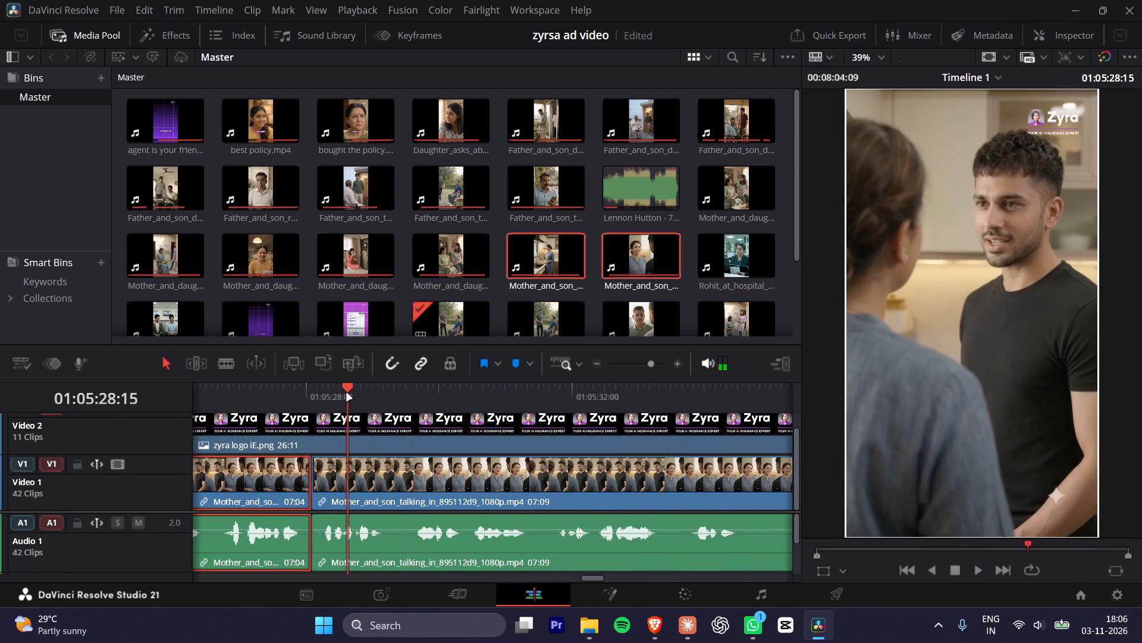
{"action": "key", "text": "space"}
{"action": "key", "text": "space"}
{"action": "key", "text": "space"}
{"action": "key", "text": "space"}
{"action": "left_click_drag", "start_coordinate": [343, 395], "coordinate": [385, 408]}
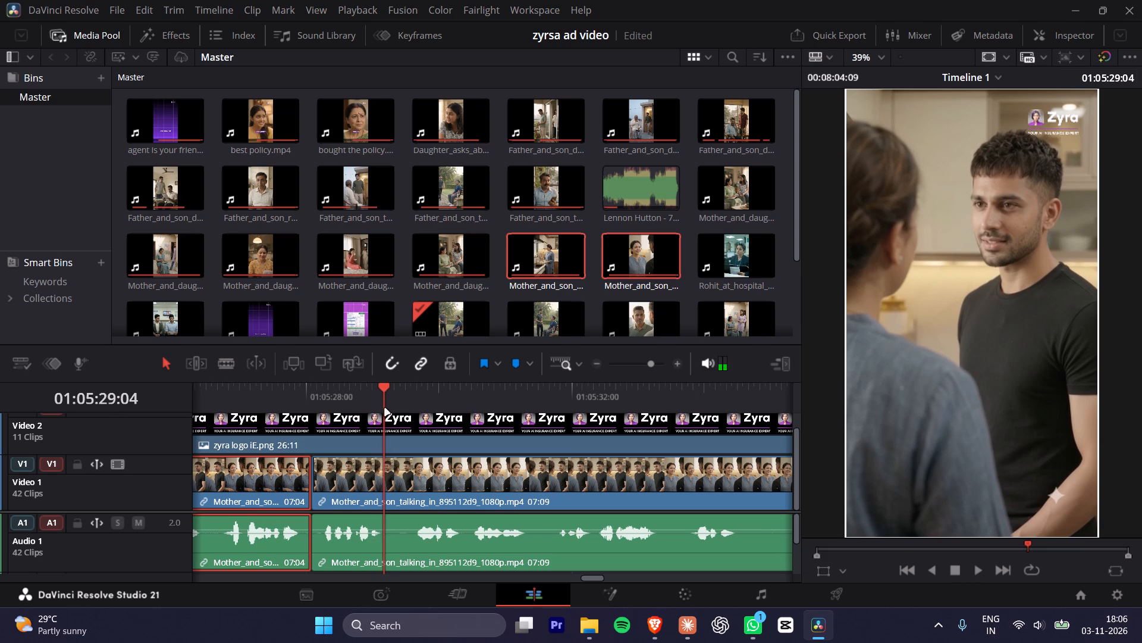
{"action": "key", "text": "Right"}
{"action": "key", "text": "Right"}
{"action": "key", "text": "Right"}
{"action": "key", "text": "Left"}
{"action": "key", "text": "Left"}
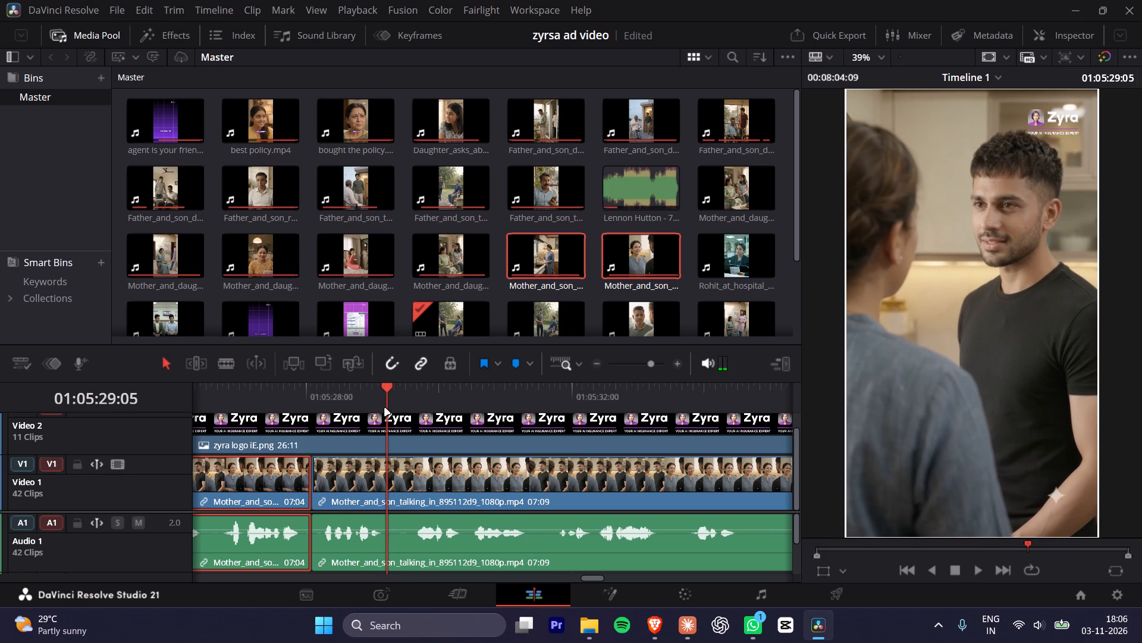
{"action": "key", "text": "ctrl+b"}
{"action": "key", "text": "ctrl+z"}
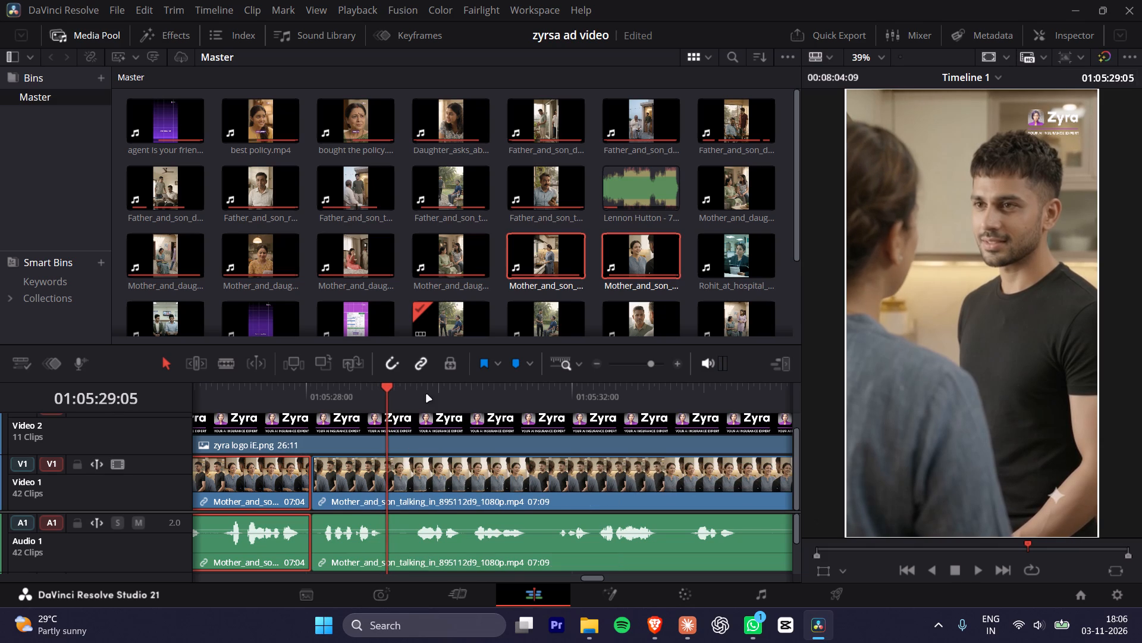
Split the Mother_and_son_talking clip at 01:05:29:05, 01:05:31:06 and 01:05:33:06, making pieces of 01:03, 02:01, 02:00 and 02:05.
{"action": "left_click", "coordinate": [435, 465]}
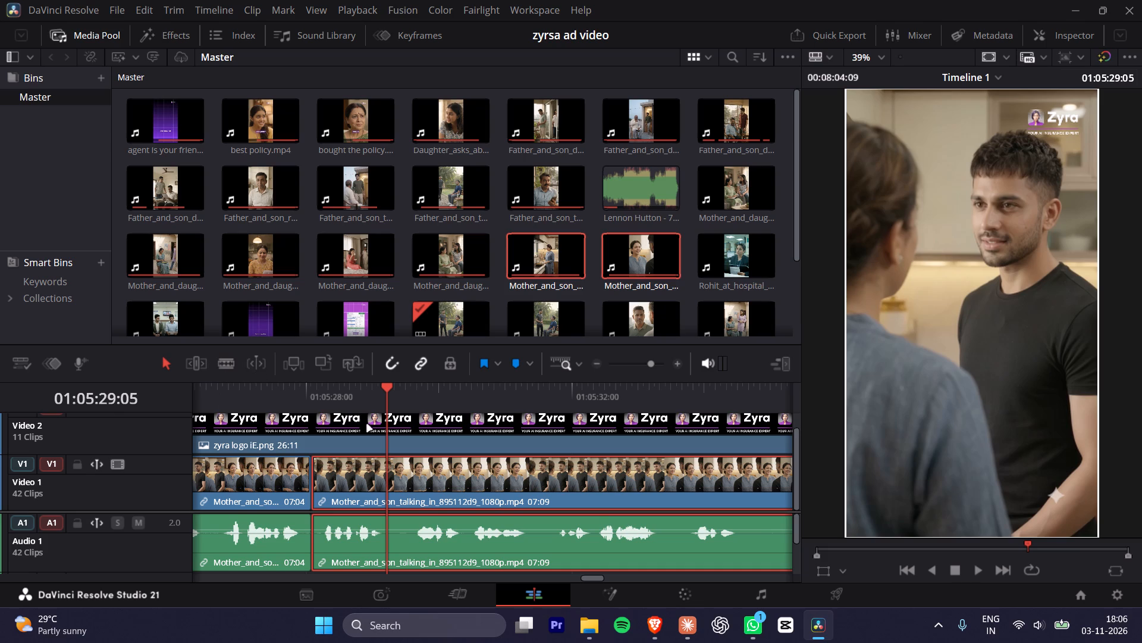
{"action": "key", "text": "b"}
{"action": "left_click", "coordinate": [386, 480]}
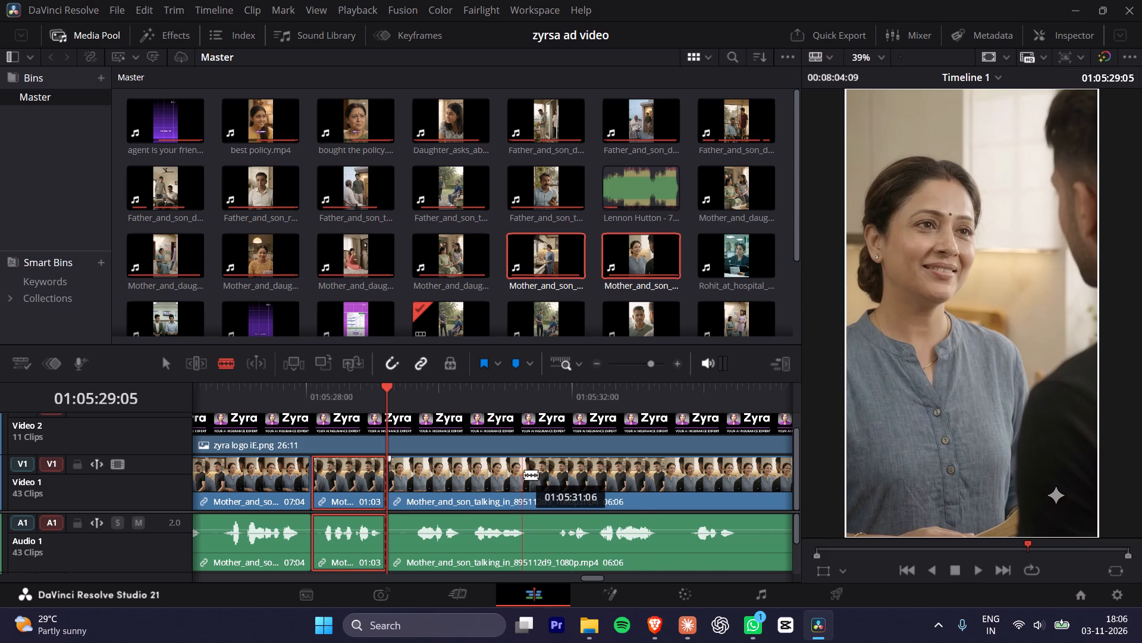
{"action": "left_click", "coordinate": [524, 475]}
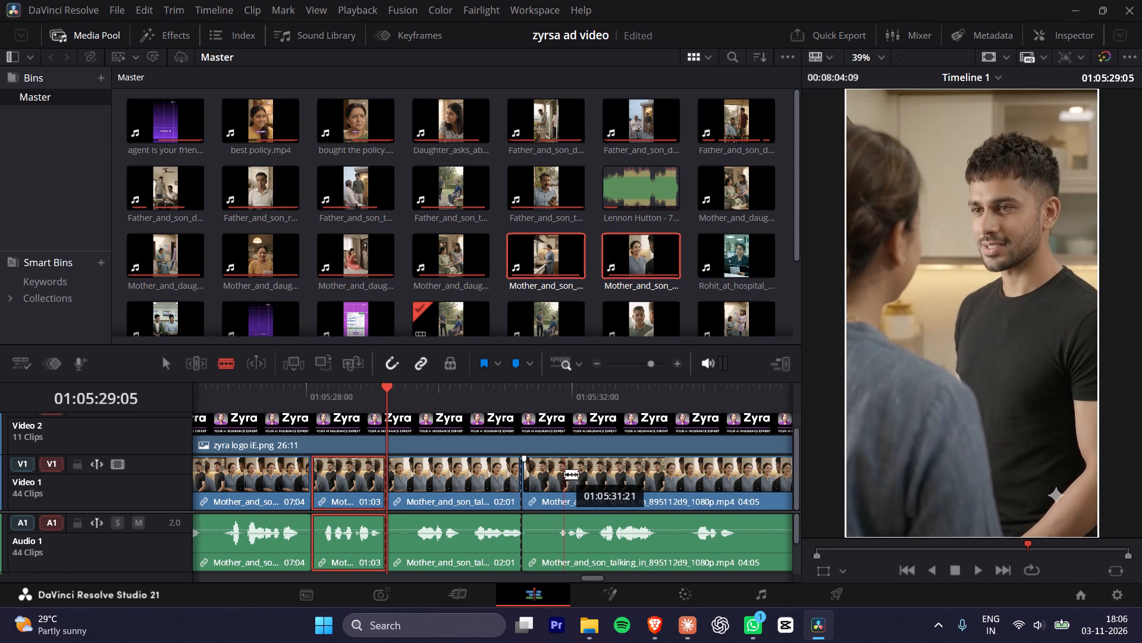
{"action": "left_click", "coordinate": [655, 473]}
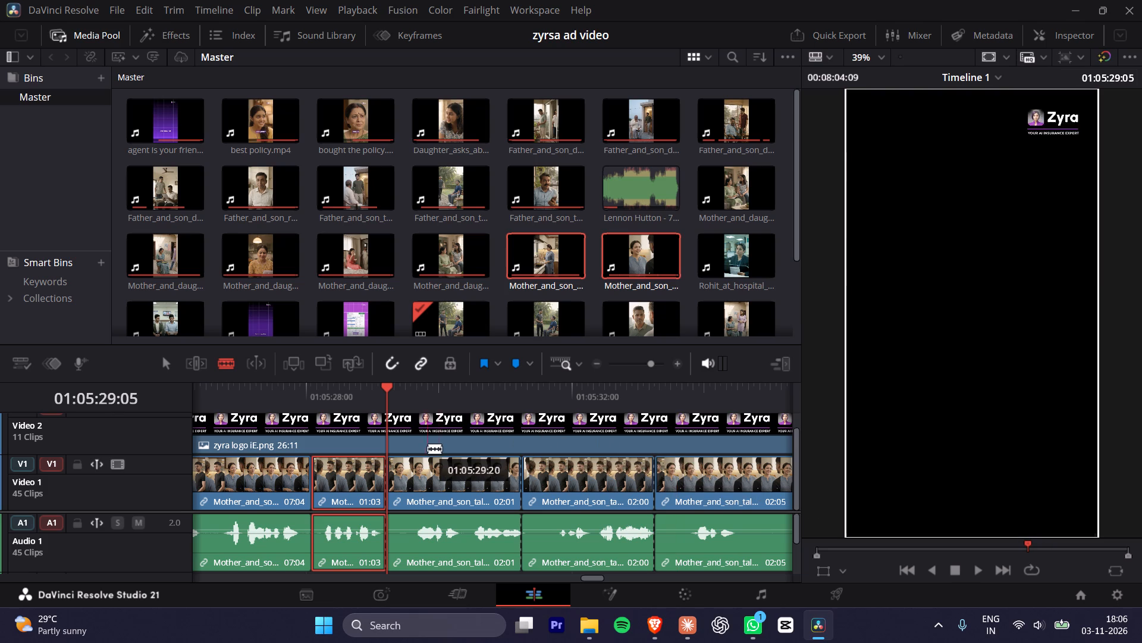
{"action": "key", "text": "v"}
{"action": "key", "text": "a"}
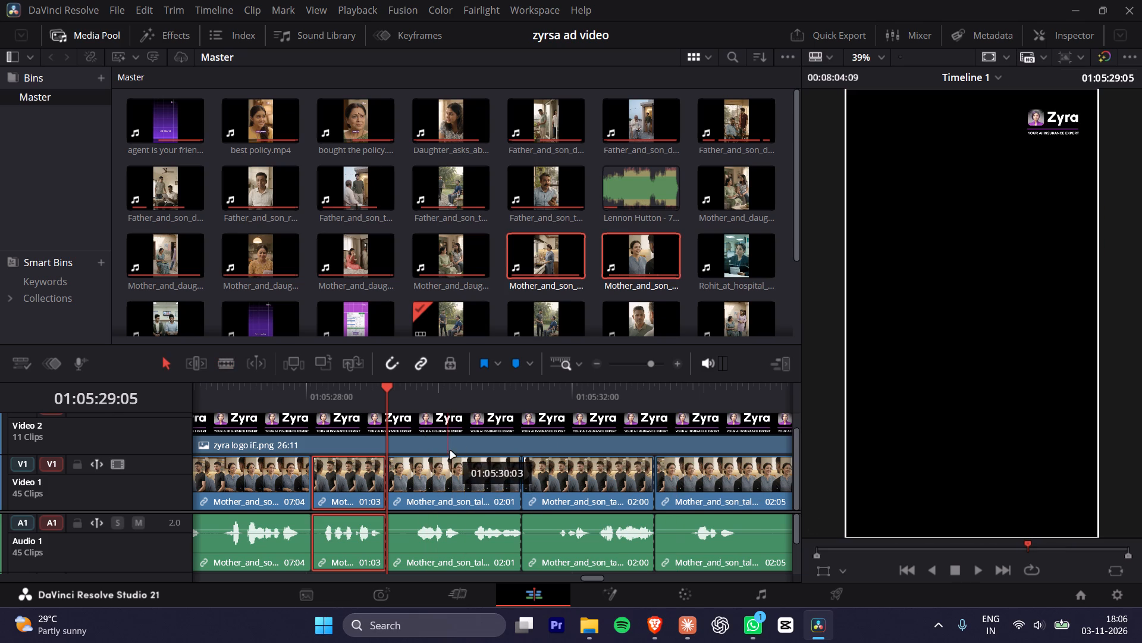
Trim the start of the second Mother_and_son_talking piece to 01:18 and move the two preceding clips along to close the gap.
{"action": "left_click", "coordinate": [358, 489]}
{"action": "left_click", "coordinate": [413, 481]}
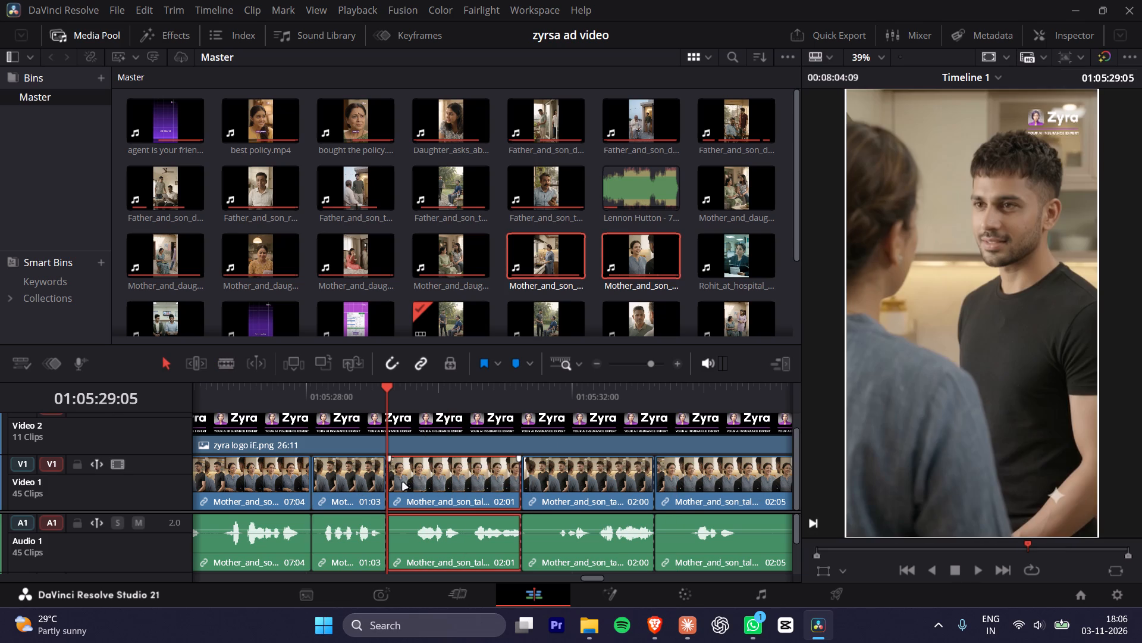
{"action": "left_click_drag", "start_coordinate": [393, 483], "coordinate": [416, 483]}
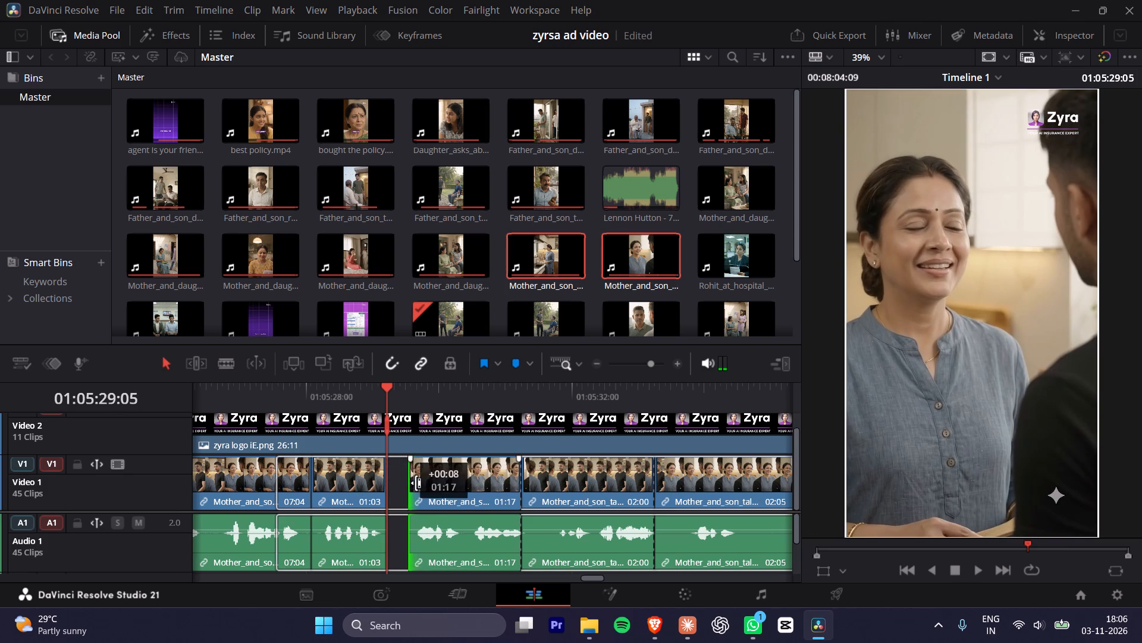
{"action": "left_click_drag", "start_coordinate": [416, 483], "coordinate": [415, 483]}
{"action": "left_click_drag", "start_coordinate": [359, 476], "coordinate": [378, 474]}
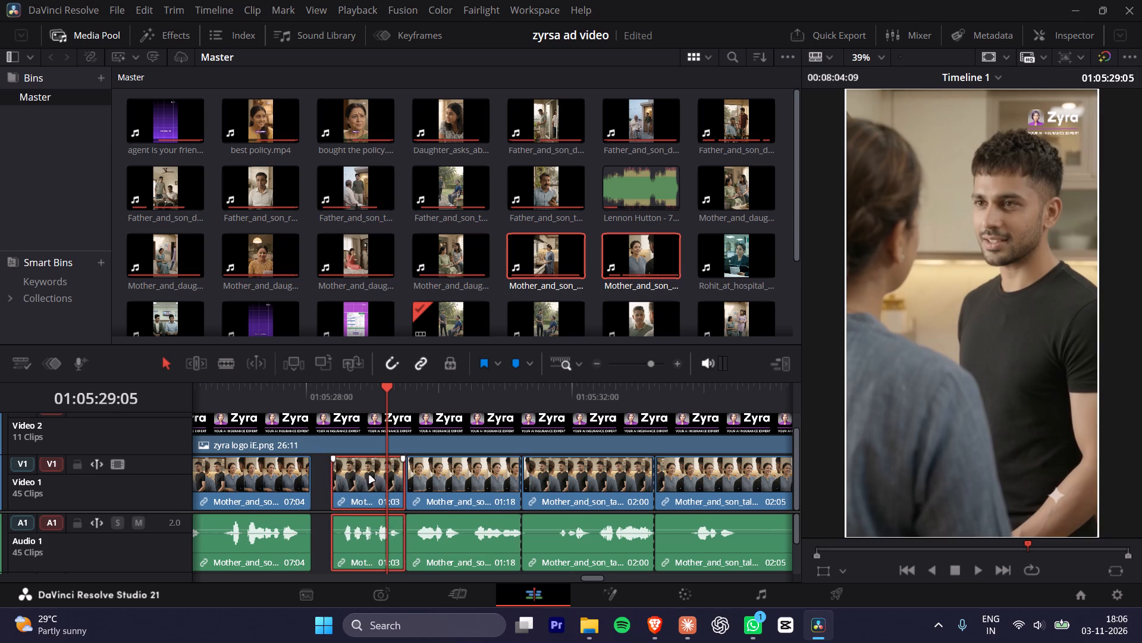
{"action": "left_click_drag", "start_coordinate": [266, 476], "coordinate": [283, 477]}
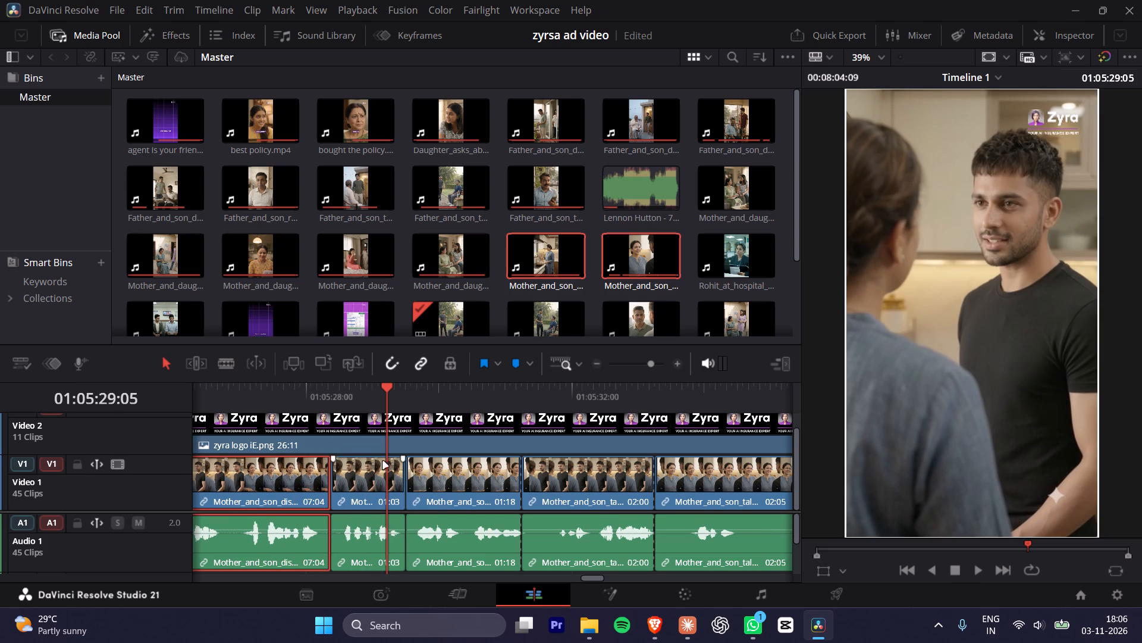
Play across the first split of the Mother_and_son_talking clip and through the 01:18 piece to check the shortened pause.
{"action": "scroll", "coordinate": [310, 461], "scroll_direction": "down", "scroll_amount": 4, "text": "alt"}
{"action": "scroll", "coordinate": [366, 485], "scroll_direction": "up", "scroll_amount": 3, "text": "alt"}
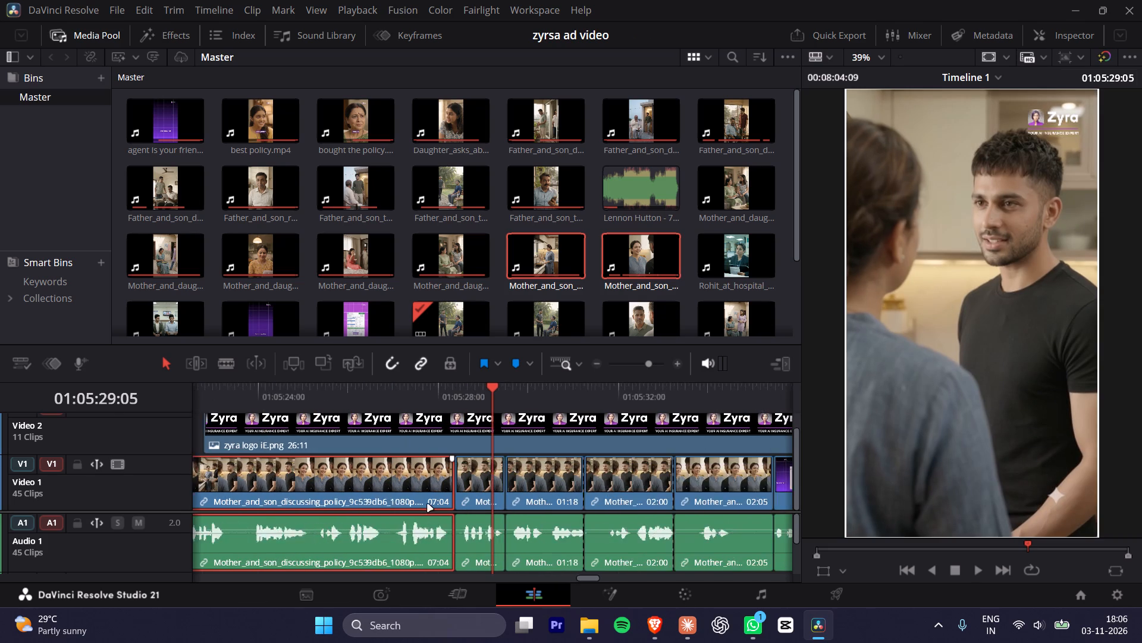
{"action": "scroll", "coordinate": [428, 504], "scroll_direction": "up", "scroll_amount": 3, "text": "alt"}
{"action": "left_click", "coordinate": [583, 487]}
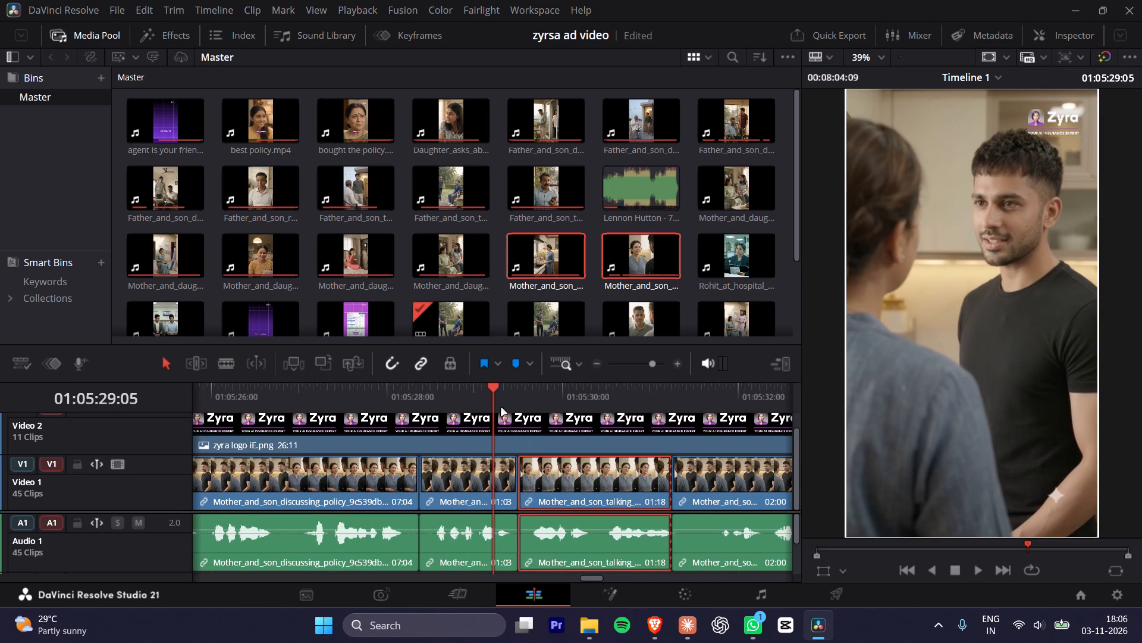
{"action": "left_click", "coordinate": [503, 399]}
{"action": "key", "text": "space"}
{"action": "left_click", "coordinate": [469, 392]}
{"action": "key", "text": "space"}
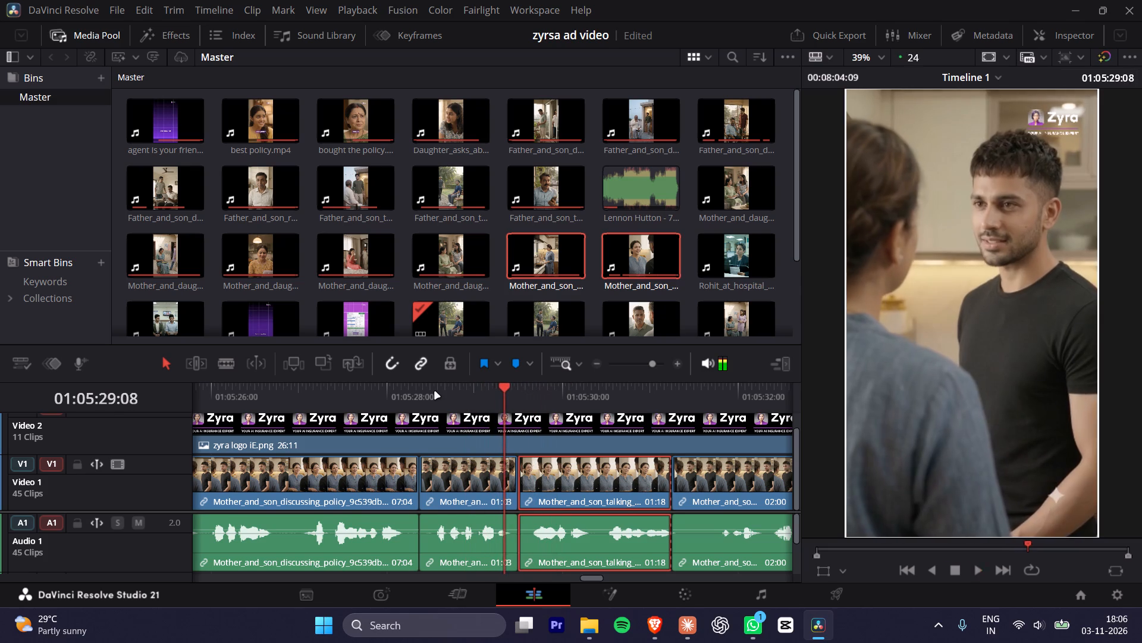
{"action": "key", "text": "space"}
{"action": "key", "text": "space"}
{"action": "key", "text": "space"}
{"action": "key", "text": "space"}
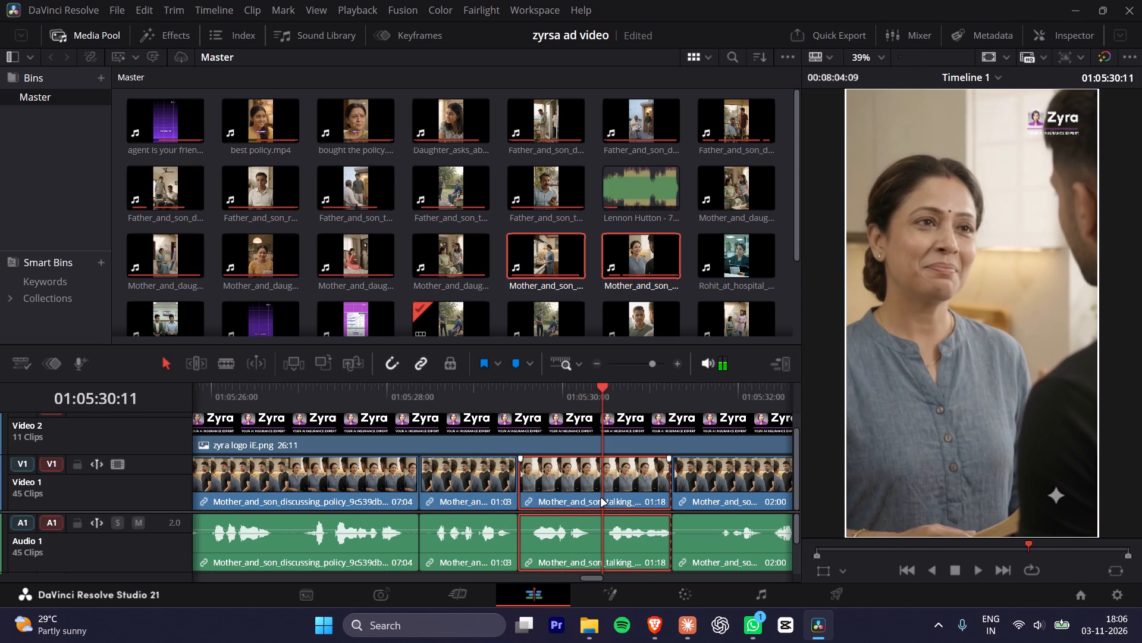
{"action": "key", "text": "space"}
{"action": "key", "text": "space"}
Trim the start of the third Mother_and_son_talking piece to 01:13, move the three preceding clips against it, and play the cut.
{"action": "left_click", "coordinate": [698, 539]}
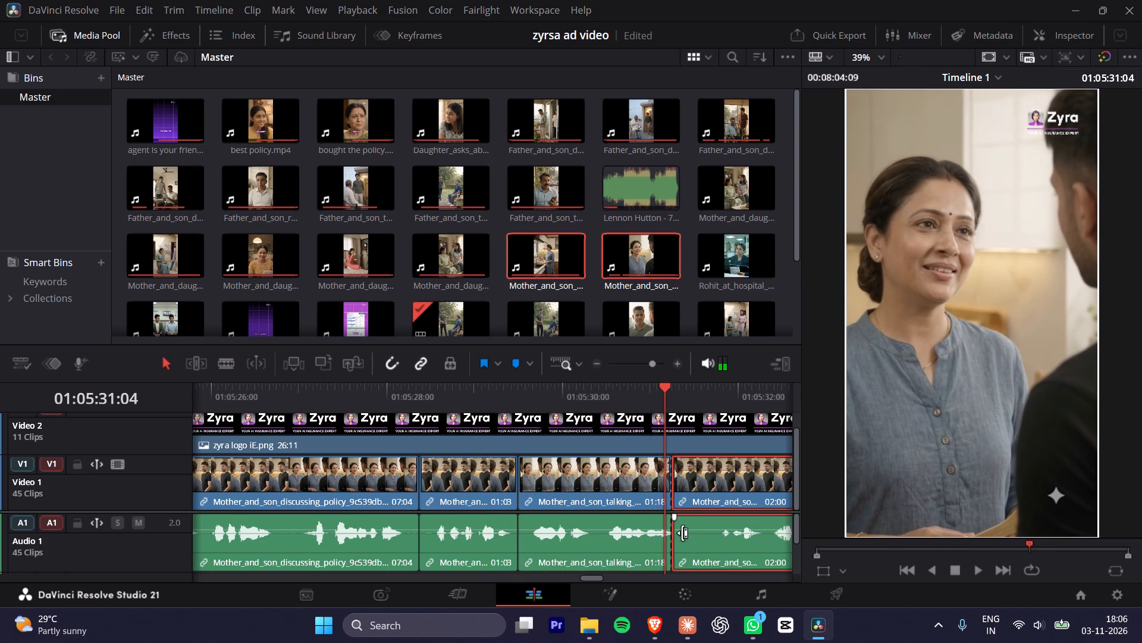
{"action": "left_click_drag", "start_coordinate": [682, 533], "coordinate": [725, 541]}
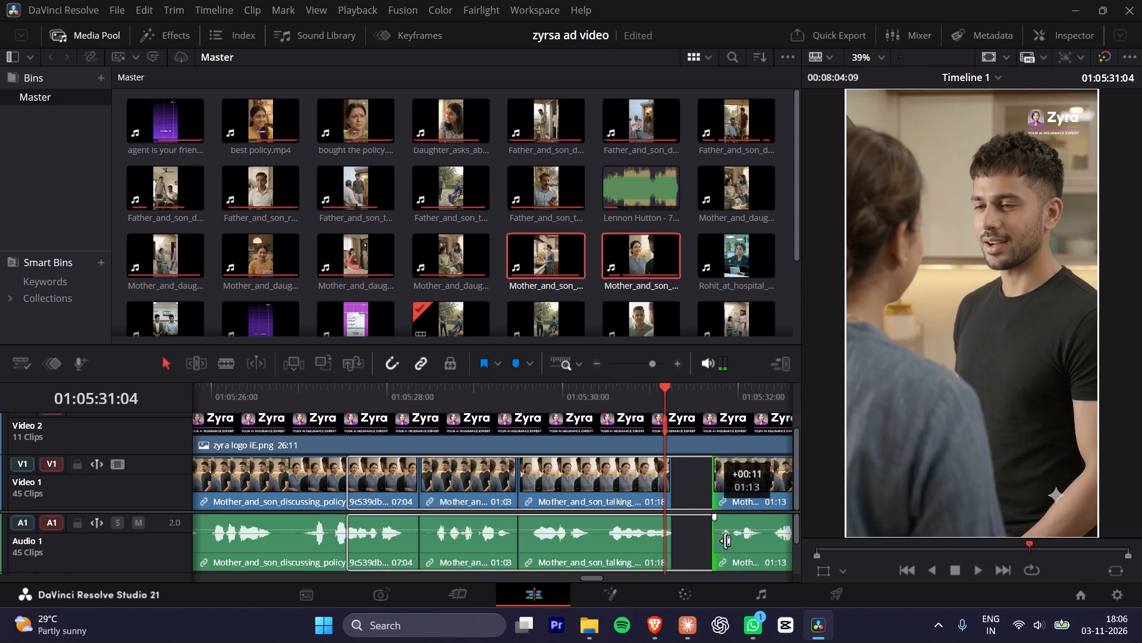
{"action": "left_click_drag", "start_coordinate": [725, 541], "coordinate": [723, 541]}
{"action": "left_click_drag", "start_coordinate": [691, 490], "coordinate": [371, 517]}
{"action": "left_click_drag", "start_coordinate": [359, 476], "coordinate": [365, 476]}
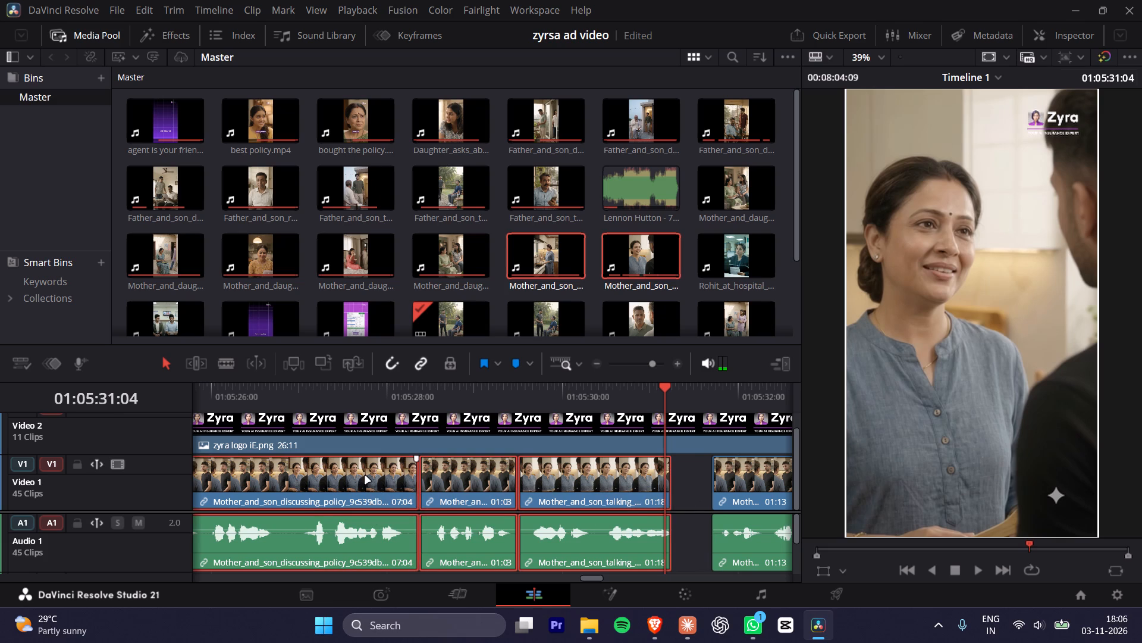
{"action": "left_click_drag", "start_coordinate": [365, 476], "coordinate": [393, 482]}
{"action": "left_click", "coordinate": [576, 395]}
{"action": "key", "text": "space"}
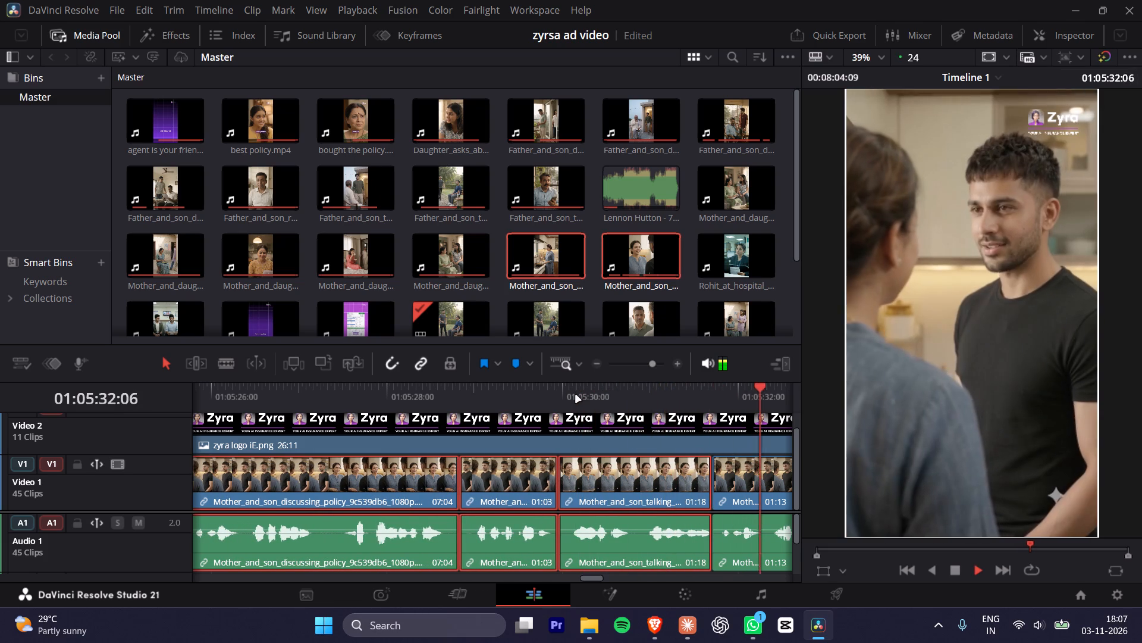
{"action": "key", "text": "space"}
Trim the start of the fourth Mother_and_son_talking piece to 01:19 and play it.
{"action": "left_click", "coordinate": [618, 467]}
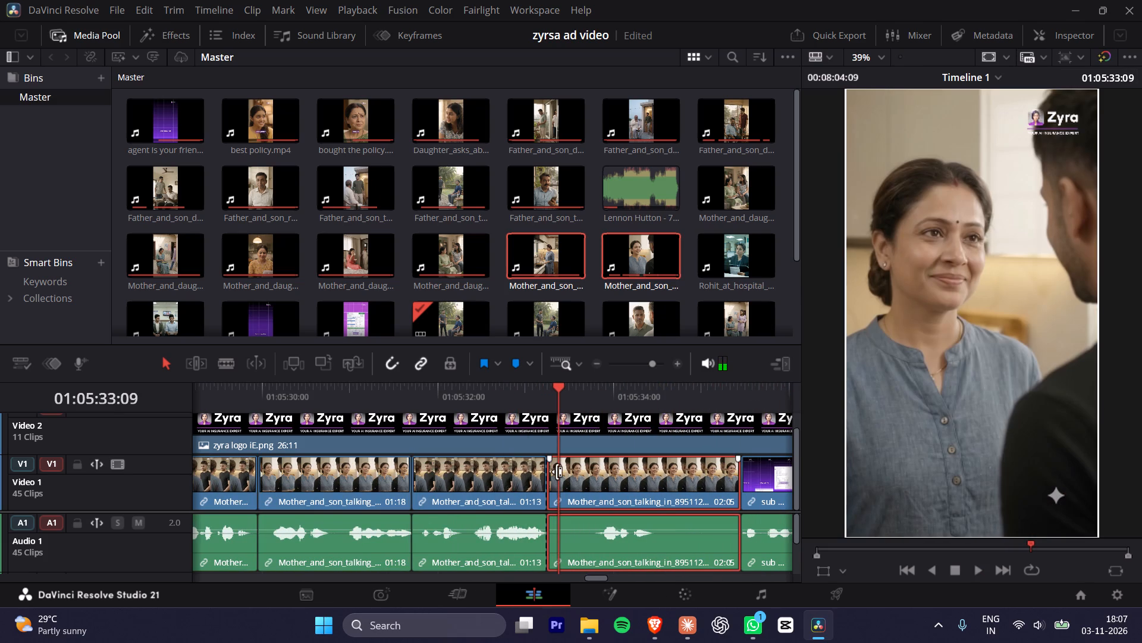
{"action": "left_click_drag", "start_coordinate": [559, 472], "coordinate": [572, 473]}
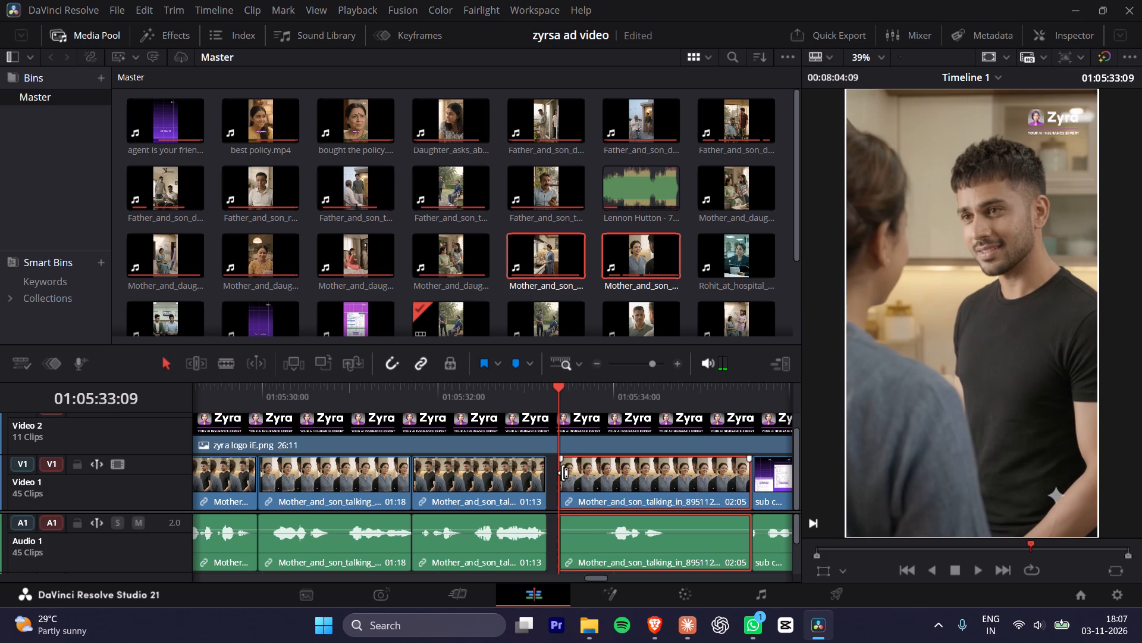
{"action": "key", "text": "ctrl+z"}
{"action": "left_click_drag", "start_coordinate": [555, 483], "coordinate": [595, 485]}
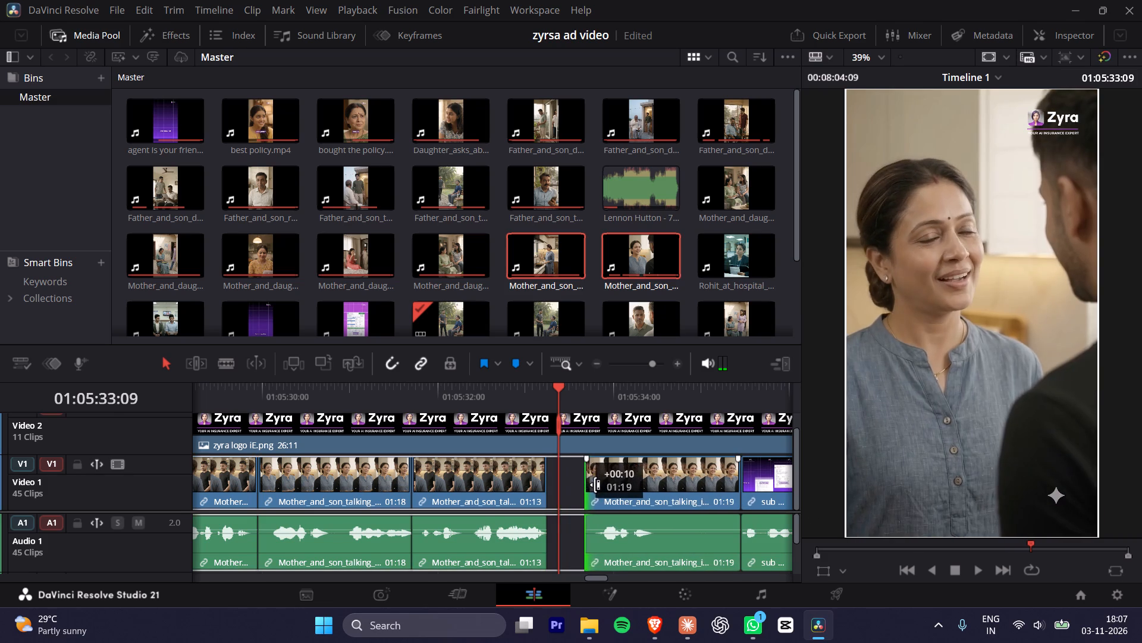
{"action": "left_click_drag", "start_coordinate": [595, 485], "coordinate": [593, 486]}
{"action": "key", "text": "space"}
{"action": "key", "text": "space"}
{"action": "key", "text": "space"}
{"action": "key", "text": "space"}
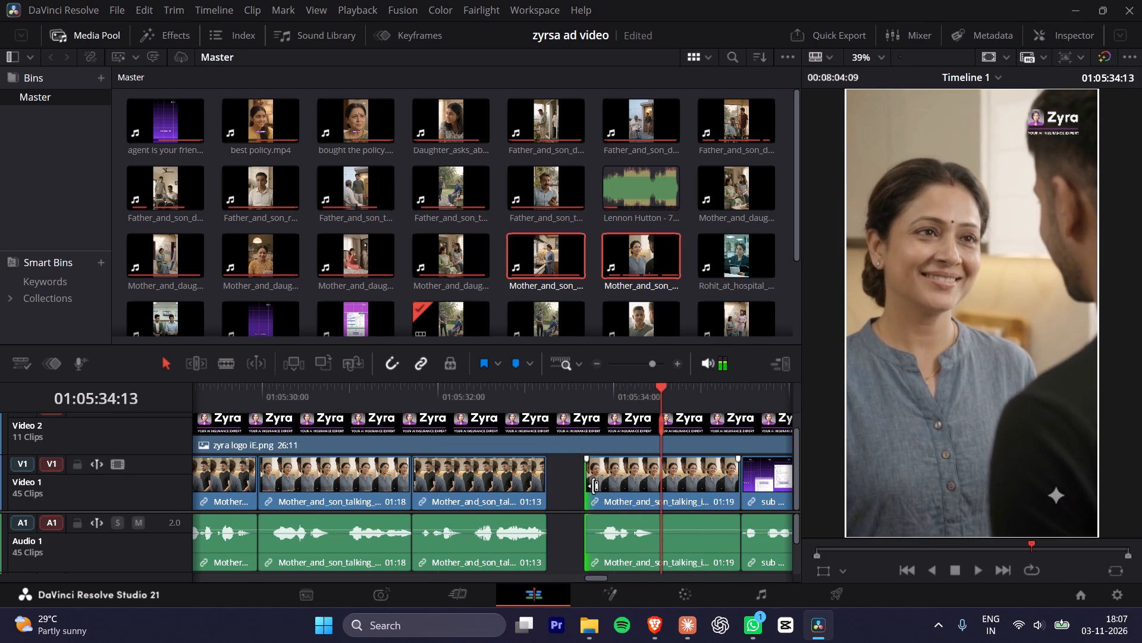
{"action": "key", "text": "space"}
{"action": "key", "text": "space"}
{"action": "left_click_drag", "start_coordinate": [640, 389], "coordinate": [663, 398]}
Ripple delete the fourth Mother_and_son_talking piece, just before the sub cover hai clip.
{"action": "left_click", "coordinate": [680, 473]}
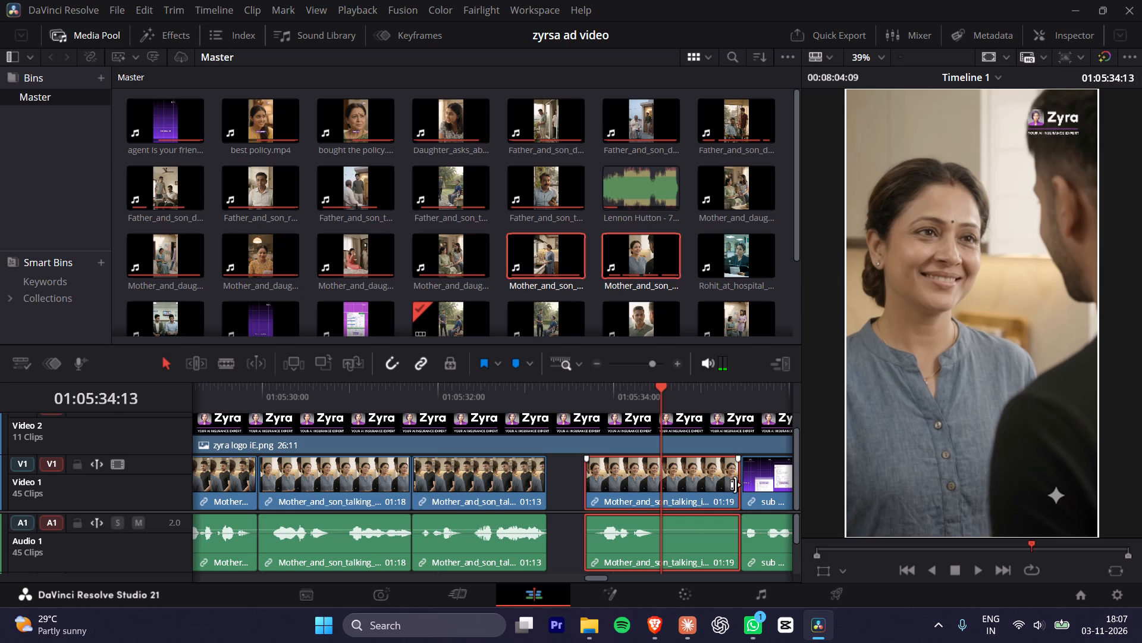
{"action": "left_click", "coordinate": [735, 485]}
{"action": "left_click", "coordinate": [697, 473]}
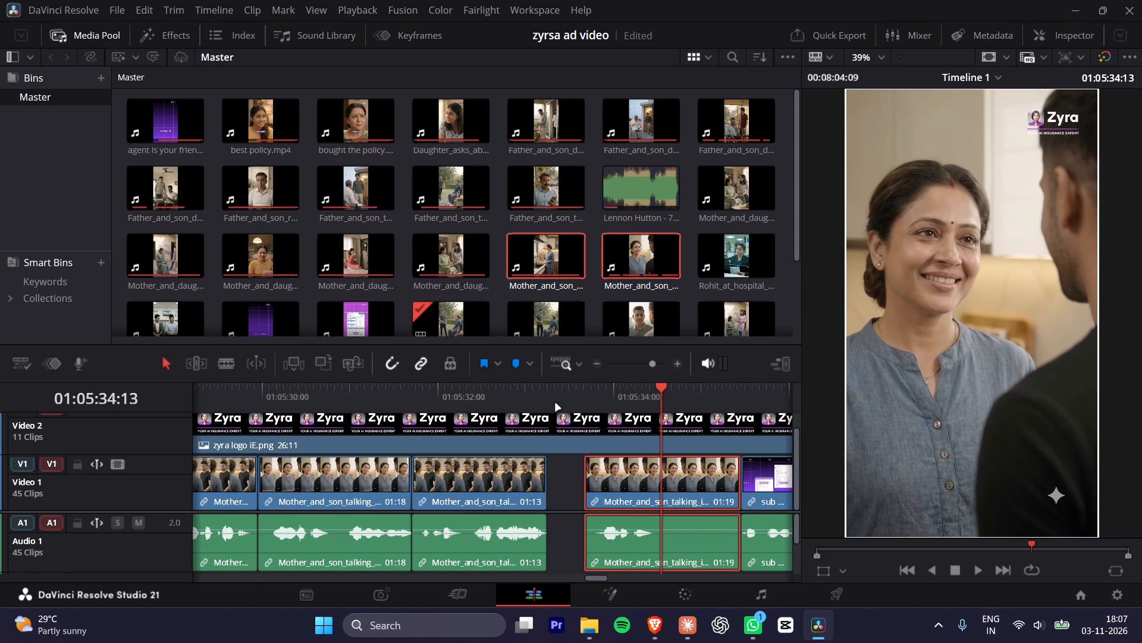
{"action": "left_click", "coordinate": [622, 474]}
{"action": "key", "text": "Delete"}
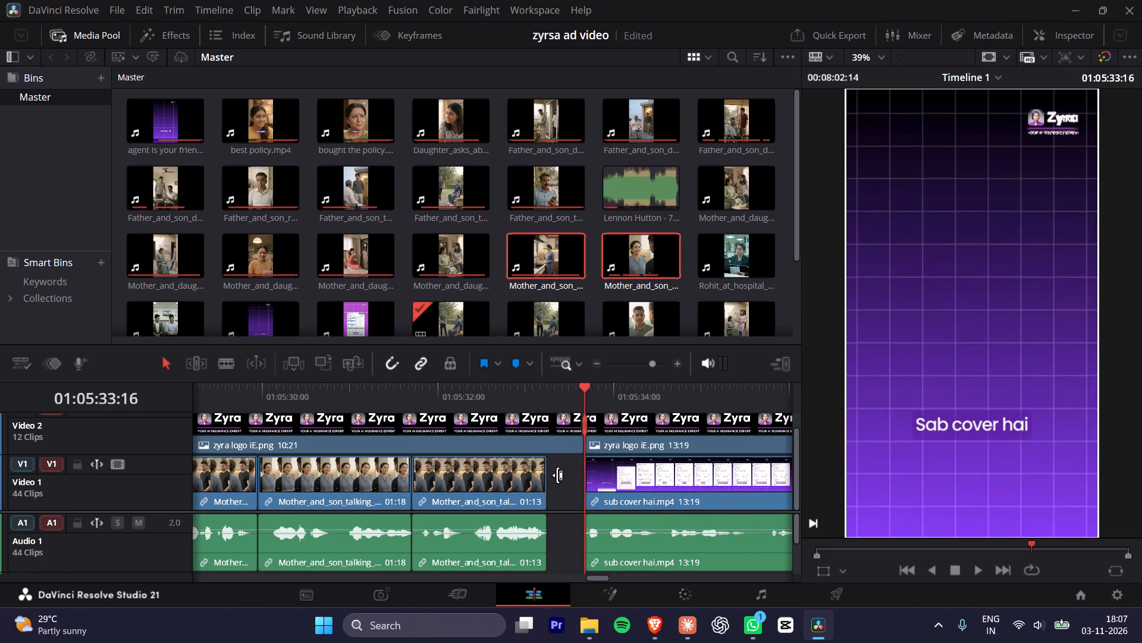
Move the Mother_and_son_discussing clip and the three remaining talking pieces against the sub cover hai clip, and play from their start.
{"action": "left_click_drag", "start_coordinate": [559, 478], "coordinate": [225, 481]}
{"action": "scroll", "coordinate": [328, 498], "scroll_direction": "down", "scroll_amount": 1, "text": "alt"}
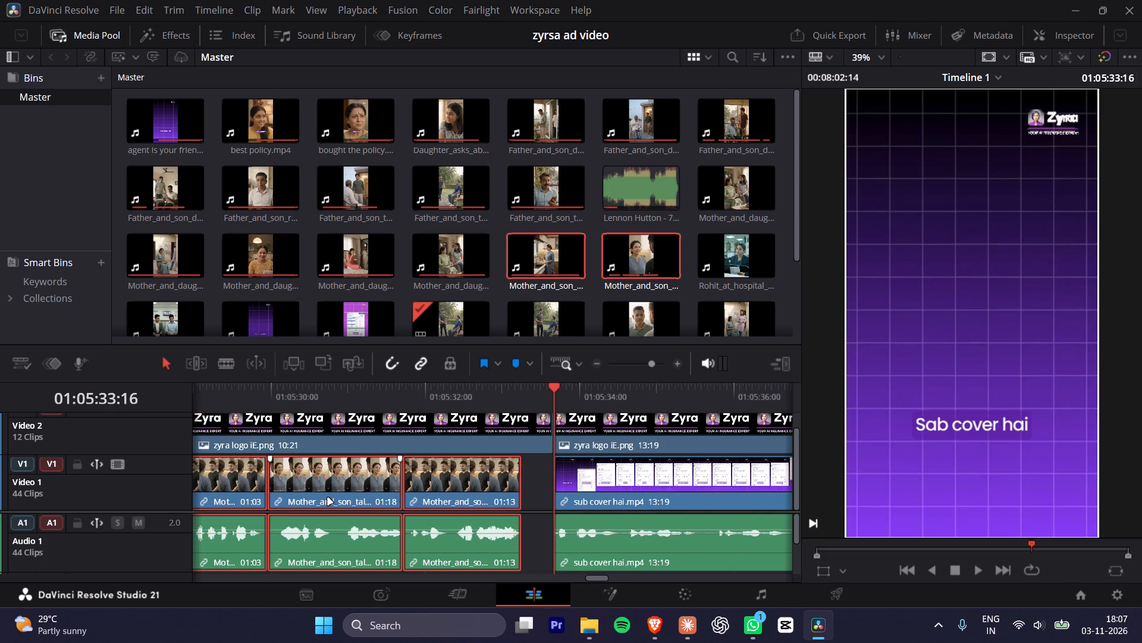
{"action": "scroll", "coordinate": [328, 498], "scroll_direction": "down", "scroll_amount": 4, "text": "alt"}
{"action": "left_click_drag", "start_coordinate": [483, 481], "coordinate": [348, 489]}
{"action": "left_click_drag", "start_coordinate": [487, 468], "coordinate": [505, 466]}
{"action": "left_click", "coordinate": [352, 380]}
{"action": "left_click", "coordinate": [366, 394]}
{"action": "key", "text": "space"}
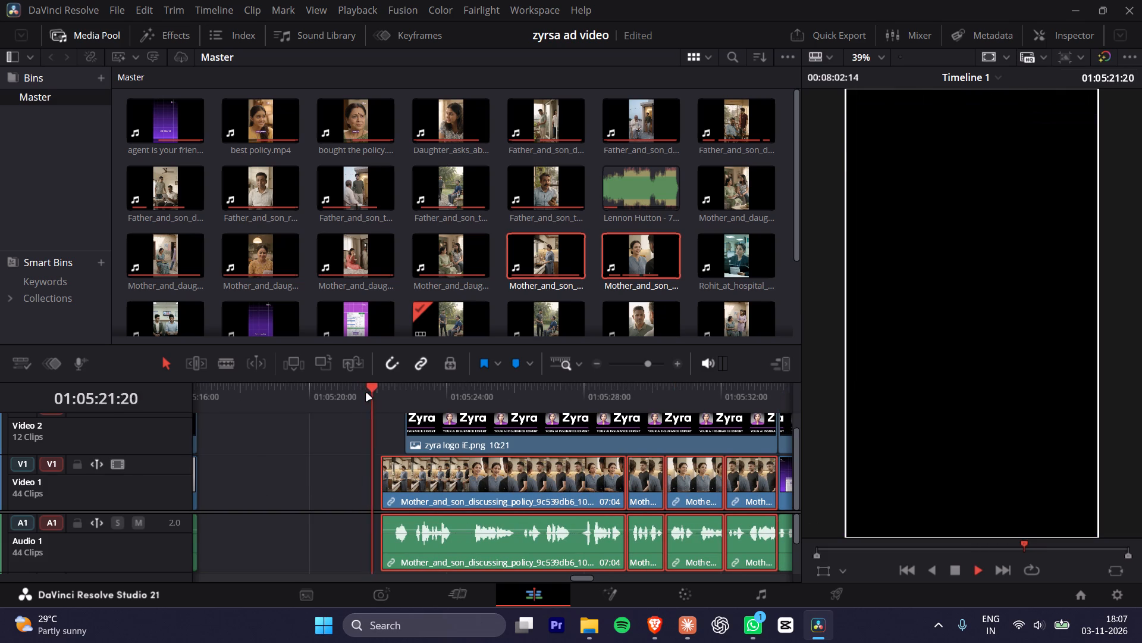
{"action": "key", "text": "space"}
Extend the start of the zyra logo clip to 11:14, over the beginning of the mother-and-son scene, and play the sequence.
{"action": "left_click", "coordinate": [450, 434]}
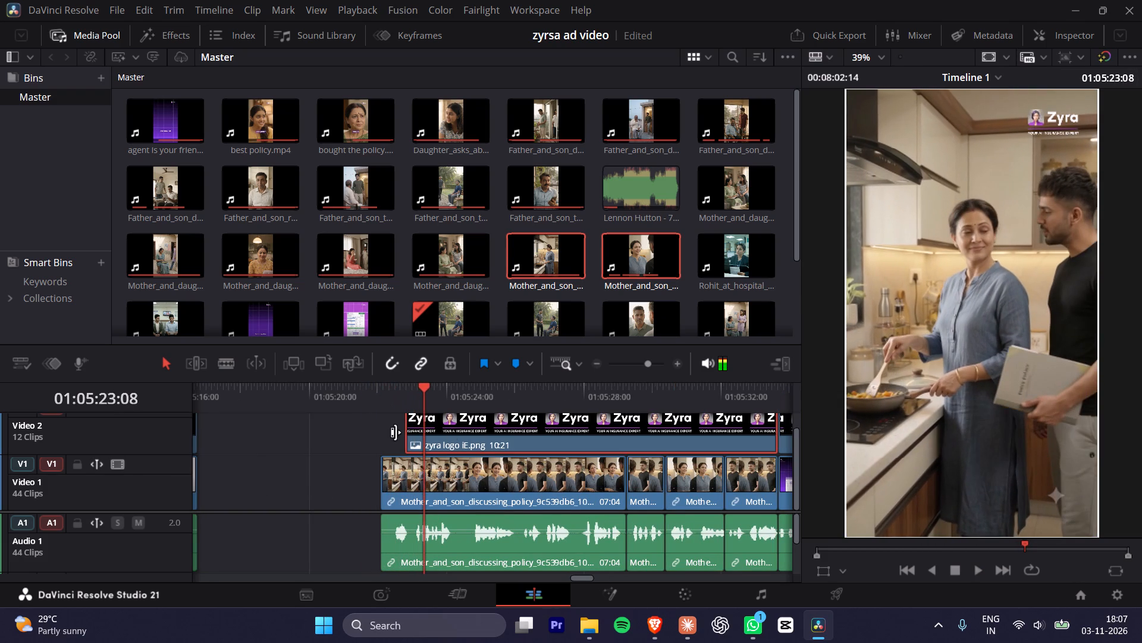
{"action": "left_click_drag", "start_coordinate": [406, 435], "coordinate": [385, 436]}
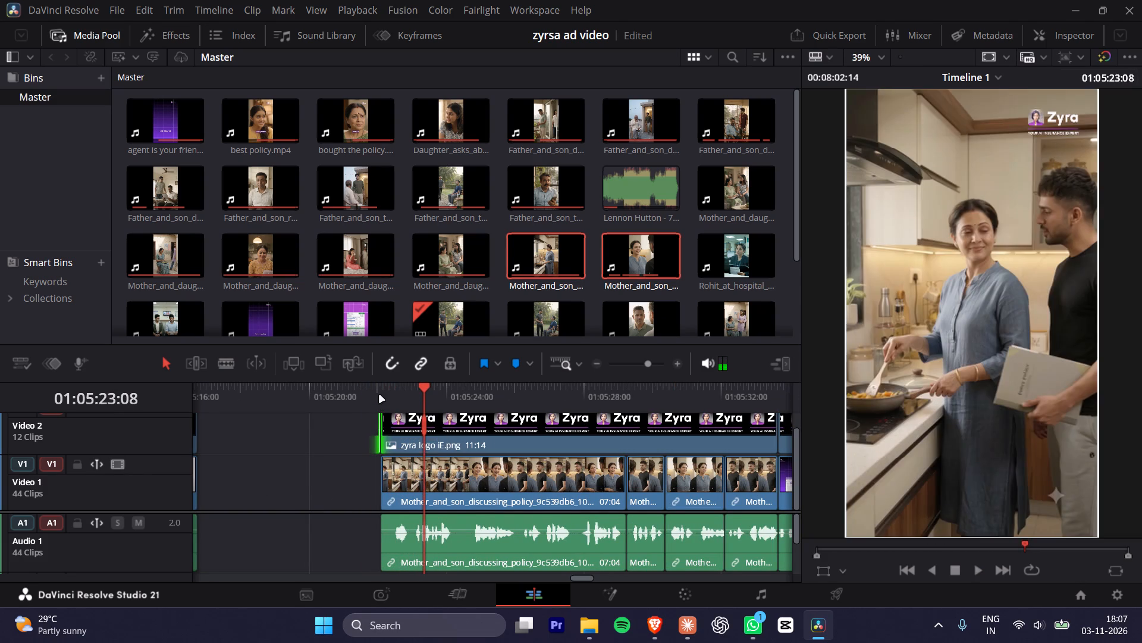
{"action": "key", "text": "space"}
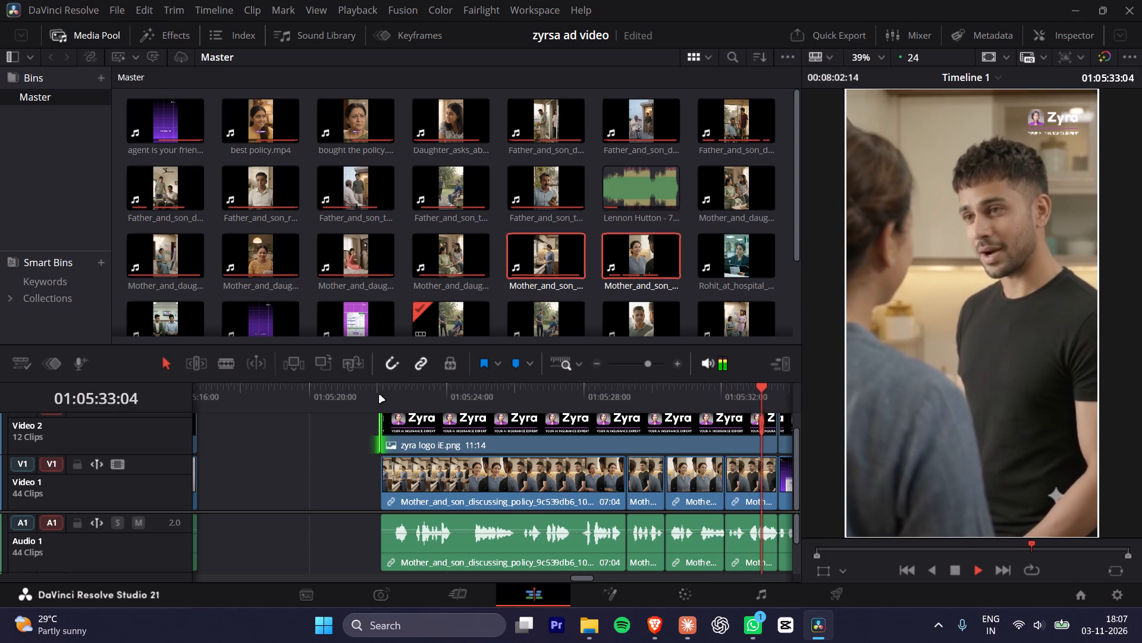
{"action": "key", "text": "space"}
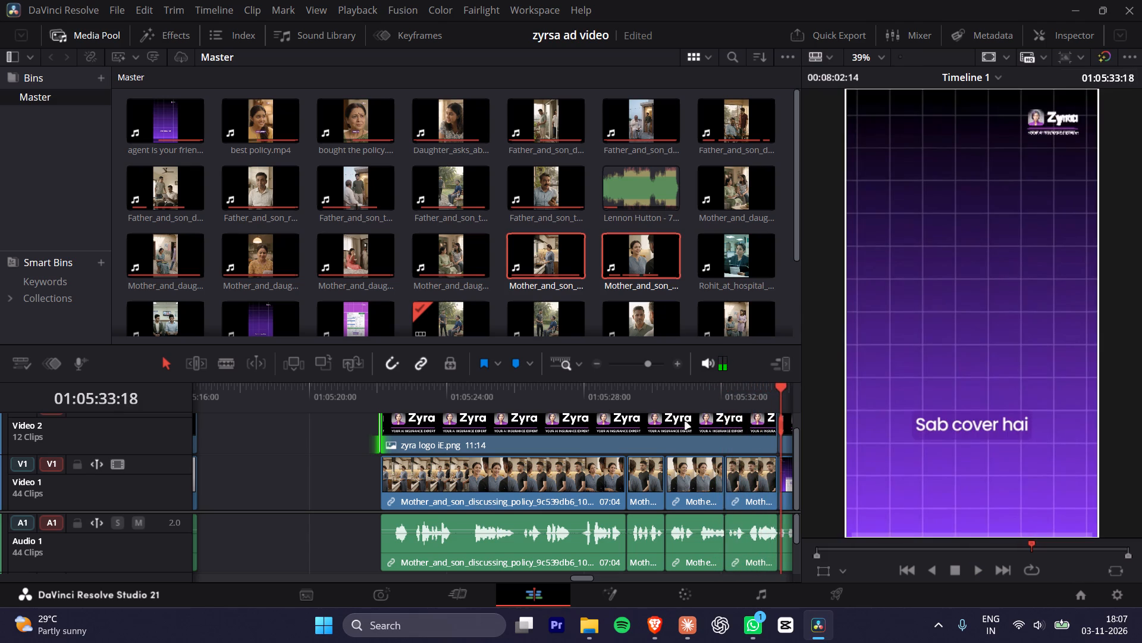
Trim the start of the last Mother_and_son_talking piece at 01:05:32:16 to shorten it to 01:00.
{"action": "left_click", "coordinate": [726, 407]}
{"action": "key", "text": "space"}
{"action": "key", "text": "space"}
{"action": "left_click", "coordinate": [759, 529]}
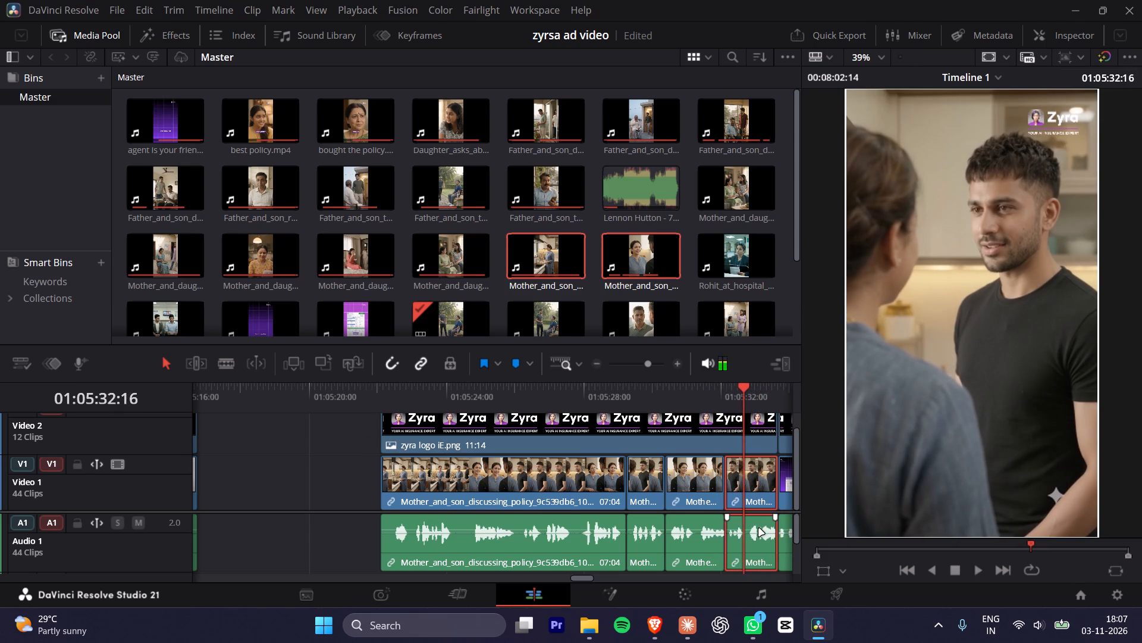
{"action": "left_click_drag", "start_coordinate": [728, 489], "coordinate": [735, 489]}
{"action": "key", "text": "ctrl+z"}
{"action": "left_click", "coordinate": [731, 481]}
{"action": "left_click_drag", "start_coordinate": [732, 481], "coordinate": [740, 481]}
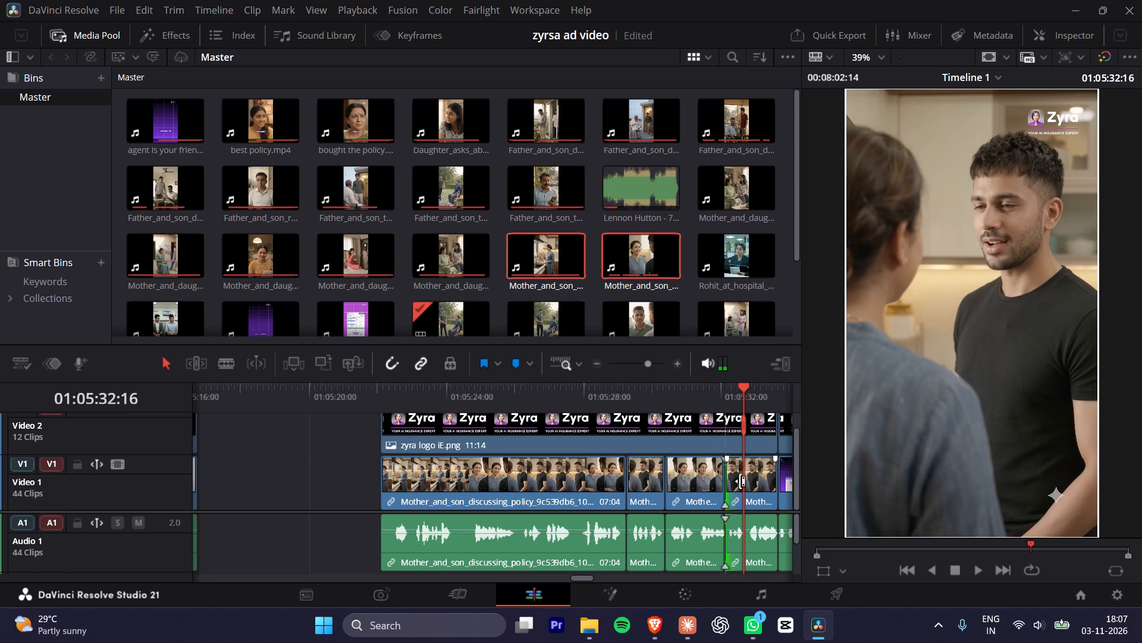
{"action": "left_click_drag", "start_coordinate": [740, 481], "coordinate": [744, 481]}
{"action": "left_click", "coordinate": [751, 486]}
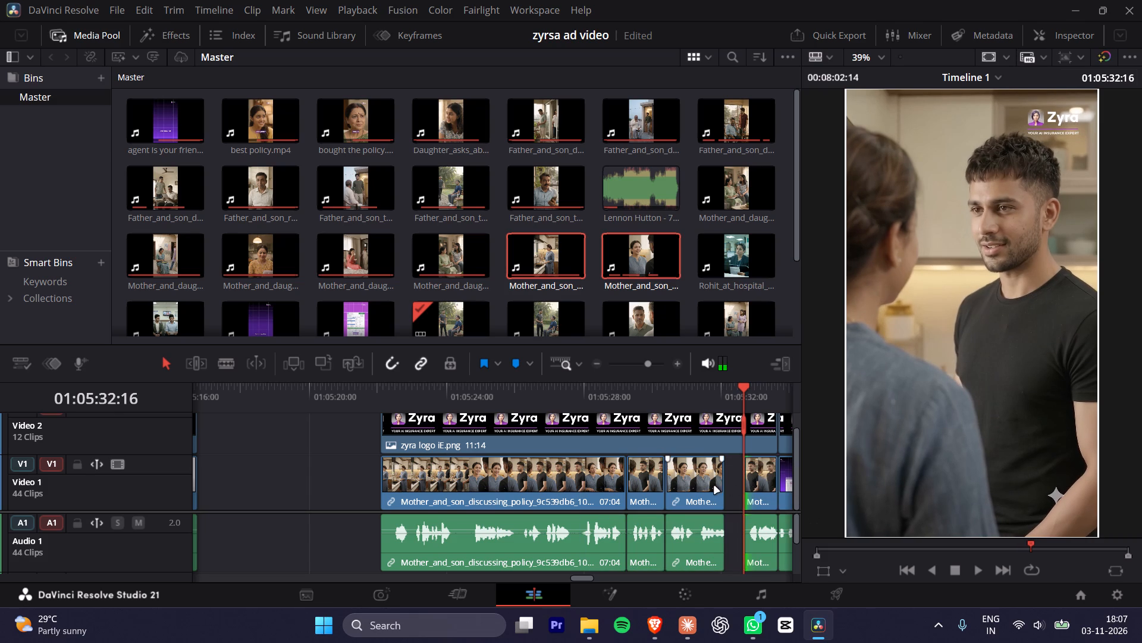
Move the three preceding mother-and-son clips against the shortened last piece and play across the cut.
{"action": "left_click_drag", "start_coordinate": [729, 485], "coordinate": [459, 485]}
{"action": "left_click_drag", "start_coordinate": [490, 482], "coordinate": [509, 479]}
{"action": "left_click", "coordinate": [683, 399]}
{"action": "key", "text": "space"}
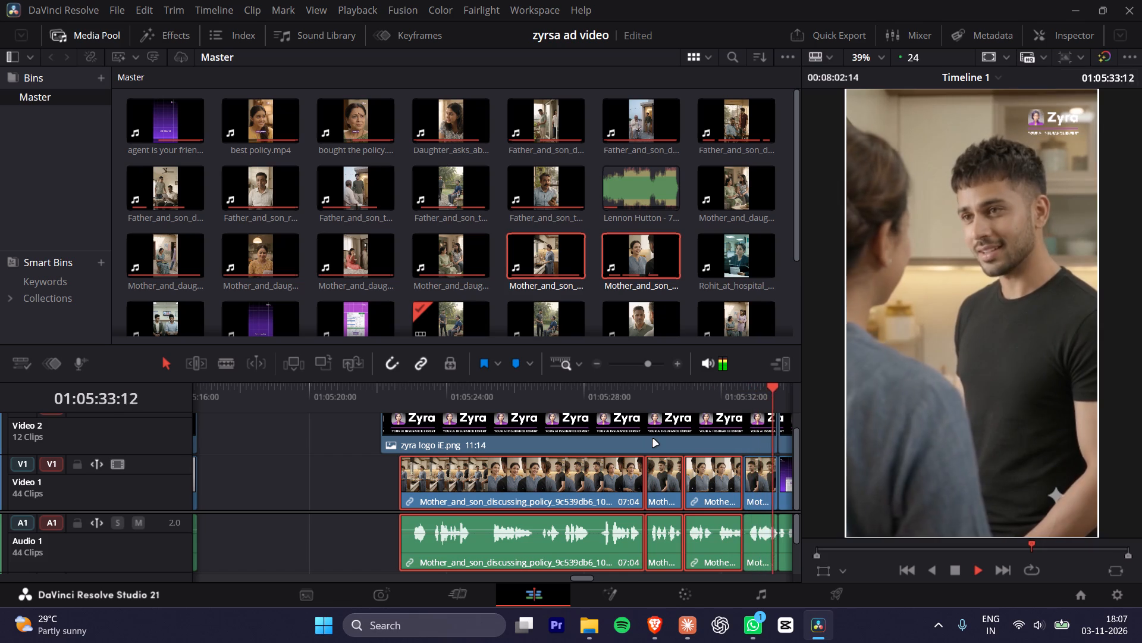
{"action": "key", "text": "space"}
Move all four mother-and-son clips earlier on the timeline to open a gap before the sub cover hai clip.
{"action": "scroll", "coordinate": [492, 472], "scroll_direction": "up", "scroll_amount": 3, "text": "alt"}
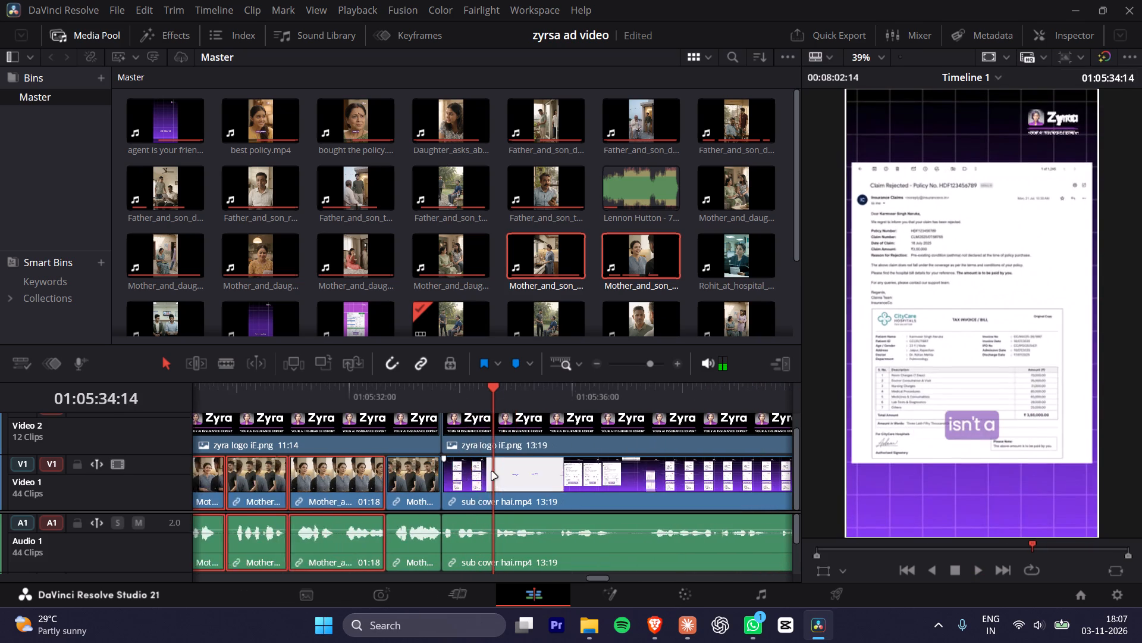
{"action": "left_click", "coordinate": [476, 492]}
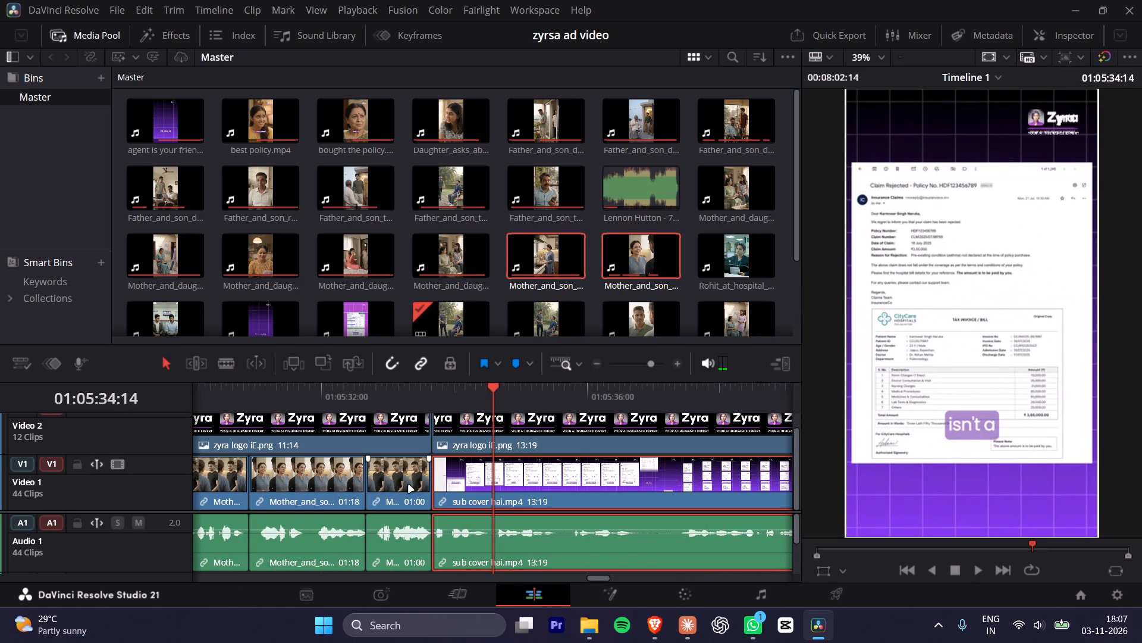
{"action": "left_click", "coordinate": [409, 485]}
{"action": "scroll", "coordinate": [385, 486], "scroll_direction": "down", "scroll_amount": 4, "text": "alt"}
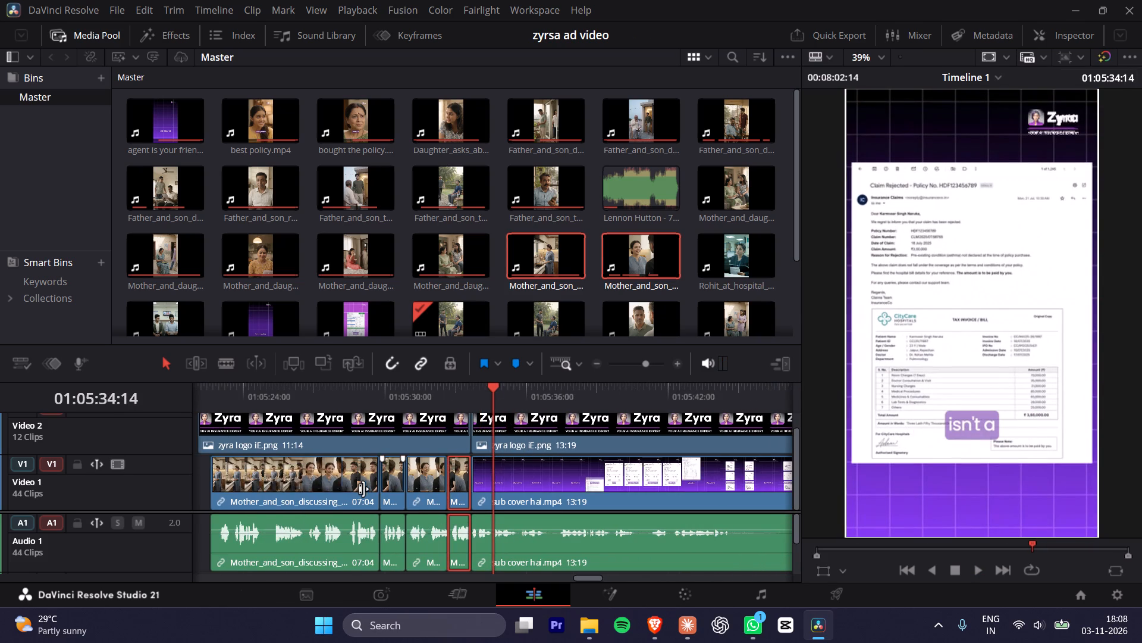
{"action": "left_click_drag", "start_coordinate": [199, 478], "coordinate": [538, 500]}
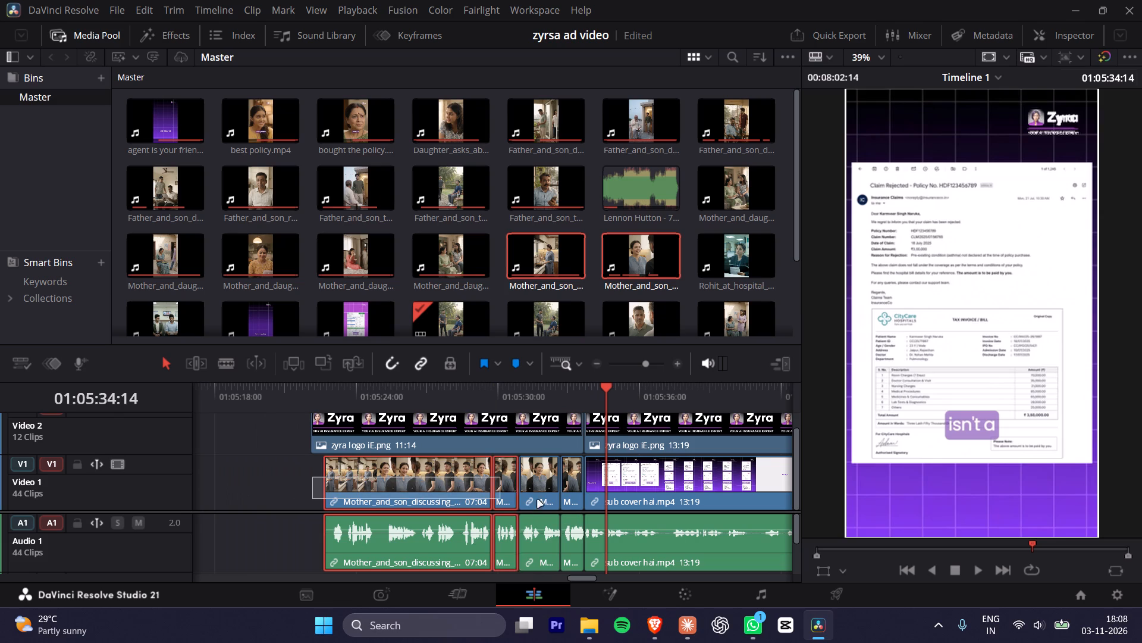
{"action": "left_click_drag", "start_coordinate": [538, 500], "coordinate": [570, 504]}
{"action": "left_click_drag", "start_coordinate": [566, 487], "coordinate": [509, 491]}
{"action": "scroll", "coordinate": [523, 498], "scroll_direction": "up", "scroll_amount": 3, "text": "alt"}
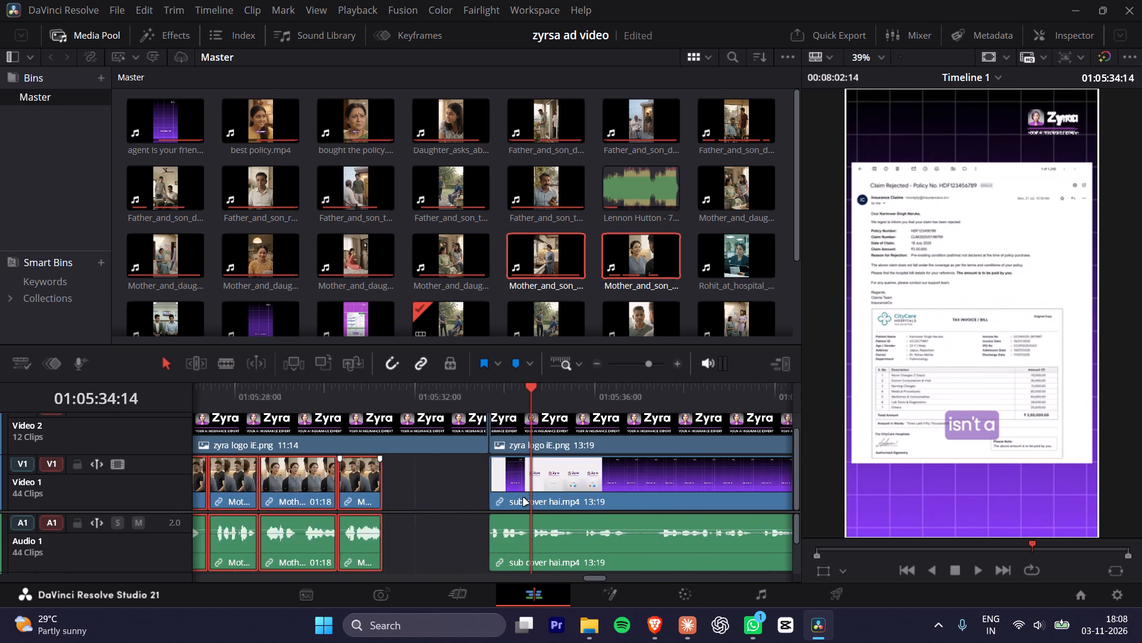
{"action": "scroll", "coordinate": [403, 485], "scroll_direction": "up", "scroll_amount": 3, "text": "ctrl"}
{"action": "scroll", "coordinate": [479, 493], "scroll_direction": "up", "scroll_amount": 2, "text": "ctrl"}
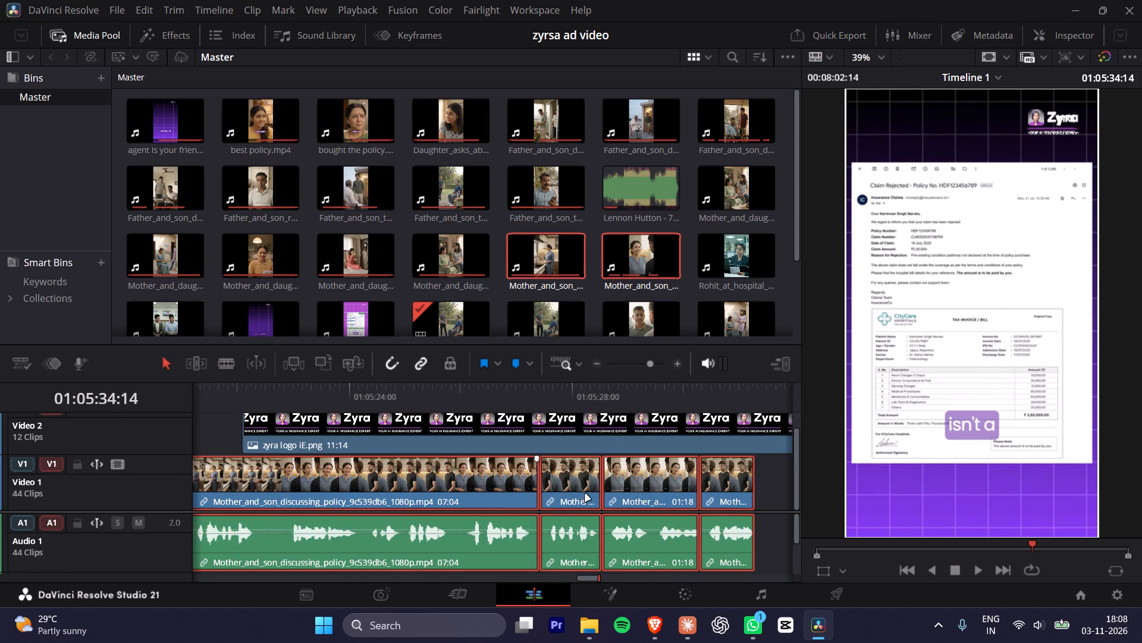
Extend the end of the last Mother_and_son_talking piece to 01:08 and look at the restored frames.
{"action": "left_click", "coordinate": [600, 385]}
{"action": "scroll", "coordinate": [607, 441], "scroll_direction": "down", "scroll_amount": 2, "text": "alt"}
{"action": "scroll", "coordinate": [607, 441], "scroll_direction": "up", "scroll_amount": 2, "text": "alt"}
{"action": "scroll", "coordinate": [590, 463], "scroll_direction": "up", "scroll_amount": 1, "text": "ctrl"}
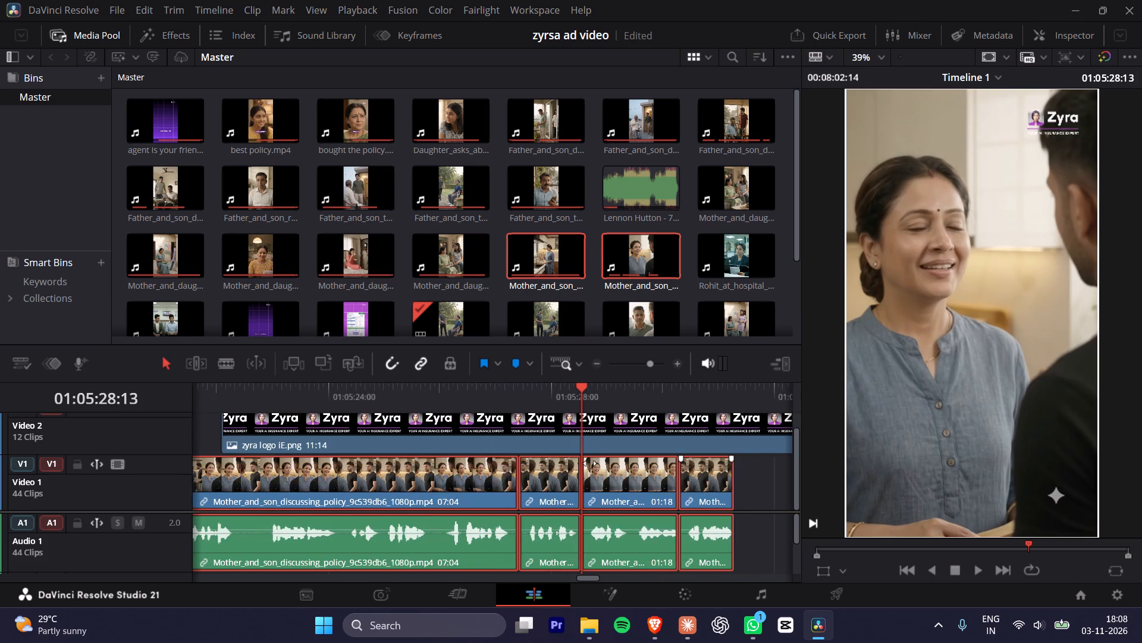
{"action": "scroll", "coordinate": [590, 463], "scroll_direction": "down", "scroll_amount": 3, "text": "ctrl"}
{"action": "left_click", "coordinate": [516, 490]}
{"action": "left_click", "coordinate": [435, 490]}
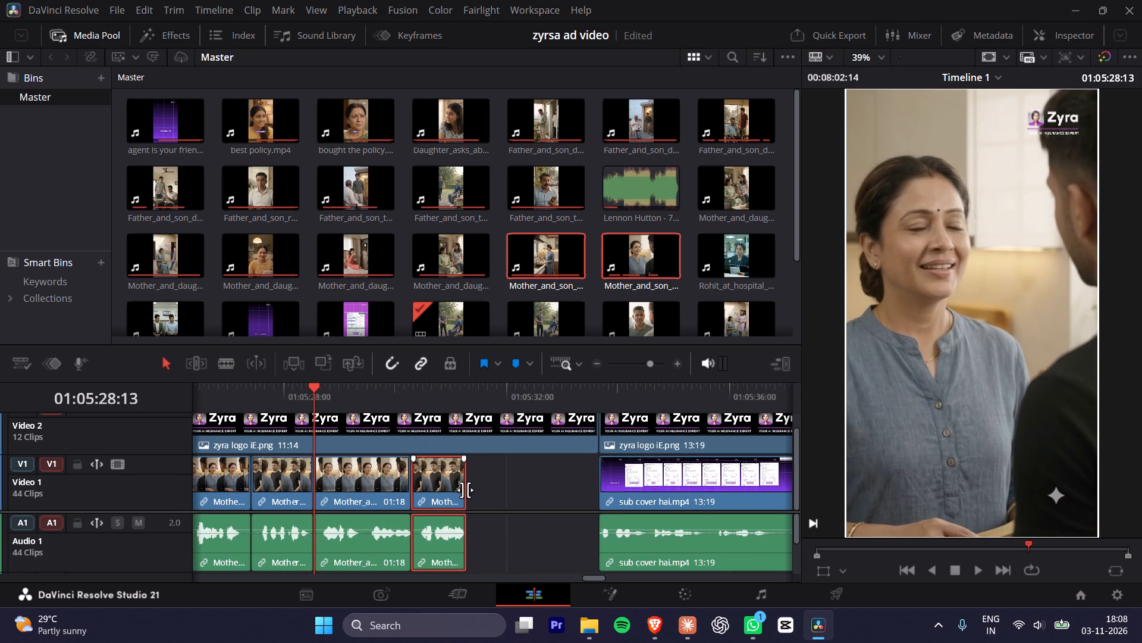
{"action": "left_click_drag", "start_coordinate": [465, 490], "coordinate": [484, 488]}
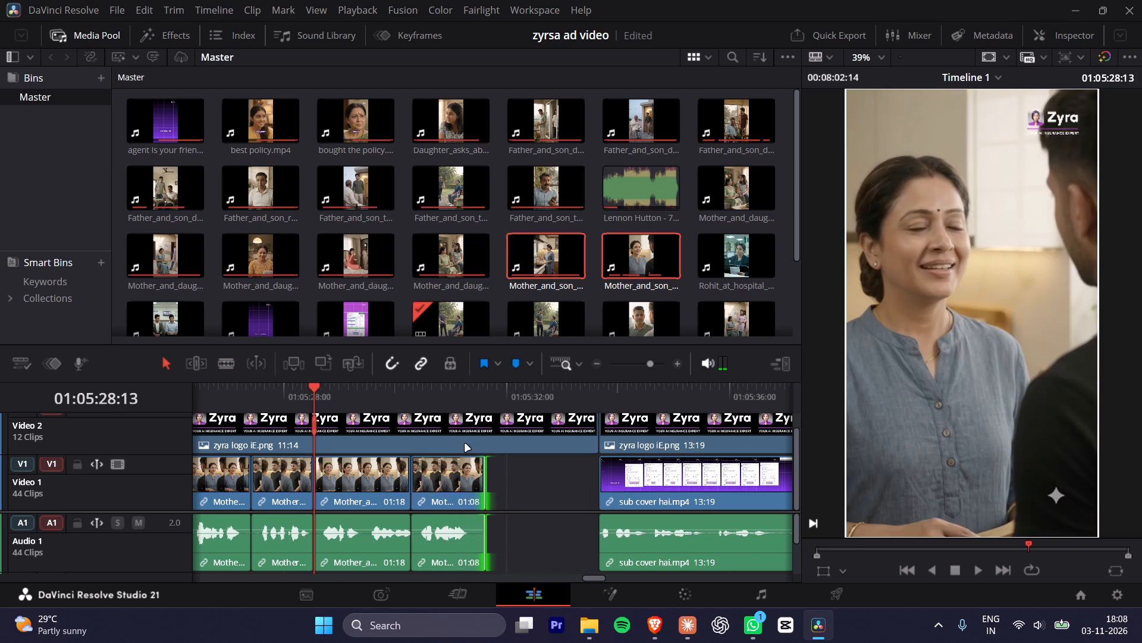
{"action": "left_click_drag", "start_coordinate": [468, 398], "coordinate": [476, 395]}
Move the four mother-and-son clips back against the sub cover hai clip and play through to the transition.
{"action": "left_click_drag", "start_coordinate": [541, 482], "coordinate": [237, 491]}
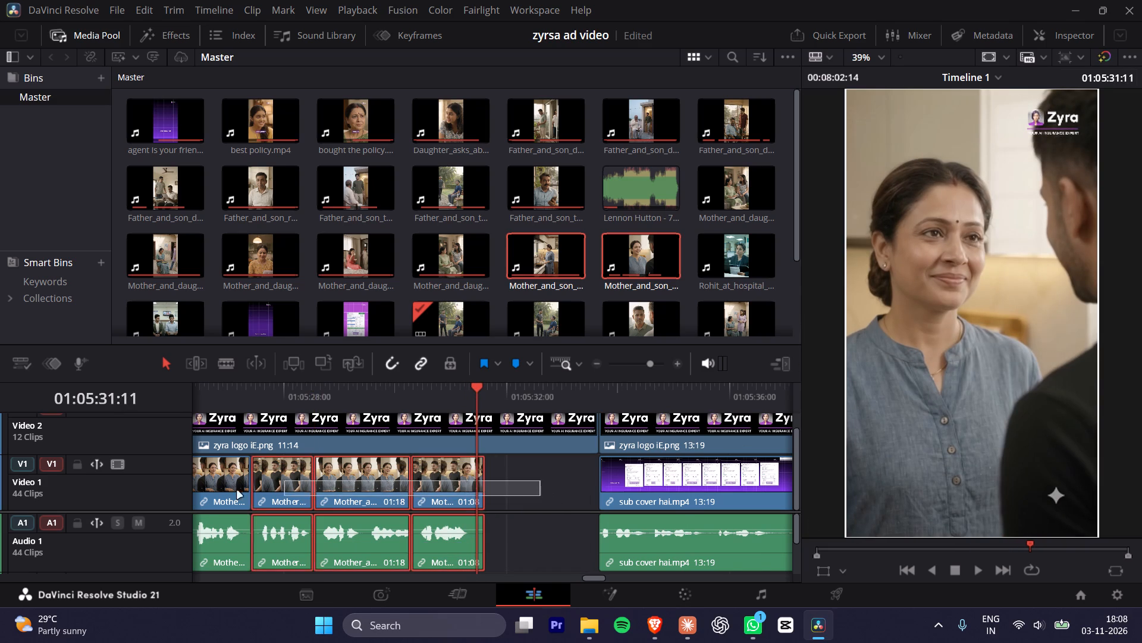
{"action": "left_click_drag", "start_coordinate": [237, 491], "coordinate": [202, 488]}
{"action": "scroll", "coordinate": [387, 502], "scroll_direction": "down", "scroll_amount": 4, "text": "alt"}
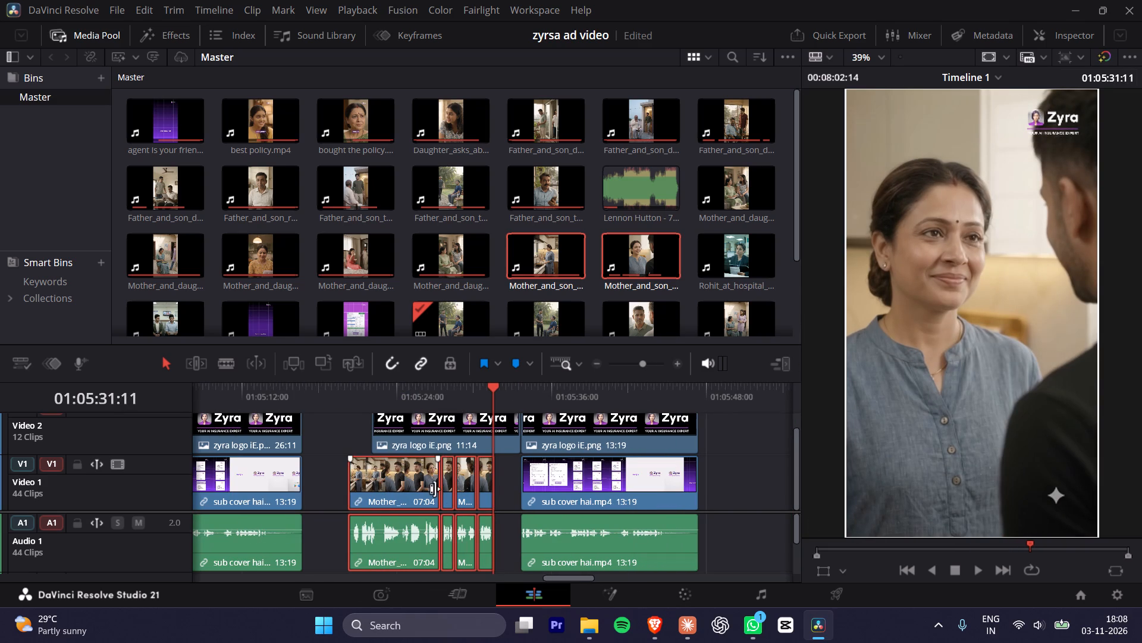
{"action": "left_click_drag", "start_coordinate": [406, 487], "coordinate": [428, 483]}
{"action": "scroll", "coordinate": [437, 490], "scroll_direction": "up", "scroll_amount": 1, "text": "alt"}
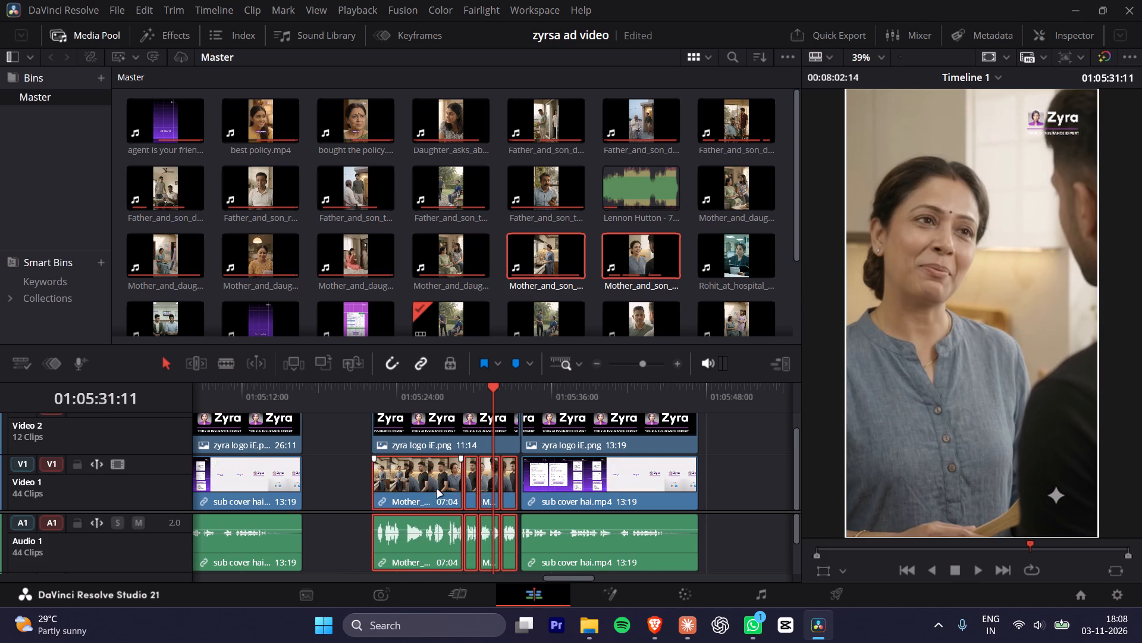
{"action": "scroll", "coordinate": [437, 490], "scroll_direction": "up", "scroll_amount": 6, "text": "alt"}
{"action": "left_click_drag", "start_coordinate": [592, 485], "coordinate": [608, 481]}
{"action": "left_click", "coordinate": [385, 390]}
{"action": "key", "text": "space"}
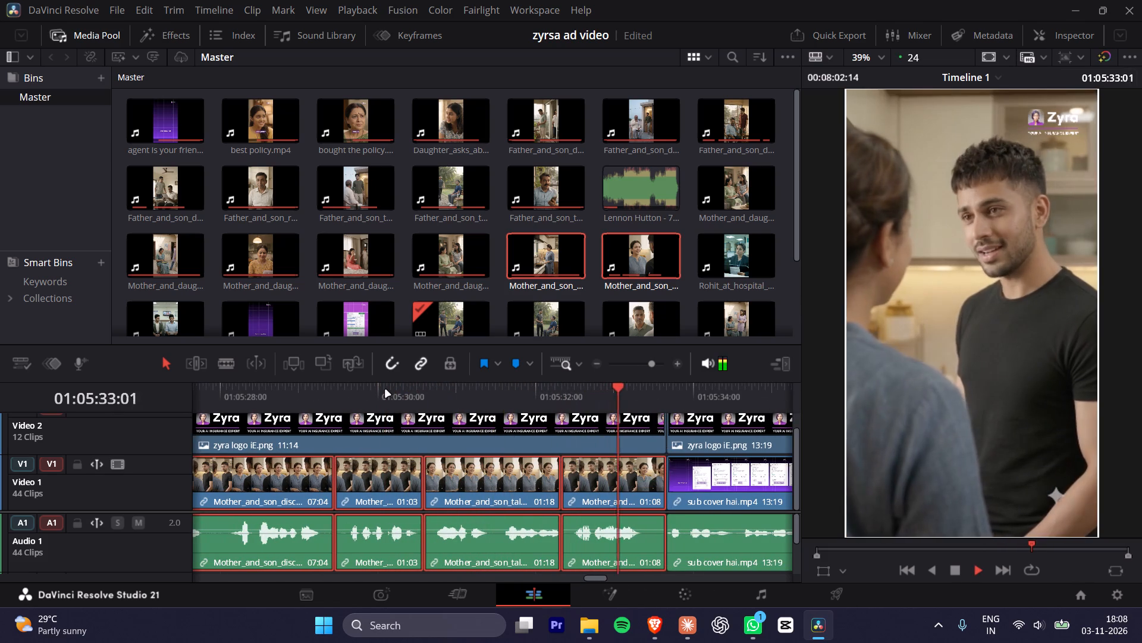
{"action": "key", "text": "space"}
Trim the end of the last Mother_and_son_talking piece to 01:04, play it, and shorten it further to 01:00 at 01:05:33:08.
{"action": "left_click", "coordinate": [617, 483]}
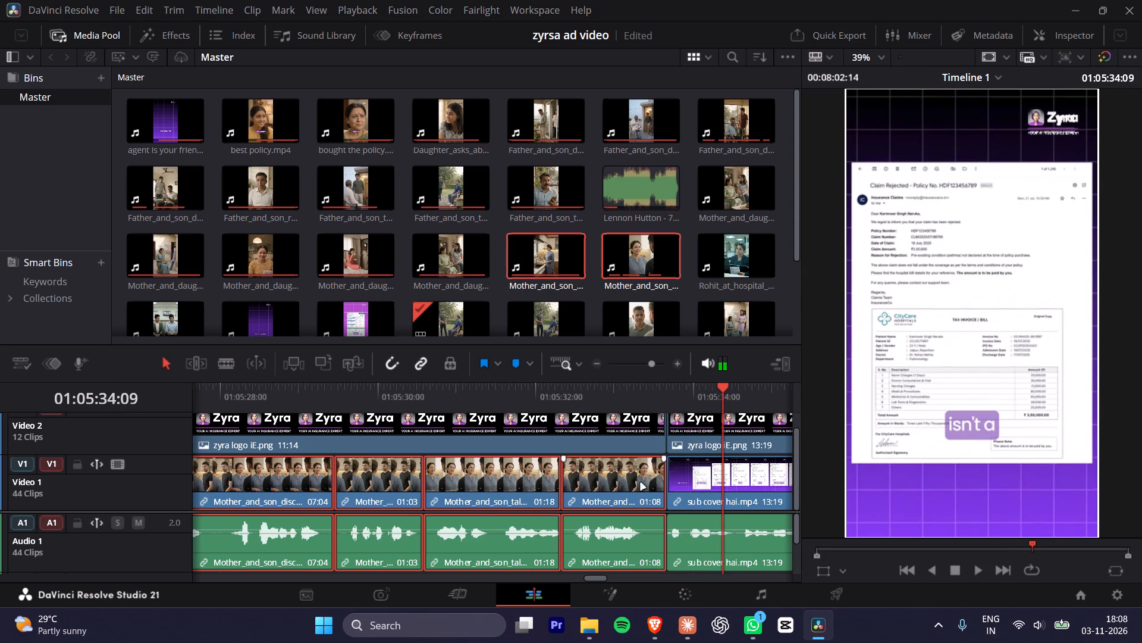
{"action": "left_click_drag", "start_coordinate": [663, 480], "coordinate": [650, 480]}
{"action": "left_click", "coordinate": [617, 391]}
{"action": "key", "text": "space"}
{"action": "key", "text": "space"}
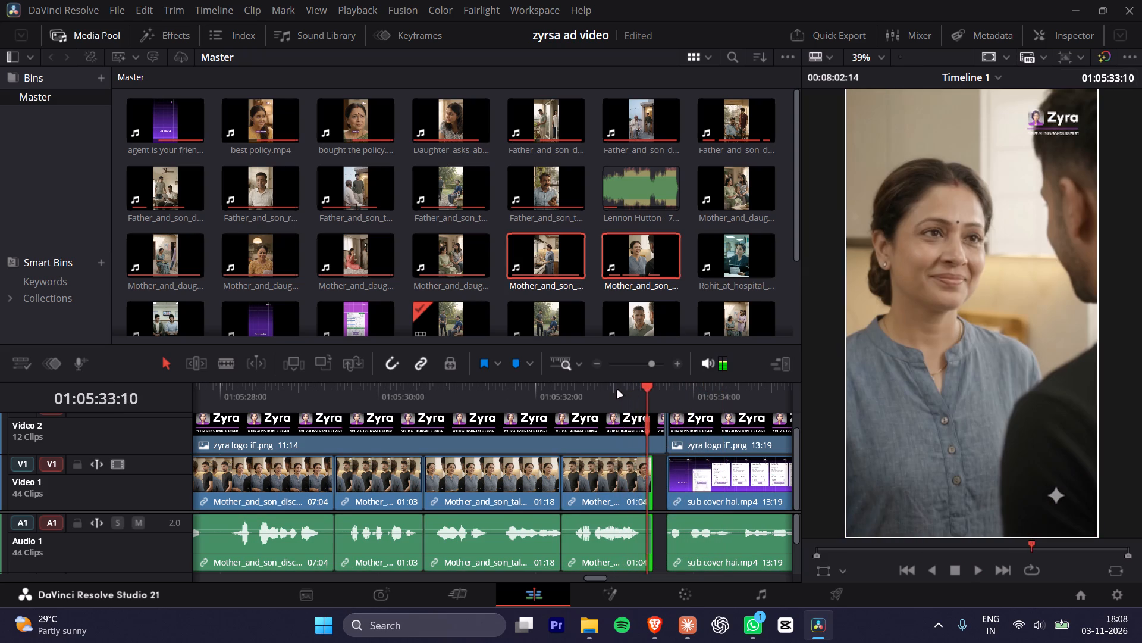
{"action": "key", "text": "Left"}
{"action": "key", "text": "Left"}
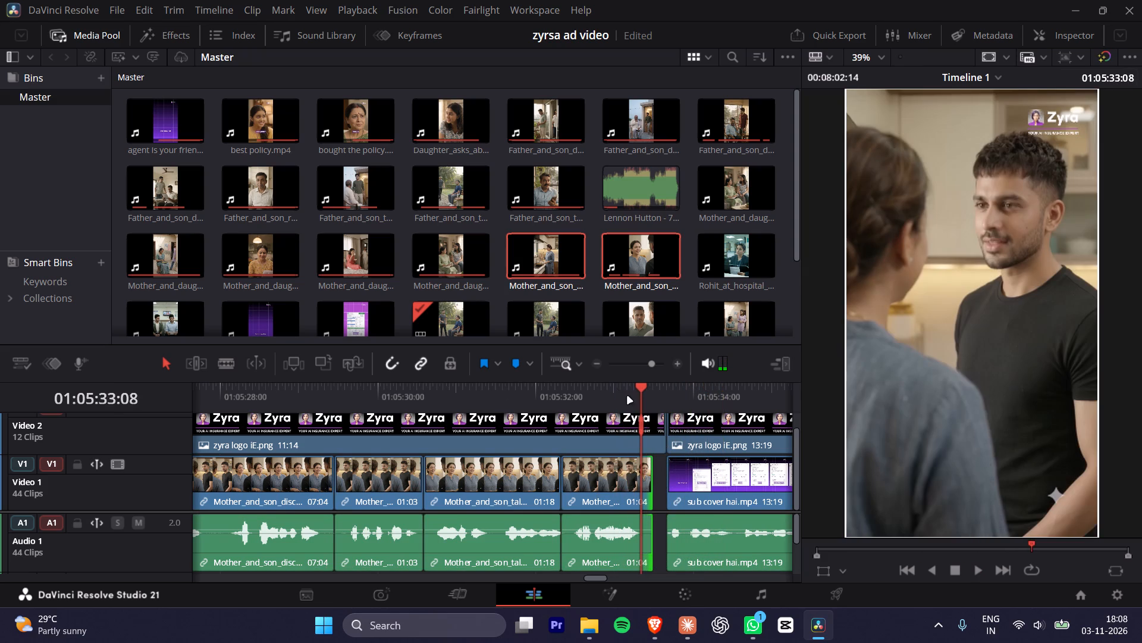
{"action": "scroll", "coordinate": [642, 424], "scroll_direction": "up", "scroll_amount": 8, "text": "alt"}
{"action": "left_click", "coordinate": [514, 486]}
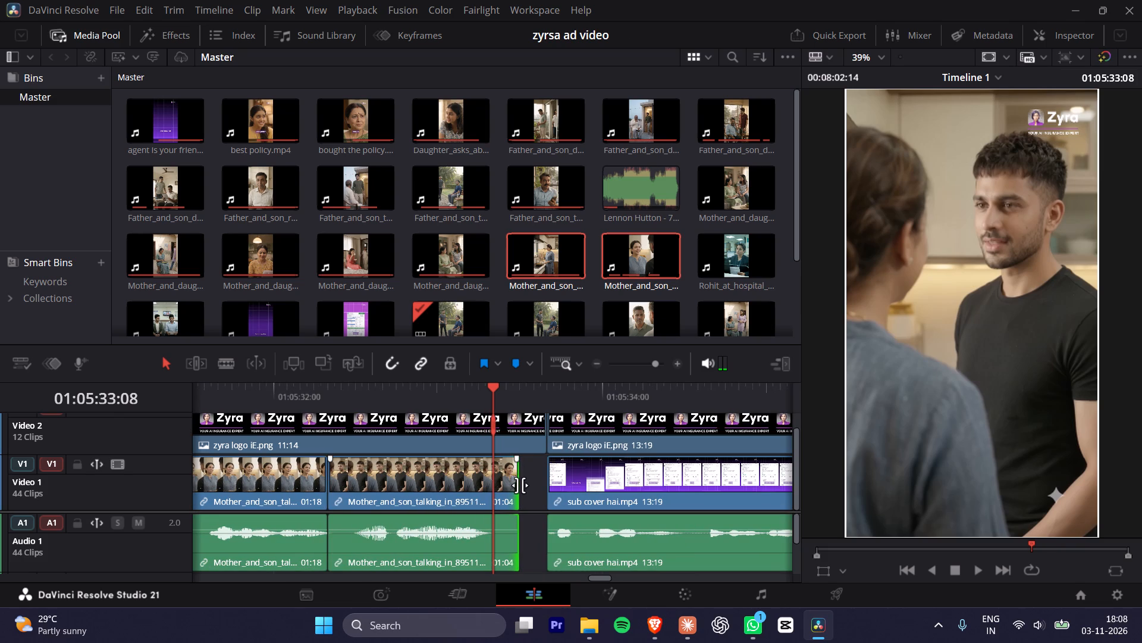
{"action": "left_click_drag", "start_coordinate": [520, 485], "coordinate": [495, 489]}
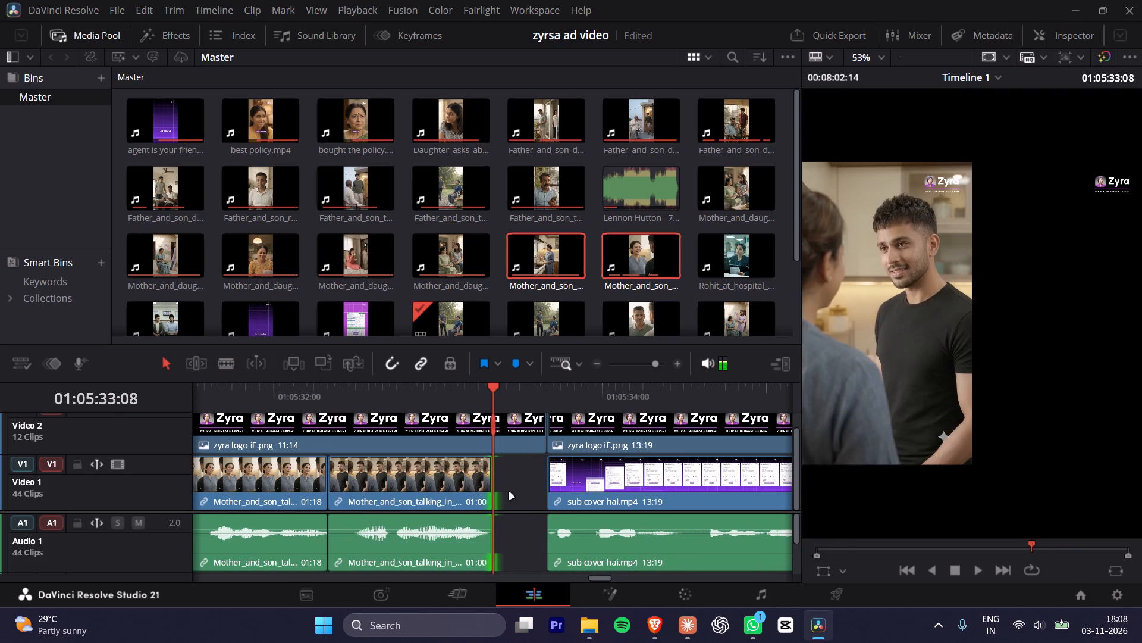
Move the four mother-and-son clips together against the sub cover hai clip to close the gap, and play part of them.
{"action": "scroll", "coordinate": [509, 492], "scroll_direction": "down", "scroll_amount": 6, "text": "alt"}
{"action": "left_click_drag", "start_coordinate": [502, 473], "coordinate": [334, 492]}
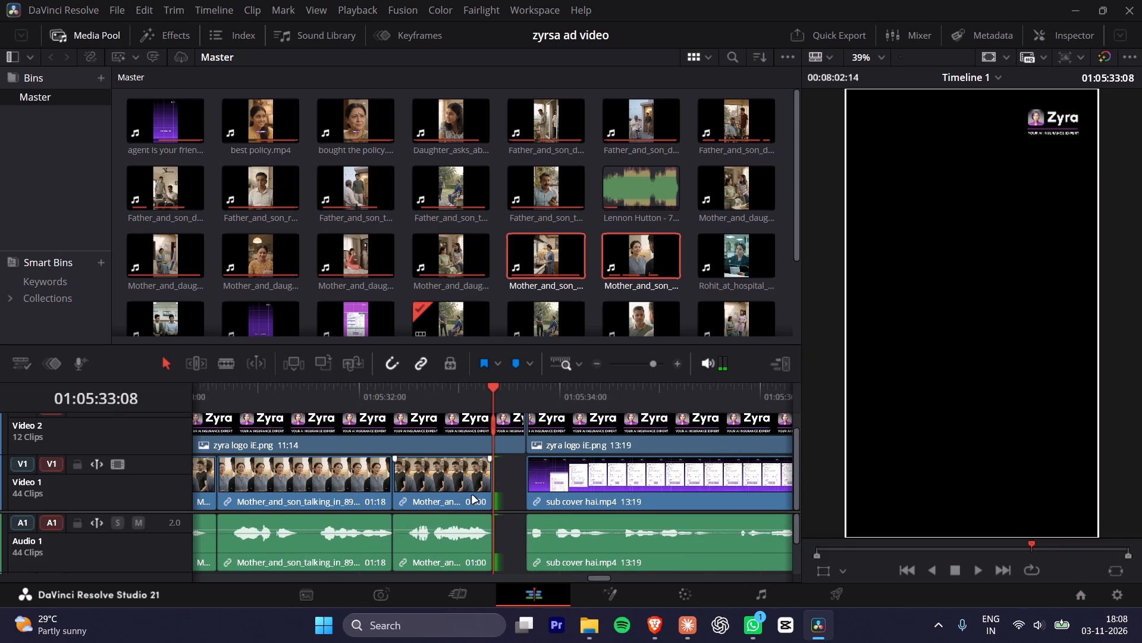
{"action": "scroll", "coordinate": [473, 496], "scroll_direction": "down", "scroll_amount": 5, "text": "alt"}
{"action": "scroll", "coordinate": [408, 482], "scroll_direction": "down", "scroll_amount": 3, "text": "alt"}
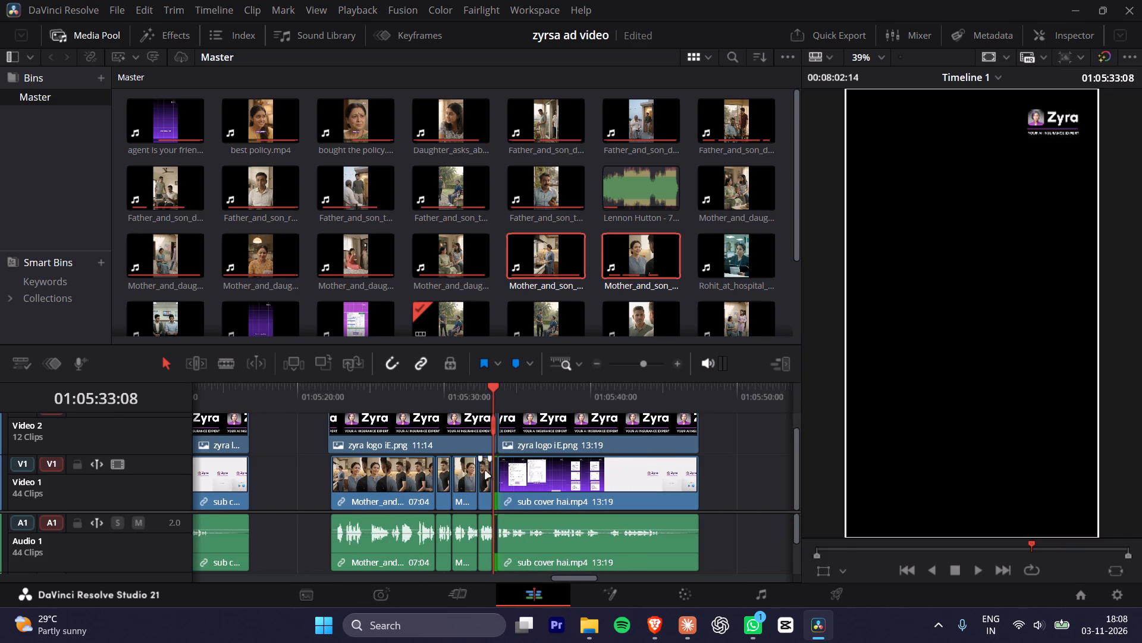
{"action": "left_click_drag", "start_coordinate": [301, 479], "coordinate": [488, 495]}
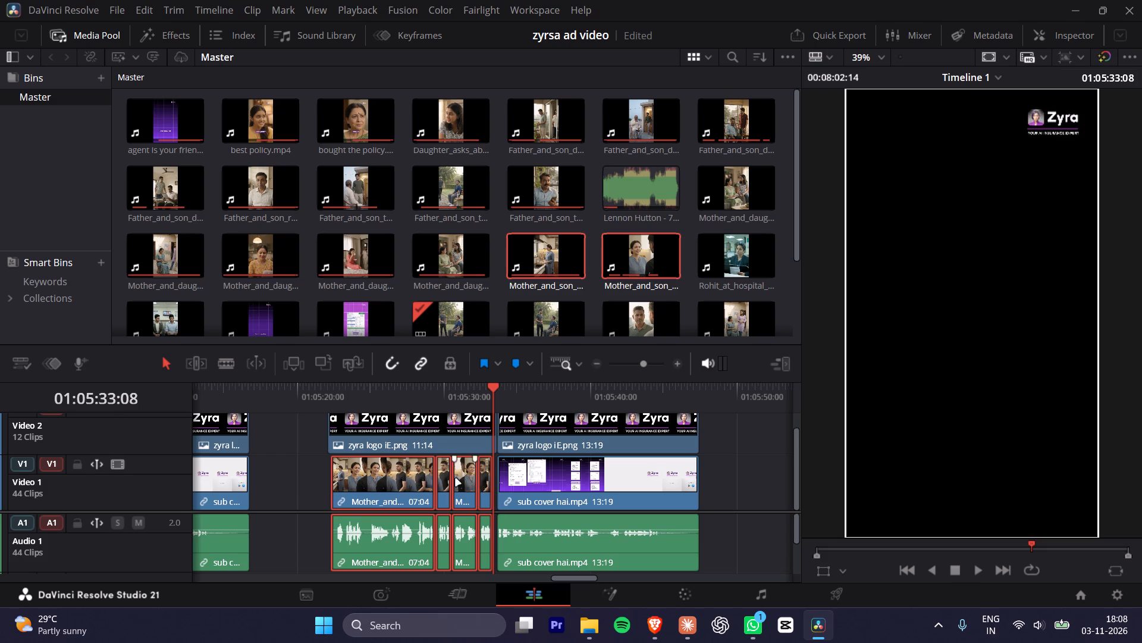
{"action": "left_click_drag", "start_coordinate": [396, 389], "coordinate": [383, 391]}
{"action": "left_click_drag", "start_coordinate": [412, 486], "coordinate": [417, 486]}
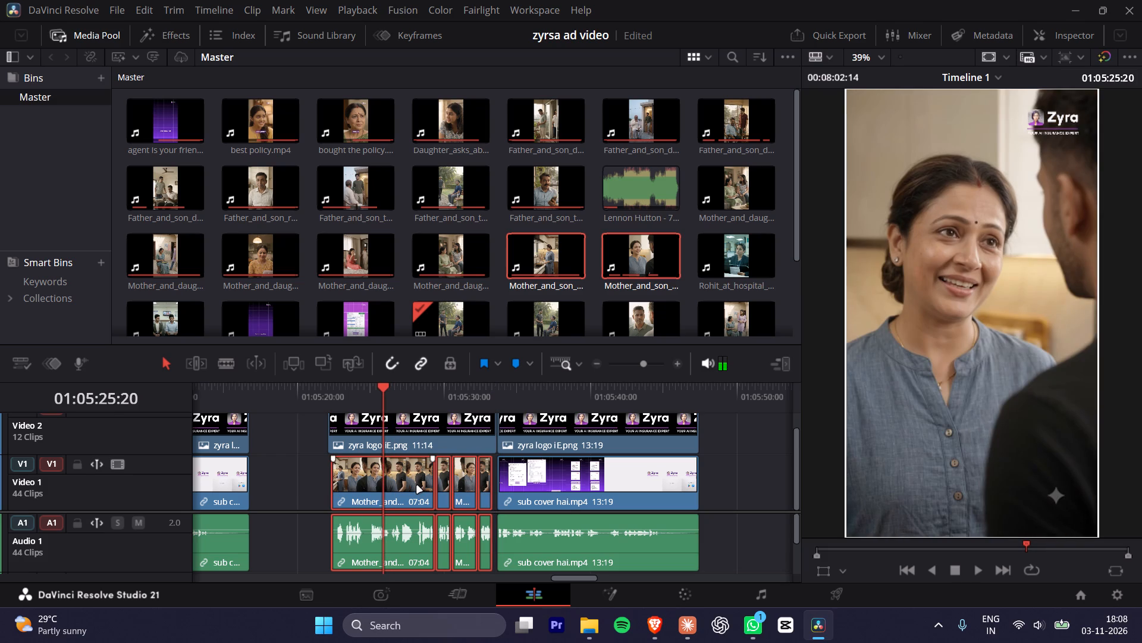
{"action": "left_click_drag", "start_coordinate": [417, 486], "coordinate": [423, 485]}
{"action": "key", "text": "space"}
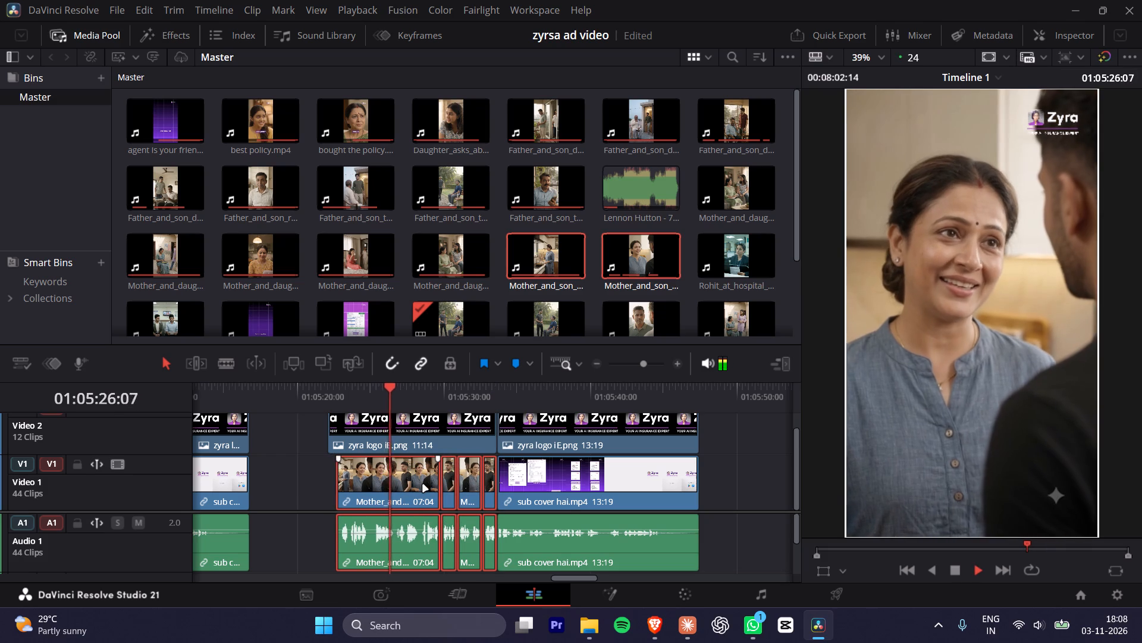
{"action": "key", "text": "space"}
Move the stand-alone clip and its logo near 01:04:20 later by 04:24:05, past the last ad variation.
{"action": "scroll", "coordinate": [431, 484], "scroll_direction": "down", "scroll_amount": 2, "text": "alt"}
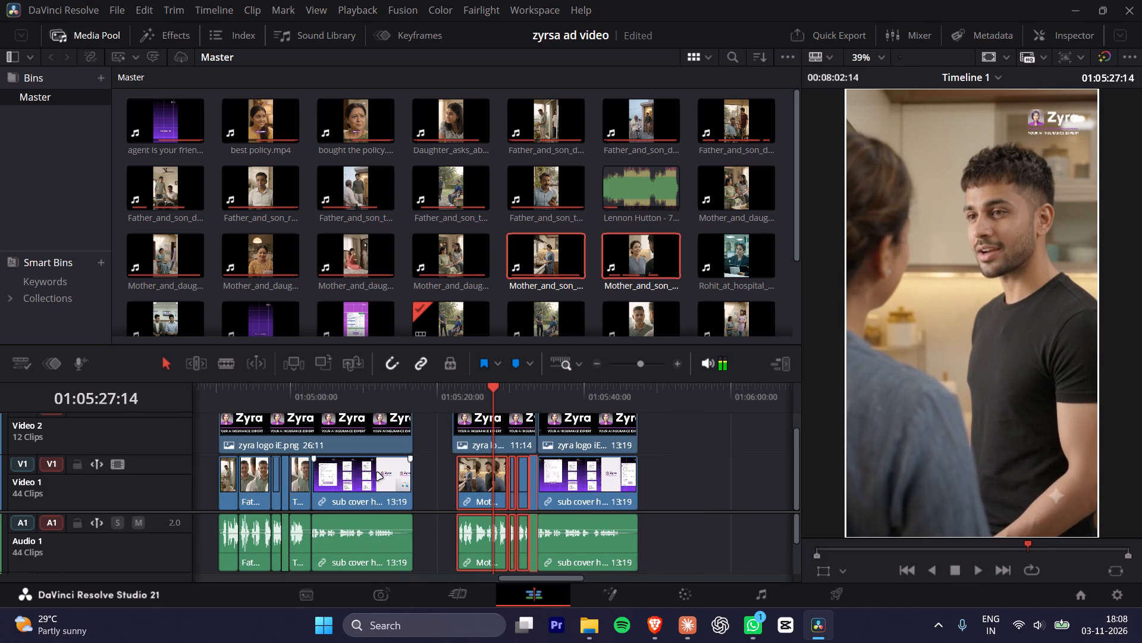
{"action": "left_click", "coordinate": [691, 489]}
{"action": "scroll", "coordinate": [691, 489], "scroll_direction": "down", "scroll_amount": 10, "text": "alt"}
{"action": "scroll", "coordinate": [591, 468], "scroll_direction": "down", "scroll_amount": 4, "text": "alt"}
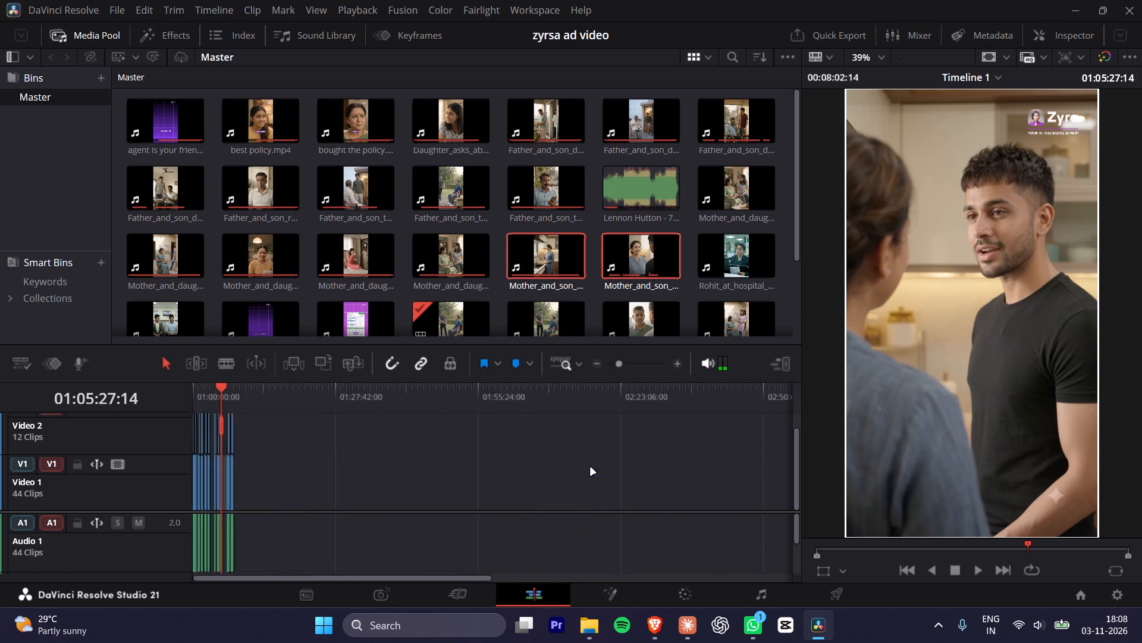
{"action": "scroll", "coordinate": [487, 452], "scroll_direction": "up", "scroll_amount": 4, "text": "alt"}
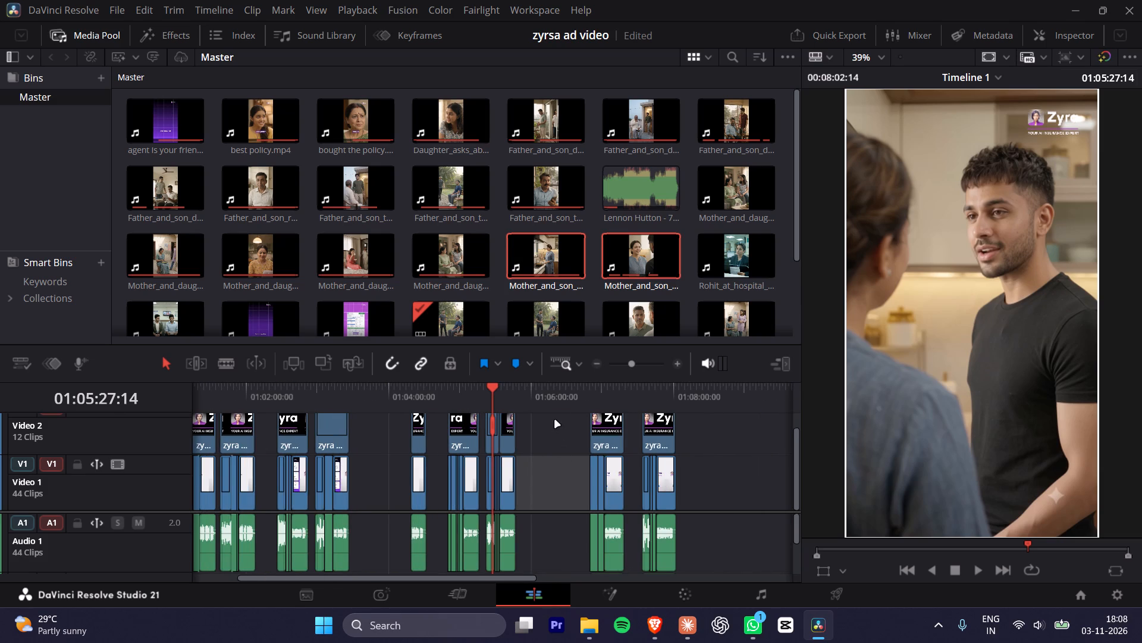
{"action": "left_click_drag", "start_coordinate": [555, 420], "coordinate": [462, 513]}
{"action": "left_click_drag", "start_coordinate": [392, 429], "coordinate": [423, 466]}
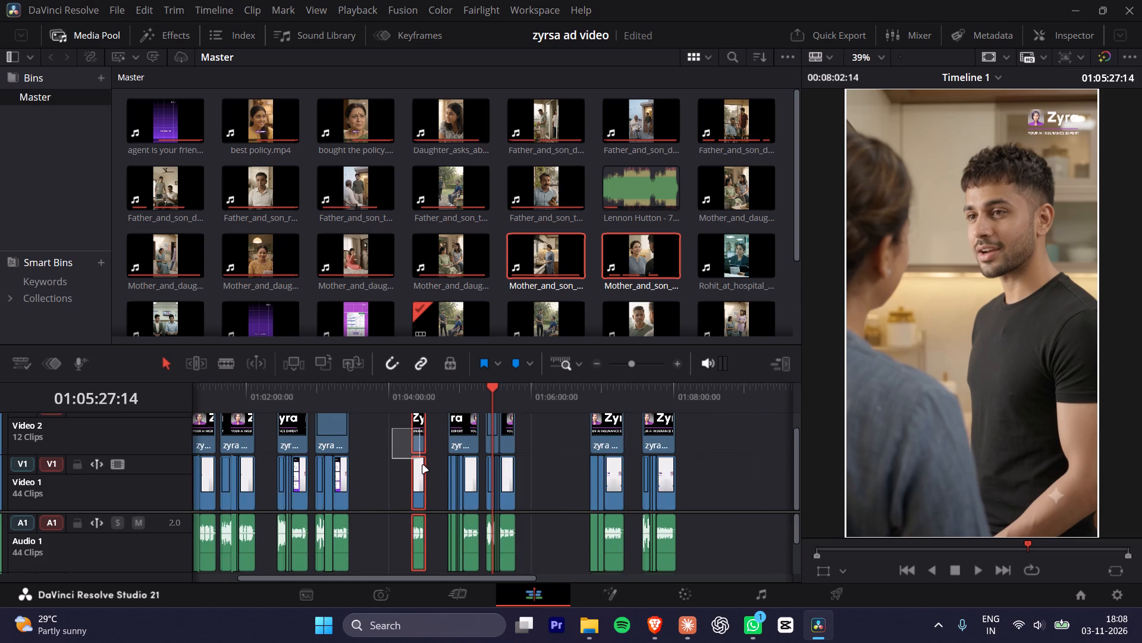
{"action": "left_click_drag", "start_coordinate": [423, 466], "coordinate": [424, 535]}
{"action": "left_click_drag", "start_coordinate": [415, 432], "coordinate": [729, 457]}
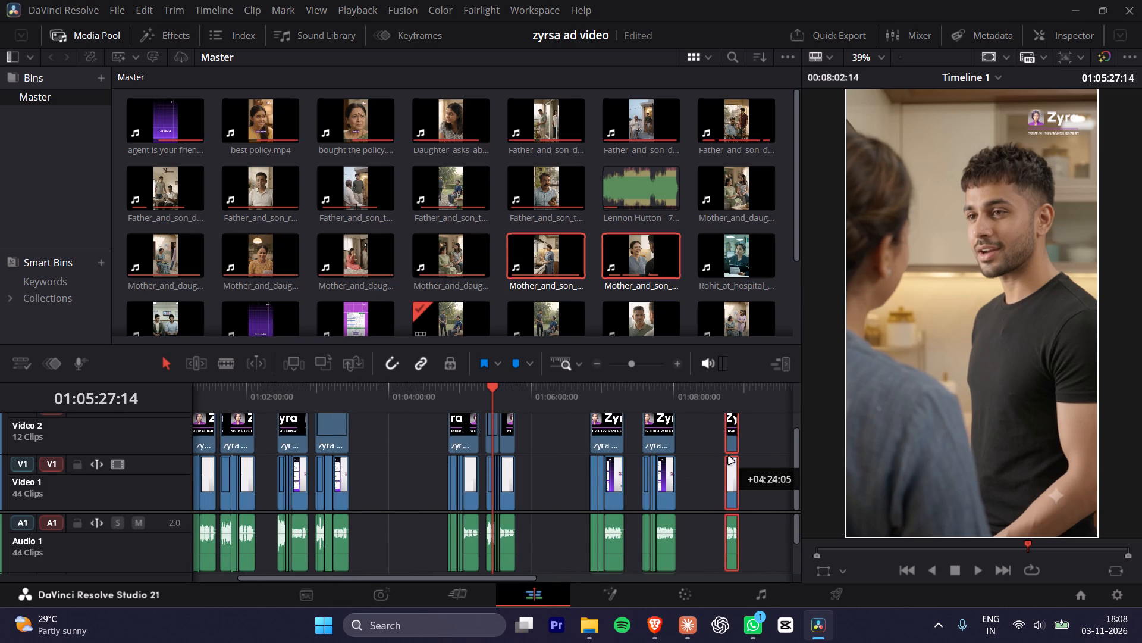
{"action": "left_click_drag", "start_coordinate": [729, 457], "coordinate": [728, 457]}
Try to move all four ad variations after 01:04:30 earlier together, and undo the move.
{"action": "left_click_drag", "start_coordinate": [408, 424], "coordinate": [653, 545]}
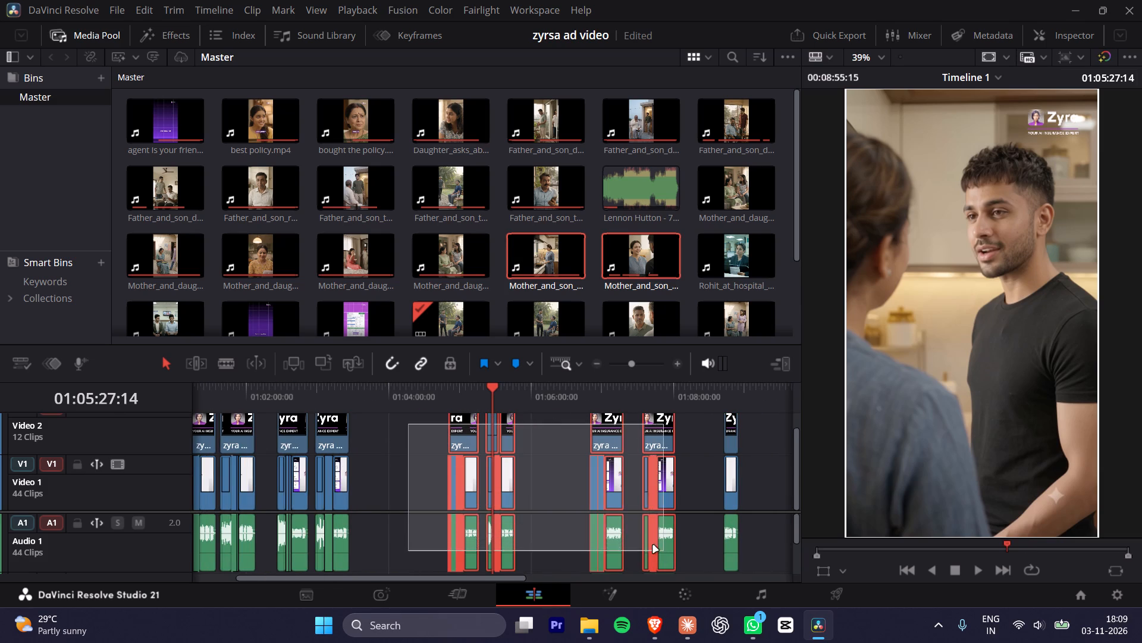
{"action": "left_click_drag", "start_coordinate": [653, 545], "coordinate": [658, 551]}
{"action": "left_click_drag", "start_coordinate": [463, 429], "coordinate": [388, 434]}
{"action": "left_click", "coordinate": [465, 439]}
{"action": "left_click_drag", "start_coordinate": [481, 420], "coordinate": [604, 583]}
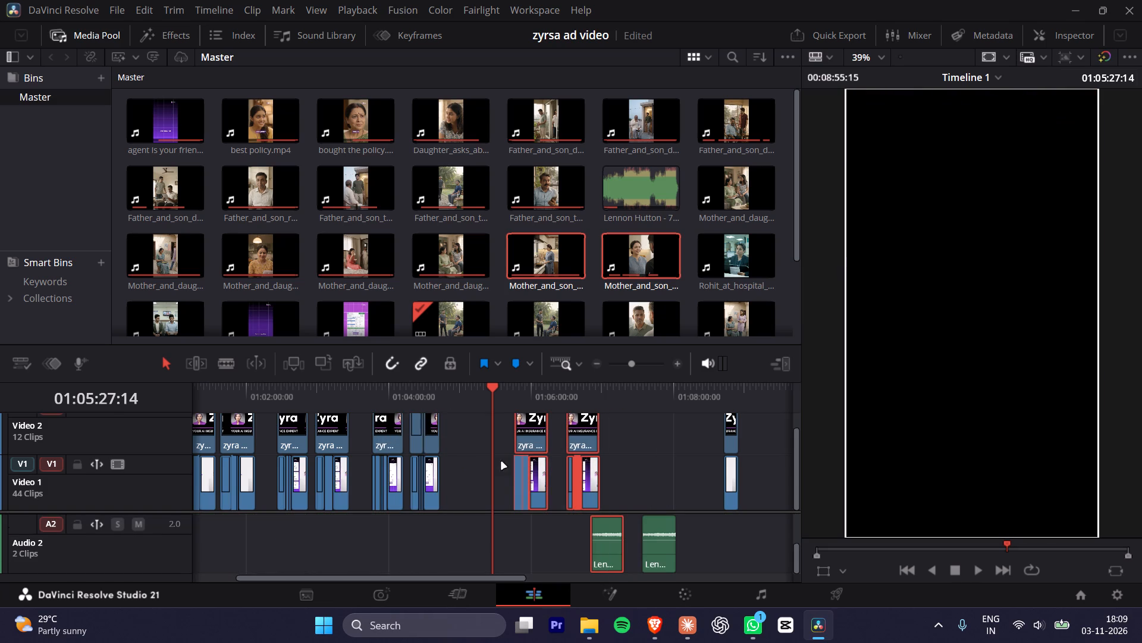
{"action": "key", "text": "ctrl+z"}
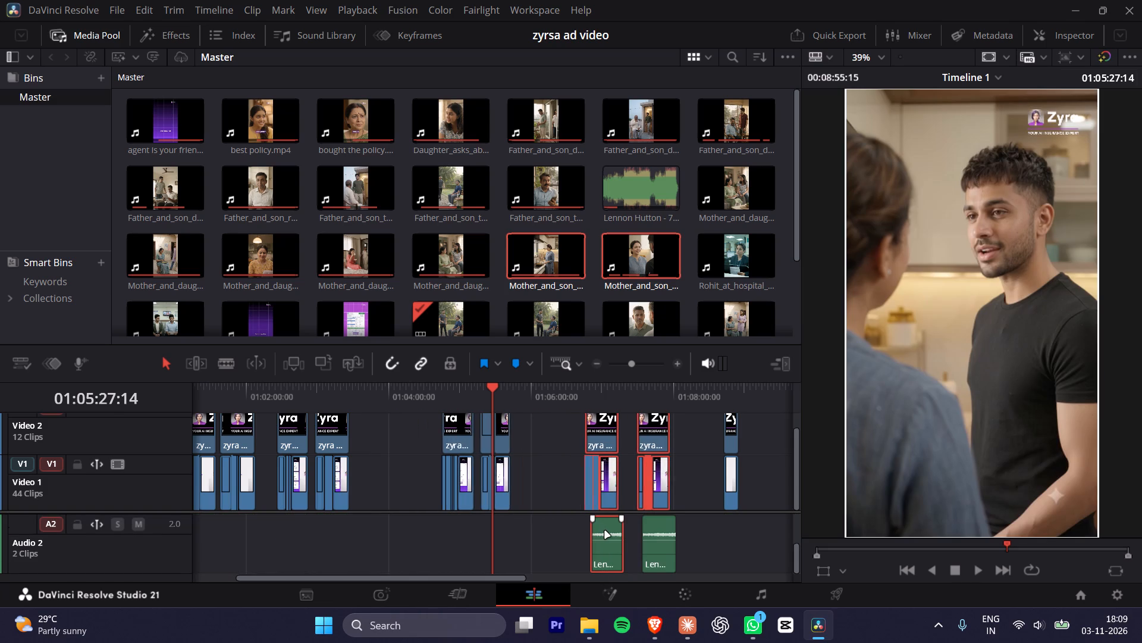
Shrink the track heights and move the mother-and-son ad and the ad before it earlier, close behind the preceding variations.
{"action": "scroll", "coordinate": [563, 531], "scroll_direction": "down", "scroll_amount": 2}
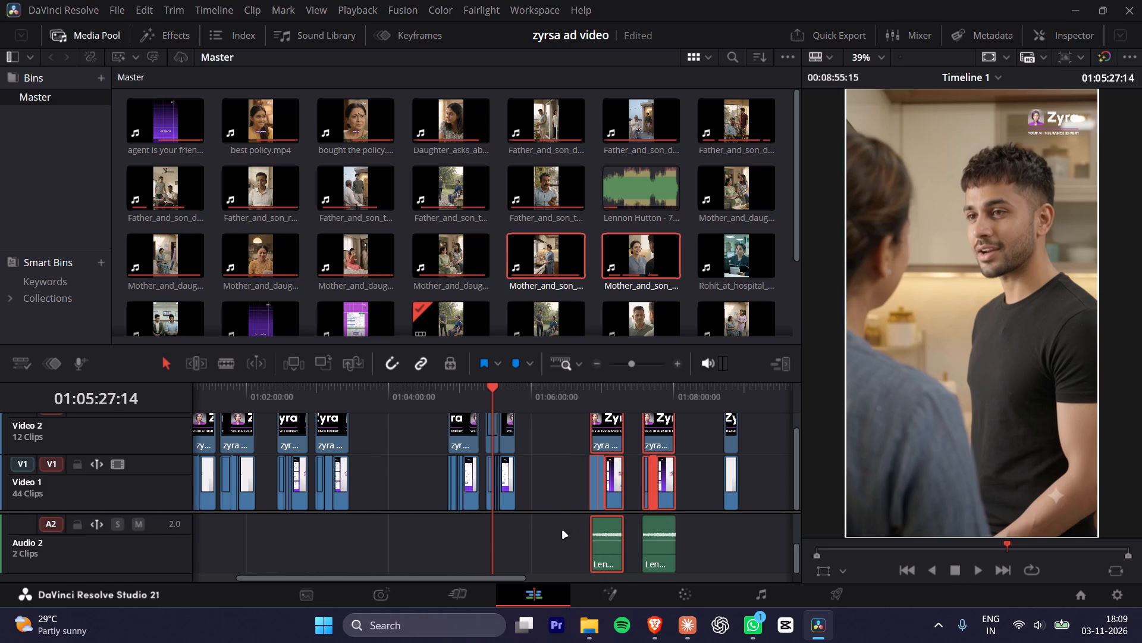
{"action": "scroll", "coordinate": [563, 531], "scroll_direction": "down", "scroll_amount": 2}
{"action": "scroll", "coordinate": [563, 531], "scroll_direction": "up", "scroll_amount": 4}
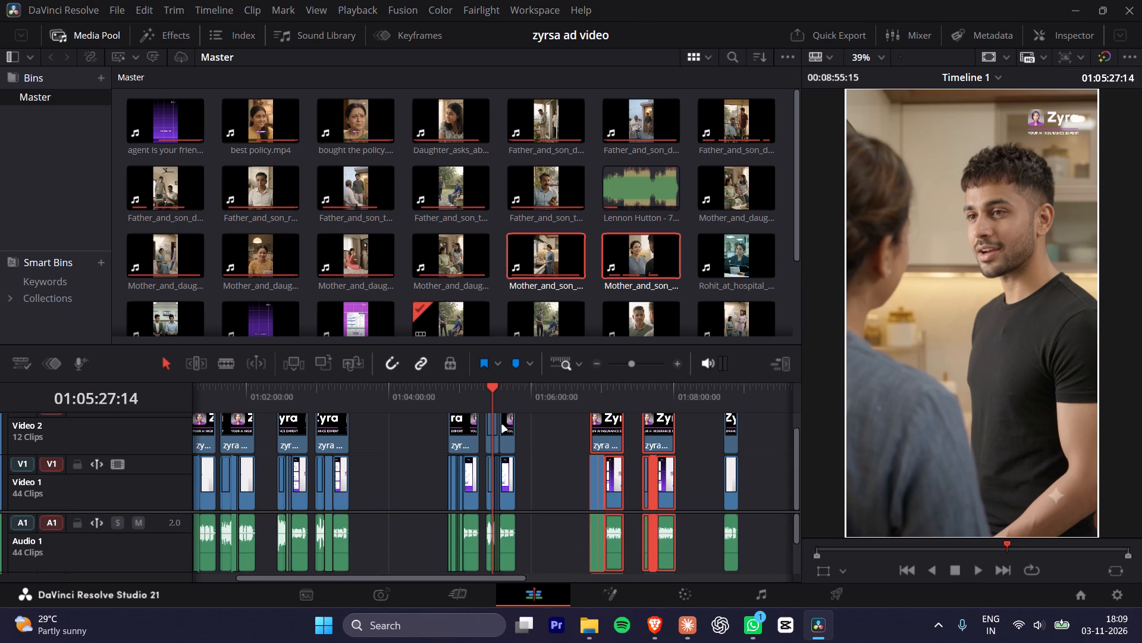
{"action": "scroll", "coordinate": [363, 483], "scroll_direction": "down", "scroll_amount": 2, "text": "ctrl"}
{"action": "scroll", "coordinate": [363, 483], "scroll_direction": "up", "scroll_amount": 2, "text": "ctrl"}
{"action": "scroll", "coordinate": [363, 483], "scroll_direction": "down", "scroll_amount": 6, "text": "shift"}
{"action": "scroll", "coordinate": [369, 538], "scroll_direction": "down", "scroll_amount": 7, "text": "shift"}
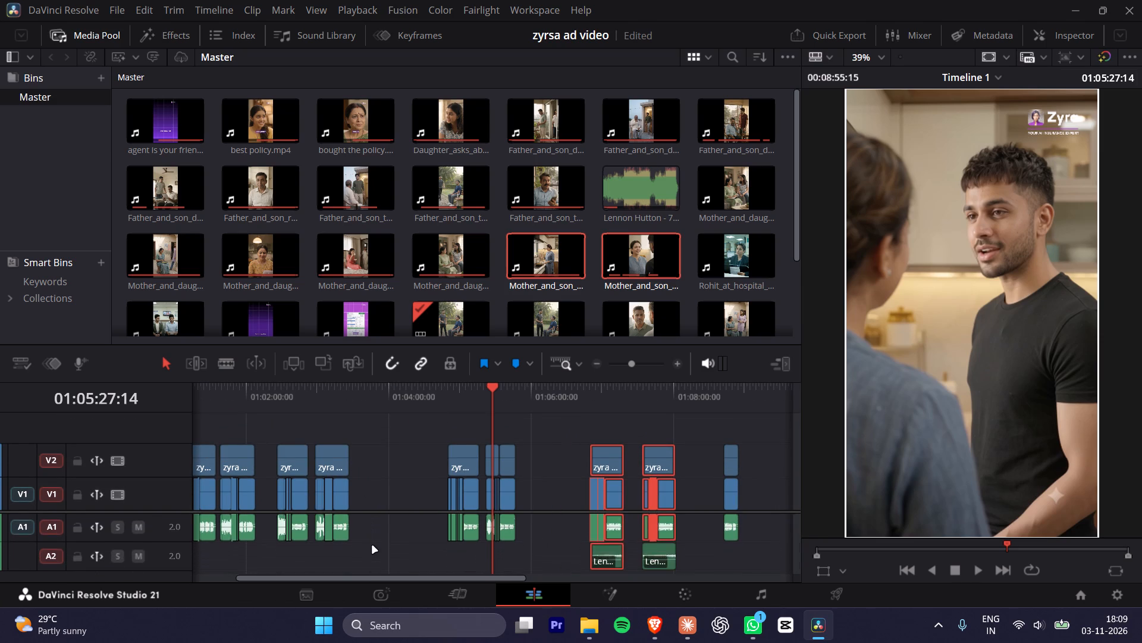
{"action": "scroll", "coordinate": [372, 546], "scroll_direction": "down", "scroll_amount": 3, "text": "shift"}
{"action": "left_click_drag", "start_coordinate": [421, 425], "coordinate": [518, 538]}
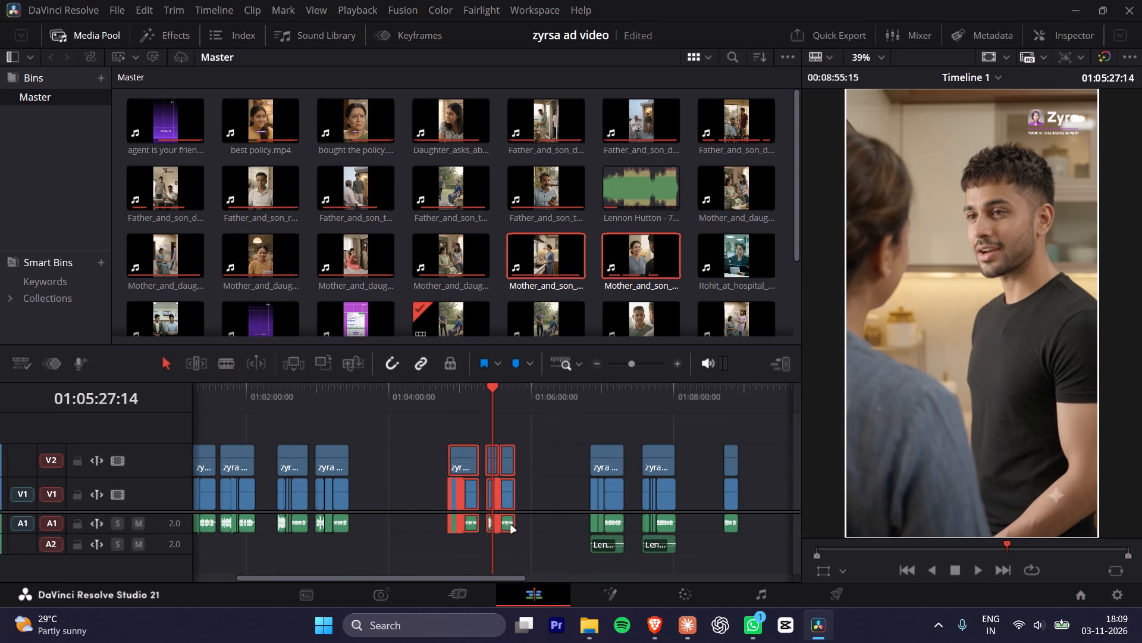
{"action": "left_click_drag", "start_coordinate": [460, 454], "coordinate": [383, 463]}
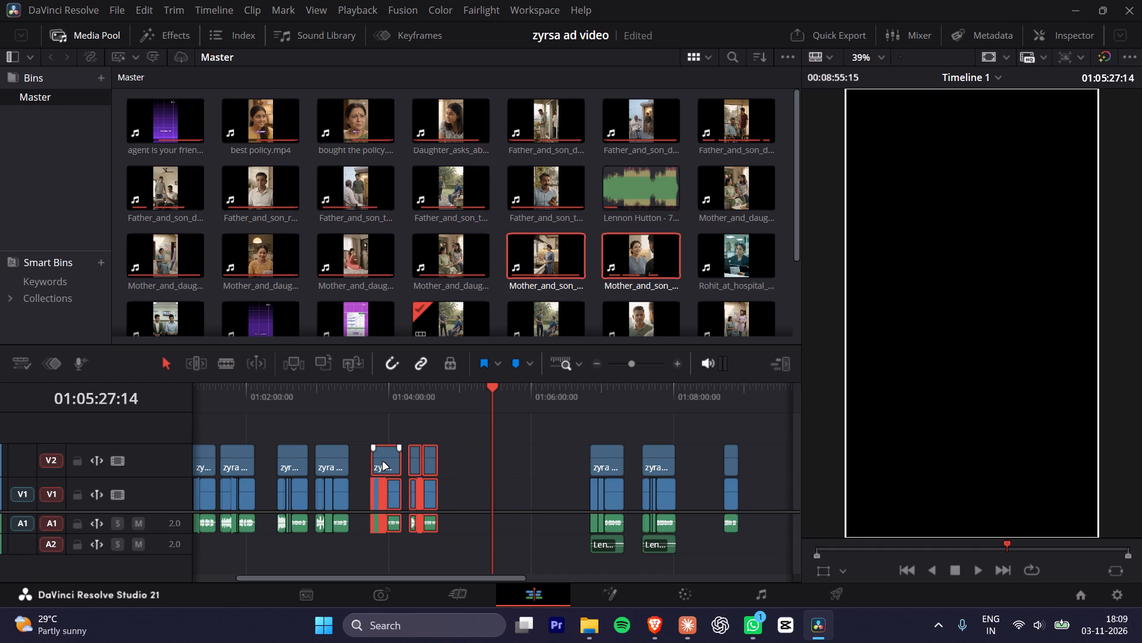
Move the last two ads with their Lennon Hutton music earlier, close behind the mother-and-son ad.
{"action": "left_click_drag", "start_coordinate": [539, 438], "coordinate": [667, 576]}
{"action": "left_click_drag", "start_coordinate": [652, 461], "coordinate": [563, 468]}
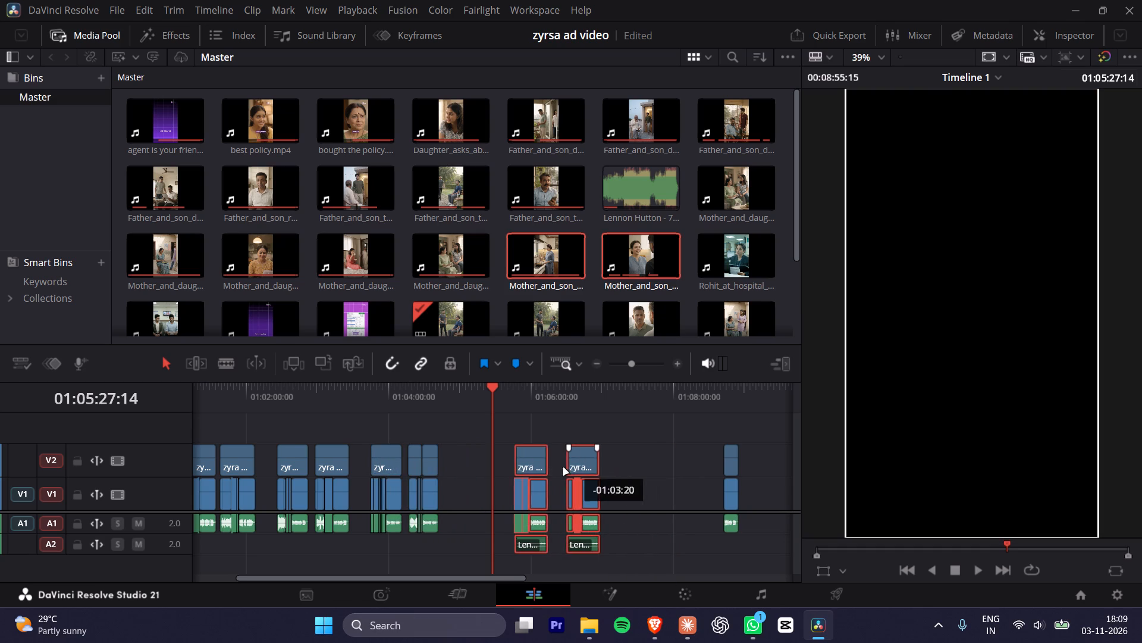
{"action": "left_click_drag", "start_coordinate": [563, 468], "coordinate": [516, 474]}
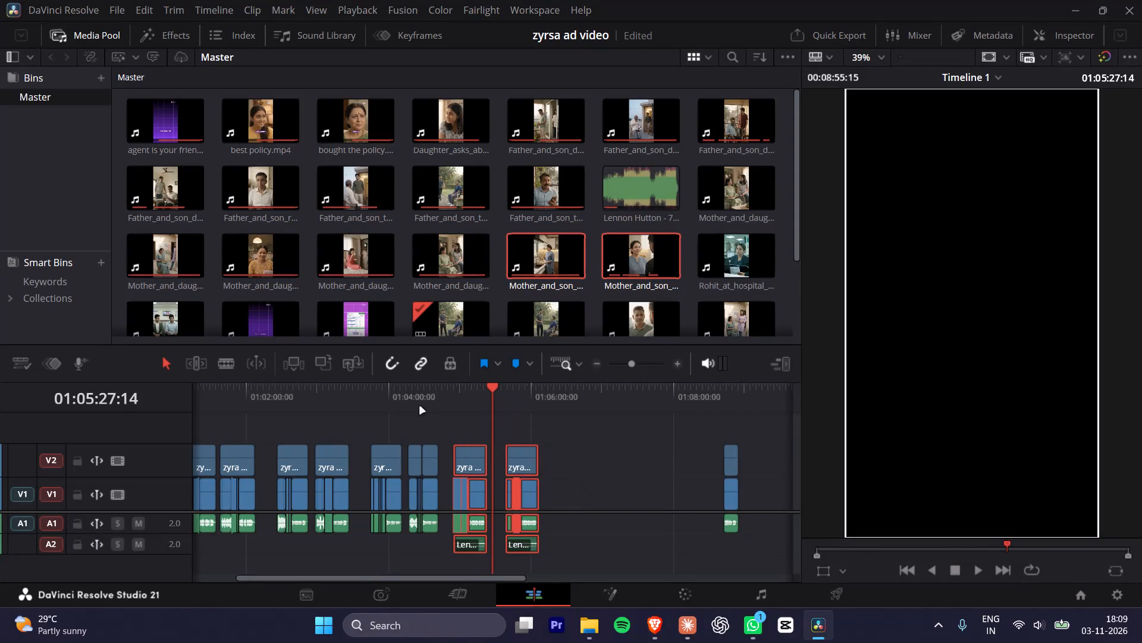
Play the start of the timeline and the last ad from about 01:05:50 to review picture and music.
{"action": "left_click_drag", "start_coordinate": [368, 397], "coordinate": [0, 433]}
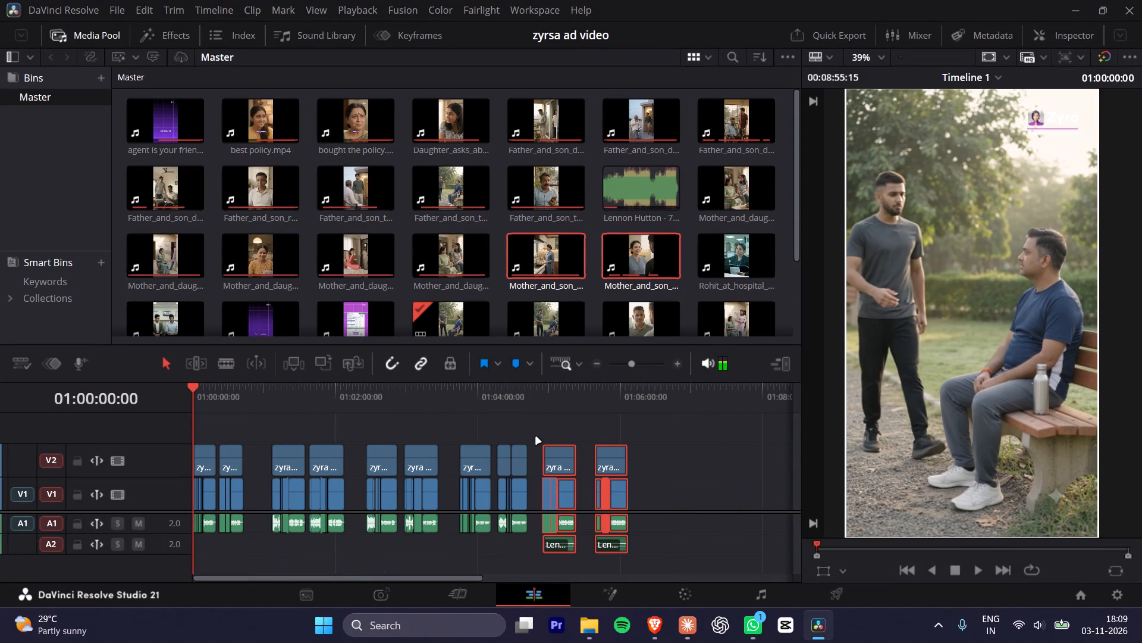
{"action": "key", "text": "space"}
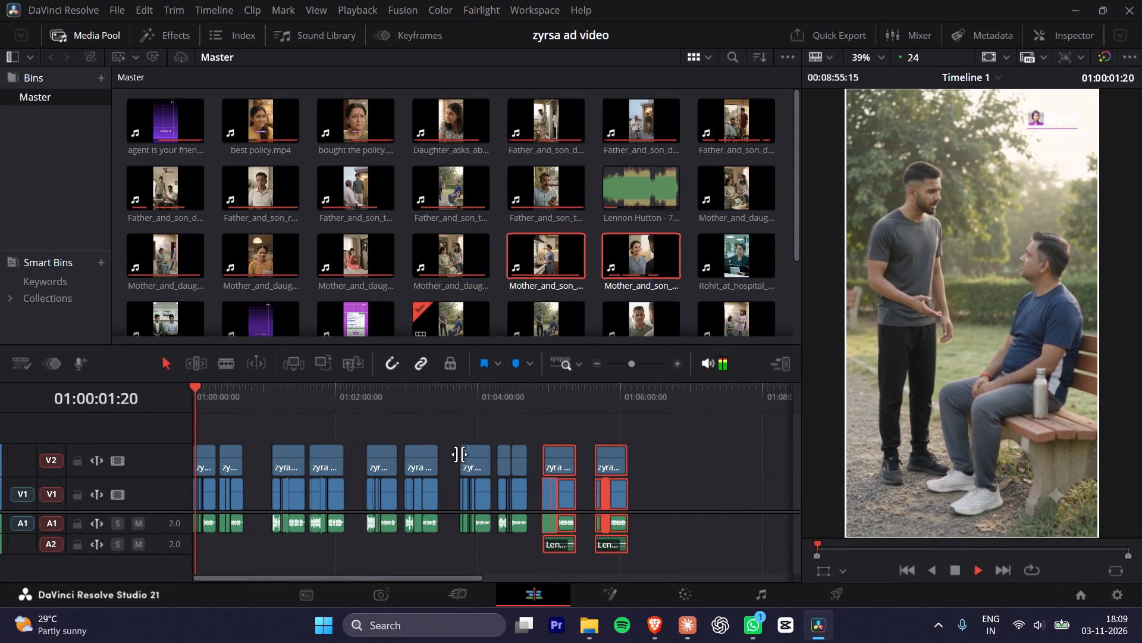
{"action": "left_click_drag", "start_coordinate": [570, 392], "coordinate": [597, 395]}
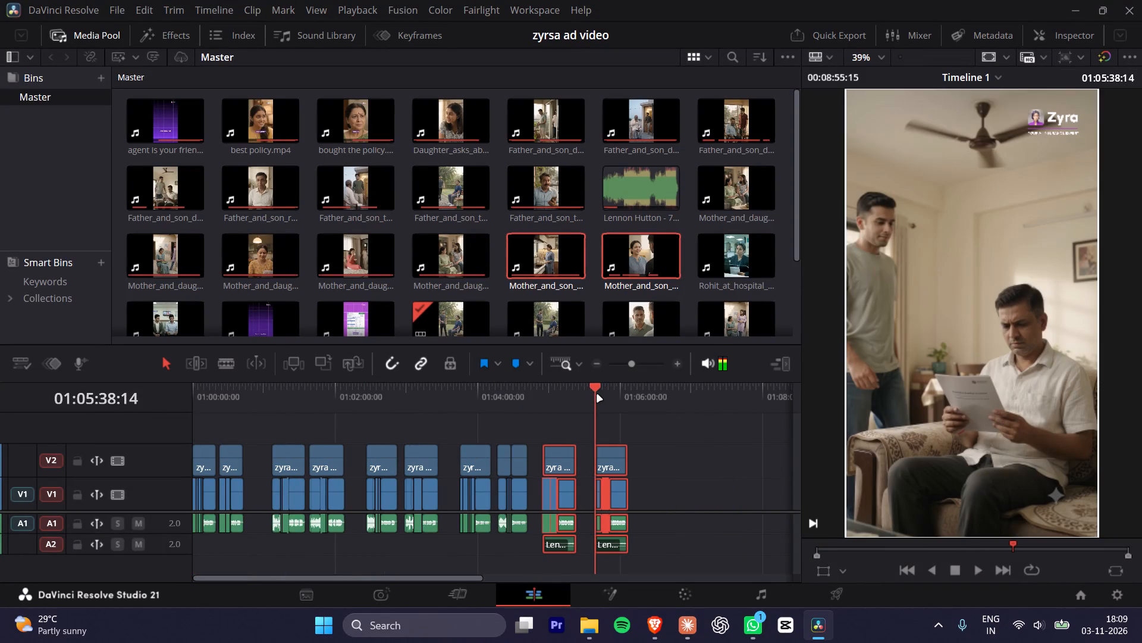
{"action": "left_click_drag", "start_coordinate": [597, 395], "coordinate": [615, 398]}
{"action": "key", "text": "space"}
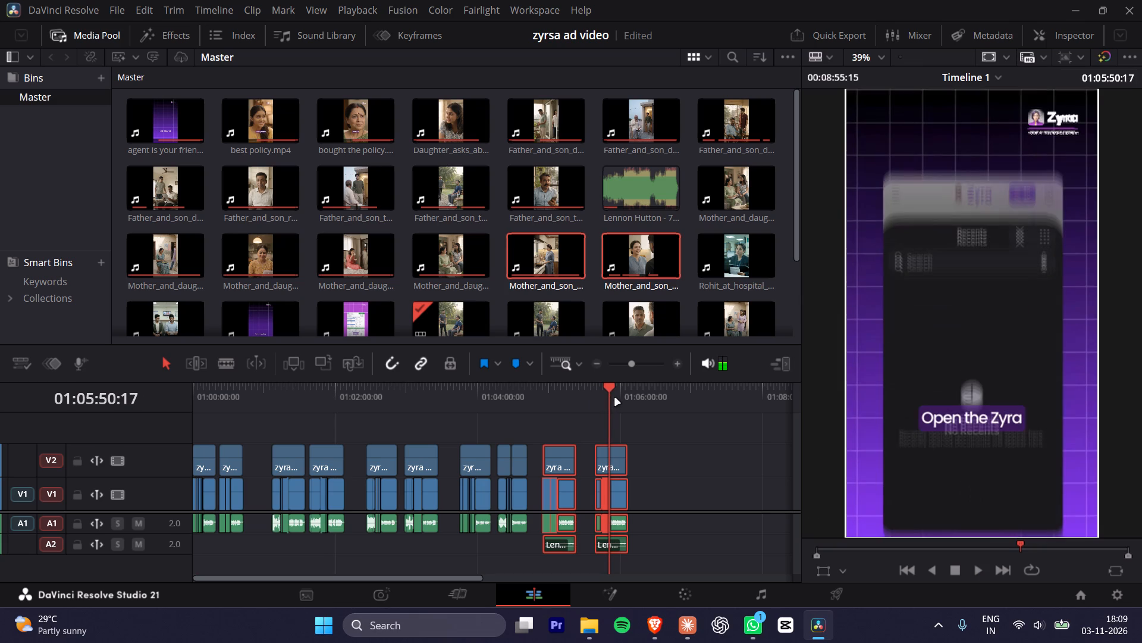
{"action": "key", "text": "space"}
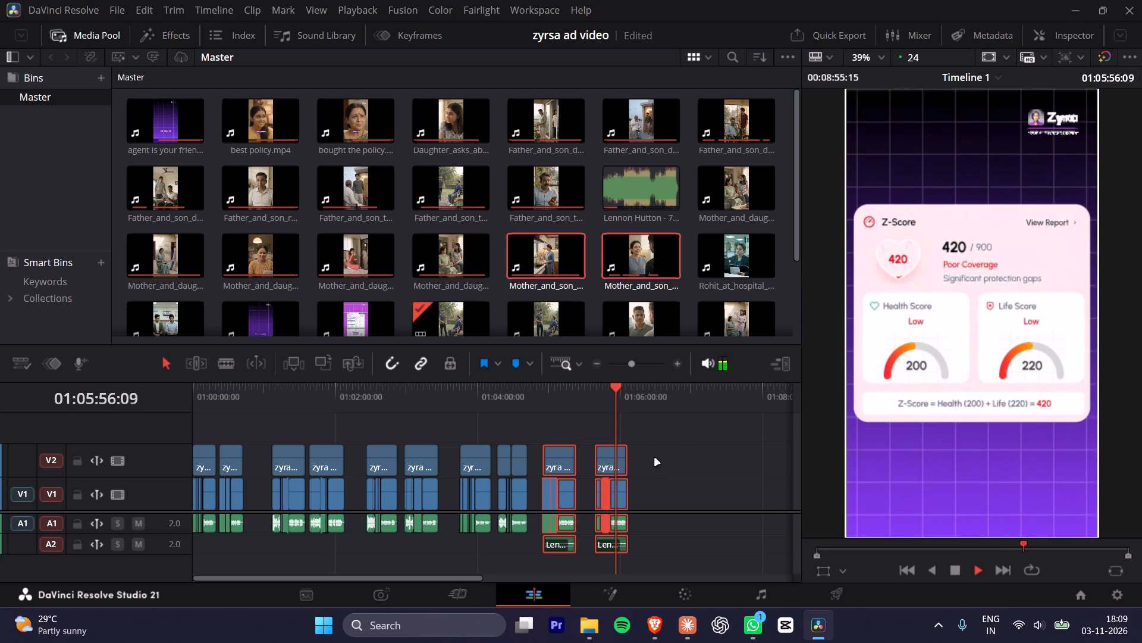
{"action": "key", "text": "space"}
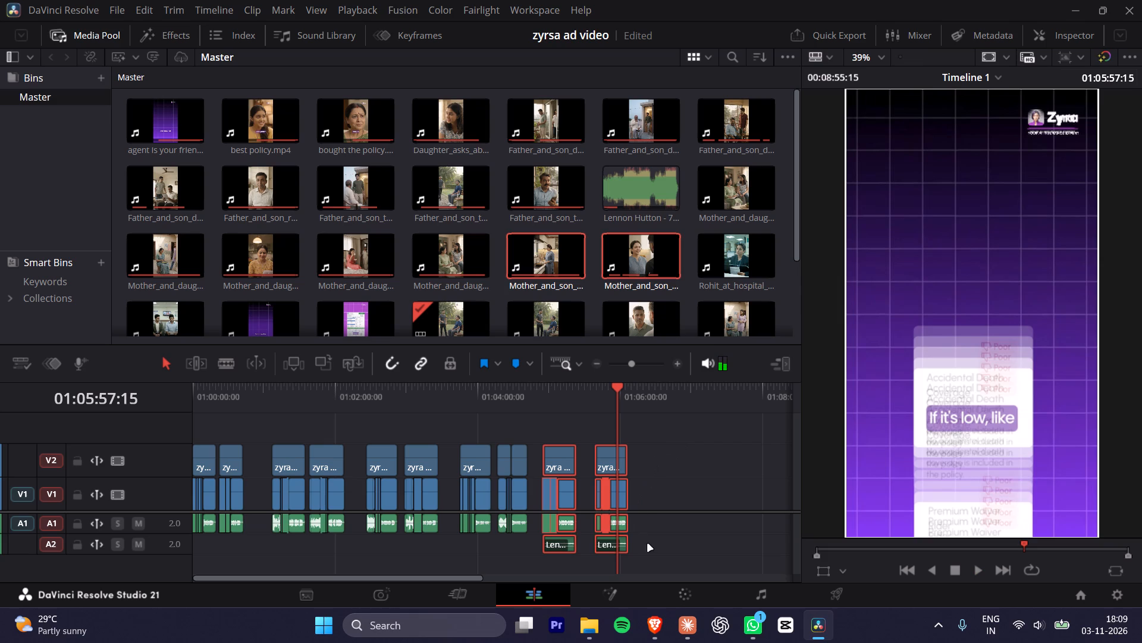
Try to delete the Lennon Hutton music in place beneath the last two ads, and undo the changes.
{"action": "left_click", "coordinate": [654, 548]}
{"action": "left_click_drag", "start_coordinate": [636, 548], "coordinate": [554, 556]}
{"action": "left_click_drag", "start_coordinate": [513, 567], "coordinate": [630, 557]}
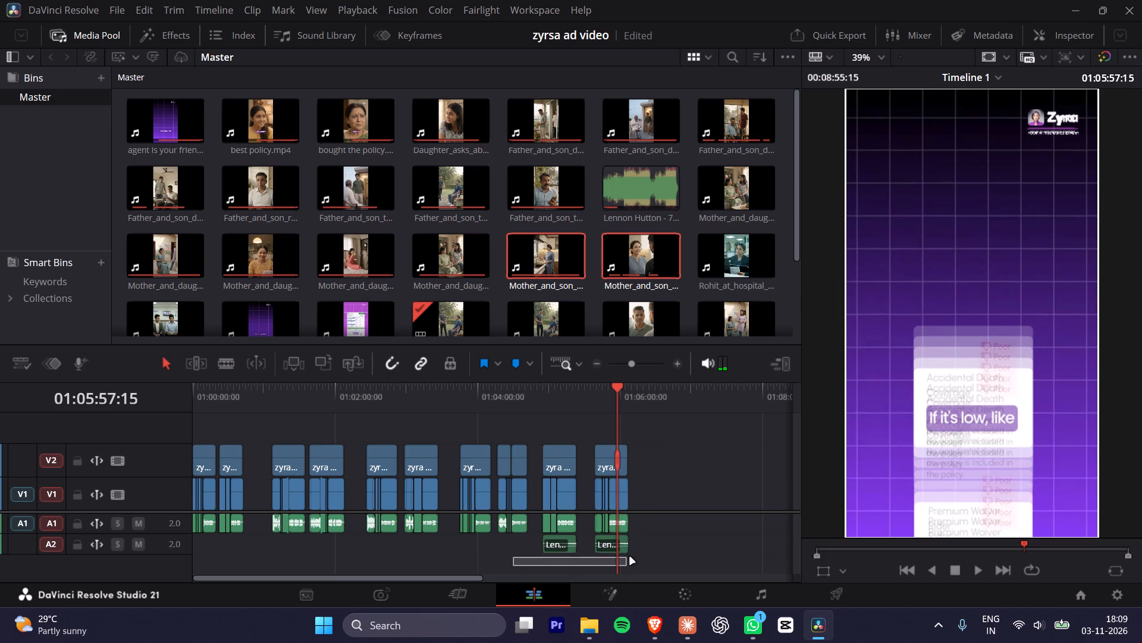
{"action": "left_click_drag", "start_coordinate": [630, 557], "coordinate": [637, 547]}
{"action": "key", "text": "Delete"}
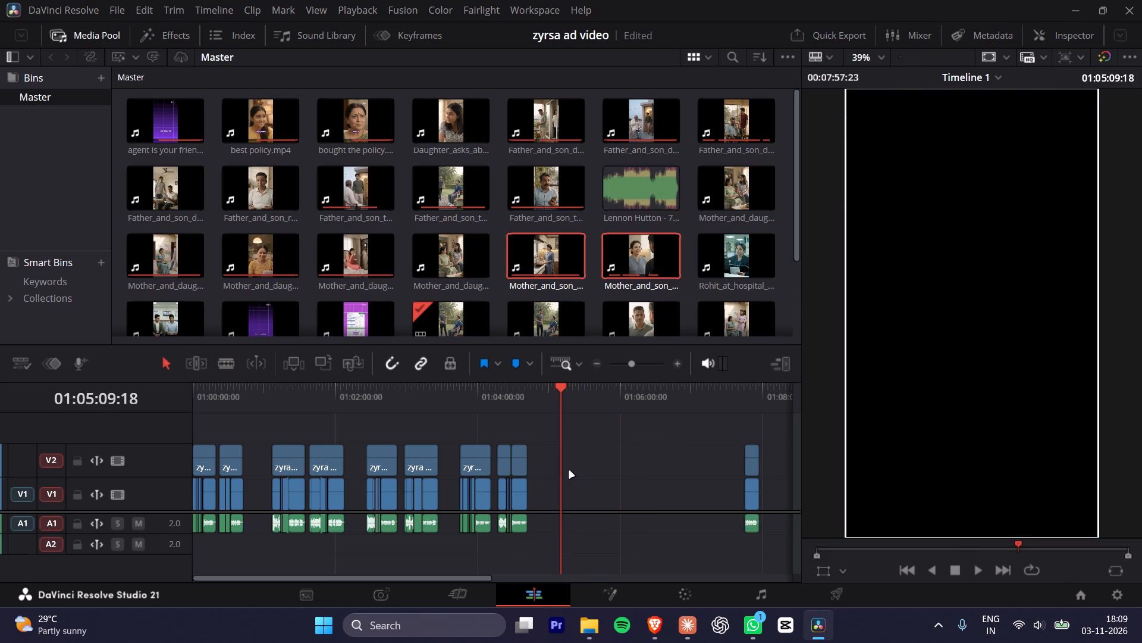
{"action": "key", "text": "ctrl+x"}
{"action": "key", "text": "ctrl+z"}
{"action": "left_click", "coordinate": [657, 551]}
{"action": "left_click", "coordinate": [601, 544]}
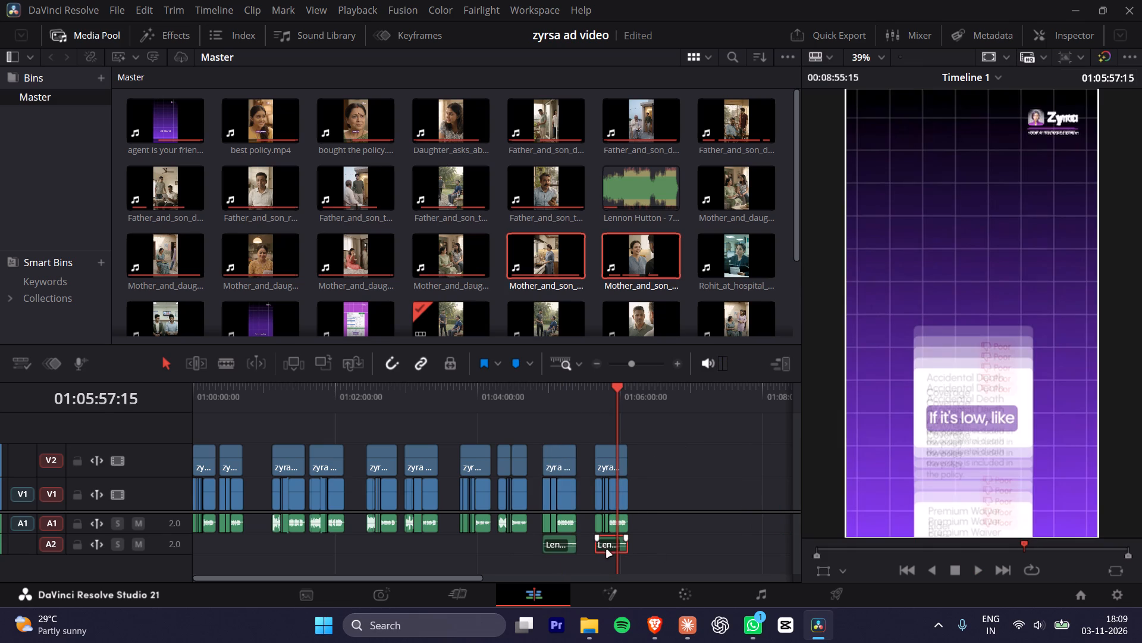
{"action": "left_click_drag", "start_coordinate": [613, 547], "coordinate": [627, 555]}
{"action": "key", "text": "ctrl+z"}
Move both Lennon Hutton music clips on Audio 2 to the empty area past the last ad and delete them.
{"action": "left_click_drag", "start_coordinate": [611, 550], "coordinate": [670, 548]}
{"action": "left_click_drag", "start_coordinate": [561, 545], "coordinate": [610, 553]}
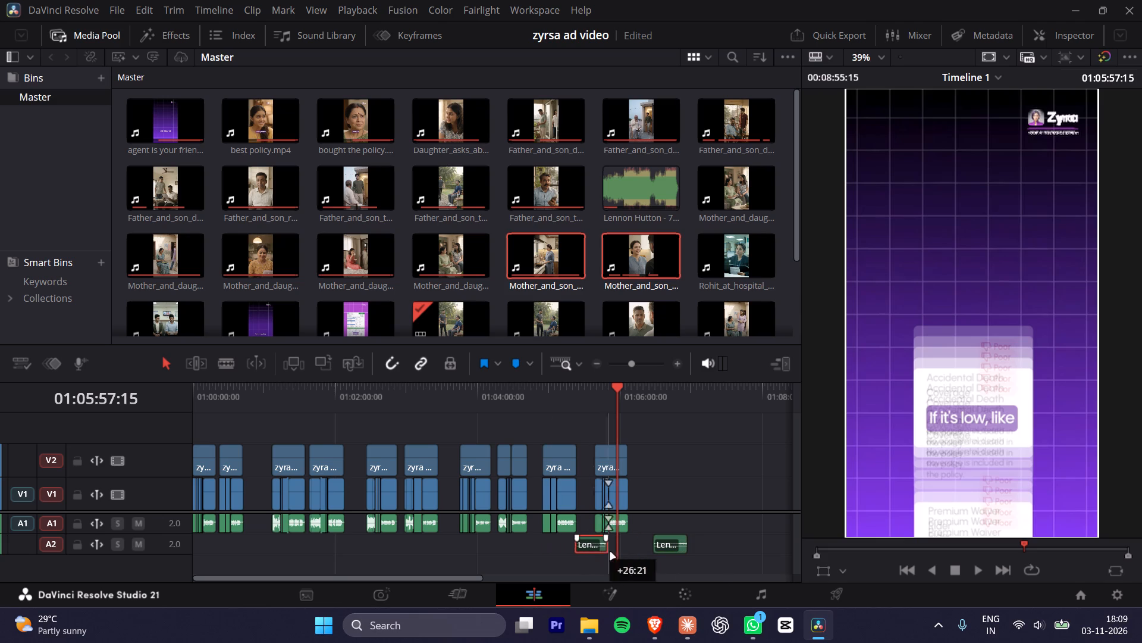
{"action": "left_click_drag", "start_coordinate": [610, 553], "coordinate": [683, 526]}
{"action": "left_click_drag", "start_coordinate": [681, 554], "coordinate": [682, 527]}
{"action": "left_click", "coordinate": [674, 523]}
{"action": "key", "text": "Delete"}
{"action": "left_click", "coordinate": [670, 544]}
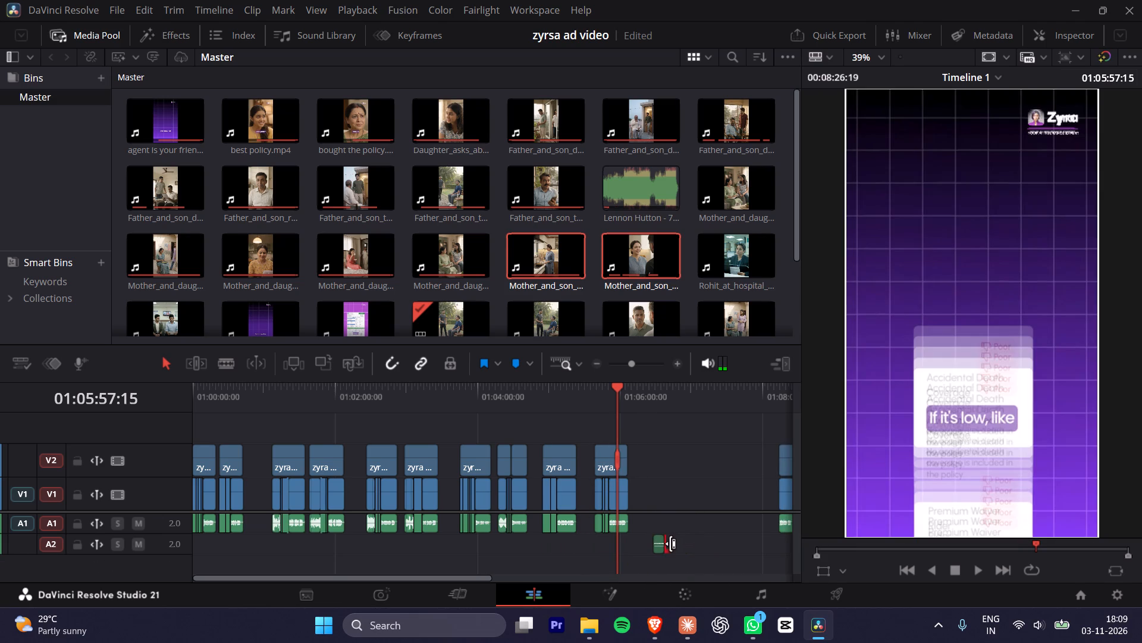
{"action": "left_click_drag", "start_coordinate": [649, 526], "coordinate": [674, 551]}
{"action": "key", "text": "Delete"}
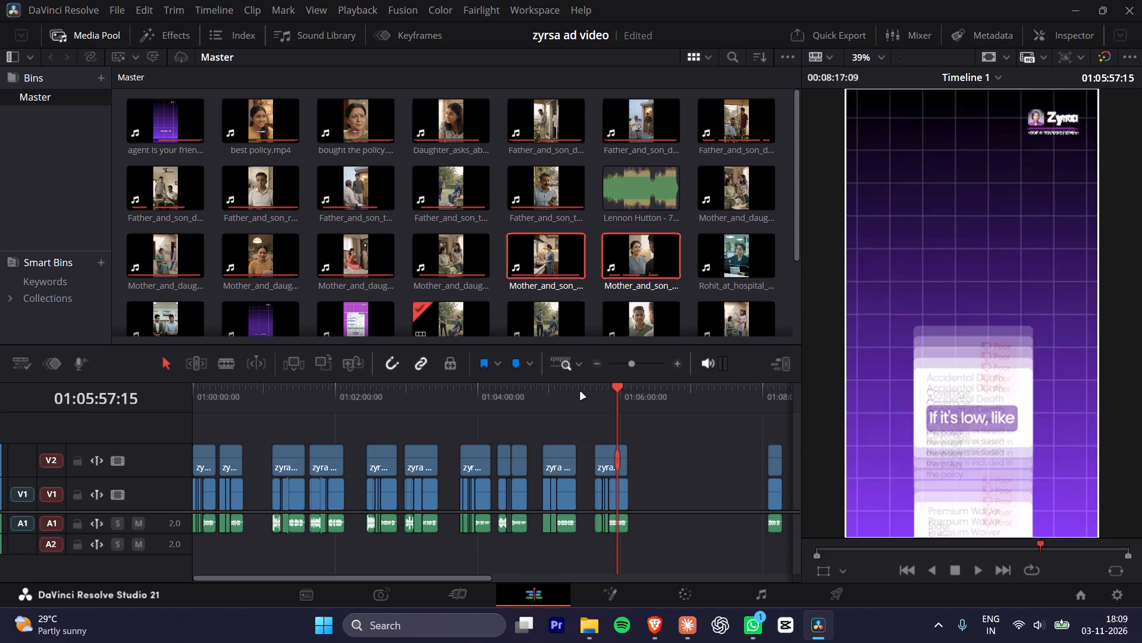
Play the mother-and-daughter ad around 01:05:02 to check it without music, and go to the gap at 01:05:23:15.
{"action": "left_click_drag", "start_coordinate": [581, 392], "coordinate": [516, 398]}
{"action": "key", "text": "space"}
{"action": "left_click_drag", "start_coordinate": [544, 395], "coordinate": [553, 394]}
{"action": "key", "text": "space"}
{"action": "key", "text": "space"}
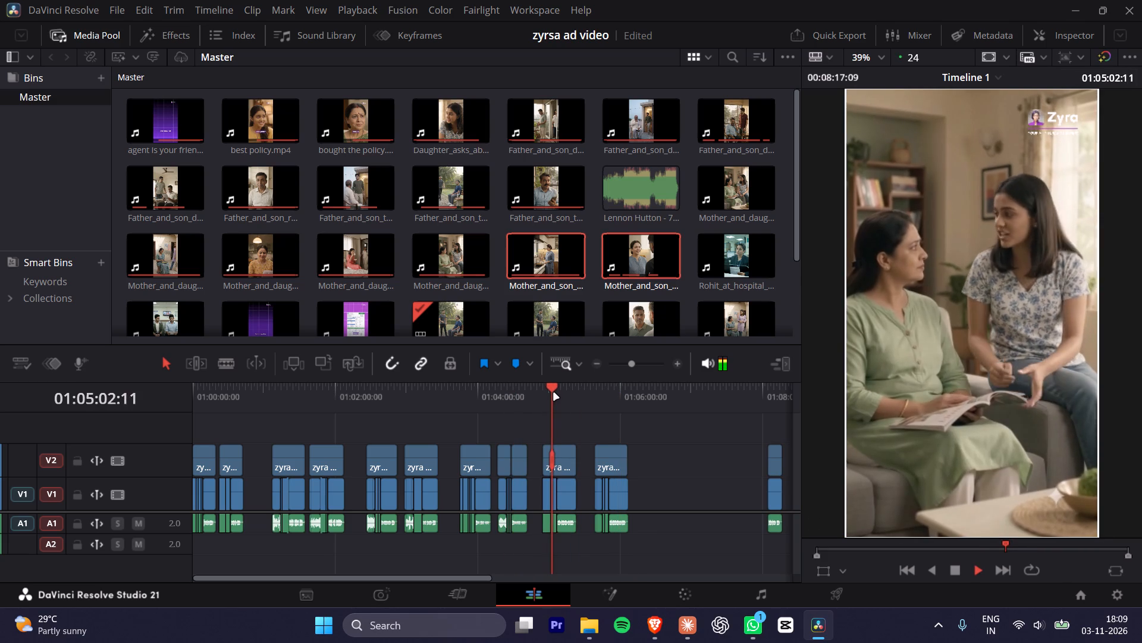
{"action": "left_click", "coordinate": [580, 391]}
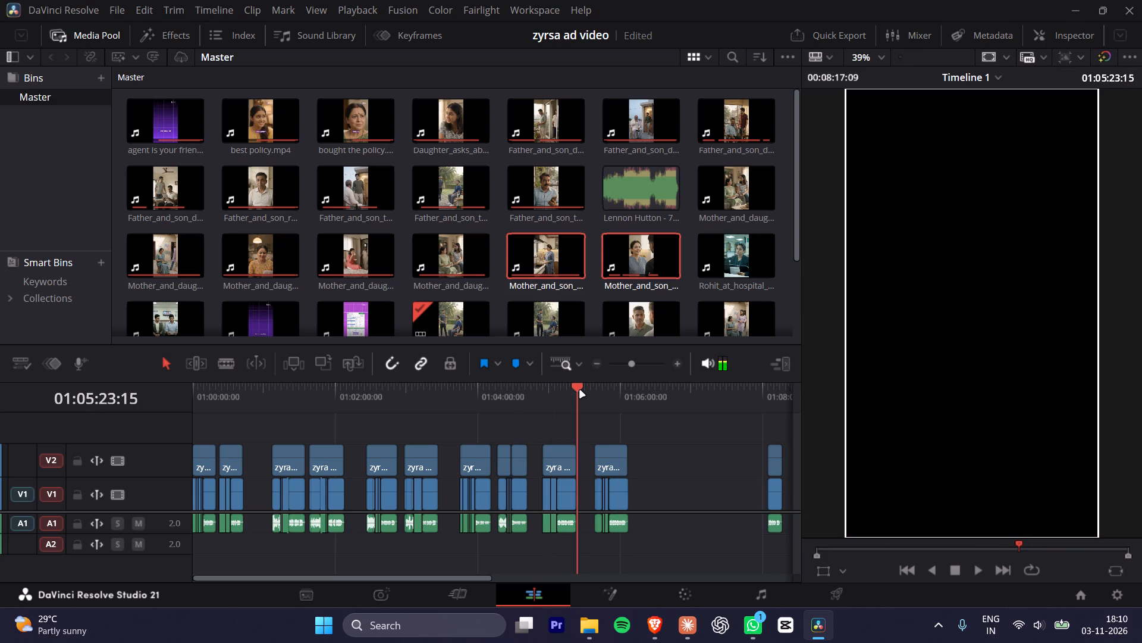
Play the father-and-son ad from 01:05:38:14 to about 01:05:51 to check it without music.
{"action": "key", "text": "space"}
{"action": "left_click", "coordinate": [597, 389]}
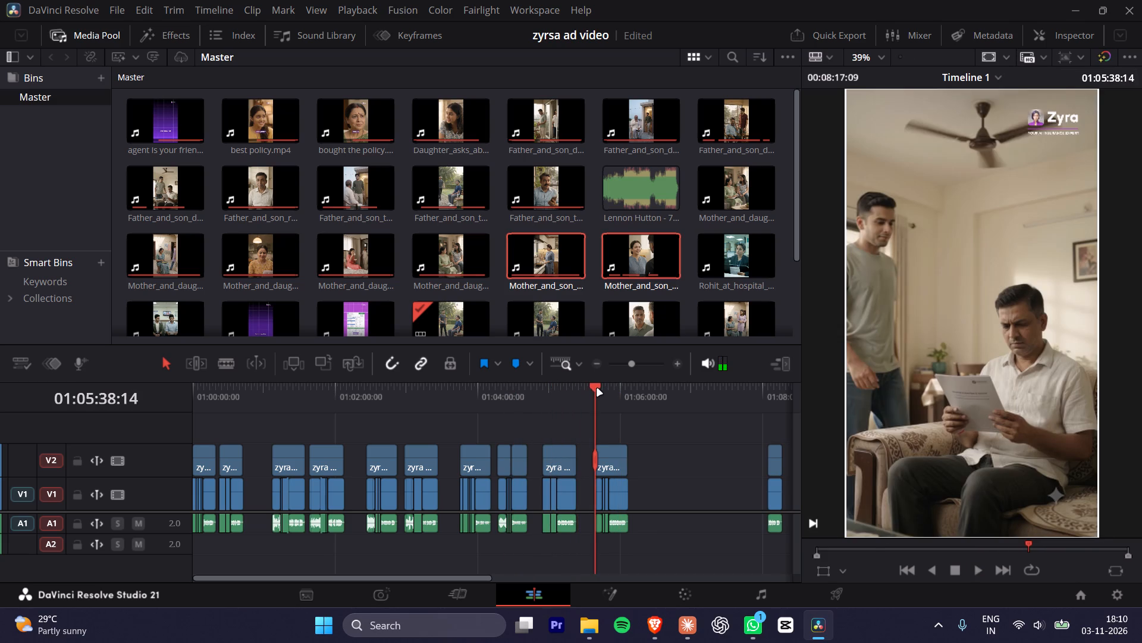
{"action": "key", "text": "space"}
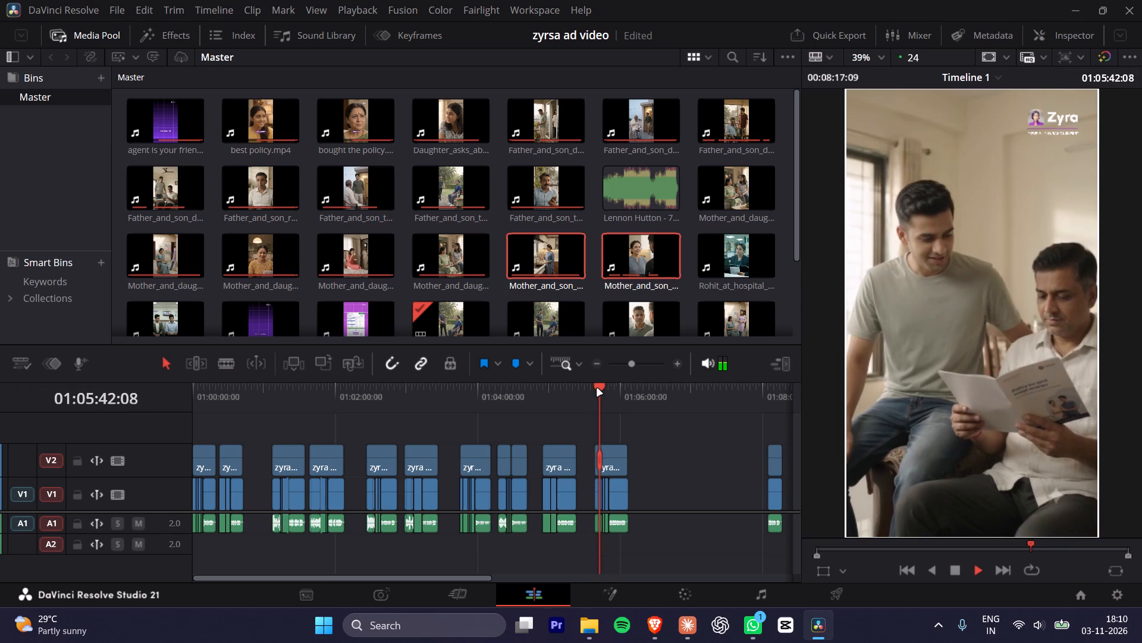
{"action": "scroll", "coordinate": [630, 467], "scroll_direction": "down", "scroll_amount": 2, "text": "alt"}
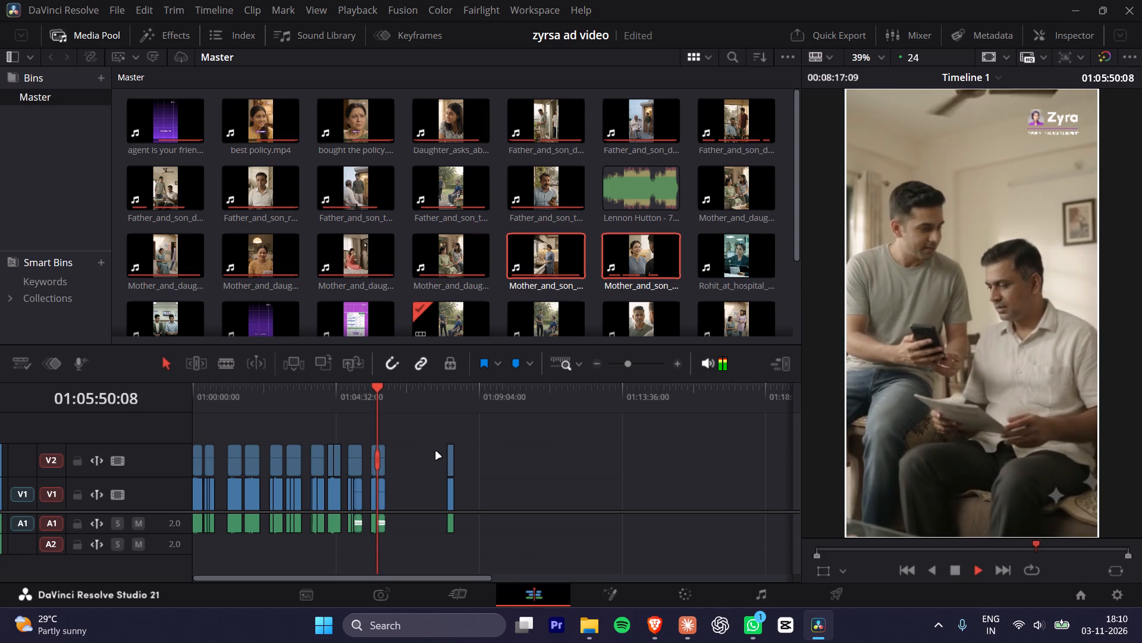
{"action": "key", "text": "space"}
Move the separate purple app-screen clips on V2, V1 and A1 earlier, to about 01:06:41, nearer the last father-and-son ad.
{"action": "left_click_drag", "start_coordinate": [425, 440], "coordinate": [473, 530]}
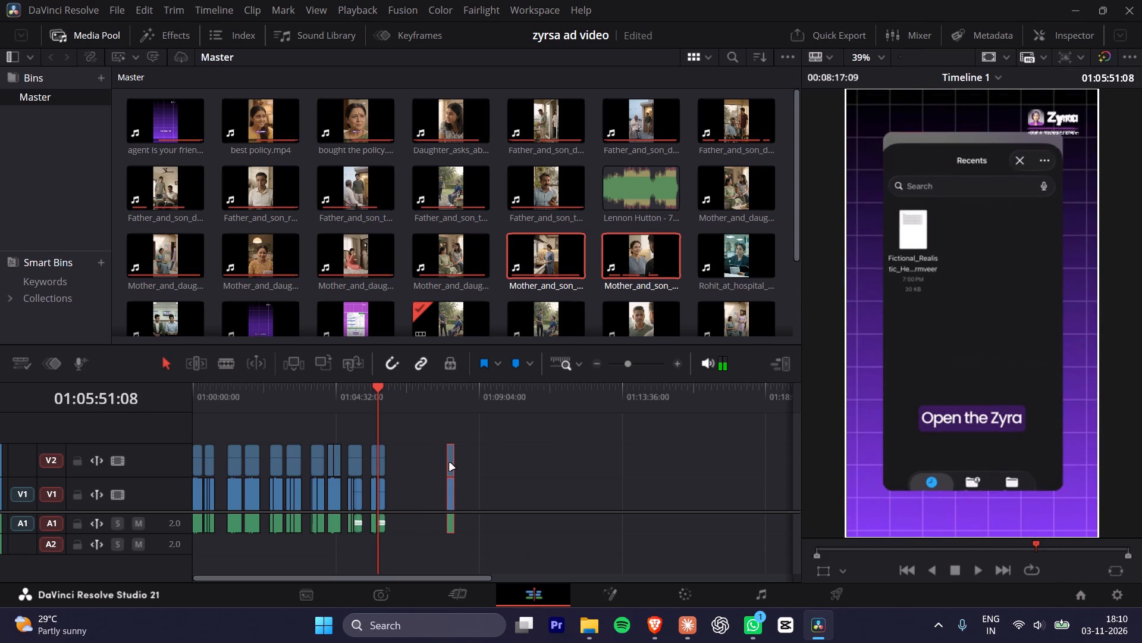
{"action": "left_click_drag", "start_coordinate": [449, 462], "coordinate": [405, 472]}
{"action": "left_click", "coordinate": [377, 423]}
Scrub back to the timeline start, and inspect the ad at 01:05:38:14, the surrounding gaps and the moved clips at about 01:06:41.
{"action": "left_click_drag", "start_coordinate": [351, 398], "coordinate": [257, 413]}
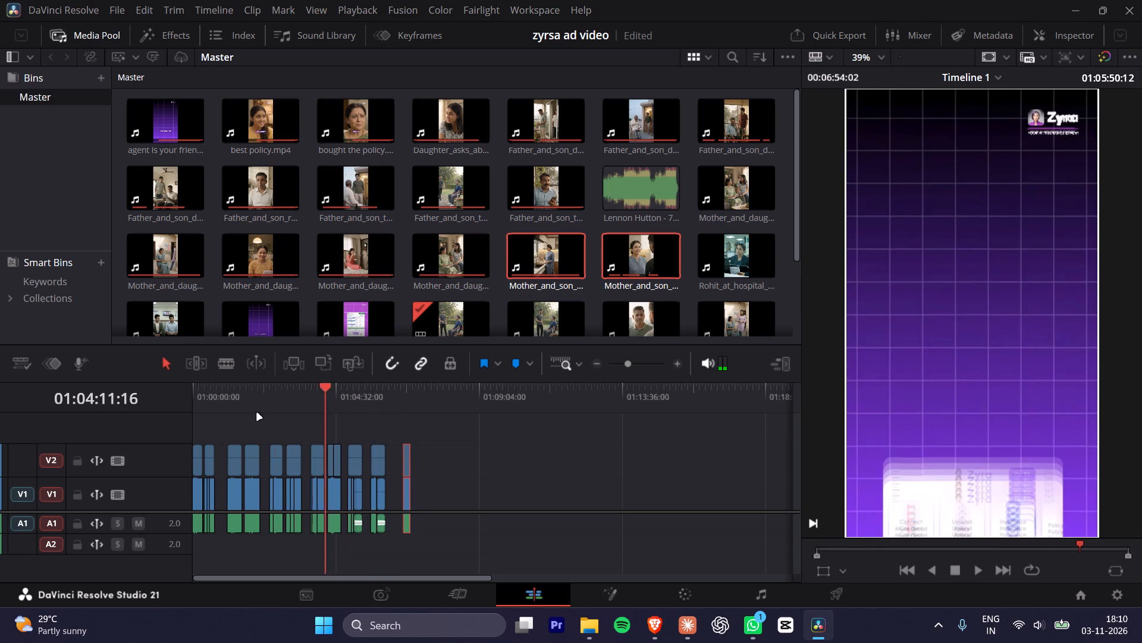
{"action": "left_click_drag", "start_coordinate": [257, 413], "coordinate": [0, 481]}
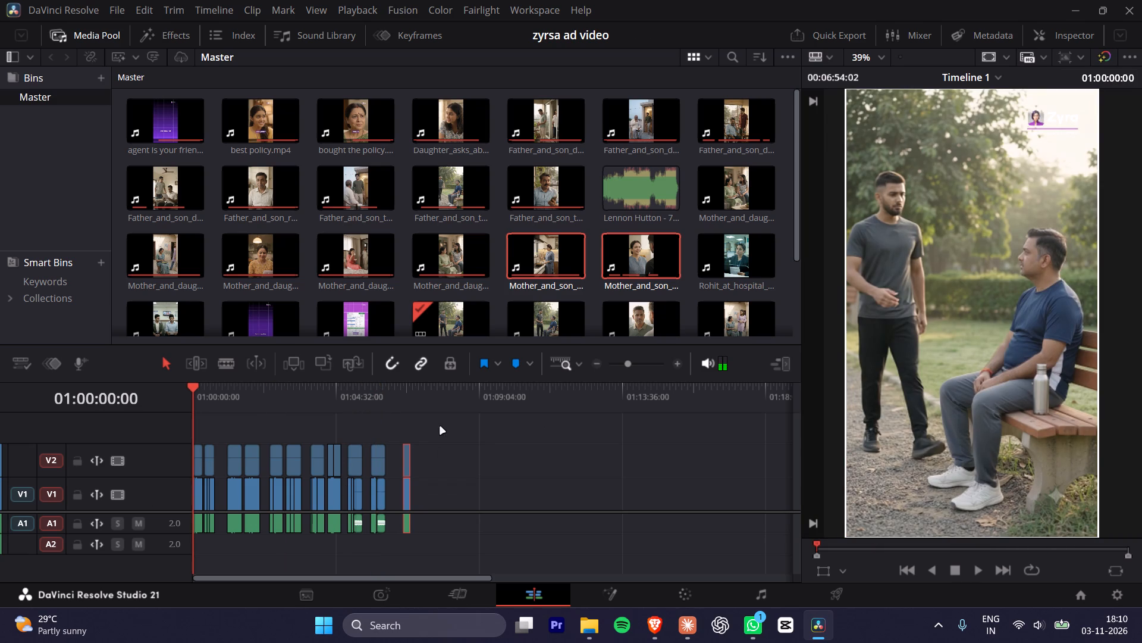
{"action": "left_click_drag", "start_coordinate": [245, 388], "coordinate": [143, 395]}
{"action": "scroll", "coordinate": [238, 427], "scroll_direction": "up", "scroll_amount": 2, "text": "alt"}
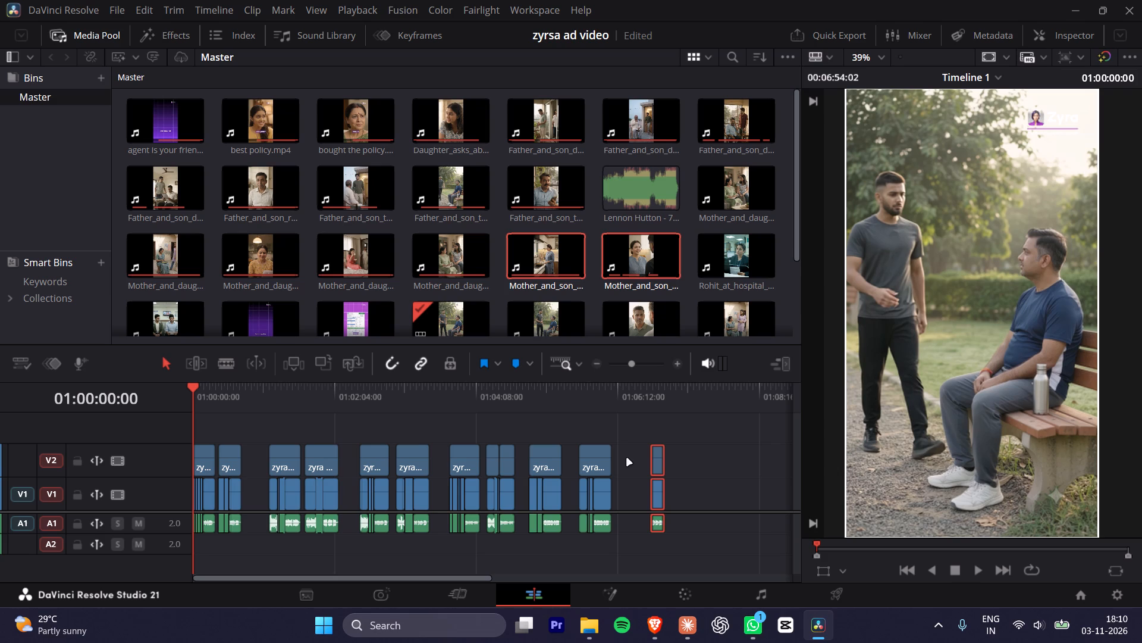
{"action": "left_click", "coordinate": [627, 458]}
{"action": "left_click", "coordinate": [577, 392]}
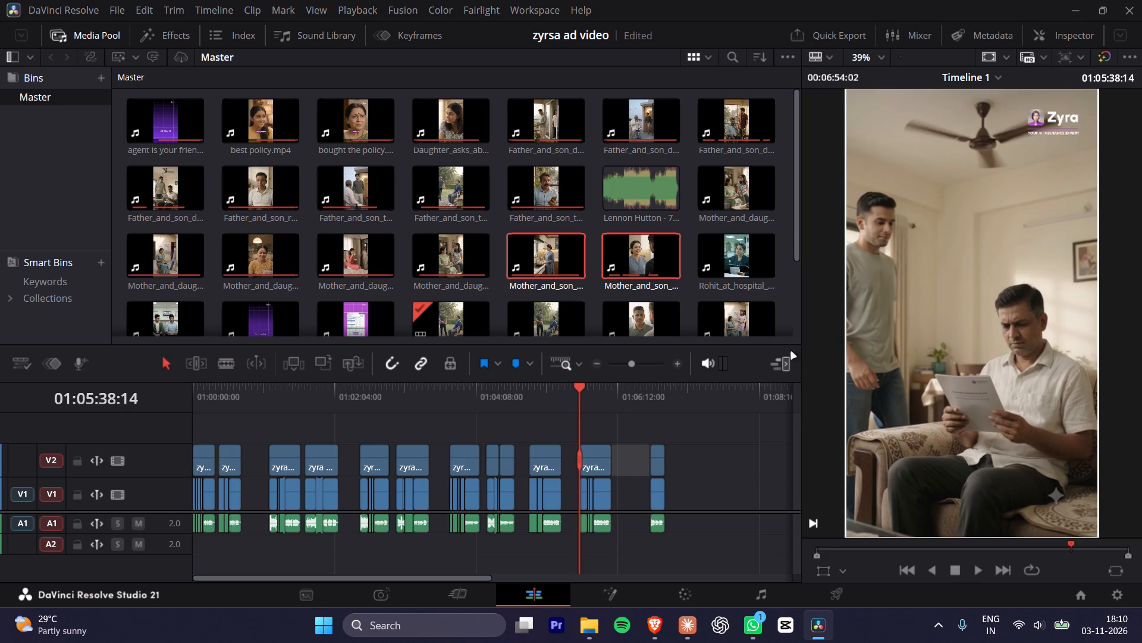
{"action": "left_click", "coordinate": [557, 398]}
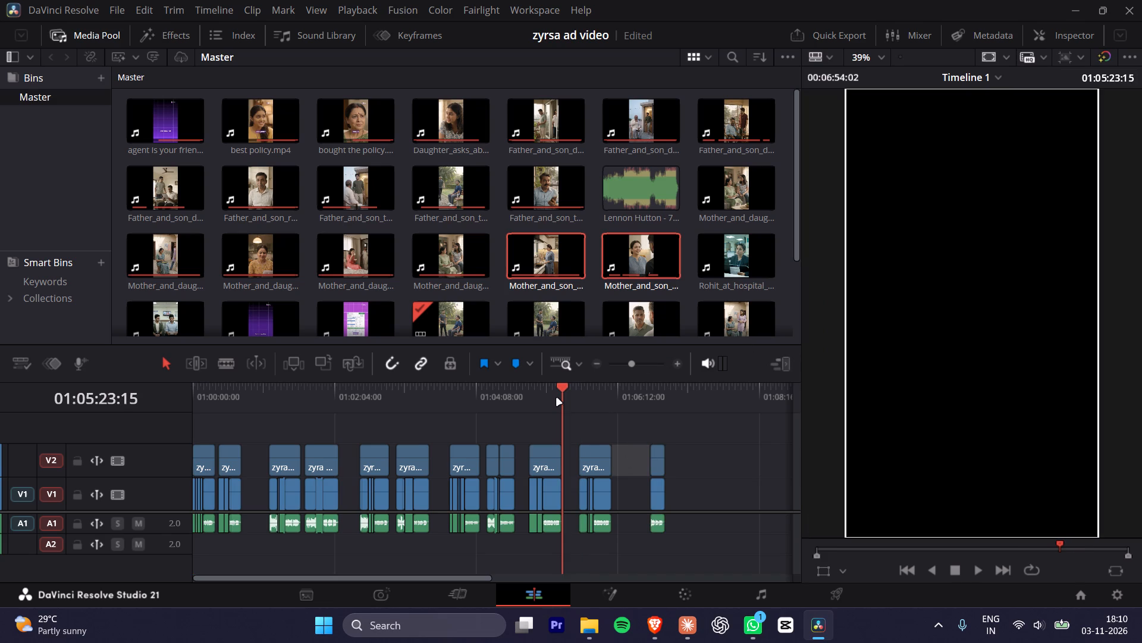
{"action": "left_click", "coordinate": [632, 443]}
{"action": "left_click_drag", "start_coordinate": [567, 386], "coordinate": [638, 397]}
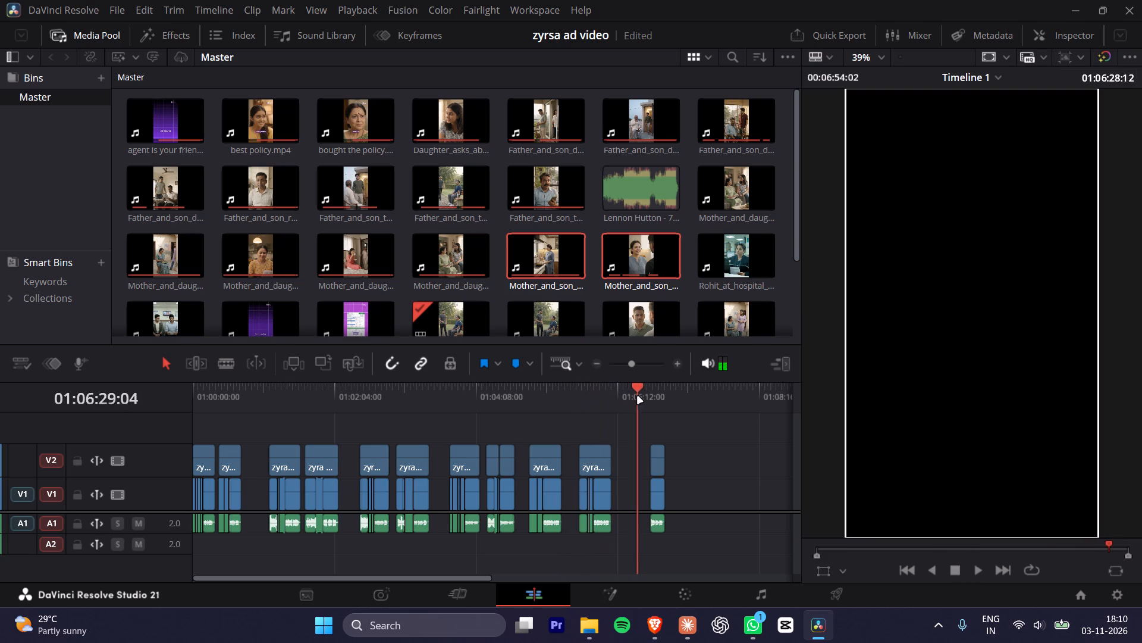
{"action": "left_click_drag", "start_coordinate": [638, 397], "coordinate": [651, 399]}
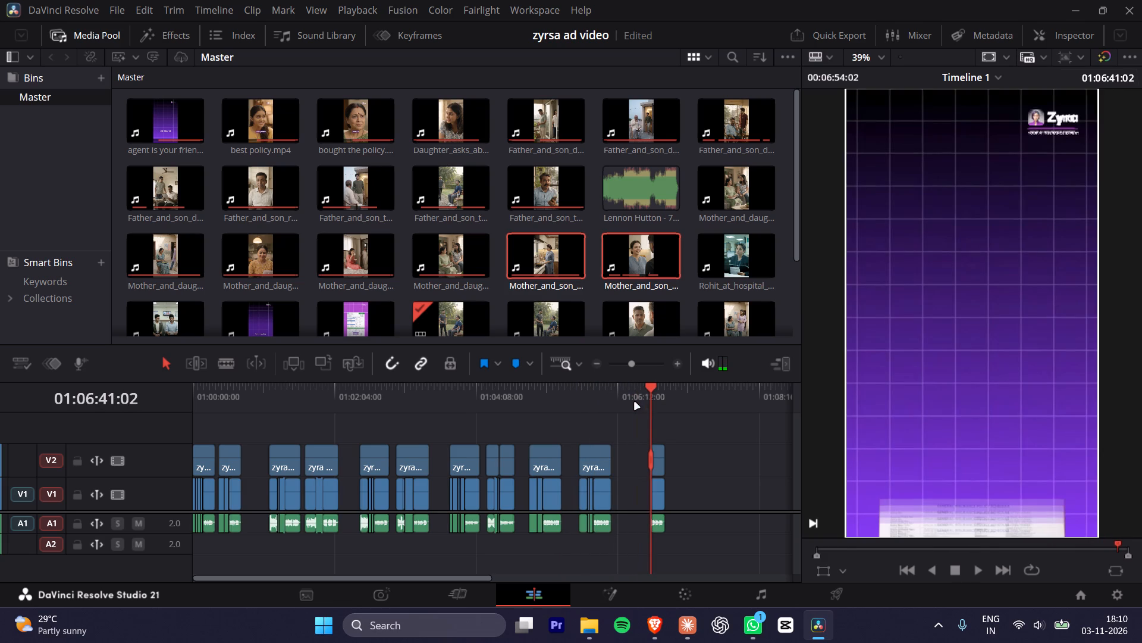
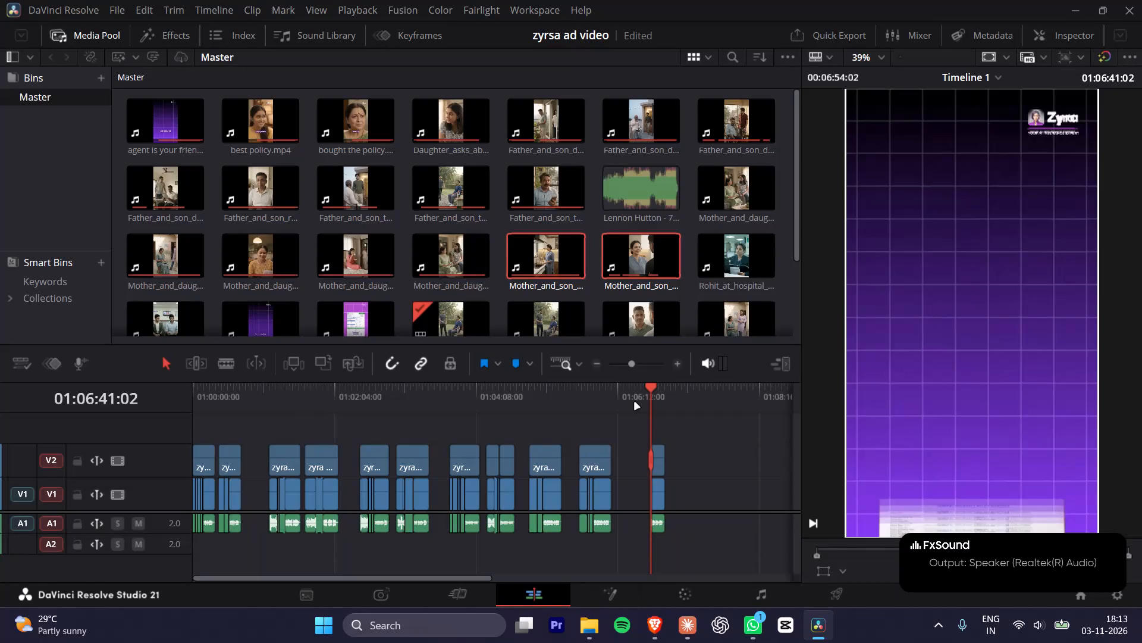
Return the playhead to the start of Timeline 1 and look over the clips from there.
{"action": "left_click_drag", "start_coordinate": [429, 396], "coordinate": [0, 397]}
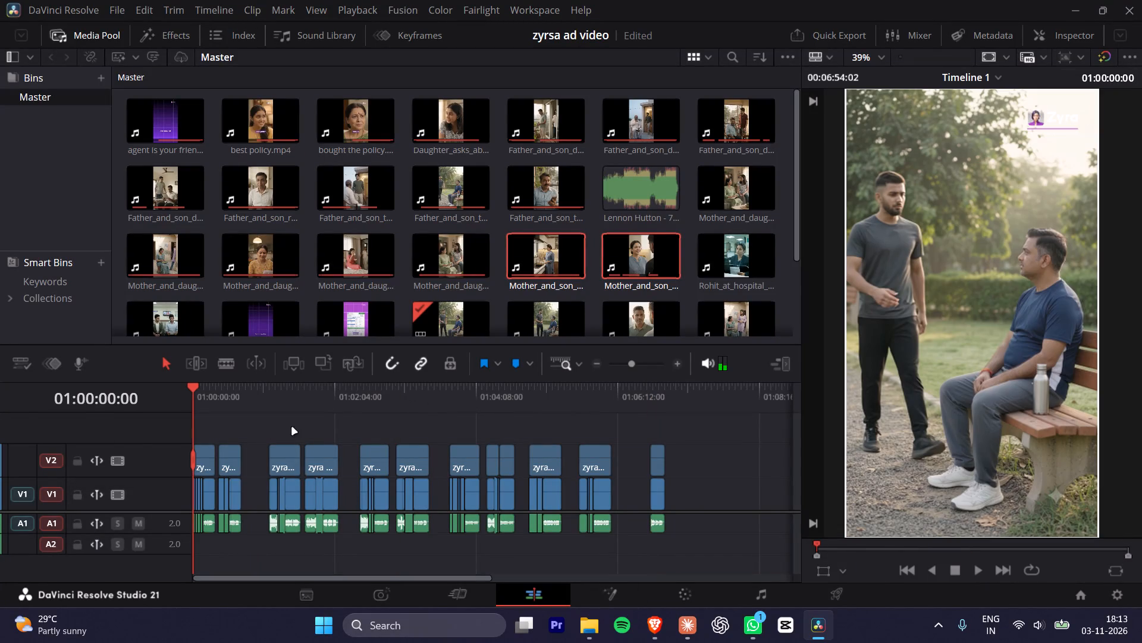
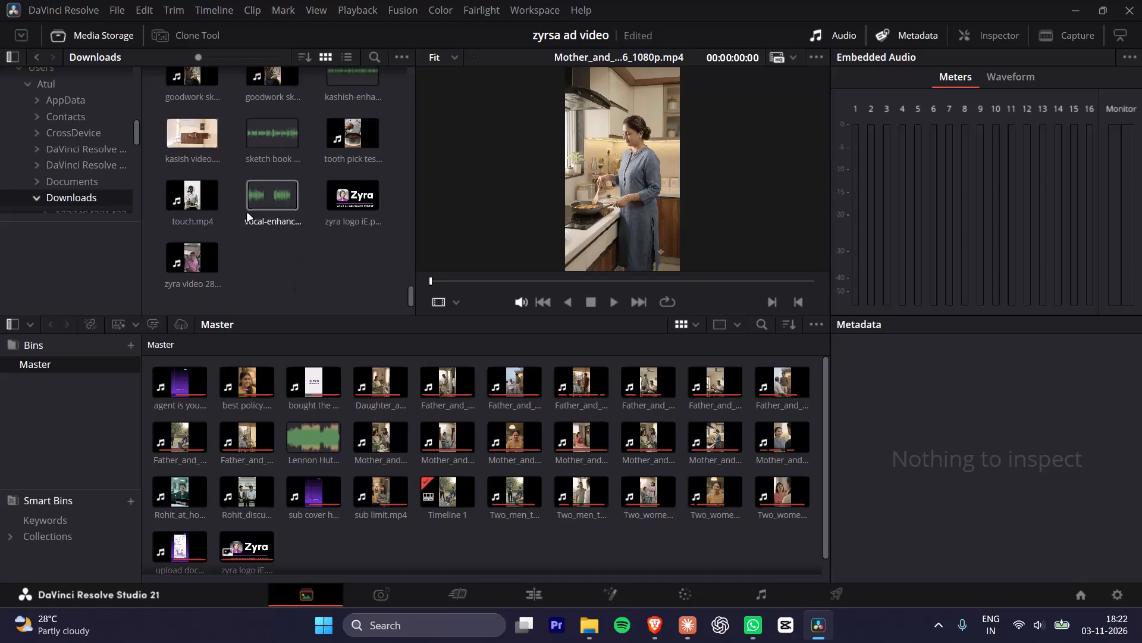
Look through the Downloads folder and its subfolders in the media storage browser for the background music files.
{"action": "scroll", "coordinate": [263, 149], "scroll_direction": "up", "scroll_amount": 2}
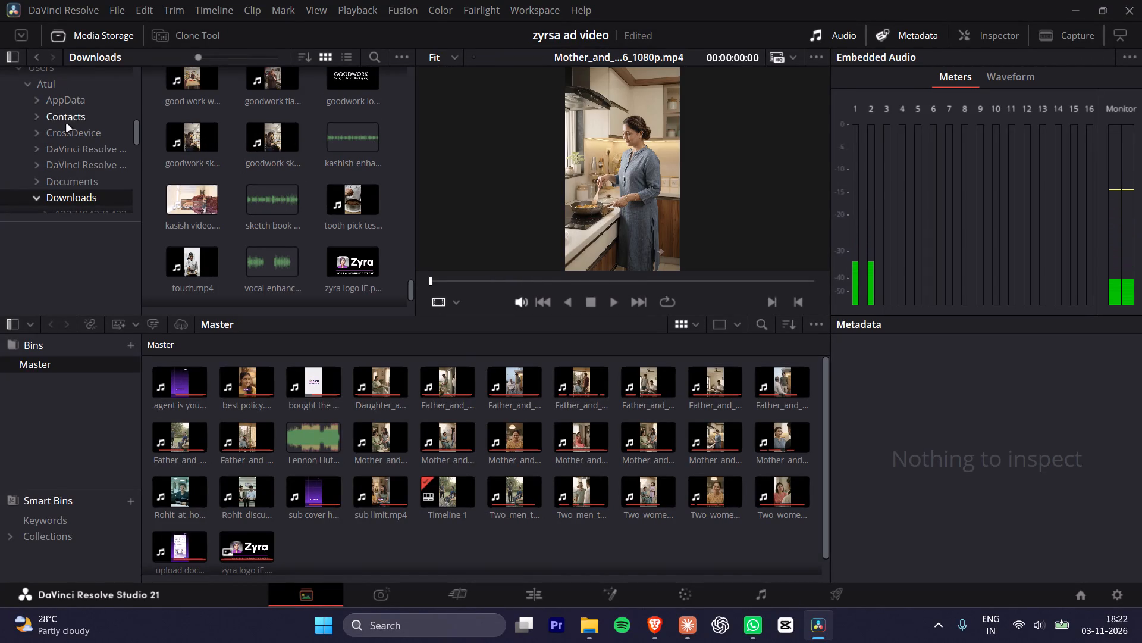
{"action": "left_click", "coordinate": [78, 199]}
{"action": "scroll", "coordinate": [78, 199], "scroll_direction": "down", "scroll_amount": 2}
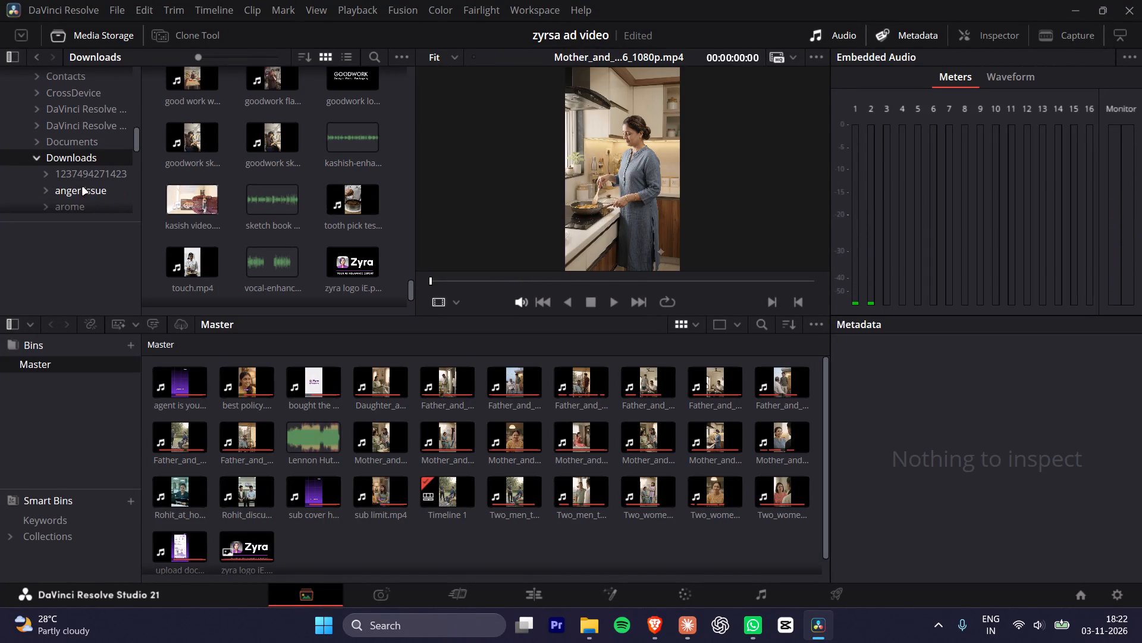
{"action": "scroll", "coordinate": [83, 188], "scroll_direction": "down", "scroll_amount": 3}
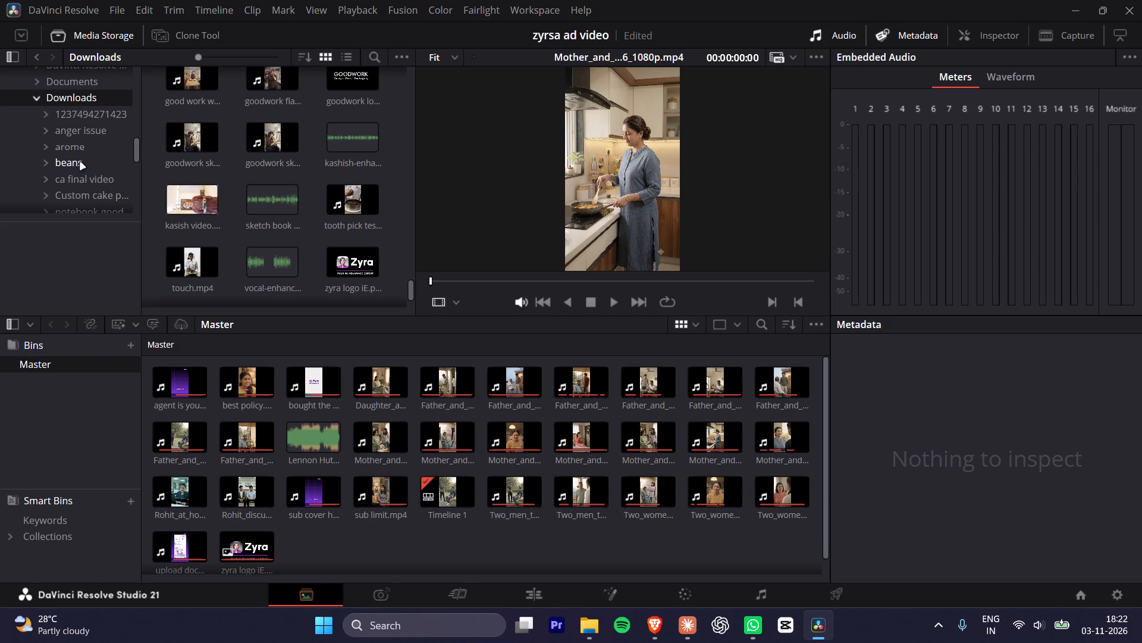
{"action": "scroll", "coordinate": [87, 118], "scroll_direction": "down", "scroll_amount": 8}
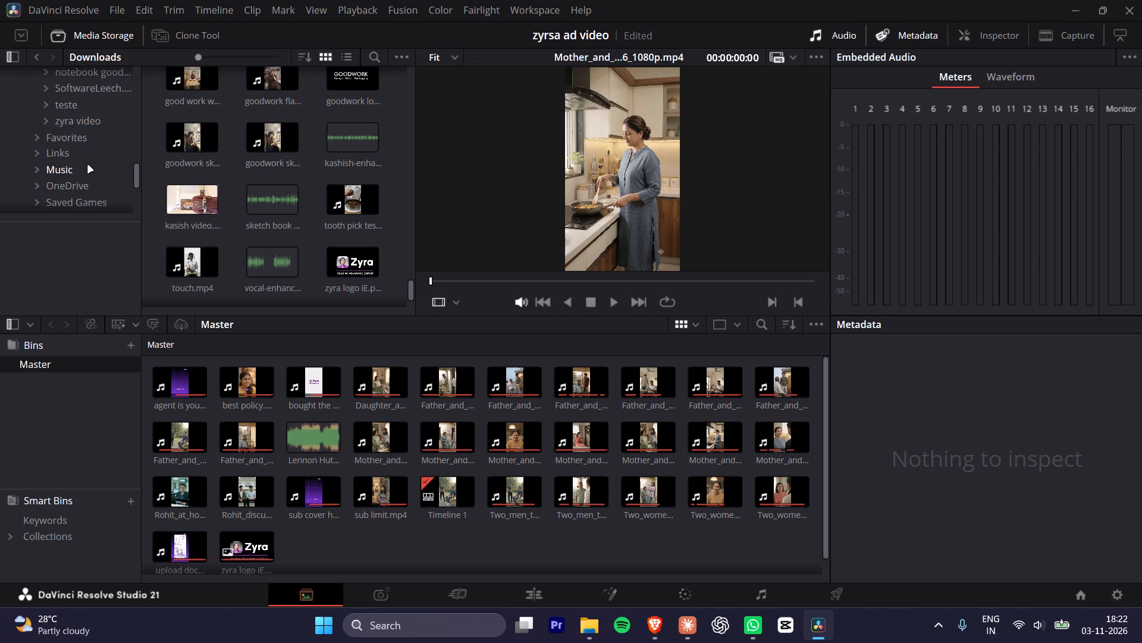
{"action": "scroll", "coordinate": [88, 166], "scroll_direction": "up", "scroll_amount": 20}
{"action": "scroll", "coordinate": [88, 166], "scroll_direction": "up", "scroll_amount": 12}
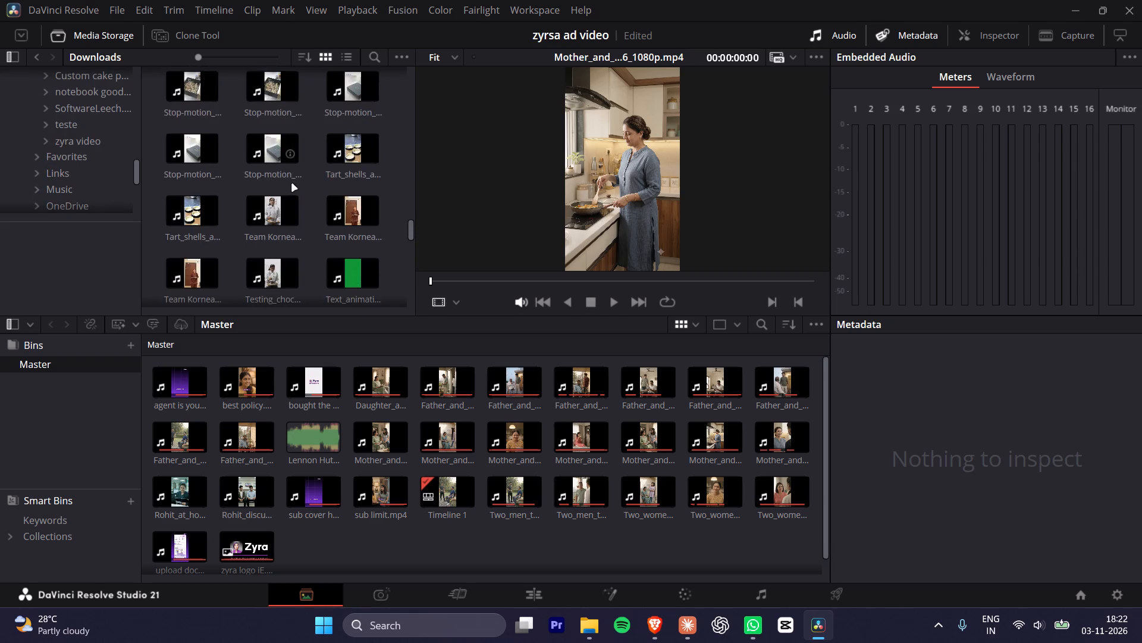
{"action": "scroll", "coordinate": [292, 184], "scroll_direction": "up", "scroll_amount": 20}
{"action": "scroll", "coordinate": [292, 184], "scroll_direction": "up", "scroll_amount": 17}
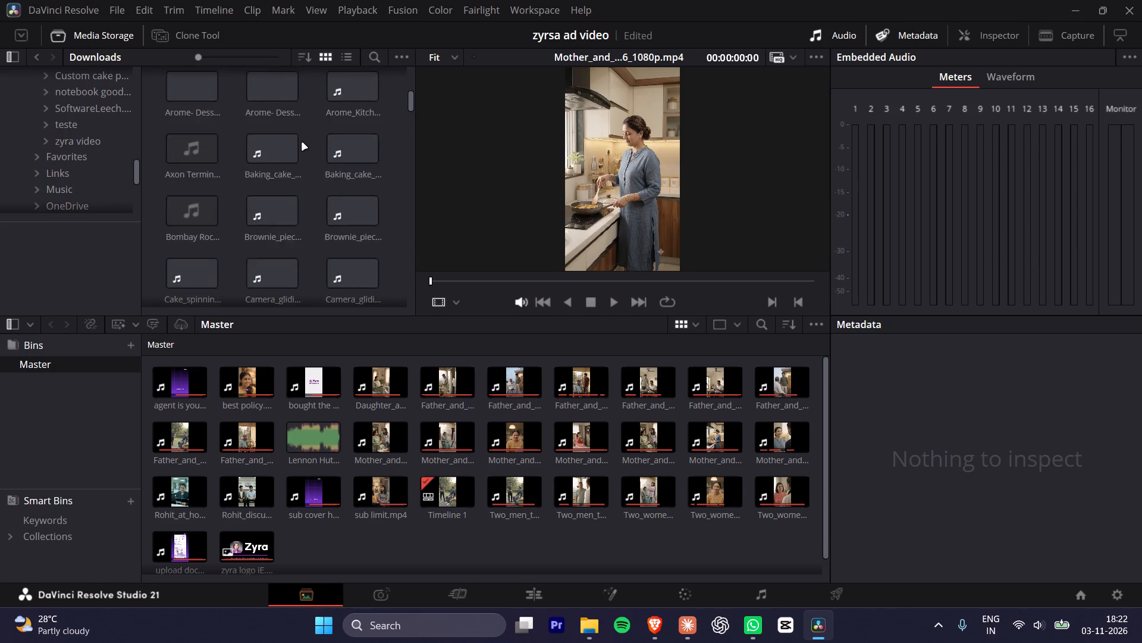
{"action": "scroll", "coordinate": [302, 143], "scroll_direction": "up", "scroll_amount": 18}
{"action": "scroll", "coordinate": [268, 106], "scroll_direction": "down", "scroll_amount": 3}
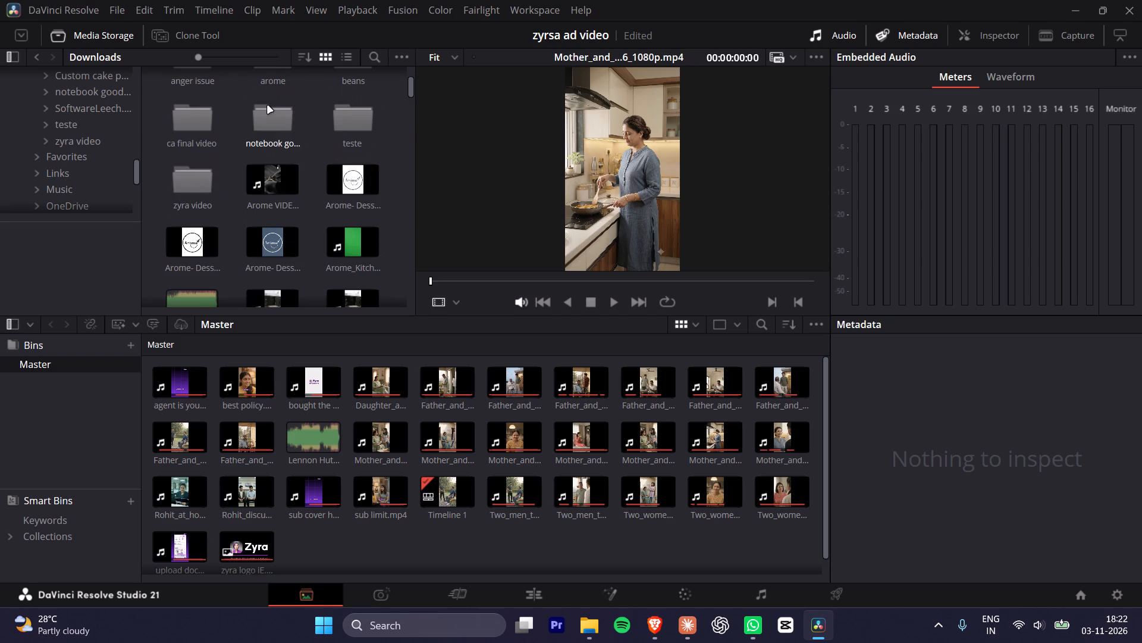
{"action": "scroll", "coordinate": [269, 117], "scroll_direction": "down", "scroll_amount": 1}
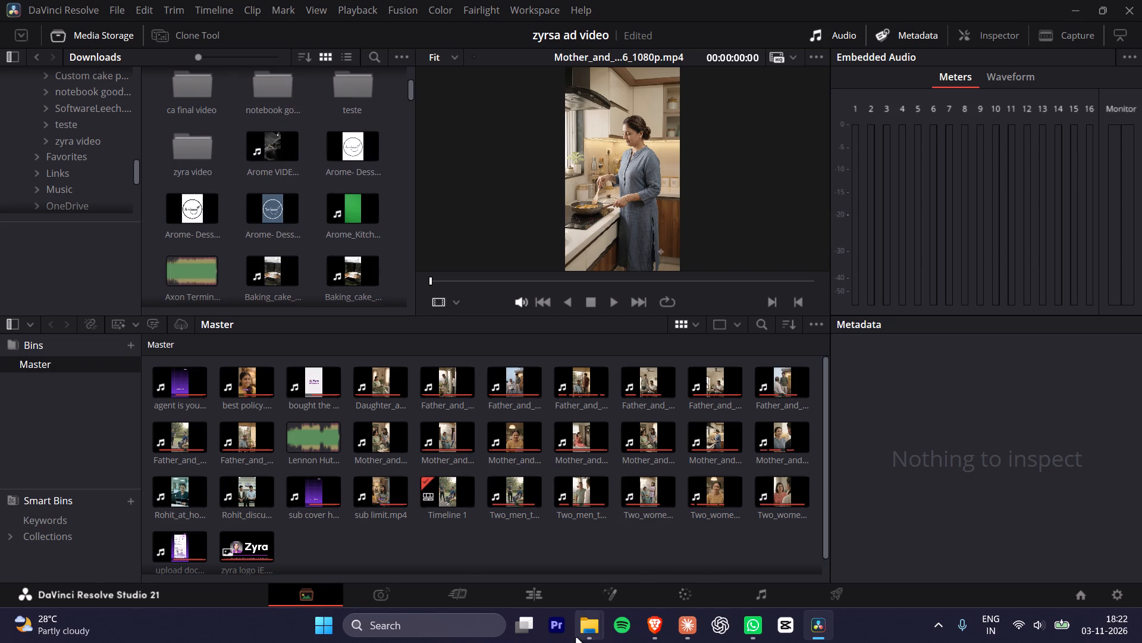
Switch to File Explorer, open the arome folder inside Downloads, and preview Axon Terminal.mp3 briefly.
{"action": "left_click", "coordinate": [576, 639]}
{"action": "left_click", "coordinate": [528, 530]}
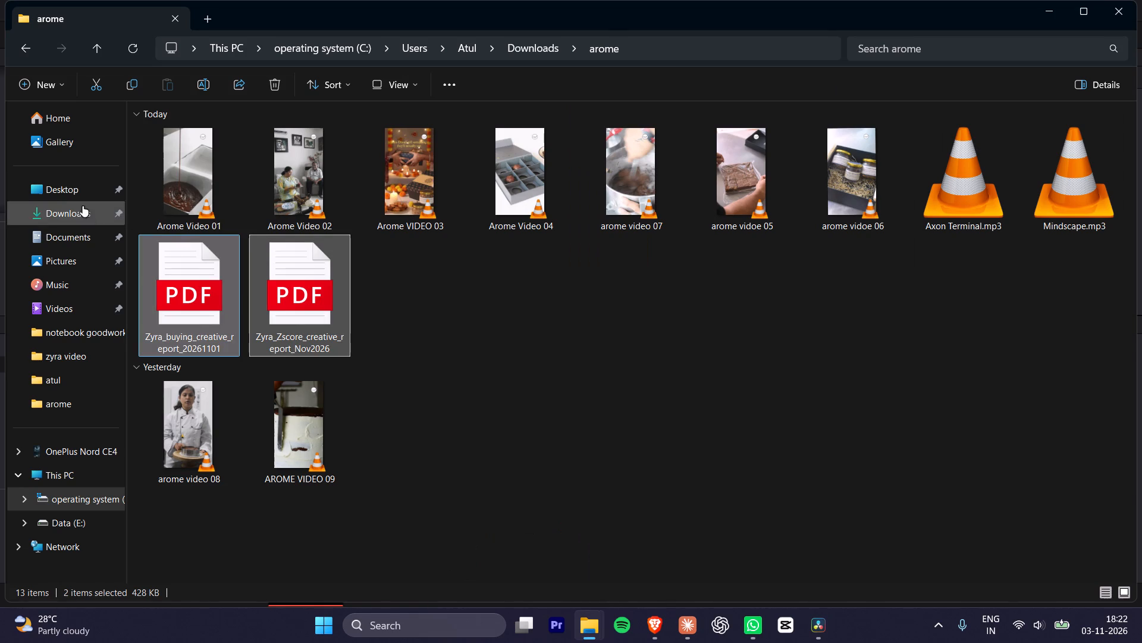
{"action": "left_click", "coordinate": [131, 52]}
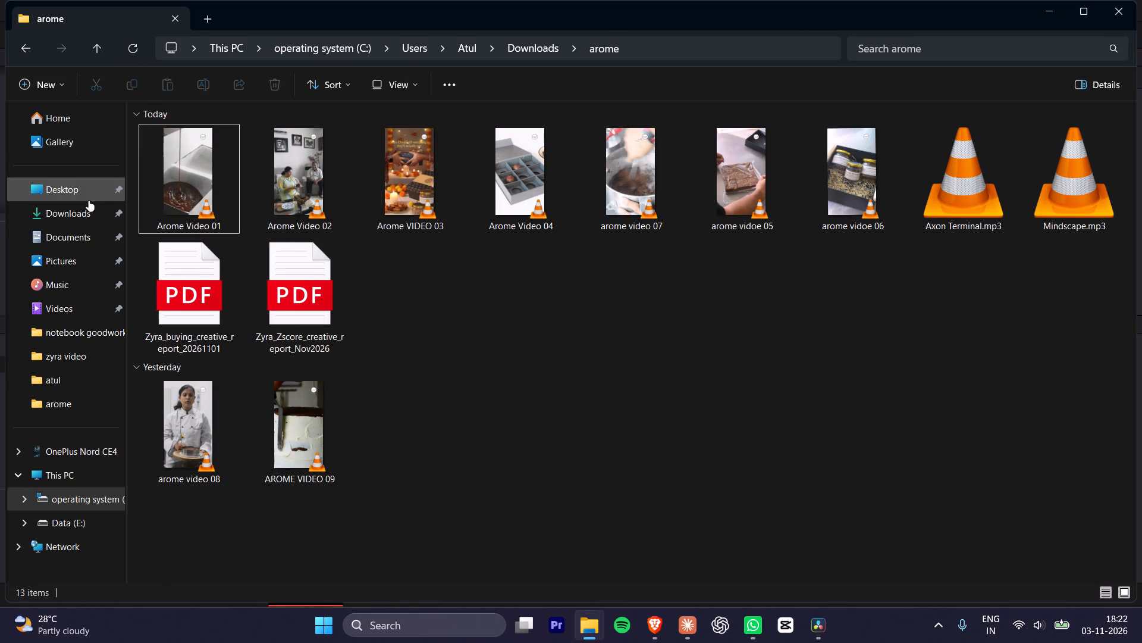
{"action": "left_click", "coordinate": [70, 211]}
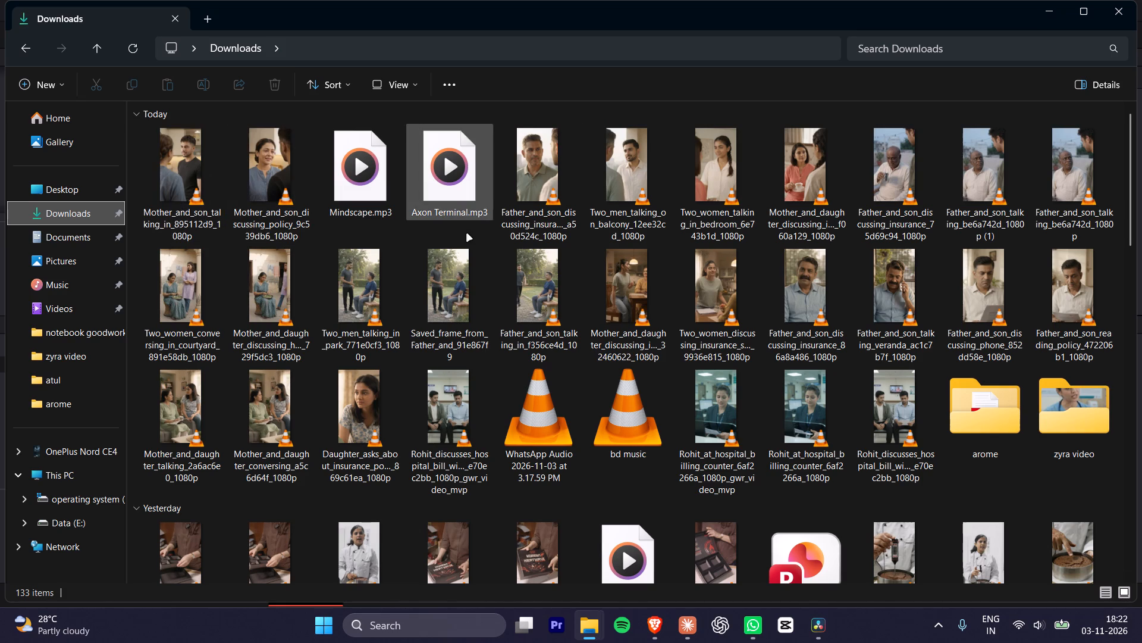
{"action": "double_click", "coordinate": [999, 404]}
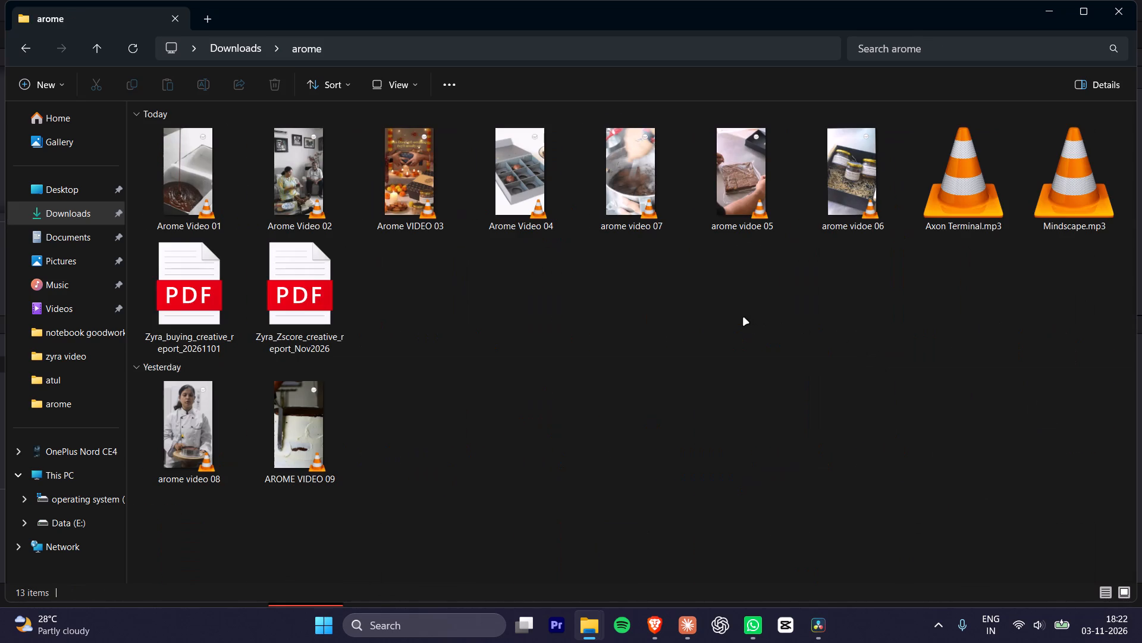
{"action": "left_click", "coordinate": [743, 318]}
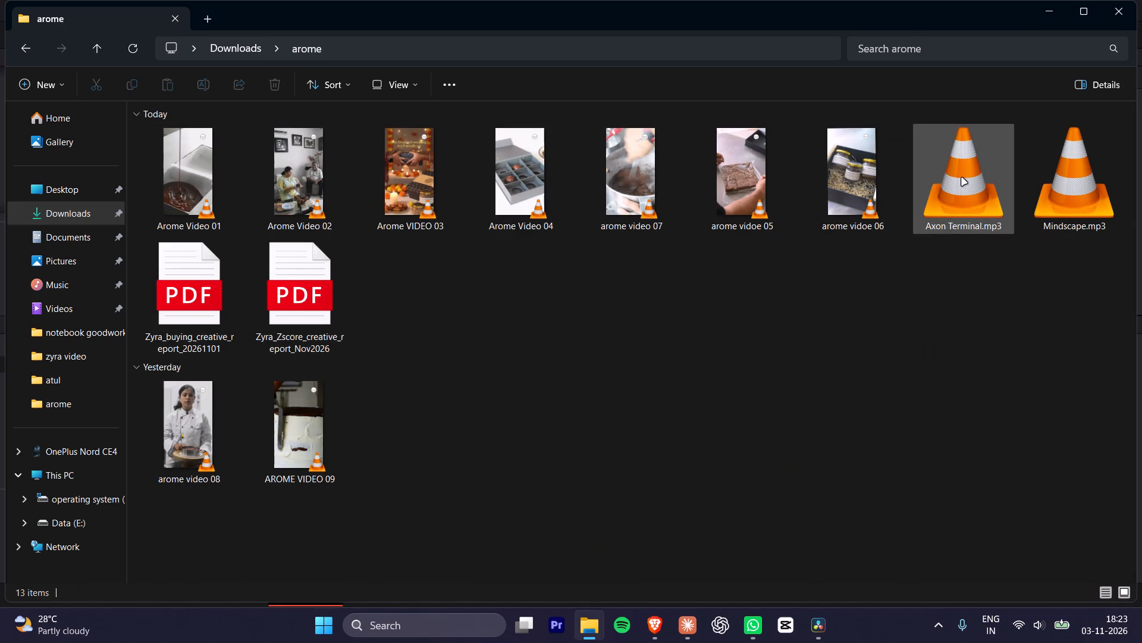
{"action": "double_click", "coordinate": [962, 178]}
{"action": "left_click", "coordinate": [1124, 5]}
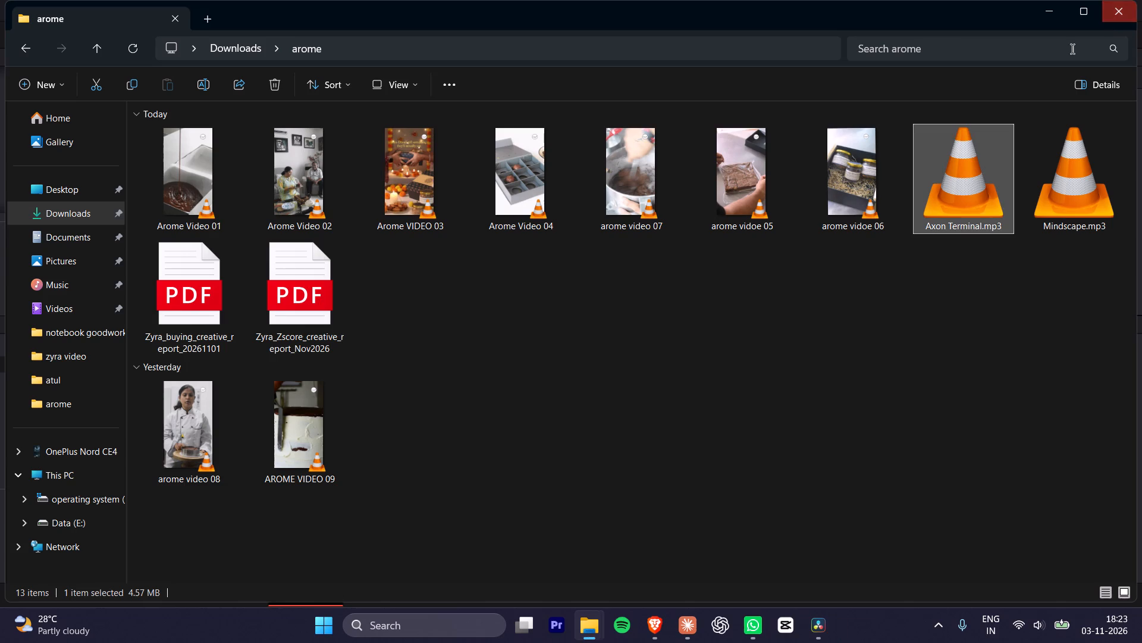
Check the contents of the zyra video folder and return to Downloads.
{"action": "left_click_drag", "start_coordinate": [441, 329], "coordinate": [454, 335]}
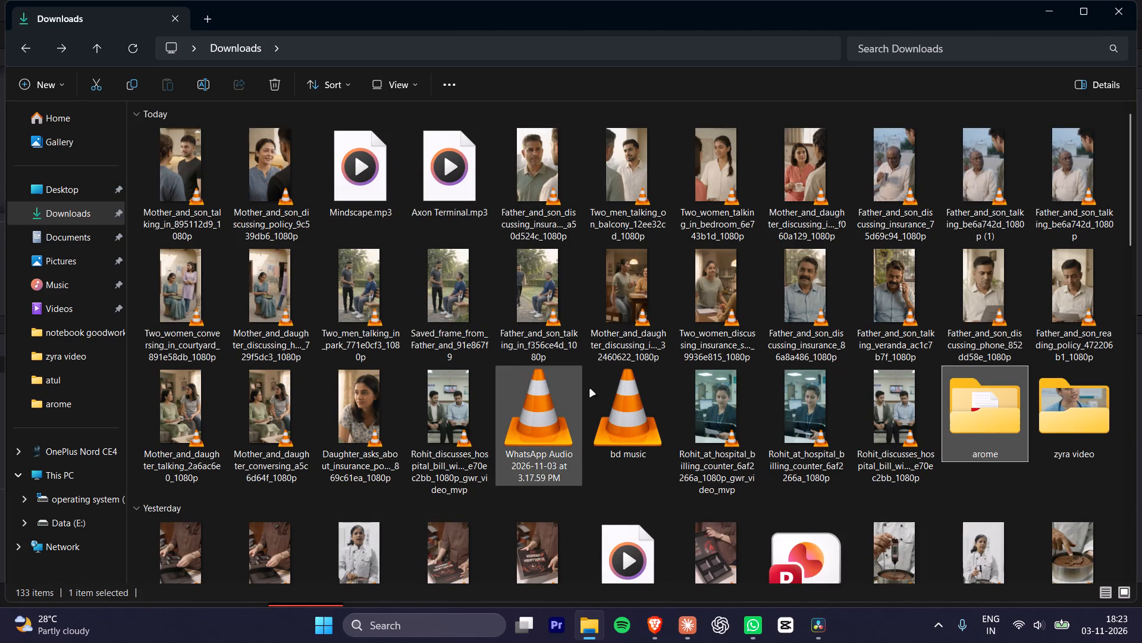
{"action": "left_click", "coordinate": [1089, 417]}
{"action": "left_click_drag", "start_coordinate": [1089, 417], "coordinate": [1083, 418]}
{"action": "left_click", "coordinate": [412, 351]}
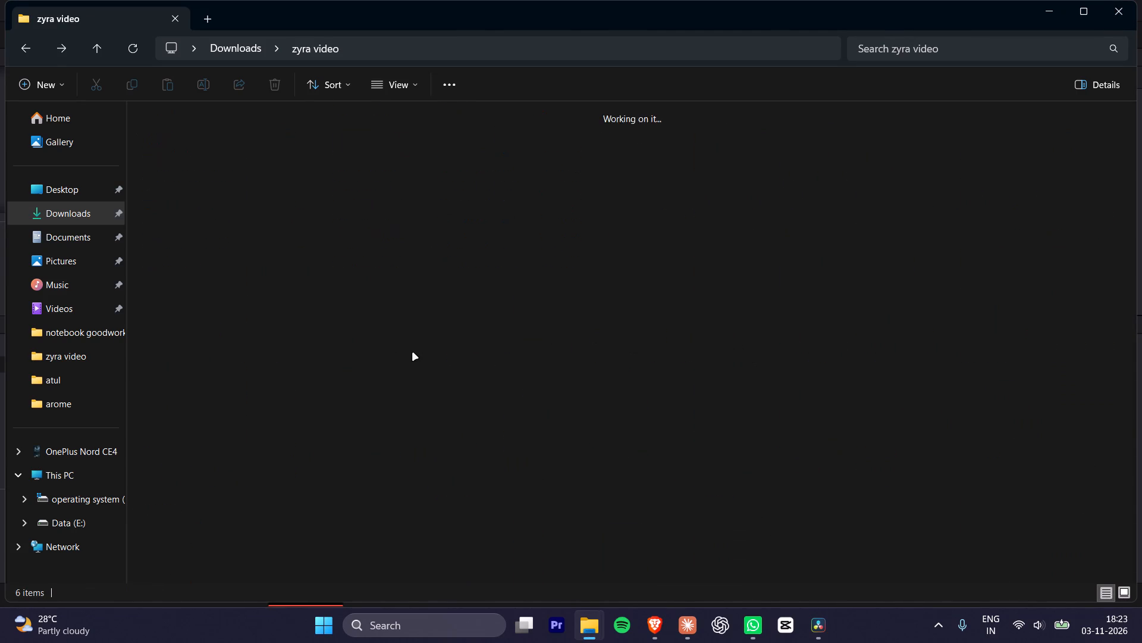
{"action": "scroll", "coordinate": [423, 351], "scroll_direction": "down", "scroll_amount": 1}
{"action": "scroll", "coordinate": [423, 351], "scroll_direction": "up", "scroll_amount": 2}
{"action": "scroll", "coordinate": [423, 351], "scroll_direction": "down", "scroll_amount": 1}
{"action": "scroll", "coordinate": [423, 351], "scroll_direction": "up", "scroll_amount": 1}
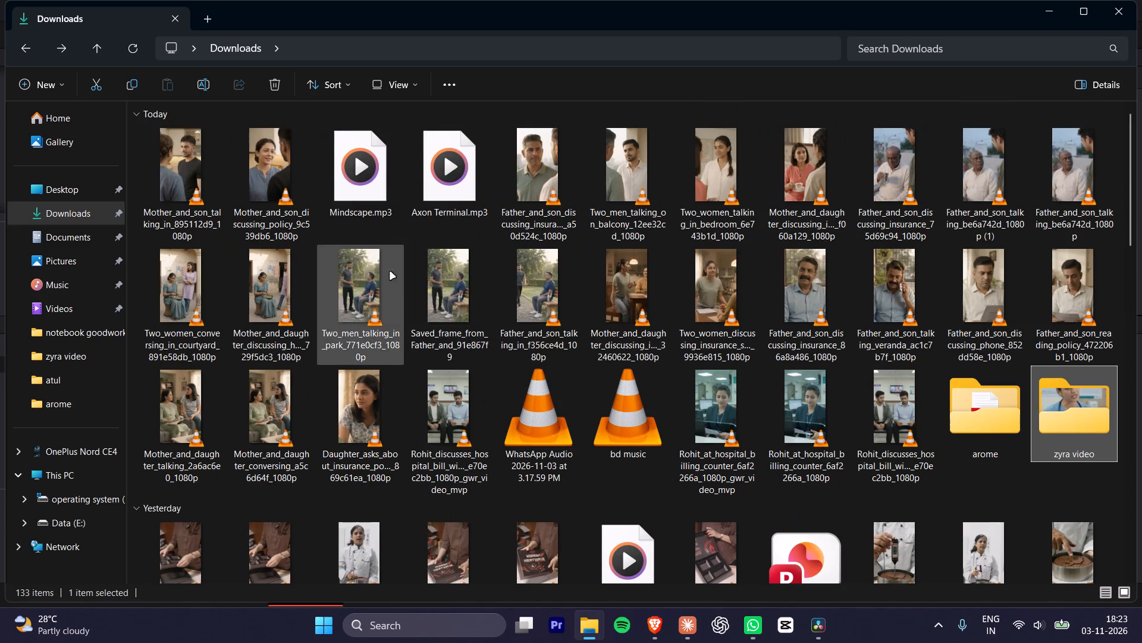
Import Mindscape.mp3 and Axon Terminal.mp3 from Downloads into the Master bin in DaVinci Resolve.
{"action": "left_click", "coordinate": [371, 180]}
{"action": "left_click", "coordinate": [442, 179], "text": "ctrl"}
{"action": "left_click_drag", "start_coordinate": [438, 162], "coordinate": [469, 279]}
{"action": "key", "text": "alt+Tab"}
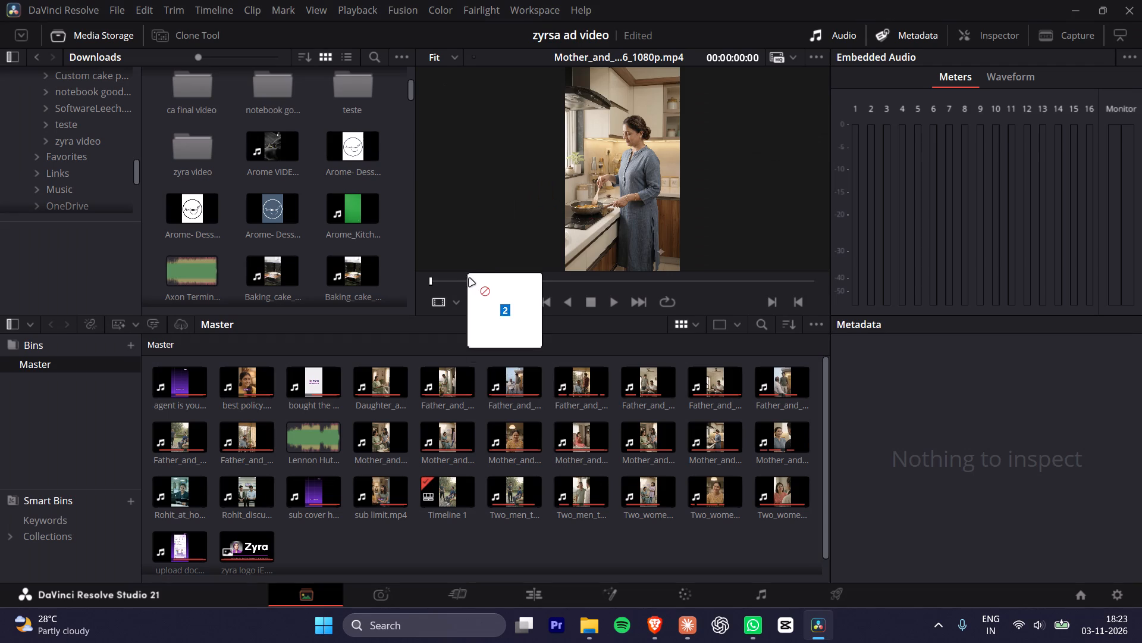
{"action": "left_click_drag", "start_coordinate": [469, 279], "coordinate": [578, 526]}
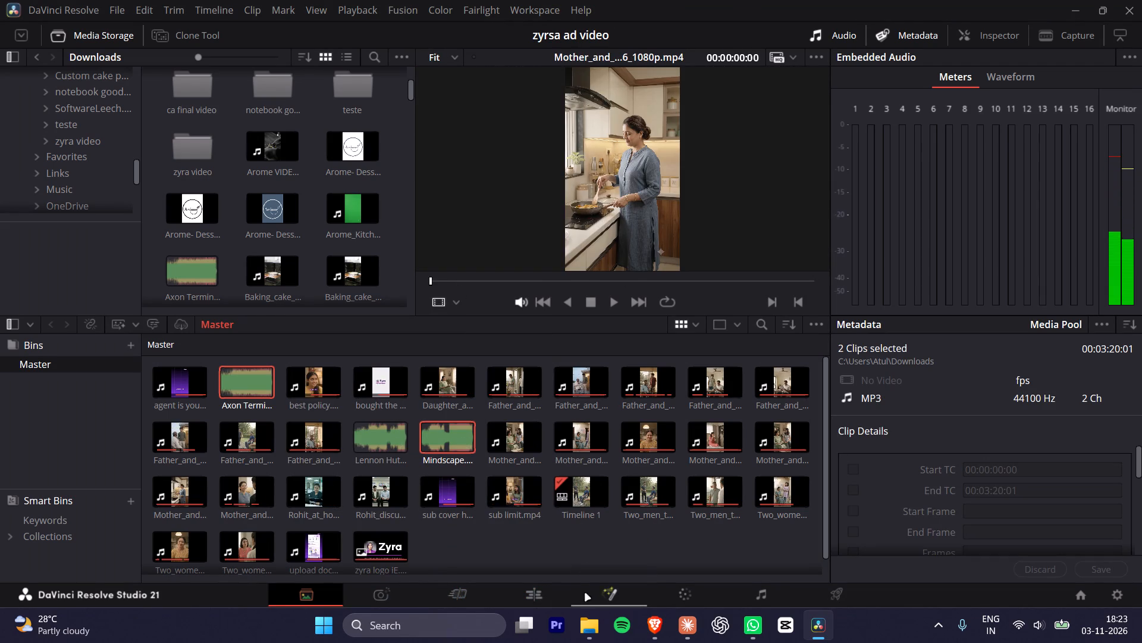
On the Edit page, place Axon Terminal.mp3 on audio track A2 at the very start of Timeline 1.
{"action": "left_click", "coordinate": [541, 600]}
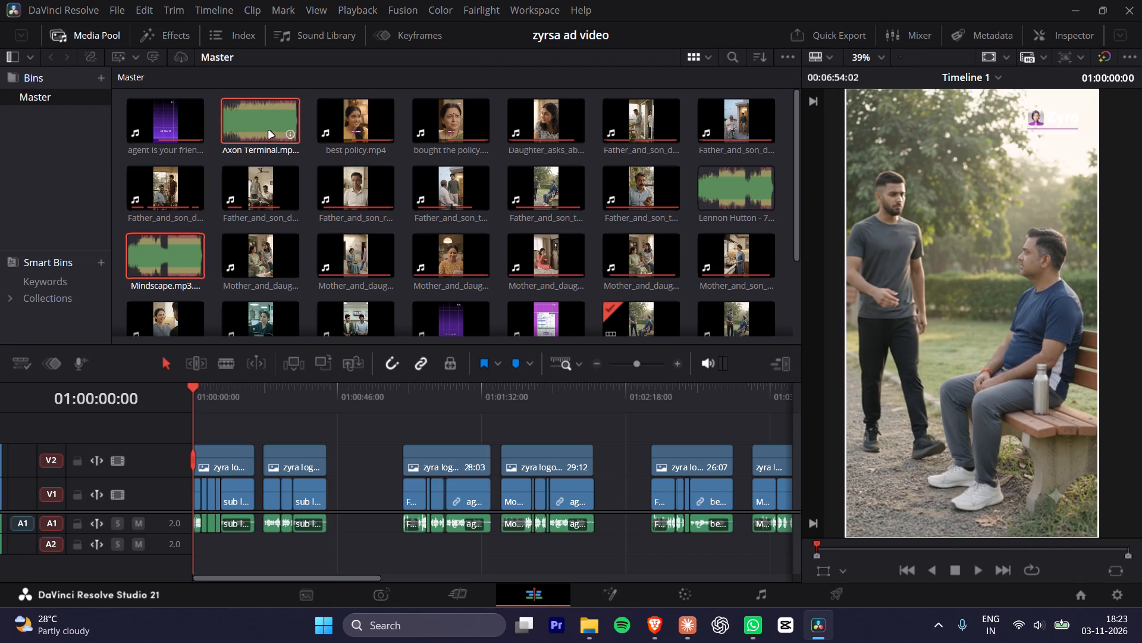
{"action": "left_click", "coordinate": [256, 133]}
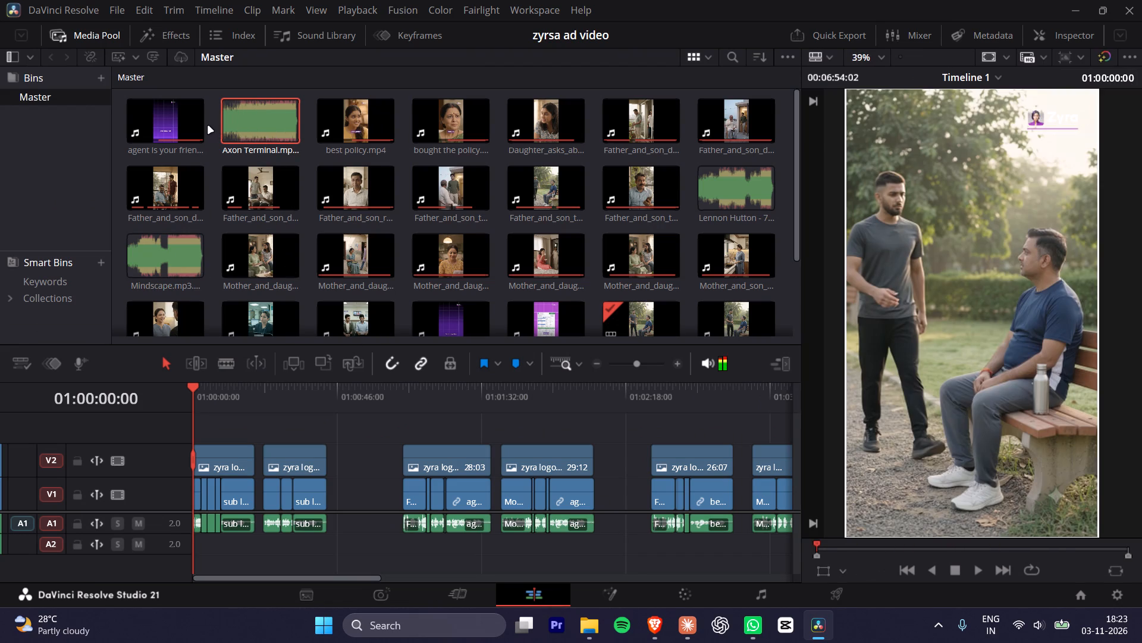
{"action": "left_click", "coordinate": [234, 137]}
{"action": "left_click_drag", "start_coordinate": [268, 131], "coordinate": [210, 563]}
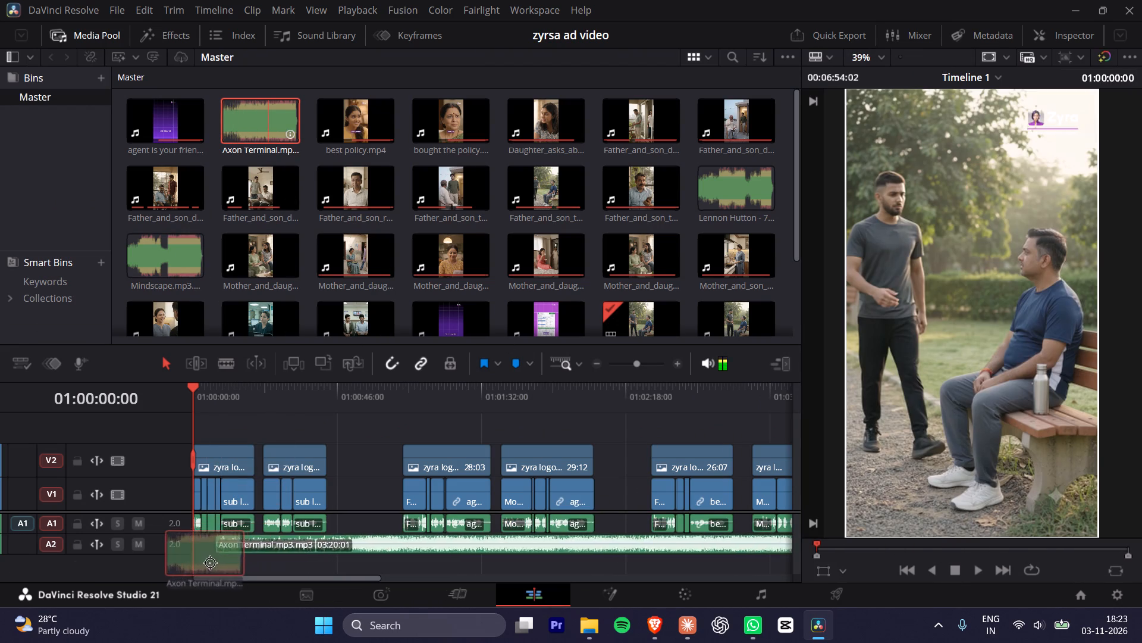
{"action": "left_click_drag", "start_coordinate": [210, 563], "coordinate": [169, 547]}
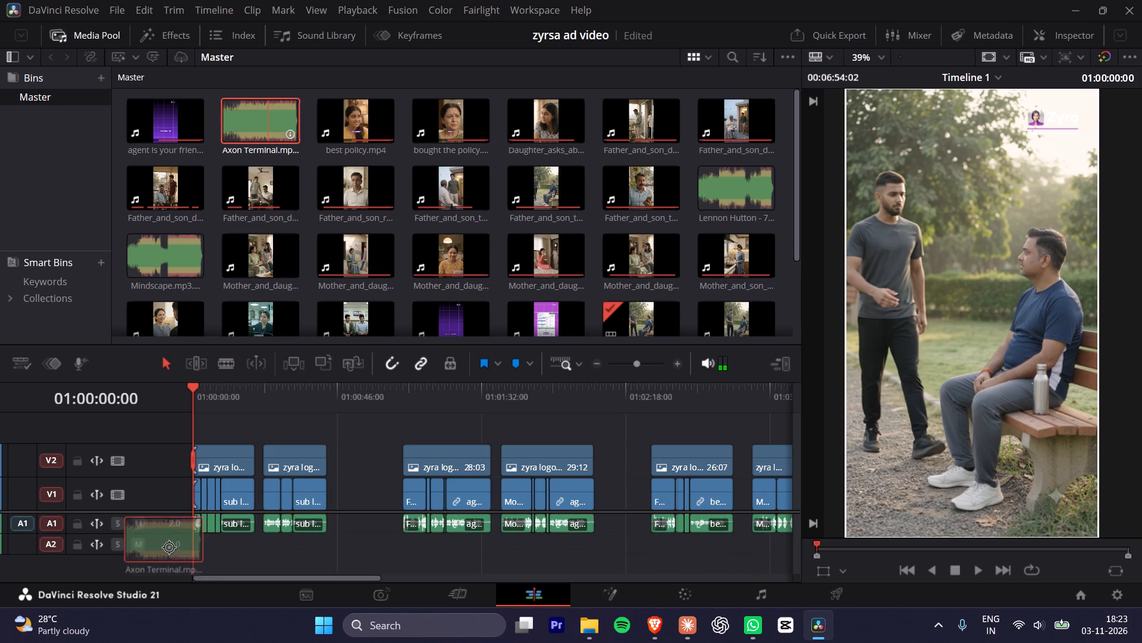
{"action": "left_click_drag", "start_coordinate": [169, 547], "coordinate": [181, 539]}
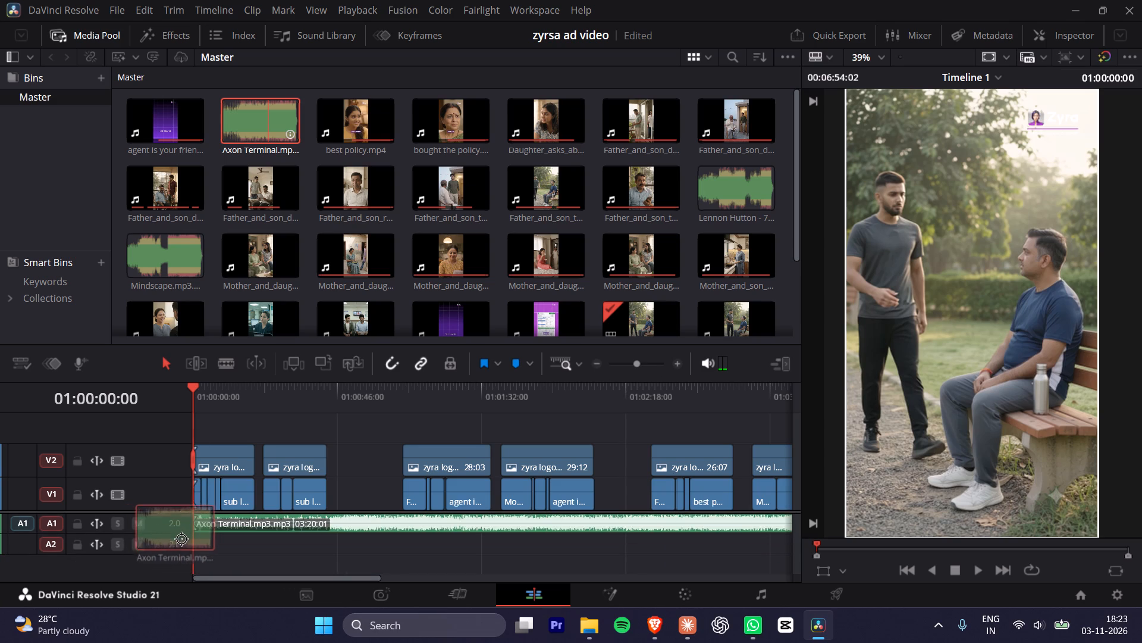
{"action": "left_click_drag", "start_coordinate": [181, 539], "coordinate": [196, 544]}
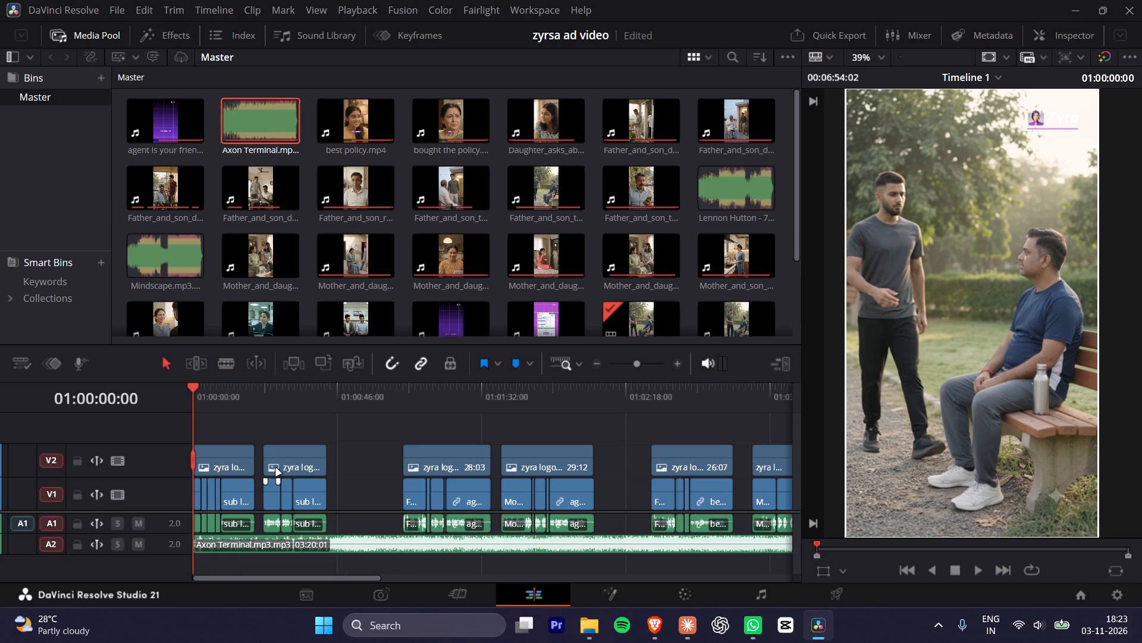
Play the opening of Timeline 1 from the start to check the music under the first ad.
{"action": "key", "text": "space"}
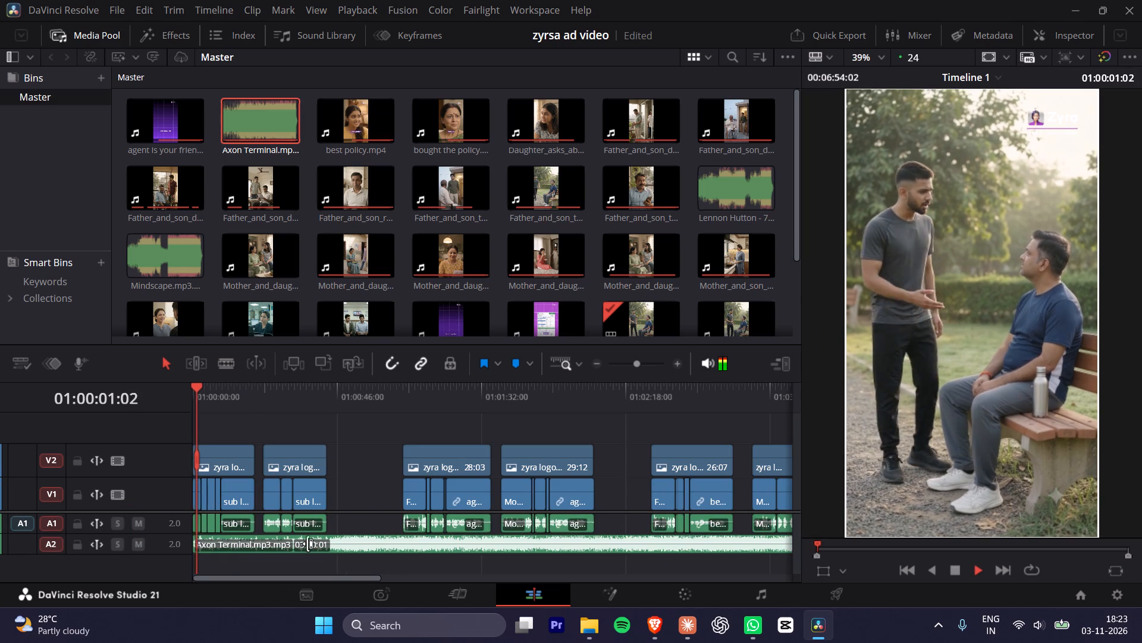
{"action": "left_click", "coordinate": [362, 541]}
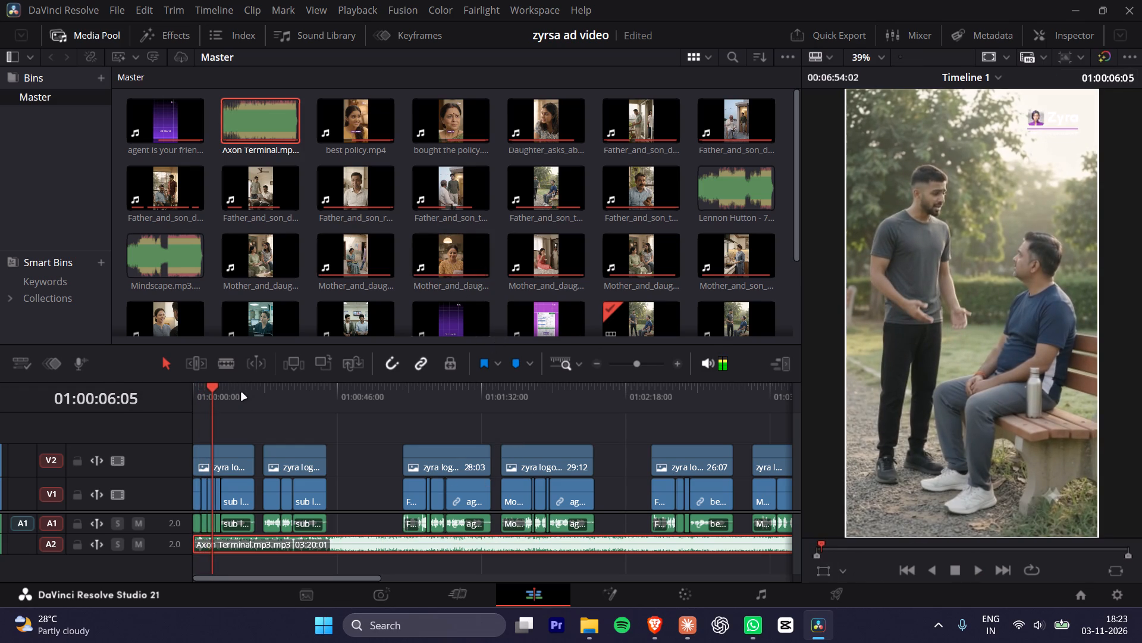
{"action": "left_click_drag", "start_coordinate": [241, 393], "coordinate": [78, 400]}
{"action": "key", "text": "space"}
{"action": "key", "text": "space"}
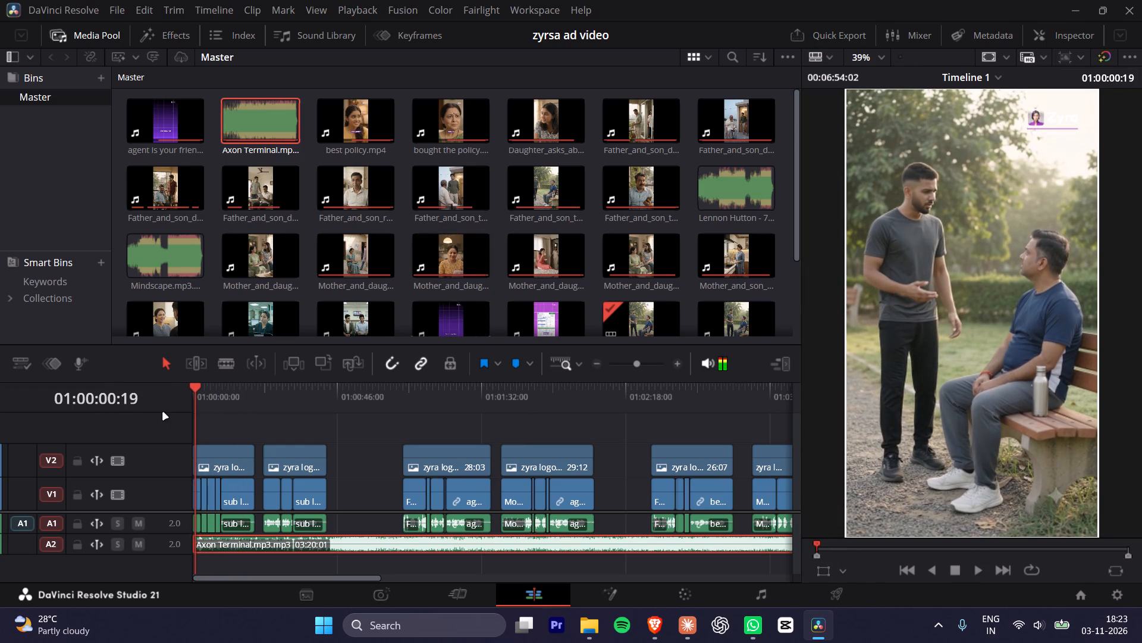
Save the project.
{"action": "key", "text": "ctrl+s"}
{"action": "key", "text": "alt+Tab"}
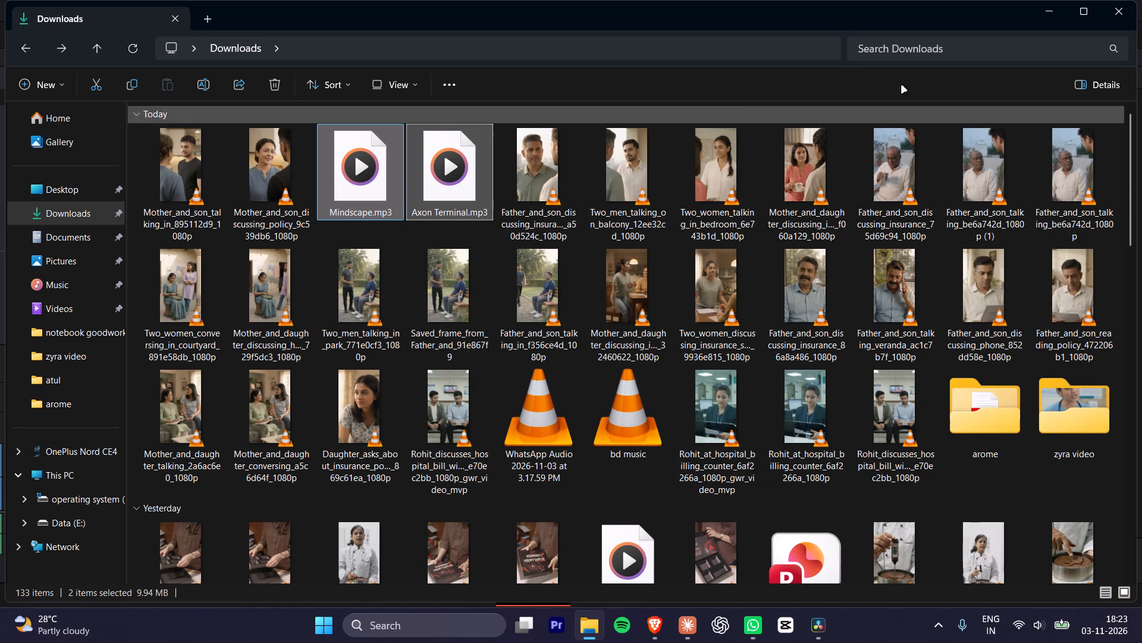
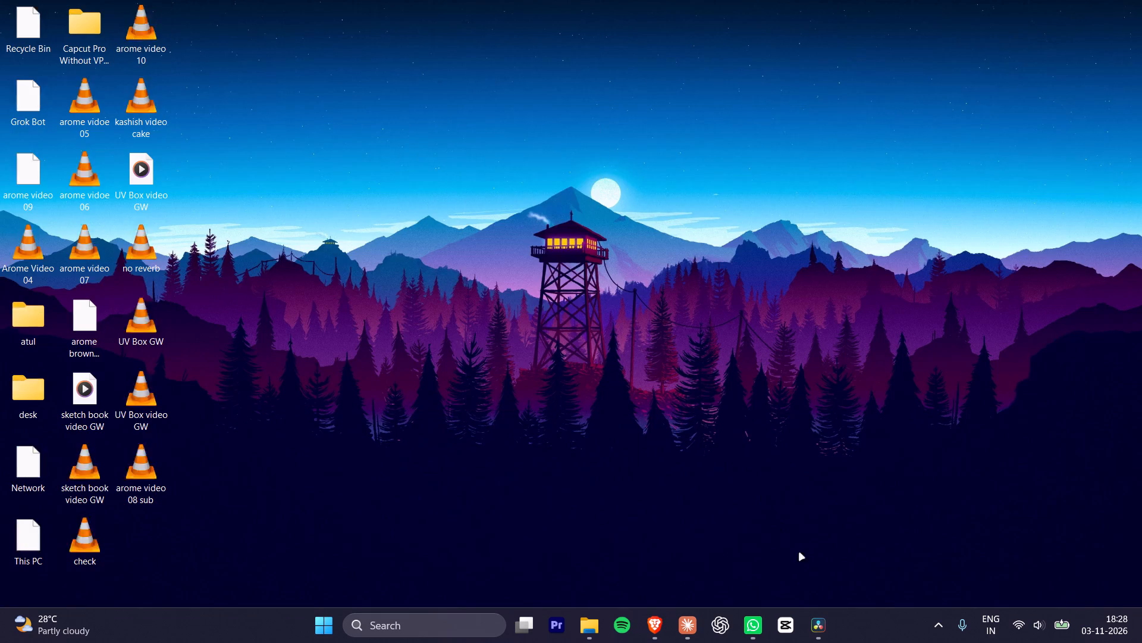
In DaVinci Resolve, review the first ad in Timeline 1 from its opening frame with the Axon Terminal music playing.
{"action": "left_click", "coordinate": [814, 632]}
{"action": "left_click_drag", "start_coordinate": [249, 397], "coordinate": [143, 395]}
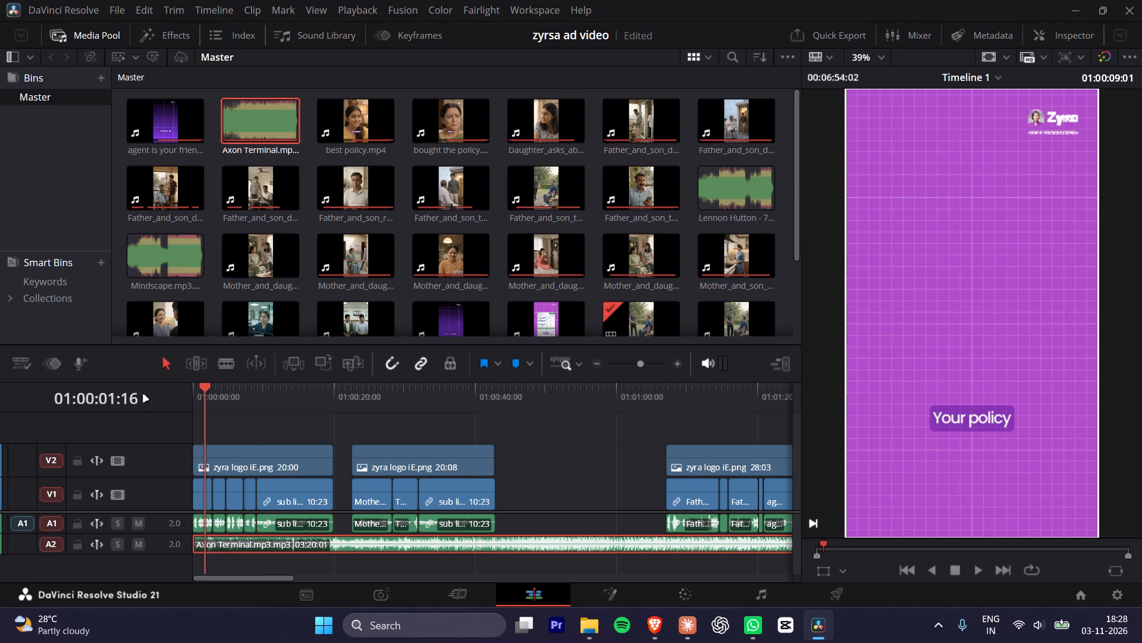
{"action": "left_click_drag", "start_coordinate": [143, 395], "coordinate": [15, 395]}
{"action": "scroll", "coordinate": [375, 425], "scroll_direction": "down", "scroll_amount": 4, "text": "alt"}
{"action": "left_click_drag", "start_coordinate": [224, 392], "coordinate": [108, 399]}
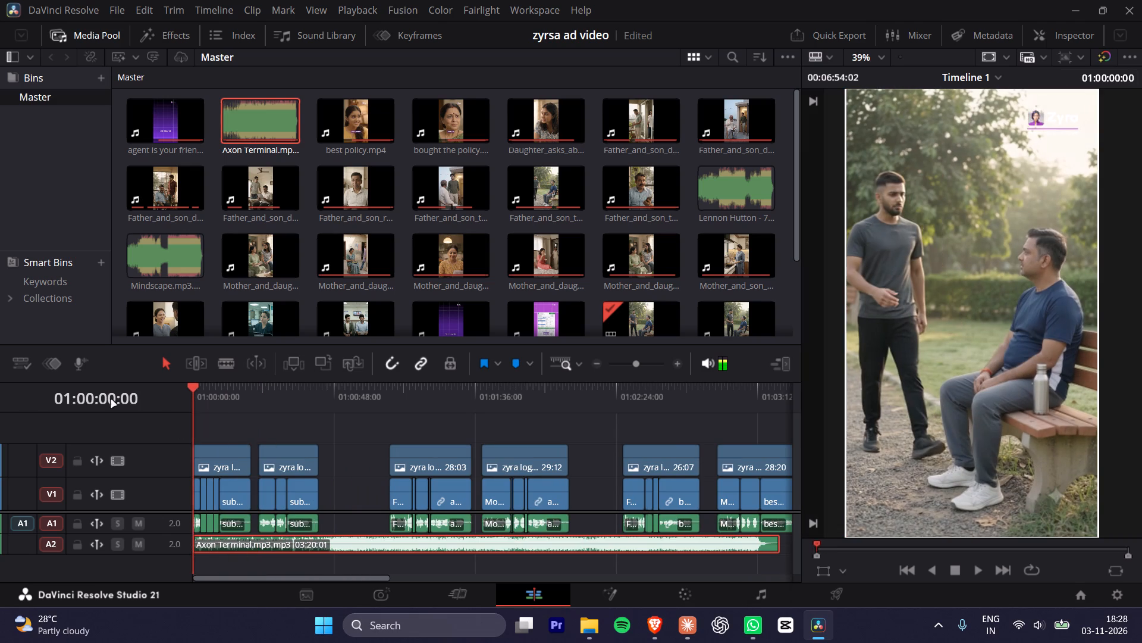
{"action": "scroll", "coordinate": [266, 426], "scroll_direction": "up", "scroll_amount": 9, "text": "alt"}
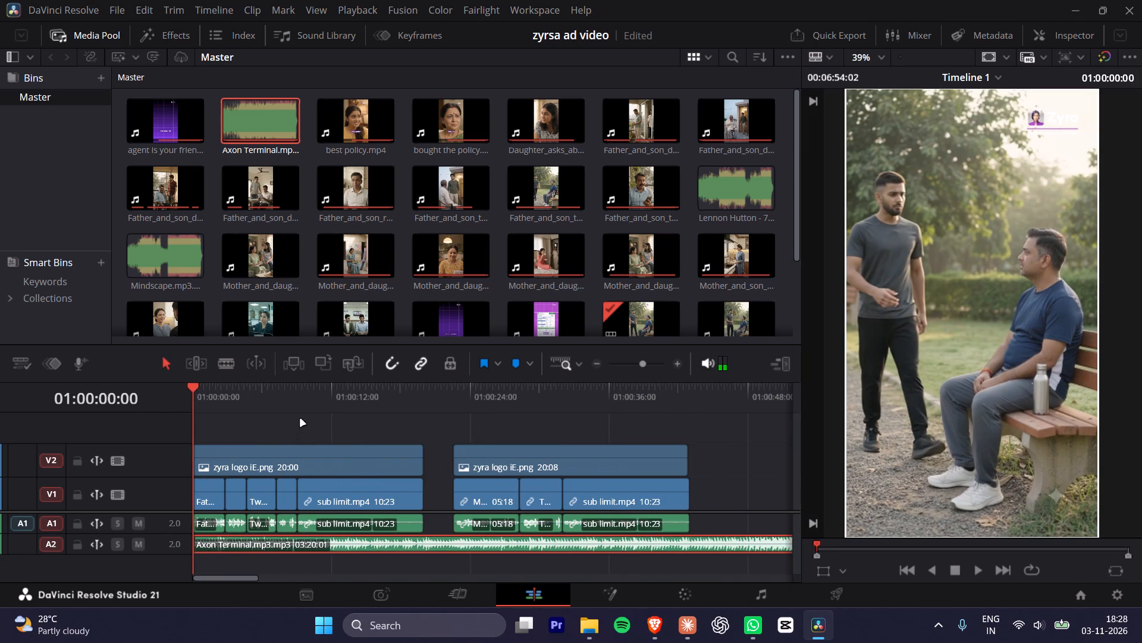
{"action": "key", "text": "space"}
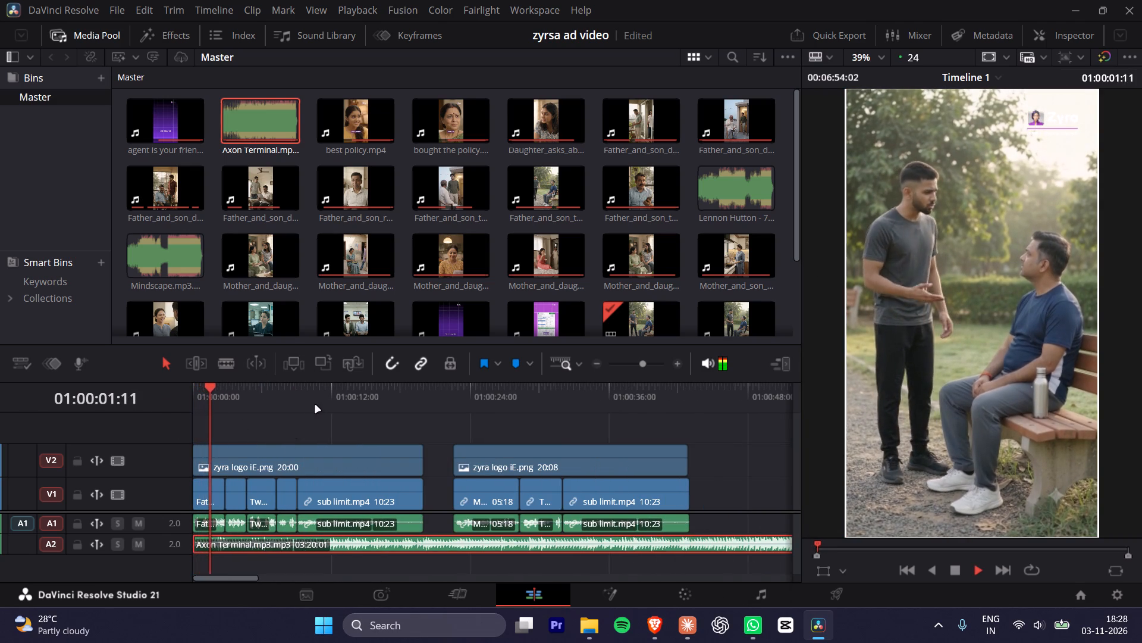
{"action": "key", "text": "space"}
{"action": "key", "text": "space"}
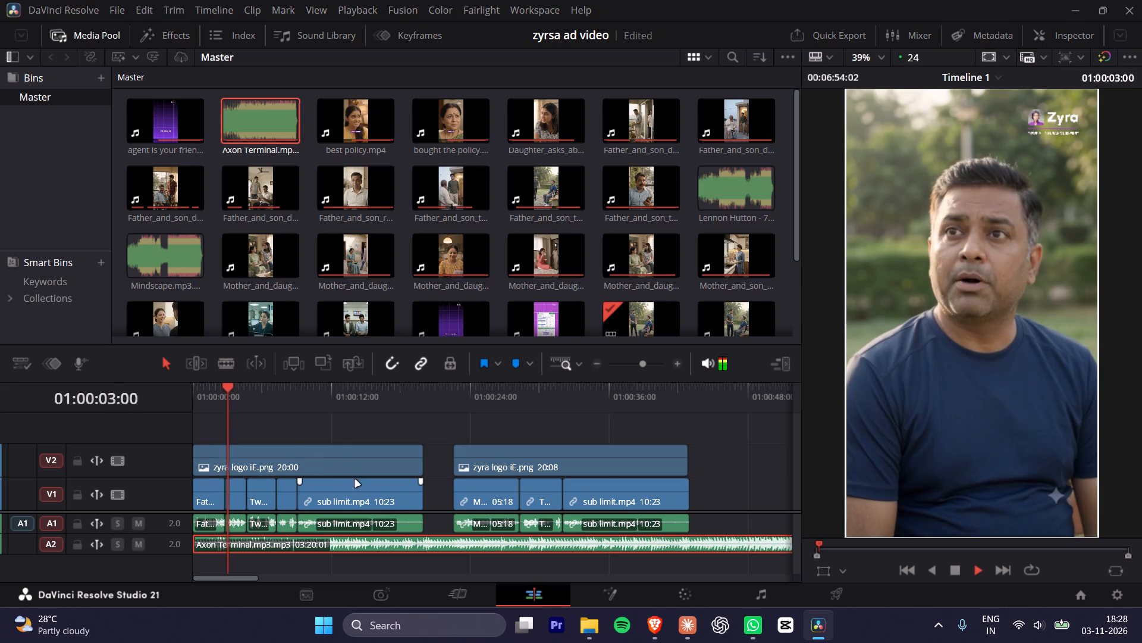
{"action": "key", "text": "space"}
{"action": "left_click", "coordinate": [299, 395]}
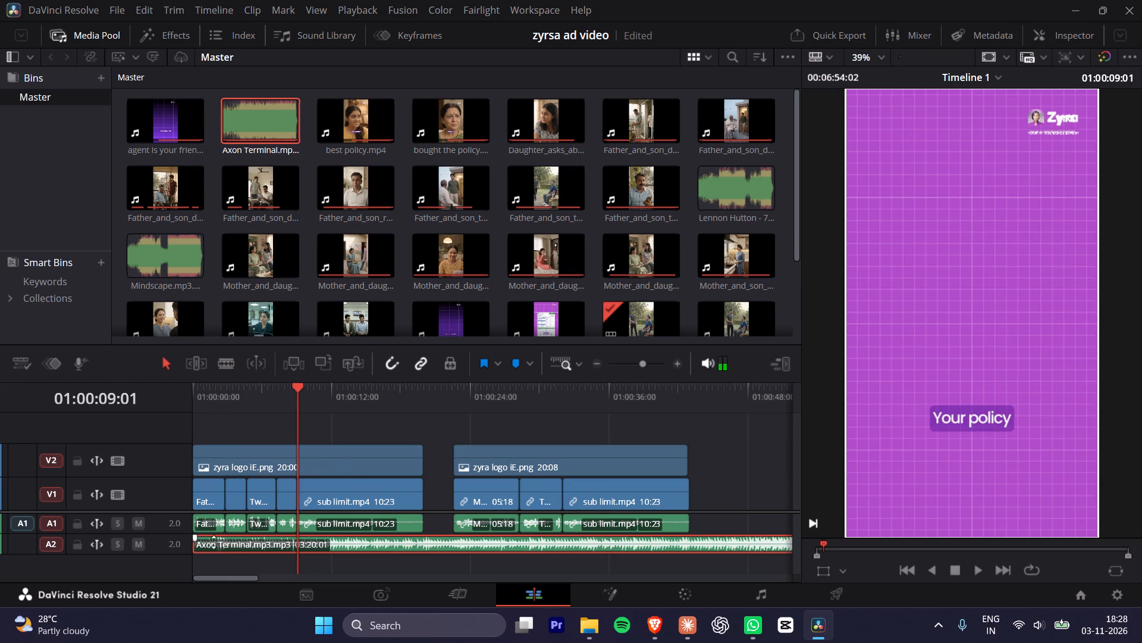
Listen to the first ad's purple policy screen from 01:00:09:01 with the A2 music track muted, and restore the track's sound.
{"action": "left_click", "coordinate": [137, 549]}
{"action": "key", "text": "space"}
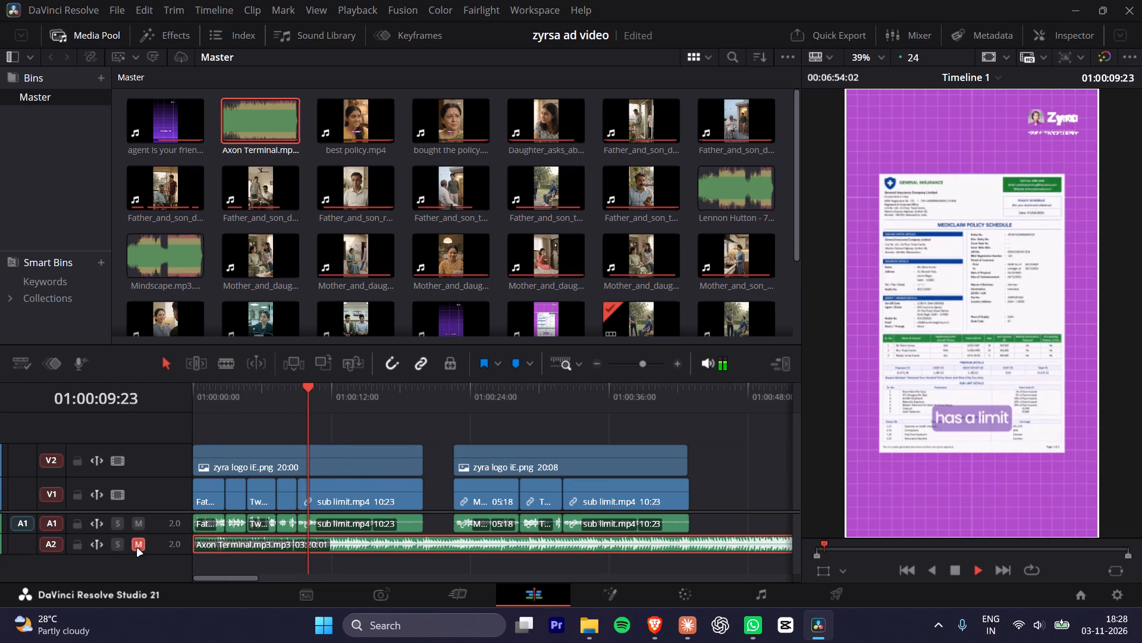
{"action": "key", "text": "space"}
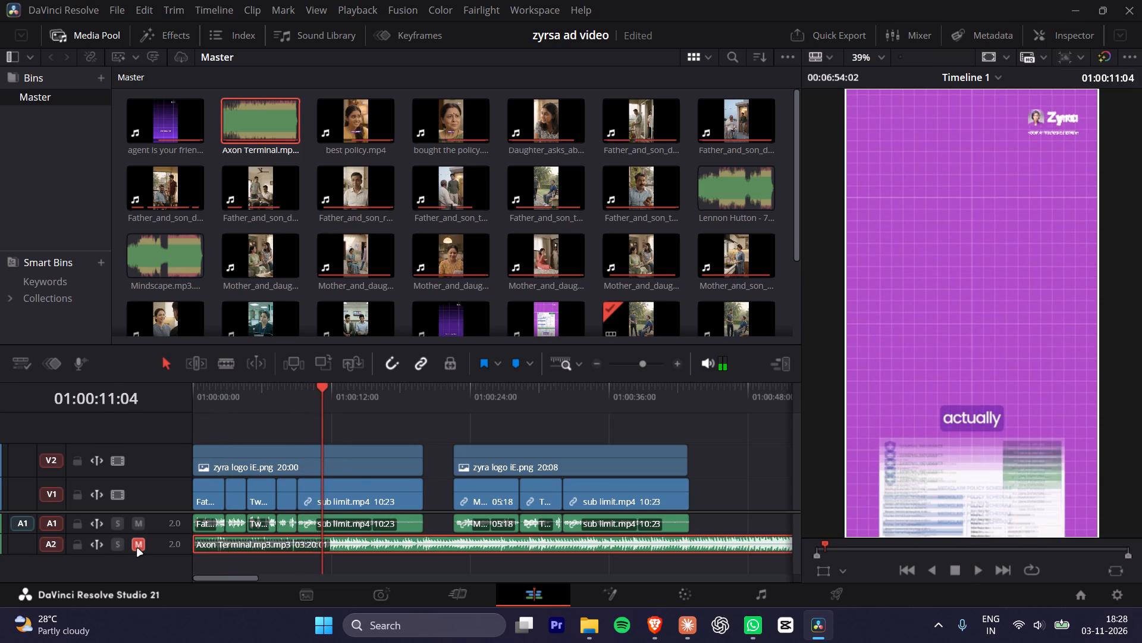
{"action": "left_click", "coordinate": [137, 549]}
Lower the volume of the Axon Terminal music clip on track A2 to -19.6.
{"action": "left_click", "coordinate": [397, 544]}
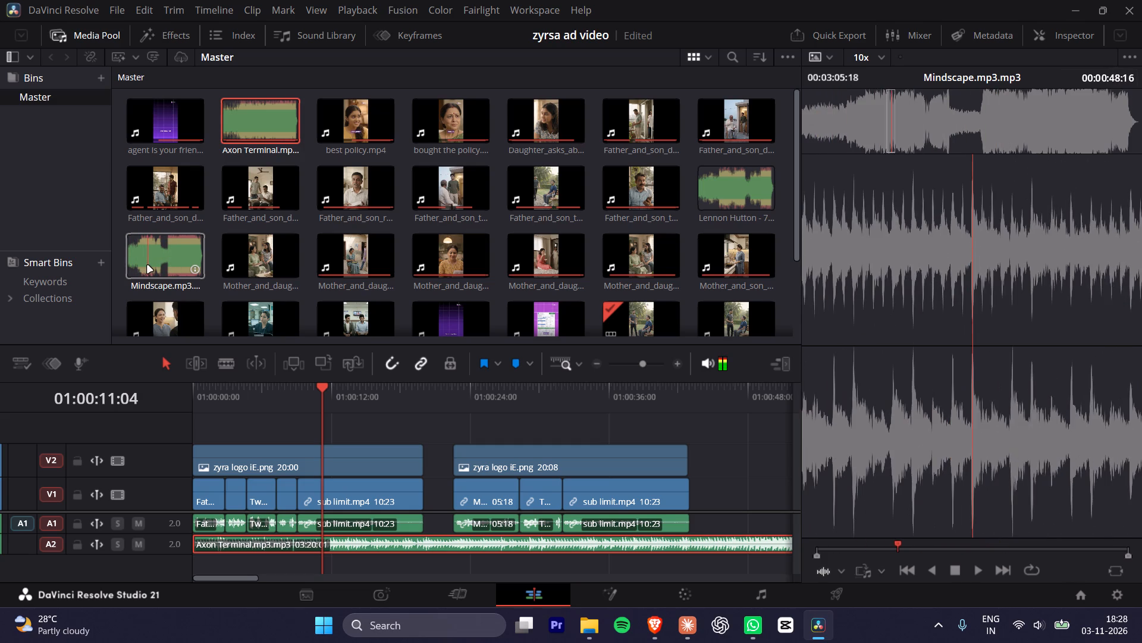
{"action": "left_click", "coordinate": [271, 410]}
{"action": "left_click_drag", "start_coordinate": [293, 388], "coordinate": [305, 388]}
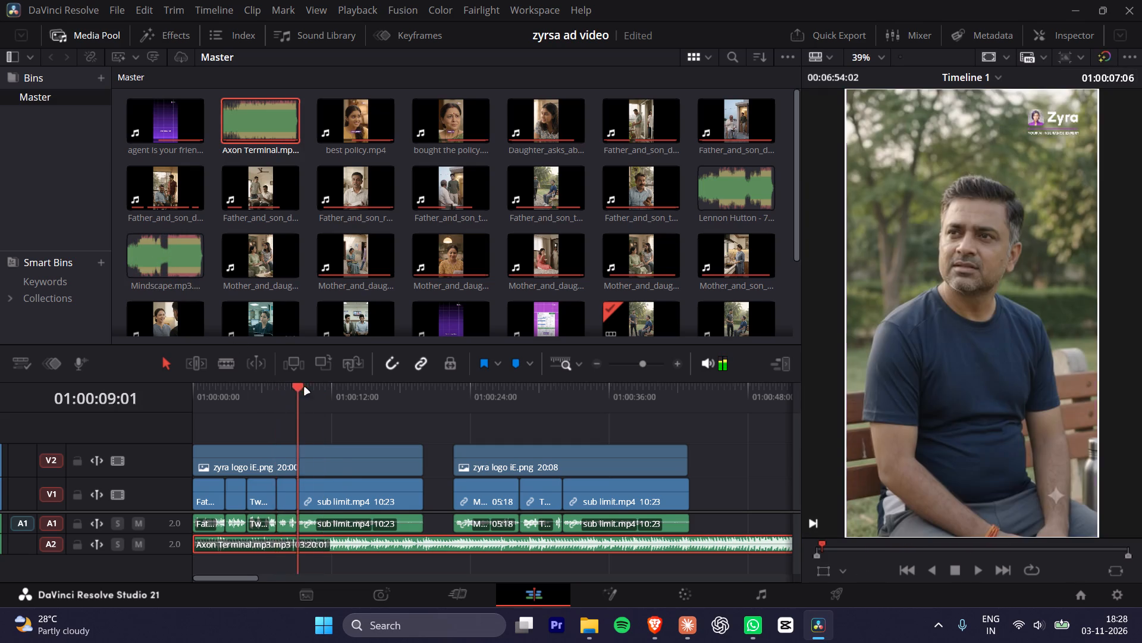
{"action": "left_click_drag", "start_coordinate": [305, 388], "coordinate": [421, 405]}
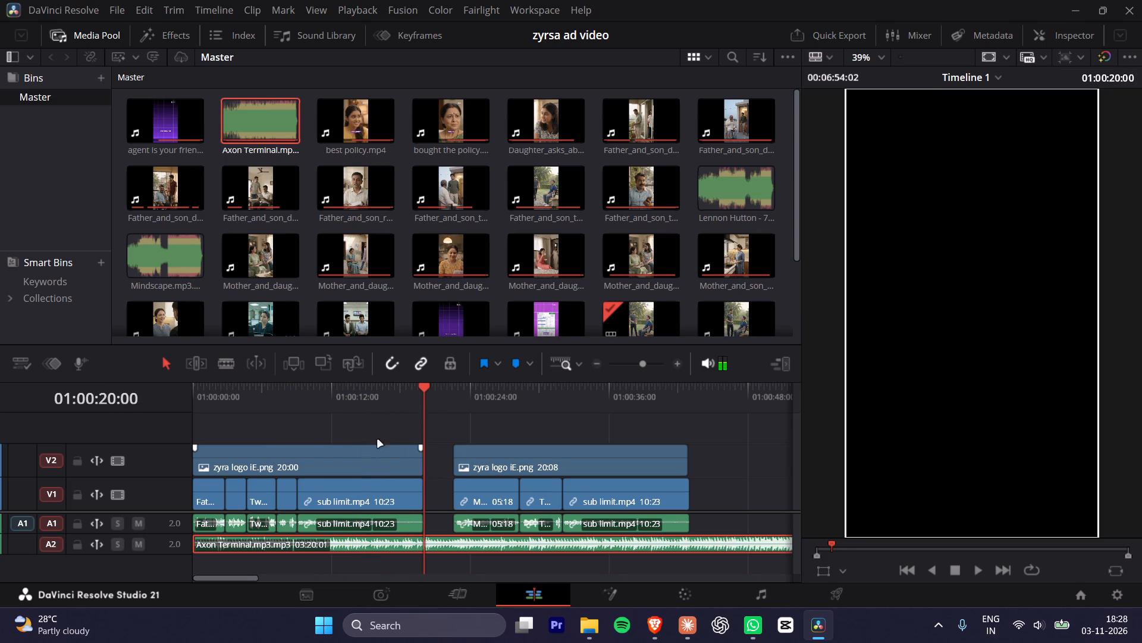
{"action": "left_click", "coordinate": [441, 548]}
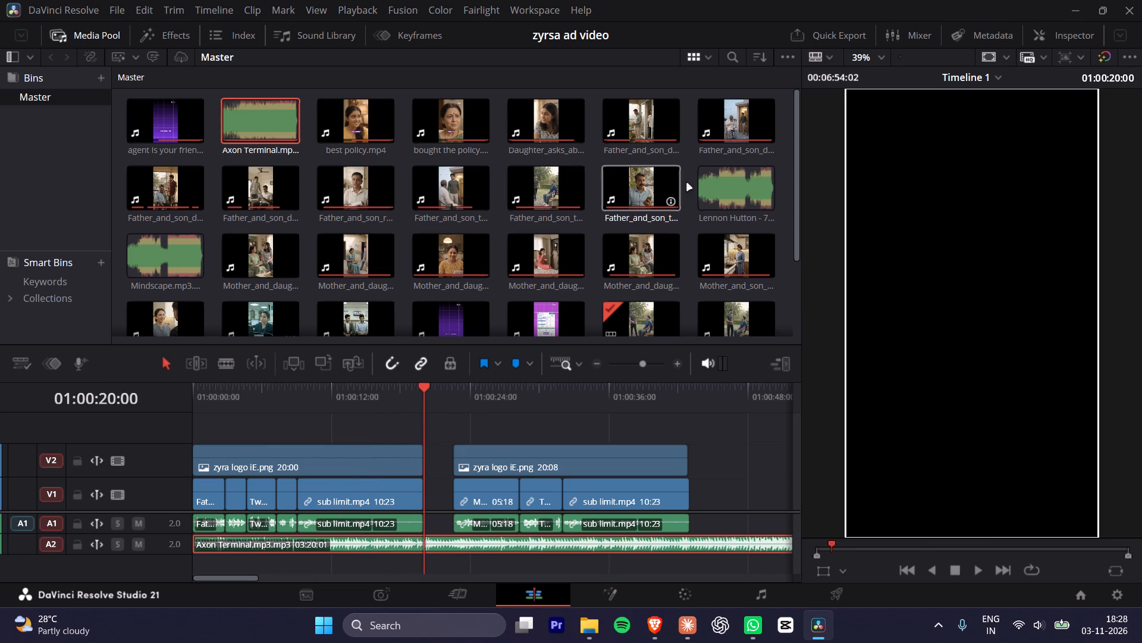
{"action": "left_click", "coordinate": [1059, 30]}
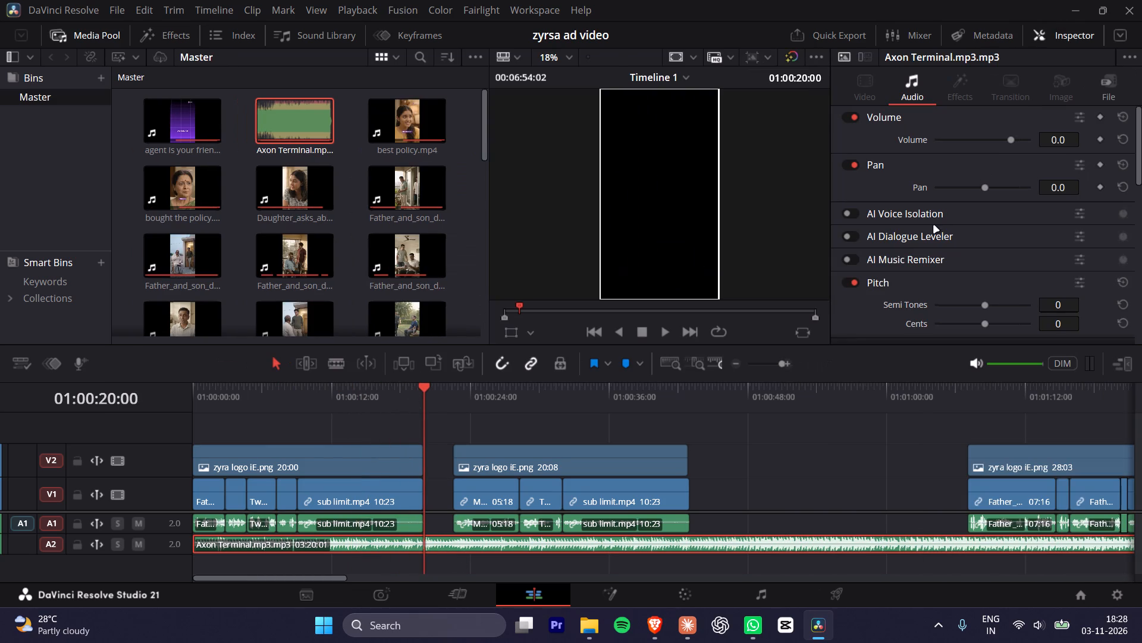
{"action": "left_click_drag", "start_coordinate": [1005, 139], "coordinate": [996, 139]}
{"action": "left_click", "coordinate": [1062, 139]}
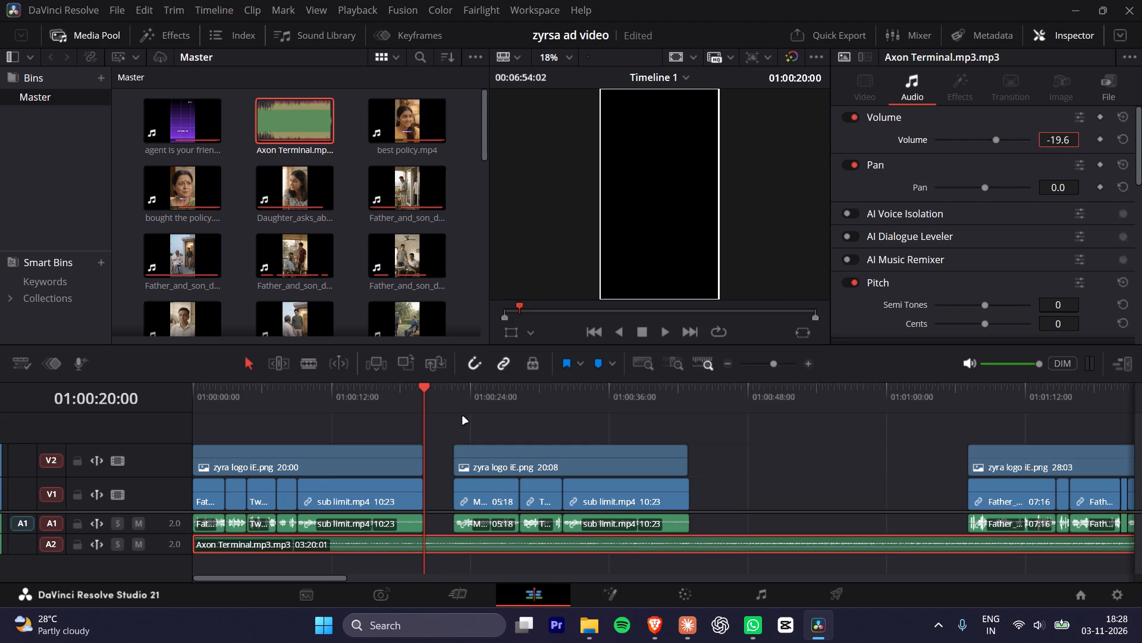
{"action": "left_click", "coordinate": [459, 543]}
Play the first ad from its opening frame to check the lowered music against the dialogue.
{"action": "left_click_drag", "start_coordinate": [382, 391], "coordinate": [129, 400]}
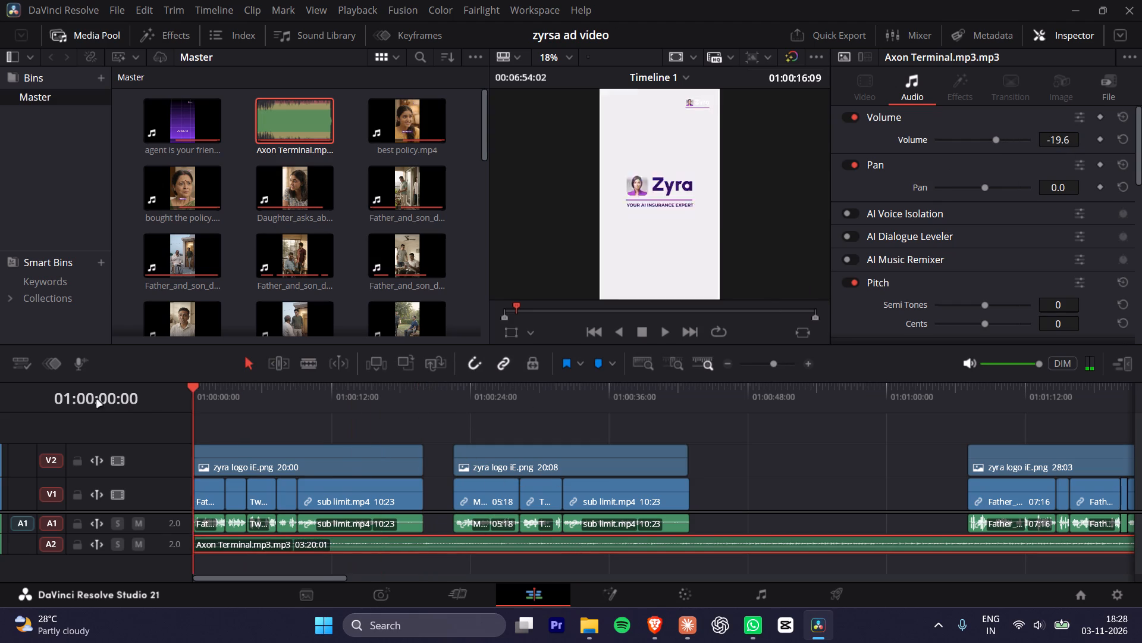
{"action": "key", "text": "space"}
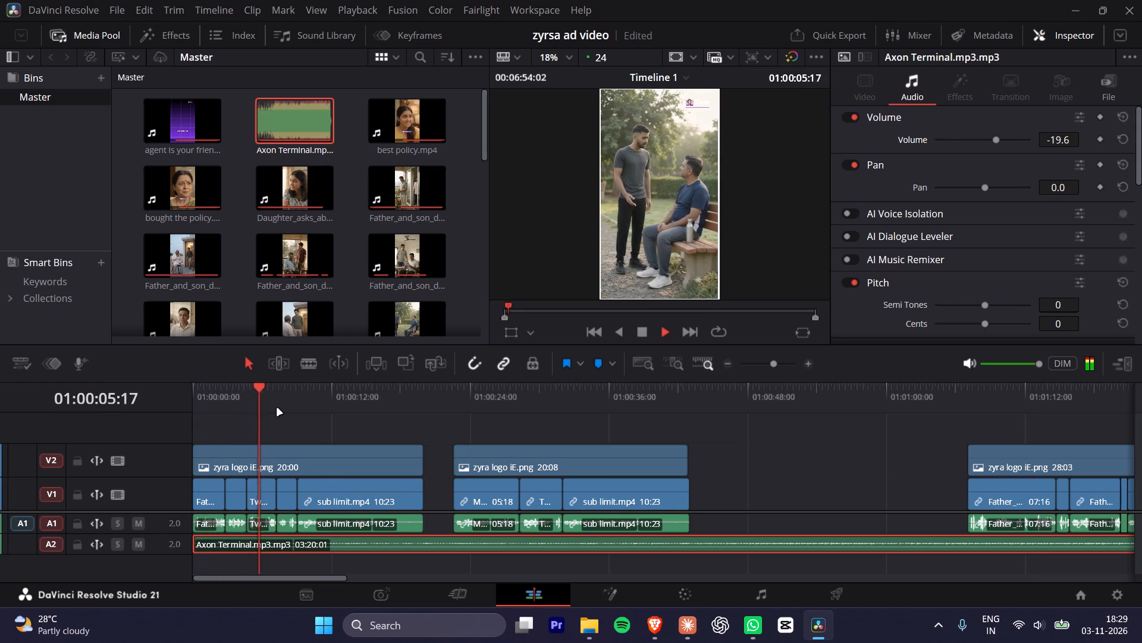
{"action": "key", "text": "space"}
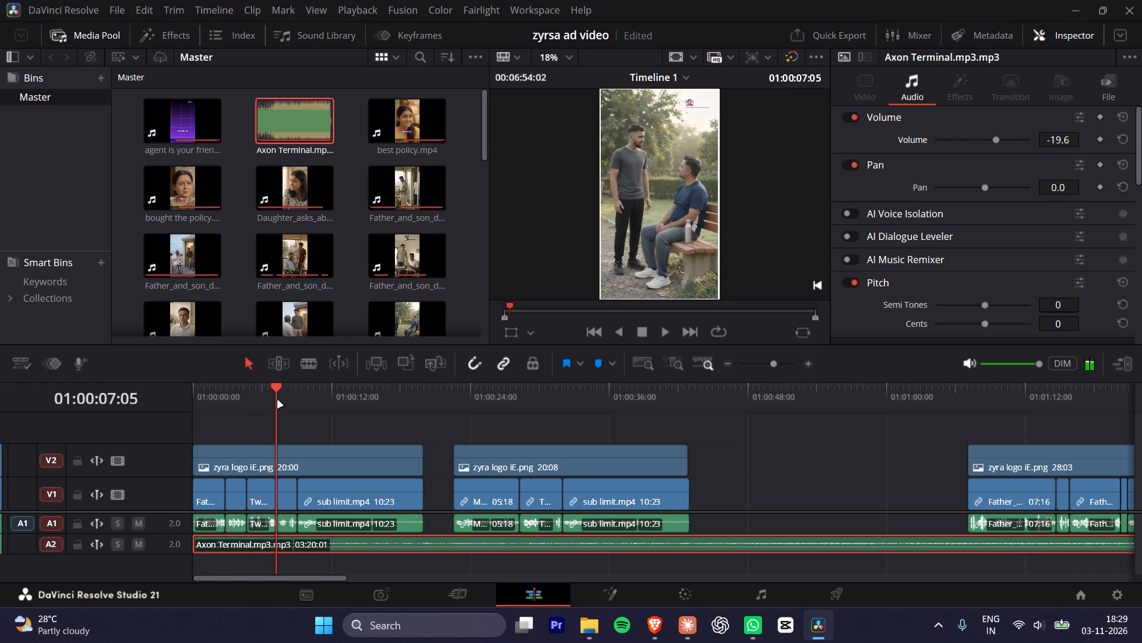
Watch the first ad full screen from its opening frame to the purple policy screen at about 01:00:09.
{"action": "left_click_drag", "start_coordinate": [276, 397], "coordinate": [53, 402]}
{"action": "scroll", "coordinate": [283, 488], "scroll_direction": "up", "scroll_amount": 4, "text": "alt"}
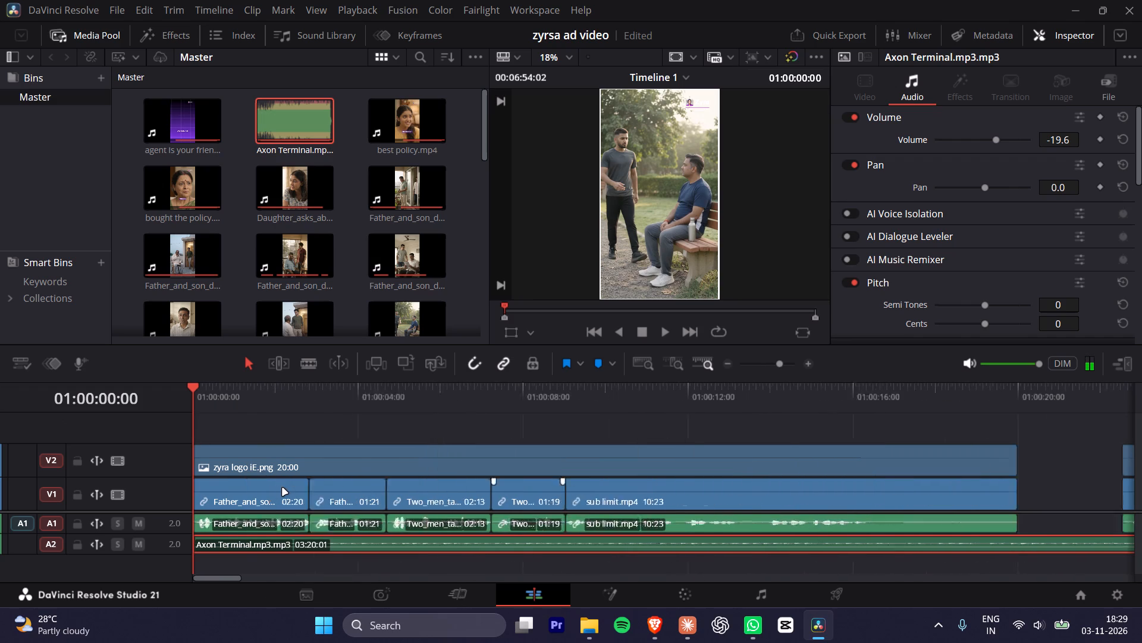
{"action": "scroll", "coordinate": [283, 488], "scroll_direction": "up", "scroll_amount": 2, "text": "alt"}
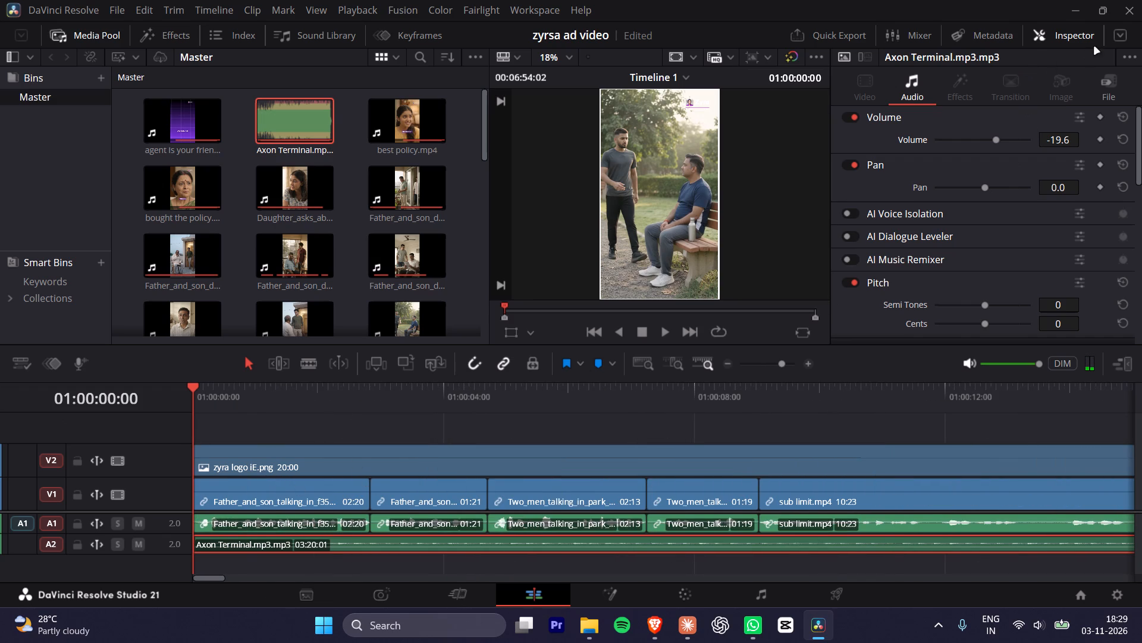
{"action": "left_click", "coordinate": [1063, 38]}
{"action": "key", "text": "p"}
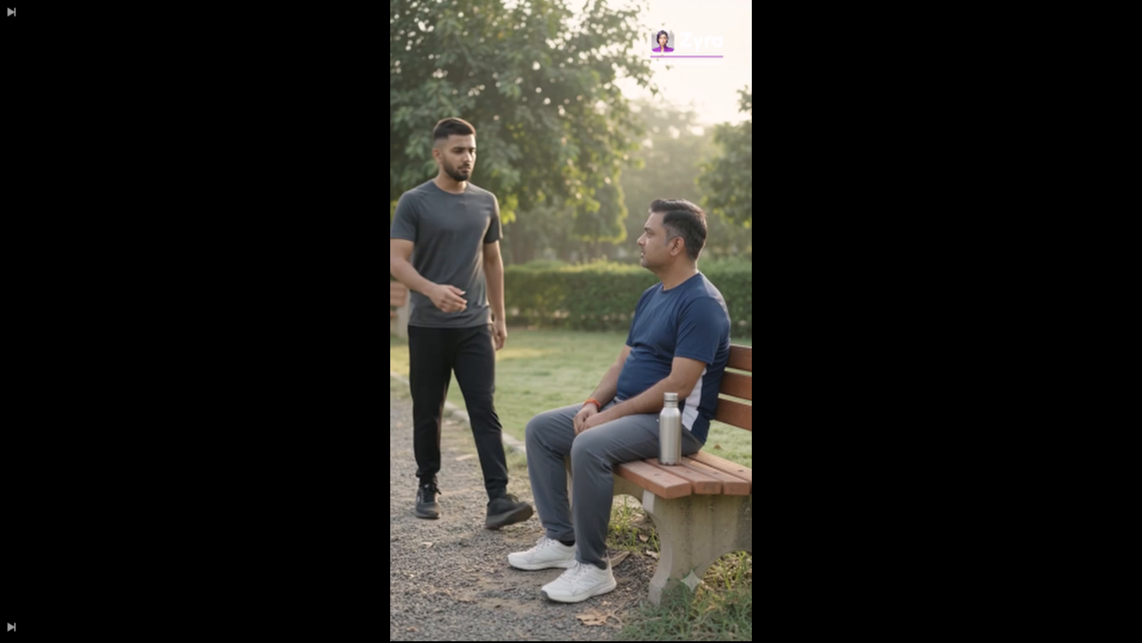
{"action": "key", "text": "space"}
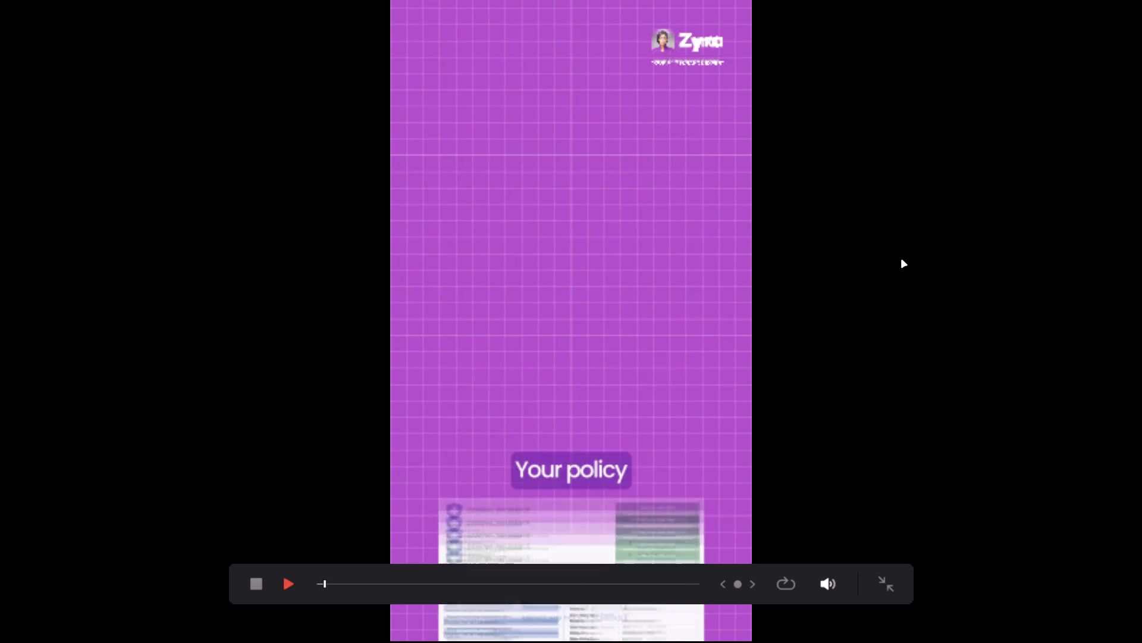
{"action": "key", "text": "space"}
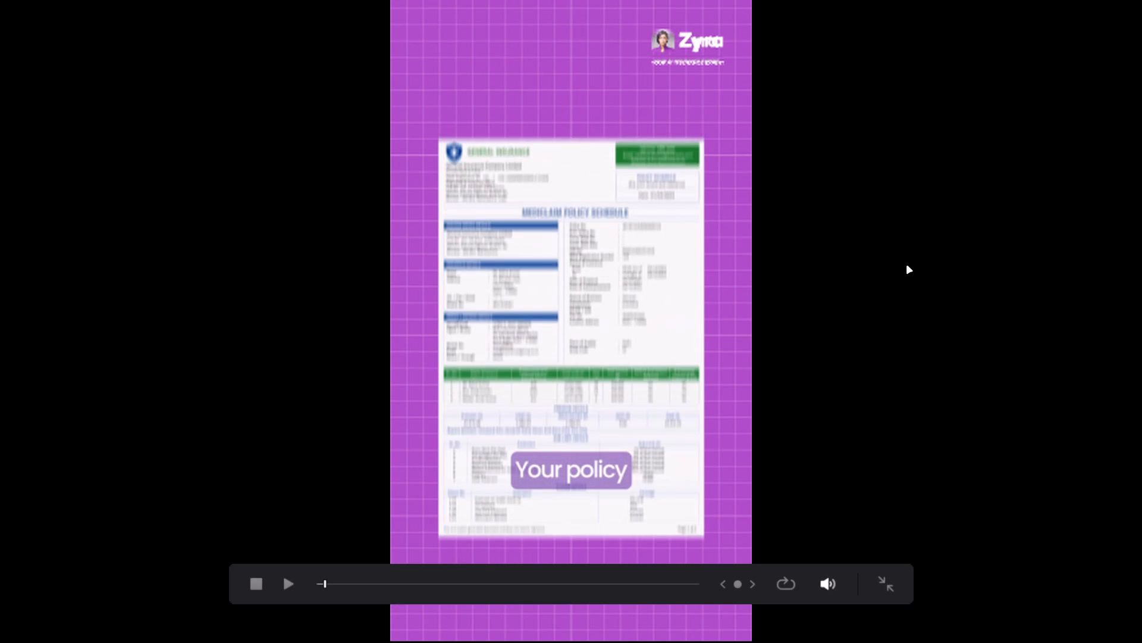
{"action": "key", "text": "Escape"}
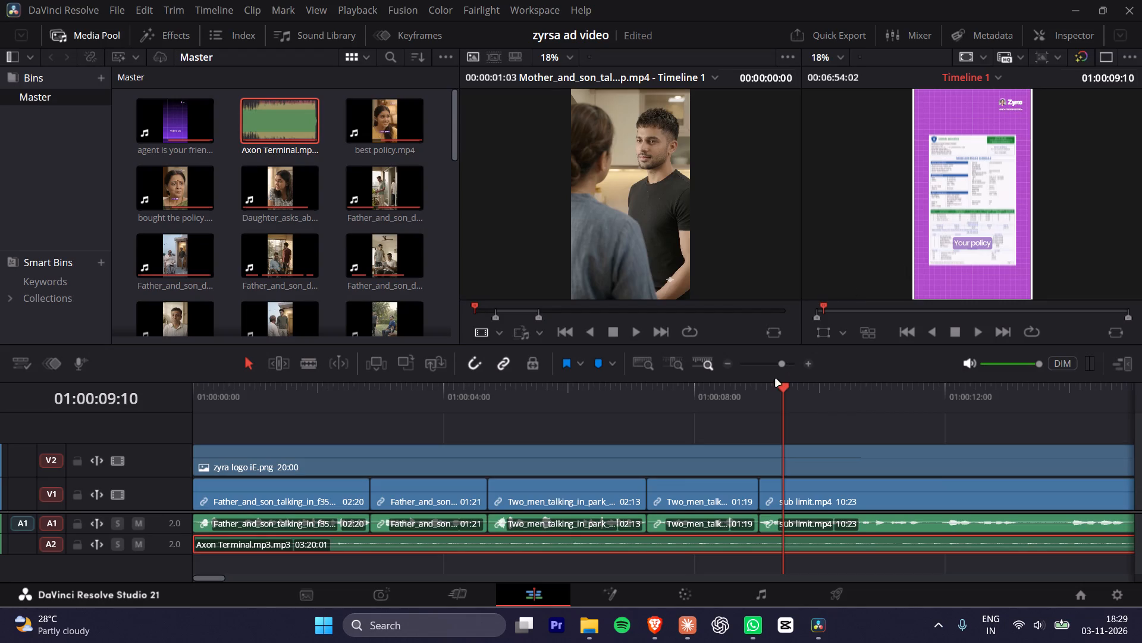
Review the second ad in the single large viewer from 01:00:22:13 to its purple policy screen at about 01:00:32.
{"action": "left_click_drag", "start_coordinate": [645, 391], "coordinate": [31, 433]}
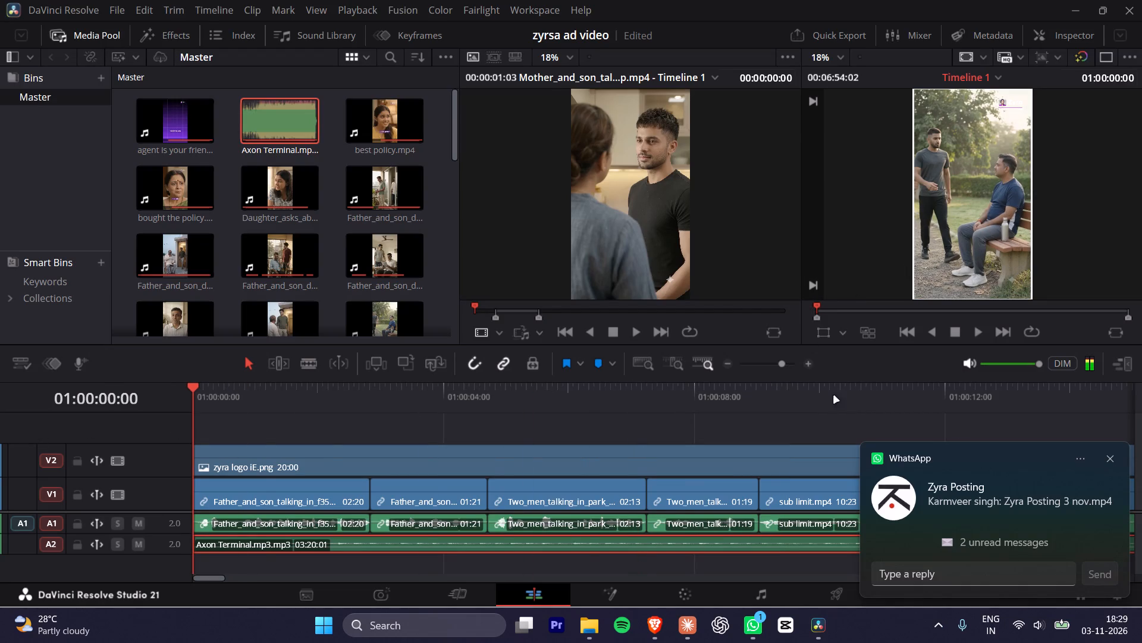
{"action": "left_click", "coordinate": [1117, 457]}
{"action": "scroll", "coordinate": [855, 473], "scroll_direction": "down", "scroll_amount": 4, "text": "alt"}
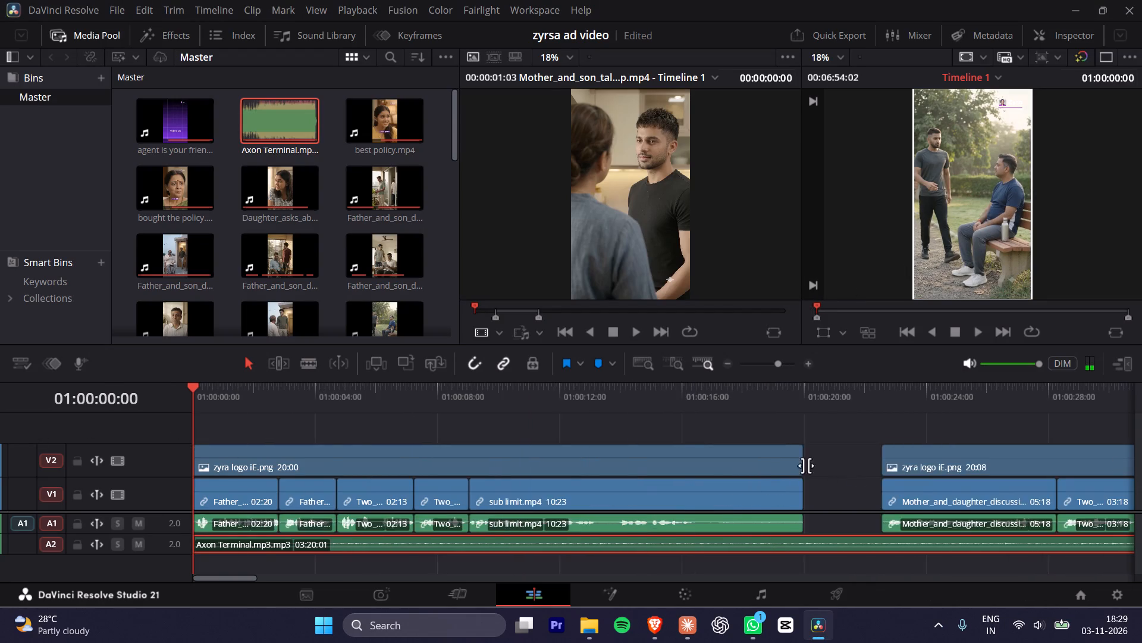
{"action": "scroll", "coordinate": [806, 466], "scroll_direction": "down", "scroll_amount": 2, "text": "alt"}
{"action": "scroll", "coordinate": [672, 468], "scroll_direction": "down", "scroll_amount": 1, "text": "alt"}
{"action": "left_click_drag", "start_coordinate": [330, 385], "coordinate": [334, 388]}
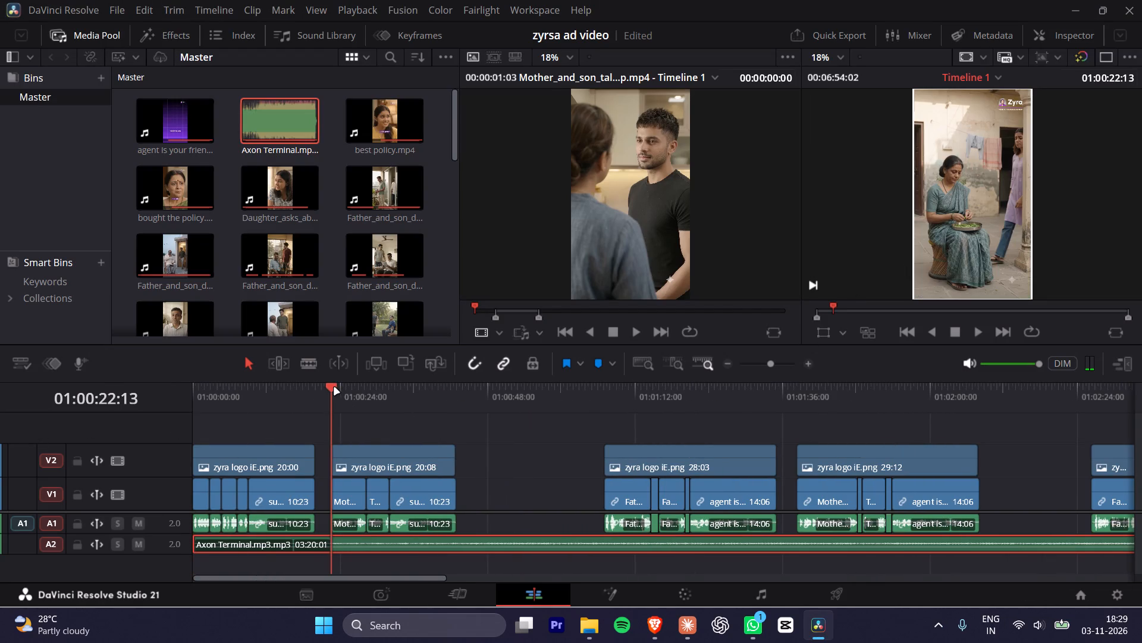
{"action": "left_click_drag", "start_coordinate": [334, 388], "coordinate": [338, 388]}
{"action": "left_click_drag", "start_coordinate": [356, 399], "coordinate": [334, 411]}
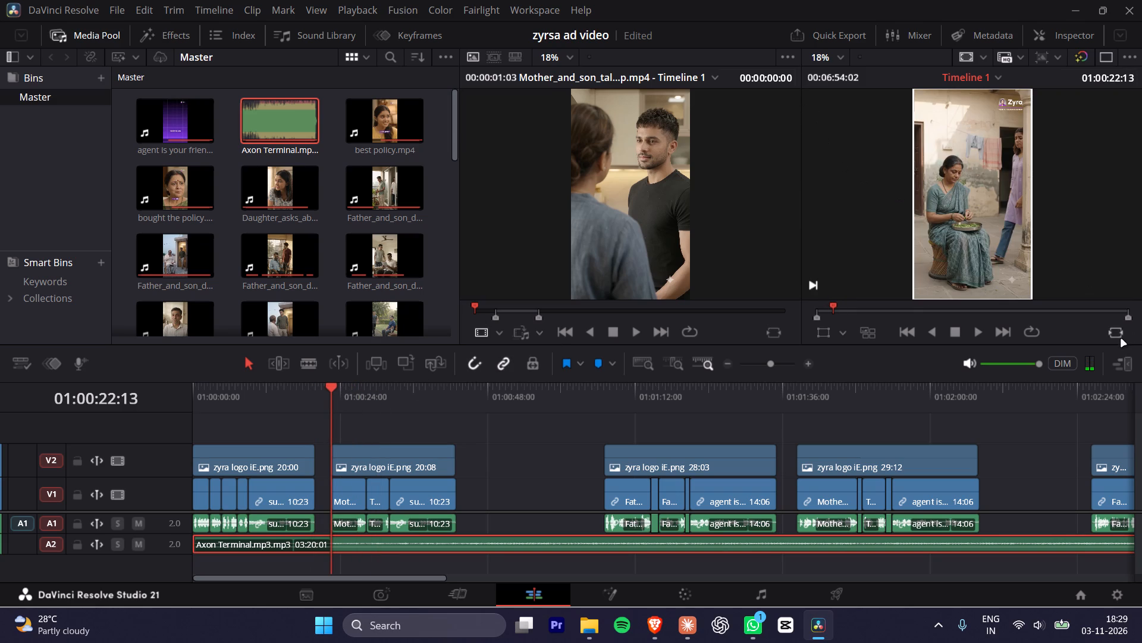
{"action": "left_click", "coordinate": [1126, 367]}
{"action": "key", "text": "space"}
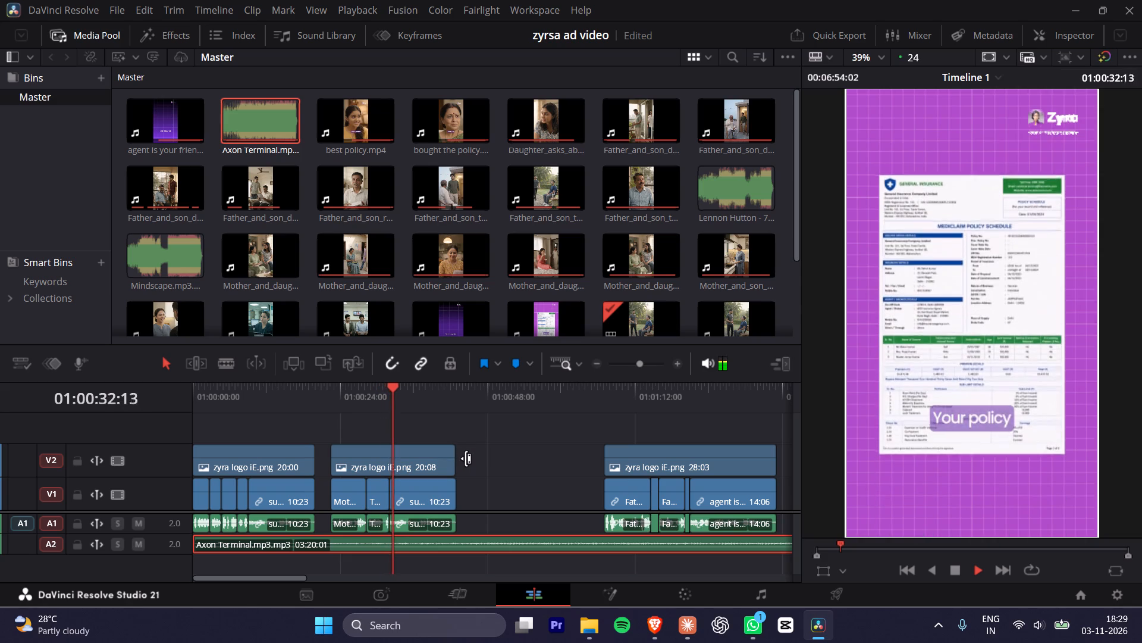
{"action": "key", "text": "space"}
Play the third ad from its opening at 01:01:07 into the purple agent screen at about 01:01:22, checking the music.
{"action": "left_click_drag", "start_coordinate": [587, 392], "coordinate": [605, 391]}
{"action": "key", "text": "space"}
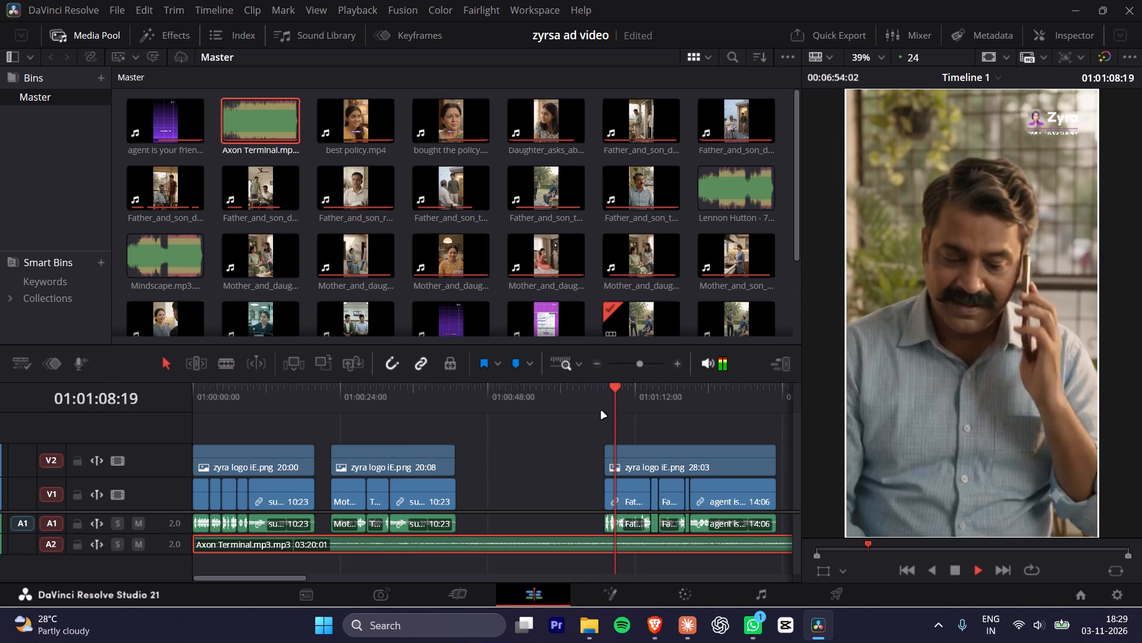
{"action": "key", "text": "space"}
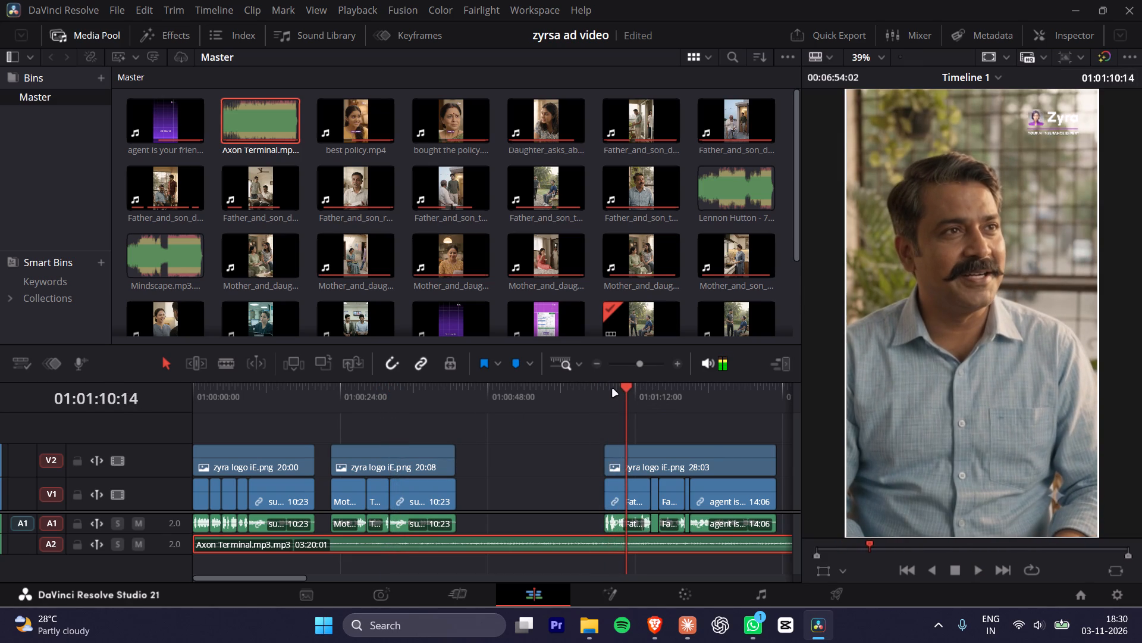
{"action": "left_click", "coordinate": [612, 389]}
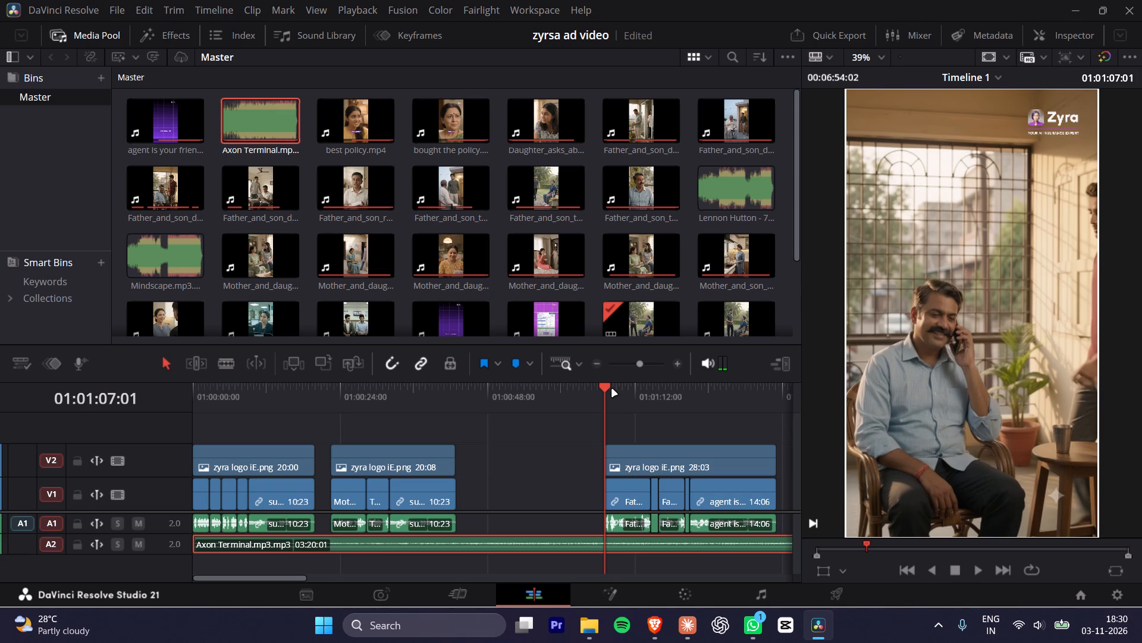
{"action": "key", "text": "space"}
{"action": "scroll", "coordinate": [653, 447], "scroll_direction": "up", "scroll_amount": 2, "text": "alt"}
{"action": "key", "text": "space"}
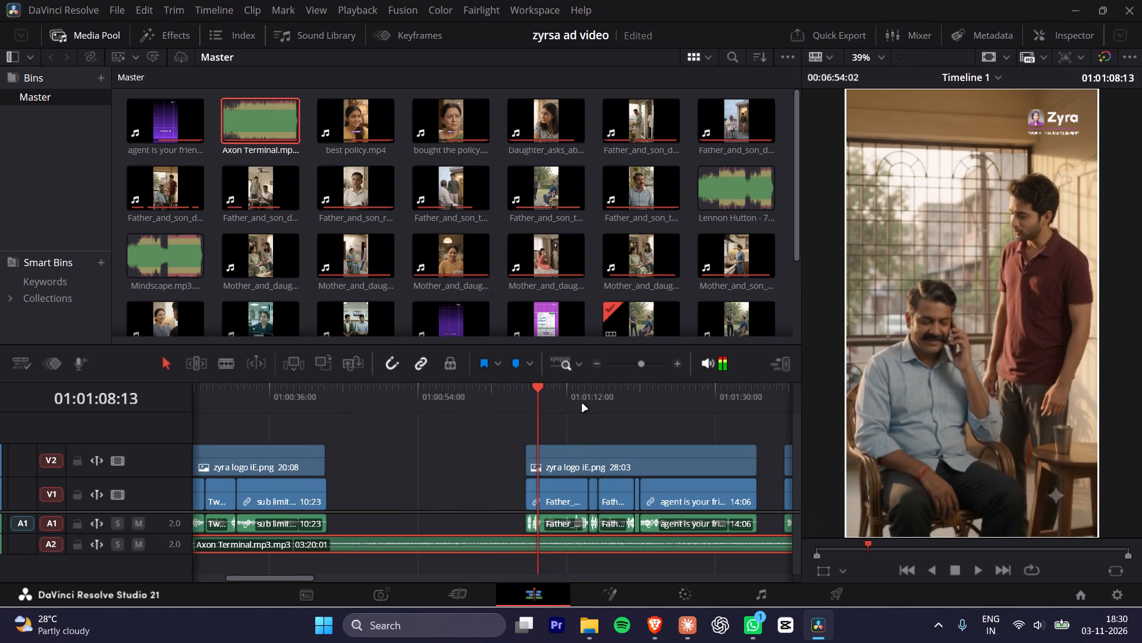
{"action": "left_click", "coordinate": [573, 391]}
{"action": "key", "text": "space"}
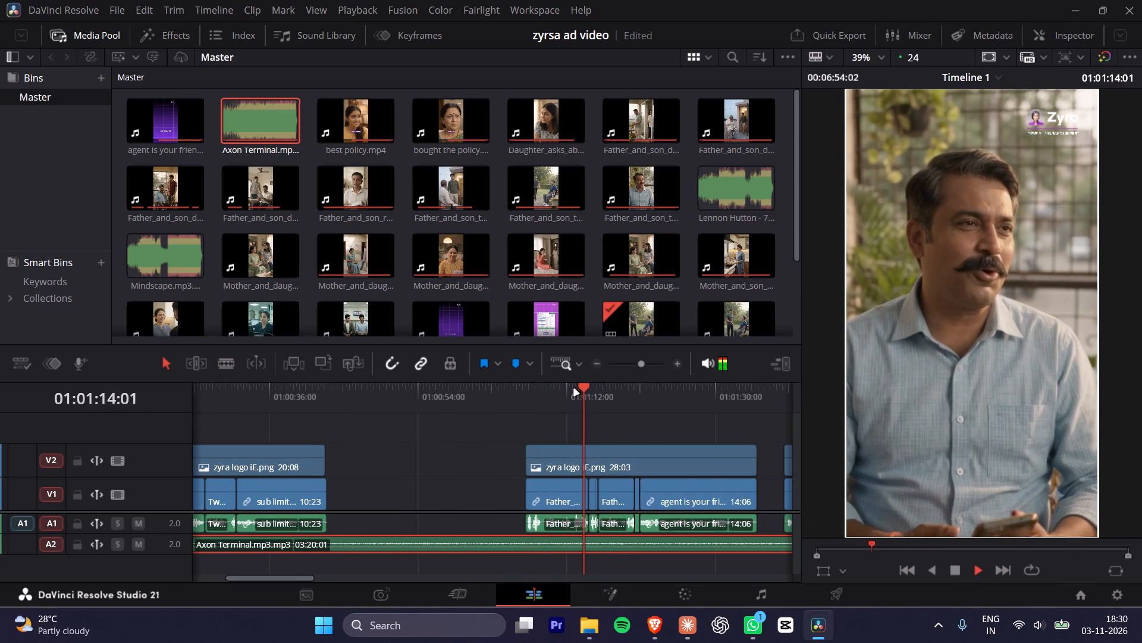
{"action": "scroll", "coordinate": [629, 467], "scroll_direction": "up", "scroll_amount": 3, "text": "alt"}
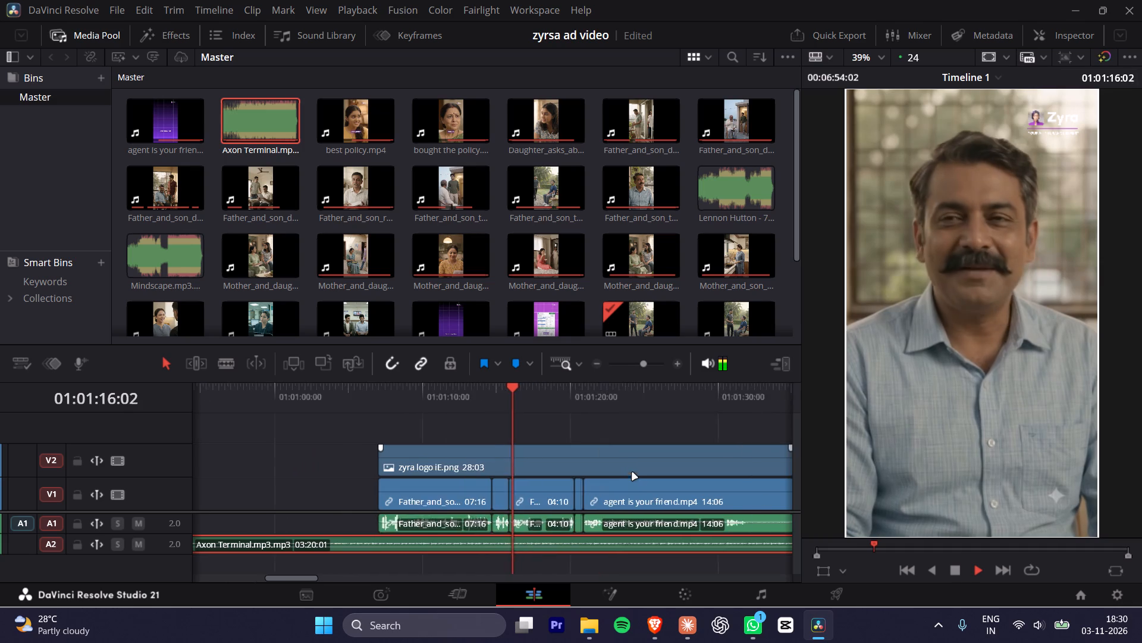
{"action": "scroll", "coordinate": [632, 473], "scroll_direction": "up", "scroll_amount": 2, "text": "alt"}
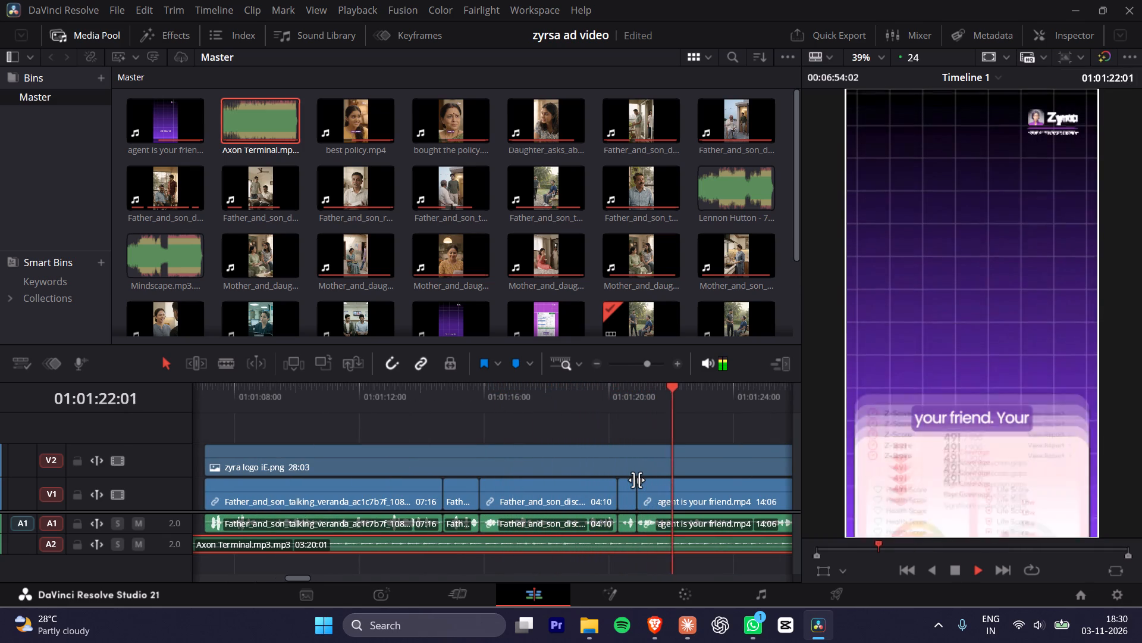
{"action": "key", "text": "space"}
Play the opening of the fourth ad, with the mother and daughter in the kitchen, at about 01:01:39.
{"action": "scroll", "coordinate": [641, 480], "scroll_direction": "down", "scroll_amount": 6, "text": "alt"}
{"action": "left_click_drag", "start_coordinate": [553, 408], "coordinate": [569, 407]}
{"action": "key", "text": "space"}
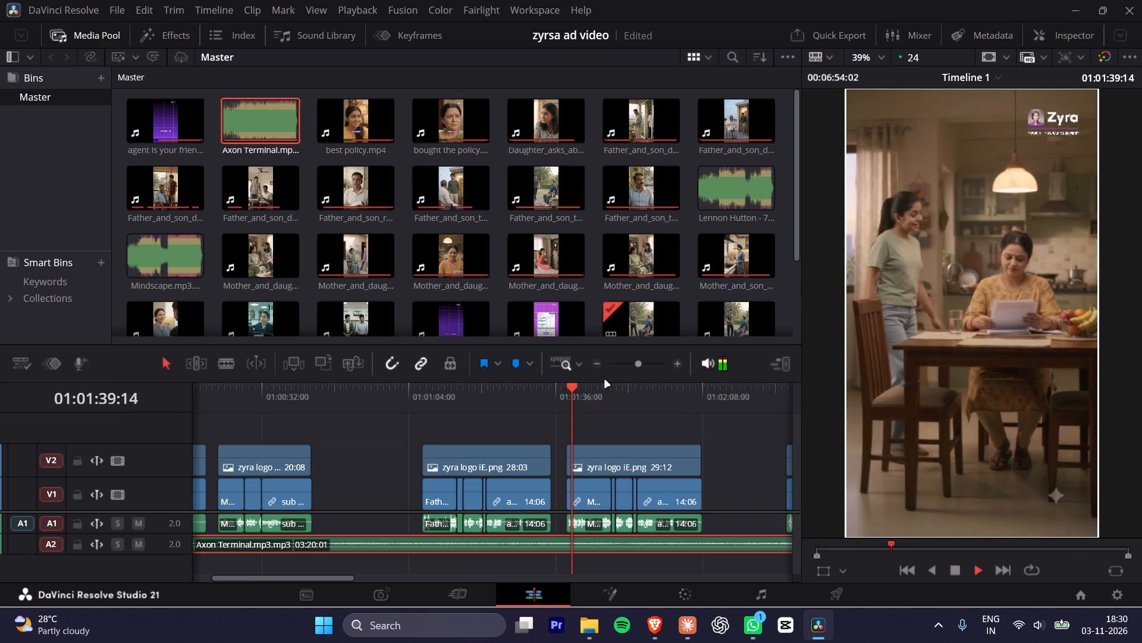
{"action": "key", "text": "space"}
{"action": "scroll", "coordinate": [617, 404], "scroll_direction": "down", "scroll_amount": 3, "text": "alt"}
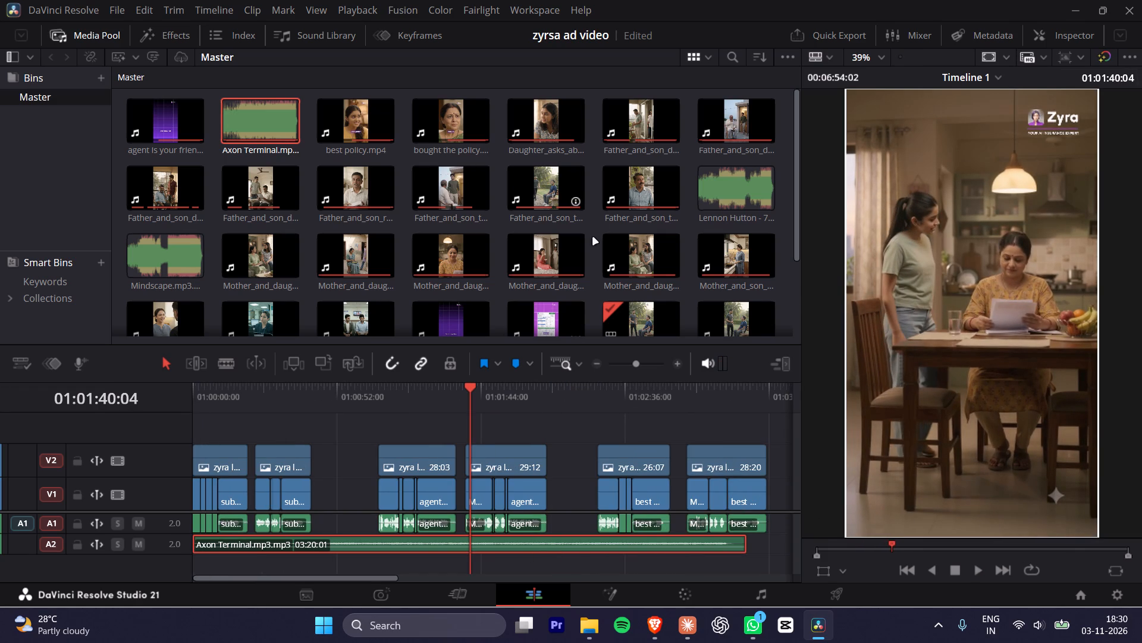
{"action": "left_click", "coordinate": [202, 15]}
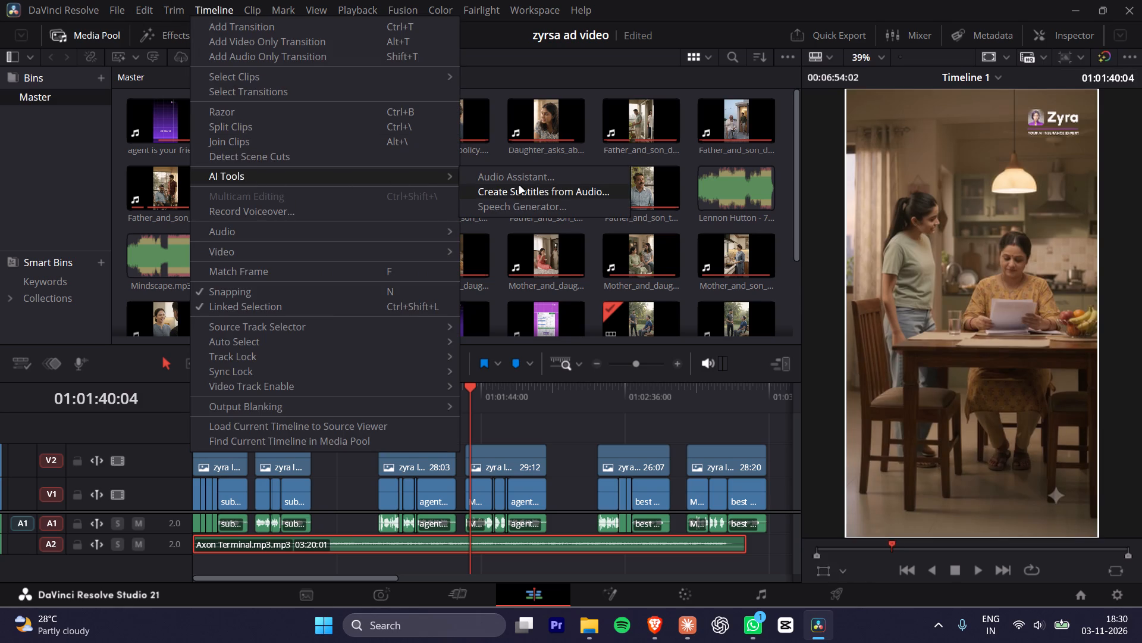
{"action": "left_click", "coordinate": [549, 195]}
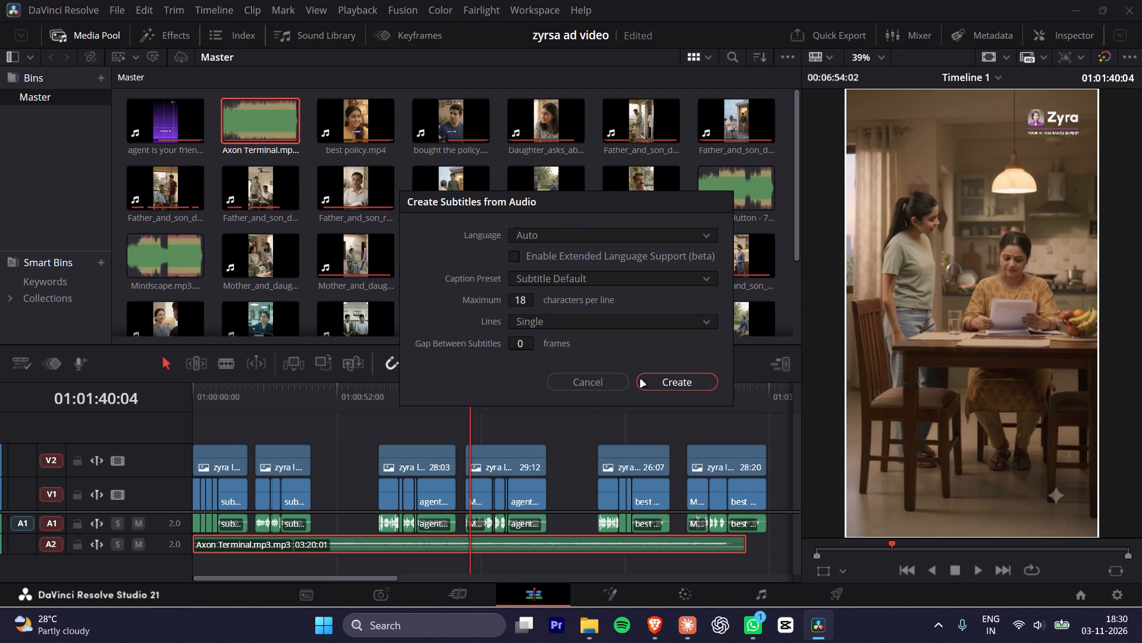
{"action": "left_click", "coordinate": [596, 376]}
Mark the fourth ad's opening mother-and-daughter clip as the timeline's in-to-out range.
{"action": "left_click_drag", "start_coordinate": [464, 398], "coordinate": [490, 400]}
{"action": "scroll", "coordinate": [490, 400], "scroll_direction": "down", "scroll_amount": 2}
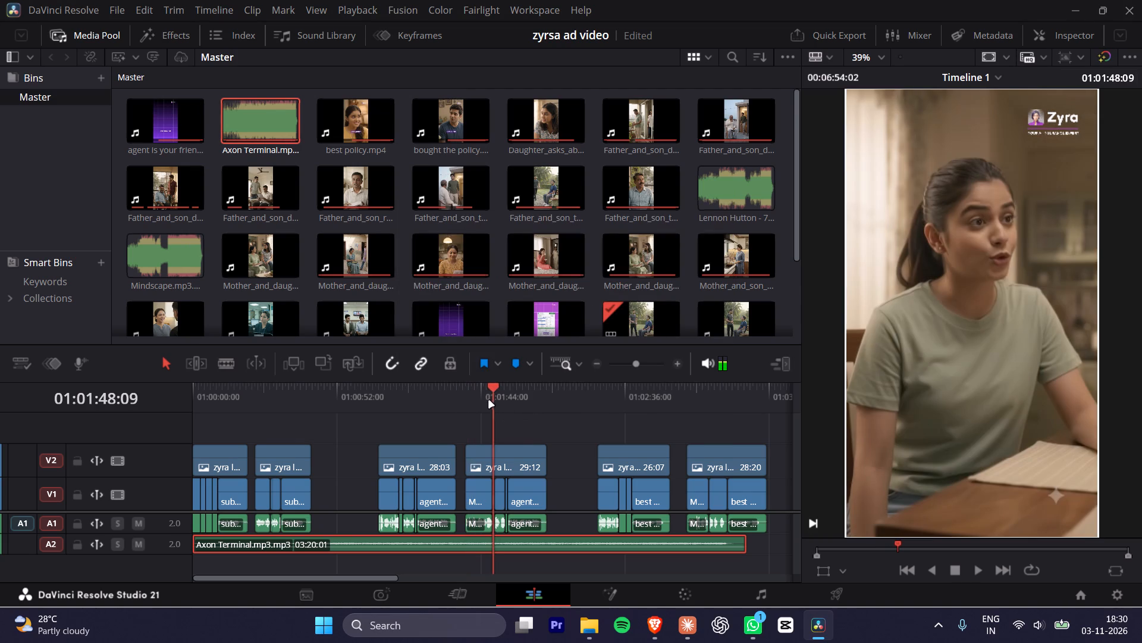
{"action": "scroll", "coordinate": [489, 401], "scroll_direction": "down", "scroll_amount": 1}
{"action": "scroll", "coordinate": [531, 445], "scroll_direction": "down", "scroll_amount": 5}
{"action": "key", "text": "x"}
{"action": "left_click_drag", "start_coordinate": [495, 399], "coordinate": [480, 402]}
{"action": "key", "text": "x"}
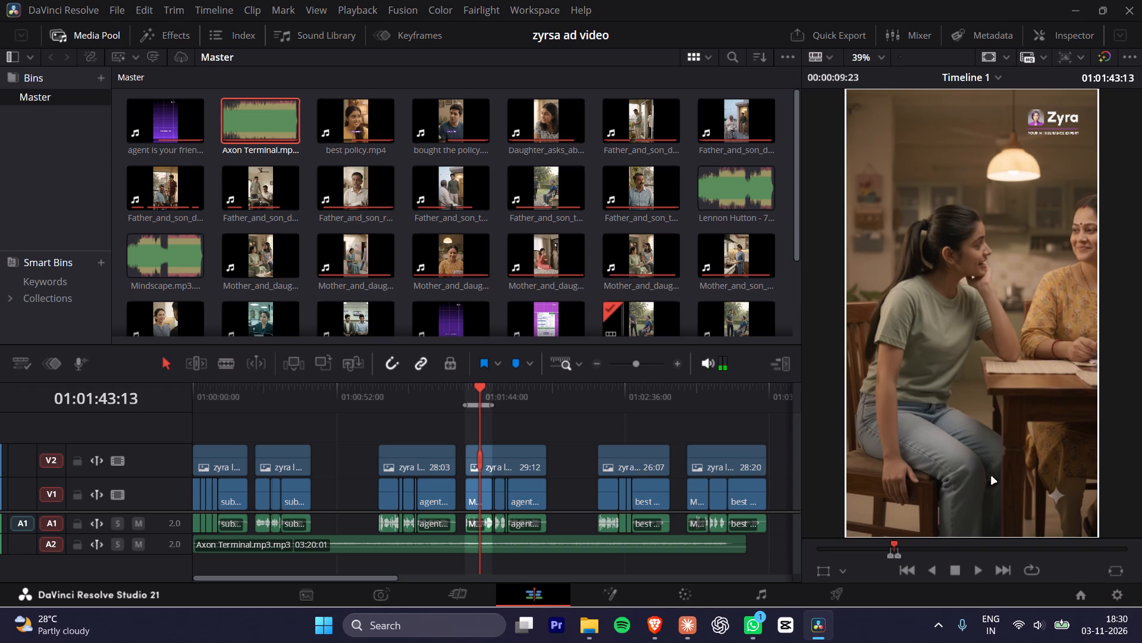
Expand the timeline to full width and enlarge the Video 1 and Audio 1 tracks to show thumbnails and dialogue waveforms.
{"action": "left_click", "coordinate": [787, 369]}
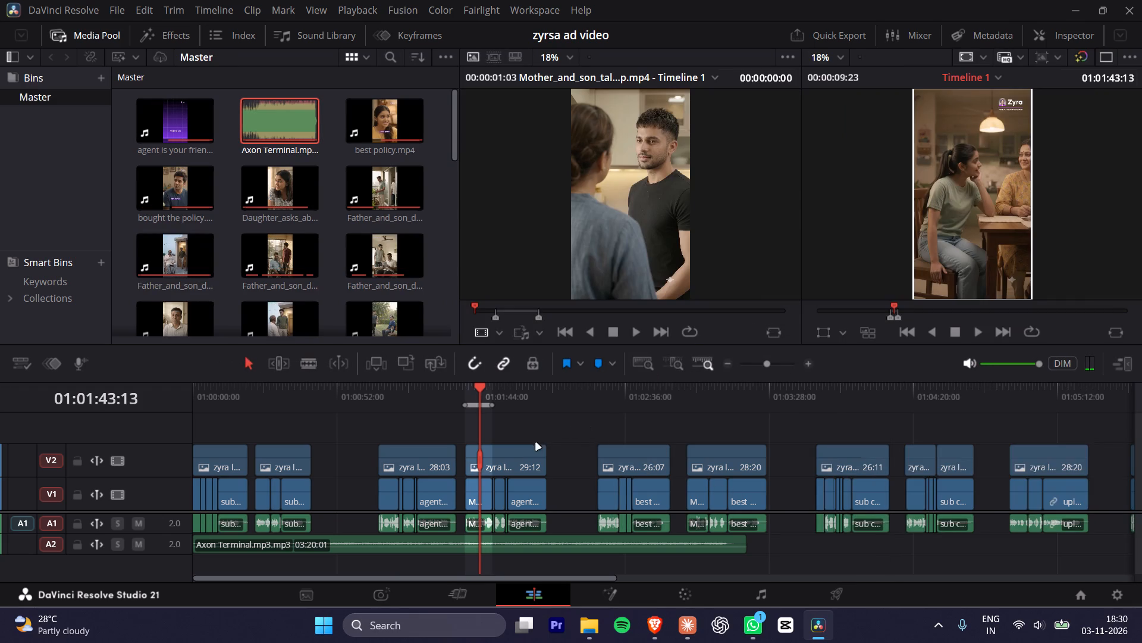
{"action": "scroll", "coordinate": [499, 446], "scroll_direction": "down", "scroll_amount": 4, "text": "shift"}
{"action": "scroll", "coordinate": [499, 442], "scroll_direction": "up", "scroll_amount": 11, "text": "shift"}
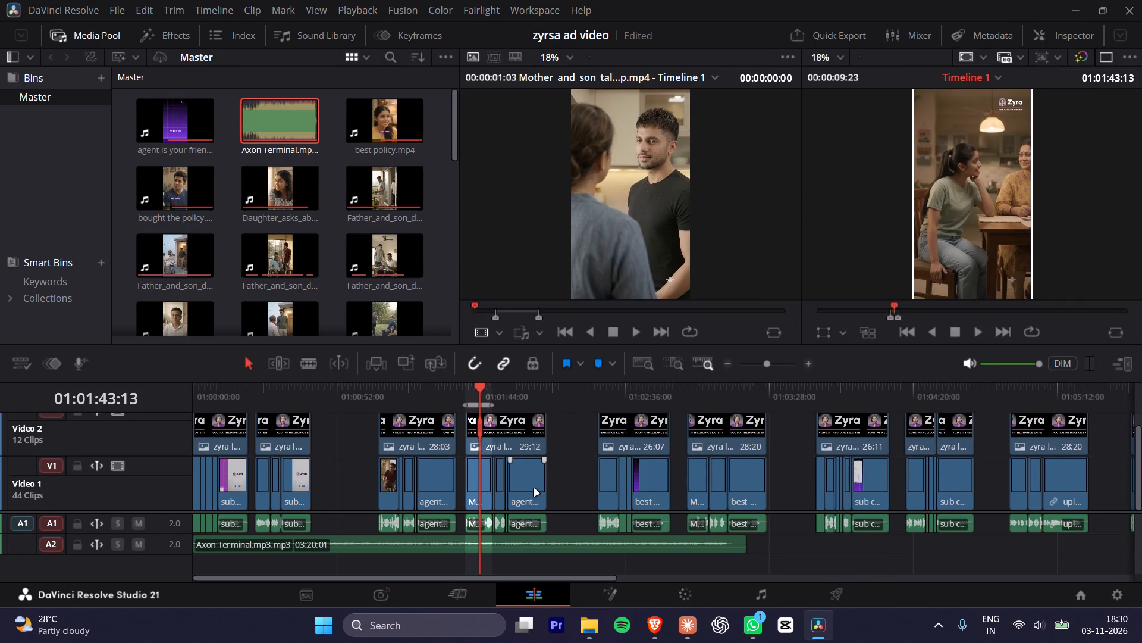
{"action": "scroll", "coordinate": [534, 489], "scroll_direction": "up", "scroll_amount": 16, "text": "alt"}
{"action": "scroll", "coordinate": [635, 481], "scroll_direction": "down", "scroll_amount": 1, "text": "alt"}
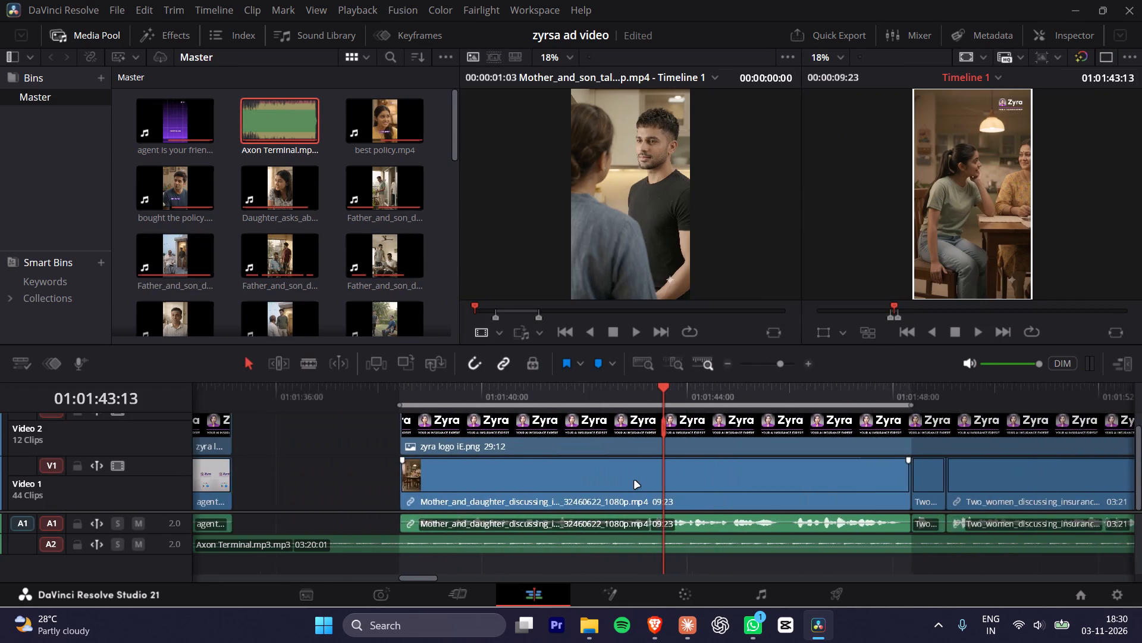
{"action": "scroll", "coordinate": [635, 481], "scroll_direction": "down", "scroll_amount": 2, "text": "alt"}
{"action": "scroll", "coordinate": [407, 486], "scroll_direction": "down", "scroll_amount": 5}
{"action": "scroll", "coordinate": [406, 486], "scroll_direction": "up", "scroll_amount": 4}
{"action": "scroll", "coordinate": [406, 486], "scroll_direction": "down", "scroll_amount": 4}
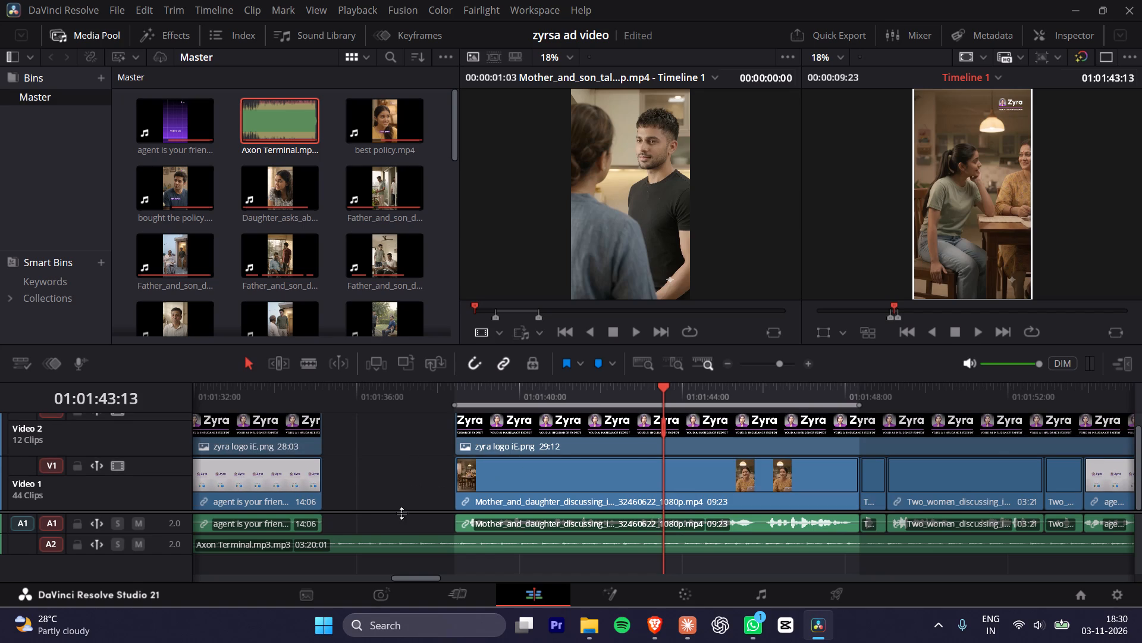
{"action": "scroll", "coordinate": [399, 519], "scroll_direction": "up", "scroll_amount": 2}
{"action": "left_click_drag", "start_coordinate": [400, 512], "coordinate": [403, 479]}
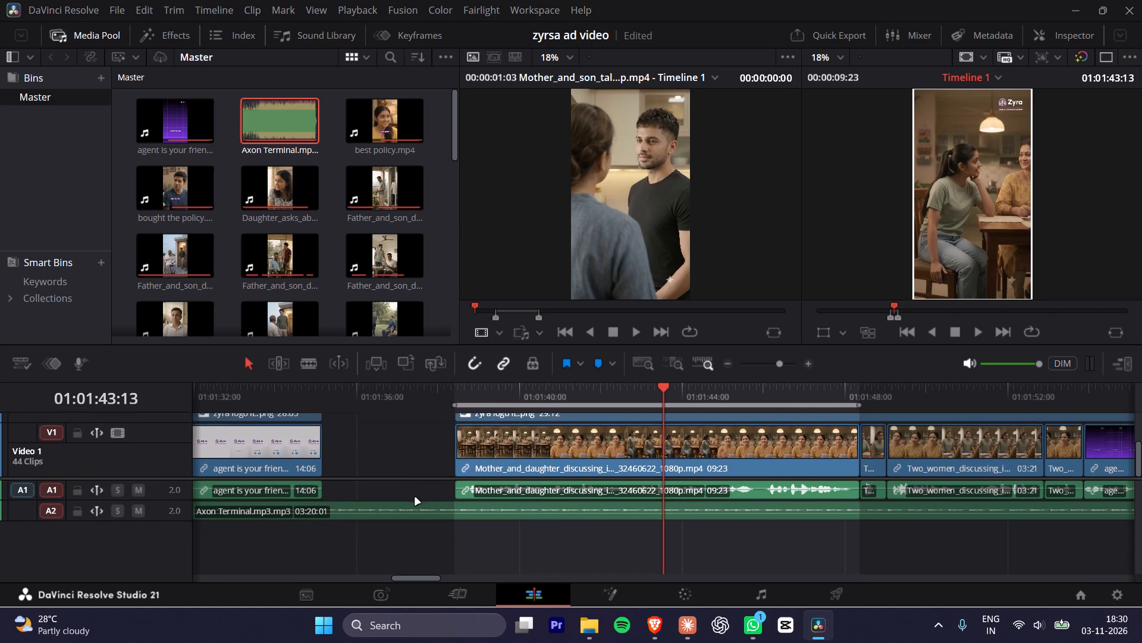
{"action": "scroll", "coordinate": [415, 498], "scroll_direction": "up", "scroll_amount": 18, "text": "shift"}
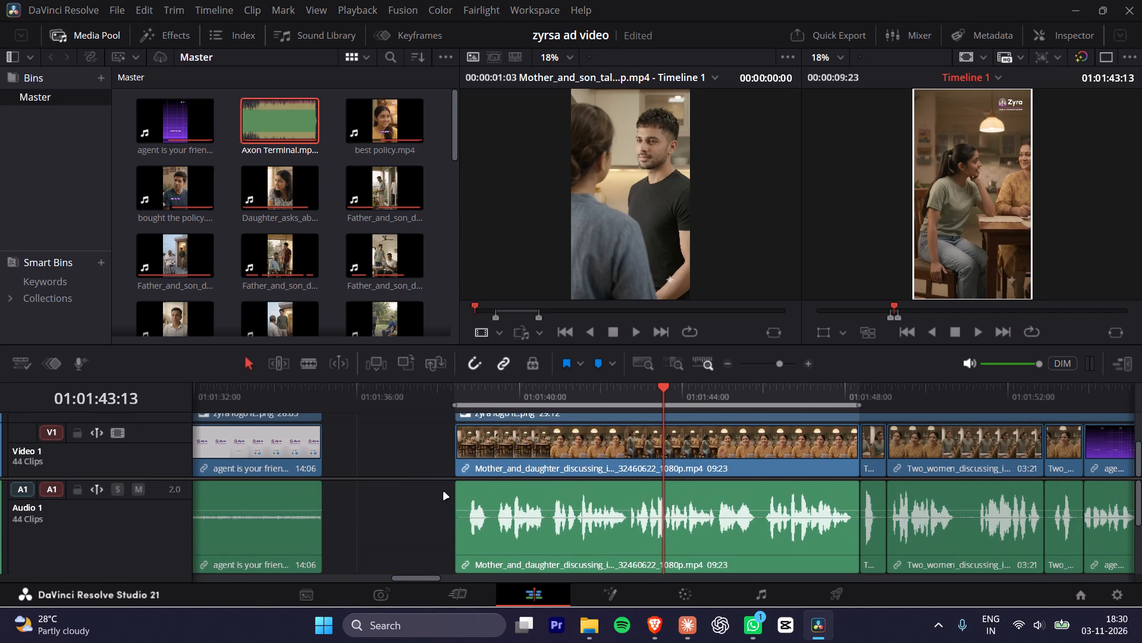
{"action": "scroll", "coordinate": [440, 493], "scroll_direction": "down", "scroll_amount": 3, "text": "shift"}
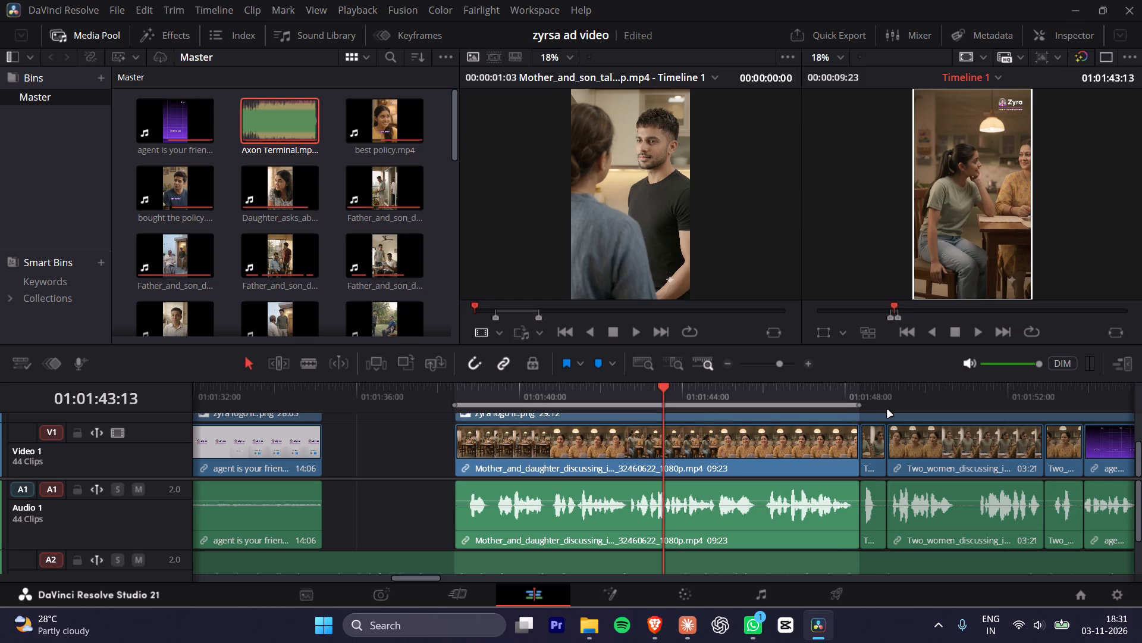
Re-mark the opening mother-and-daughter clip and extend its out point to 01:01:53:21, where the purple agent screen begins.
{"action": "left_click", "coordinate": [874, 396]}
{"action": "key", "text": "x"}
{"action": "left_click_drag", "start_coordinate": [862, 395], "coordinate": [764, 392]}
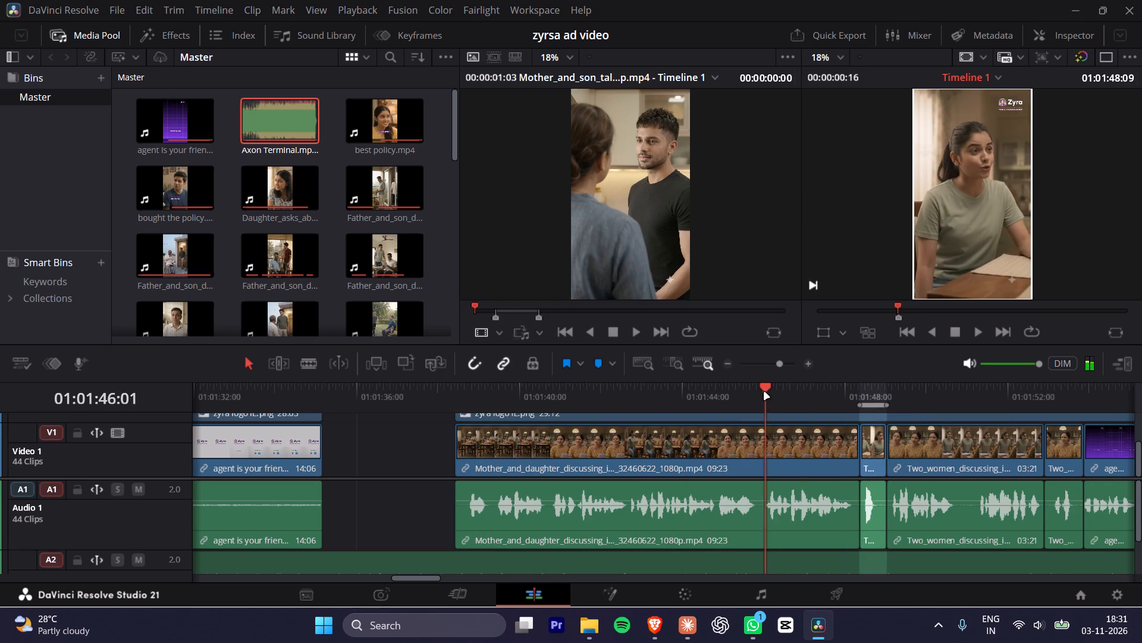
{"action": "key", "text": "x"}
{"action": "scroll", "coordinate": [774, 473], "scroll_direction": "down", "scroll_amount": 4, "text": "alt"}
{"action": "scroll", "coordinate": [774, 473], "scroll_direction": "up", "scroll_amount": 2, "text": "alt"}
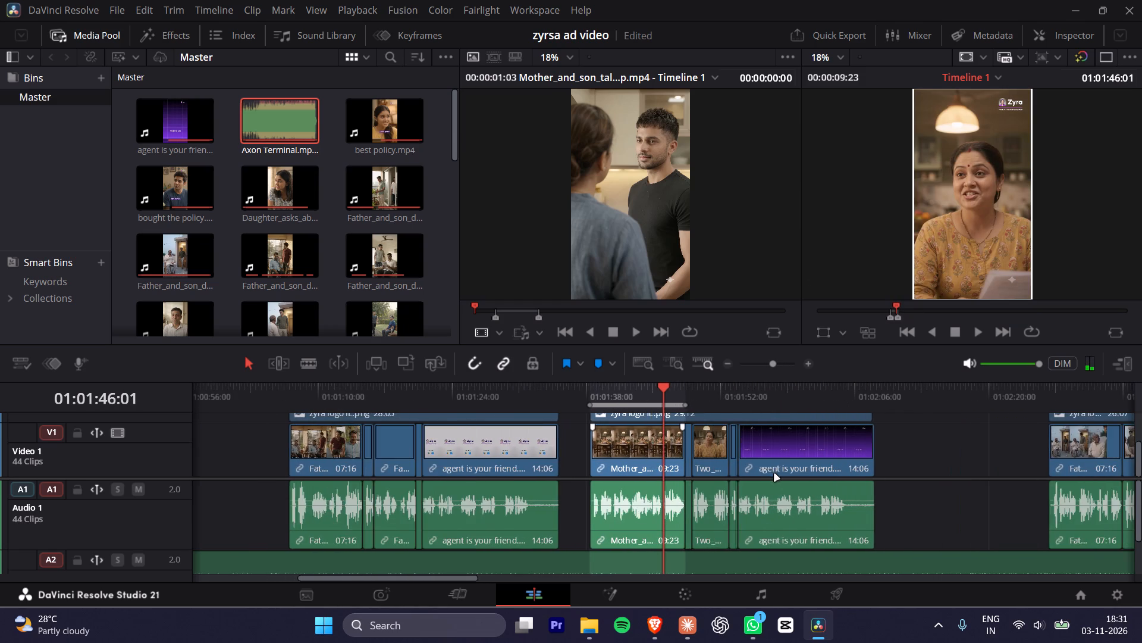
{"action": "scroll", "coordinate": [770, 473], "scroll_direction": "up", "scroll_amount": 3, "text": "alt"}
{"action": "scroll", "coordinate": [776, 392], "scroll_direction": "up", "scroll_amount": 1}
{"action": "left_click_drag", "start_coordinate": [776, 392], "coordinate": [803, 397]}
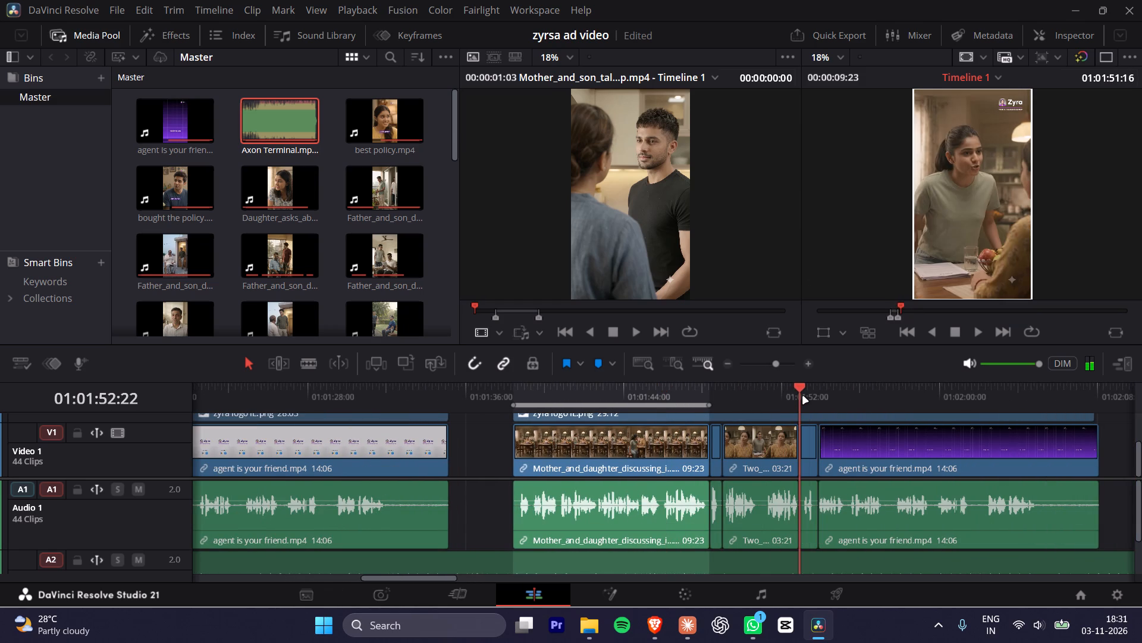
{"action": "left_click_drag", "start_coordinate": [803, 397], "coordinate": [820, 398]}
{"action": "key", "text": "o"}
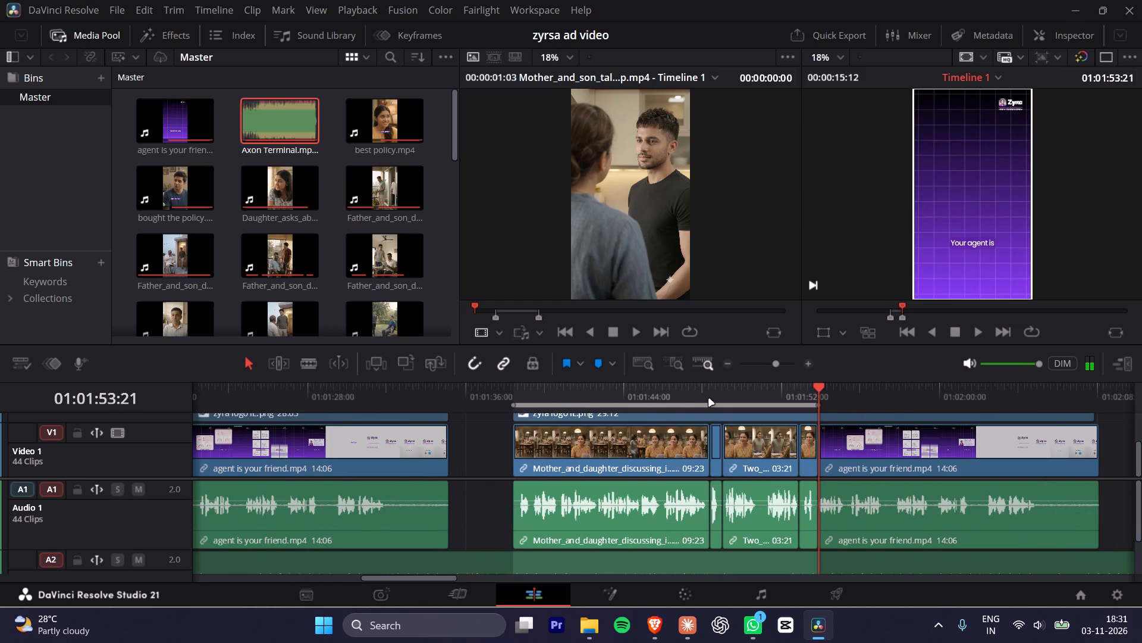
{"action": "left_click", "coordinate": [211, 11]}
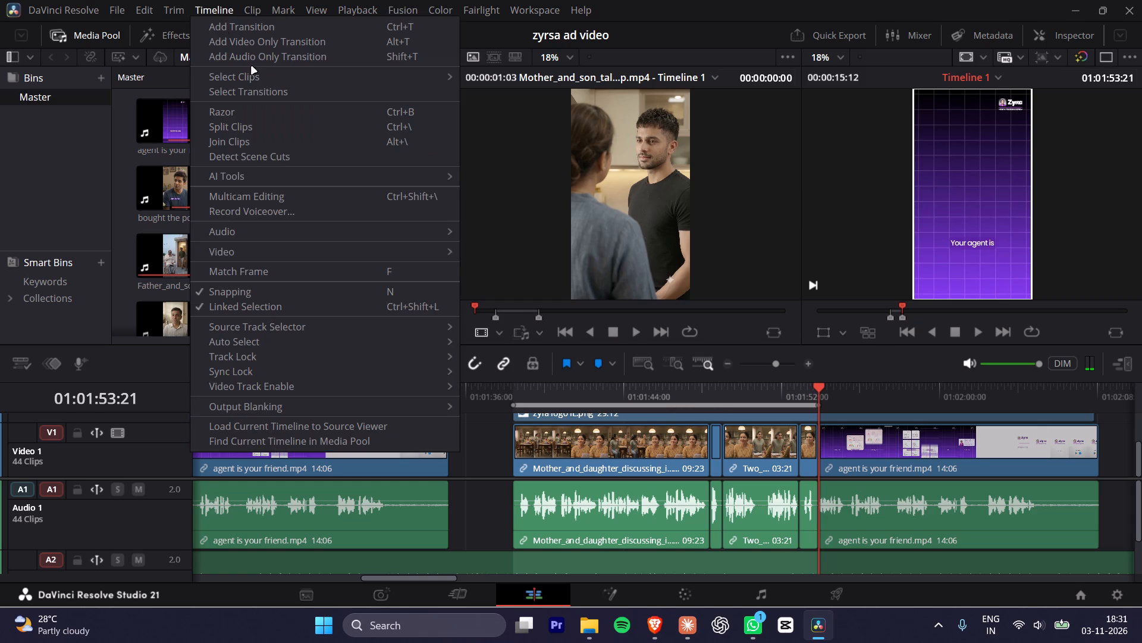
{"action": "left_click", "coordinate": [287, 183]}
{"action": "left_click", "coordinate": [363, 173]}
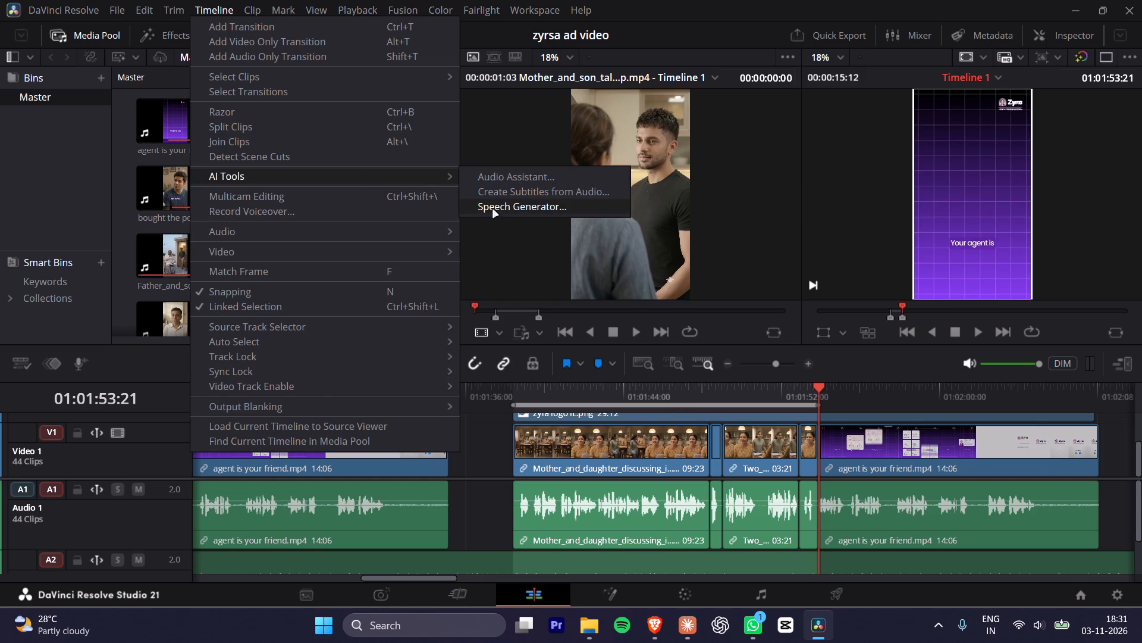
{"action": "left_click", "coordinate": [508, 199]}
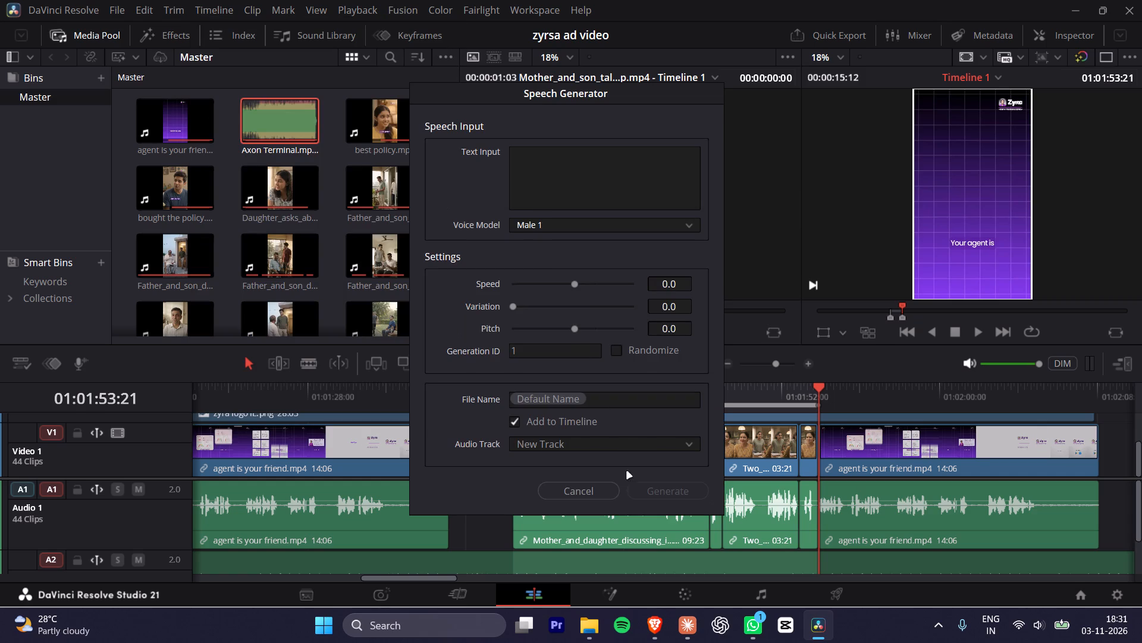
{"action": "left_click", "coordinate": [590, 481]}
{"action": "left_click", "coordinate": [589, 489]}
Open Create Subtitles from Audio for the marked range and set the maximum to 12 characters per line.
{"action": "left_click", "coordinate": [227, 16]}
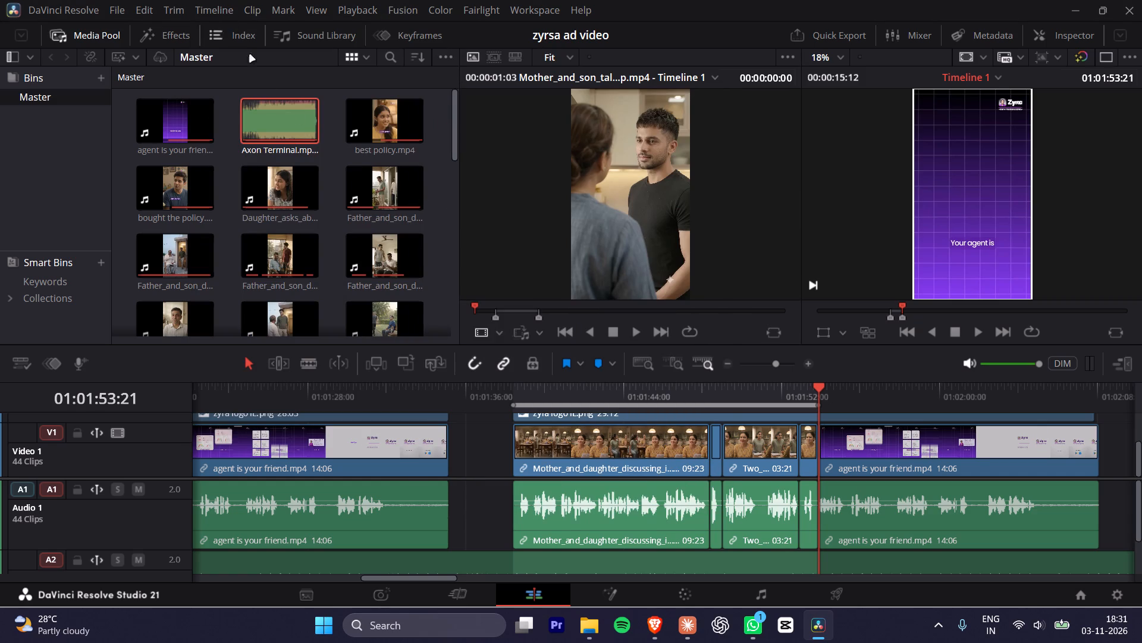
{"action": "left_click", "coordinate": [223, 12]}
{"action": "left_click", "coordinate": [296, 172]}
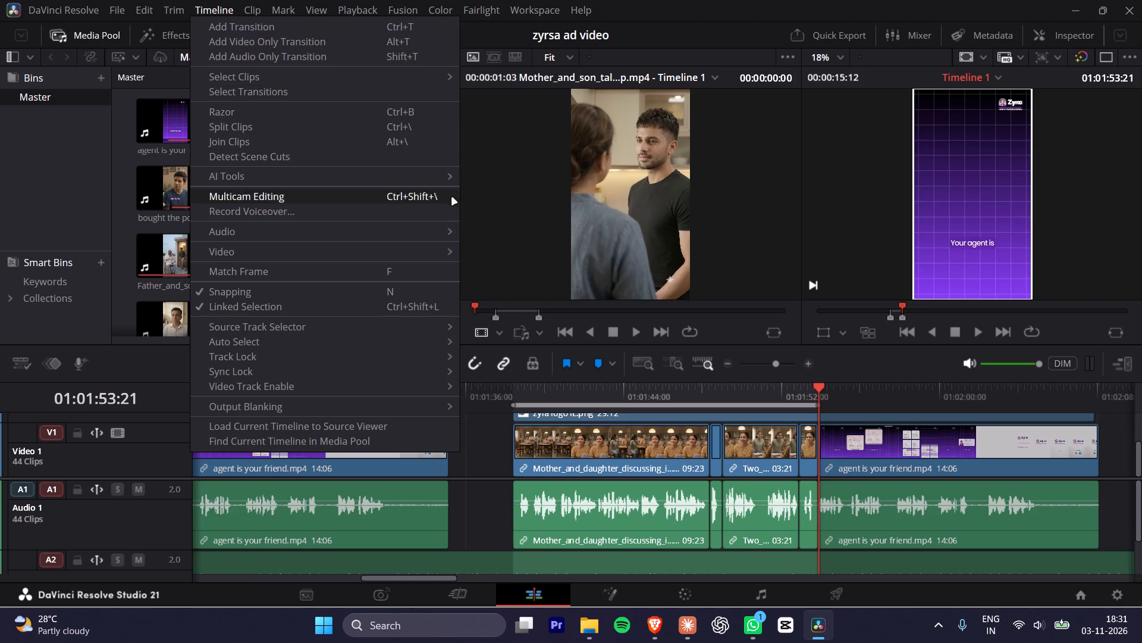
{"action": "left_click", "coordinate": [507, 198]}
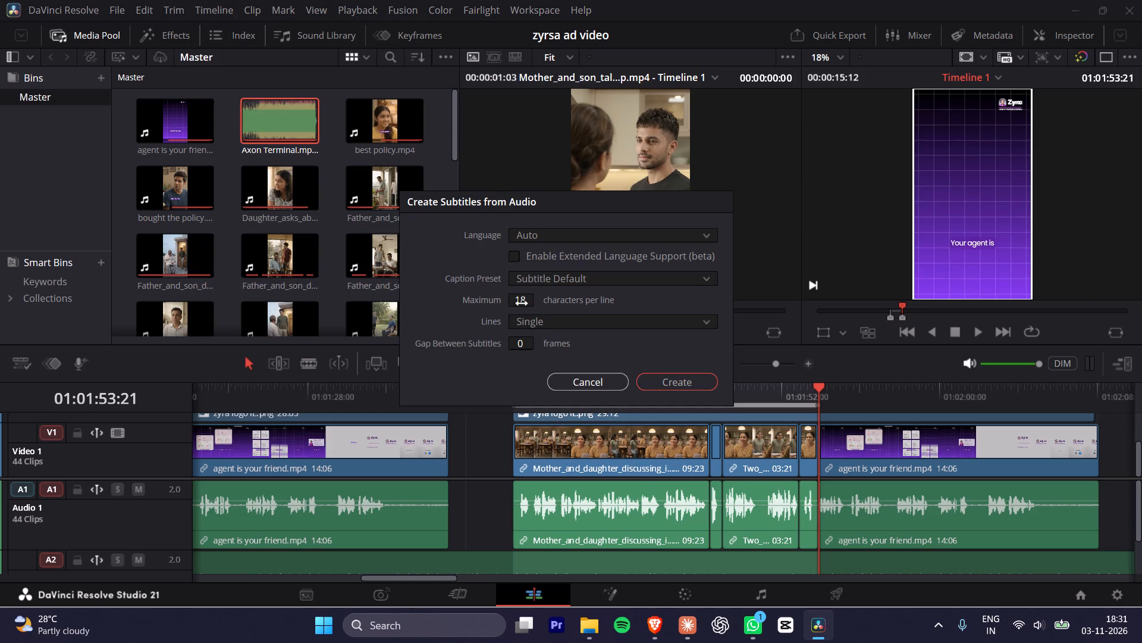
{"action": "triple_click", "coordinate": [522, 299]}
{"action": "type", "text": "12"}
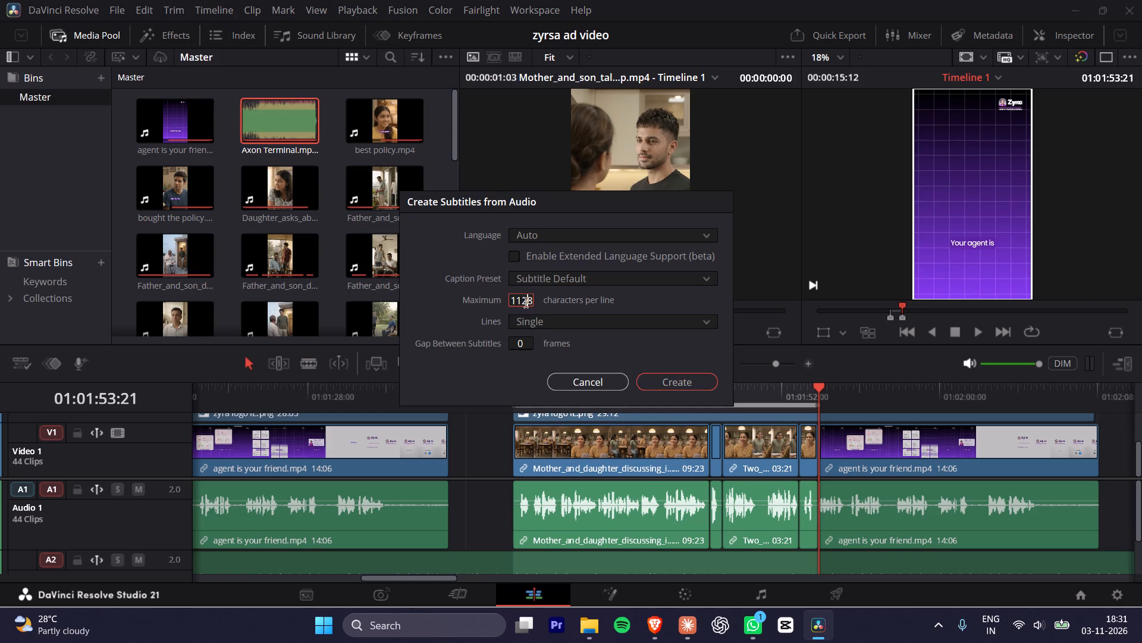
{"action": "triple_click", "coordinate": [526, 302]}
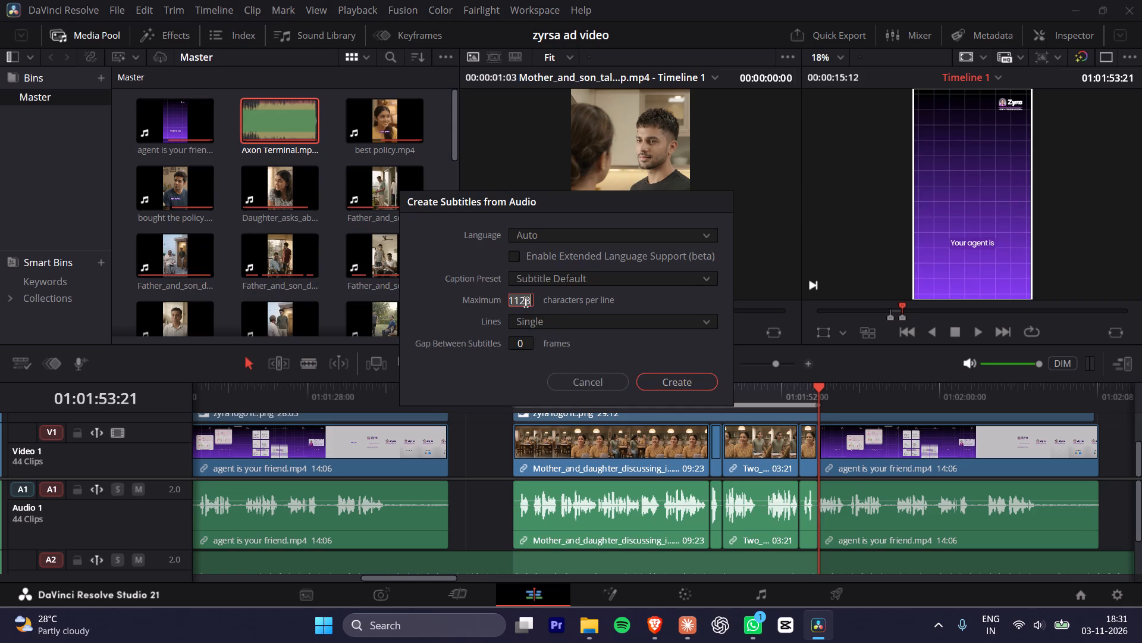
{"action": "type", "text": "12"}
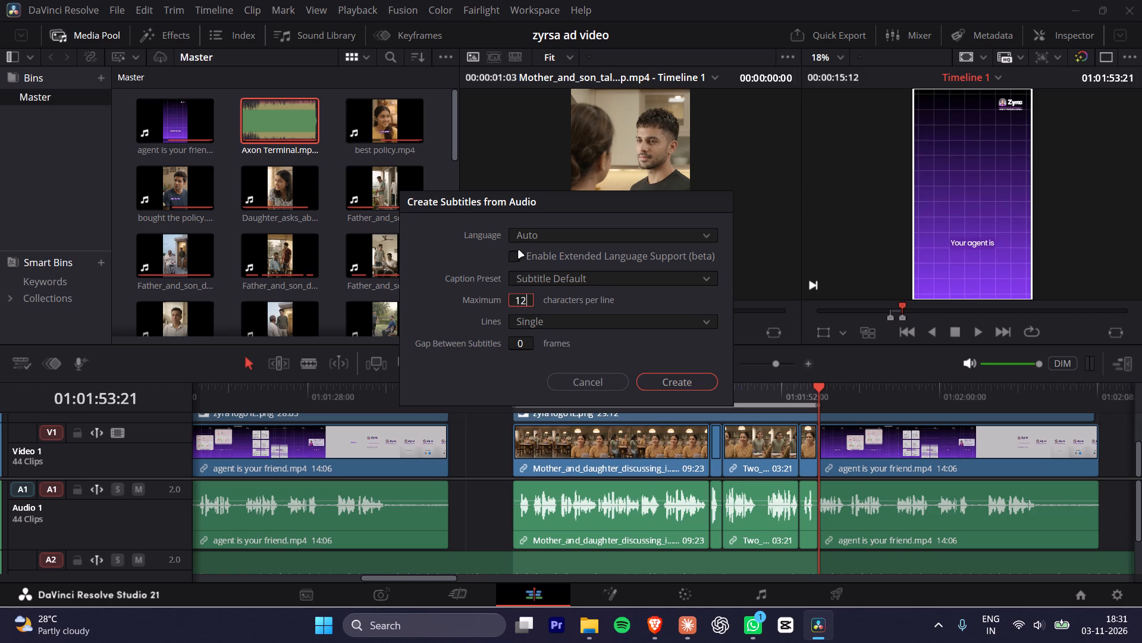
Request Extended Language Support (beta) for the subtitles and start downloading its Extended AI Transcription language package.
{"action": "left_click", "coordinate": [519, 251]}
{"action": "left_click", "coordinate": [692, 372]}
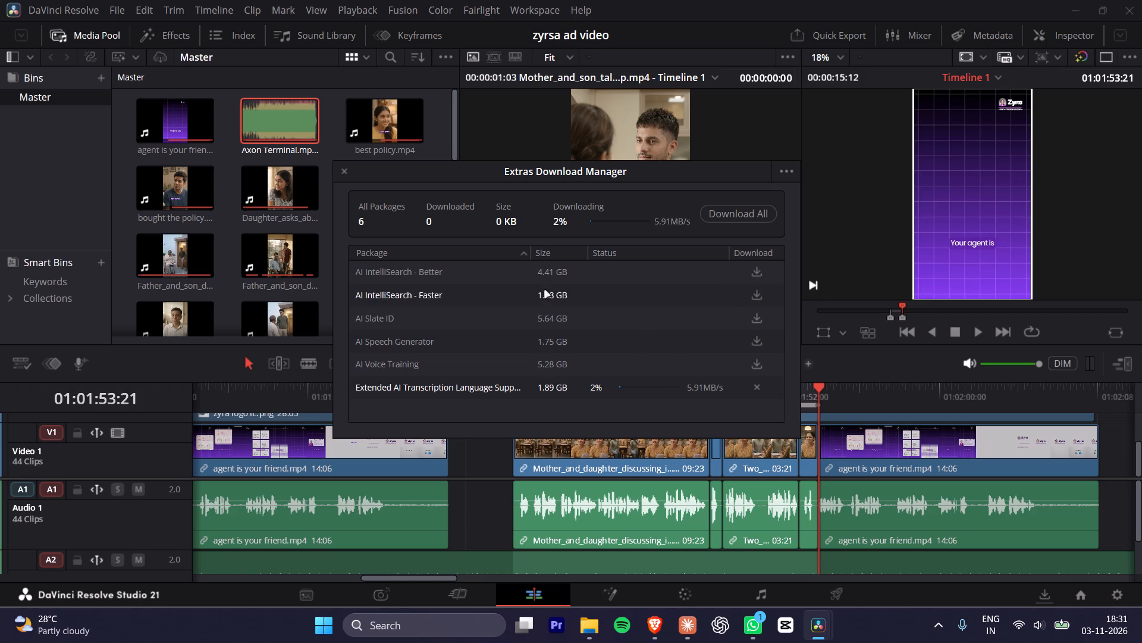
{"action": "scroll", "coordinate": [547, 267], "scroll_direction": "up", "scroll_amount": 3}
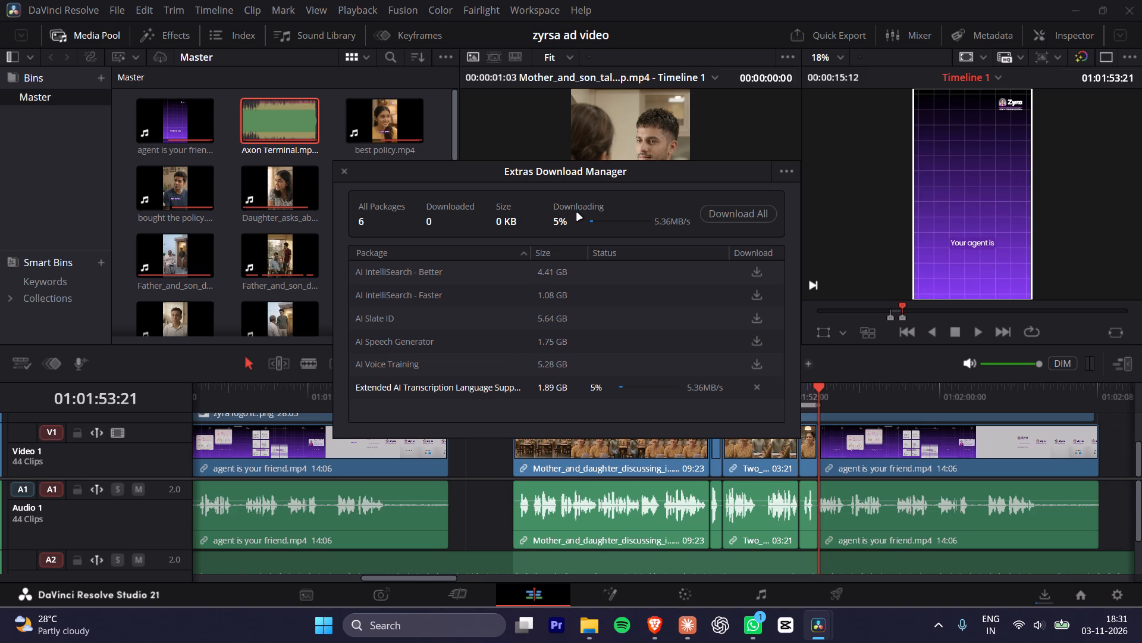
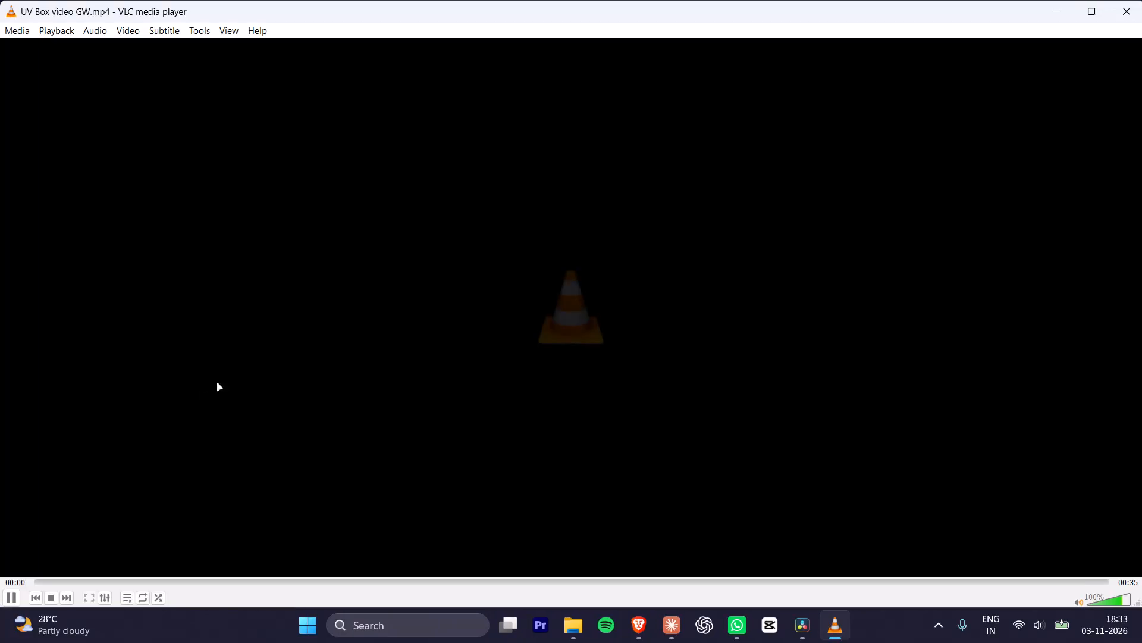
Watch the video UV Box video GW.mp4 in full screen in VLC media player.
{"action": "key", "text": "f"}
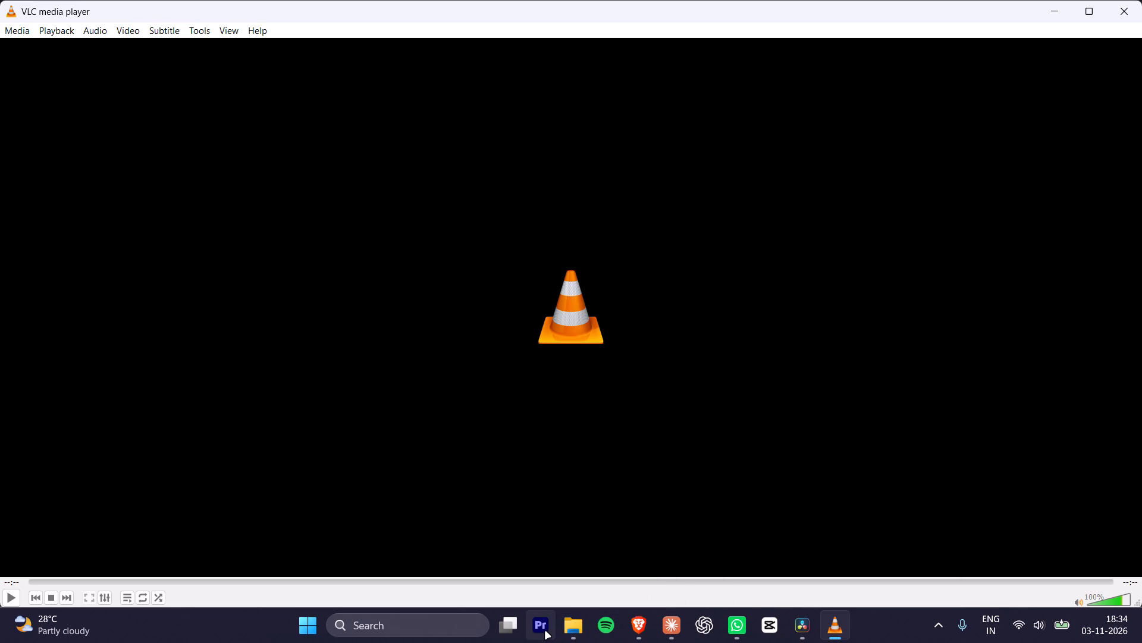
Switch to DaVinci Resolve's Download Manager window to check the Extended AI Transcription language package download.
{"action": "left_click", "coordinate": [799, 629]}
{"action": "left_click", "coordinate": [880, 519]}
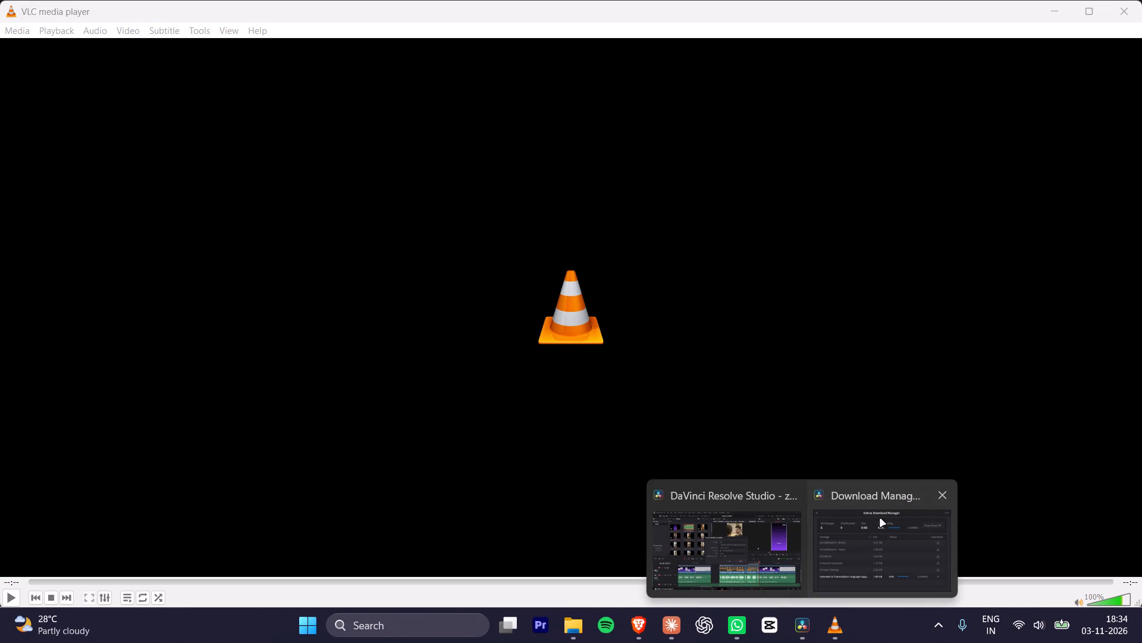
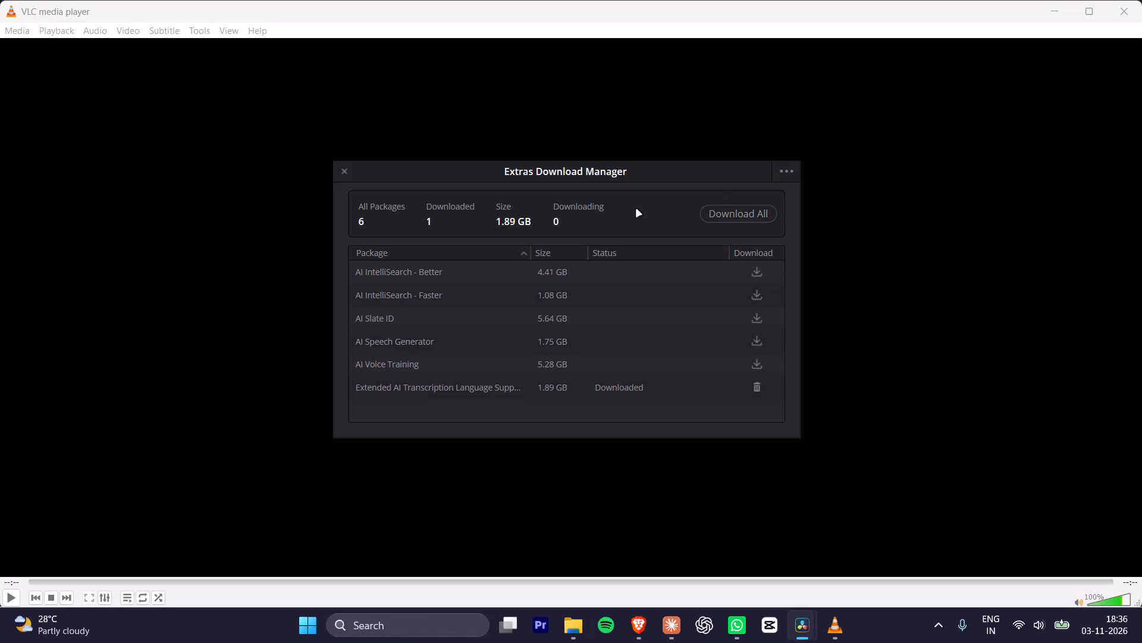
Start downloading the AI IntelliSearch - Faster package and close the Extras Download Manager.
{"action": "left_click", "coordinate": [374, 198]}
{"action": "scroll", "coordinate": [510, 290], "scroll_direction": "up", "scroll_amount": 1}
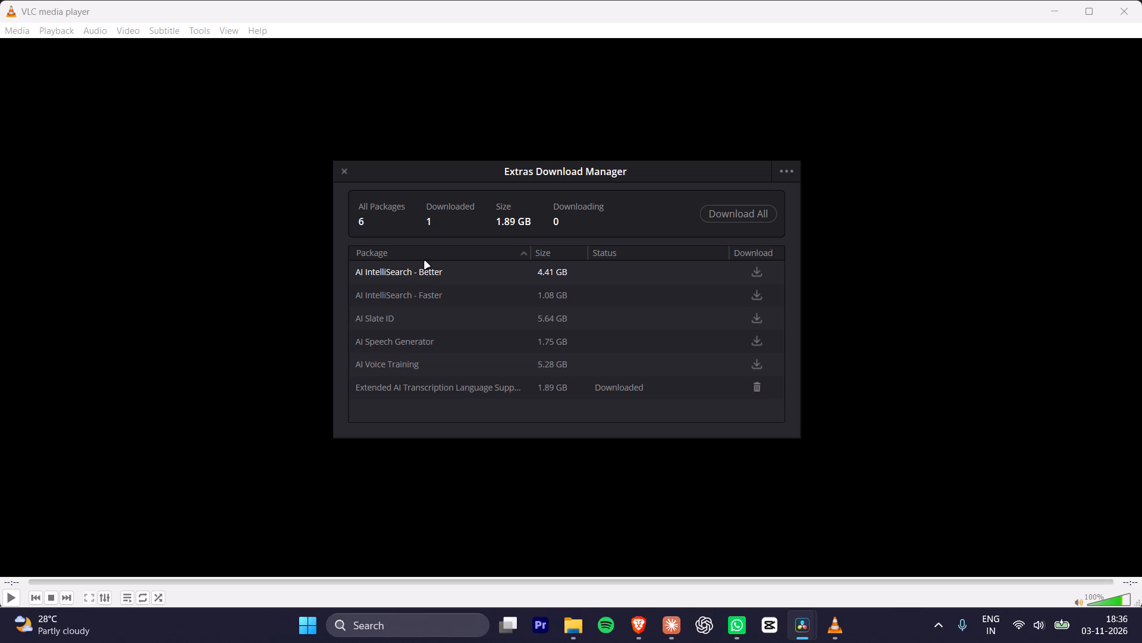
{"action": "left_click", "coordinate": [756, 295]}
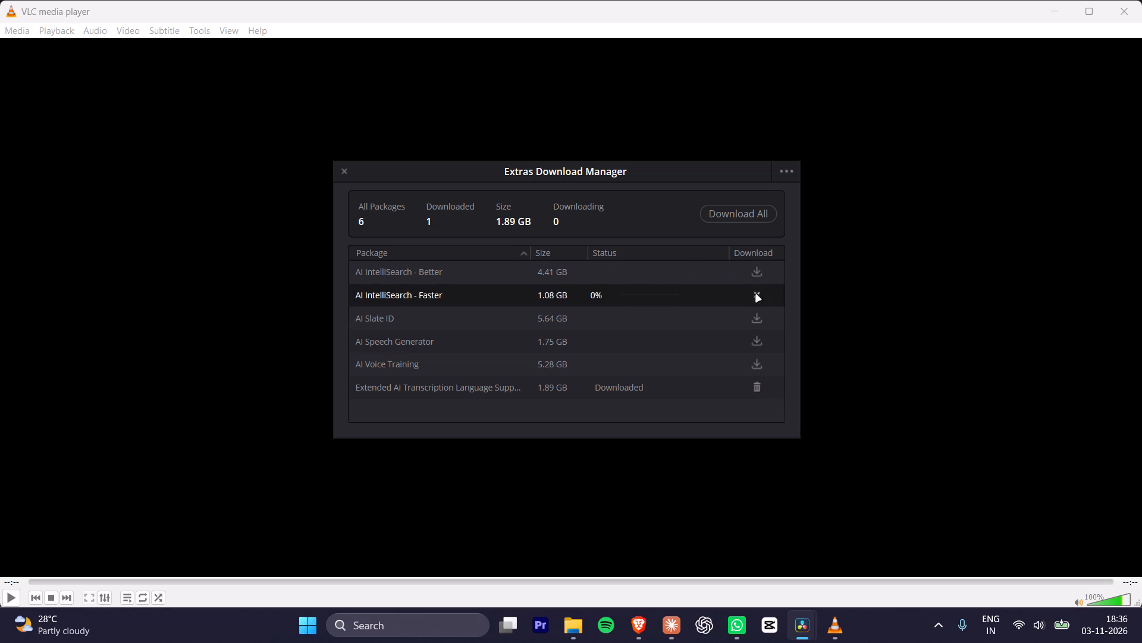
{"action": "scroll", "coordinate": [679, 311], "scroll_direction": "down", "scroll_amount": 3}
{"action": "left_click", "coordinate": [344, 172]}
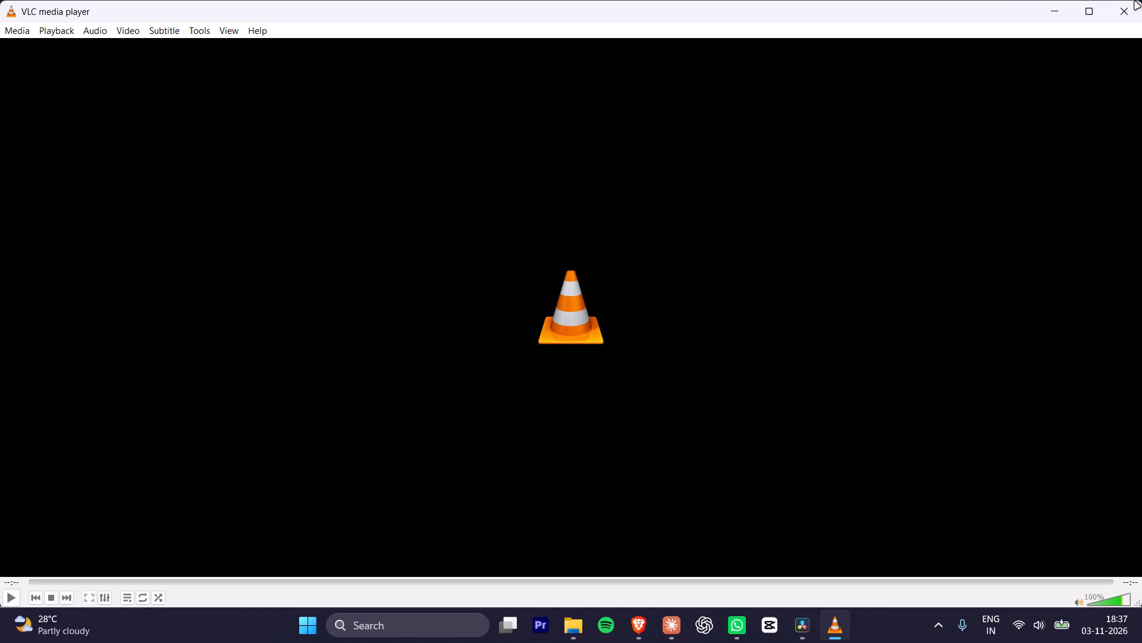
Close VLC media player to return to the DaVinci Resolve project.
{"action": "left_click", "coordinate": [1134, 3]}
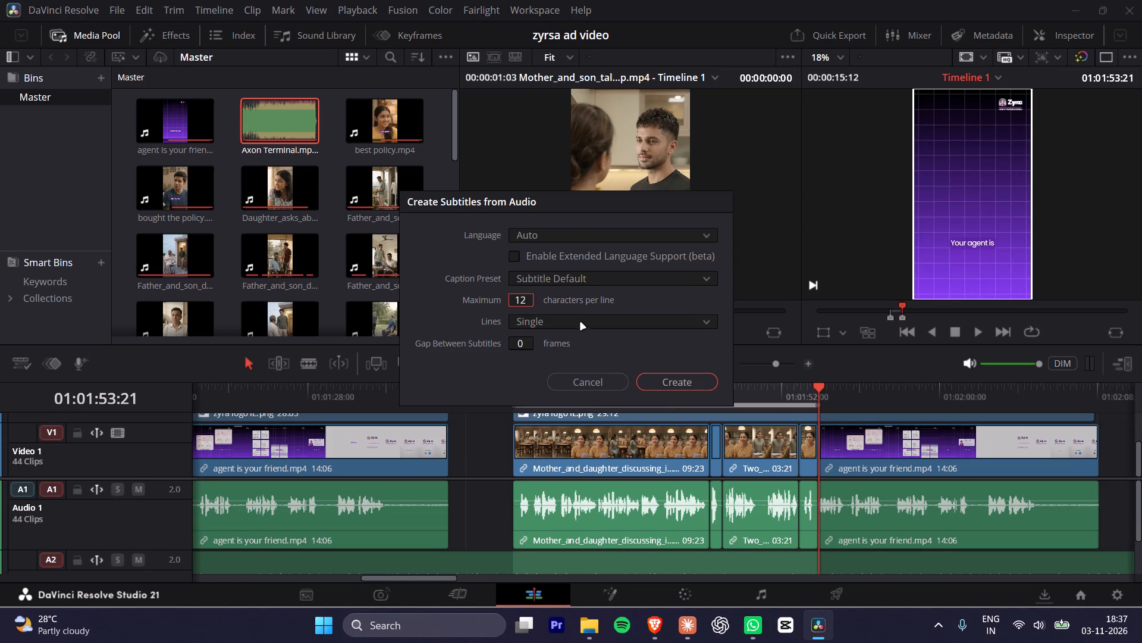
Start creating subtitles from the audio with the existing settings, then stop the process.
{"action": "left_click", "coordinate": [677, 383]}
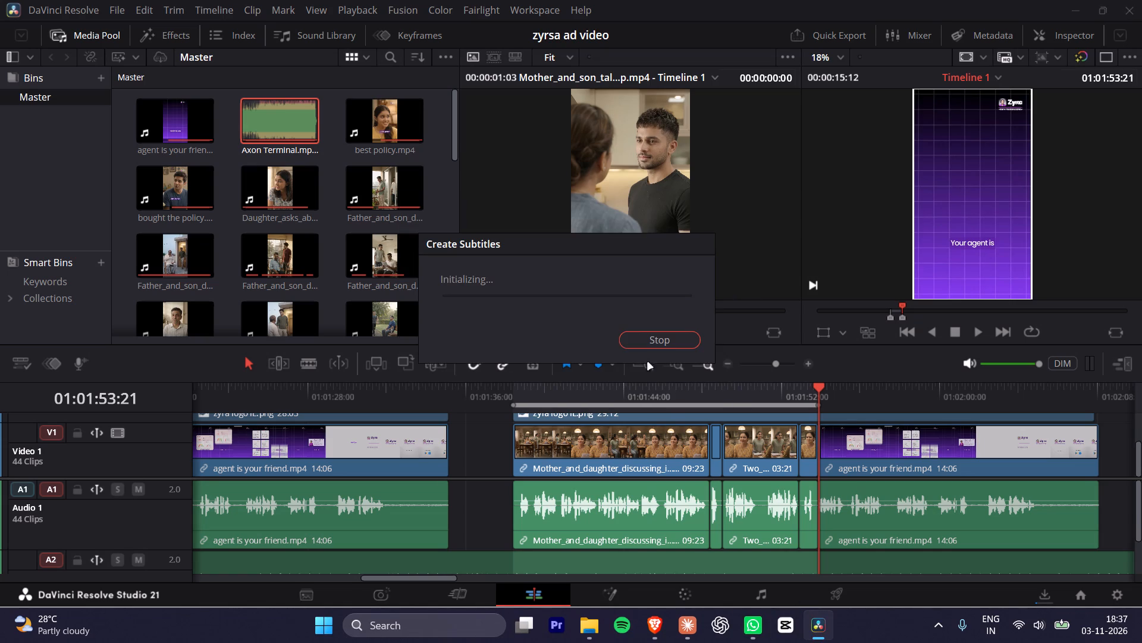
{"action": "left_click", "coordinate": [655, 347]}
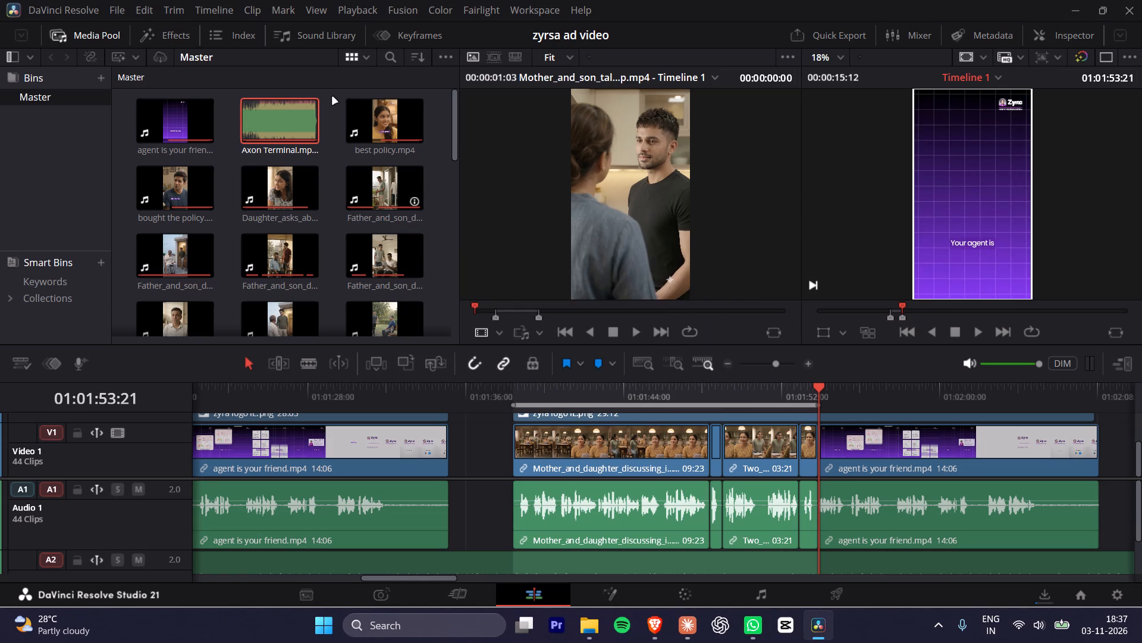
Move the timeline playhead to 01:01:41:08, within the mother and daughter discussion clip.
{"action": "left_click", "coordinate": [224, 8]}
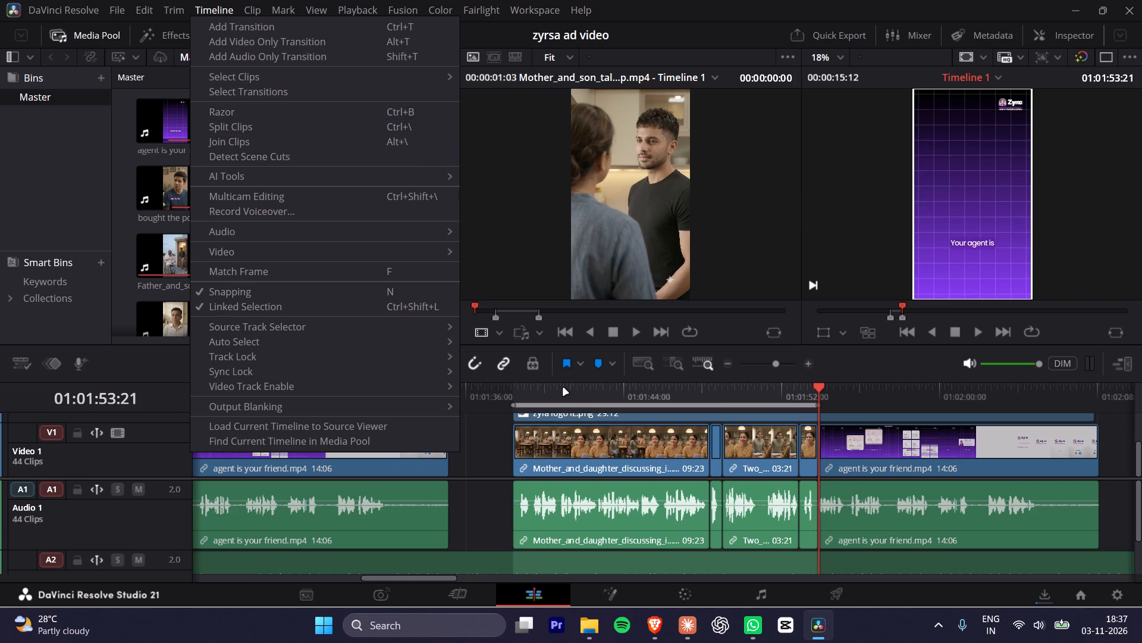
{"action": "left_click", "coordinate": [571, 406]}
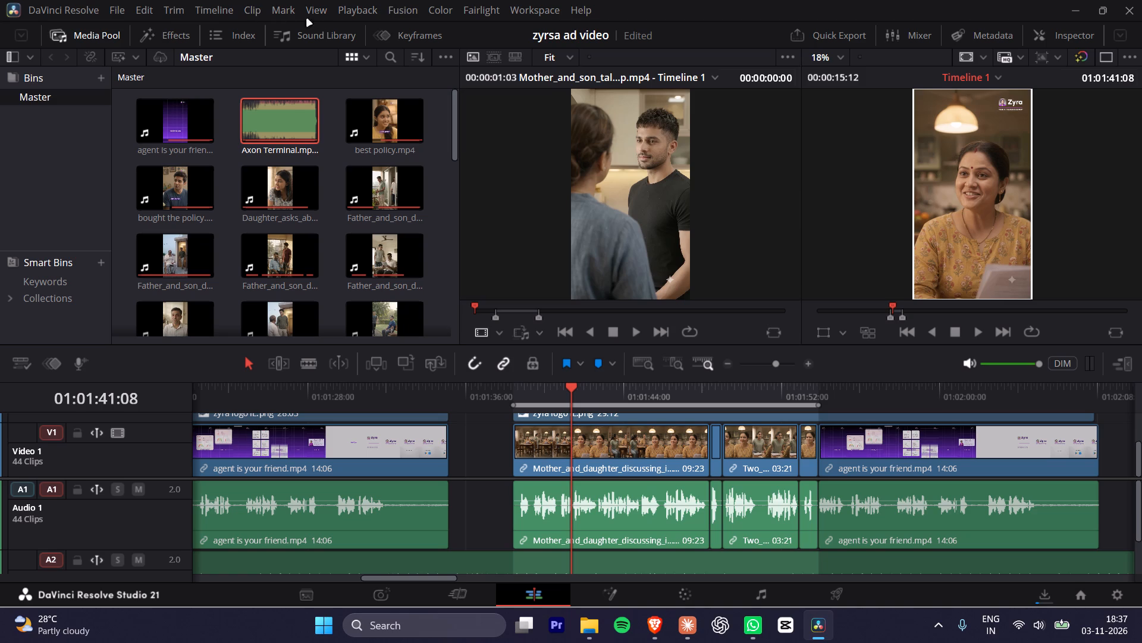
{"action": "left_click", "coordinate": [214, 10]}
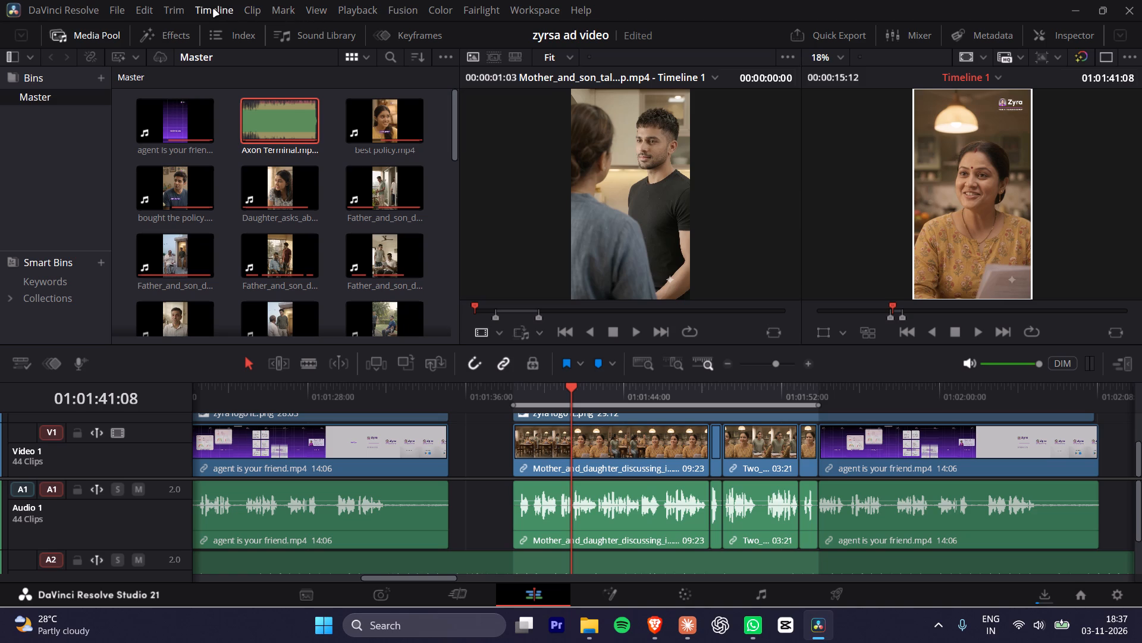
{"action": "left_click", "coordinate": [214, 10]}
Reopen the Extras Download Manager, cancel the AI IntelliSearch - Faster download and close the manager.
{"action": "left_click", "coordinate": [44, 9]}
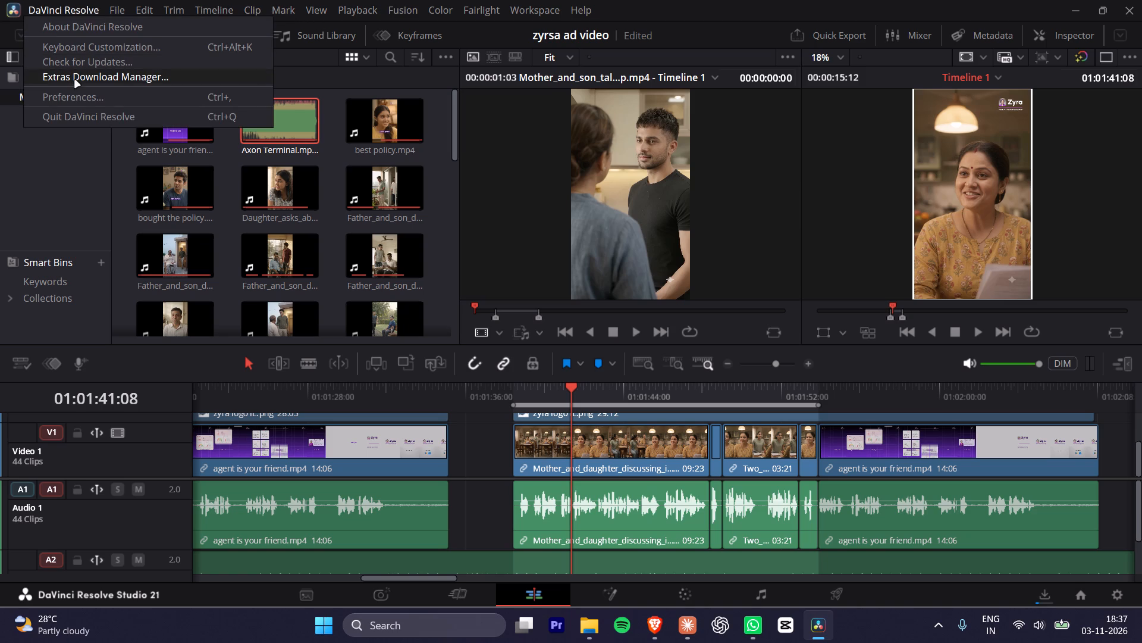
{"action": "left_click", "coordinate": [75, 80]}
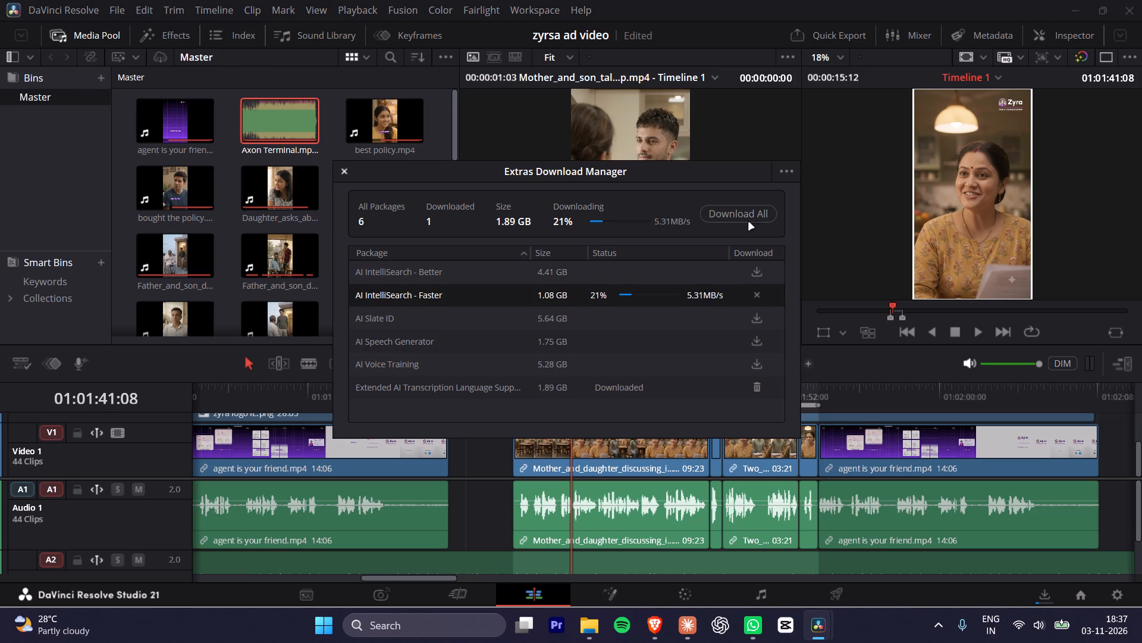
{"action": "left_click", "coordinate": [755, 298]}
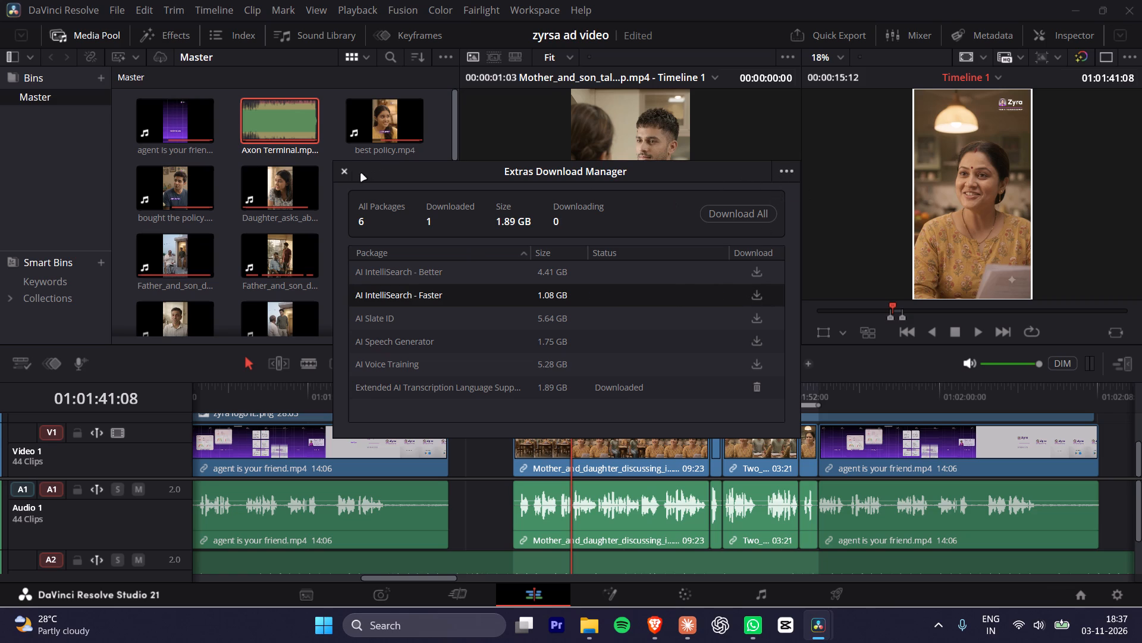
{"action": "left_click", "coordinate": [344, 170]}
Open Create Subtitles from Audio and look through the available transcription languages.
{"action": "left_click", "coordinate": [222, 10]}
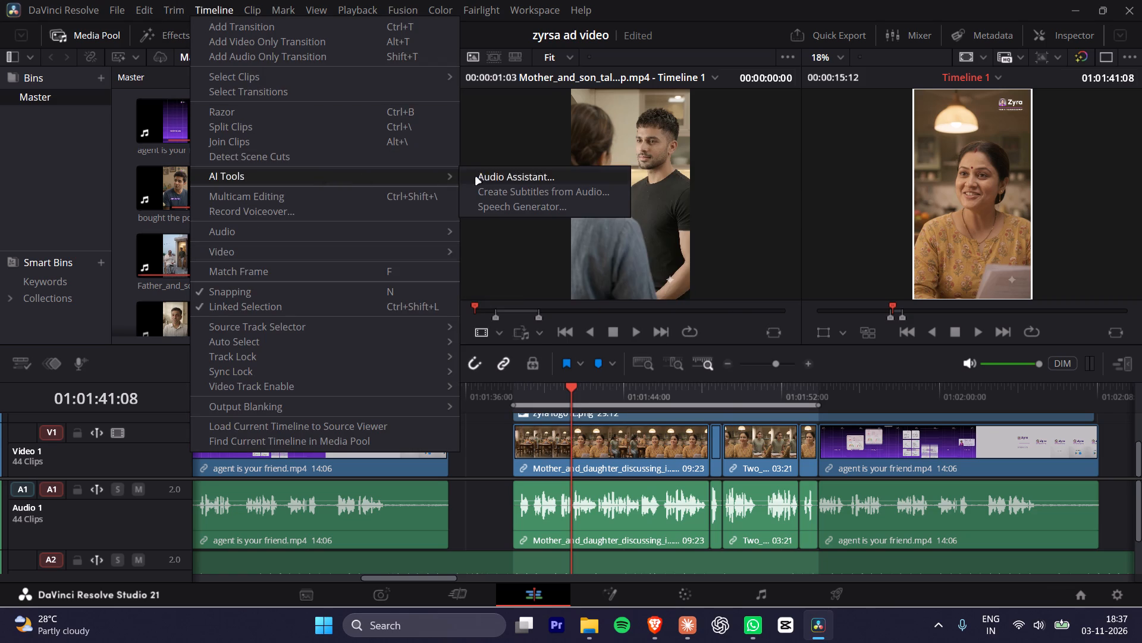
{"action": "left_click", "coordinate": [499, 193]}
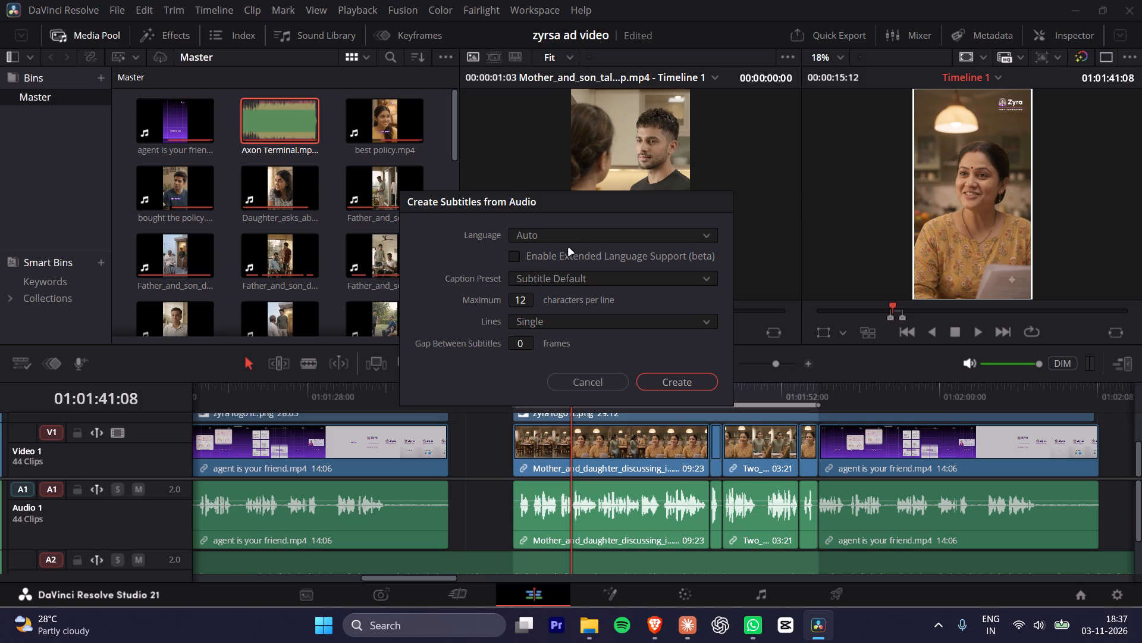
{"action": "left_click", "coordinate": [553, 239]}
{"action": "left_click", "coordinate": [553, 239]}
{"action": "left_click", "coordinate": [569, 247]}
{"action": "left_click", "coordinate": [564, 241]}
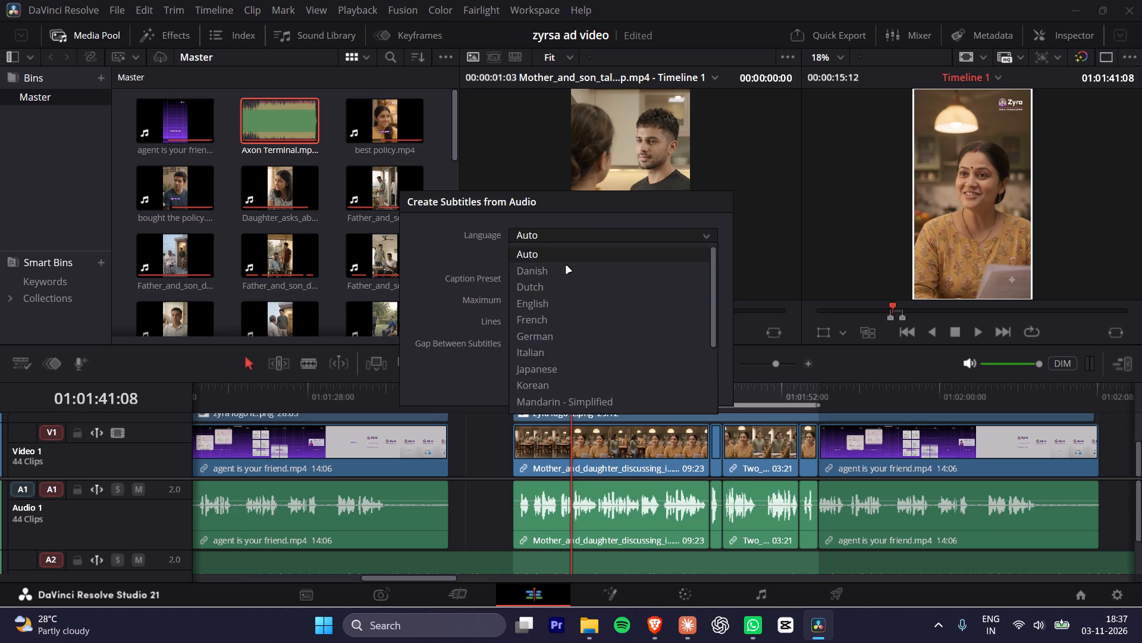
{"action": "scroll", "coordinate": [561, 302], "scroll_direction": "down", "scroll_amount": 5}
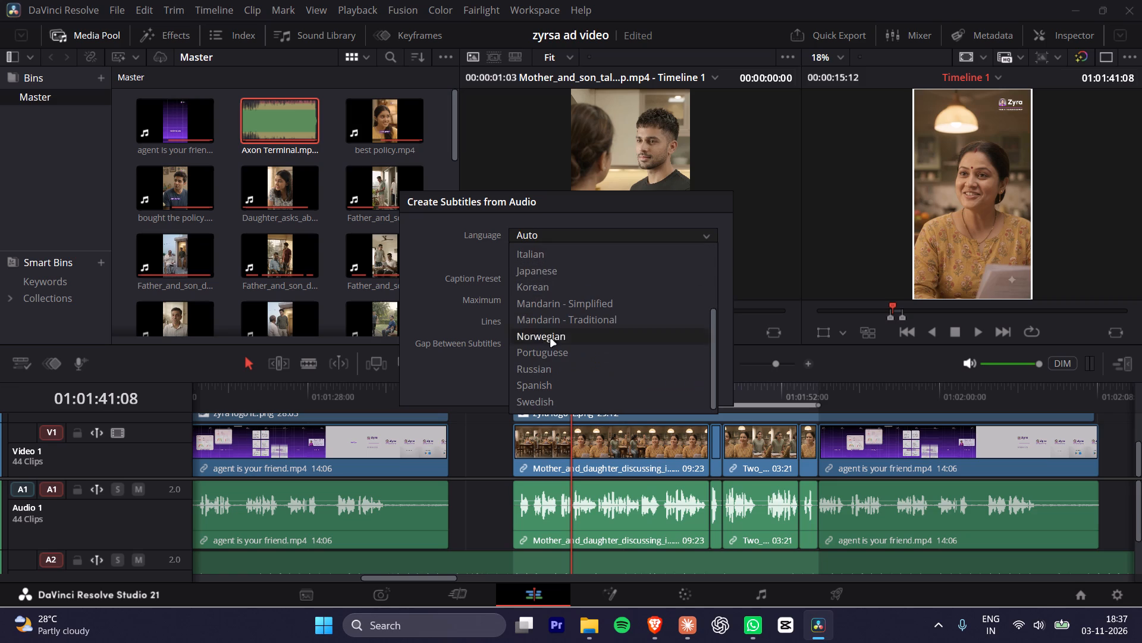
{"action": "scroll", "coordinate": [542, 341], "scroll_direction": "up", "scroll_amount": 2}
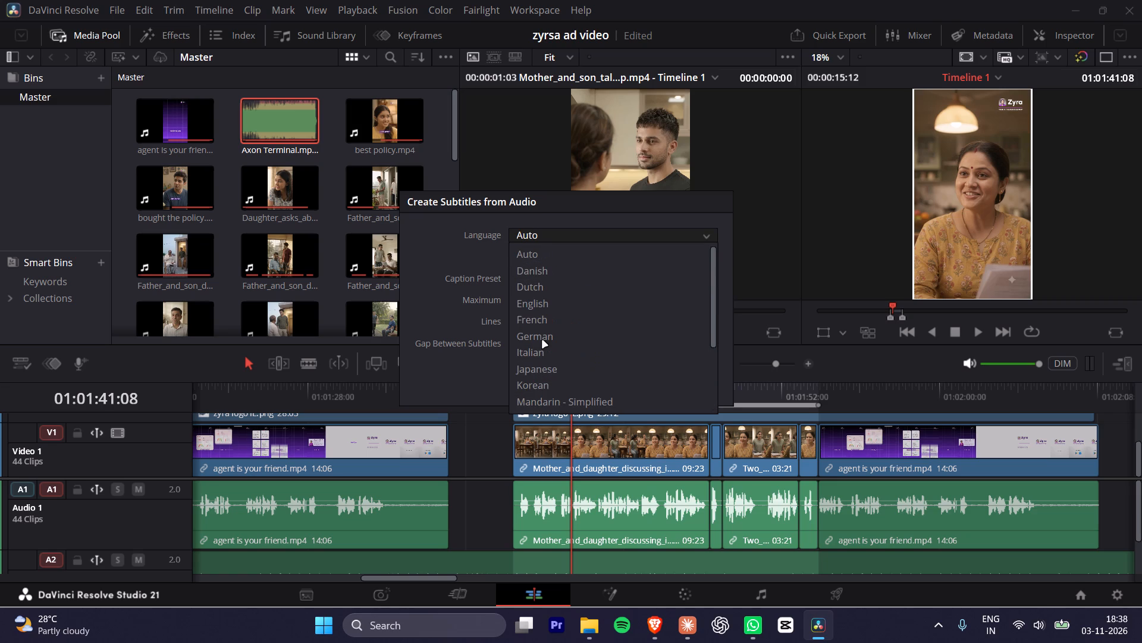
{"action": "scroll", "coordinate": [542, 341], "scroll_direction": "up", "scroll_amount": 1}
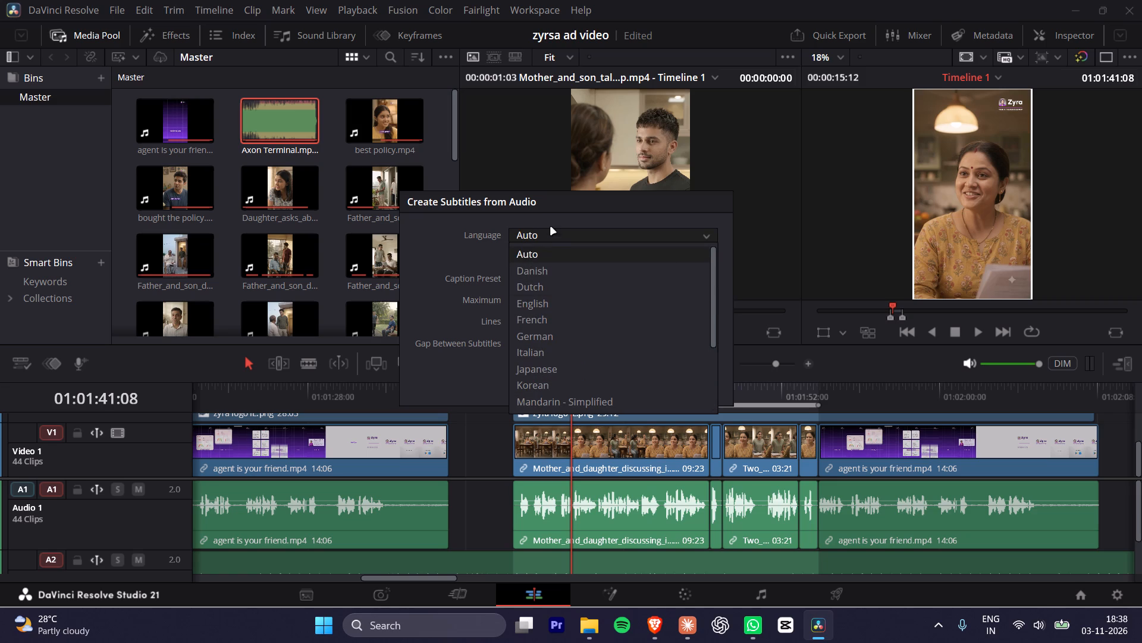
{"action": "left_click", "coordinate": [549, 232]}
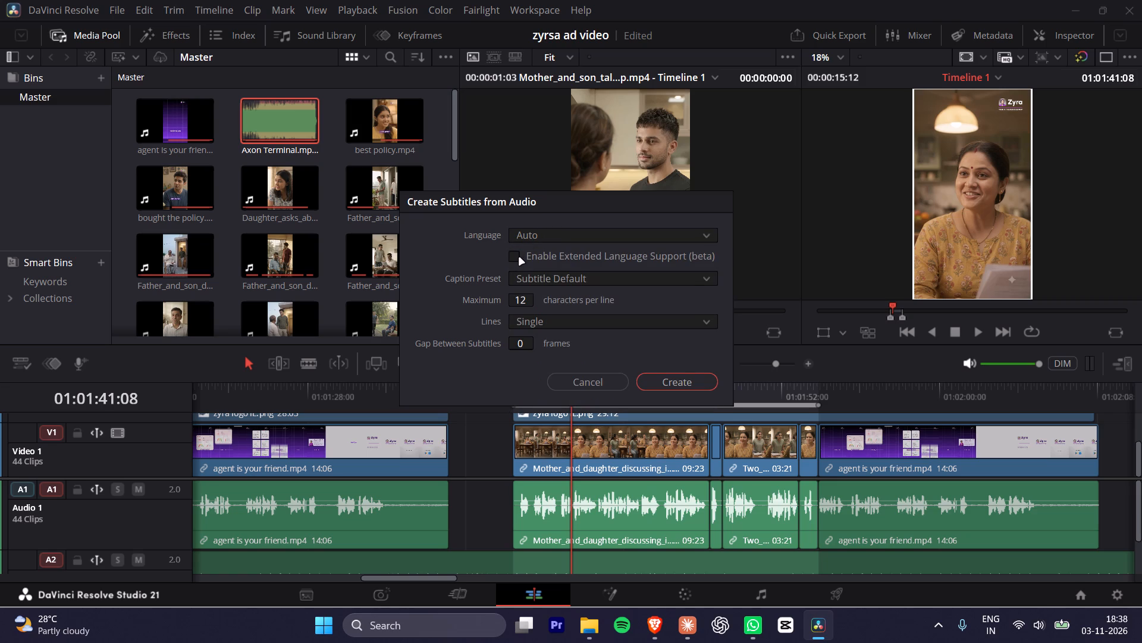
Enable Extended Language Support (beta) and create the subtitles from audio, keeping Language on Auto and Lines on Single.
{"action": "left_click", "coordinate": [534, 326]}
{"action": "left_click", "coordinate": [542, 324]}
{"action": "left_click", "coordinate": [512, 258]}
{"action": "left_click", "coordinate": [685, 382]}
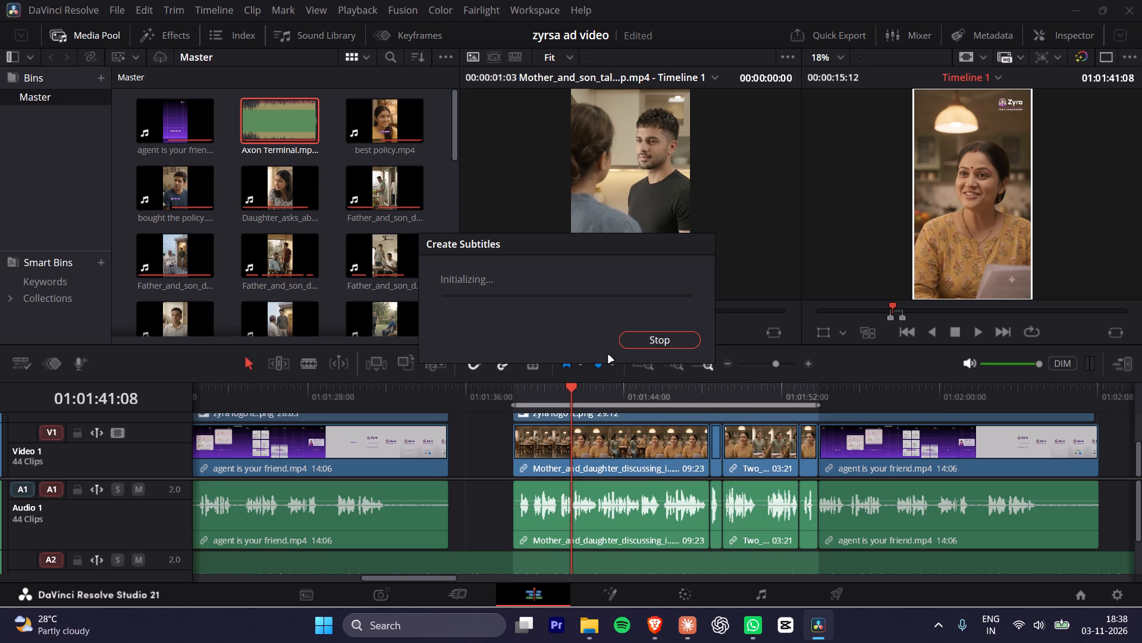
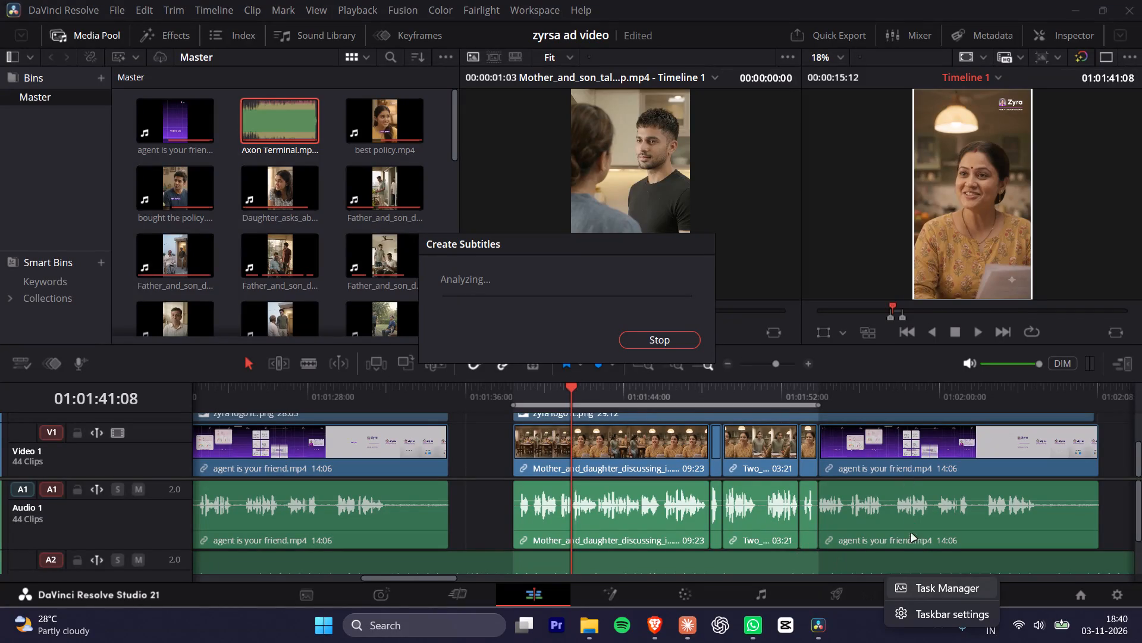
Open Task Manager and bring it to the front to check the running processes' memory use during the subtitle analysis.
{"action": "left_click", "coordinate": [920, 585]}
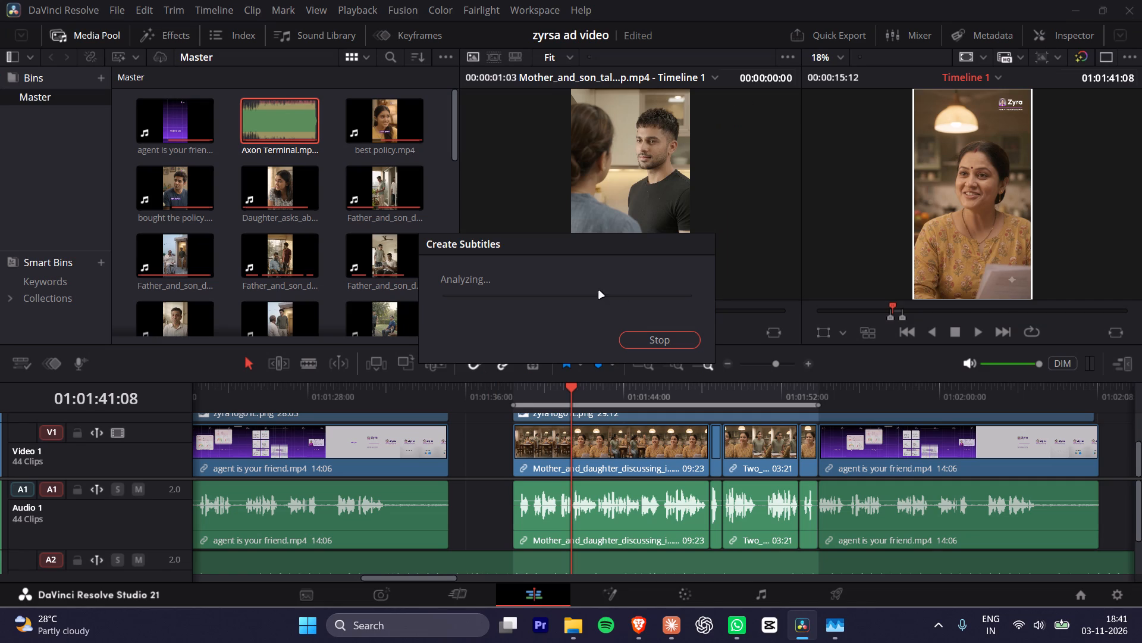
{"action": "left_click", "coordinate": [827, 631]}
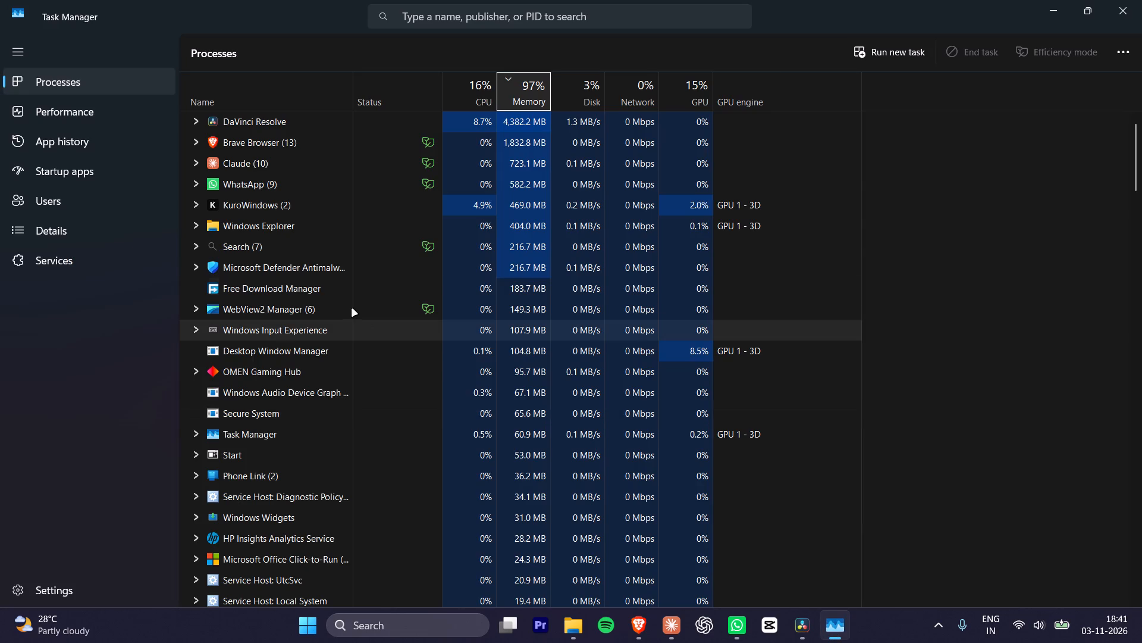
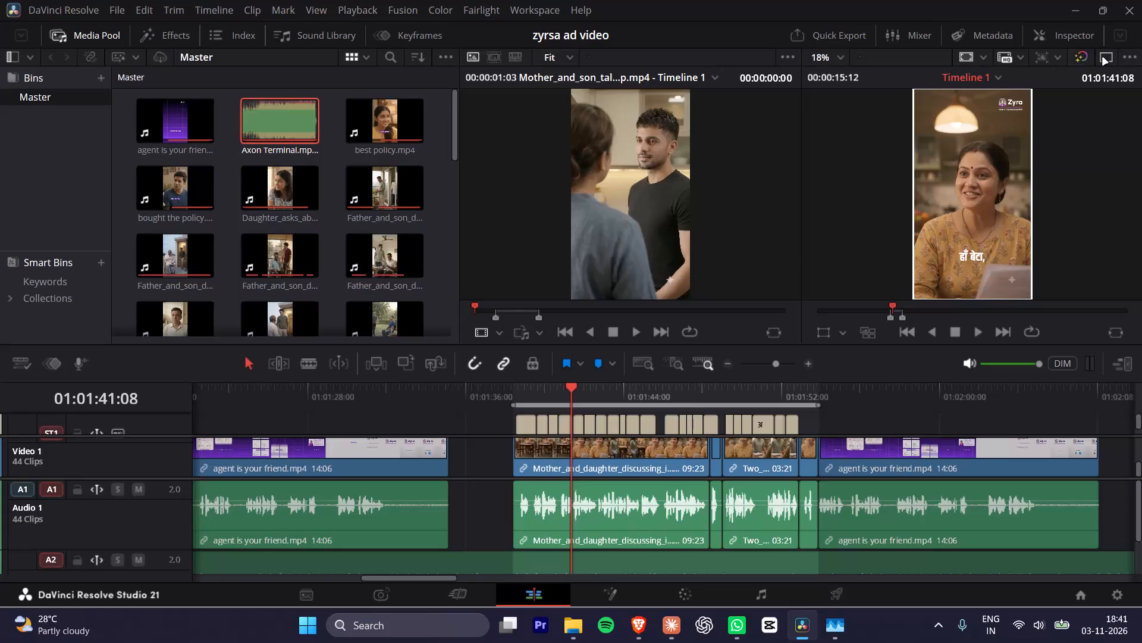
Switch to the single viewer layout and turn off the default aspect-ratio guide outline in the timeline viewer.
{"action": "left_click", "coordinate": [1103, 58]}
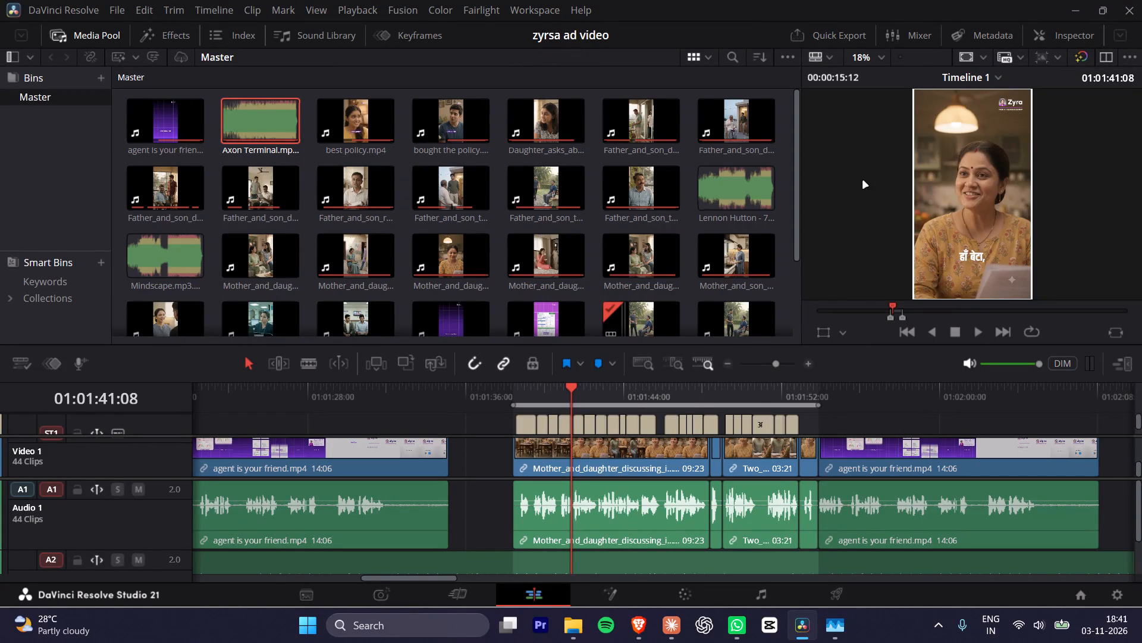
{"action": "left_click", "coordinate": [990, 77]}
{"action": "left_click", "coordinate": [974, 57]}
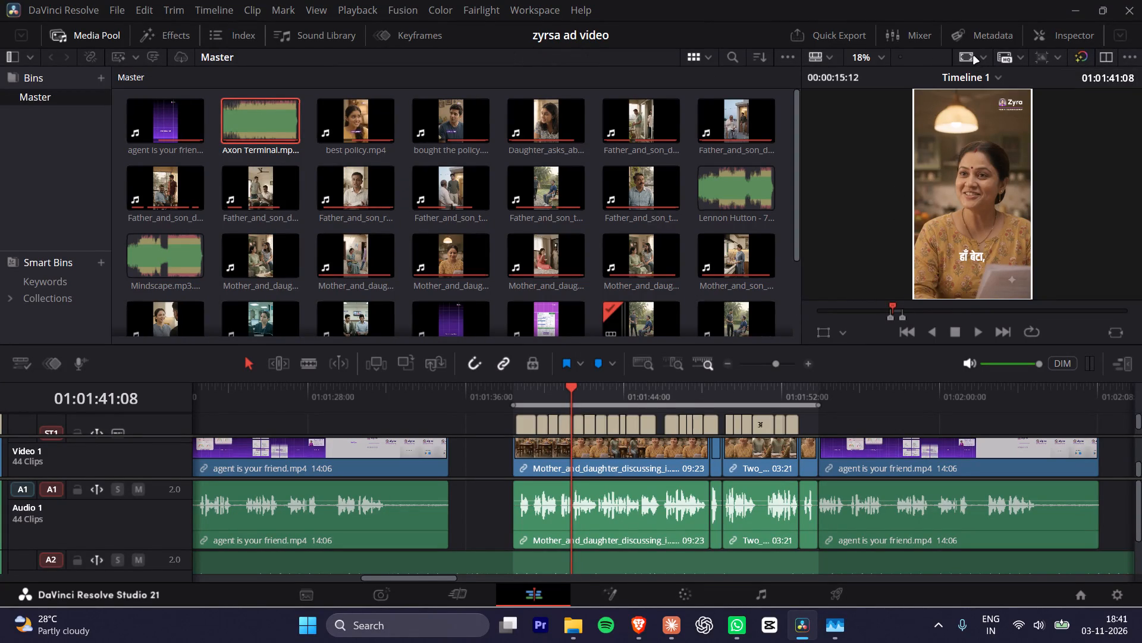
{"action": "left_click", "coordinate": [984, 58]}
{"action": "left_click", "coordinate": [1045, 113]}
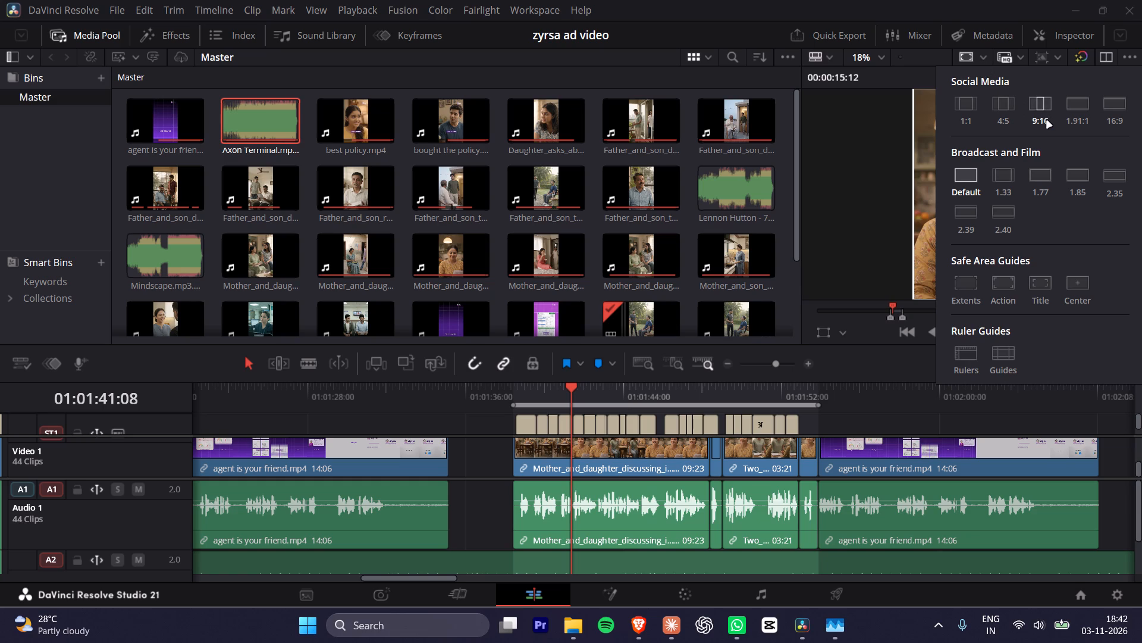
{"action": "left_click", "coordinate": [964, 182]}
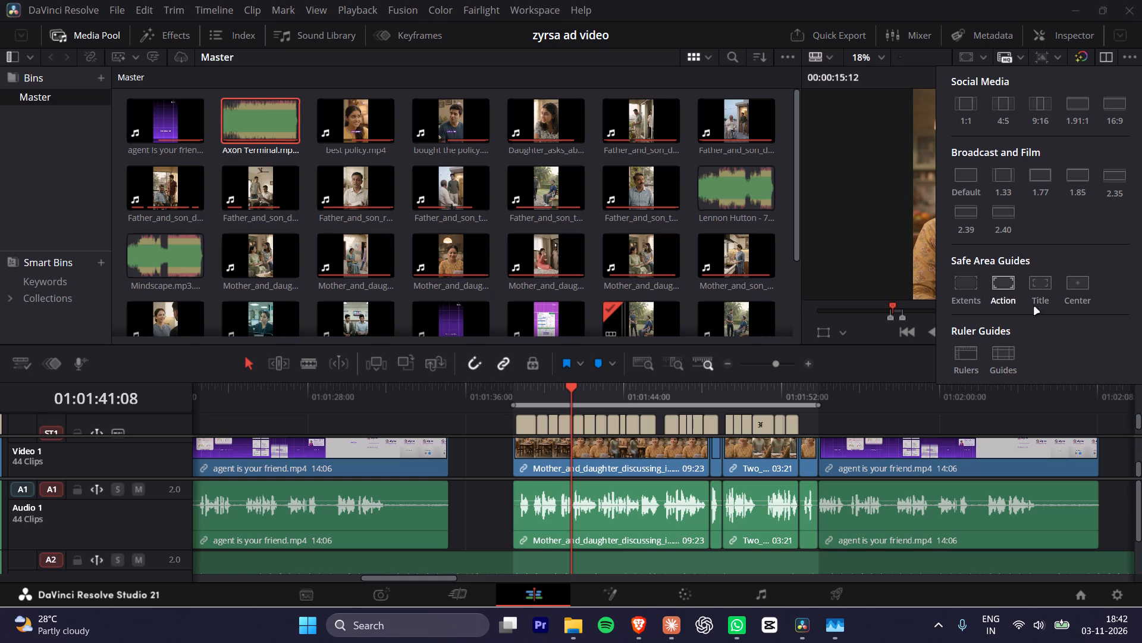
{"action": "left_click", "coordinate": [868, 366]}
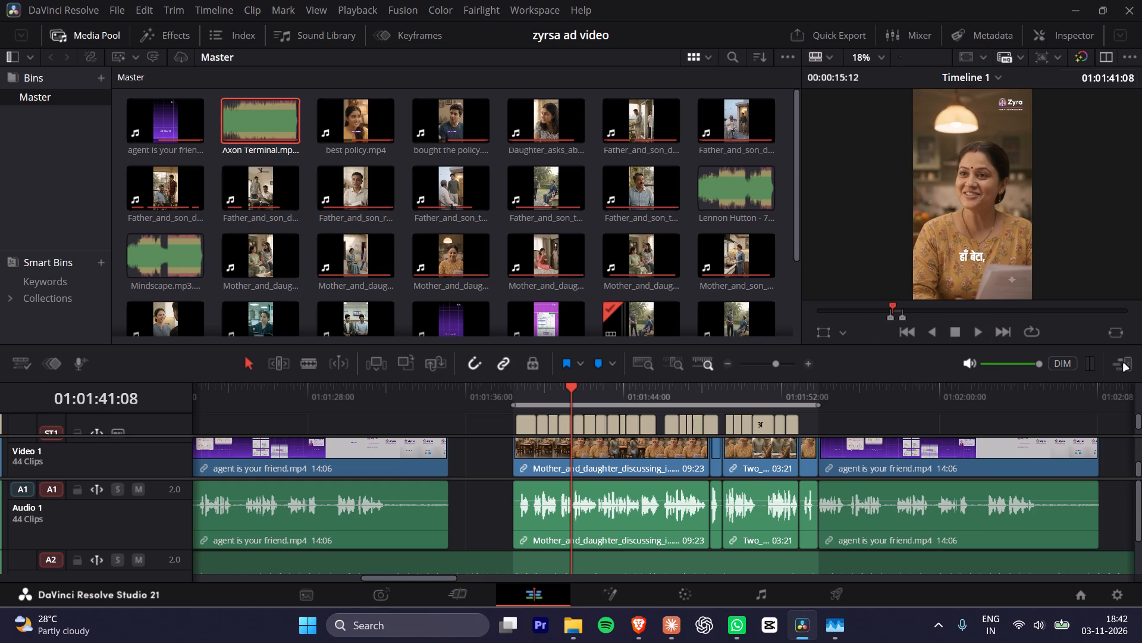
Open the Inspector and shorten the mother-and-daughter clip's first subtitle by trimming its end back to near 01:01:38:22.
{"action": "left_click", "coordinate": [1124, 364]}
{"action": "left_click", "coordinate": [1062, 39]}
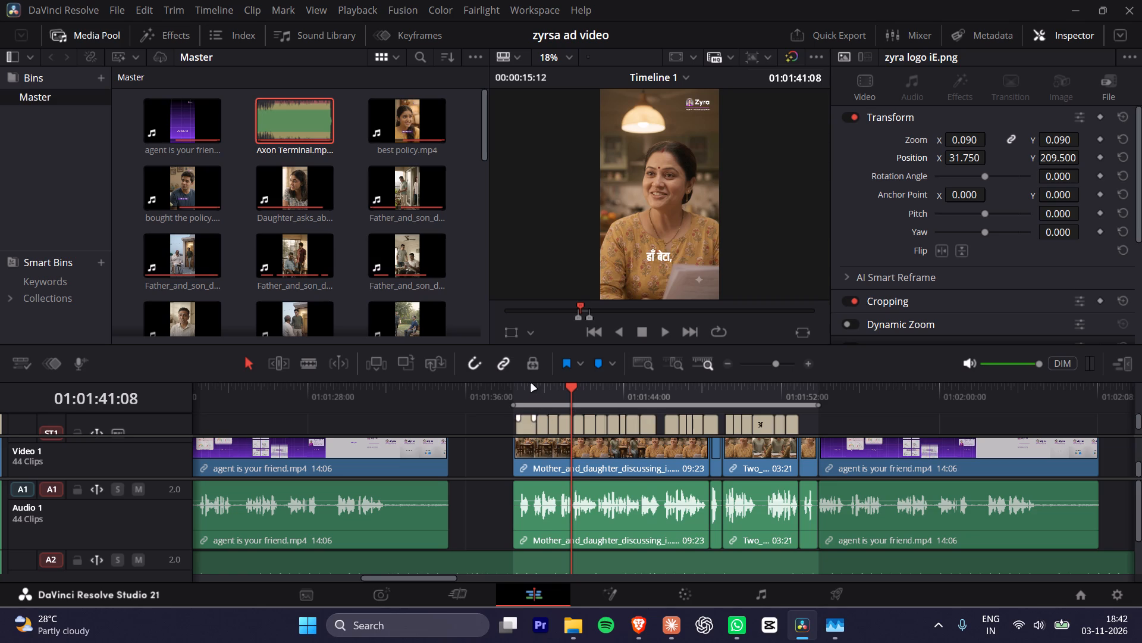
{"action": "left_click_drag", "start_coordinate": [531, 384], "coordinate": [525, 385]}
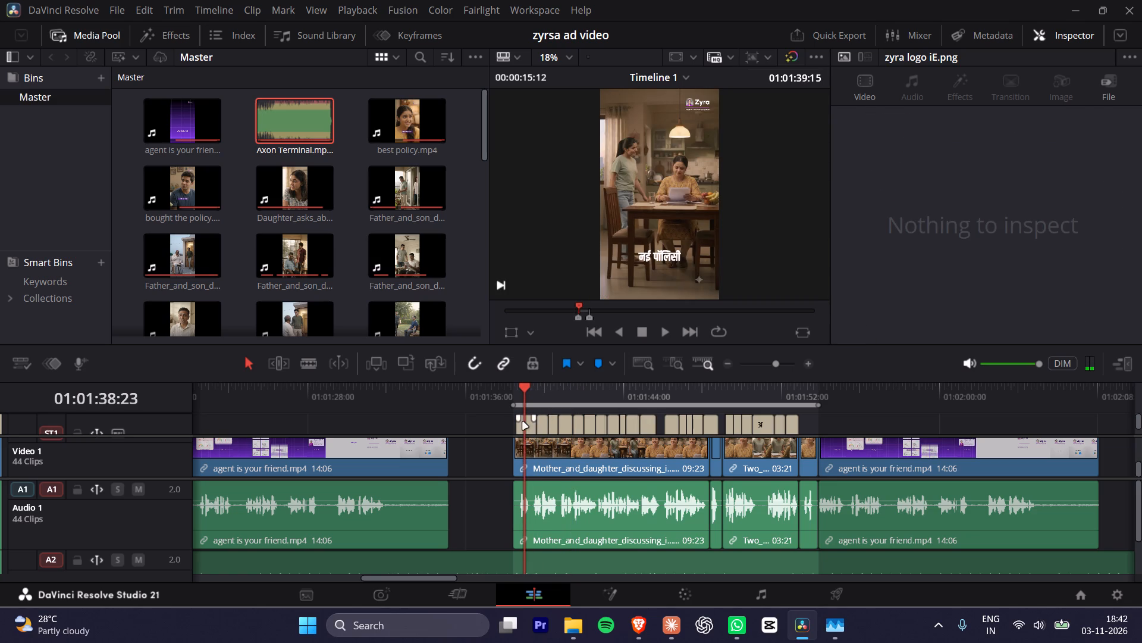
{"action": "left_click", "coordinate": [523, 425]}
{"action": "left_click_drag", "start_coordinate": [535, 426], "coordinate": [528, 427]}
{"action": "left_click", "coordinate": [529, 427]}
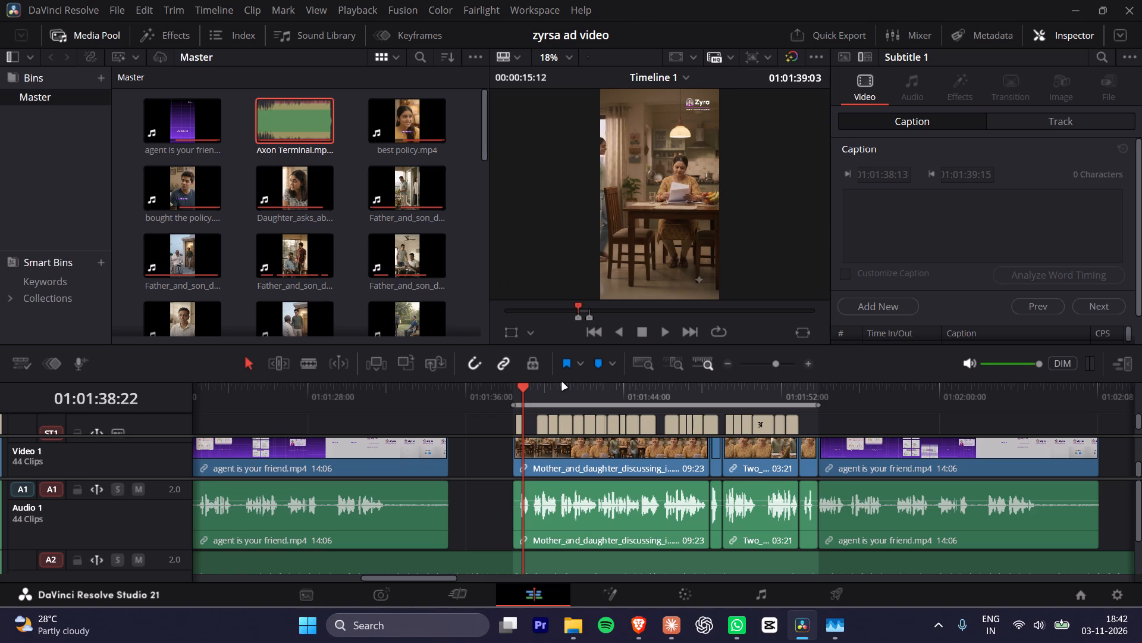
Examine the full extent of Timeline 1 to check which clips the generated subtitles cover.
{"action": "scroll", "coordinate": [855, 462], "scroll_direction": "down", "scroll_amount": 1, "text": "alt"}
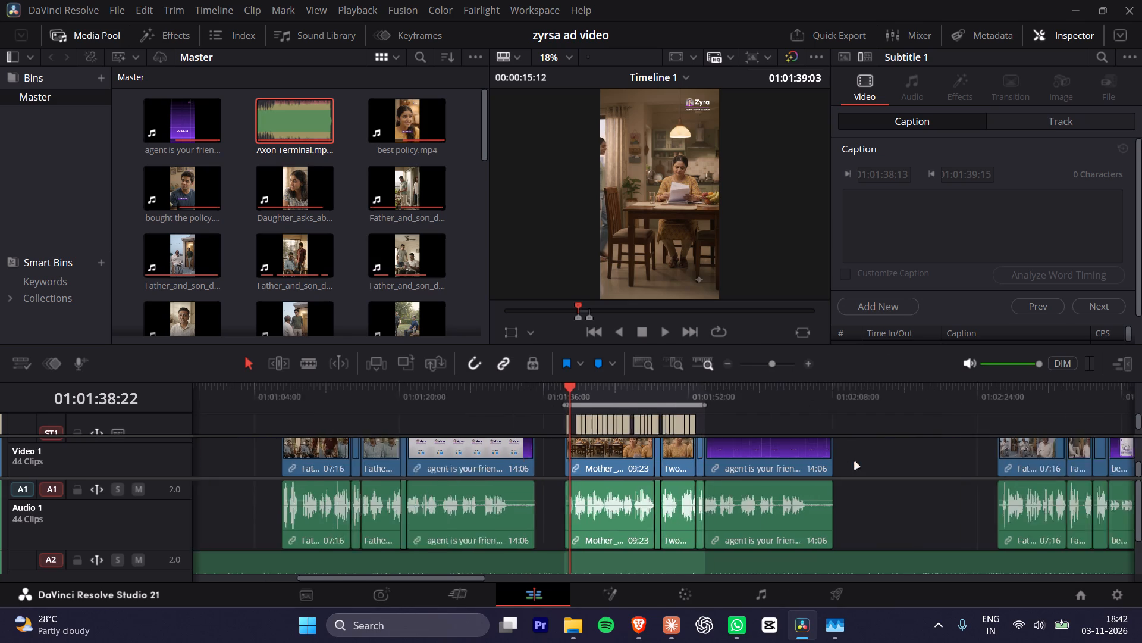
{"action": "scroll", "coordinate": [855, 462], "scroll_direction": "down", "scroll_amount": 3, "text": "alt"}
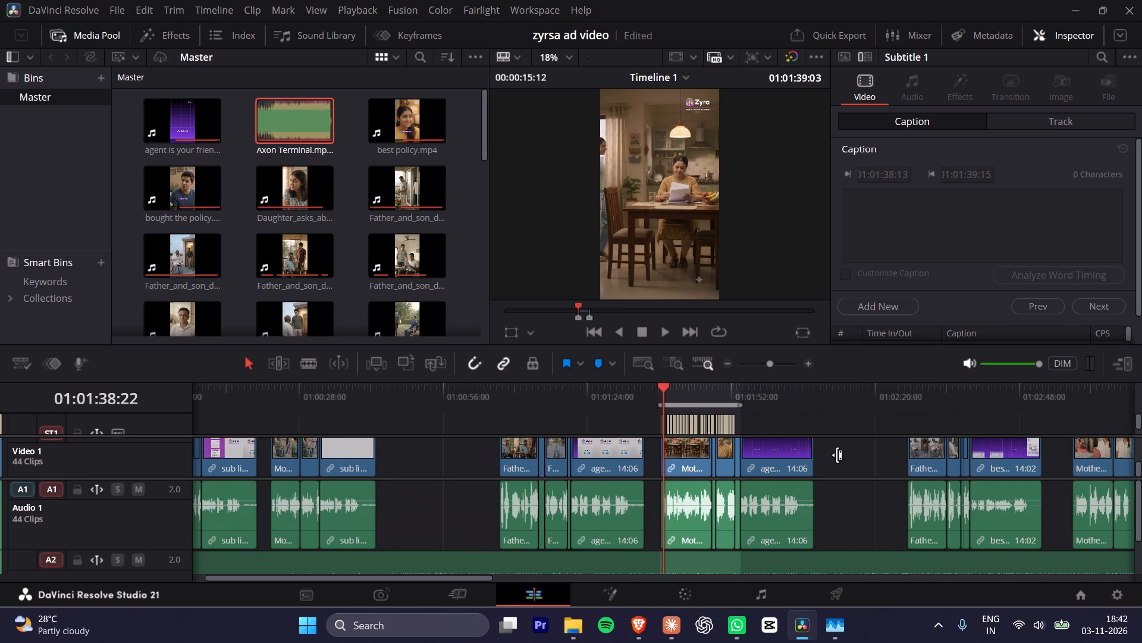
{"action": "scroll", "coordinate": [837, 455], "scroll_direction": "down", "scroll_amount": 2, "text": "alt"}
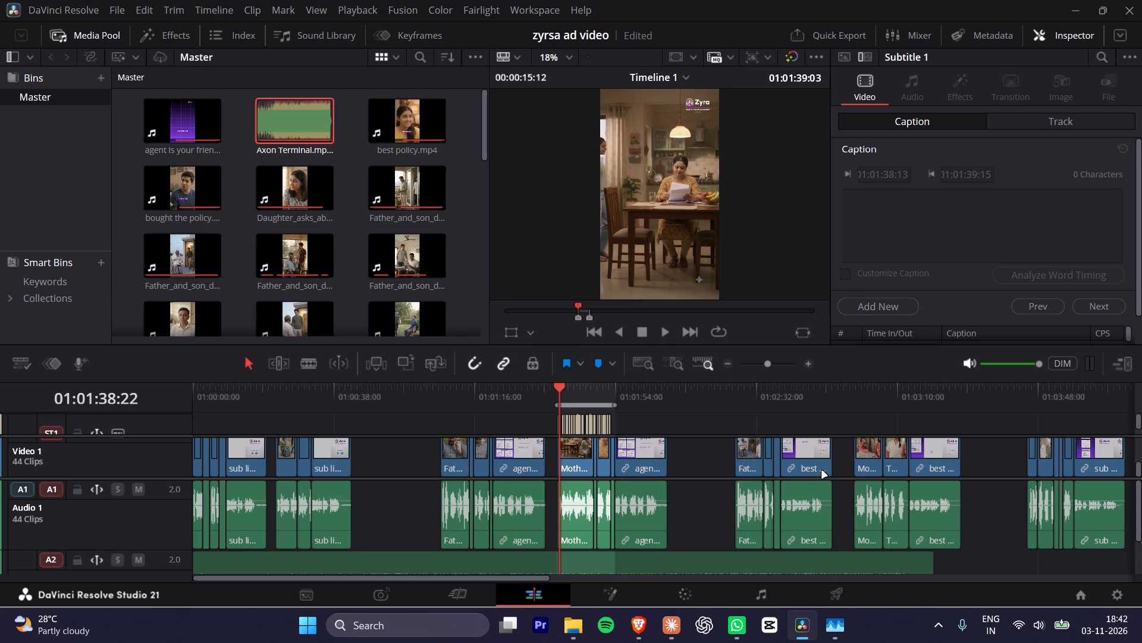
{"action": "scroll", "coordinate": [774, 446], "scroll_direction": "down", "scroll_amount": 6, "text": "alt"}
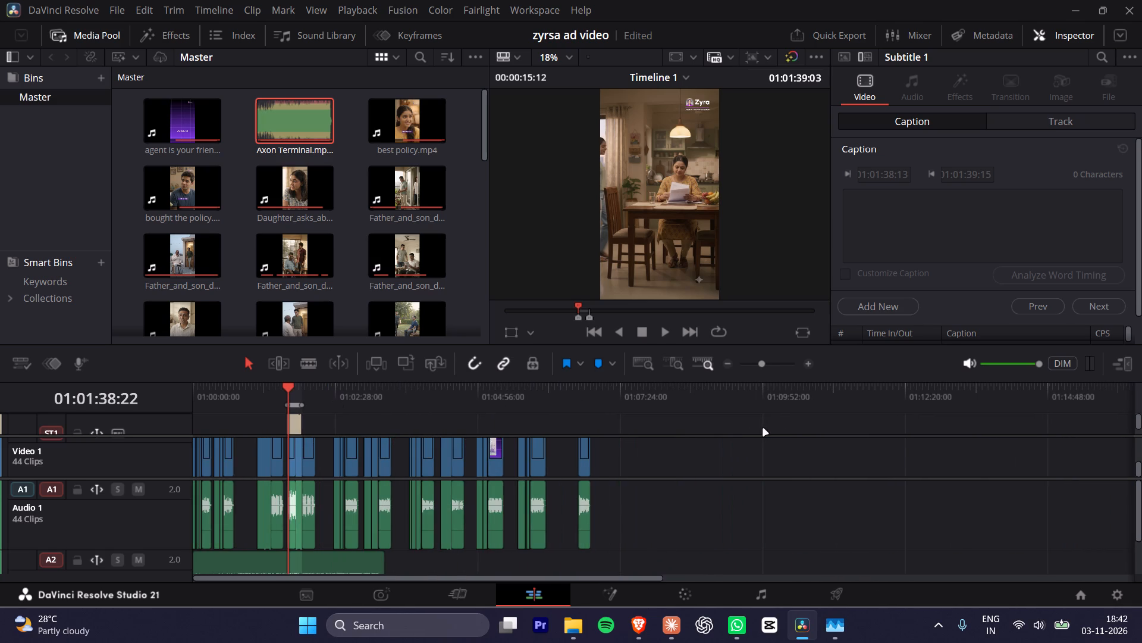
{"action": "left_click", "coordinate": [655, 429]}
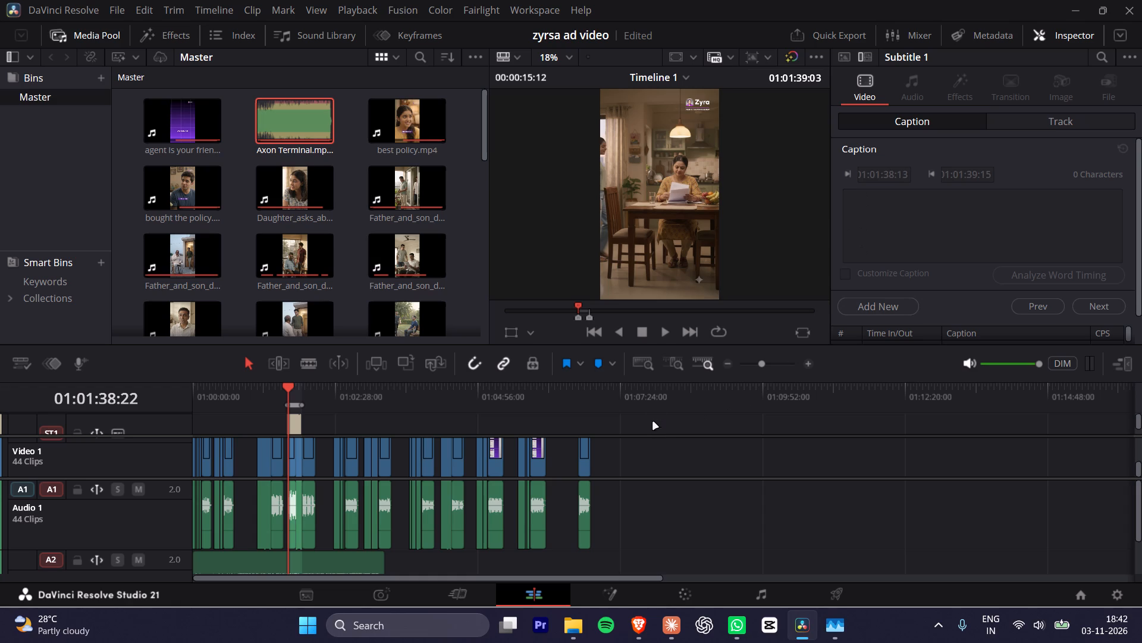
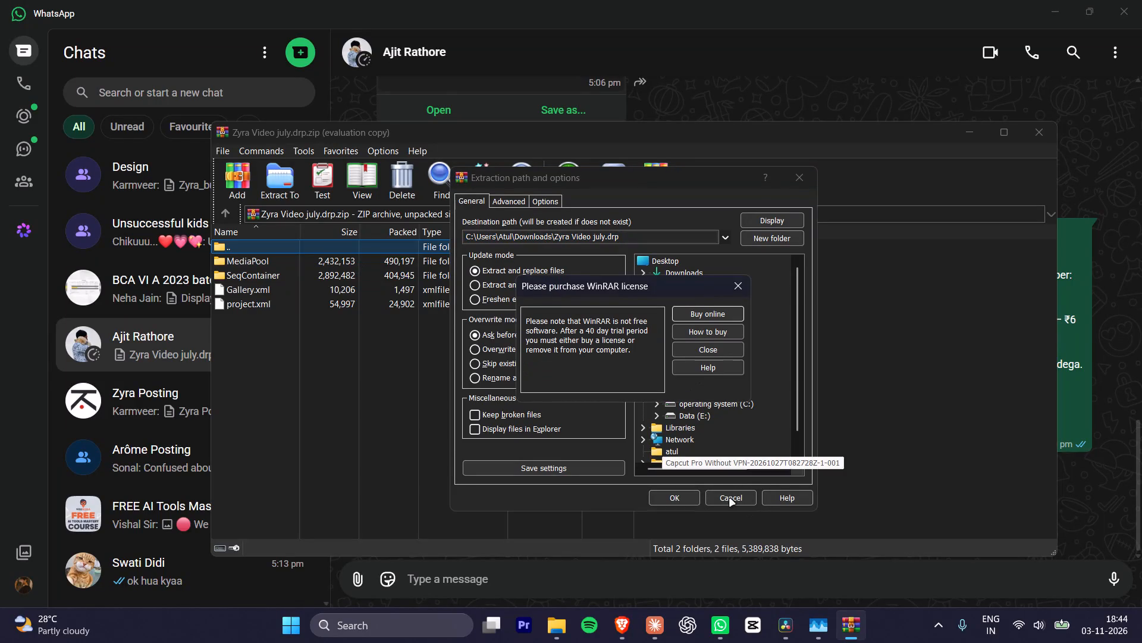
Dismiss the WinRAR licence notice and cancel the extraction of Zyra Video july.drp.zip.
{"action": "left_click", "coordinate": [726, 499]}
{"action": "left_click", "coordinate": [714, 355]}
{"action": "left_click", "coordinate": [725, 497]}
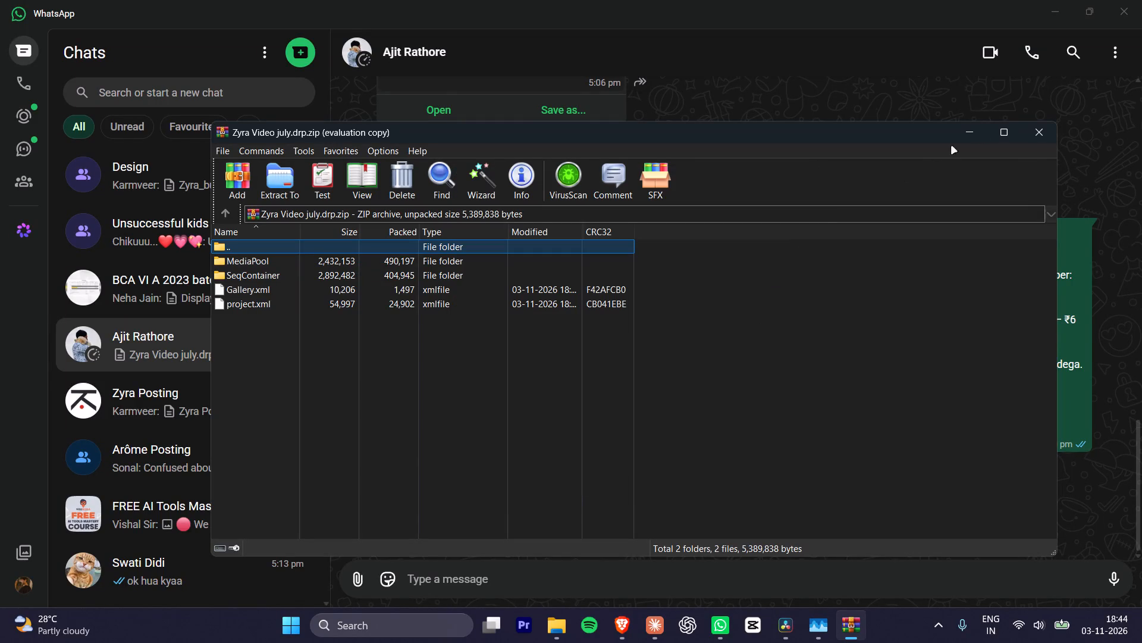
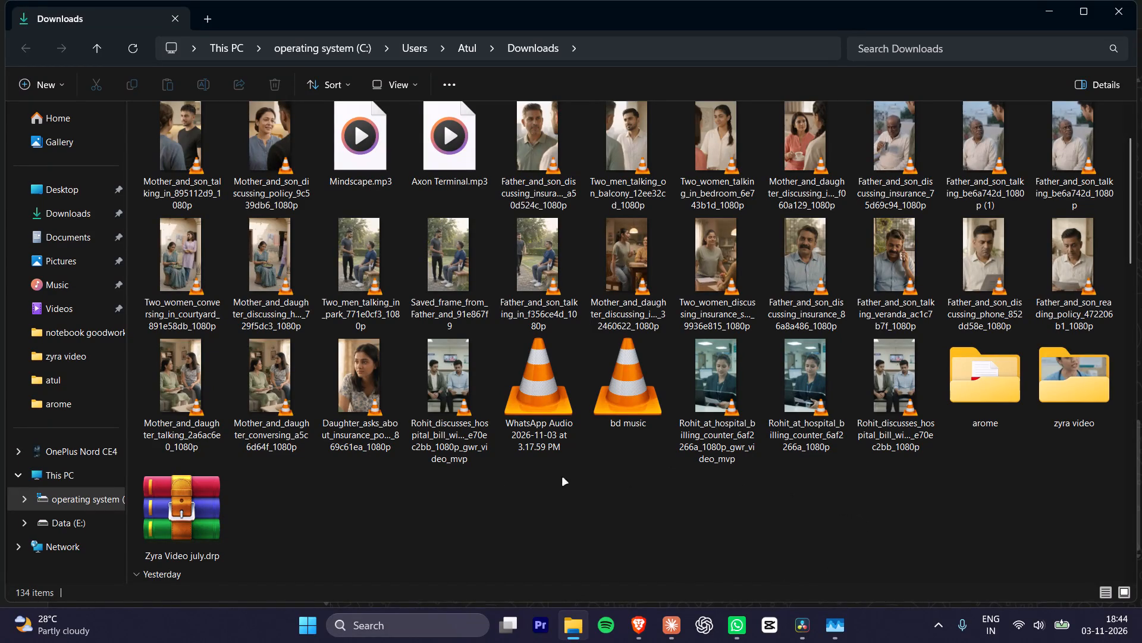
Open the Zyra Video july.drp project archive from the Downloads folder.
{"action": "double_click", "coordinate": [161, 505]}
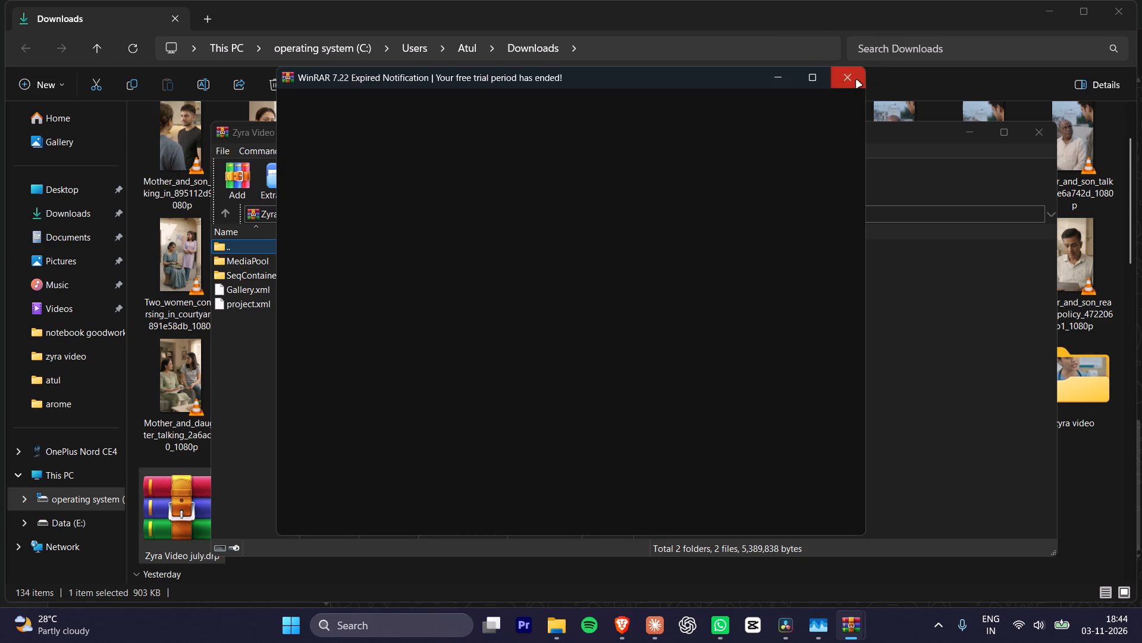
Extract the Zyra Video july.drp archive into its own folder in Downloads and close the archive.
{"action": "left_click", "coordinate": [855, 80]}
{"action": "left_click", "coordinate": [265, 182]}
{"action": "left_click", "coordinate": [675, 505]}
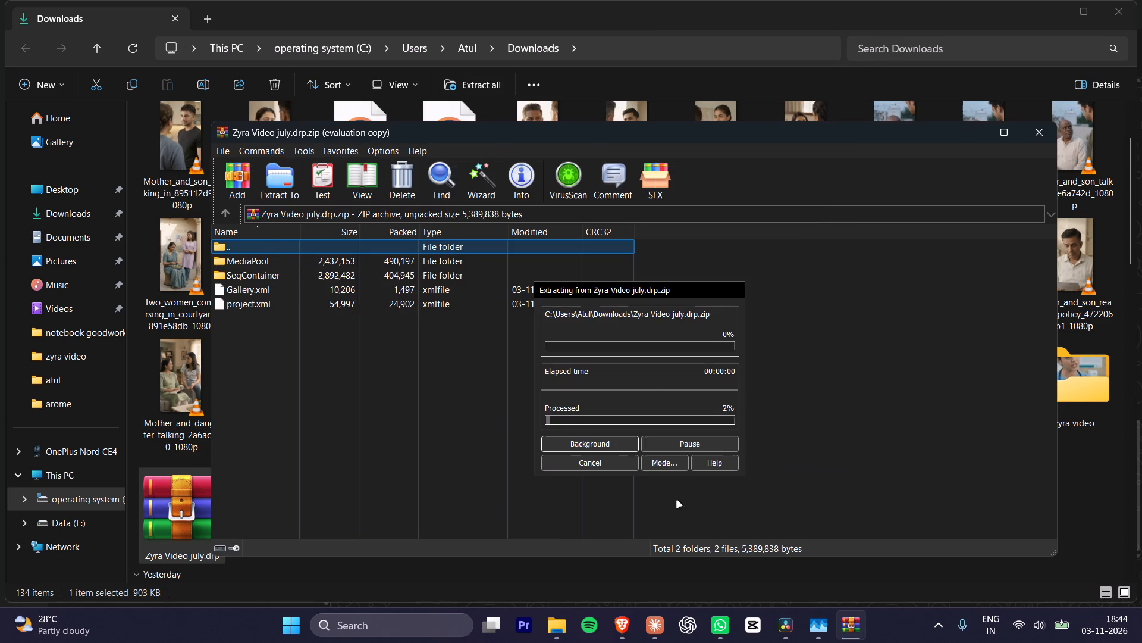
{"action": "left_click", "coordinate": [1039, 133]}
Examine the contents of the extracted Zyra Video july.drp folder, including the Master folder inside MediaPool.
{"action": "double_click", "coordinate": [253, 533]}
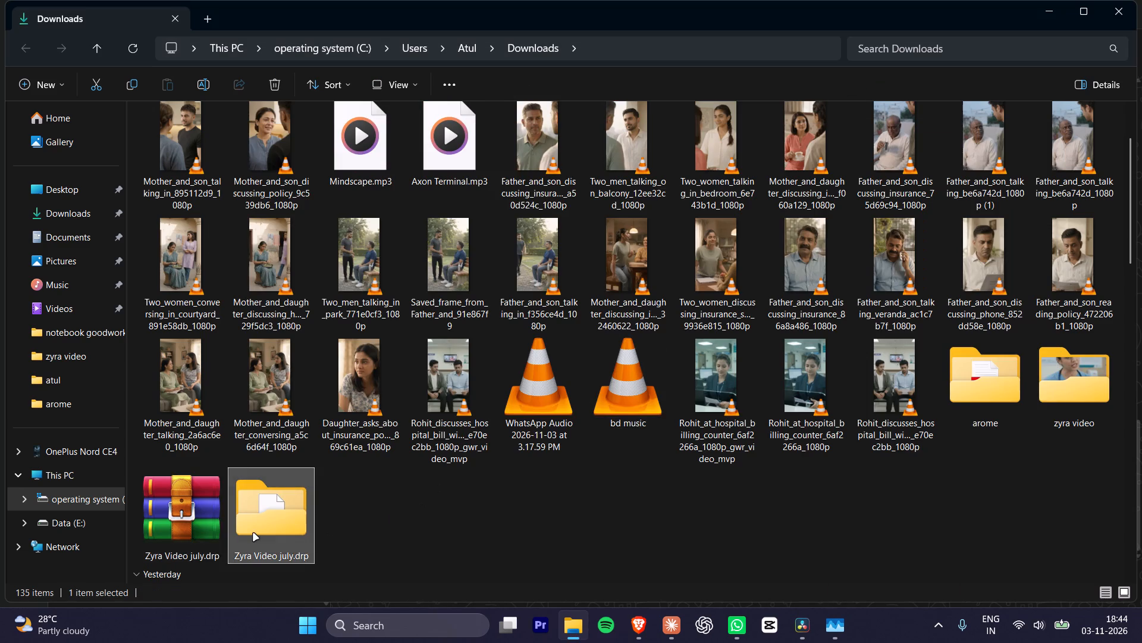
{"action": "left_click", "coordinate": [238, 279]}
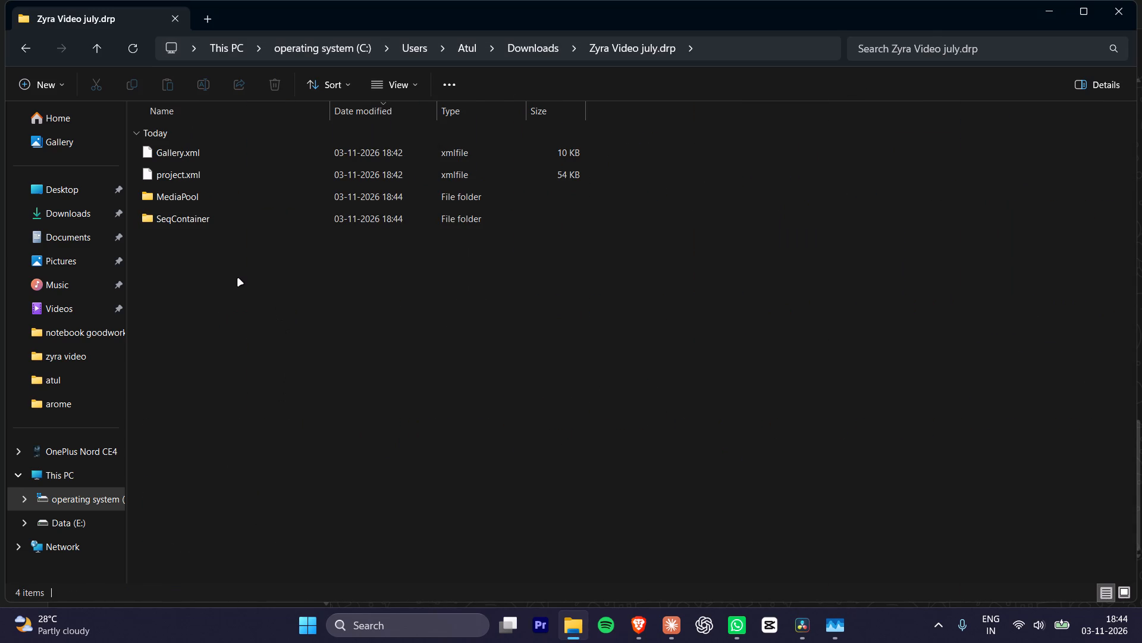
{"action": "scroll", "coordinate": [238, 279], "scroll_direction": "up", "scroll_amount": 6, "text": "ctrl"}
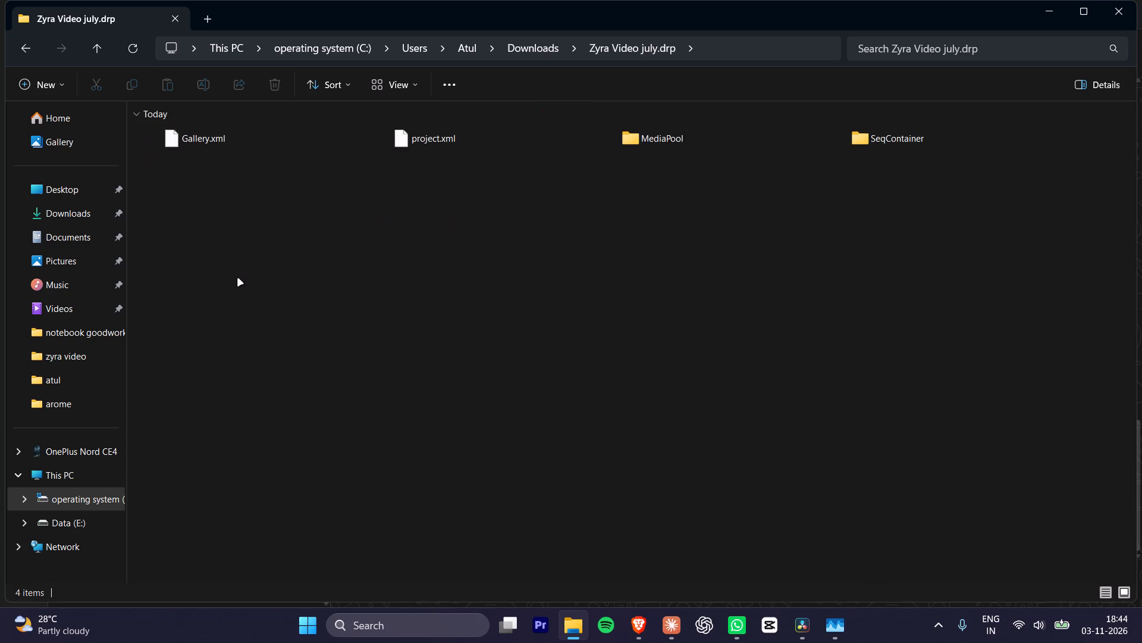
{"action": "scroll", "coordinate": [238, 279], "scroll_direction": "up", "scroll_amount": 17, "text": "ctrl"}
{"action": "left_click", "coordinate": [268, 267]}
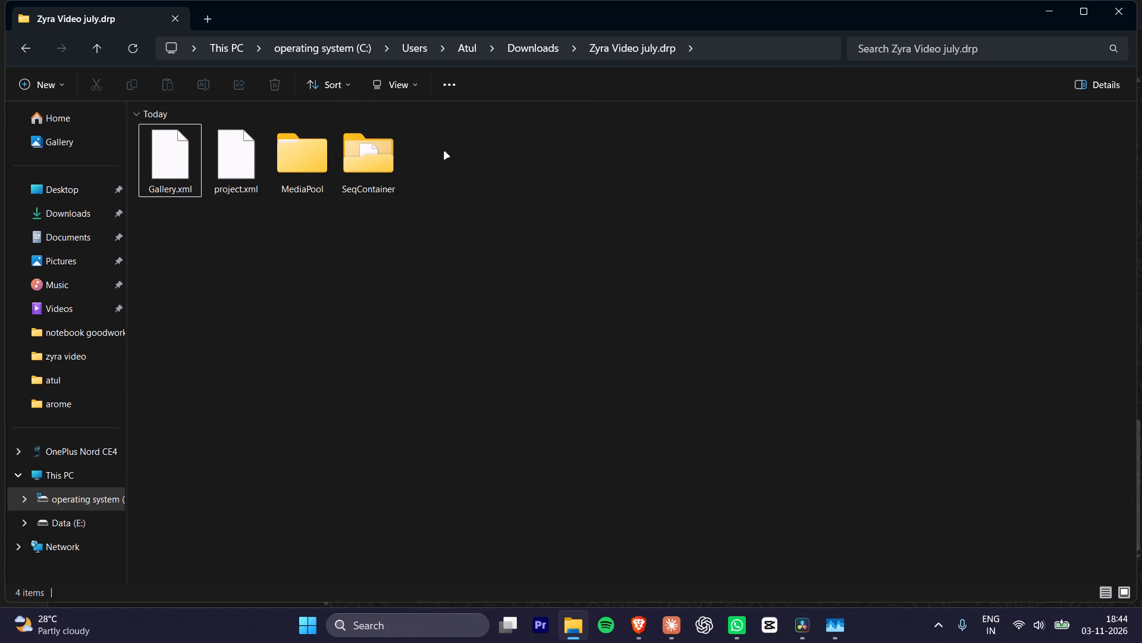
{"action": "double_click", "coordinate": [308, 173]}
{"action": "double_click", "coordinate": [243, 155]}
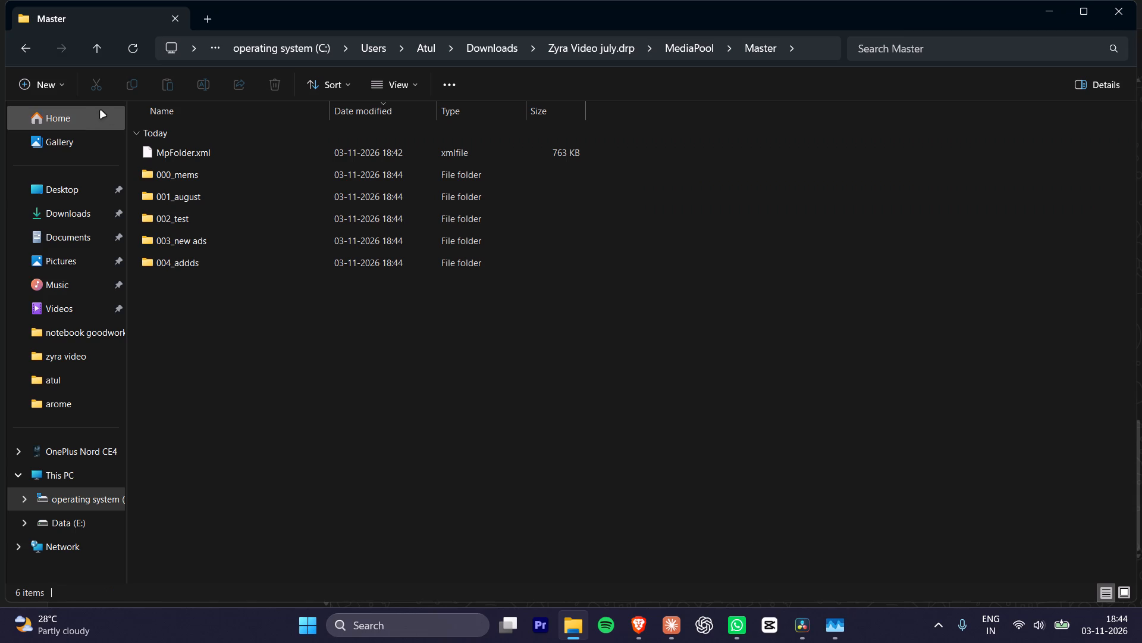
{"action": "double_click", "coordinate": [25, 52]}
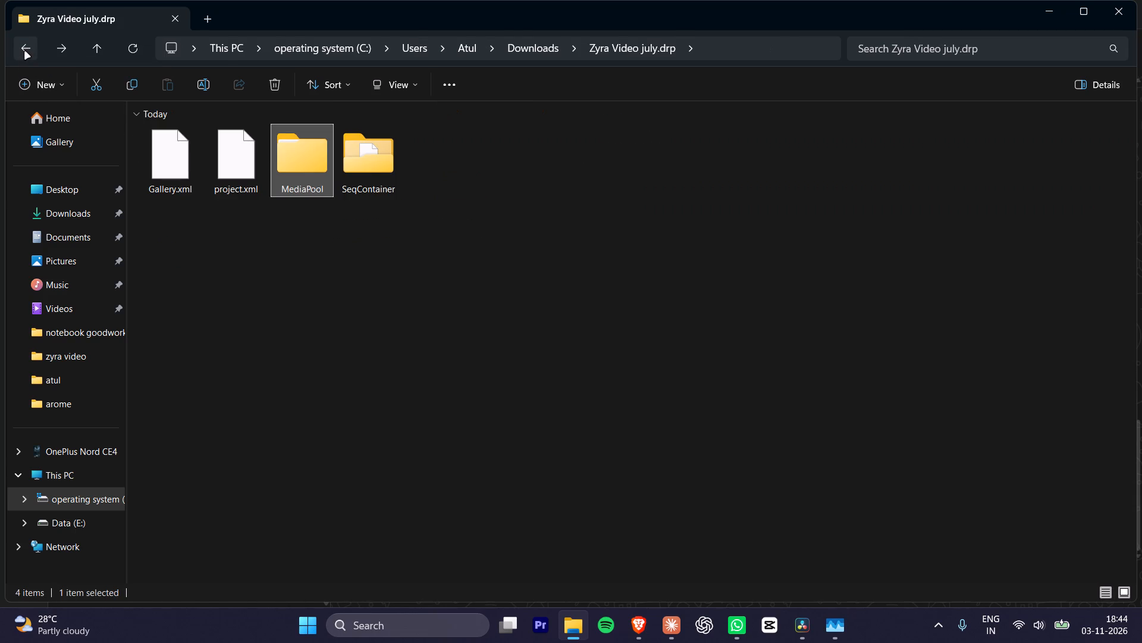
{"action": "left_click", "coordinate": [25, 52]}
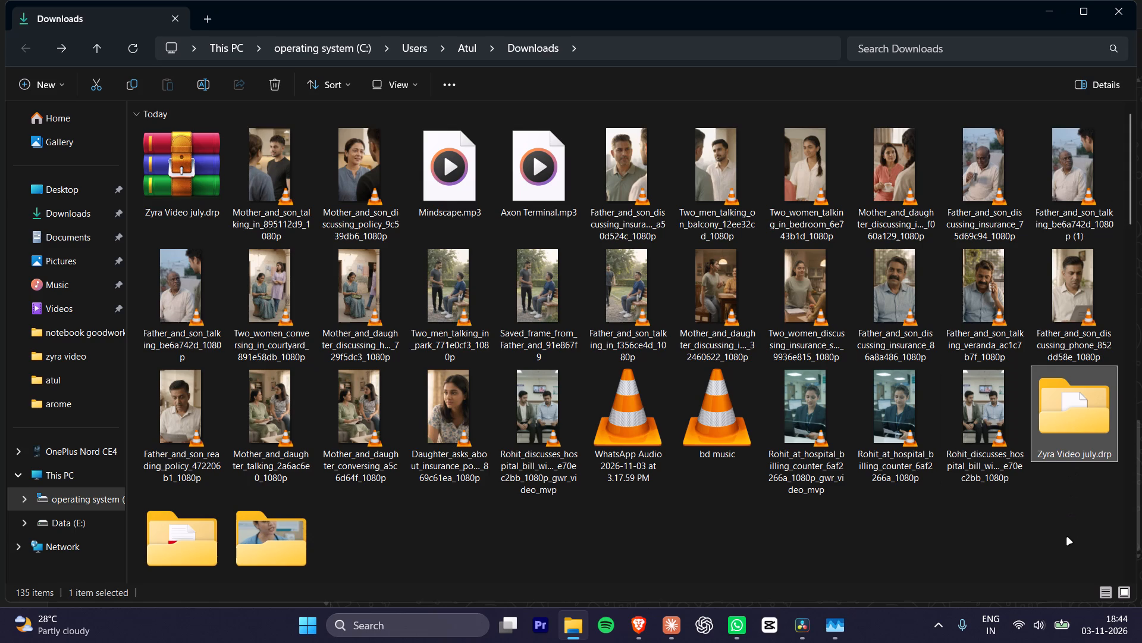
{"action": "double_click", "coordinate": [1086, 435]}
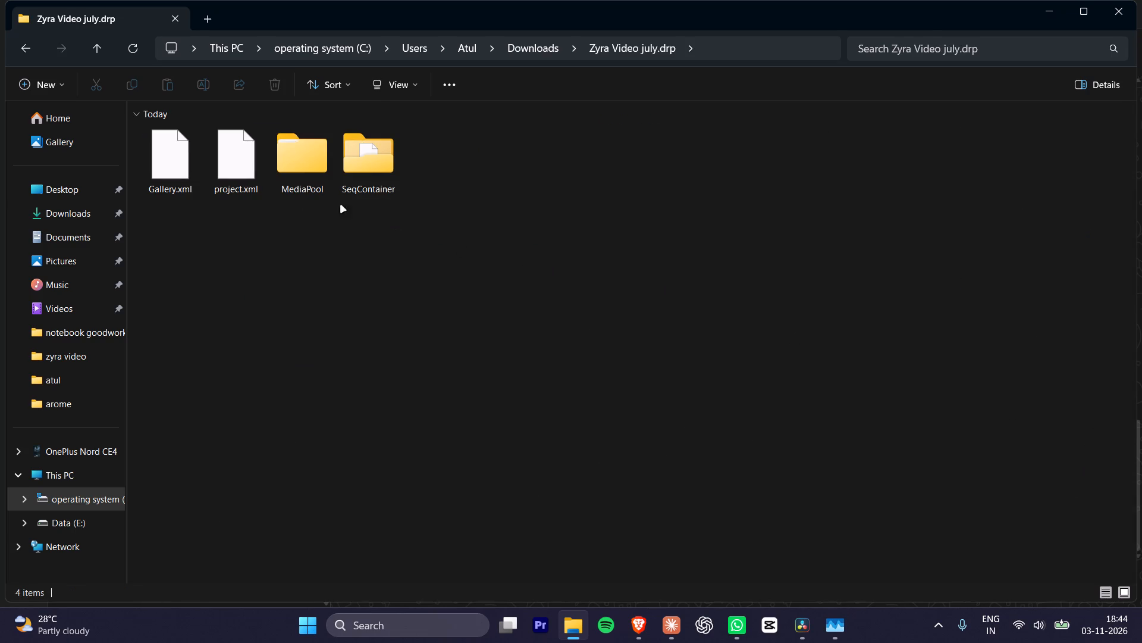
Switch from File Explorer back to the zyrsa ad video project in DaVinci Resolve.
{"action": "left_click", "coordinate": [813, 640]}
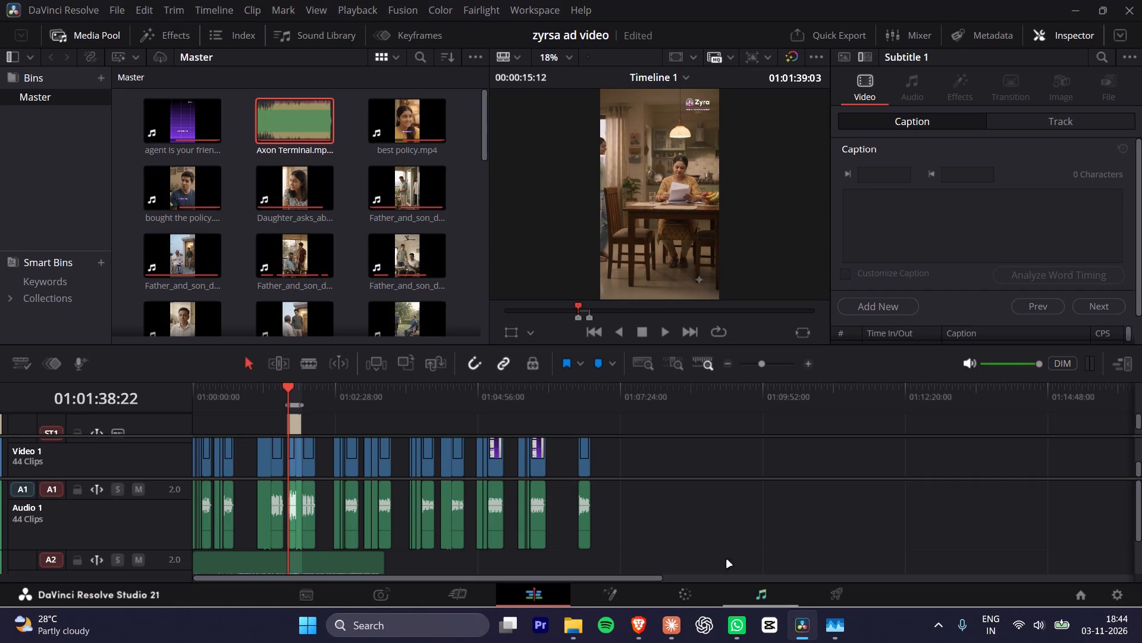
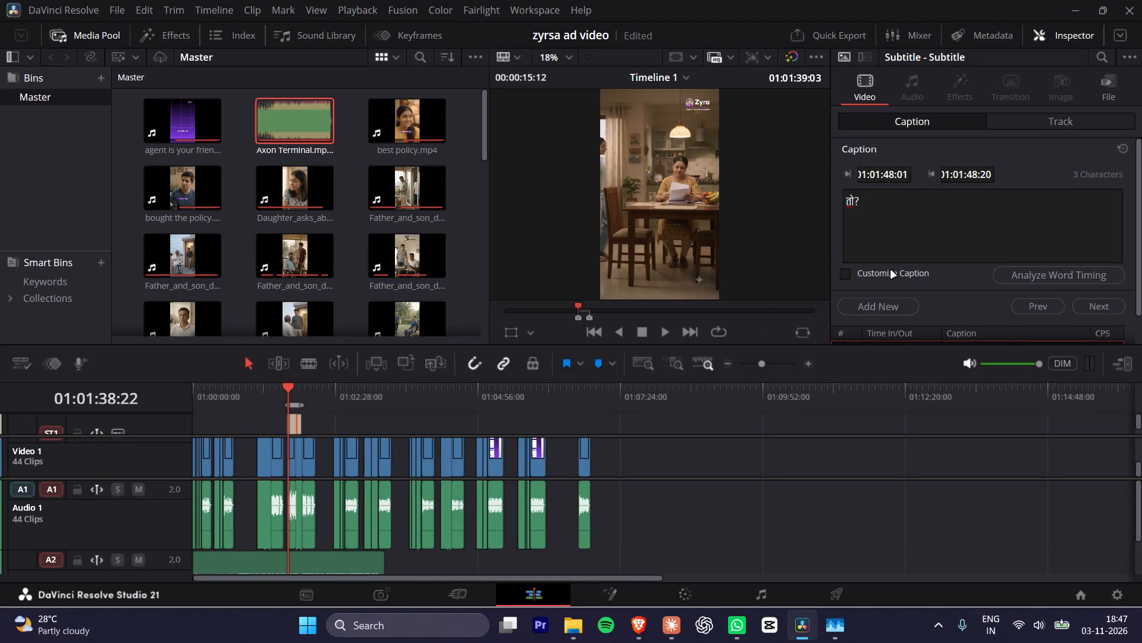
Place the timeline playhead at 01:01:38:10, at the start of the mother-and-daughter clip.
{"action": "scroll", "coordinate": [892, 271], "scroll_direction": "down", "scroll_amount": 3}
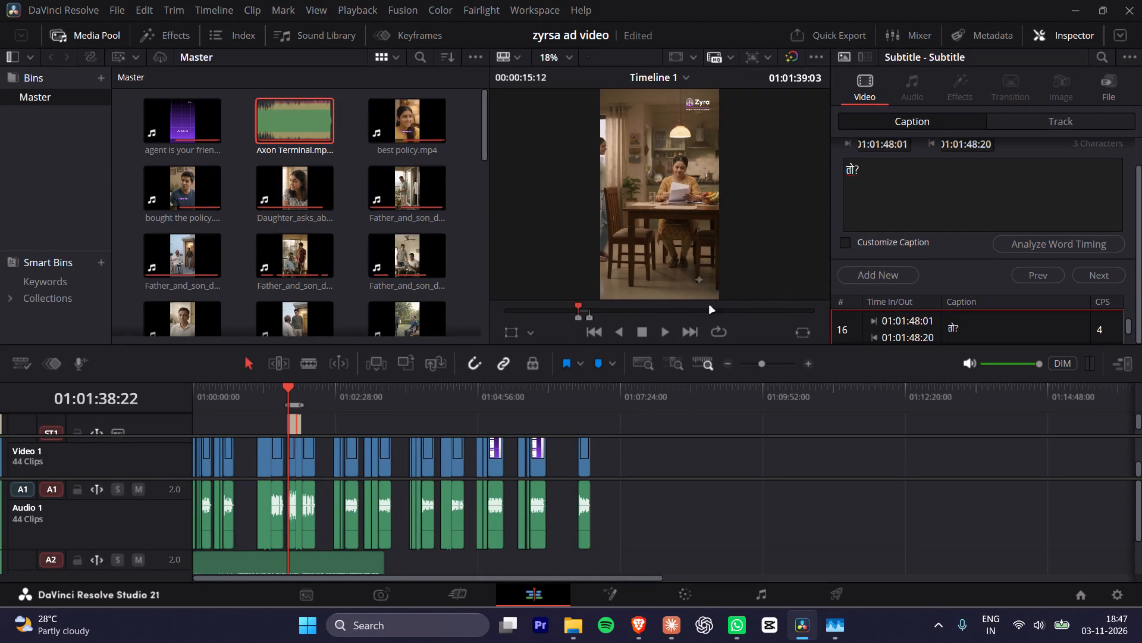
{"action": "scroll", "coordinate": [318, 432], "scroll_direction": "up", "scroll_amount": 8, "text": "alt"}
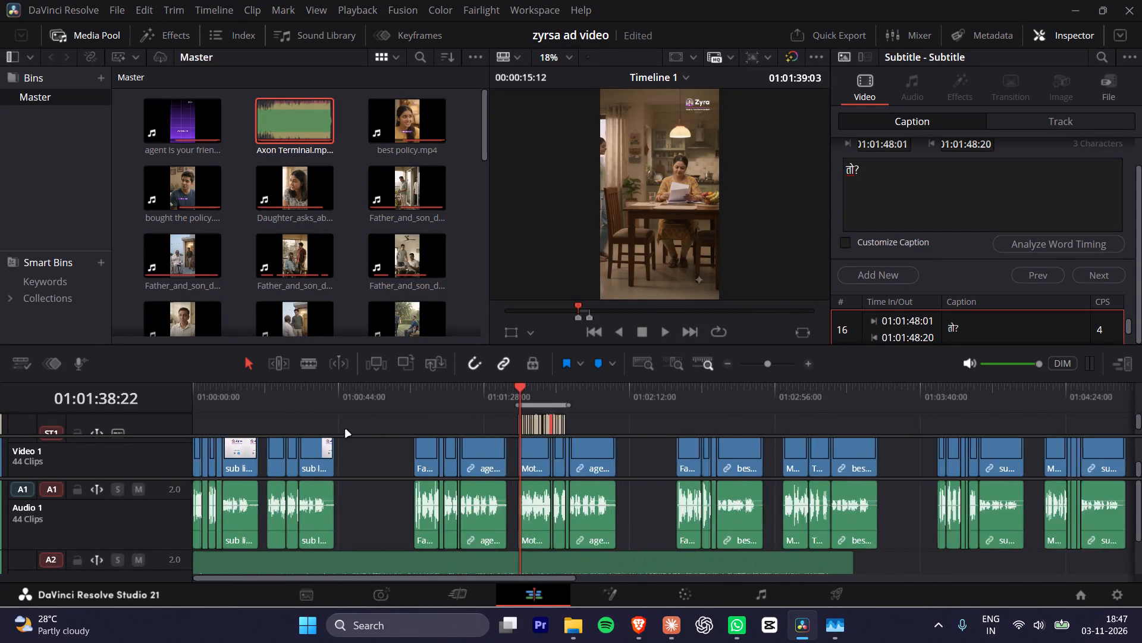
{"action": "scroll", "coordinate": [346, 430], "scroll_direction": "up", "scroll_amount": 11, "text": "alt"}
{"action": "left_click", "coordinate": [638, 383]}
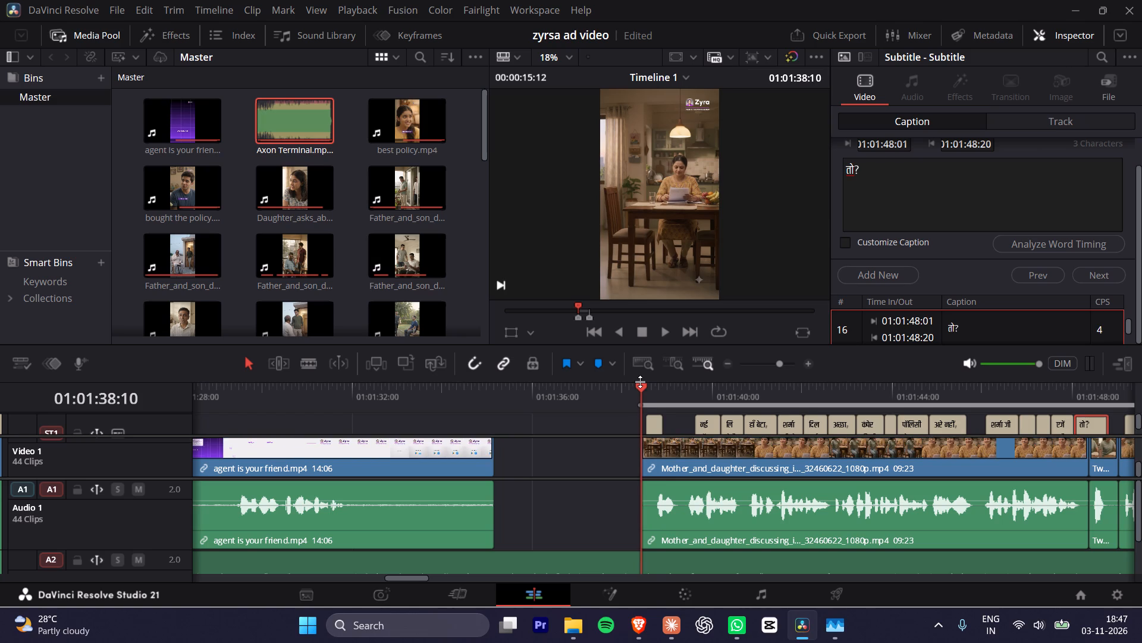
Scrub through the opening of the subtitled Mother_and_daughter_discussing clip to check its captions against the picture.
{"action": "scroll", "coordinate": [647, 389], "scroll_direction": "down", "scroll_amount": 2, "text": "alt"}
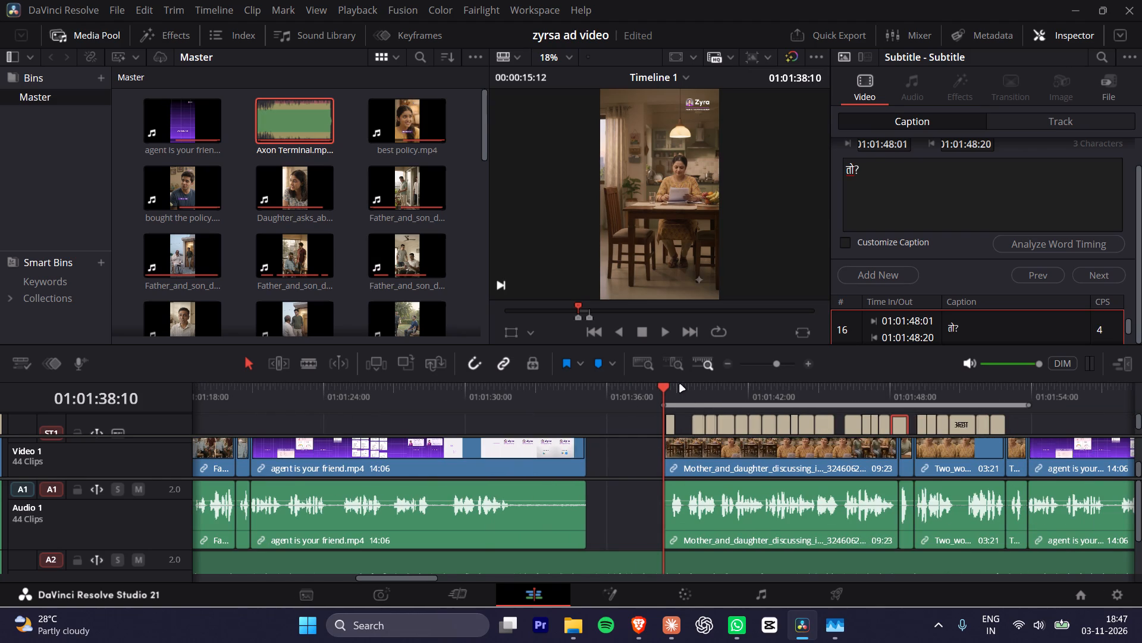
{"action": "left_click_drag", "start_coordinate": [680, 385], "coordinate": [720, 389]}
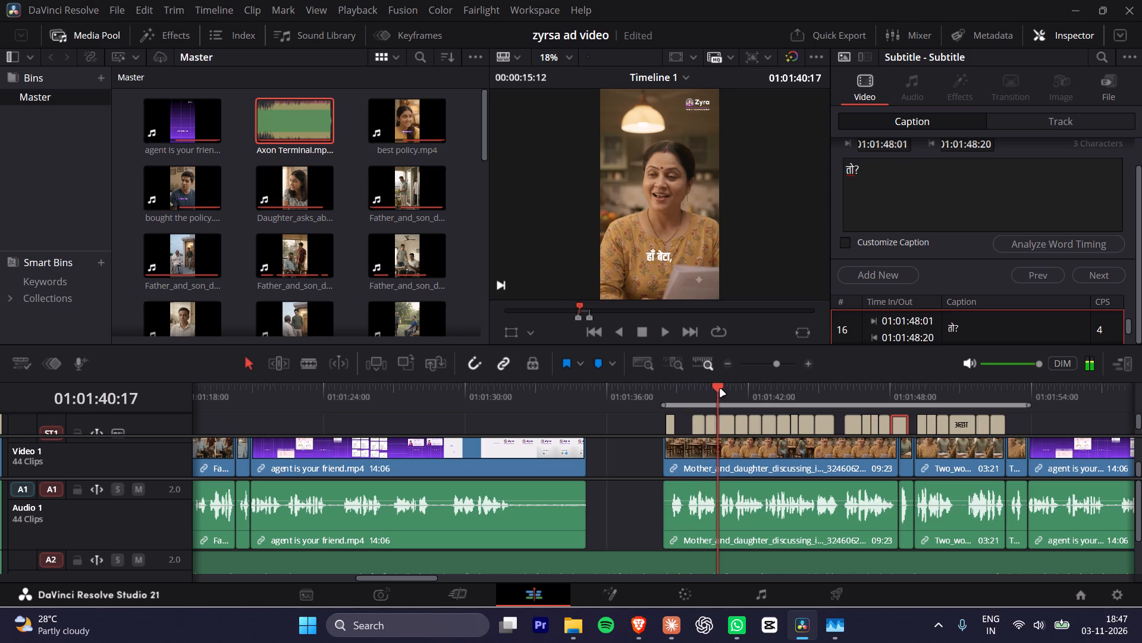
{"action": "scroll", "coordinate": [701, 424], "scroll_direction": "up", "scroll_amount": 4, "text": "alt"}
{"action": "left_click_drag", "start_coordinate": [570, 379], "coordinate": [549, 383]}
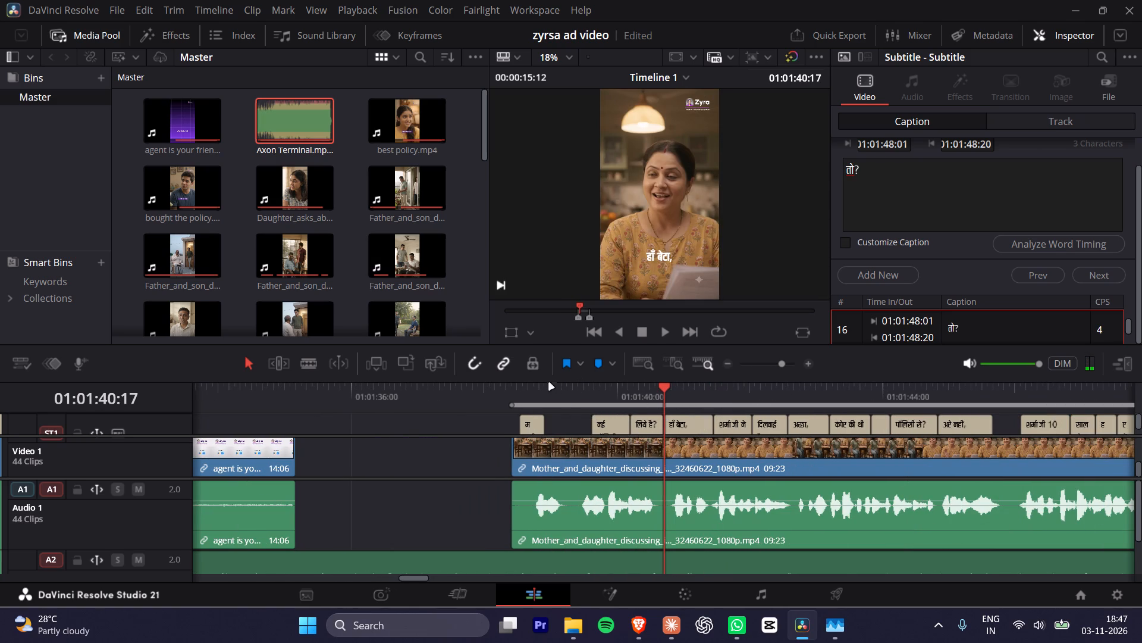
{"action": "left_click_drag", "start_coordinate": [549, 383], "coordinate": [532, 386]}
{"action": "left_click", "coordinate": [522, 377]}
{"action": "left_click_drag", "start_coordinate": [522, 386], "coordinate": [516, 388]}
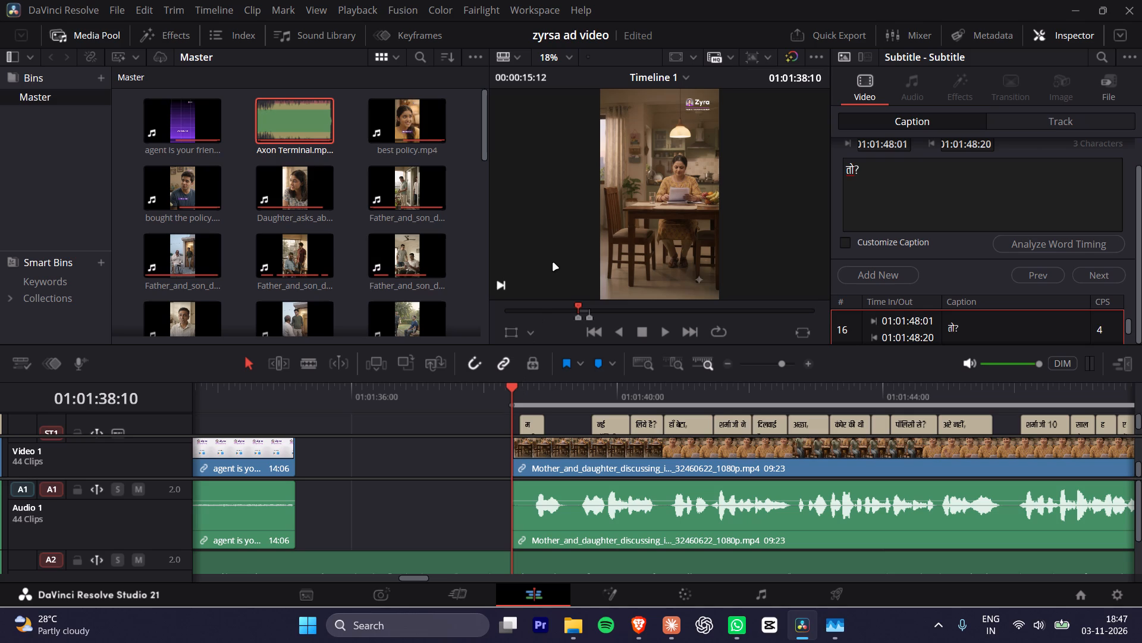
Clear the in and out points around the Mother_and_daughter_discussing ad section.
{"action": "scroll", "coordinate": [620, 444], "scroll_direction": "down", "scroll_amount": 8, "text": "alt"}
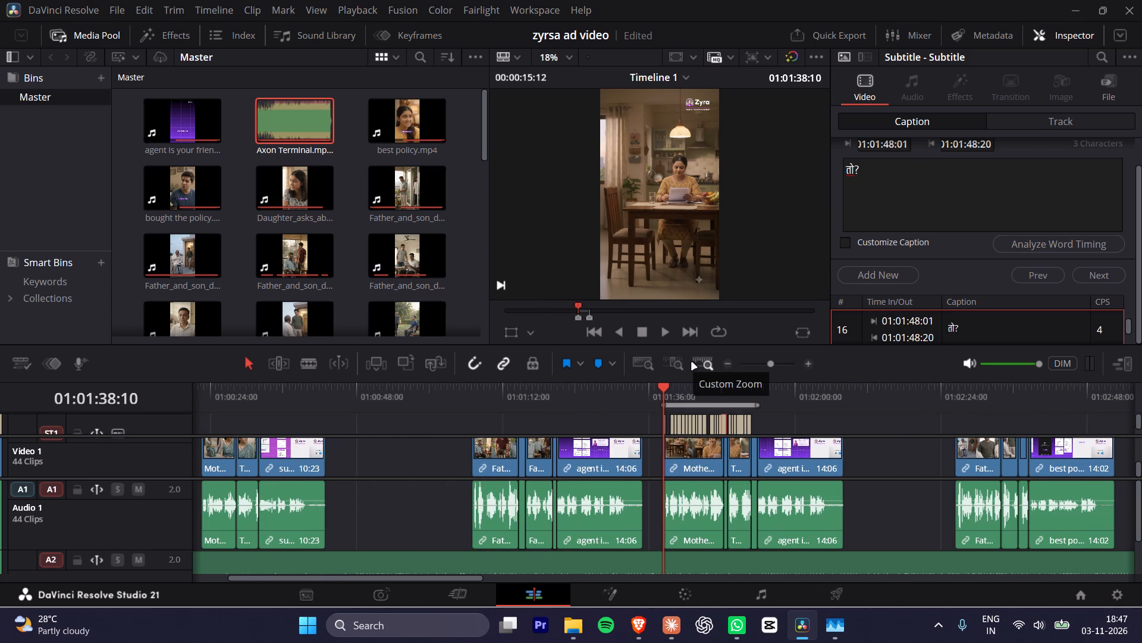
{"action": "key", "text": "alt+x"}
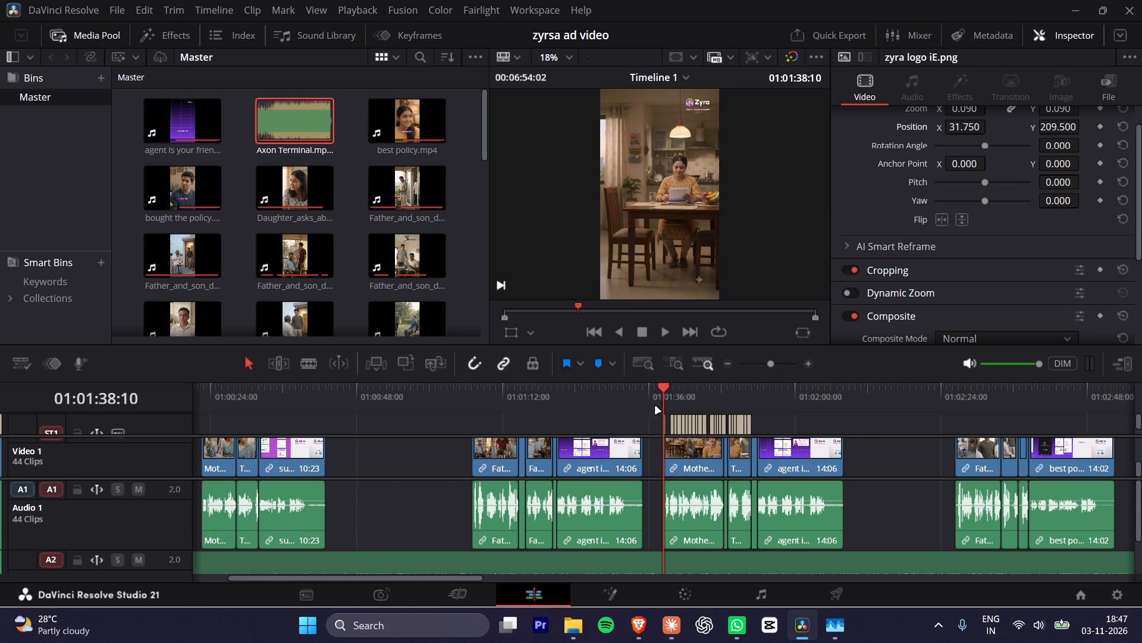
Delete the long background music clip from the A2 audio track.
{"action": "scroll", "coordinate": [678, 558], "scroll_direction": "down", "scroll_amount": 7, "text": "alt"}
{"action": "left_click", "coordinate": [507, 566]}
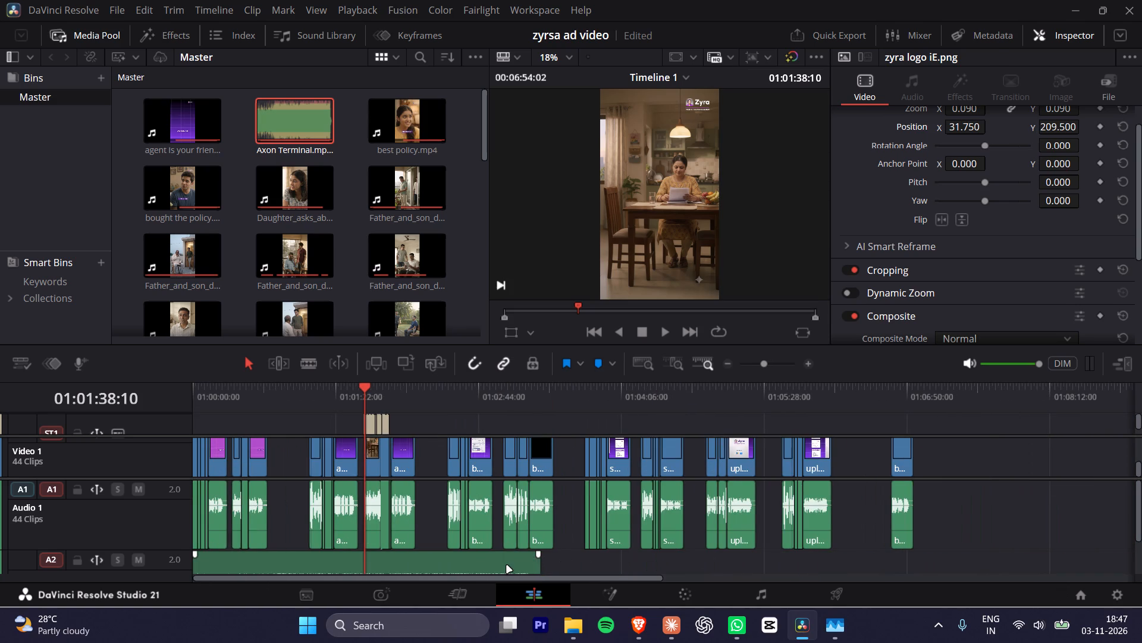
{"action": "key", "text": "BackSpace"}
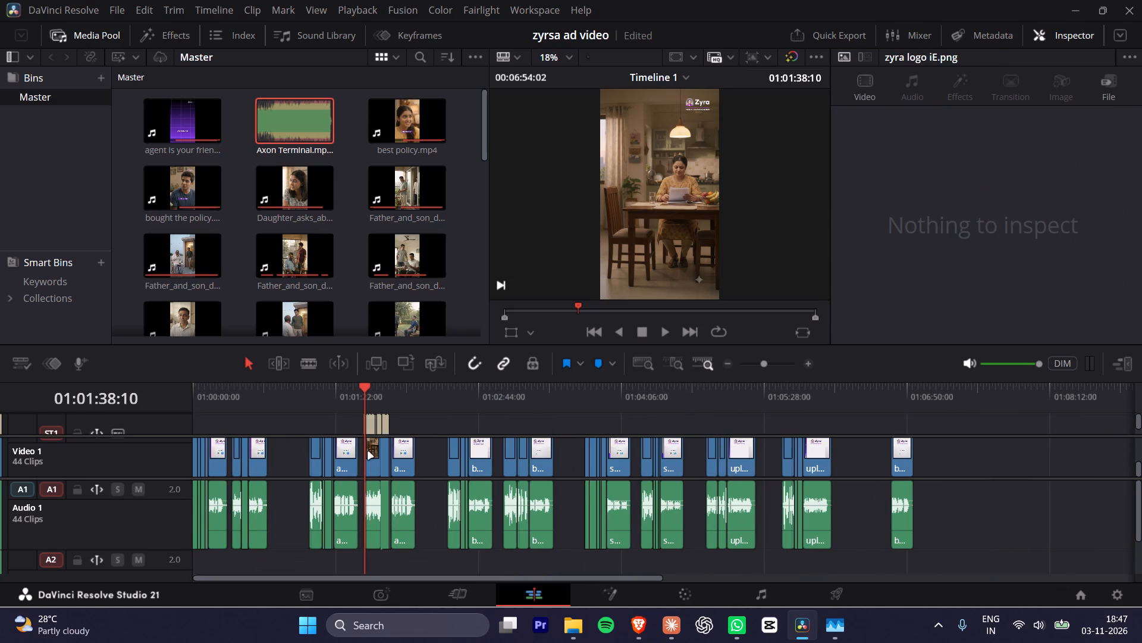
Play back the first ad from the start of the timeline into the sub limit.mp4 clip.
{"action": "left_click_drag", "start_coordinate": [371, 384], "coordinate": [186, 414]}
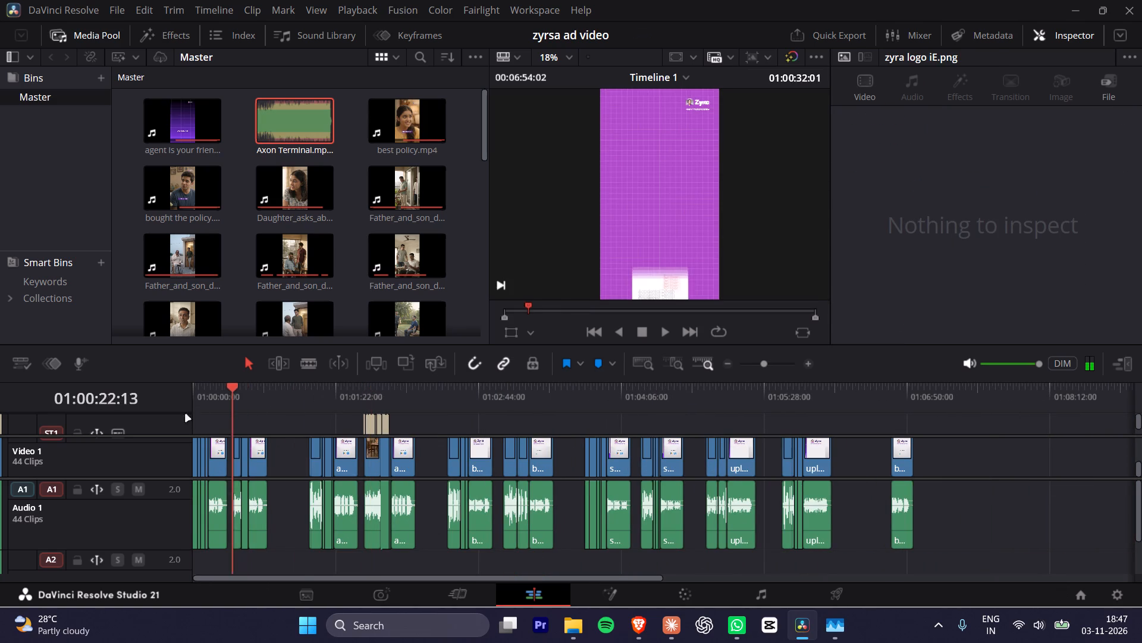
{"action": "left_click_drag", "start_coordinate": [186, 414], "coordinate": [160, 411]}
{"action": "scroll", "coordinate": [226, 445], "scroll_direction": "up", "scroll_amount": 16, "text": "alt"}
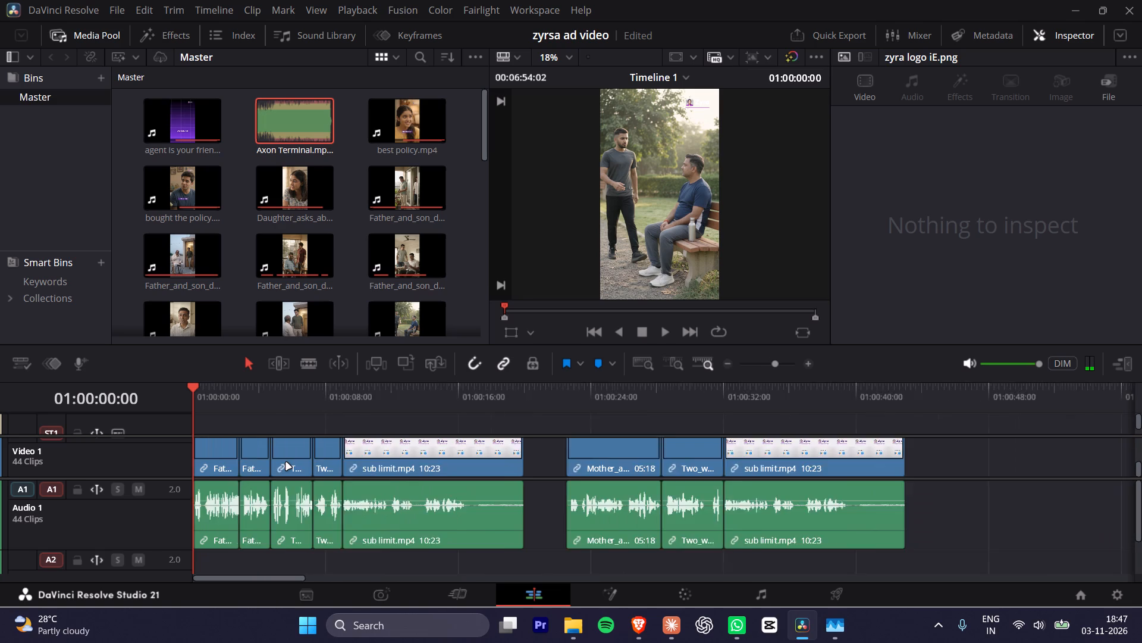
{"action": "scroll", "coordinate": [286, 463], "scroll_direction": "up", "scroll_amount": 2, "text": "alt"}
{"action": "key", "text": "space"}
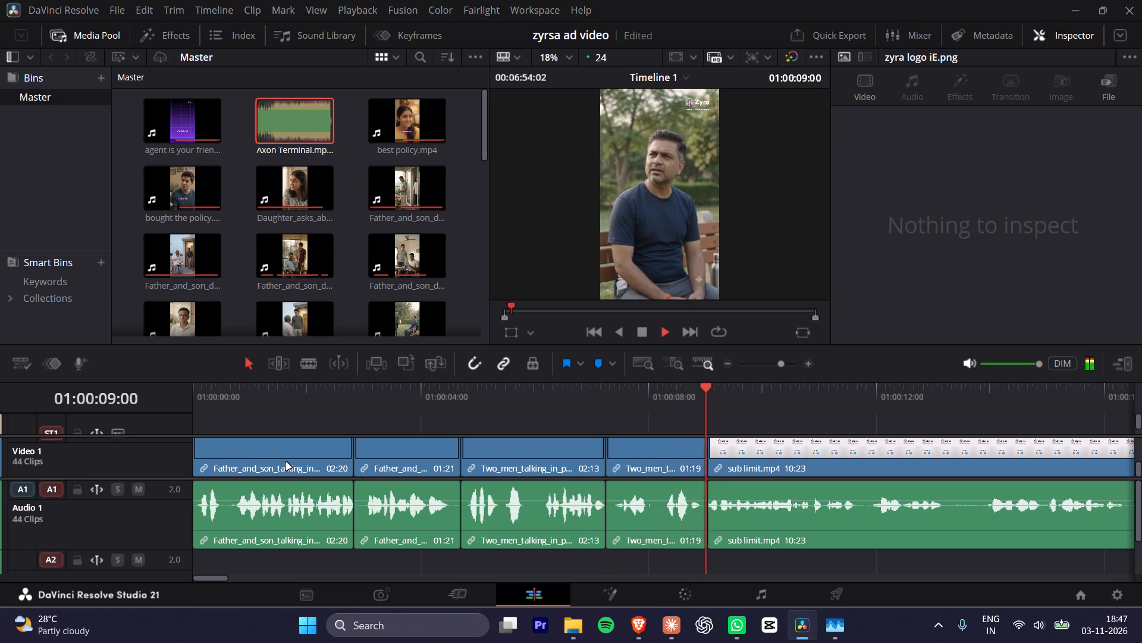
{"action": "key", "text": "space"}
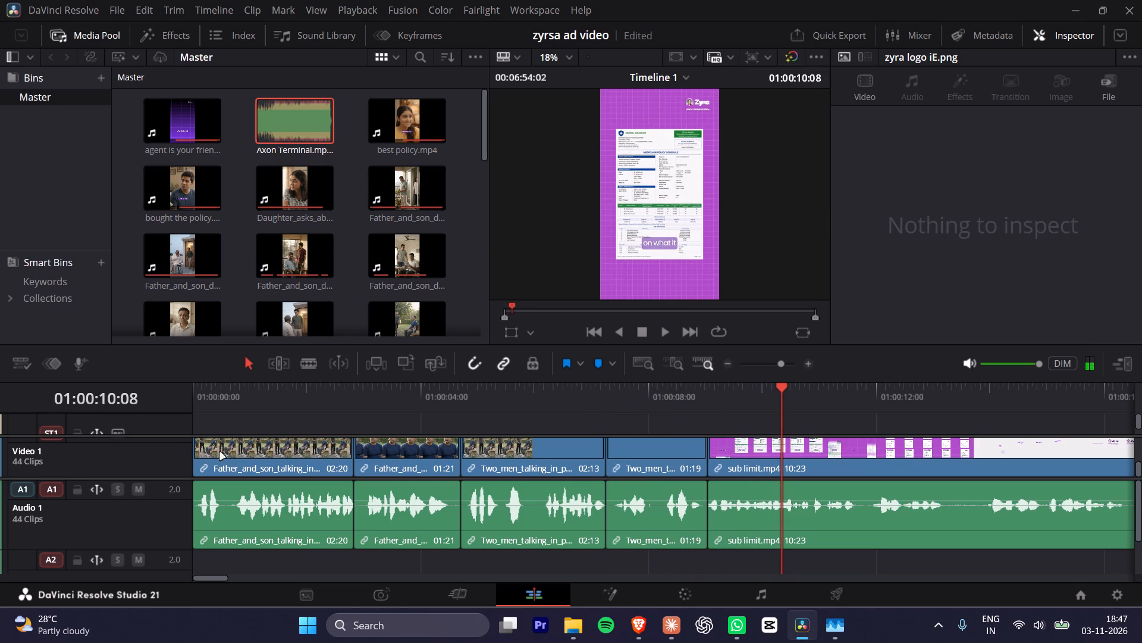
Create subtitles from audio for the first ad's four dialogue clips, with the out point marked at the start of sub limit.mp4.
{"action": "left_click_drag", "start_coordinate": [541, 414], "coordinate": [505, 412]}
{"action": "left_click_drag", "start_coordinate": [537, 401], "coordinate": [524, 403]}
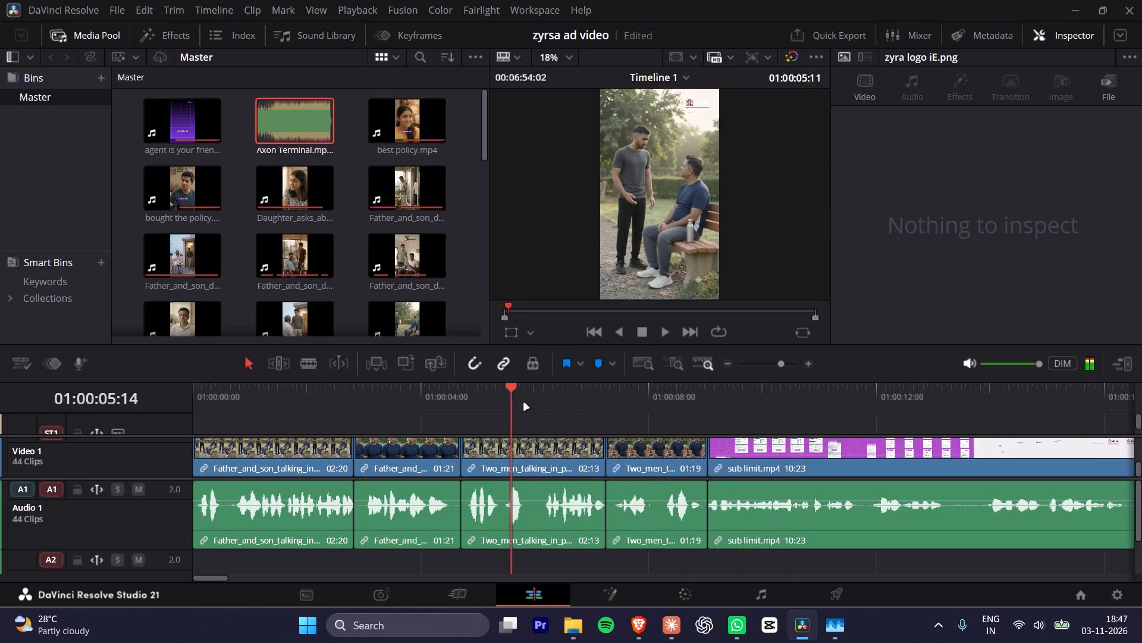
{"action": "left_click_drag", "start_coordinate": [524, 403], "coordinate": [707, 410]}
{"action": "key", "text": "o"}
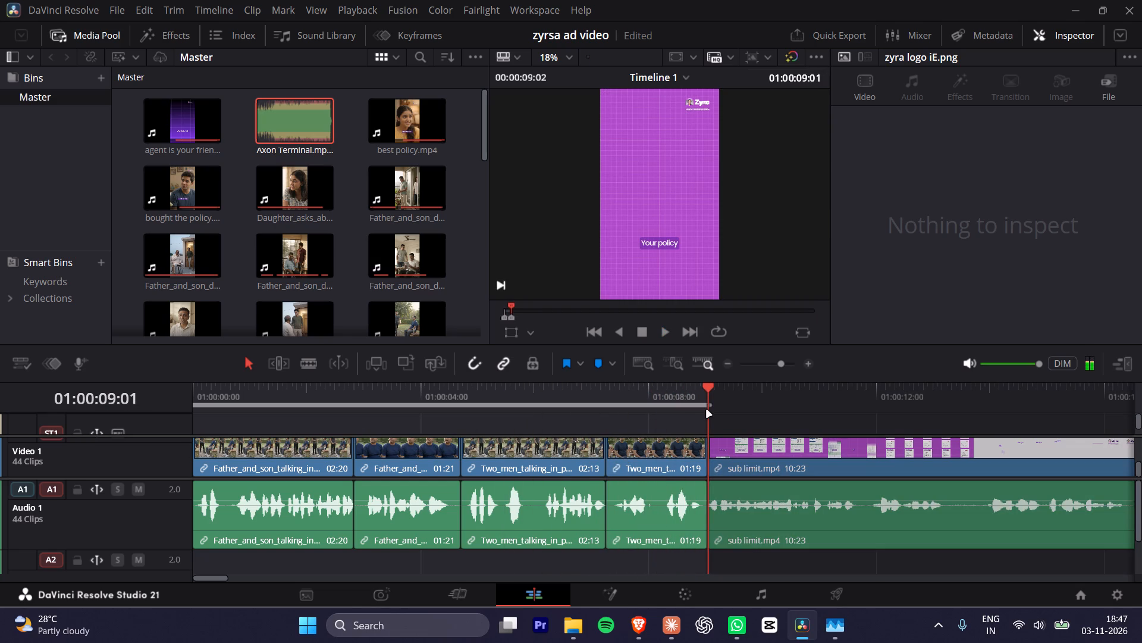
{"action": "left_click_drag", "start_coordinate": [705, 408], "coordinate": [111, 379]}
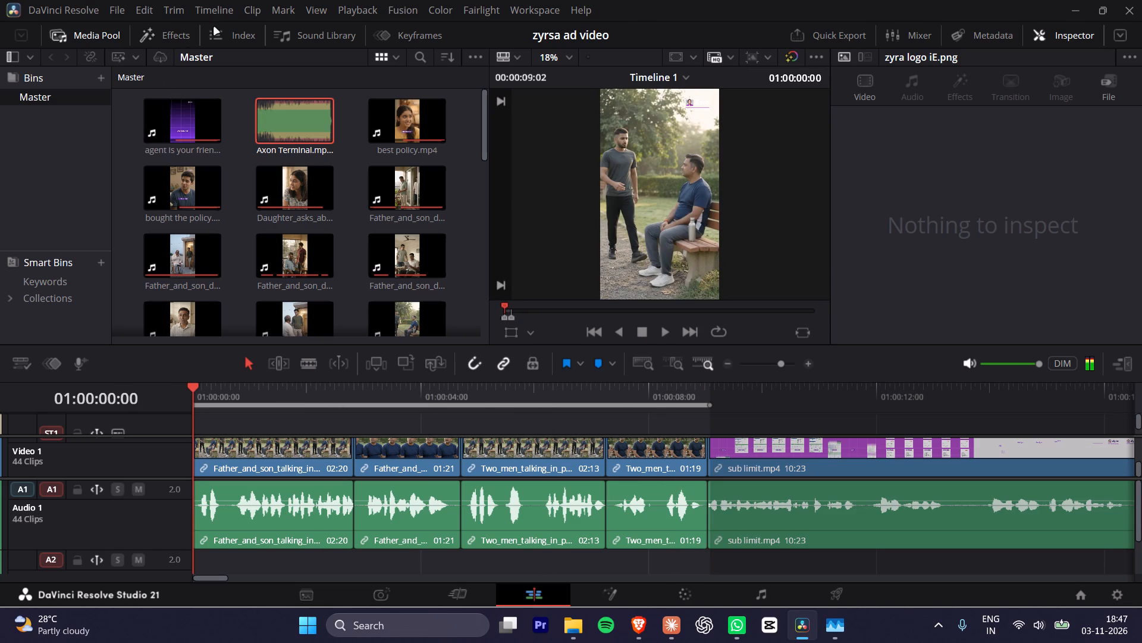
{"action": "left_click", "coordinate": [216, 14]}
{"action": "left_click", "coordinate": [333, 179]}
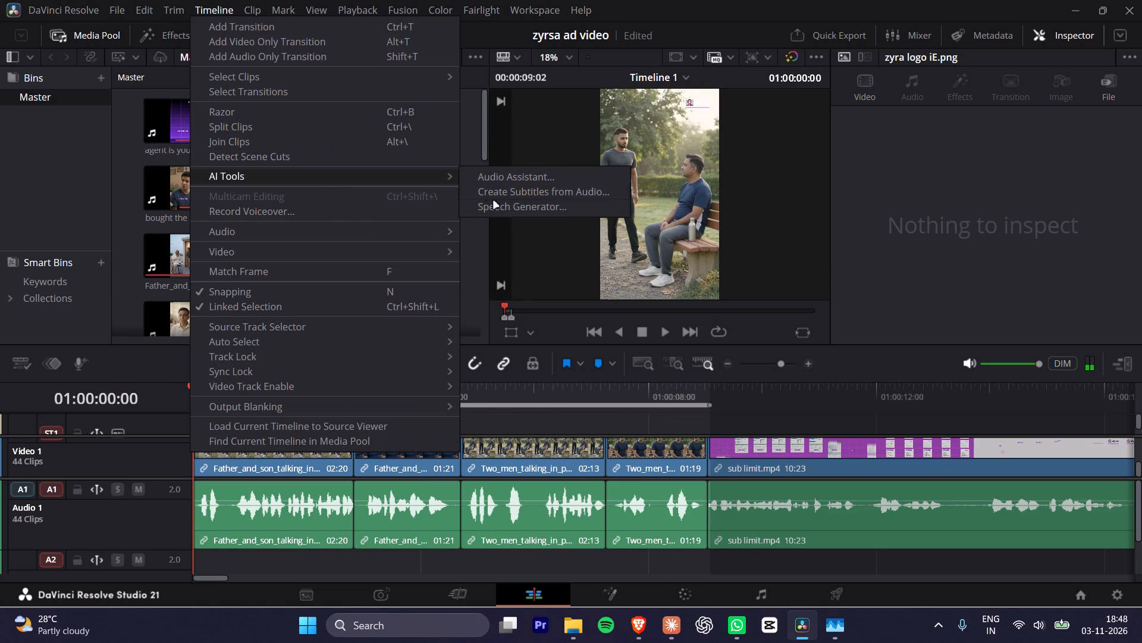
{"action": "left_click", "coordinate": [520, 195]}
{"action": "left_click", "coordinate": [688, 385]}
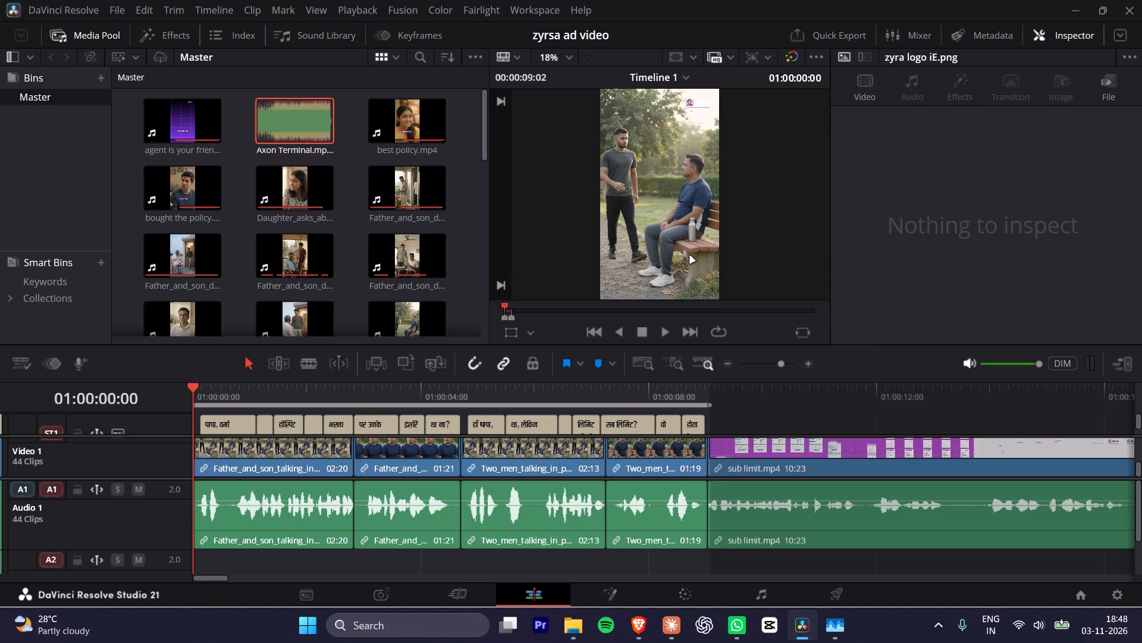
Clear the in and out points around the first ad's dialogue section.
{"action": "key", "text": "alt+x"}
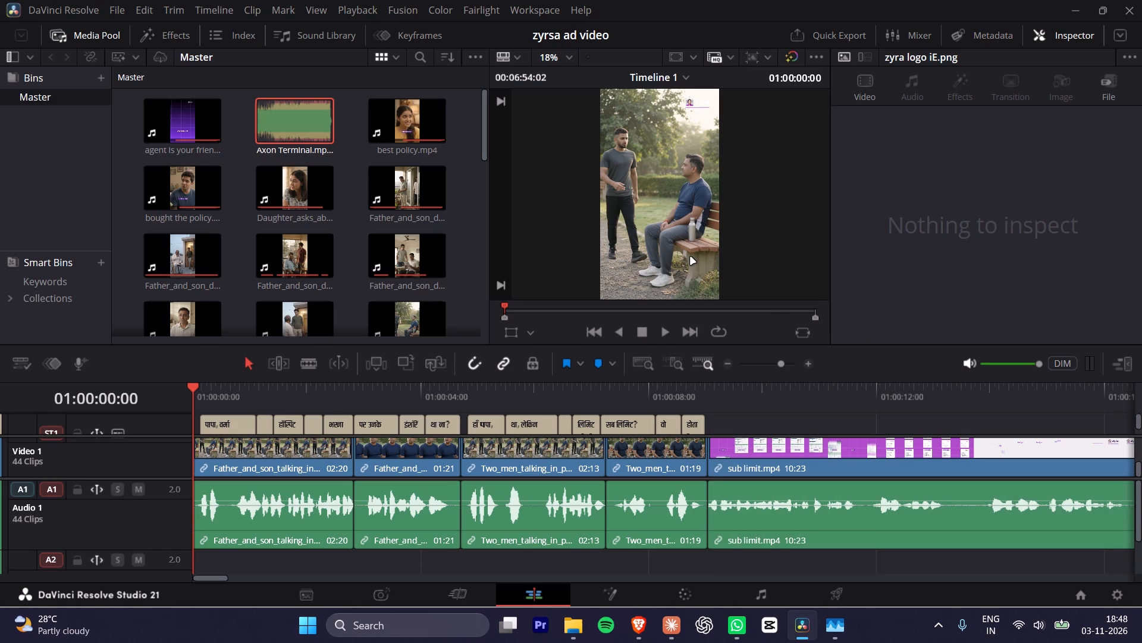
Play back the second ad's mother-and-daughter dialogue from 01:00:22:13 into the sub limit.mp4 clip and return to its start.
{"action": "scroll", "coordinate": [644, 398], "scroll_direction": "down", "scroll_amount": 5, "text": "alt"}
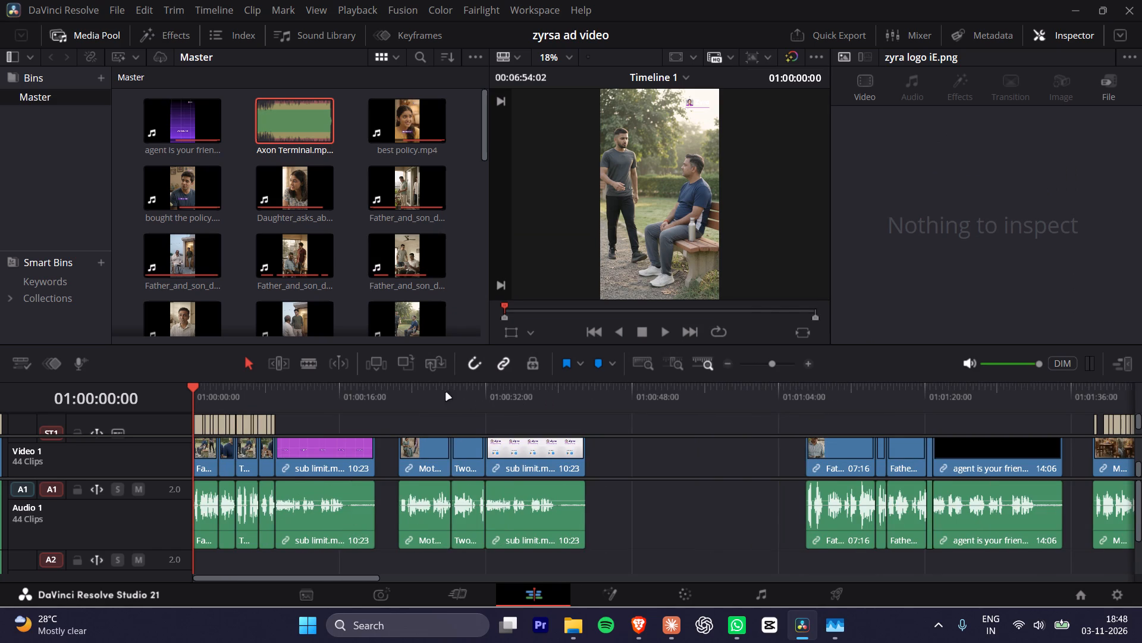
{"action": "left_click_drag", "start_coordinate": [409, 389], "coordinate": [391, 394]}
{"action": "left_click_drag", "start_coordinate": [391, 394], "coordinate": [400, 398]}
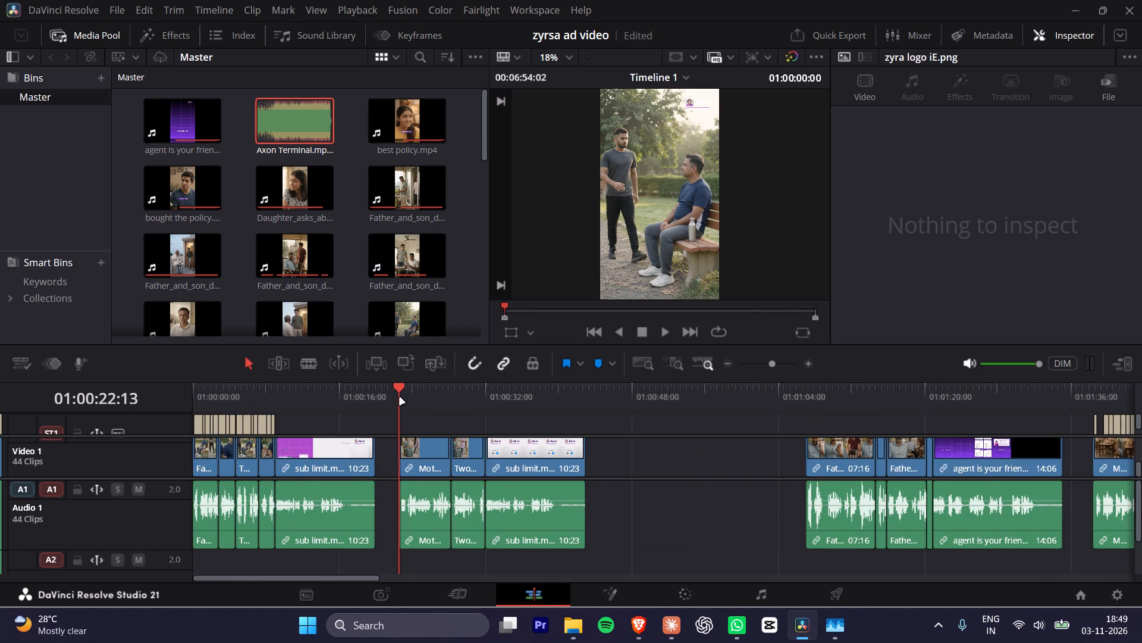
{"action": "key", "text": "space"}
{"action": "key", "text": "space"}
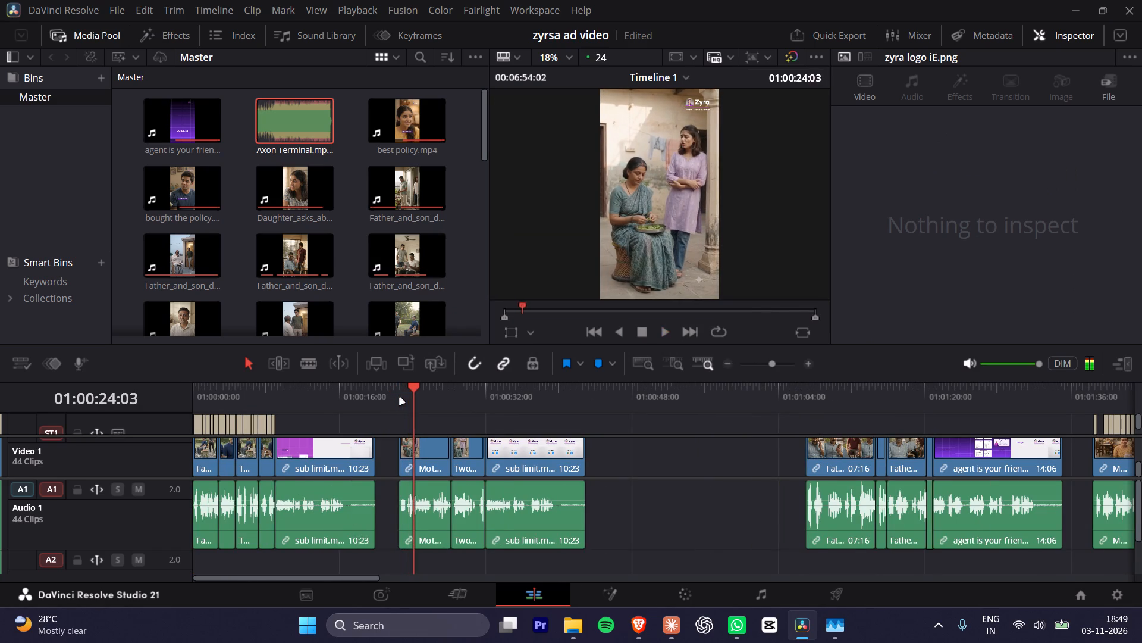
{"action": "key", "text": "space"}
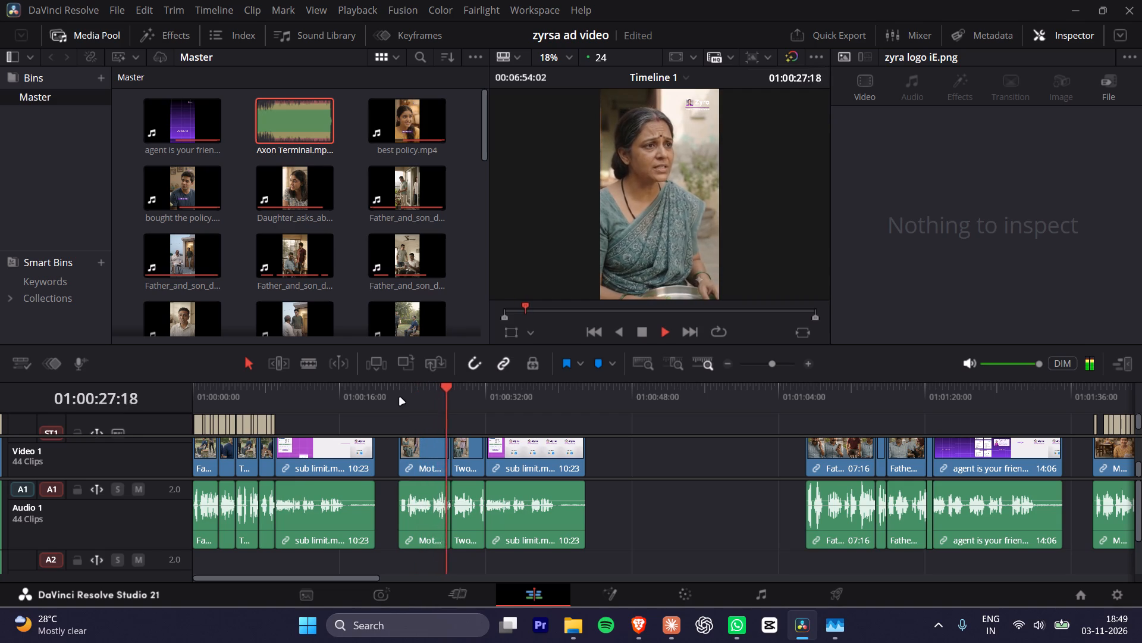
{"action": "key", "text": "space"}
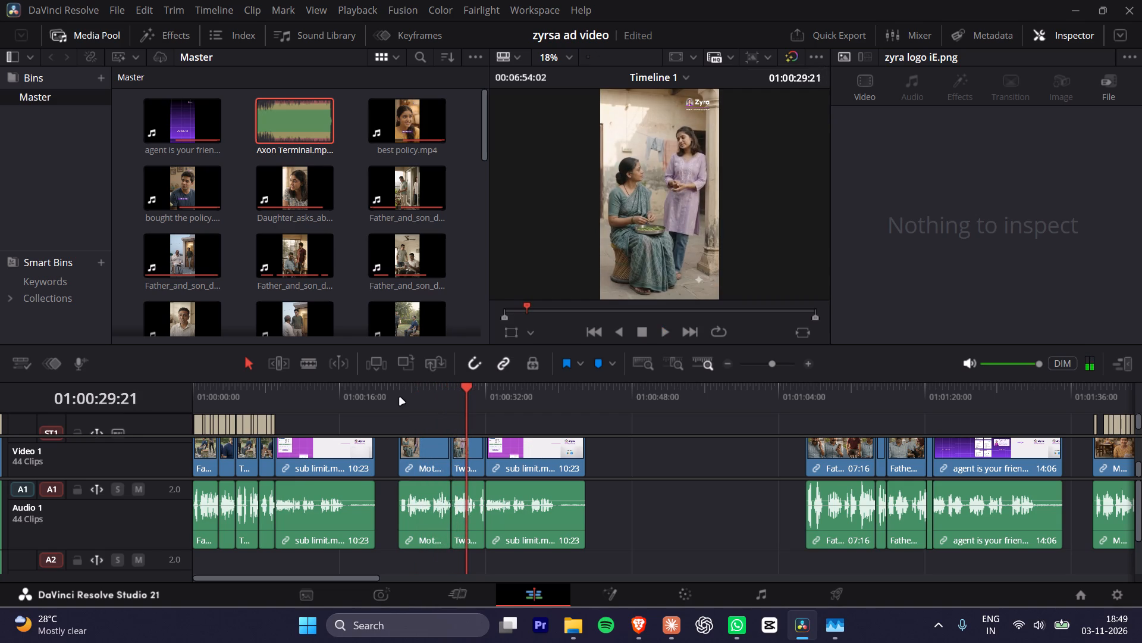
{"action": "key", "text": "space"}
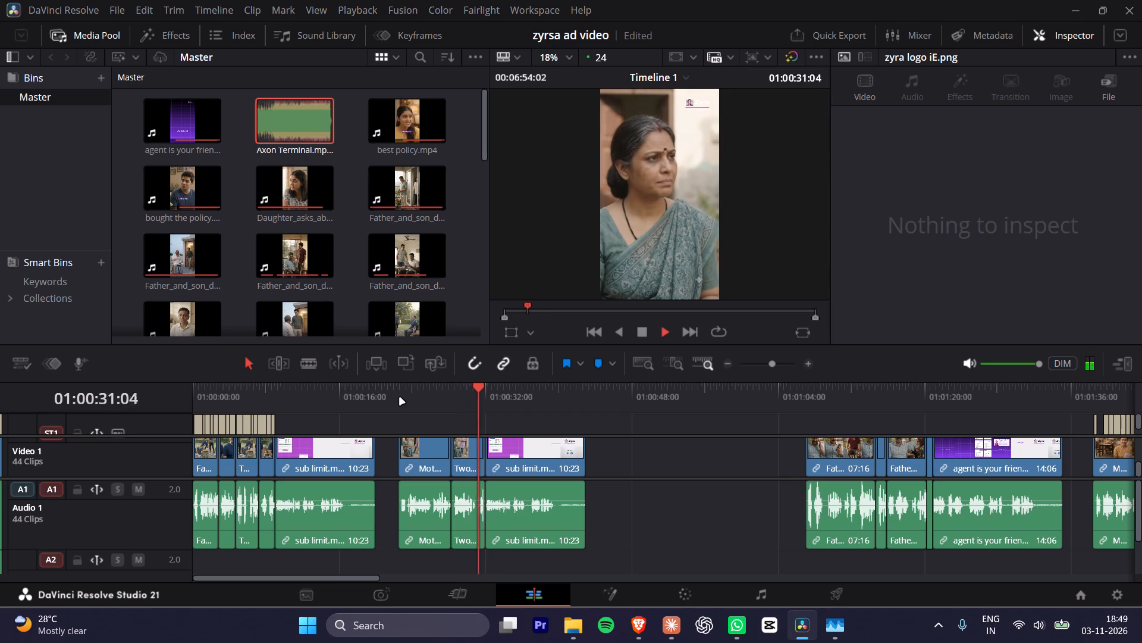
{"action": "key", "text": "space"}
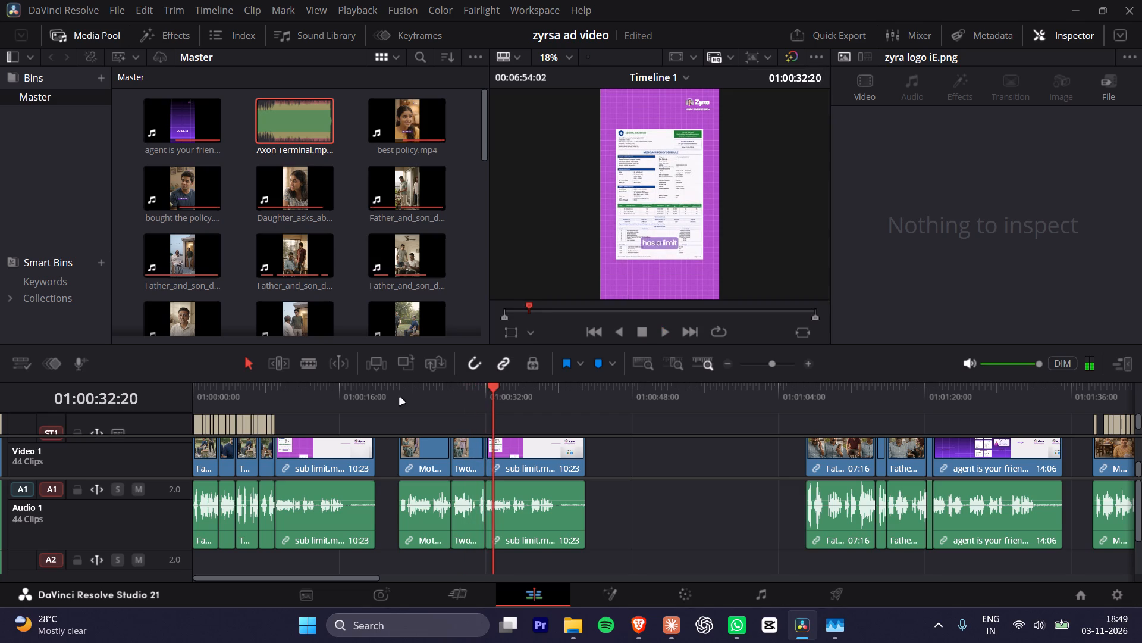
{"action": "left_click_drag", "start_coordinate": [476, 407], "coordinate": [401, 402]}
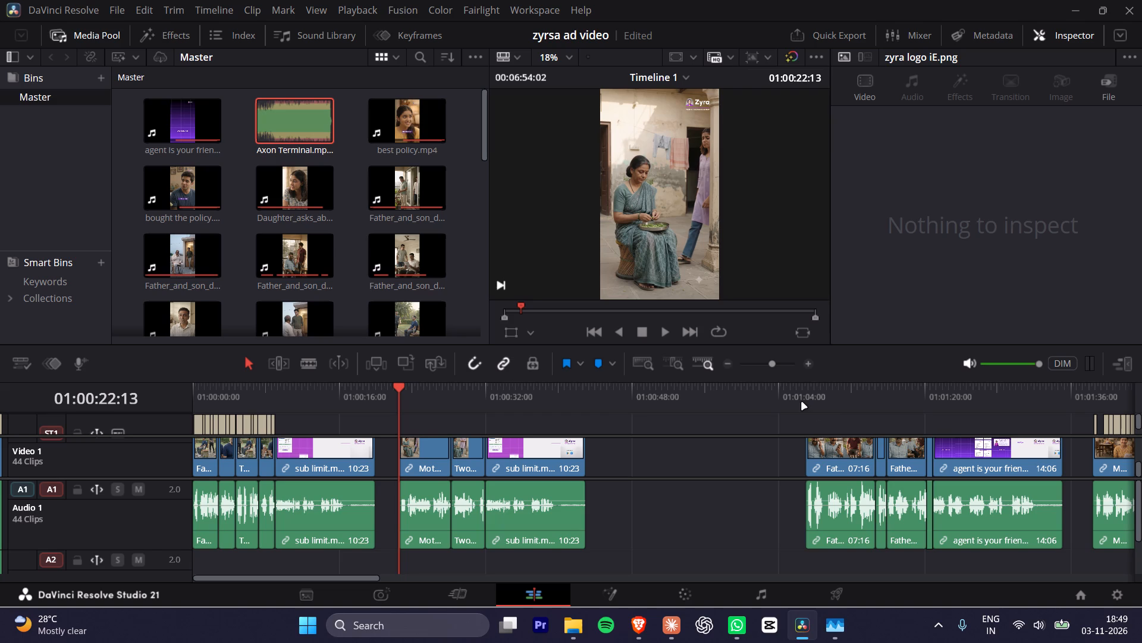
Reframe the first Father_and_son_talking clip with Zoom 1.150 and Position Y -37.000.
{"action": "left_click_drag", "start_coordinate": [305, 401], "coordinate": [180, 397]}
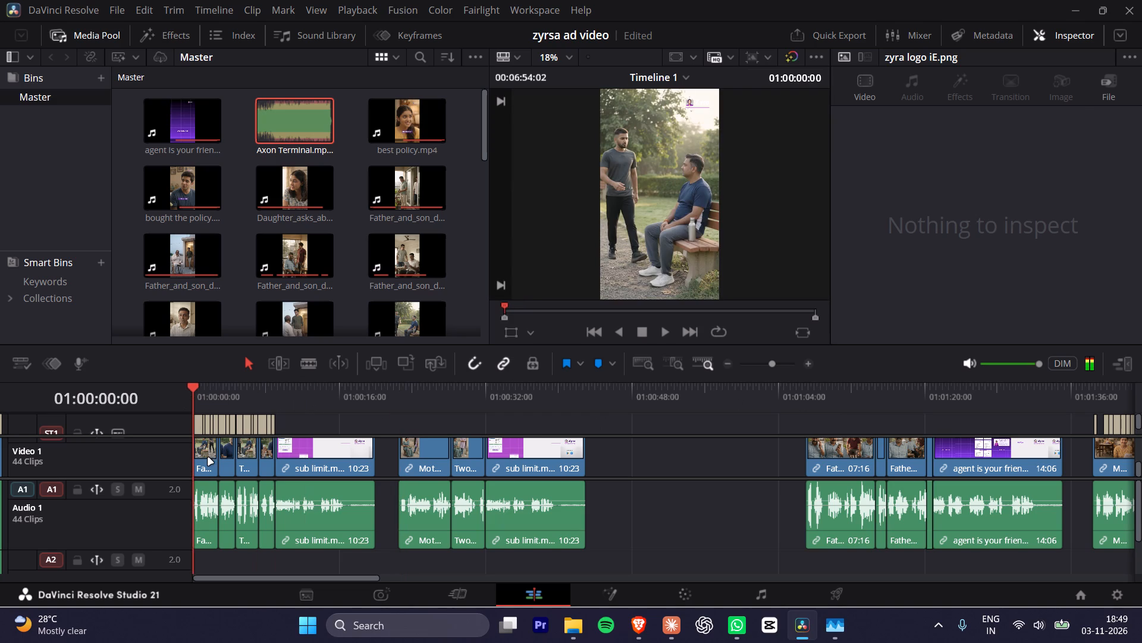
{"action": "left_click", "coordinate": [208, 458]}
{"action": "scroll", "coordinate": [248, 461], "scroll_direction": "up", "scroll_amount": 12, "text": "alt"}
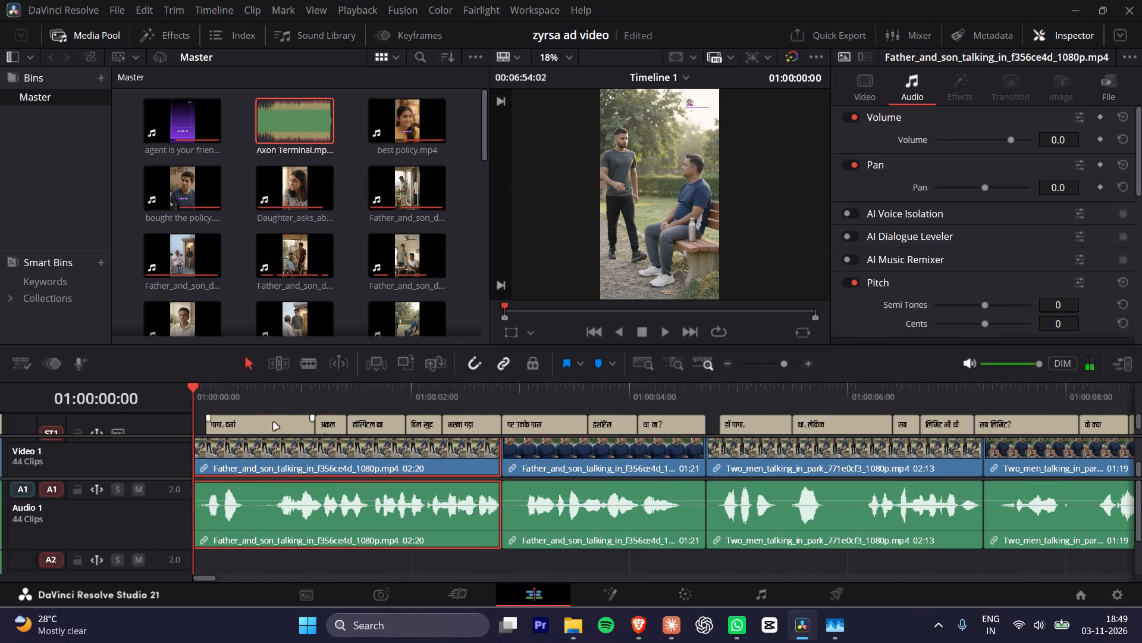
{"action": "left_click_drag", "start_coordinate": [275, 394], "coordinate": [283, 395]}
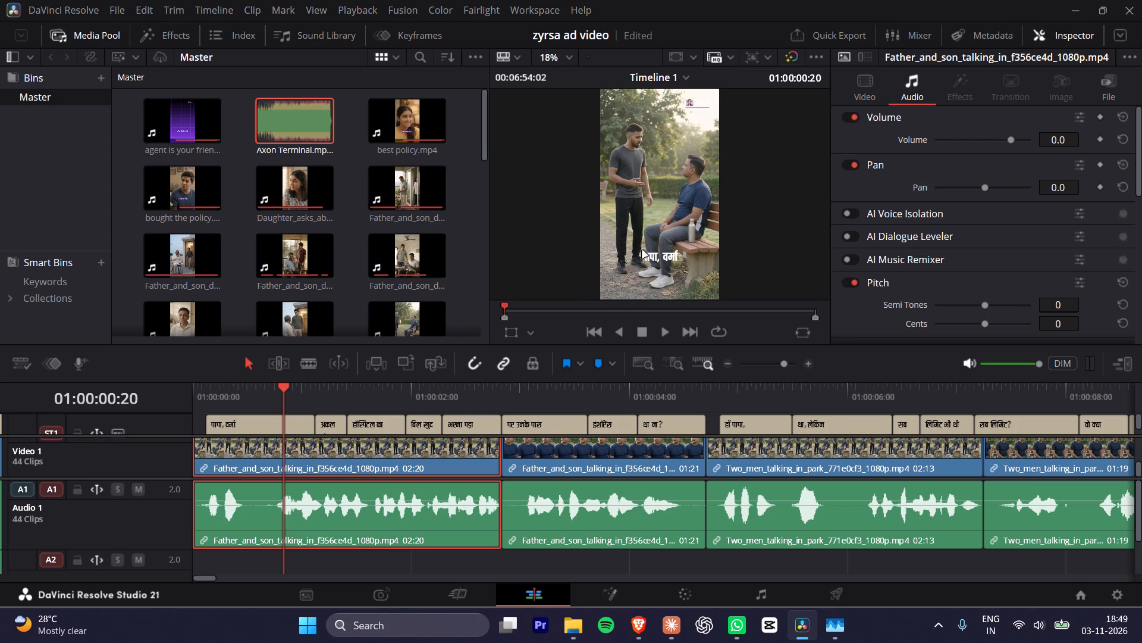
{"action": "scroll", "coordinate": [682, 266], "scroll_direction": "up", "scroll_amount": 6}
{"action": "middle_click_drag", "start_coordinate": [669, 244], "coordinate": [645, 209]}
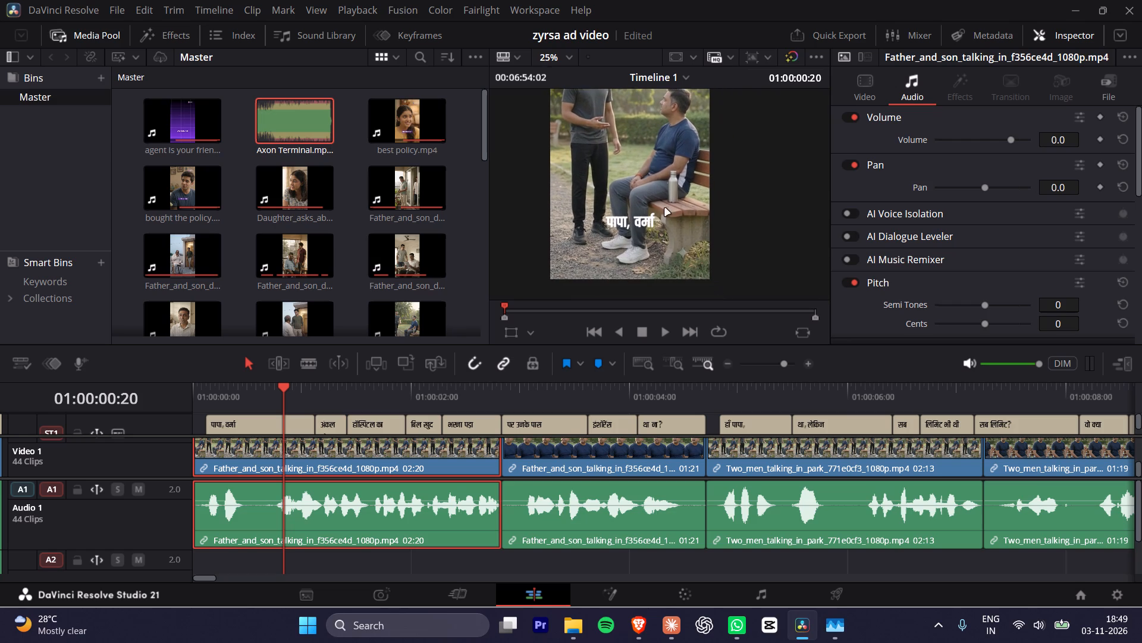
{"action": "left_click", "coordinate": [873, 86]}
{"action": "scroll", "coordinate": [967, 146], "scroll_direction": "up", "scroll_amount": 4}
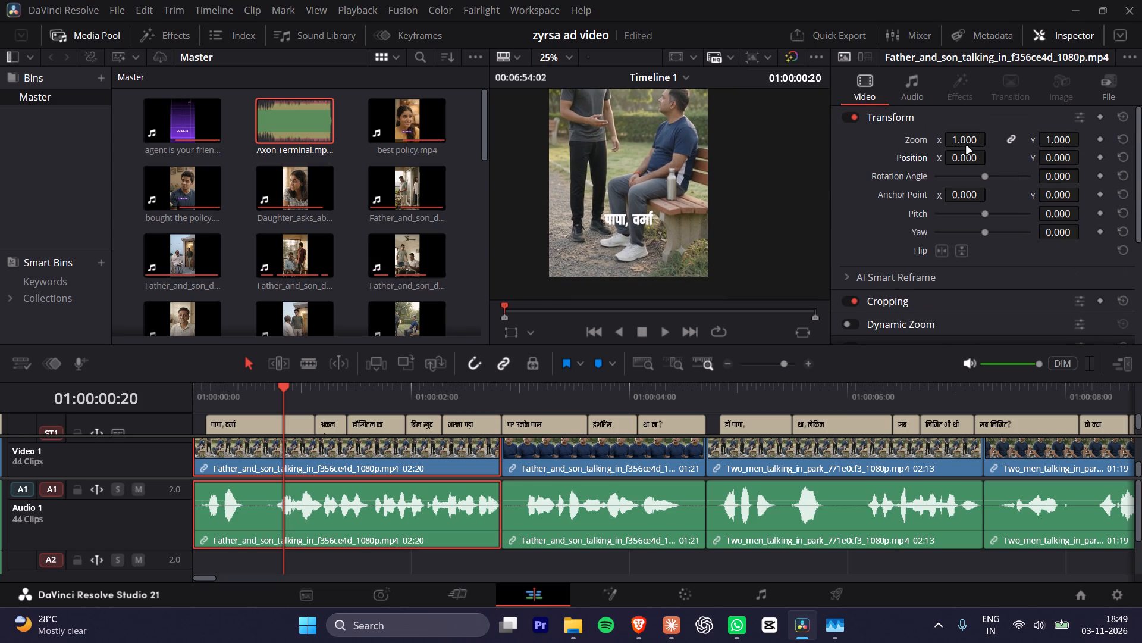
{"action": "left_click_drag", "start_coordinate": [964, 138], "coordinate": [970, 139]}
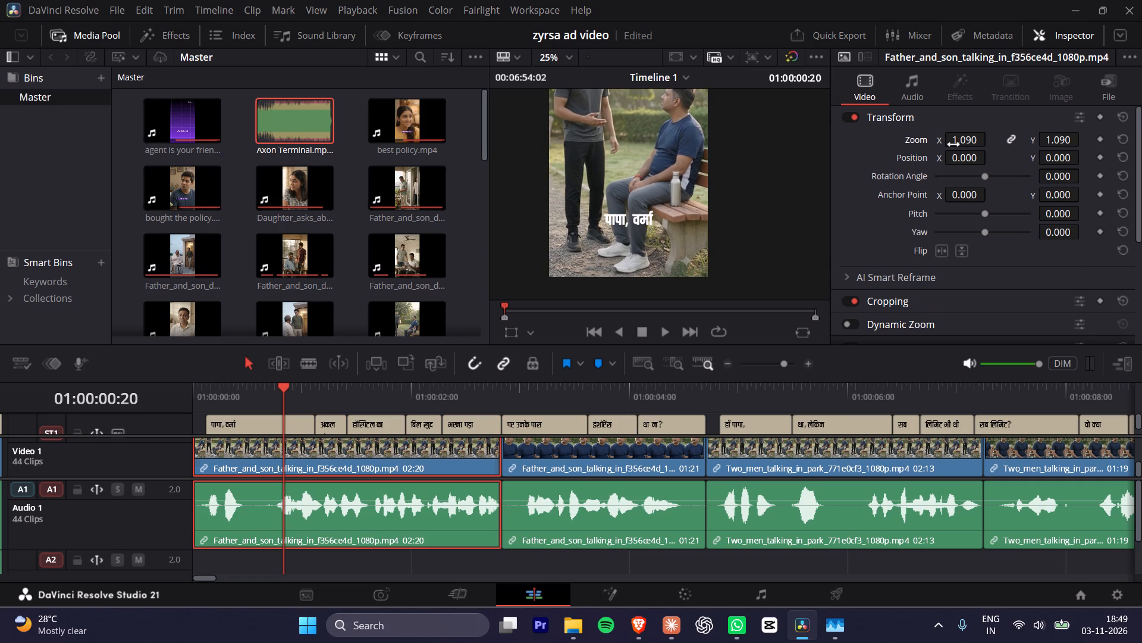
{"action": "scroll", "coordinate": [699, 171], "scroll_direction": "down", "scroll_amount": 7}
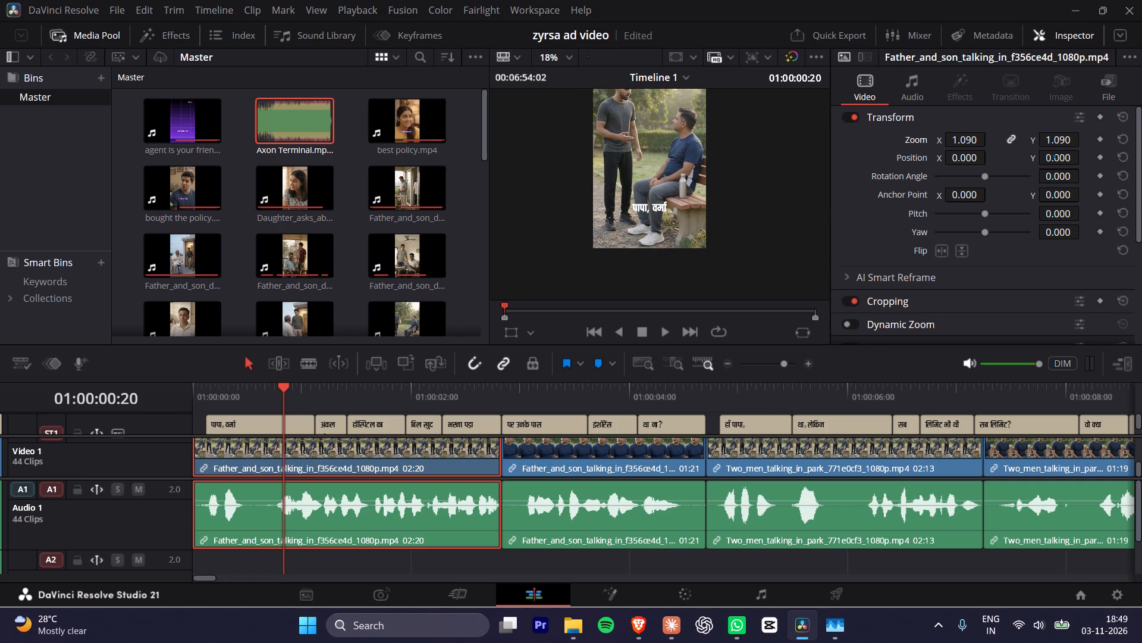
{"action": "left_click_drag", "start_coordinate": [1054, 161], "coordinate": [1031, 160]}
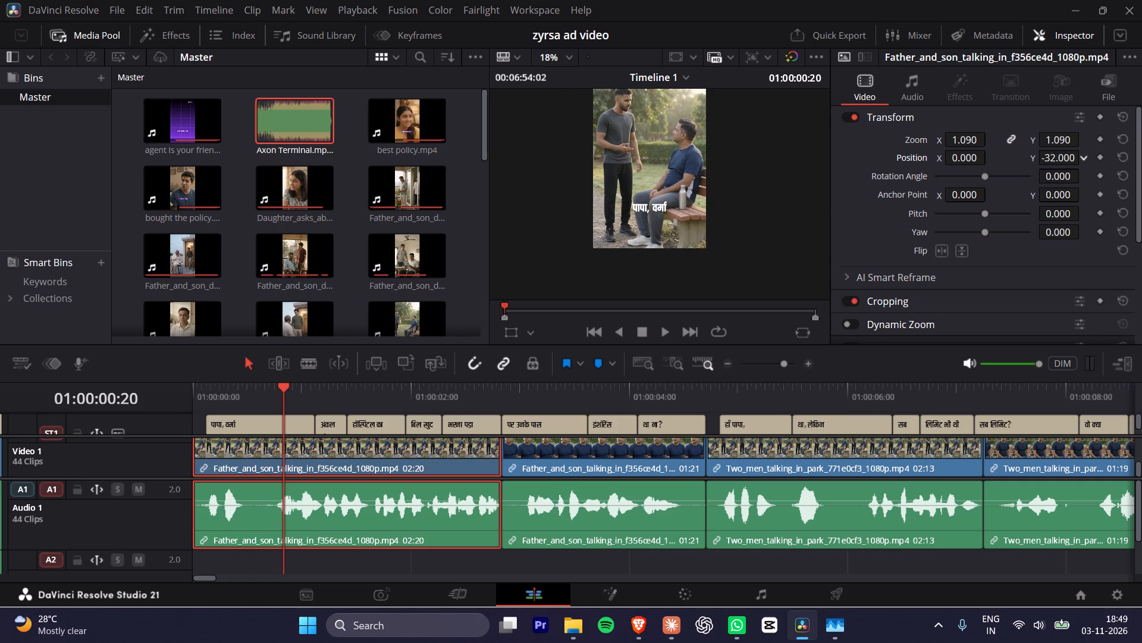
{"action": "left_click_drag", "start_coordinate": [1031, 160], "coordinate": [1027, 164]}
{"action": "left_click", "coordinate": [958, 141]}
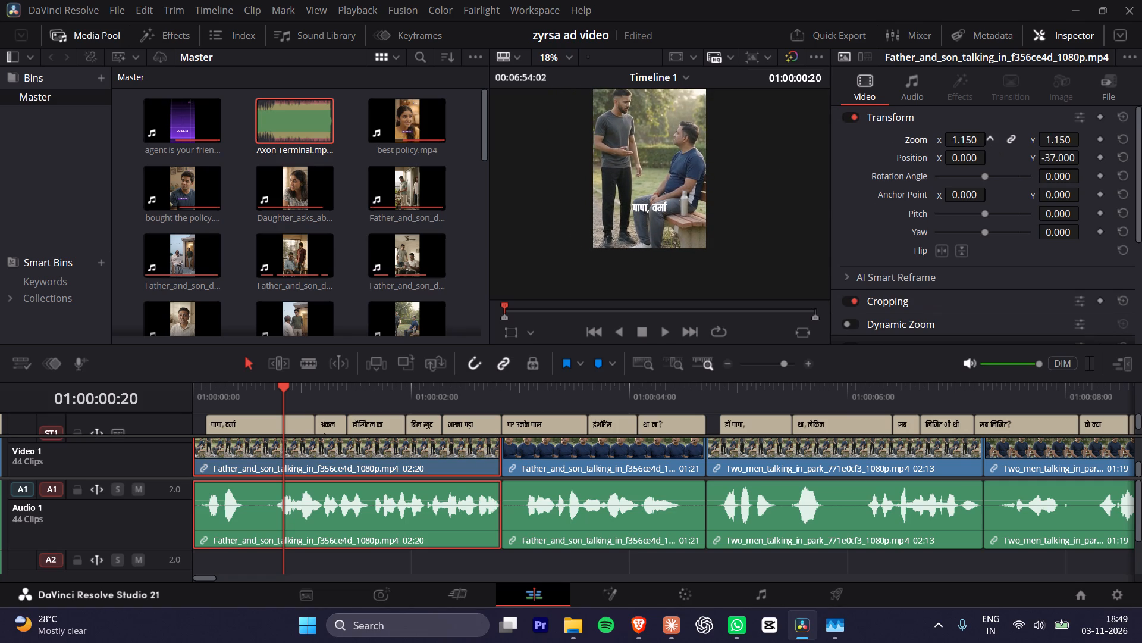
Adjust the first Father_and_son_talking clip's framing to Zoom 1.170 and Position Y -20.000.
{"action": "middle_click_drag", "start_coordinate": [708, 143], "coordinate": [701, 213]}
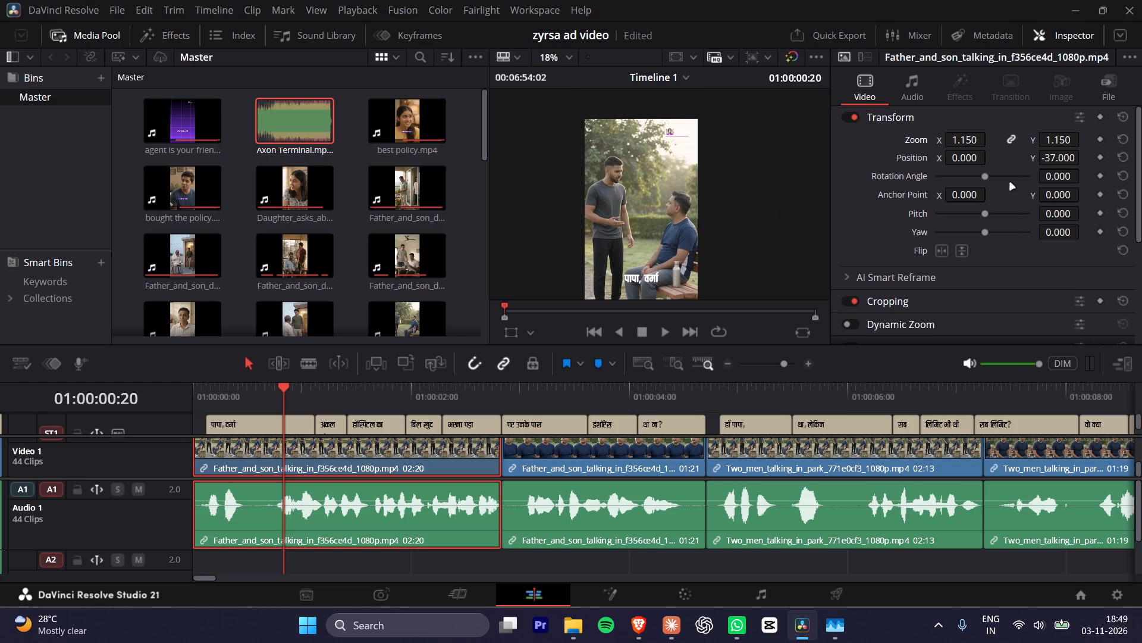
{"action": "left_click_drag", "start_coordinate": [1056, 158], "coordinate": [1069, 164]}
{"action": "middle_click_drag", "start_coordinate": [785, 200], "coordinate": [793, 153]}
{"action": "scroll", "coordinate": [744, 221], "scroll_direction": "up", "scroll_amount": 5}
{"action": "middle_click_drag", "start_coordinate": [697, 239], "coordinate": [705, 222]}
{"action": "scroll", "coordinate": [708, 218], "scroll_direction": "up", "scroll_amount": 1}
{"action": "middle_click_drag", "start_coordinate": [705, 222], "coordinate": [719, 194]}
{"action": "scroll", "coordinate": [720, 215], "scroll_direction": "up", "scroll_amount": 8}
{"action": "left_click", "coordinate": [972, 144]}
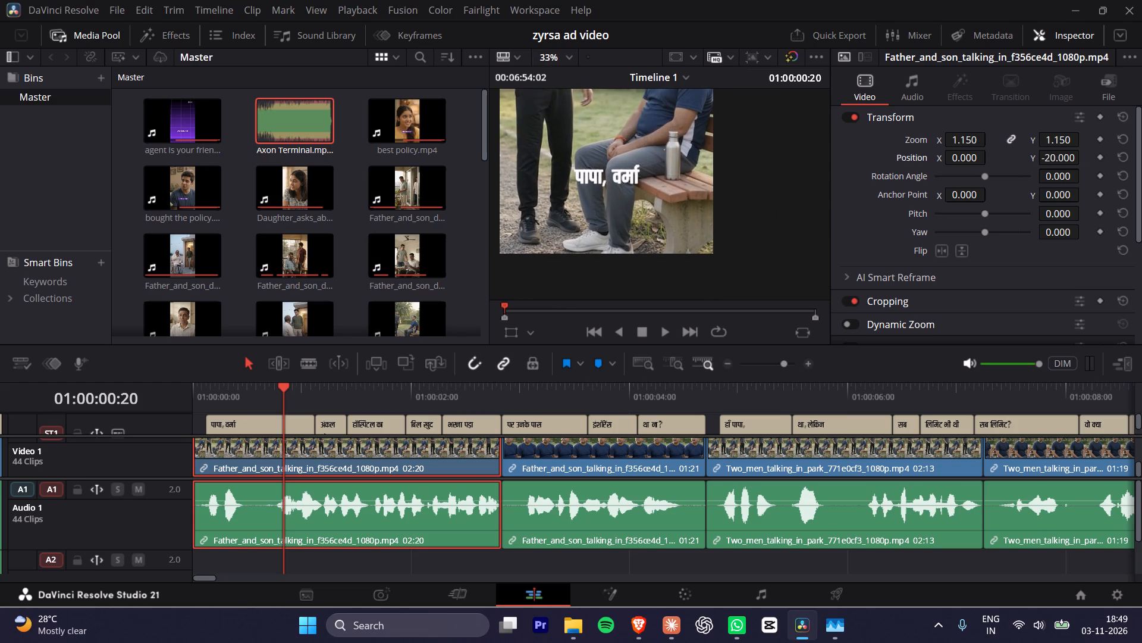
{"action": "scroll", "coordinate": [738, 186], "scroll_direction": "down", "scroll_amount": 9}
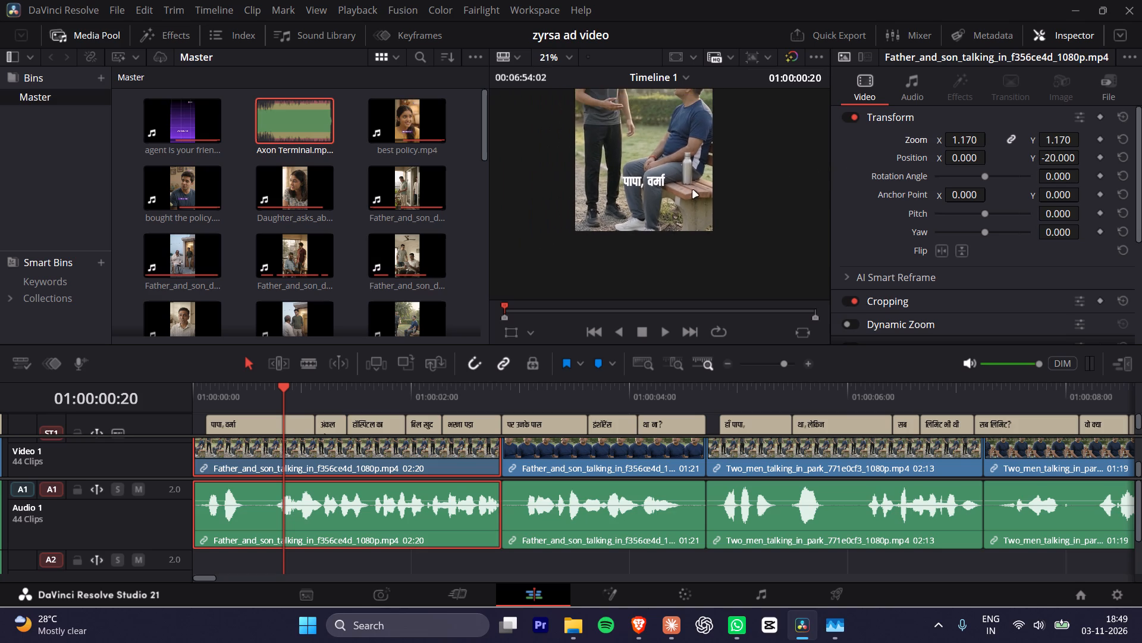
{"action": "scroll", "coordinate": [681, 206], "scroll_direction": "down", "scroll_amount": 1}
{"action": "middle_click_drag", "start_coordinate": [681, 208], "coordinate": [691, 258]}
{"action": "middle_click_drag", "start_coordinate": [689, 204], "coordinate": [684, 246]}
{"action": "scroll", "coordinate": [675, 197], "scroll_direction": "down", "scroll_amount": 6}
{"action": "middle_click_drag", "start_coordinate": [672, 202], "coordinate": [654, 189]}
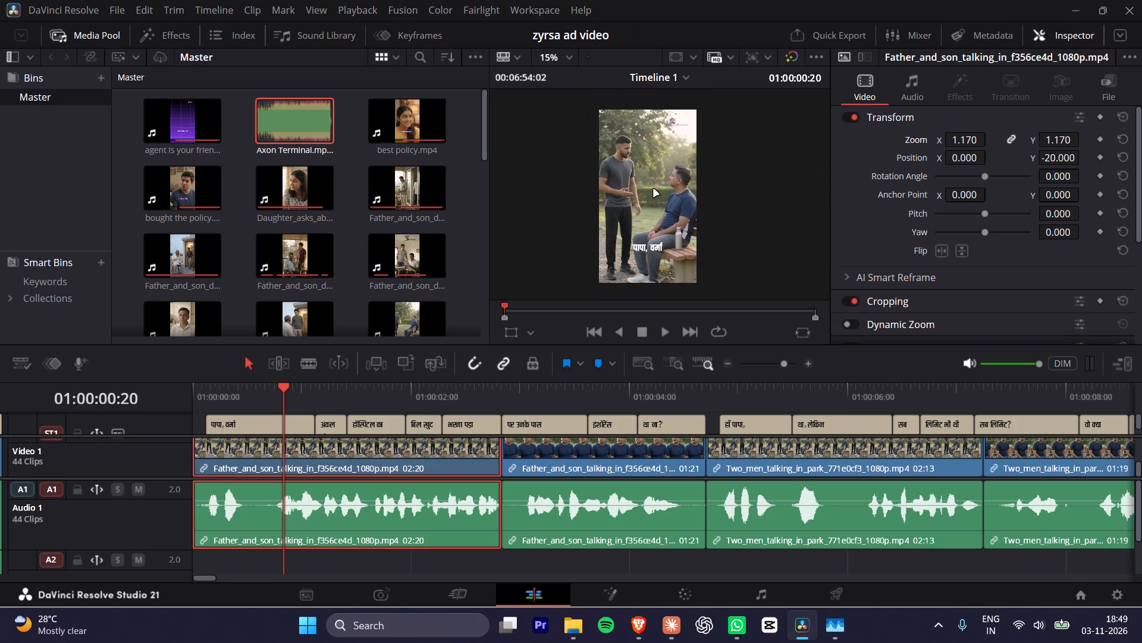
{"action": "middle_click_drag", "start_coordinate": [654, 189], "coordinate": [642, 179]}
Copy the first Father_and_son_talking clip and paste its clip colour, position, zoom and scale attributes onto the second Father_and_son_talking clip.
{"action": "left_click", "coordinate": [431, 450]}
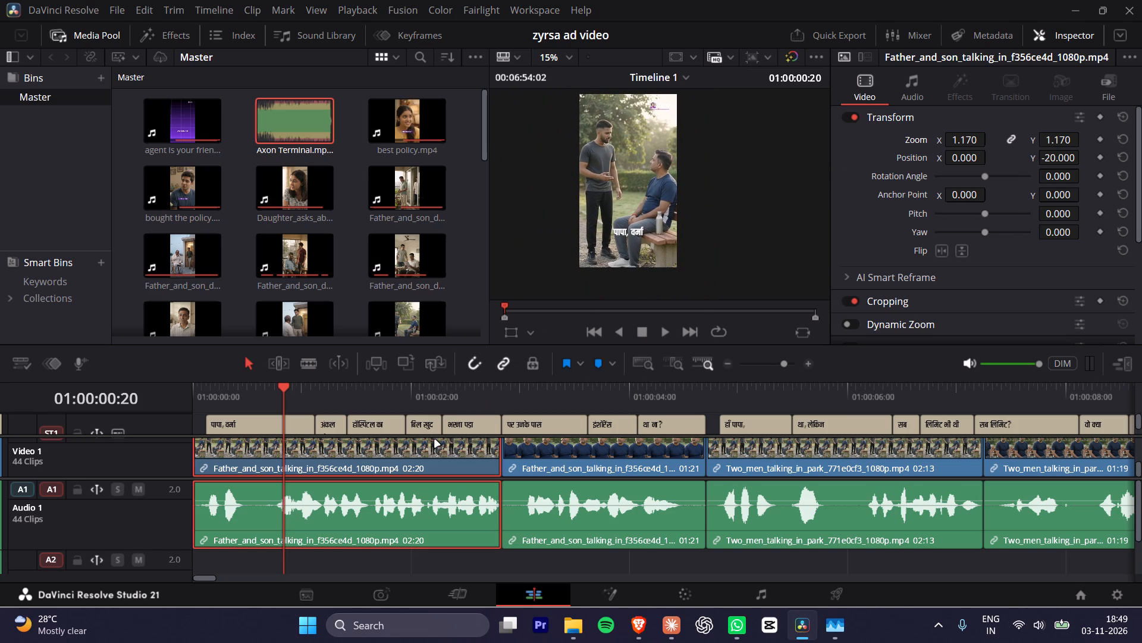
{"action": "key", "text": "ctrl+c"}
{"action": "key", "text": "ctrl+c"}
{"action": "key", "text": "ctrl+c"}
{"action": "key", "text": "ctrl+c"}
{"action": "key", "text": "ctrl+c"}
{"action": "left_click", "coordinate": [578, 469]}
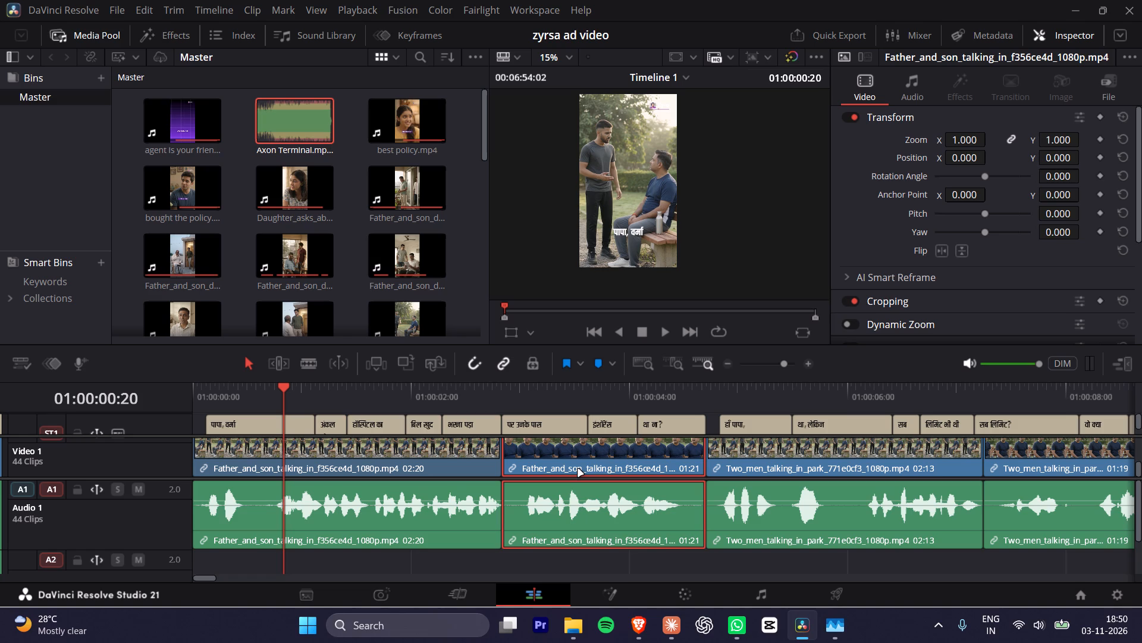
{"action": "key", "text": "alt+v"}
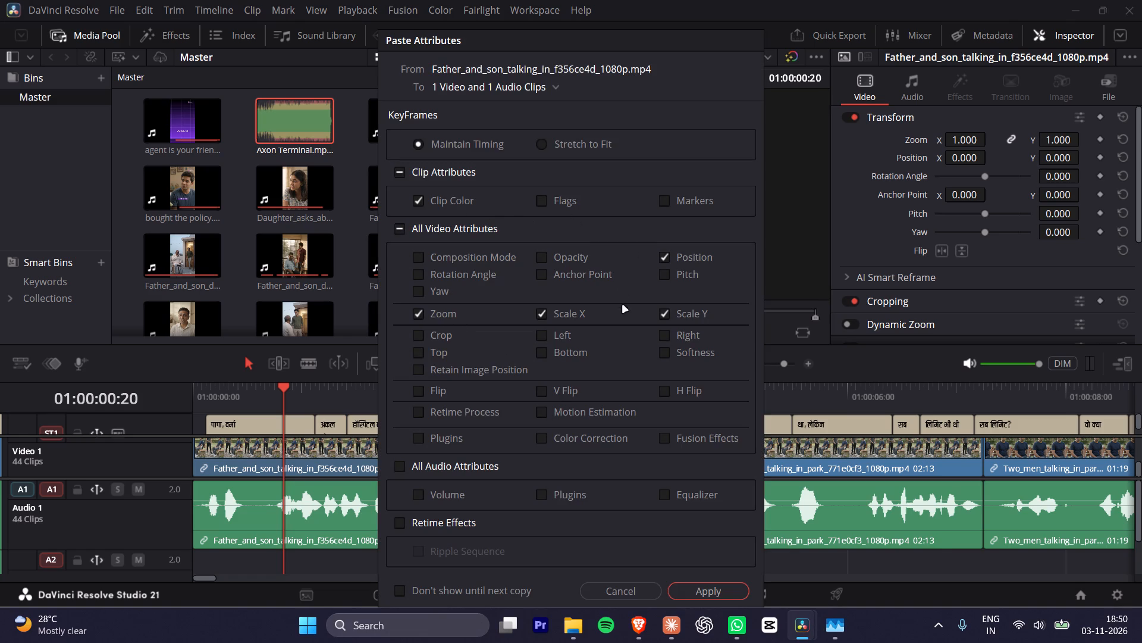
{"action": "left_click", "coordinate": [707, 598]}
Paste the same copied position and zoom attributes onto both Two_men_talking_in_park clips of the first ad.
{"action": "left_click", "coordinate": [788, 451]}
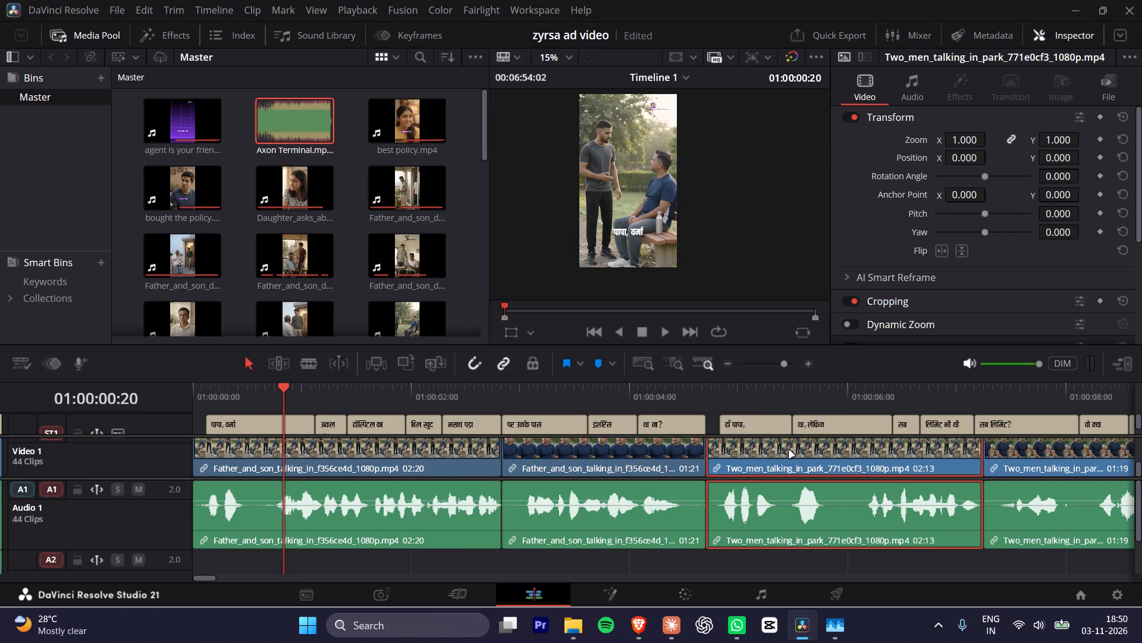
{"action": "key", "text": "alt+v"}
{"action": "left_click", "coordinate": [710, 591]}
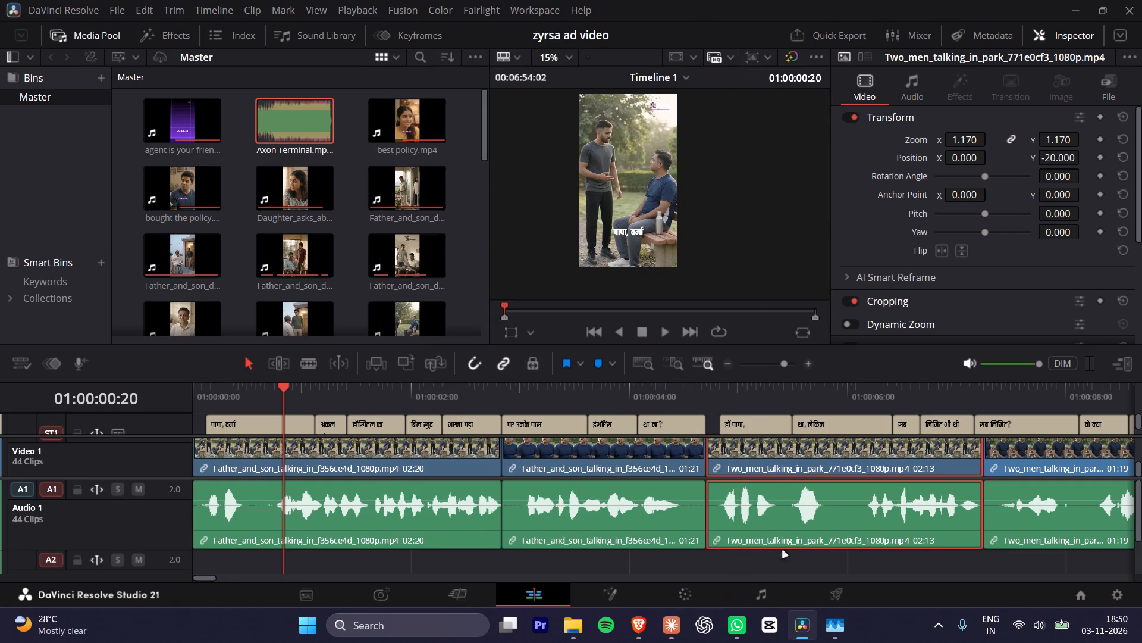
{"action": "left_click", "coordinate": [1029, 478]}
{"action": "left_click", "coordinate": [1039, 455]}
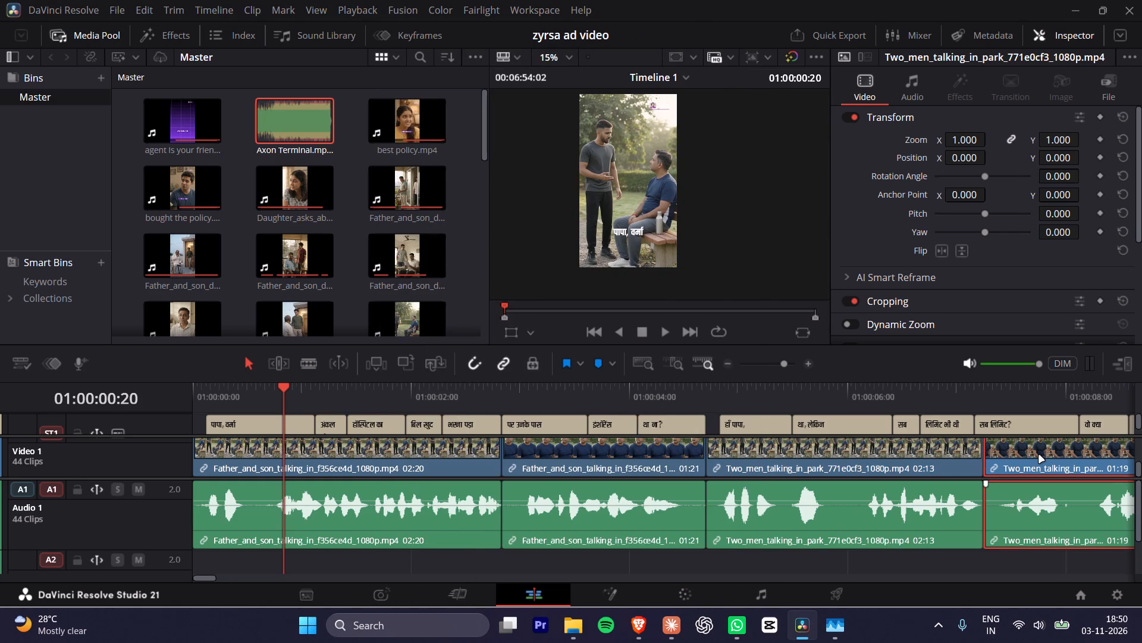
{"action": "key", "text": "alt+v"}
{"action": "left_click", "coordinate": [717, 595]}
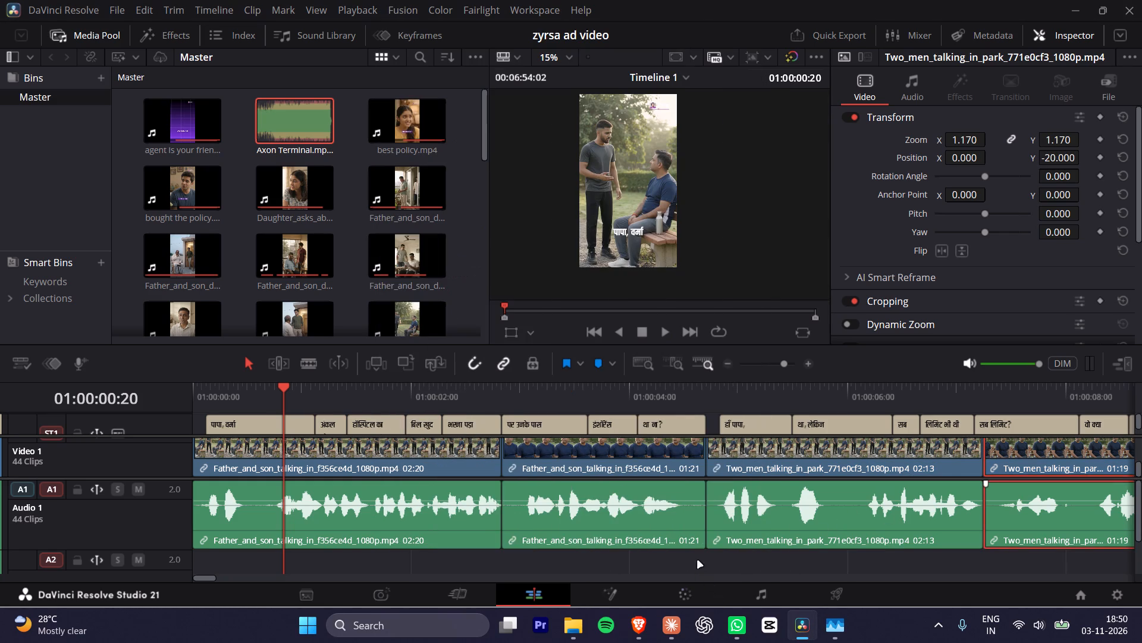
Play back the reframed Two_men_talking_in_park clips and the opening of the second ad's mother-and-daughter dialogue.
{"action": "scroll", "coordinate": [689, 553], "scroll_direction": "down", "scroll_amount": 8, "text": "alt"}
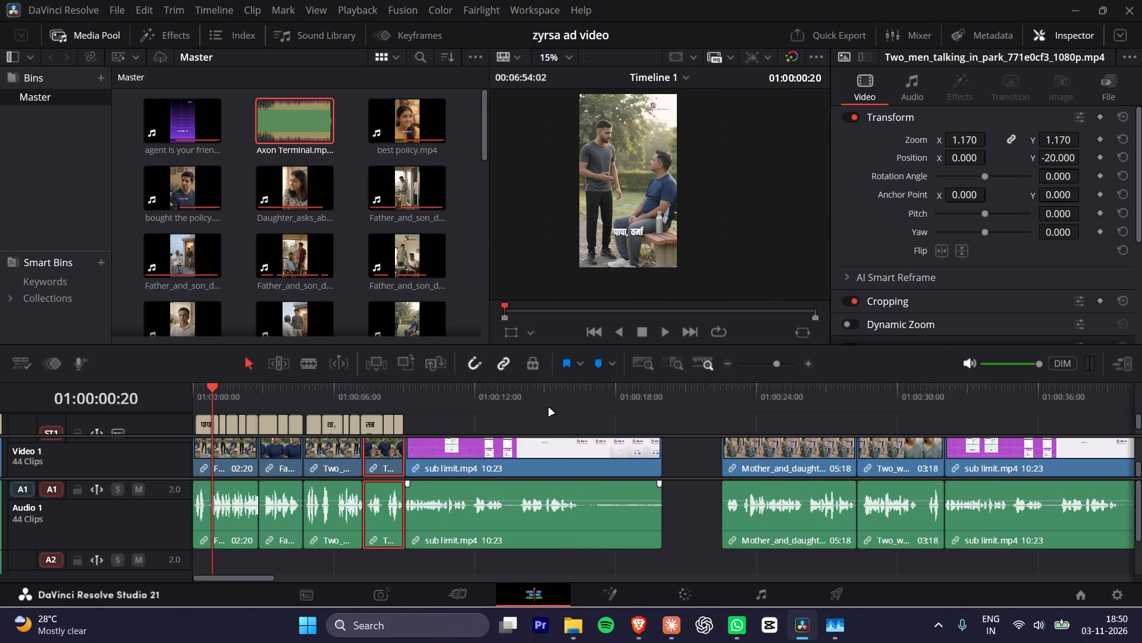
{"action": "left_click_drag", "start_coordinate": [332, 391], "coordinate": [347, 390]}
{"action": "key", "text": "space"}
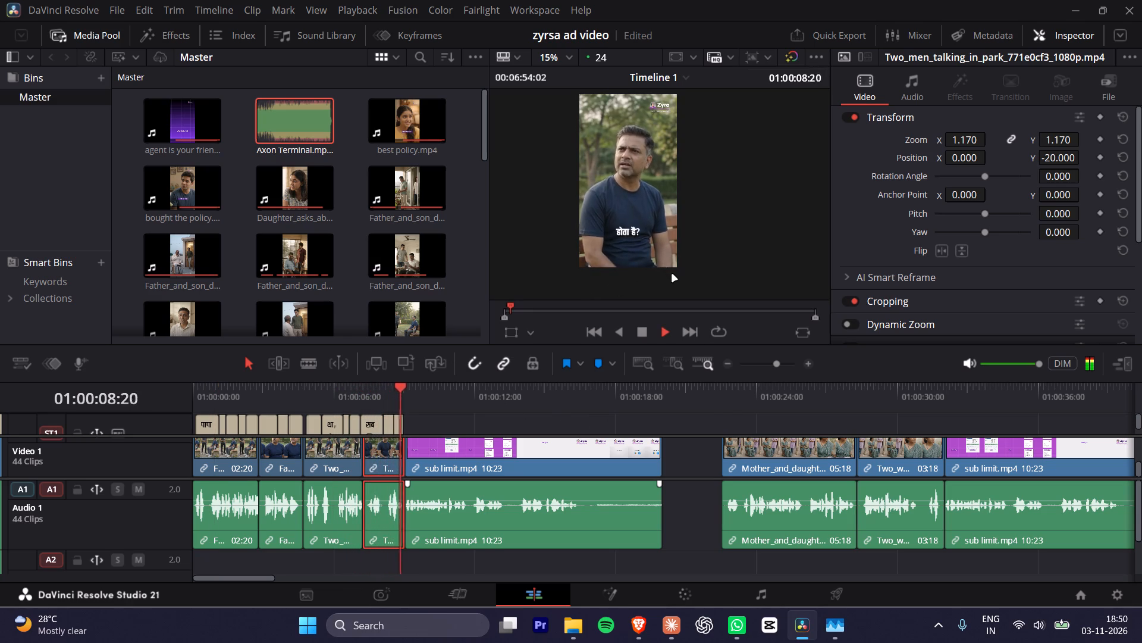
{"action": "key", "text": "space"}
{"action": "left_click", "coordinate": [729, 403]}
{"action": "key", "text": "space"}
{"action": "key", "text": "space"}
Paste the copied position and zoom attributes onto the second ad's Mother_and_daughter and Two_women_conversing clips.
{"action": "left_click", "coordinate": [761, 461]}
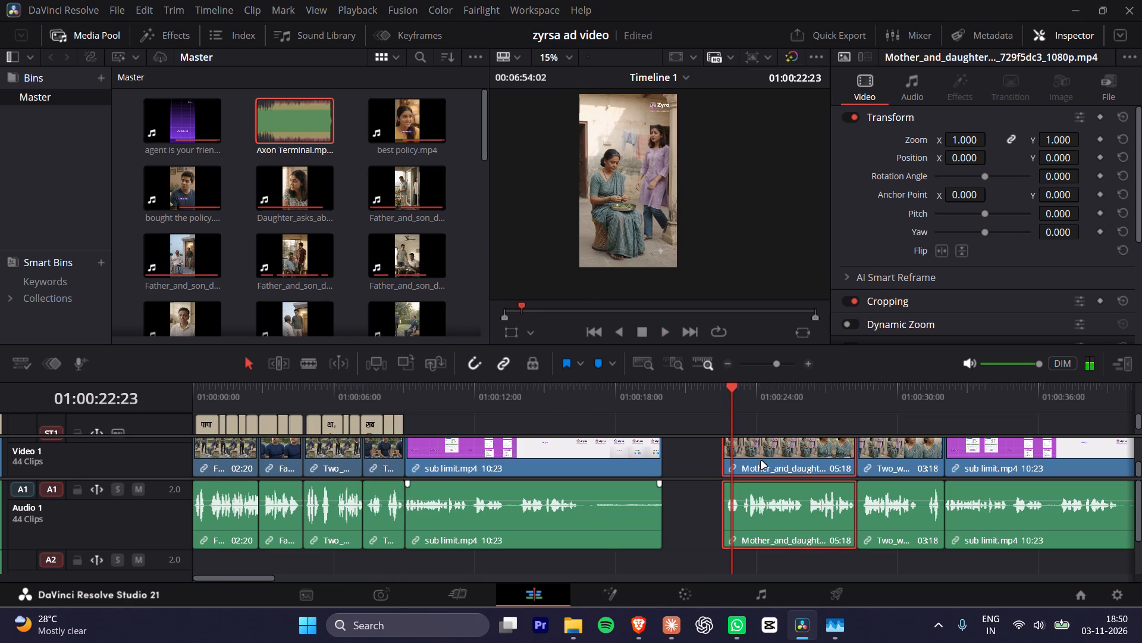
{"action": "key", "text": "alt+v"}
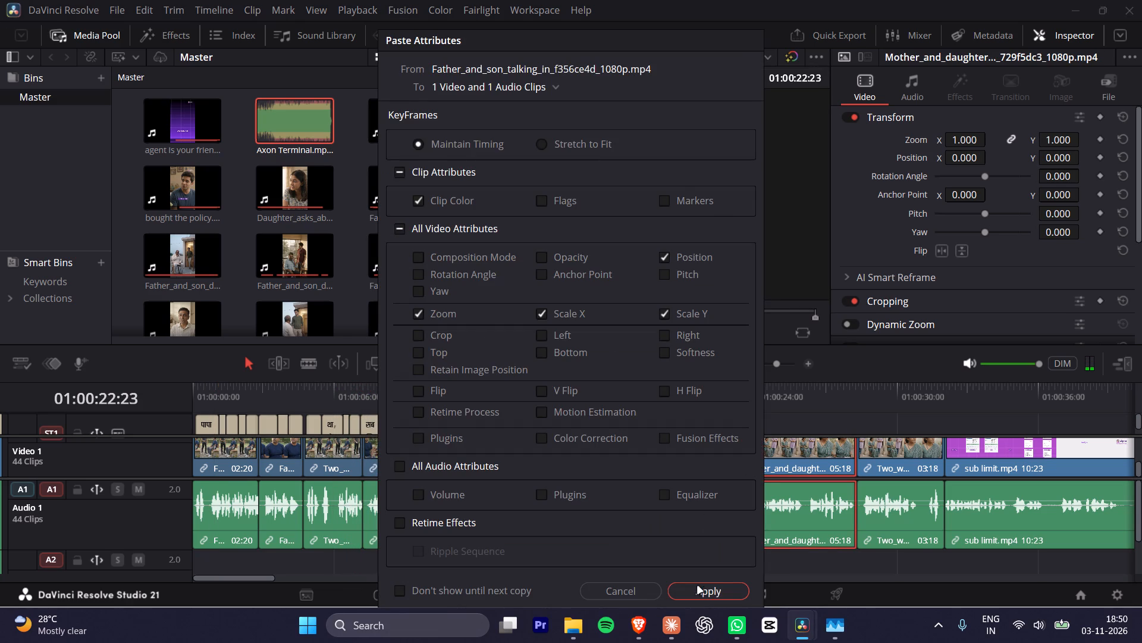
{"action": "left_click", "coordinate": [698, 589]}
{"action": "left_click", "coordinate": [890, 461]}
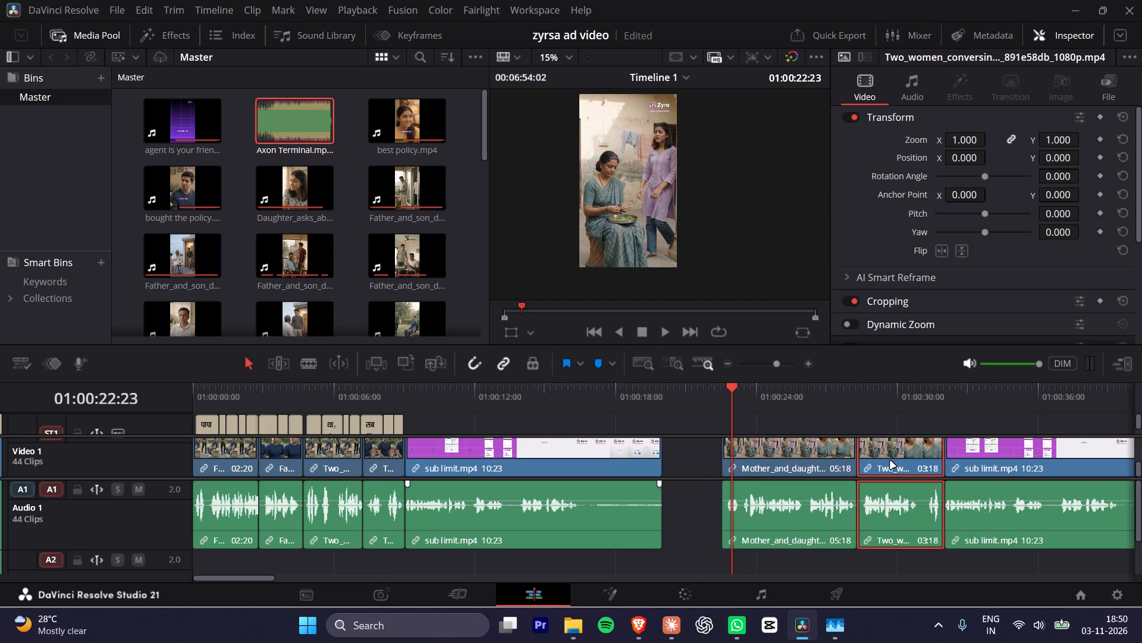
{"action": "key", "text": "alt+v"}
{"action": "left_click", "coordinate": [724, 595]}
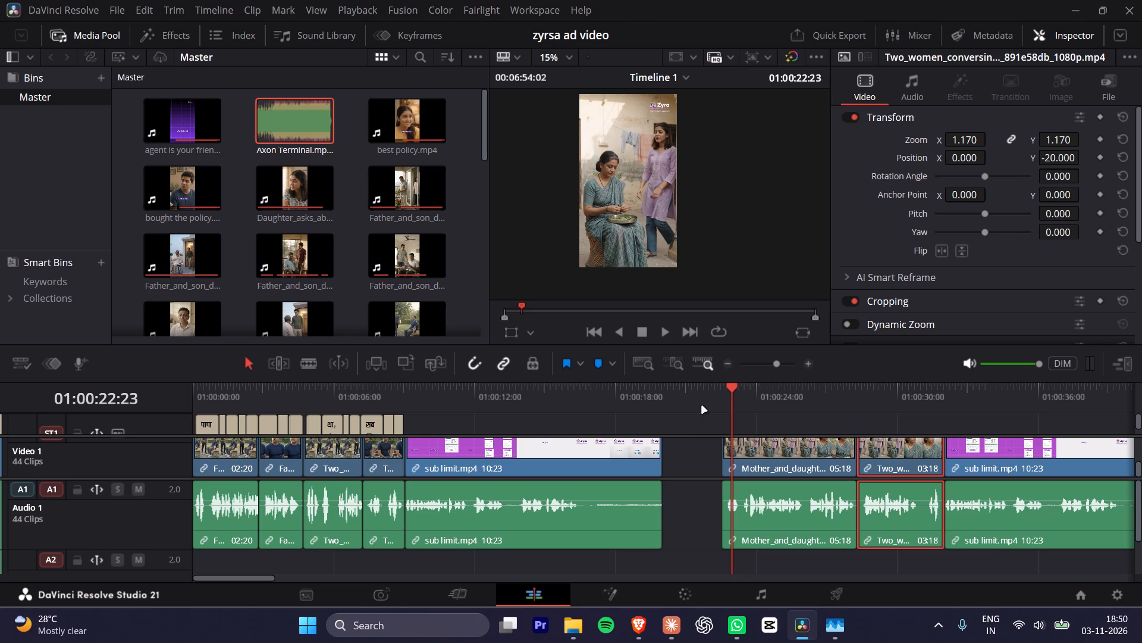
Create subtitles from audio for the second ad's dialogue, marked from 01:00:22:13 to 01:00:32:01, and play back its last line.
{"action": "left_click", "coordinate": [730, 389]}
{"action": "key", "text": "x"}
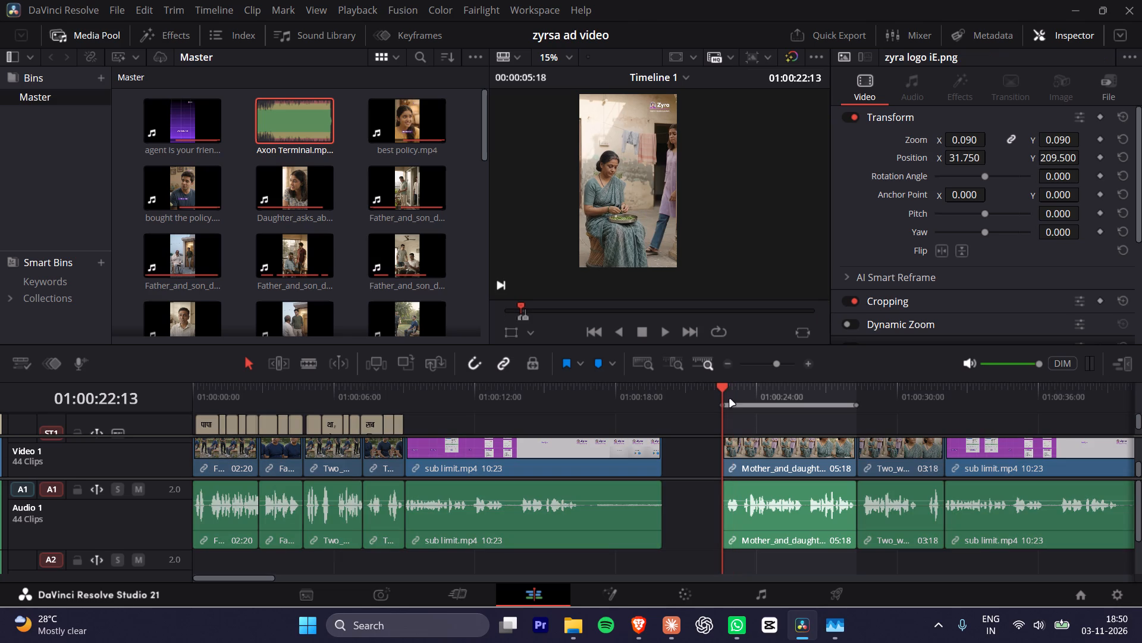
{"action": "left_click_drag", "start_coordinate": [848, 387], "coordinate": [941, 387]}
{"action": "key", "text": "o"}
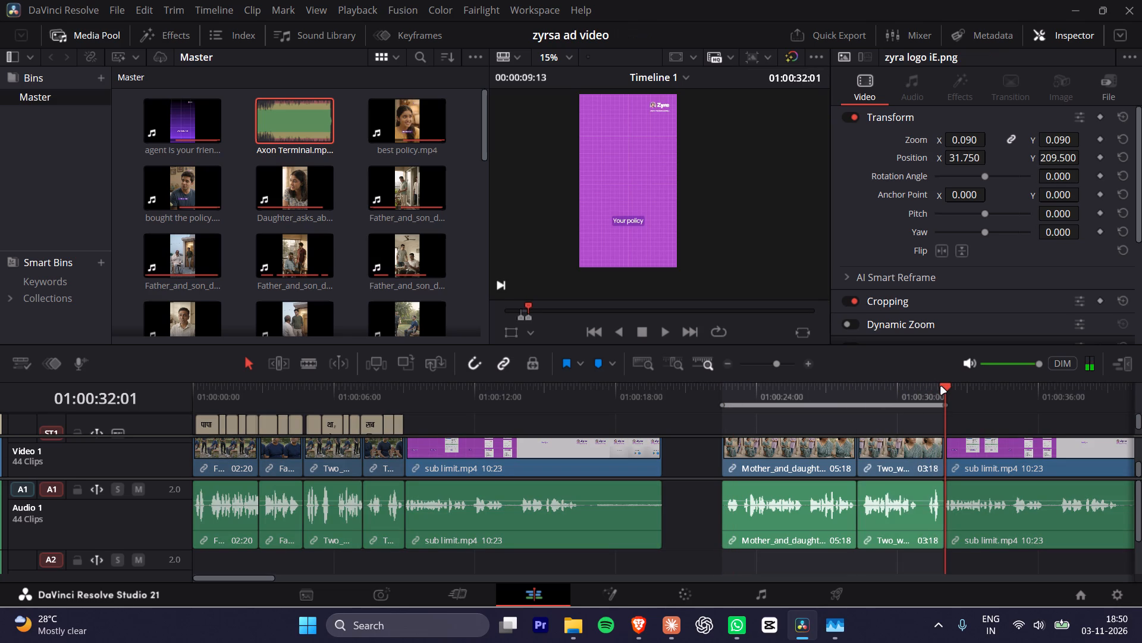
{"action": "left_click", "coordinate": [215, 8]}
{"action": "left_click", "coordinate": [509, 191]}
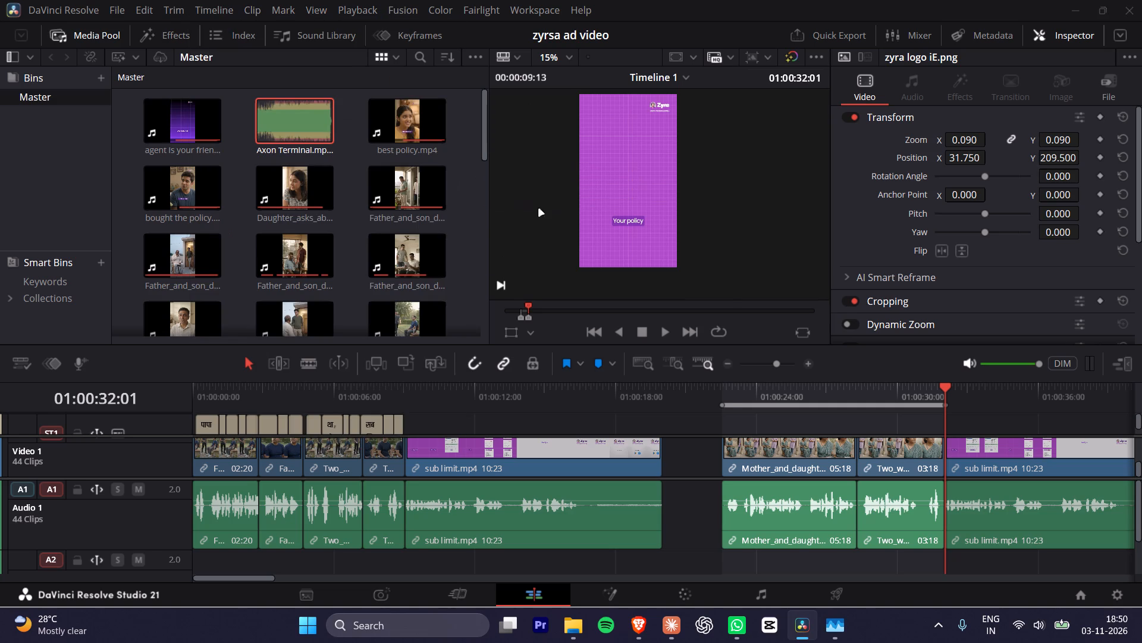
{"action": "left_click", "coordinate": [661, 379]}
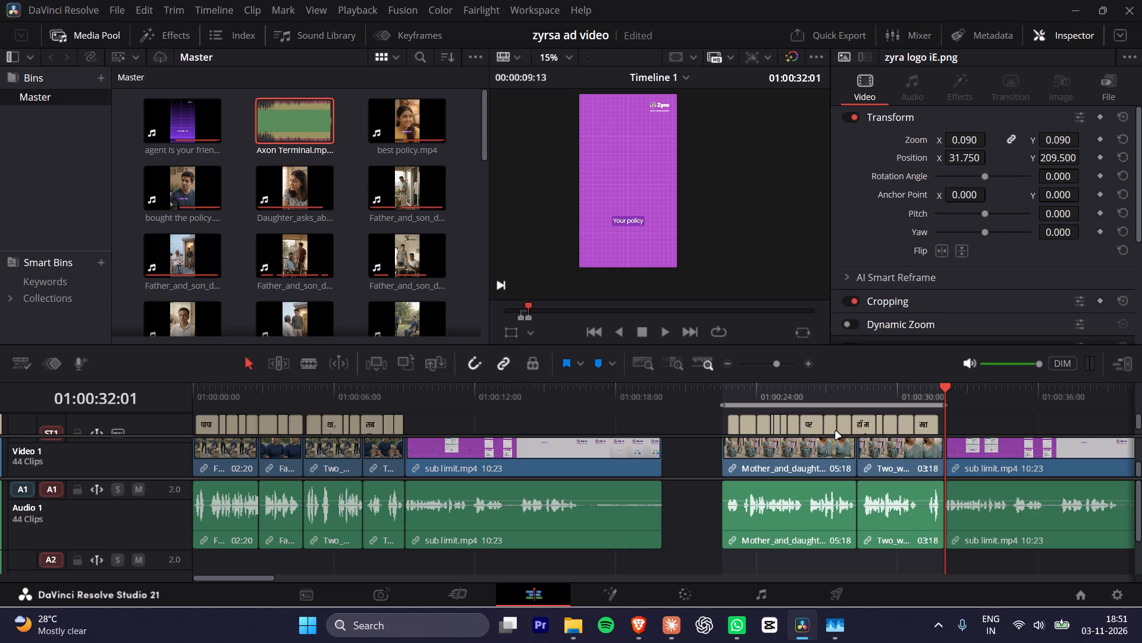
{"action": "left_click", "coordinate": [929, 389]}
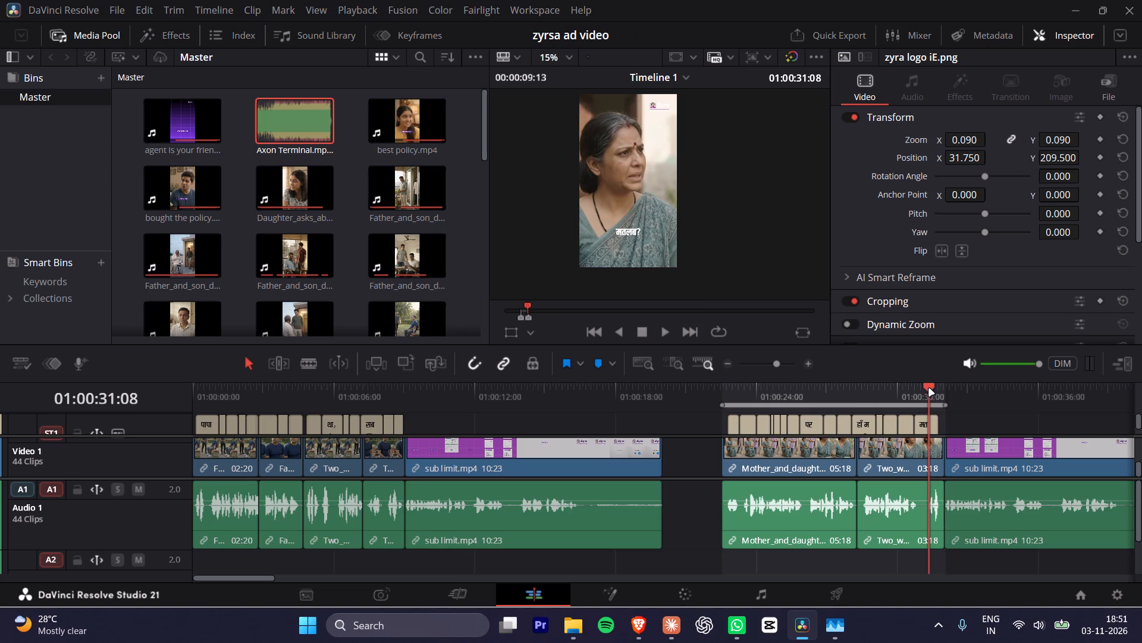
{"action": "key", "text": "space"}
{"action": "key", "text": "space"}
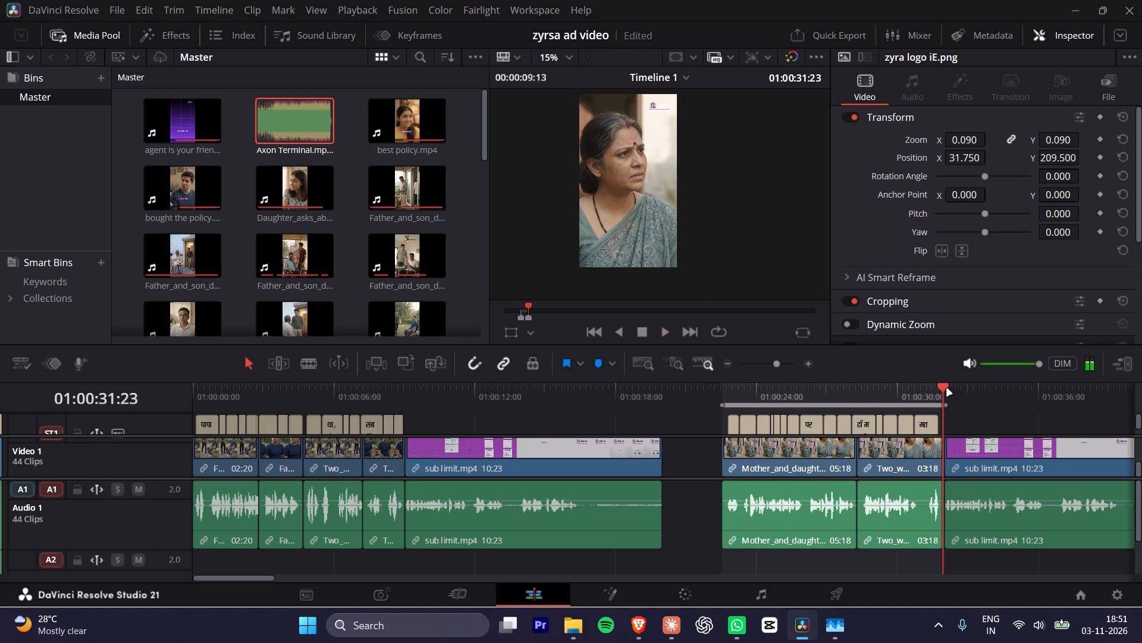
Paste the copied position and zoom attributes onto the third ad's opening Father_and_son_talking_veranda clip at 01:01:07:01.
{"action": "scroll", "coordinate": [955, 405], "scroll_direction": "down", "scroll_amount": 3, "text": "alt"}
{"action": "left_click_drag", "start_coordinate": [676, 383], "coordinate": [679, 382]}
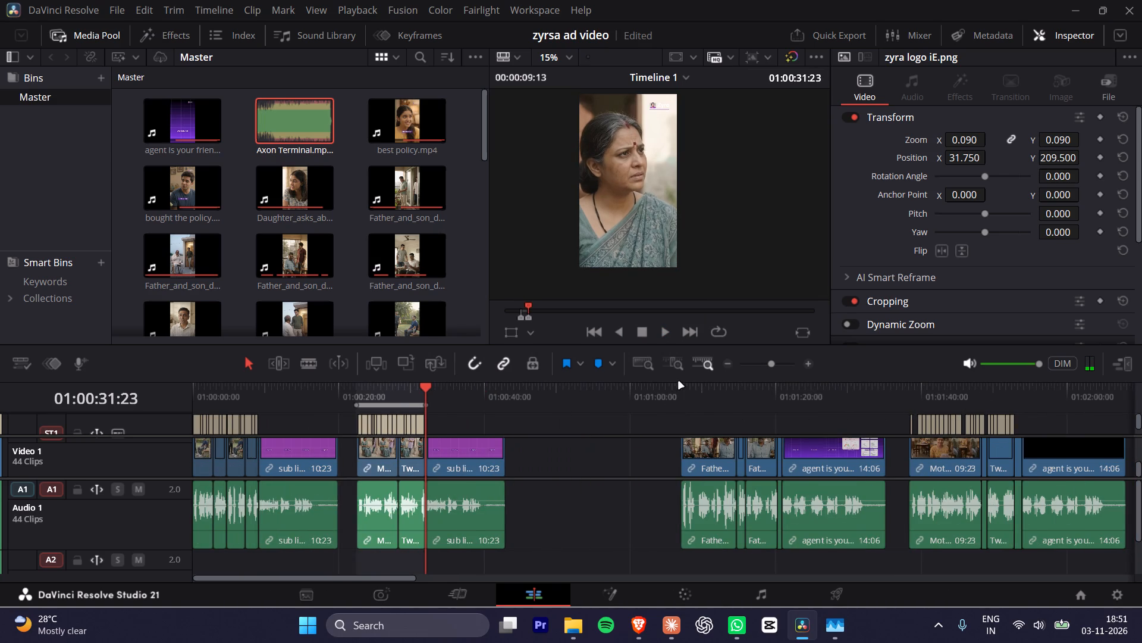
{"action": "left_click_drag", "start_coordinate": [679, 382], "coordinate": [682, 382]}
{"action": "left_click_drag", "start_coordinate": [459, 384], "coordinate": [430, 388]}
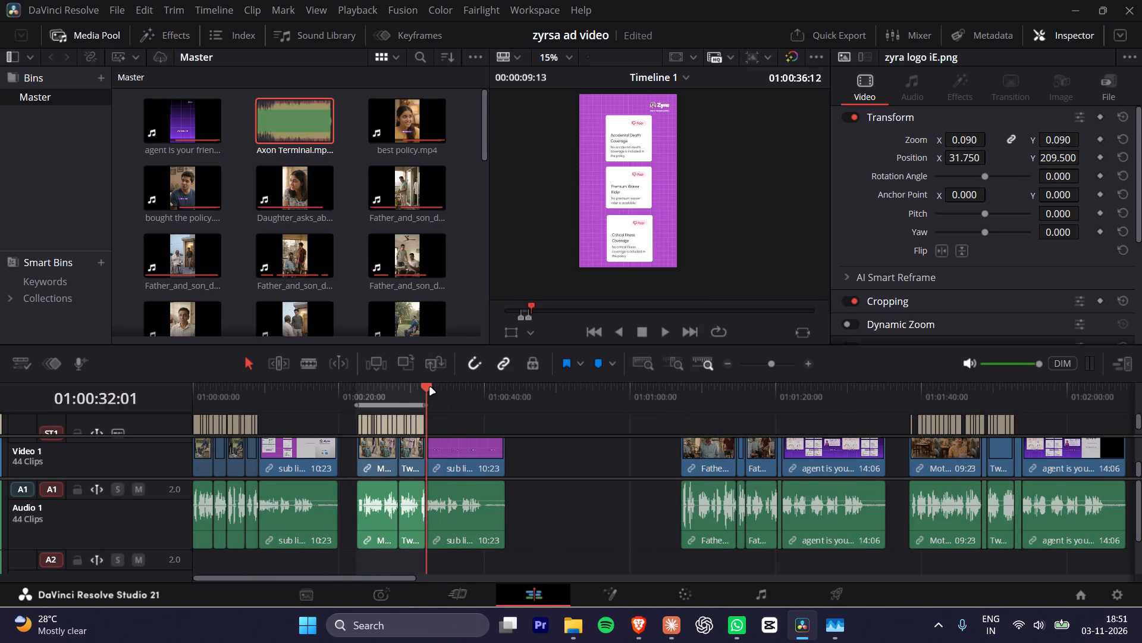
{"action": "left_click_drag", "start_coordinate": [430, 388], "coordinate": [682, 417]}
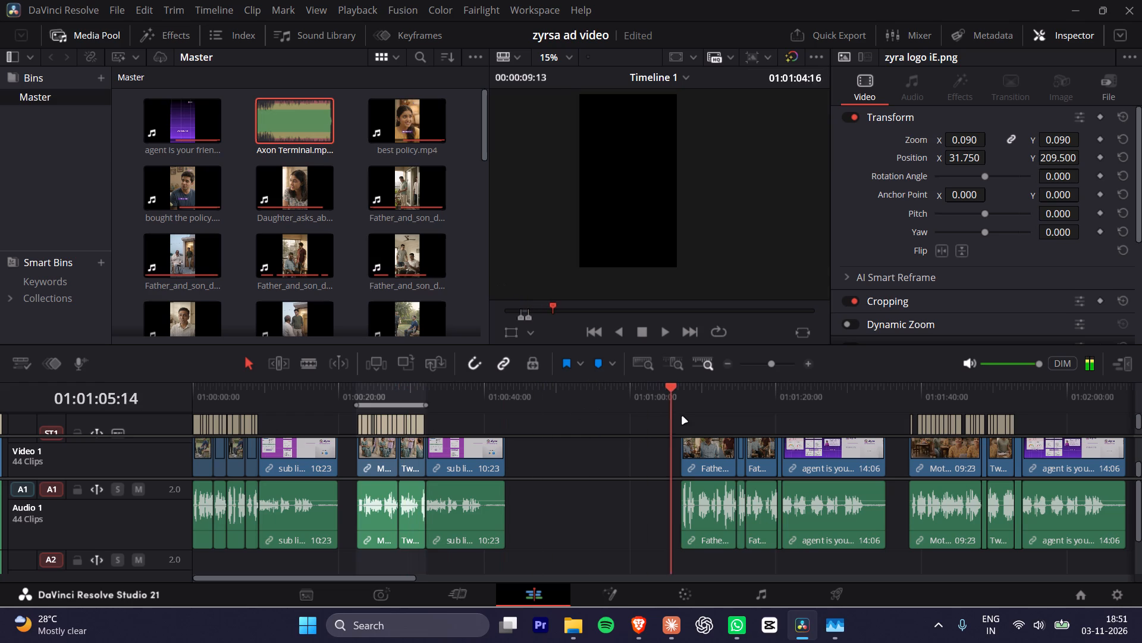
{"action": "left_click_drag", "start_coordinate": [682, 417], "coordinate": [683, 417]}
{"action": "left_click", "coordinate": [706, 463]}
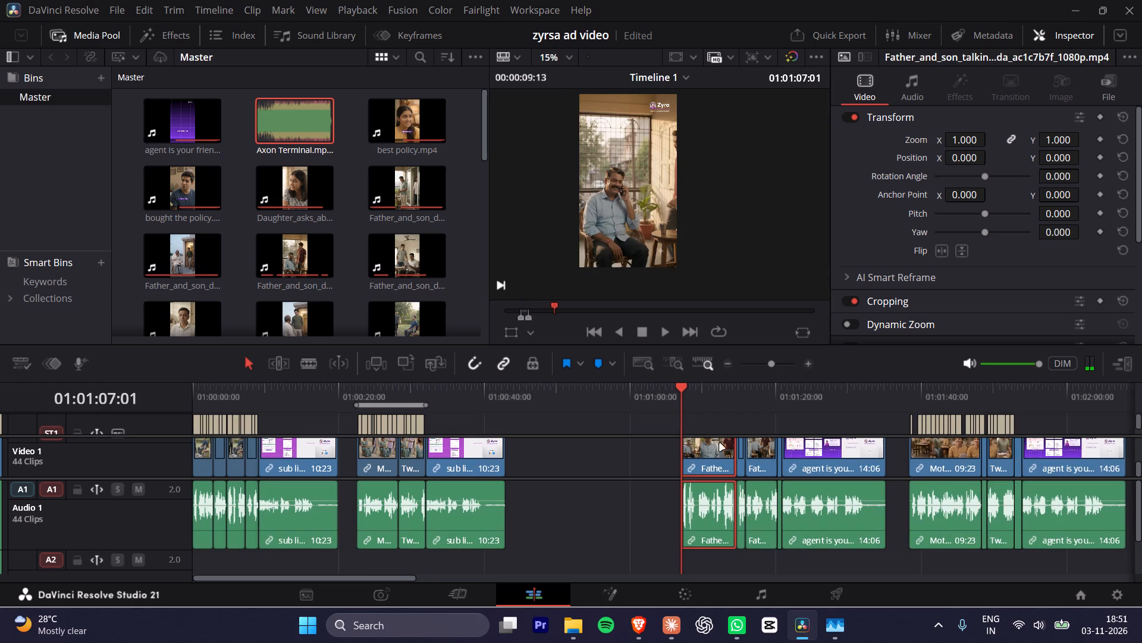
{"action": "key", "text": "alt+v"}
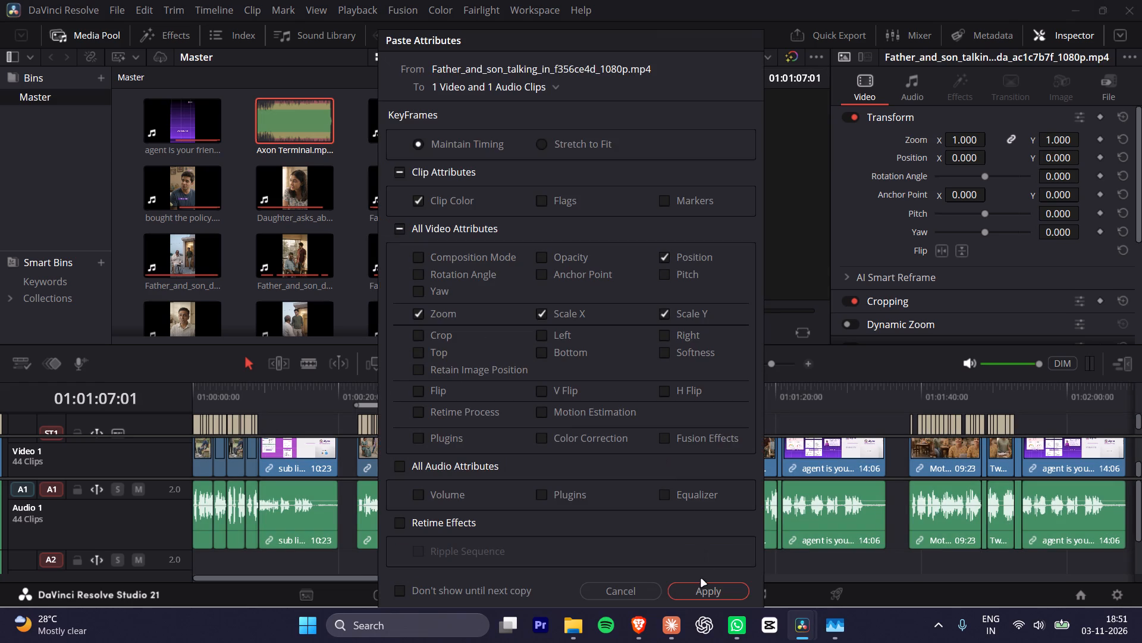
{"action": "left_click", "coordinate": [706, 584]}
Paste the copied position and zoom attributes onto the third ad's three Father_and_son_discussing_insurance clips, and scrub through them to check the framing.
{"action": "scroll", "coordinate": [776, 503], "scroll_direction": "up", "scroll_amount": 2, "text": "alt"}
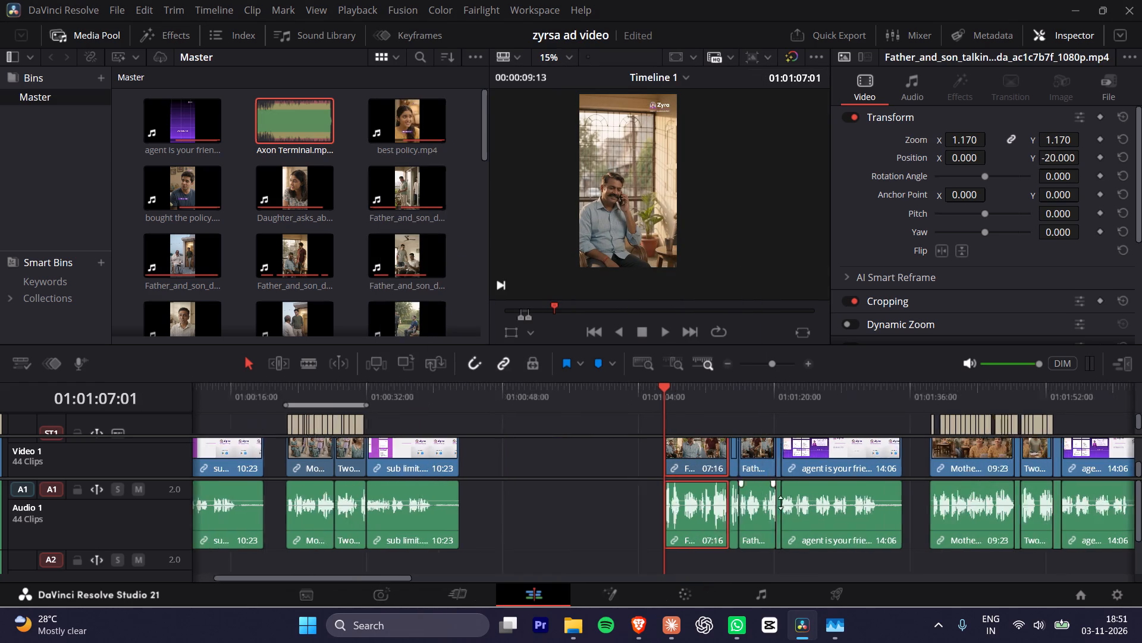
{"action": "scroll", "coordinate": [780, 503], "scroll_direction": "up", "scroll_amount": 8, "text": "alt"}
{"action": "scroll", "coordinate": [848, 499], "scroll_direction": "down", "scroll_amount": 7, "text": "ctrl"}
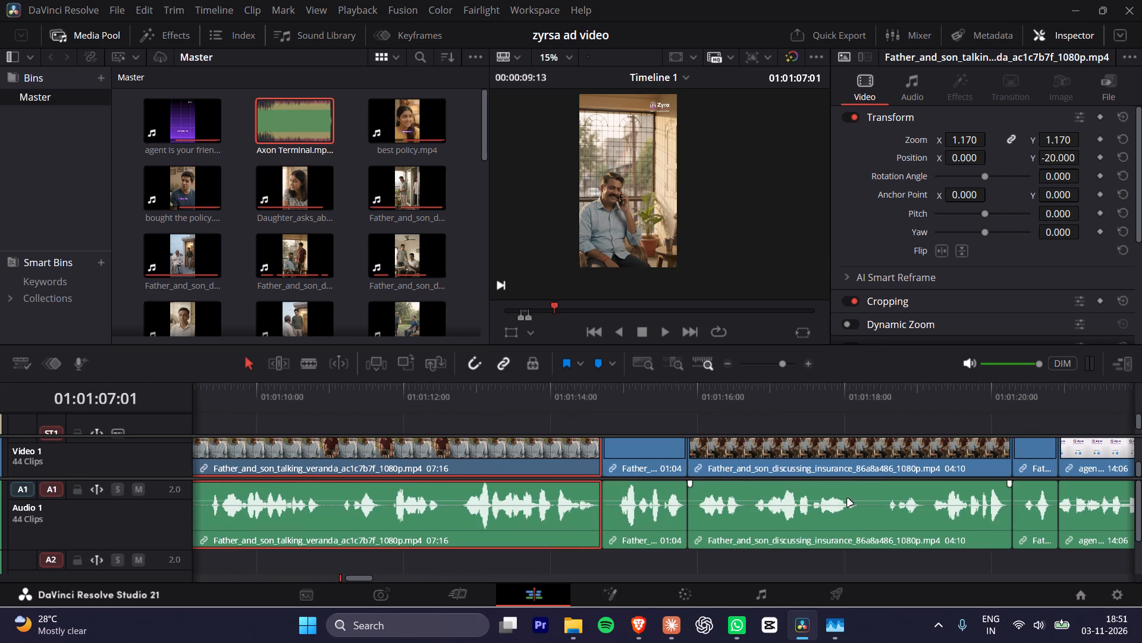
{"action": "left_click", "coordinate": [653, 467]}
{"action": "key", "text": "alt+v"}
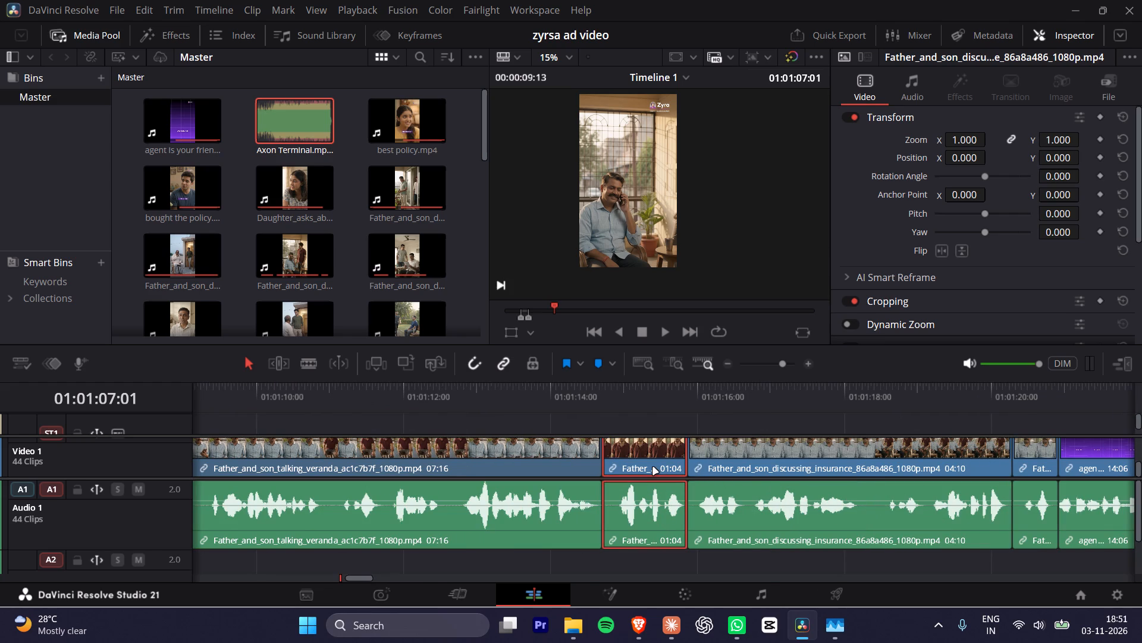
{"action": "key", "text": "Return"}
{"action": "left_click", "coordinate": [806, 463]}
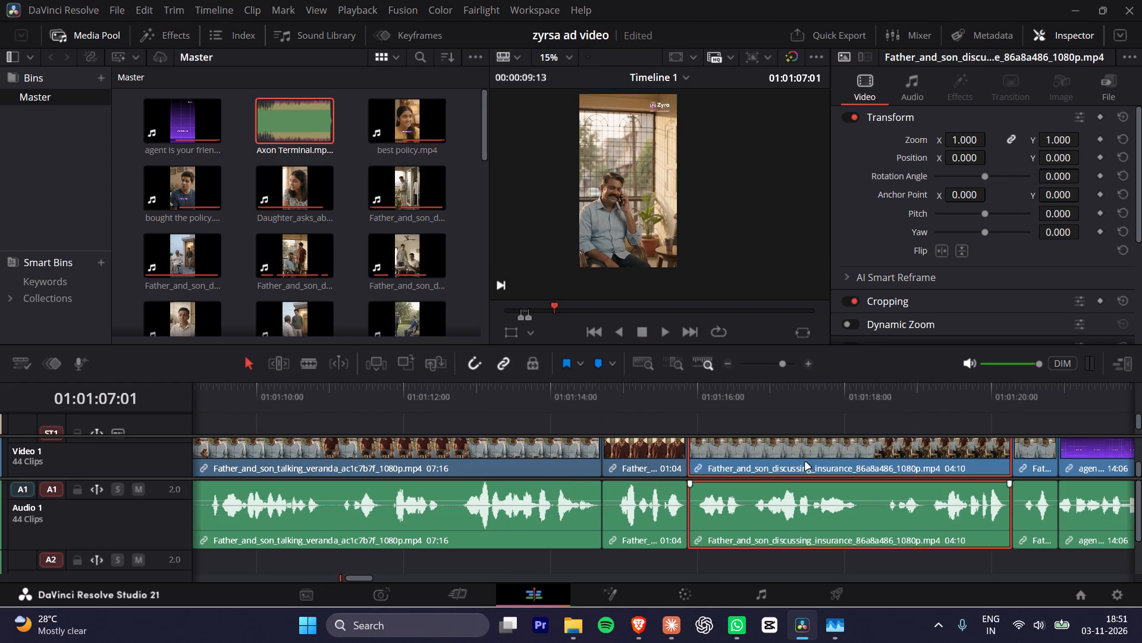
{"action": "key", "text": "alt+v"}
{"action": "key", "text": "Return"}
{"action": "left_click", "coordinate": [1031, 467]}
{"action": "key", "text": "alt+v"}
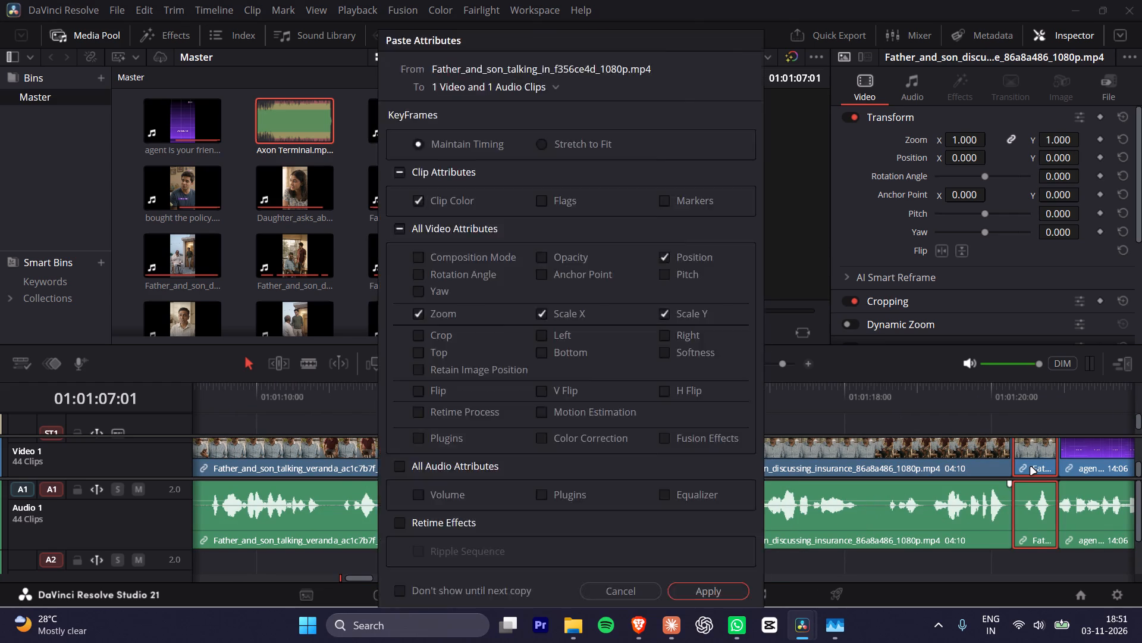
{"action": "key", "text": "Return"}
{"action": "left_click_drag", "start_coordinate": [601, 395], "coordinate": [690, 407]}
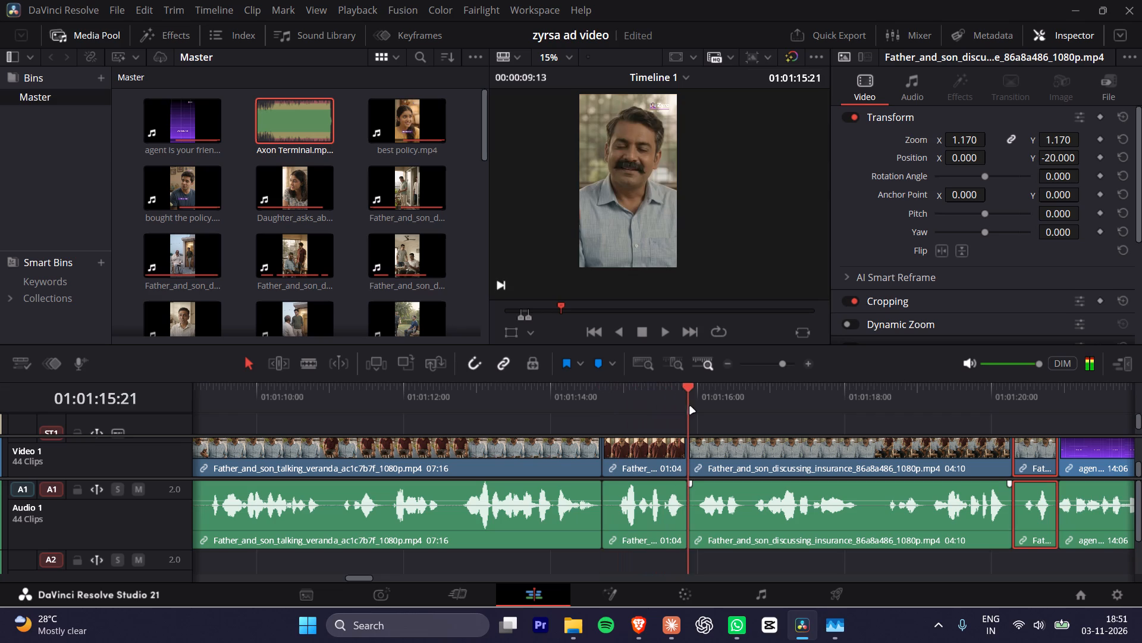
{"action": "left_click_drag", "start_coordinate": [690, 407], "coordinate": [986, 429]}
Create subtitles from audio for the third ad's father-and-son dialogue, marked from 01:01:07:01 to 01:01:20:22.
{"action": "scroll", "coordinate": [895, 447], "scroll_direction": "down", "scroll_amount": 3, "text": "alt"}
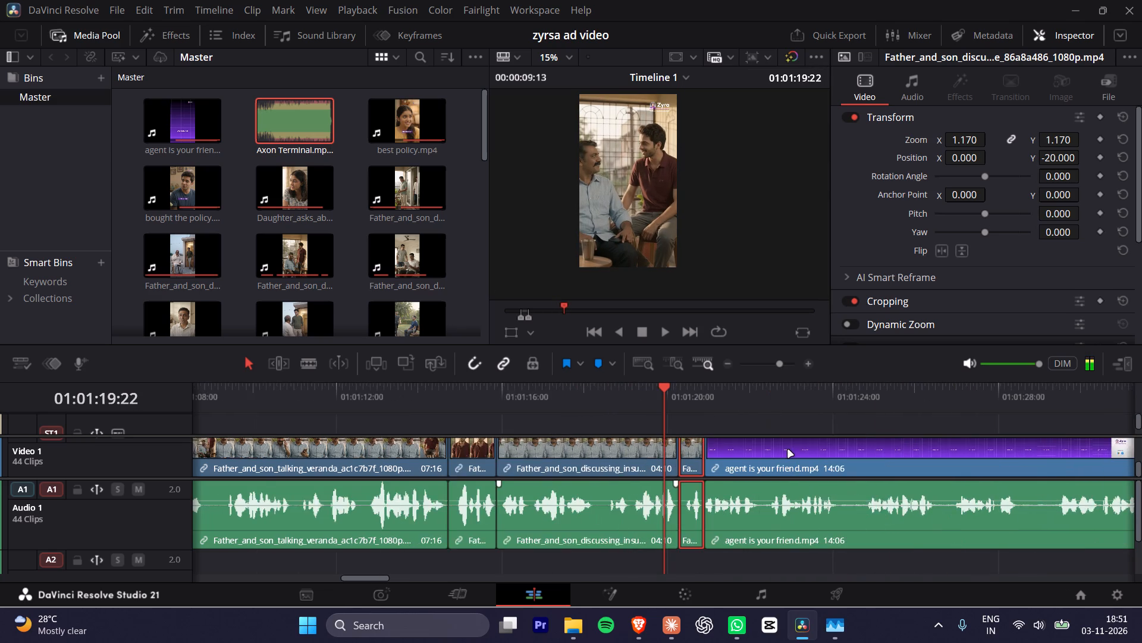
{"action": "scroll", "coordinate": [788, 450], "scroll_direction": "down", "scroll_amount": 2, "text": "alt"}
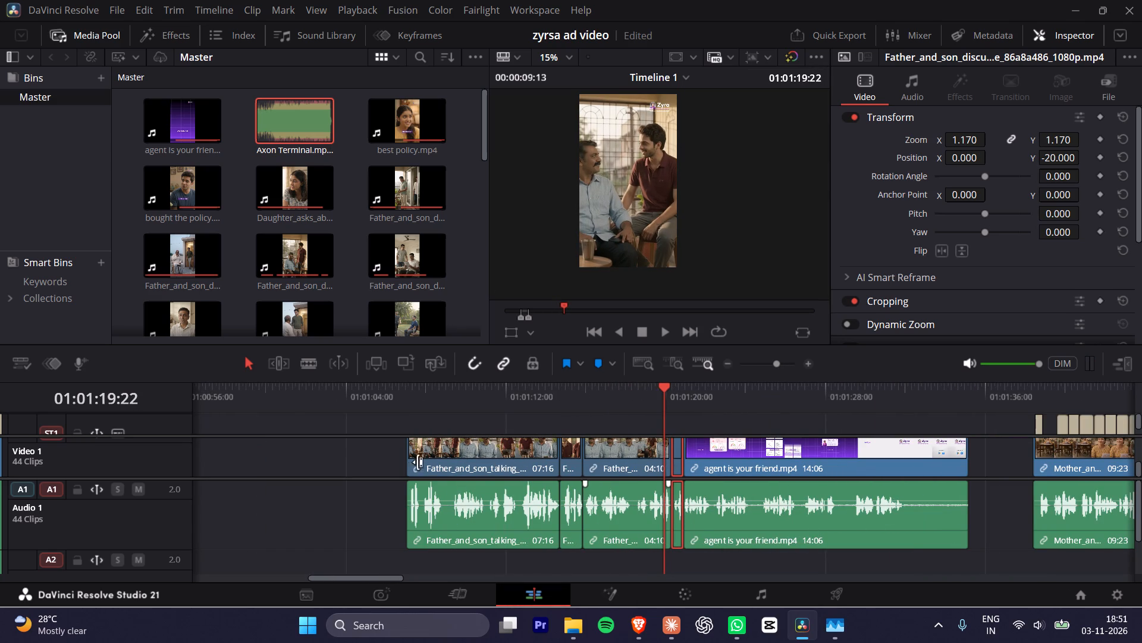
{"action": "left_click", "coordinate": [412, 390]}
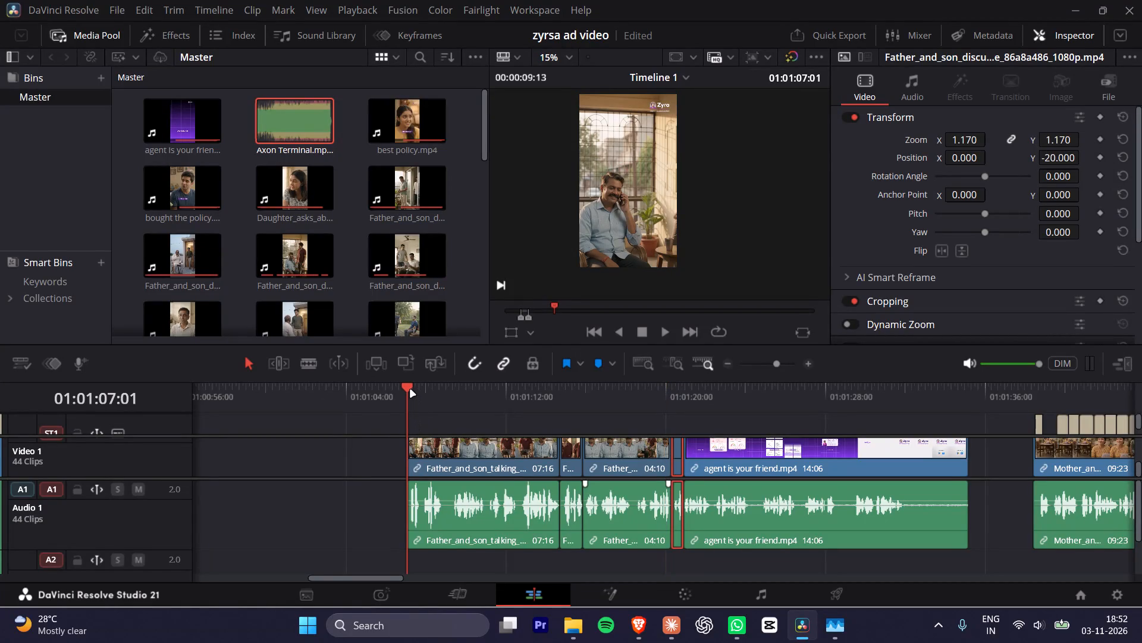
{"action": "key", "text": "x"}
{"action": "left_click_drag", "start_coordinate": [638, 380], "coordinate": [679, 395]}
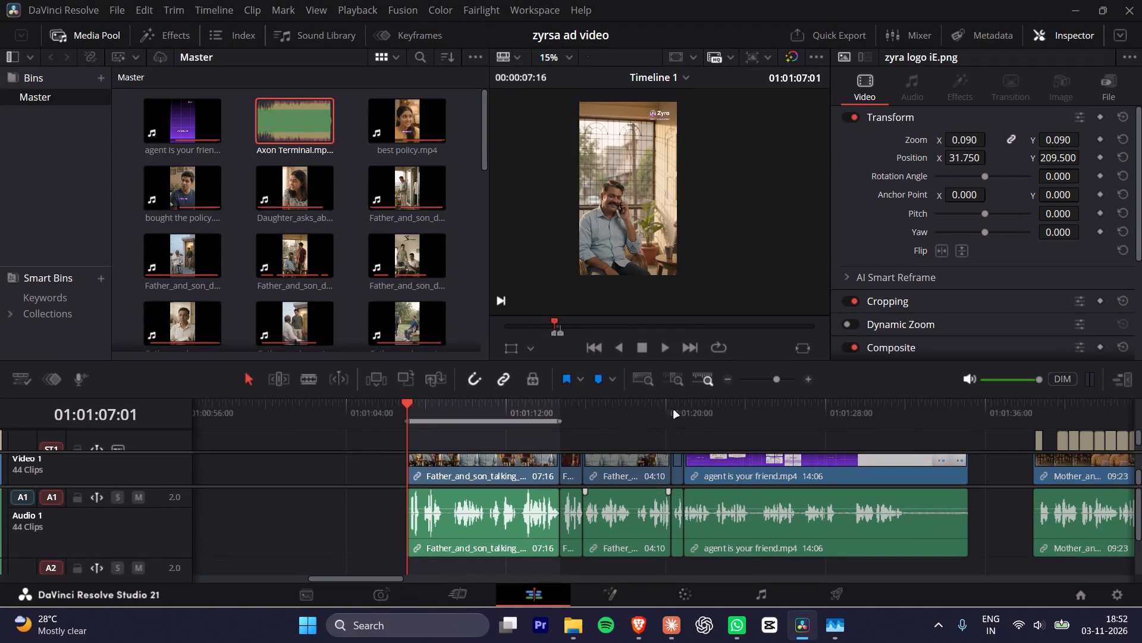
{"action": "left_click_drag", "start_coordinate": [676, 410], "coordinate": [686, 408]}
{"action": "key", "text": "o"}
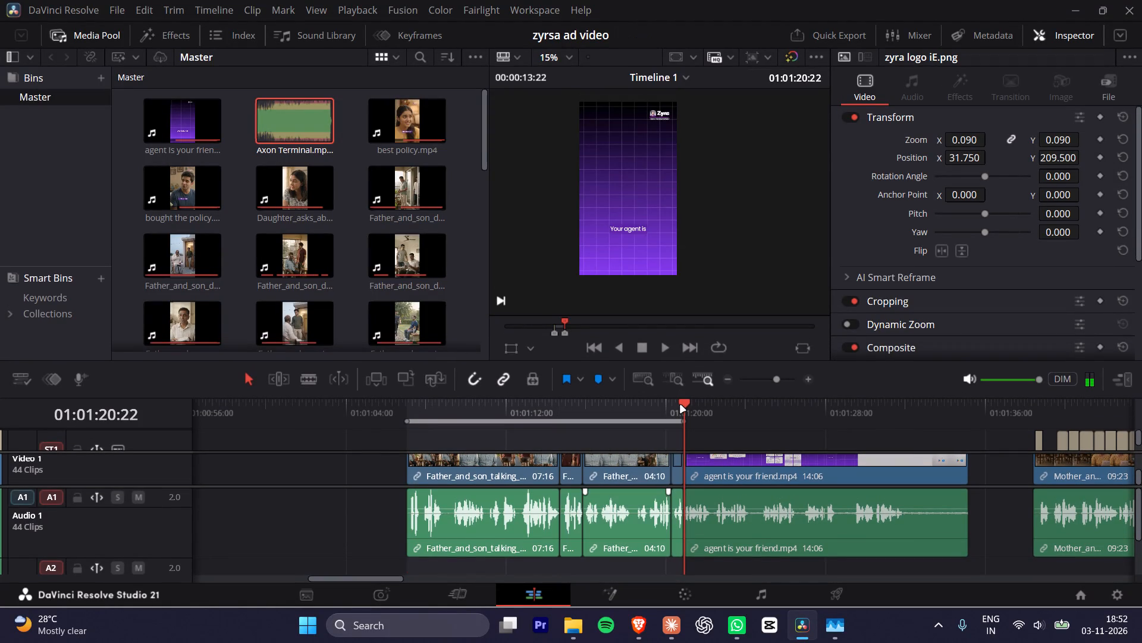
{"action": "scroll", "coordinate": [711, 467], "scroll_direction": "up", "scroll_amount": 11, "text": "alt"}
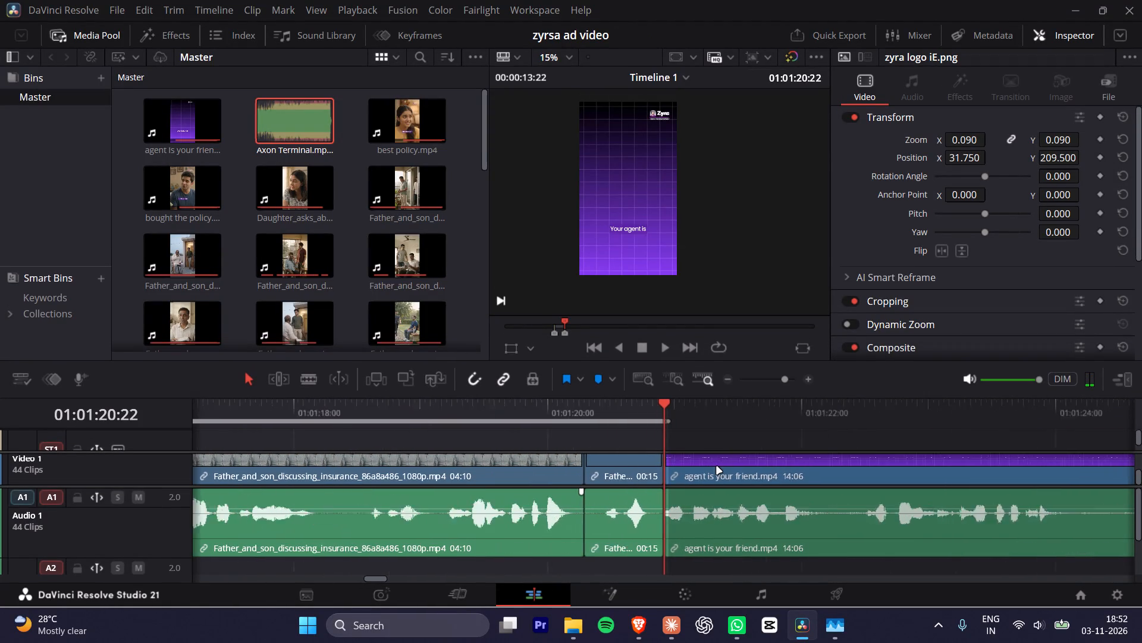
{"action": "scroll", "coordinate": [717, 467], "scroll_direction": "up", "scroll_amount": 20, "text": "alt"}
{"action": "scroll", "coordinate": [717, 467], "scroll_direction": "up", "scroll_amount": 3, "text": "alt"}
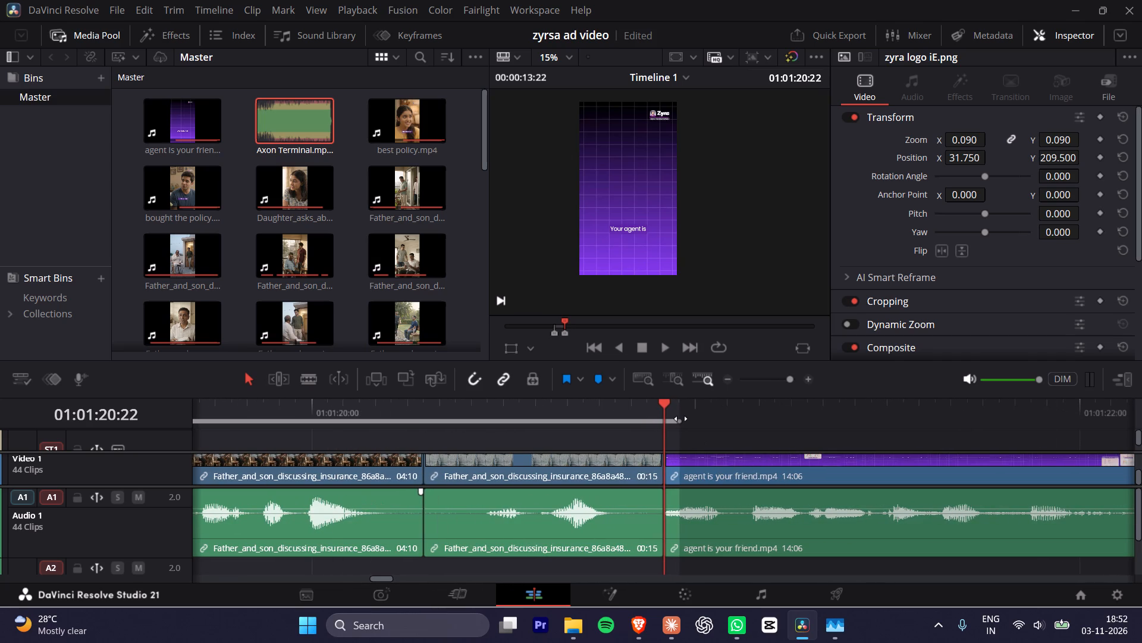
{"action": "left_click_drag", "start_coordinate": [681, 419], "coordinate": [667, 423]}
{"action": "scroll", "coordinate": [628, 451], "scroll_direction": "down", "scroll_amount": 15, "text": "alt"}
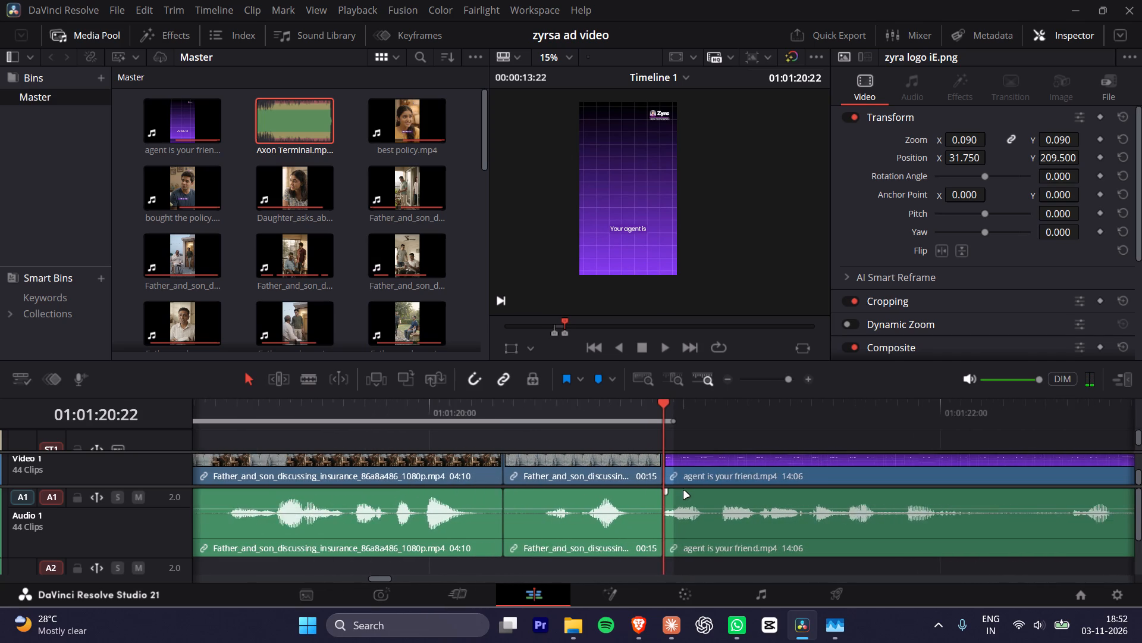
{"action": "scroll", "coordinate": [684, 491], "scroll_direction": "down", "scroll_amount": 11, "text": "alt"}
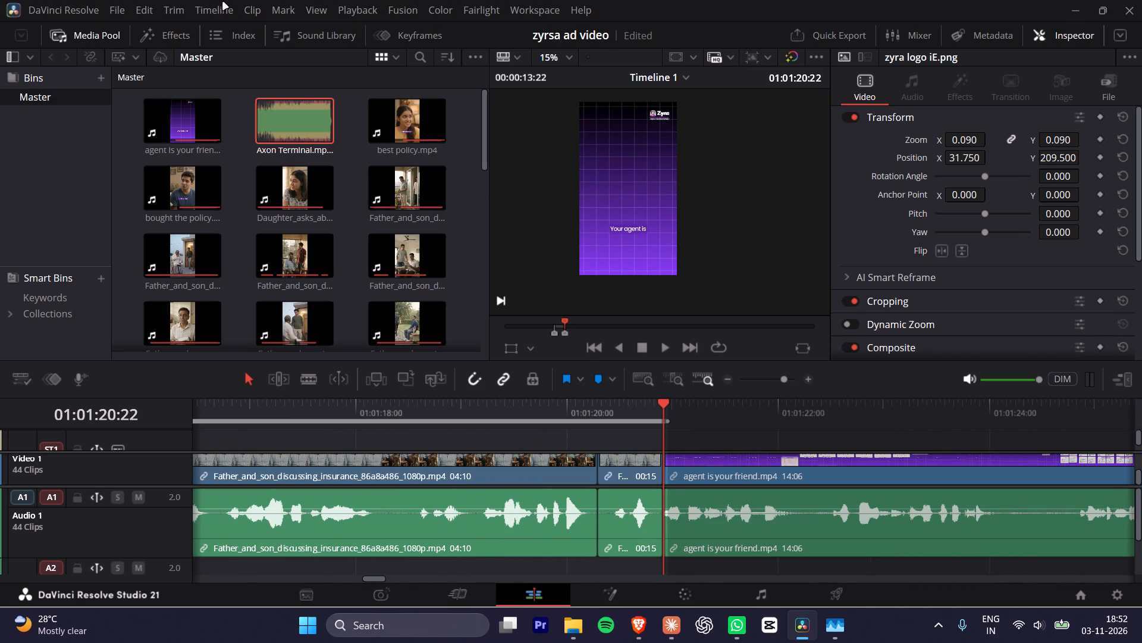
{"action": "left_click", "coordinate": [217, 11]}
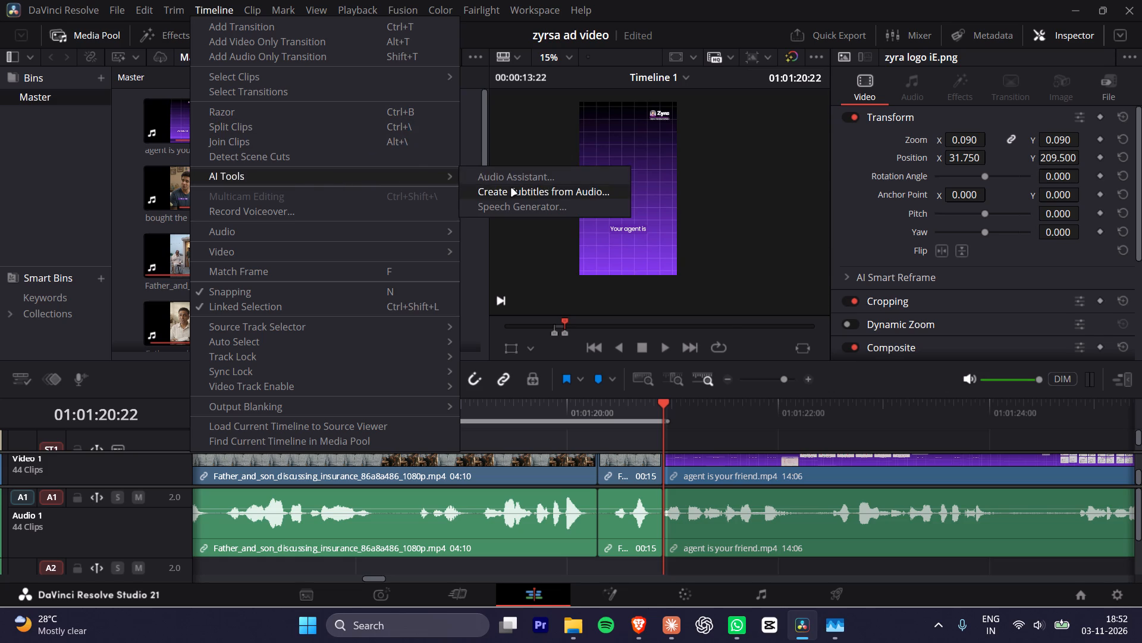
{"action": "left_click", "coordinate": [512, 189]}
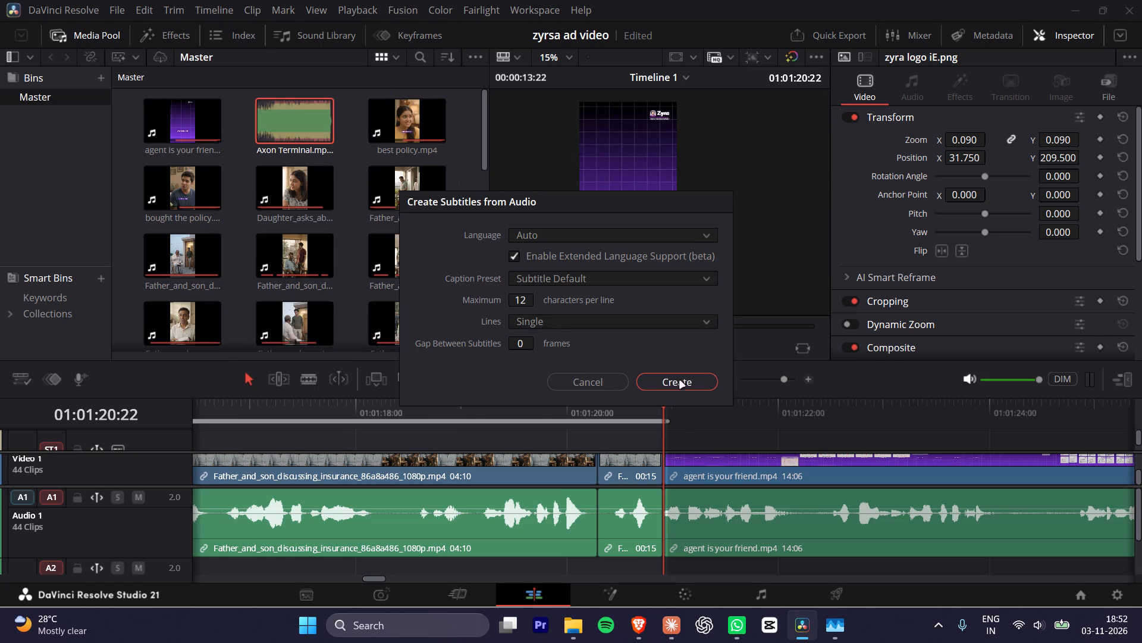
{"action": "left_click", "coordinate": [682, 380]}
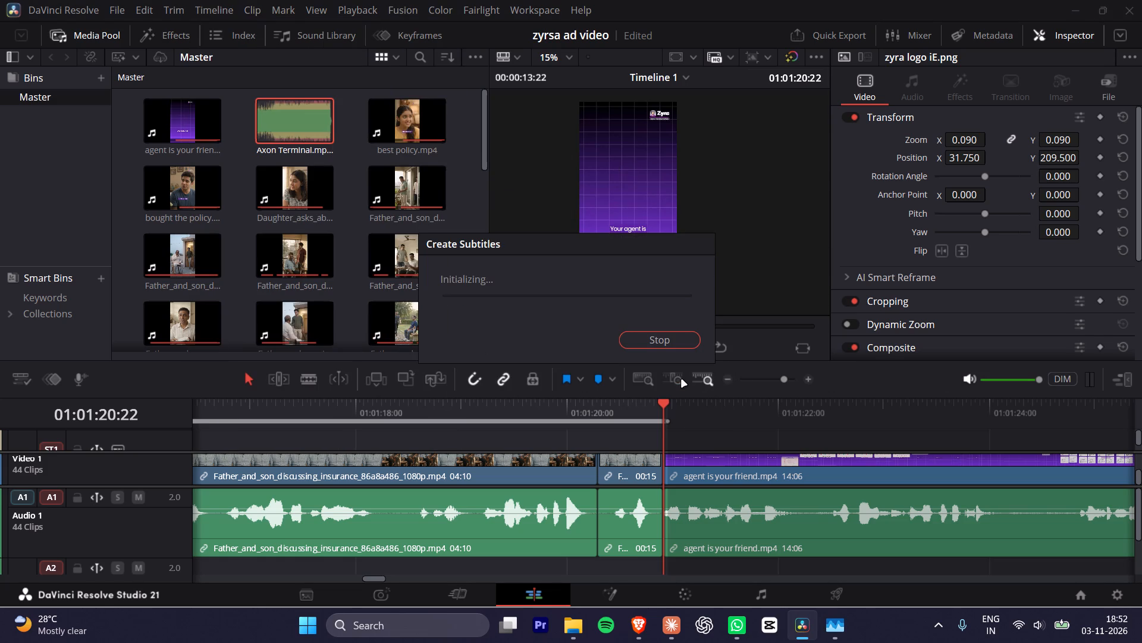
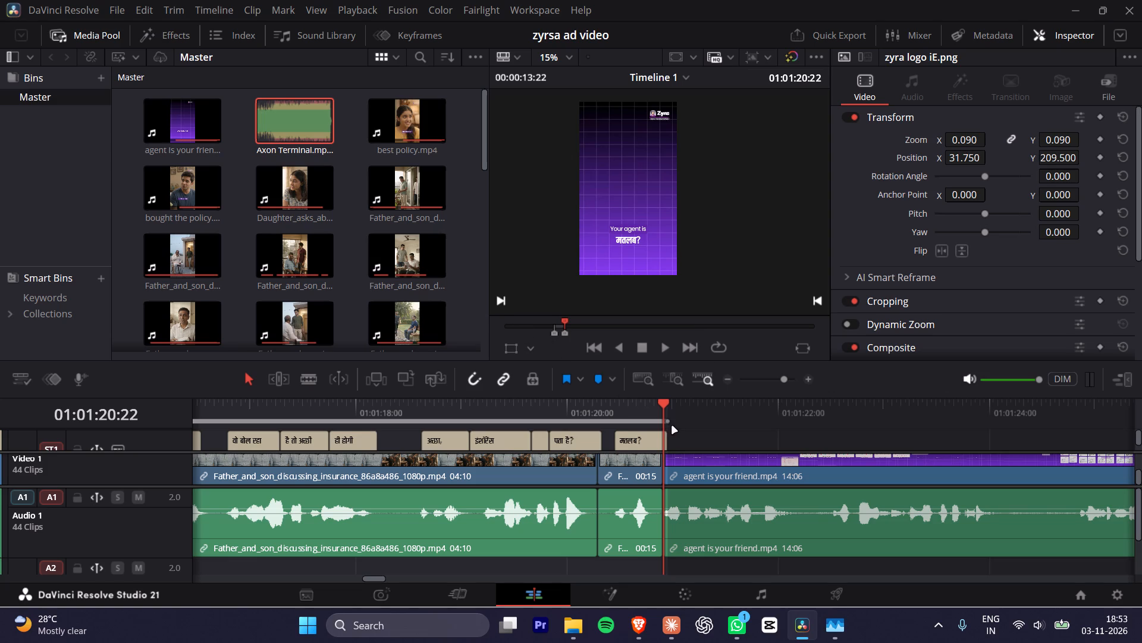
Paste the copied position and zoom attributes onto the fourth ad's opening Mother_and_daughter clip at 01:01:38:10.
{"action": "scroll", "coordinate": [638, 439], "scroll_direction": "down", "scroll_amount": 2, "text": "alt"}
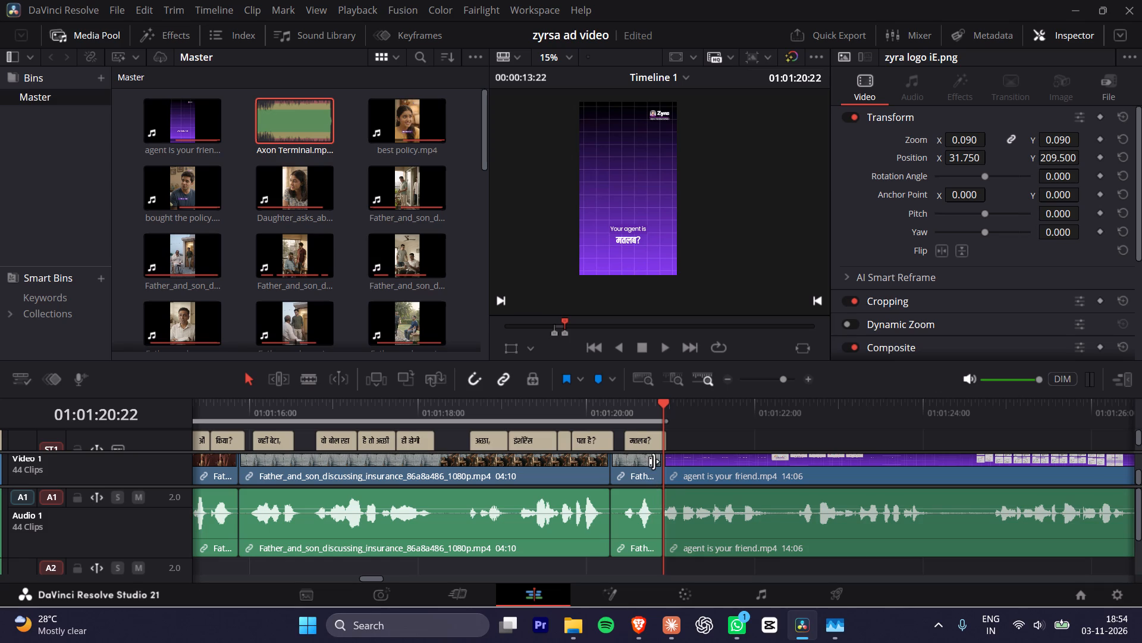
{"action": "scroll", "coordinate": [708, 511], "scroll_direction": "down", "scroll_amount": 2, "text": "alt"}
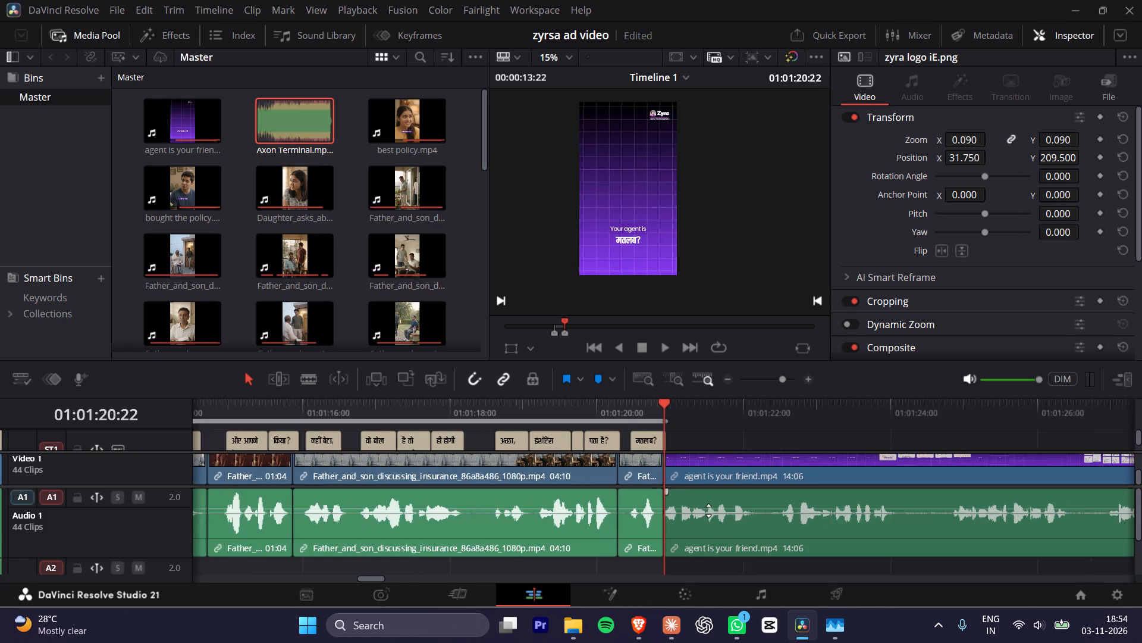
{"action": "scroll", "coordinate": [673, 483], "scroll_direction": "down", "scroll_amount": 4, "text": "alt"}
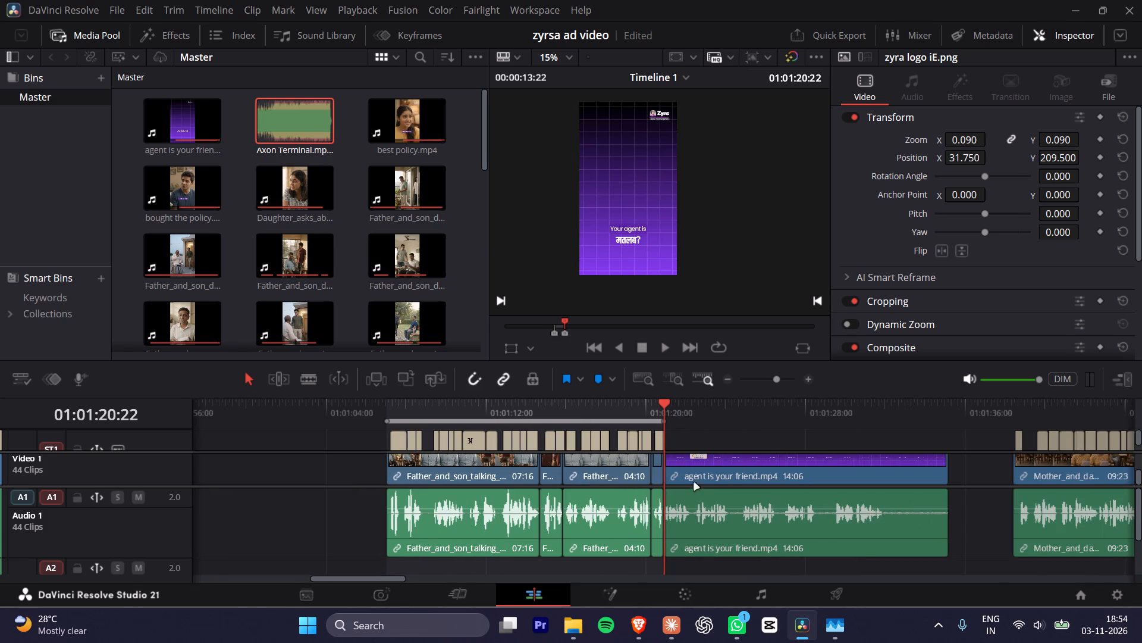
{"action": "left_click_drag", "start_coordinate": [972, 427], "coordinate": [1009, 419]}
{"action": "left_click", "coordinate": [1050, 467]}
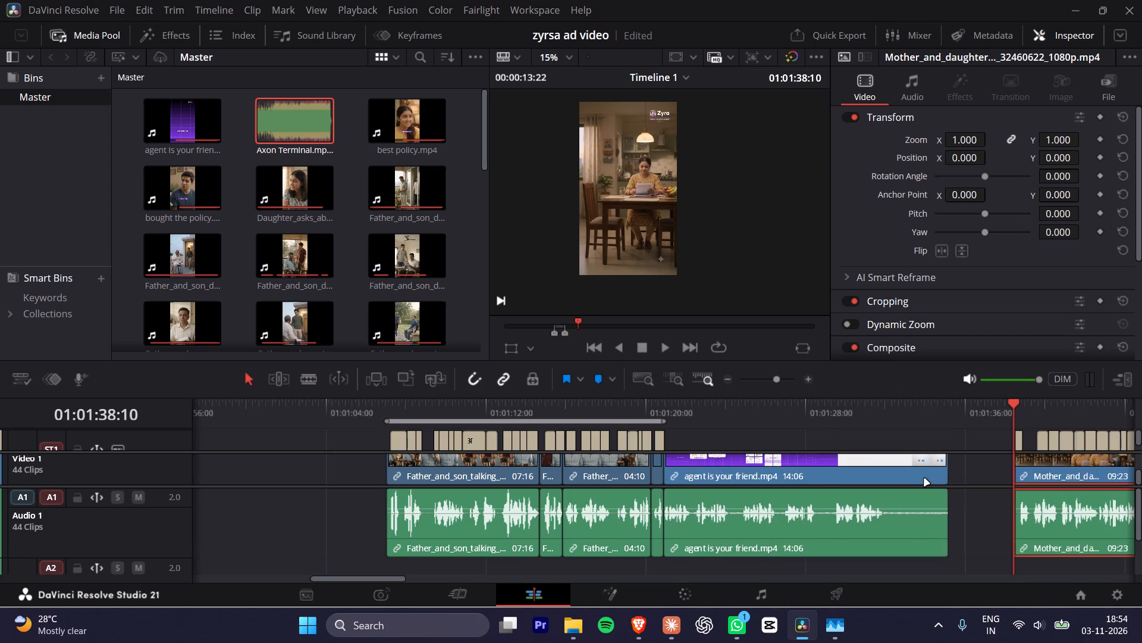
{"action": "scroll", "coordinate": [924, 479], "scroll_direction": "down", "scroll_amount": 3, "text": "alt"}
{"action": "scroll", "coordinate": [871, 483], "scroll_direction": "up", "scroll_amount": 7, "text": "alt"}
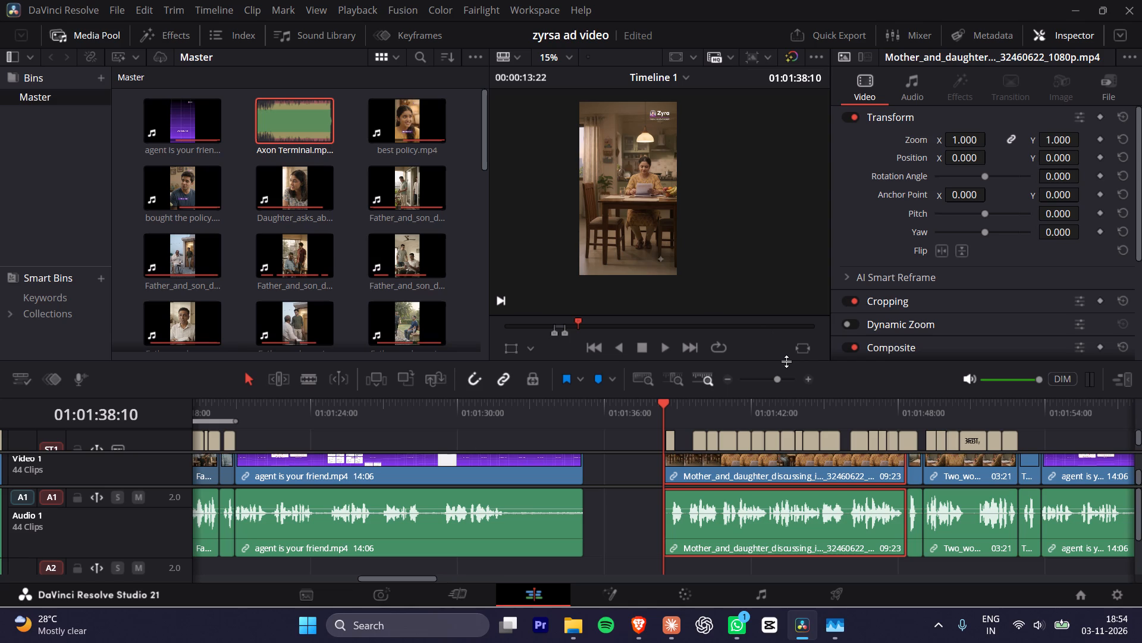
{"action": "key", "text": "alt+v"}
{"action": "left_click", "coordinate": [690, 591]}
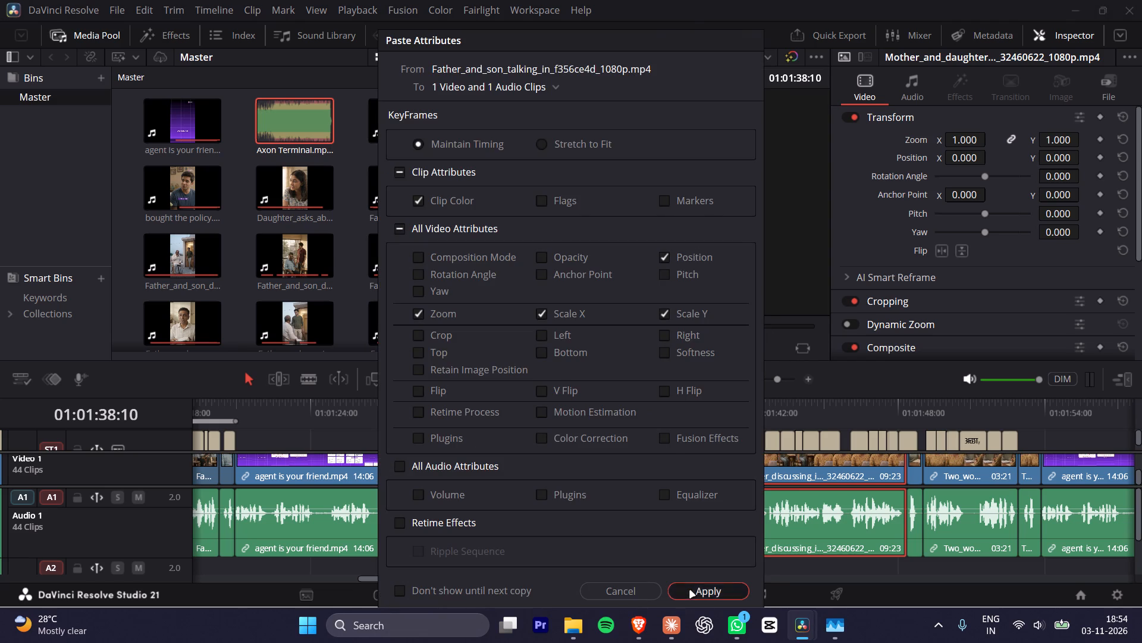
Paste the copied position and zoom attributes onto the fourth ad's three Two_women clips, and check the framing of the last one.
{"action": "left_click", "coordinate": [913, 464]}
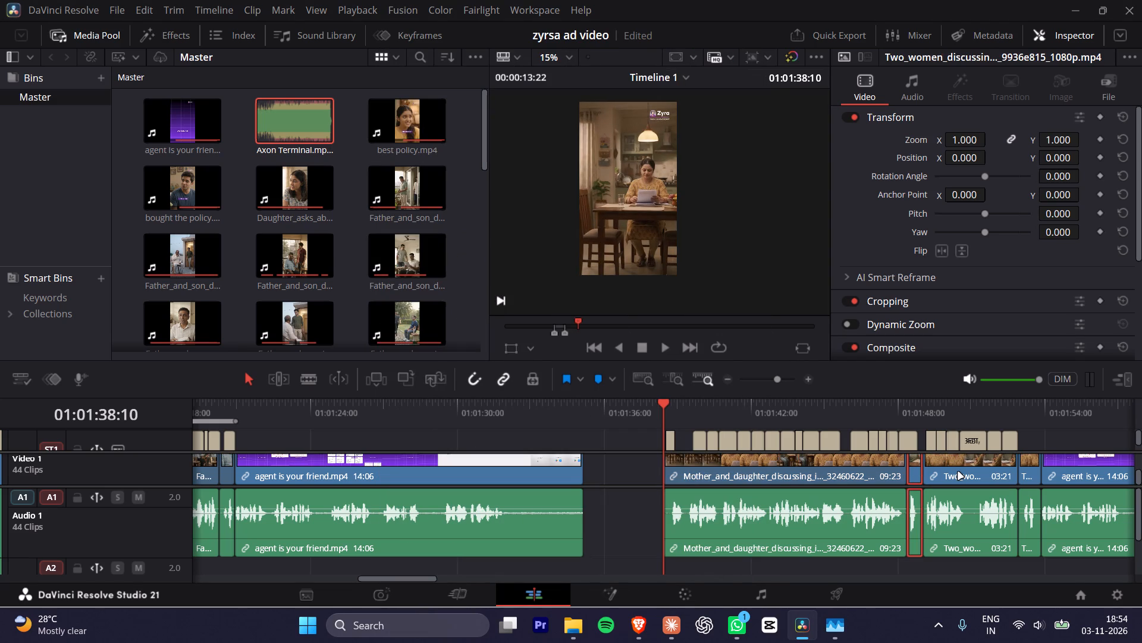
{"action": "left_click", "coordinate": [958, 472], "text": "shift"}
{"action": "left_click", "coordinate": [1029, 472], "text": "shift"}
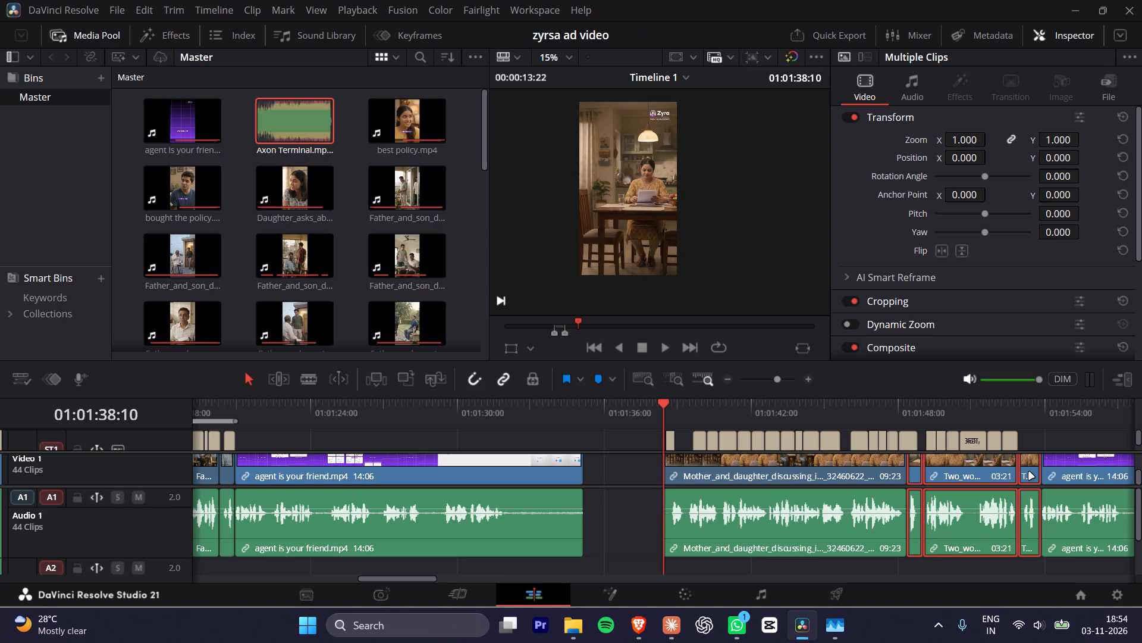
{"action": "key", "text": "alt+v"}
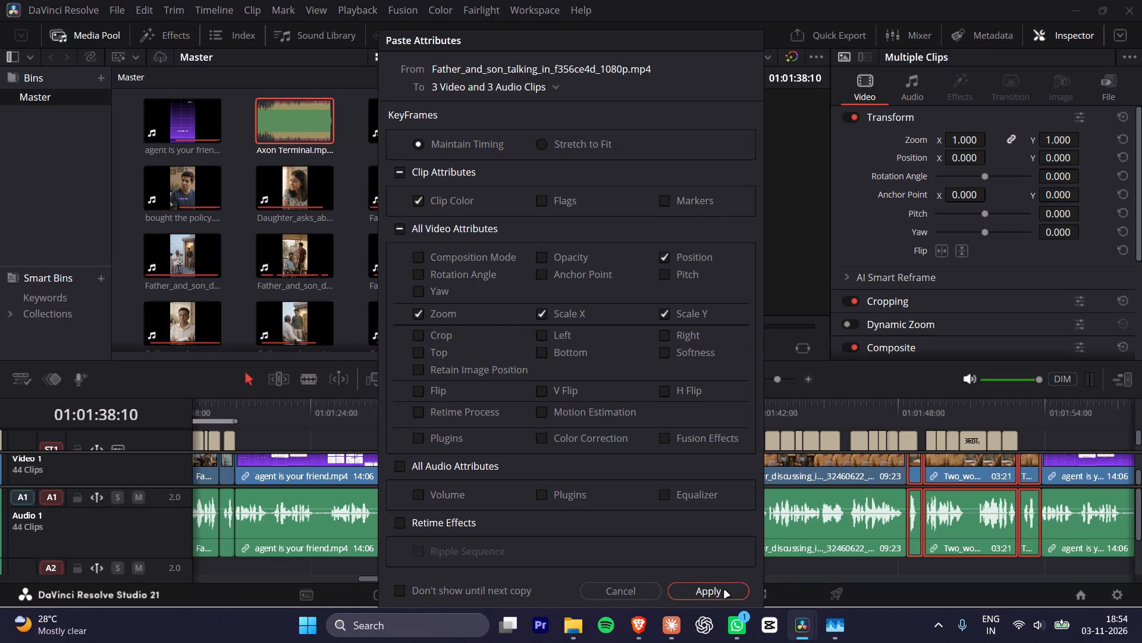
{"action": "left_click", "coordinate": [721, 591]}
{"action": "left_click", "coordinate": [1031, 420]}
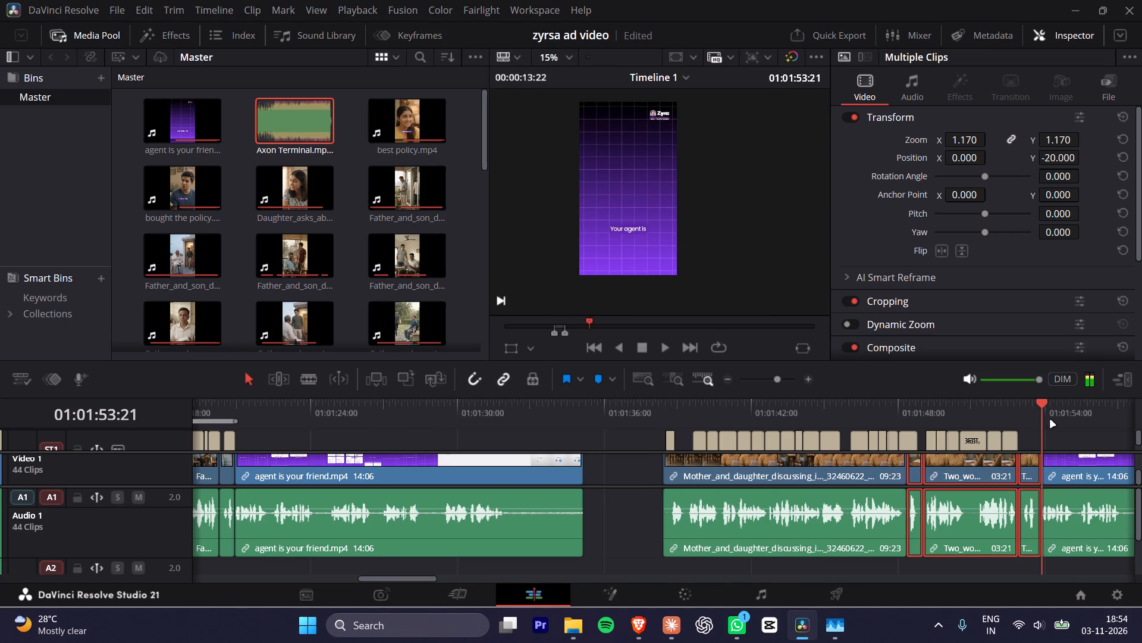
{"action": "left_click", "coordinate": [1025, 438]}
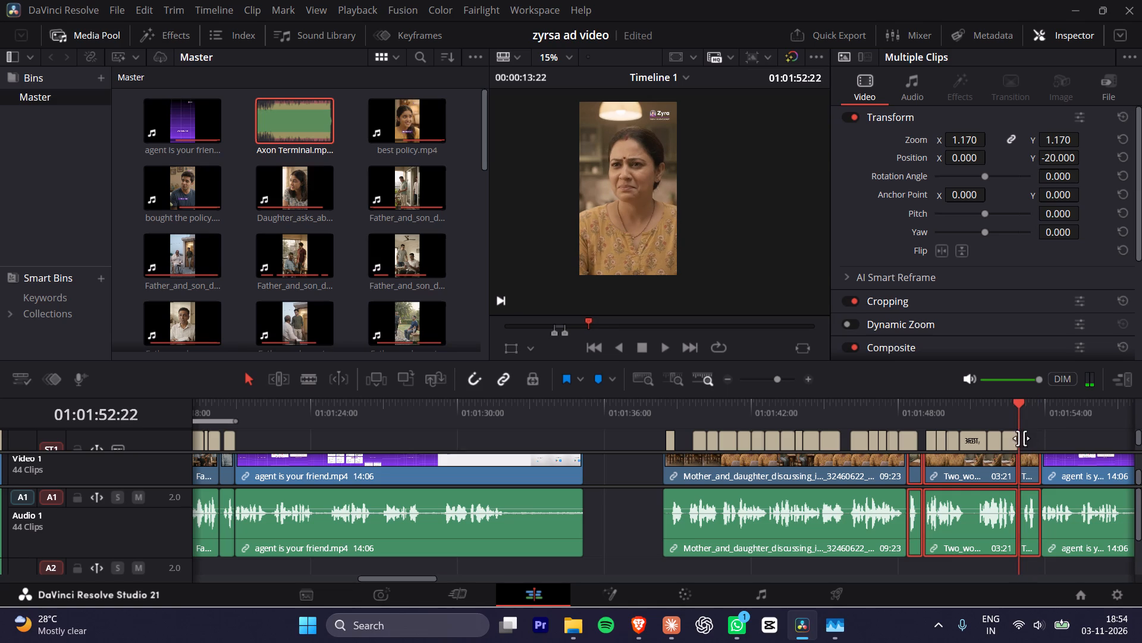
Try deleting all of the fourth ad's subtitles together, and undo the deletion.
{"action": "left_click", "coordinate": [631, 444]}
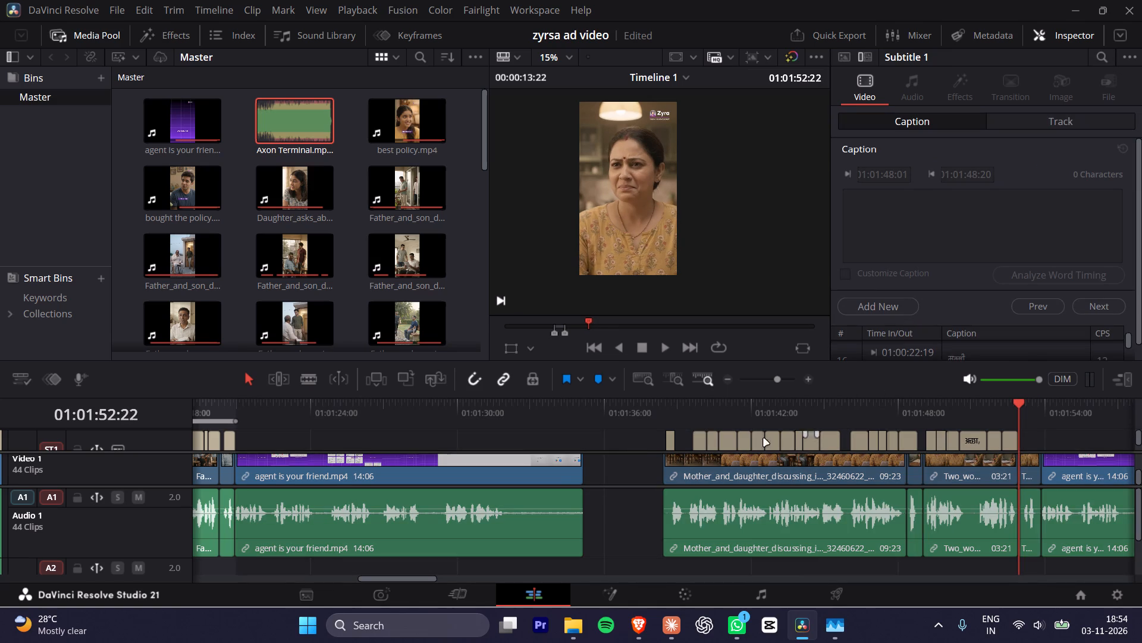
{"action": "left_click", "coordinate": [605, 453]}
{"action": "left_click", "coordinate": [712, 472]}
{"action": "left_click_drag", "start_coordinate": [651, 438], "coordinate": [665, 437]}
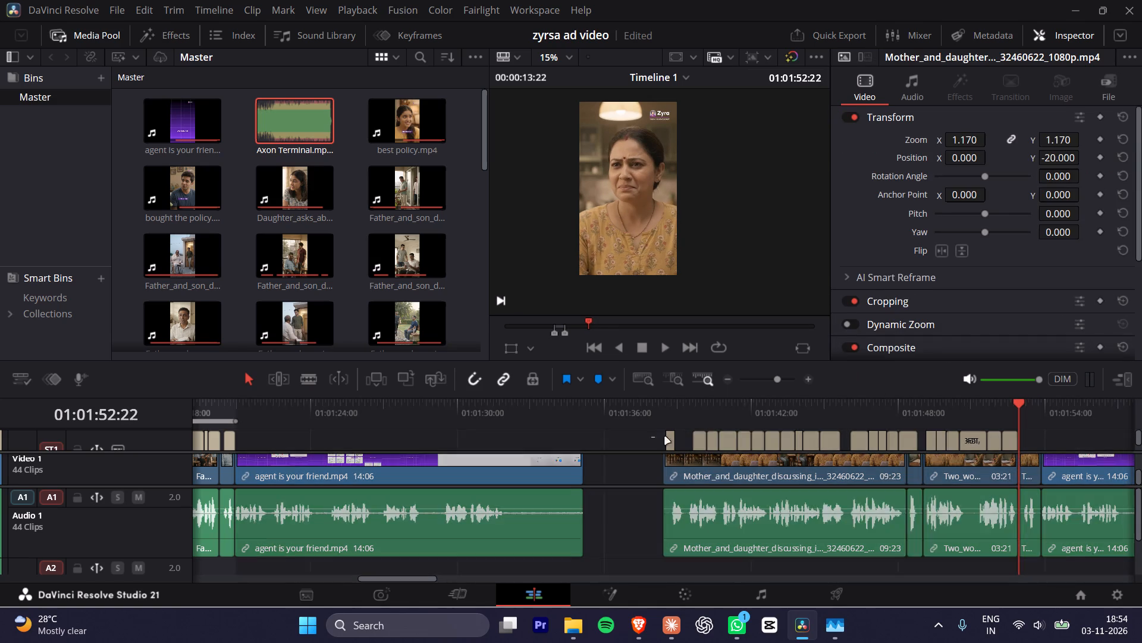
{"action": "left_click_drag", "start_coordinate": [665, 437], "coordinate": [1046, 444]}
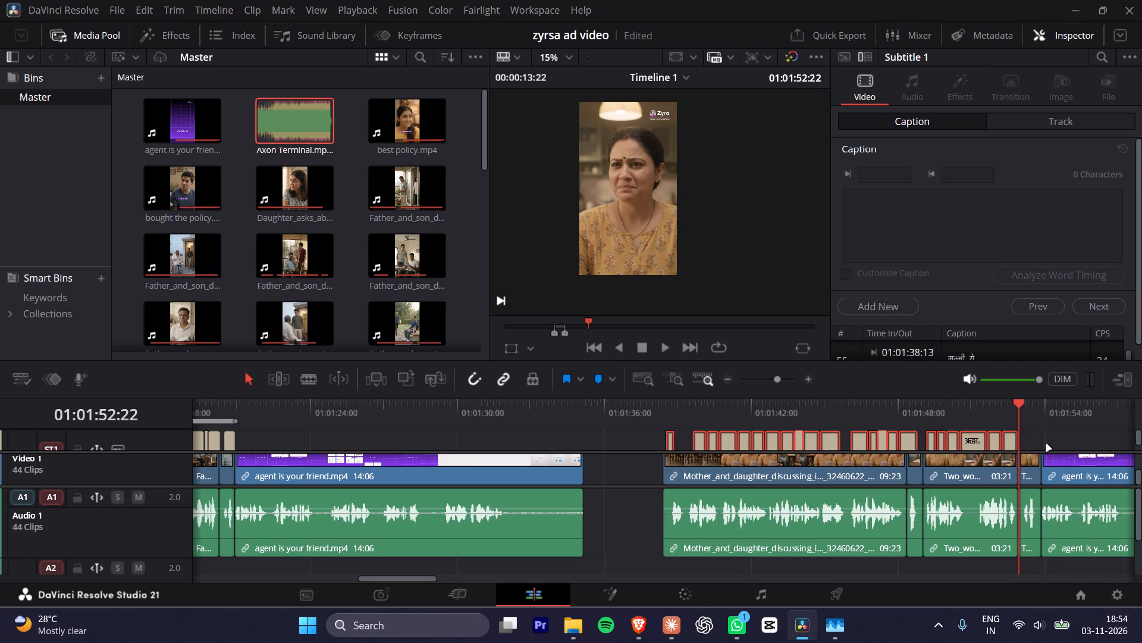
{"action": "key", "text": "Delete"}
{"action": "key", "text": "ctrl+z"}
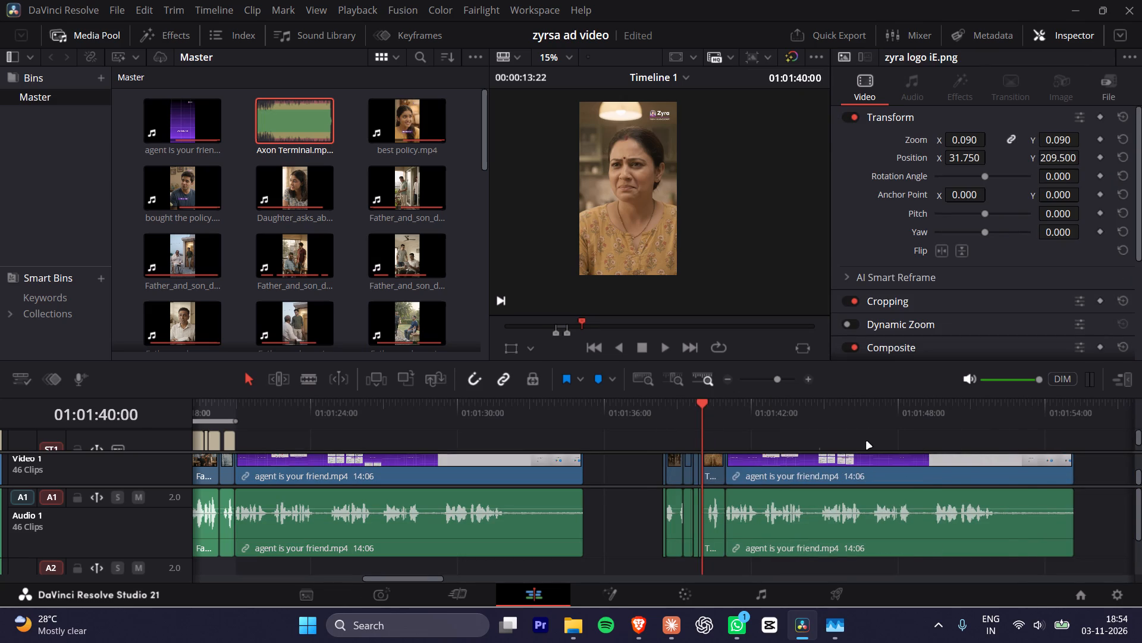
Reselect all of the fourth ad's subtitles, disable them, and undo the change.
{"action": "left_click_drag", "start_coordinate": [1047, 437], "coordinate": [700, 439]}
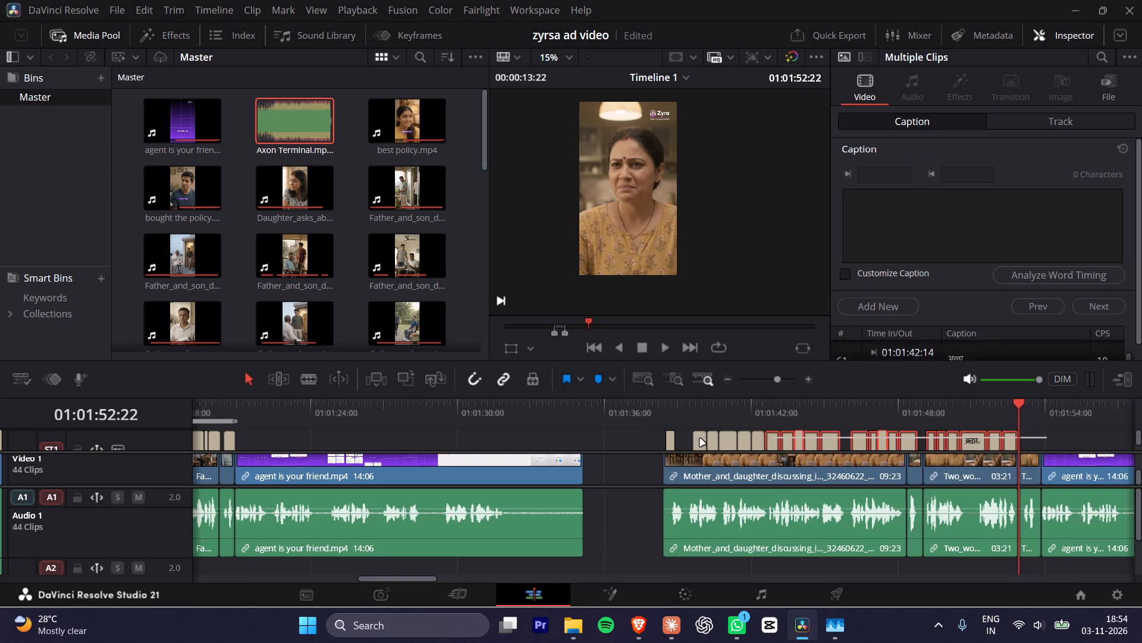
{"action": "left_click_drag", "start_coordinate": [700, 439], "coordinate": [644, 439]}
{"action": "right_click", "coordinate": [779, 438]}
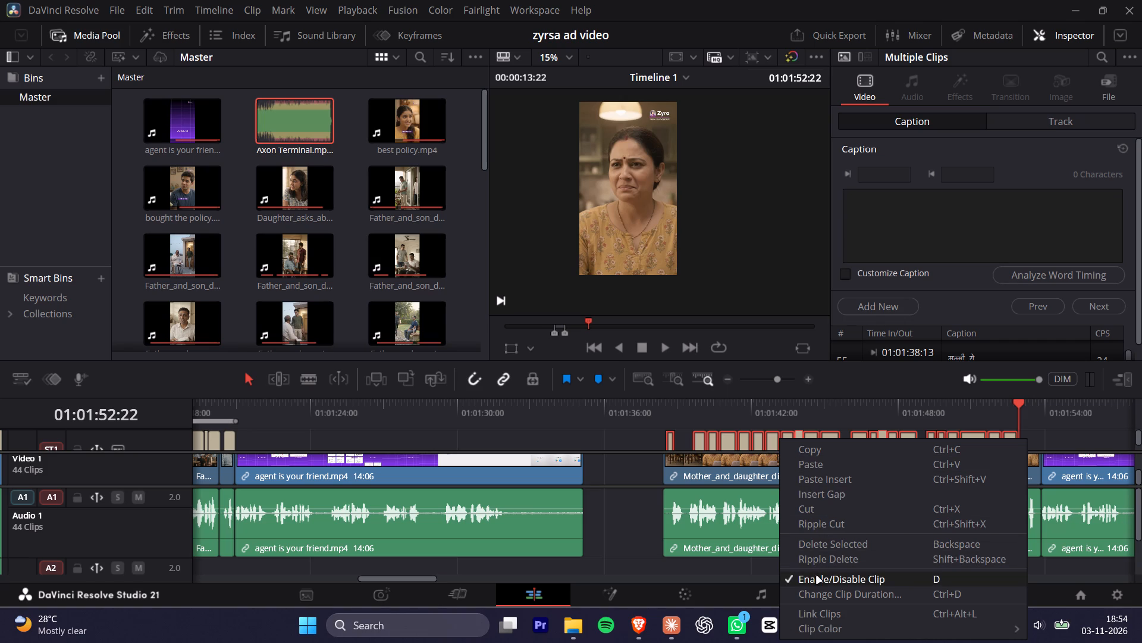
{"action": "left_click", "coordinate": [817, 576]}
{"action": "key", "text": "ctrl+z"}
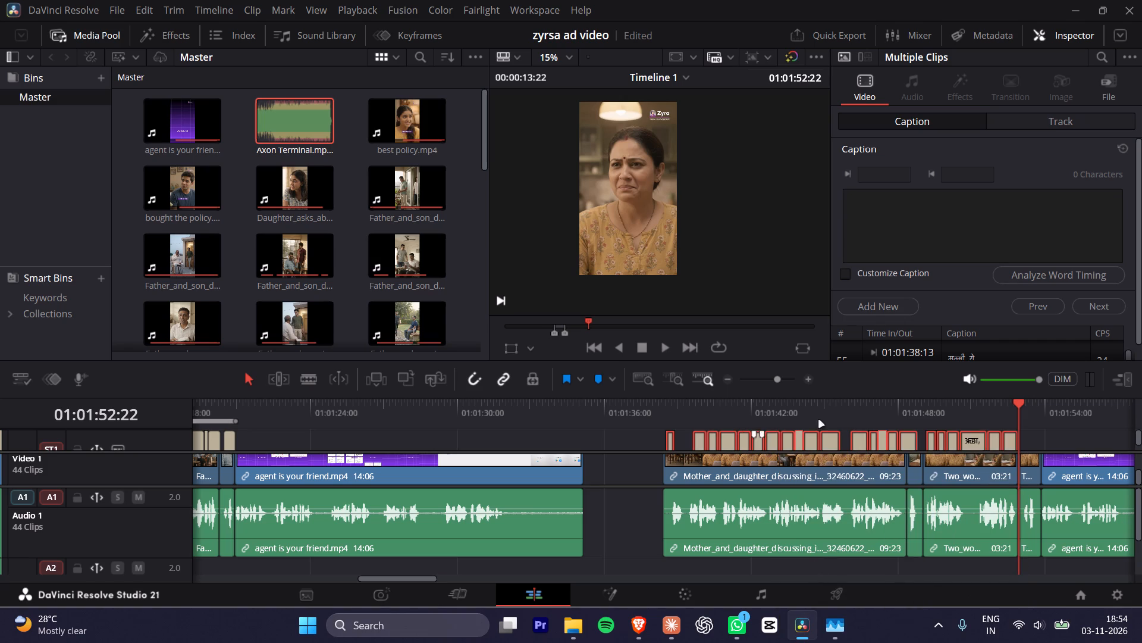
Play back the end of the fourth ad's dialogue to check its last lines against the subtitles.
{"action": "left_click", "coordinate": [974, 410]}
{"action": "key", "text": "space"}
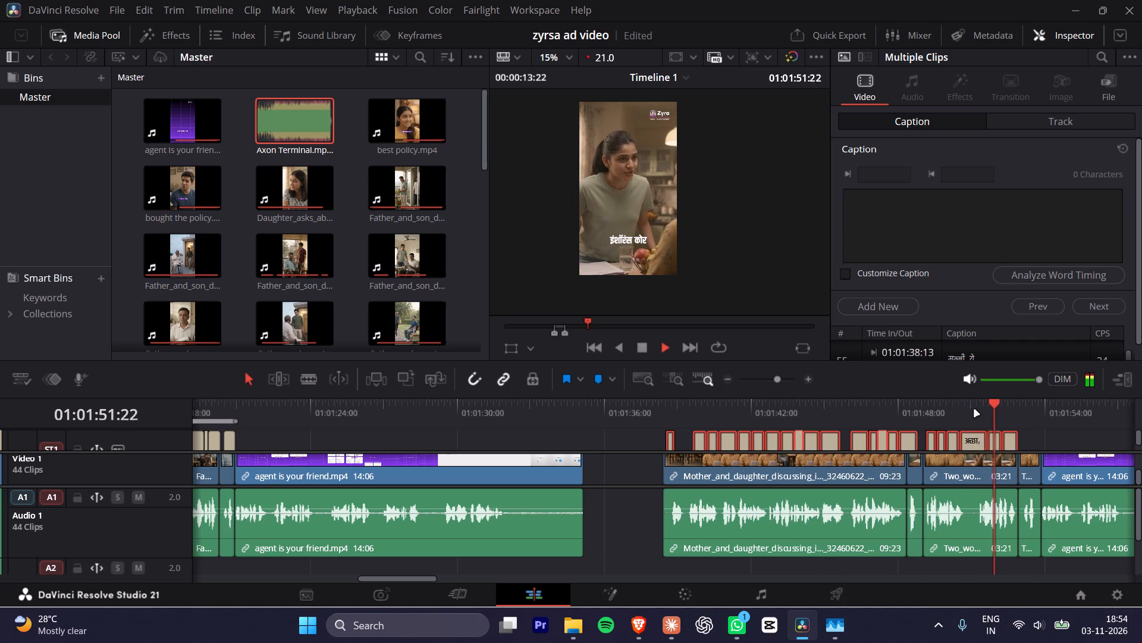
{"action": "key", "text": "space"}
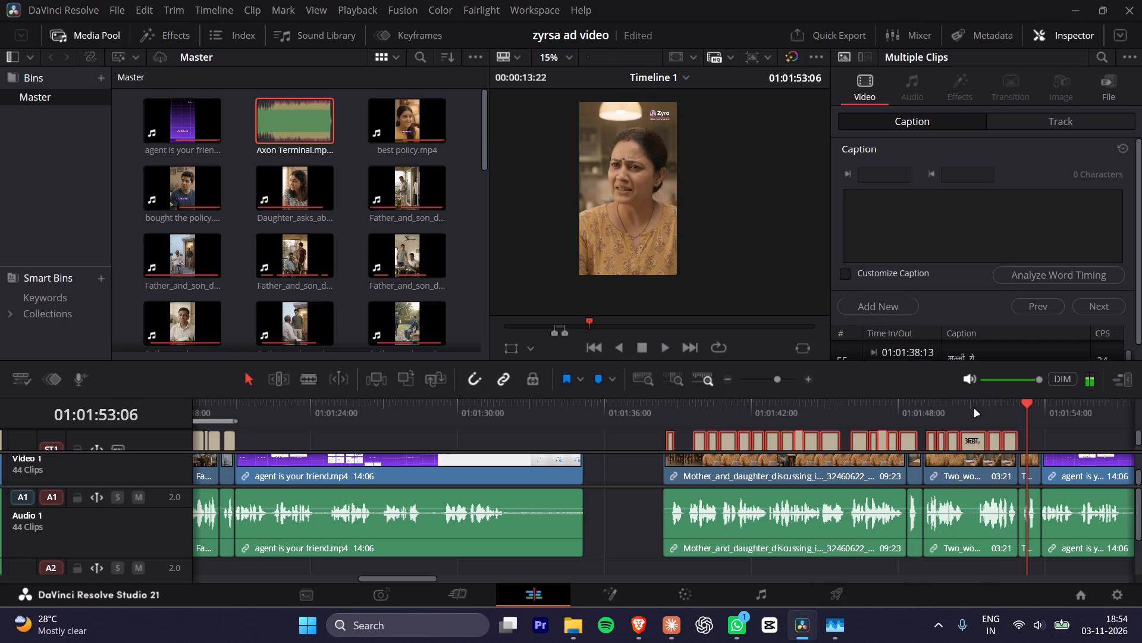
{"action": "key", "text": "space"}
{"action": "key", "text": "space"}
Go to the fifth ad and resize the timeline and its tracks so the logo, dialogue video and audio show together.
{"action": "scroll", "coordinate": [988, 438], "scroll_direction": "down", "scroll_amount": 2, "text": "alt"}
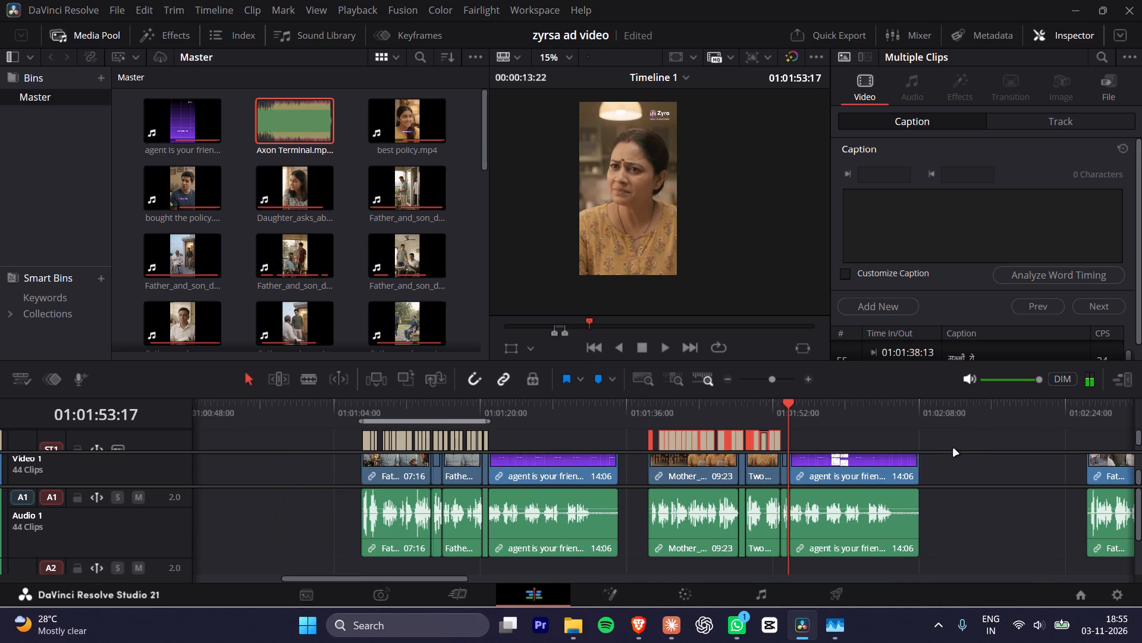
{"action": "left_click_drag", "start_coordinate": [1021, 405], "coordinate": [1044, 405]}
{"action": "scroll", "coordinate": [1044, 405], "scroll_direction": "down", "scroll_amount": 3, "text": "shift"}
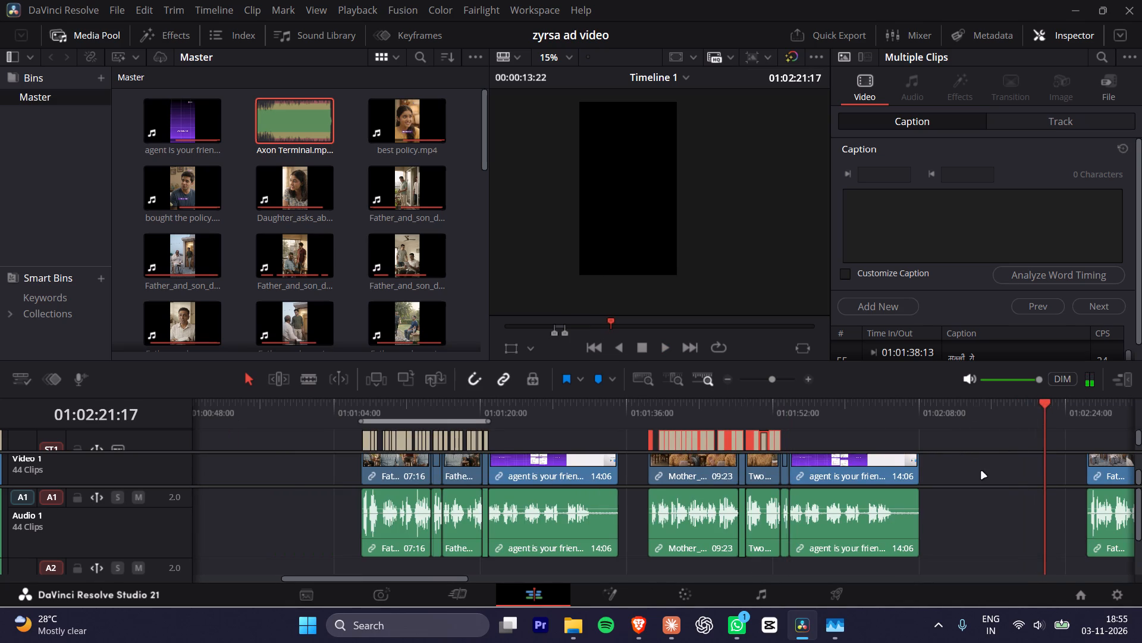
{"action": "scroll", "coordinate": [981, 472], "scroll_direction": "down", "scroll_amount": 4, "text": "ctrl"}
{"action": "scroll", "coordinate": [799, 477], "scroll_direction": "up", "scroll_amount": 5, "text": "alt"}
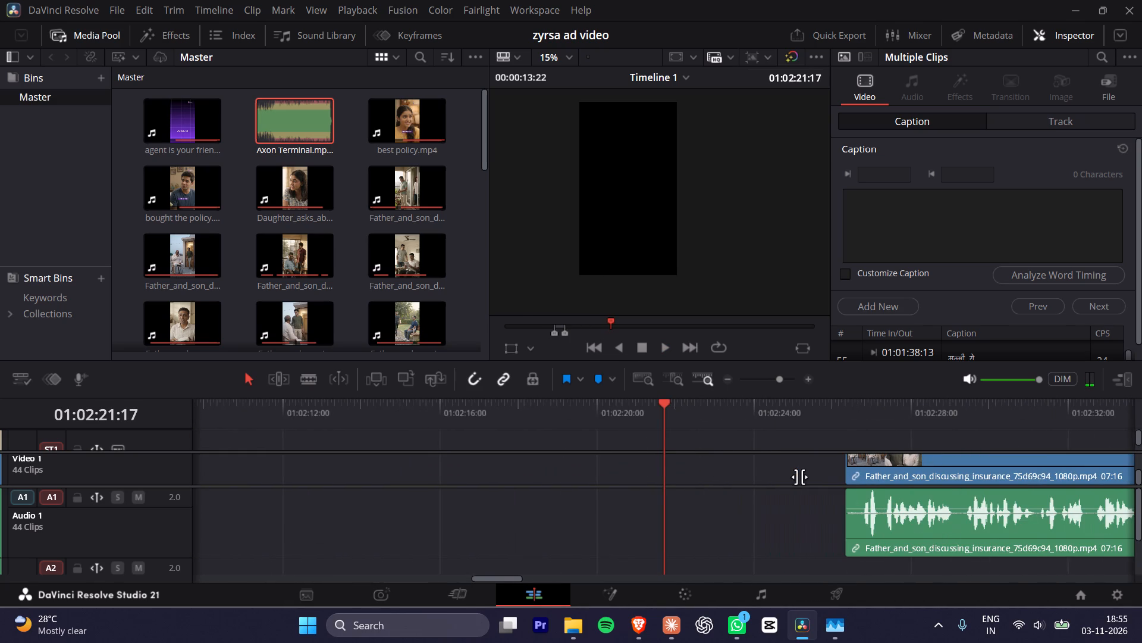
{"action": "scroll", "coordinate": [855, 416], "scroll_direction": "down", "scroll_amount": 4, "text": "ctrl"}
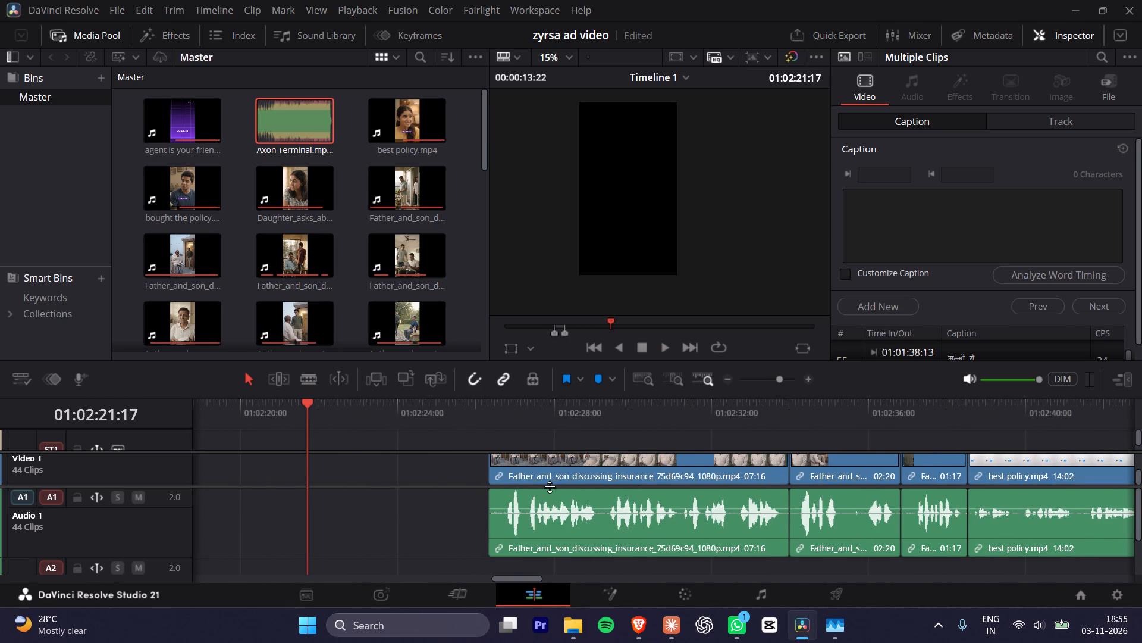
{"action": "scroll", "coordinate": [550, 487], "scroll_direction": "down", "scroll_amount": 11, "text": "shift"}
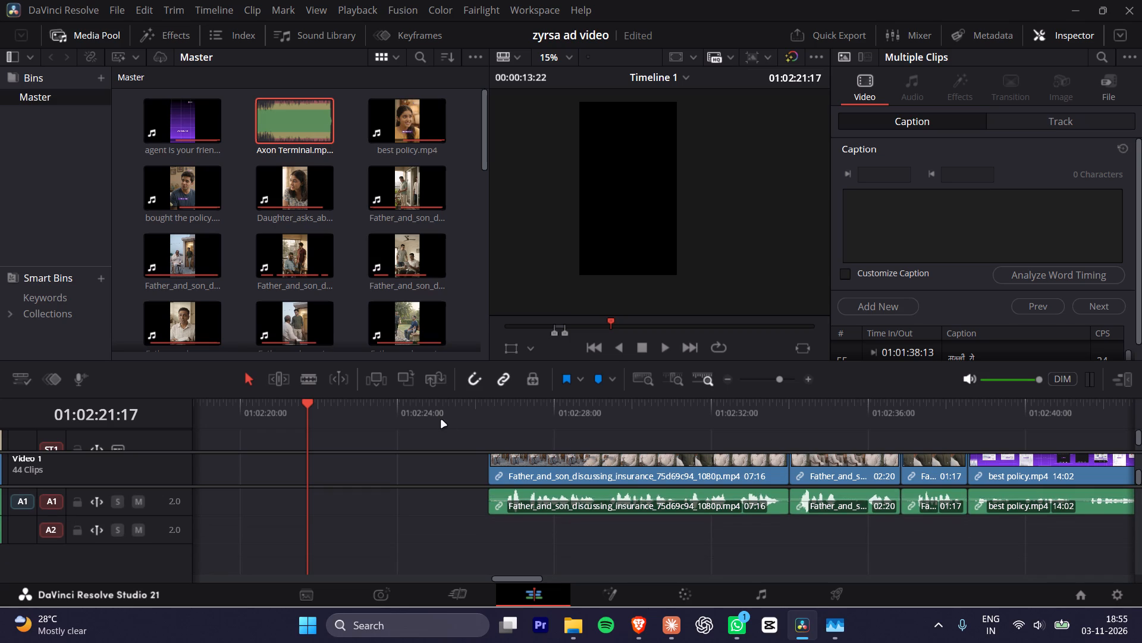
{"action": "left_click_drag", "start_coordinate": [701, 360], "coordinate": [702, 300]}
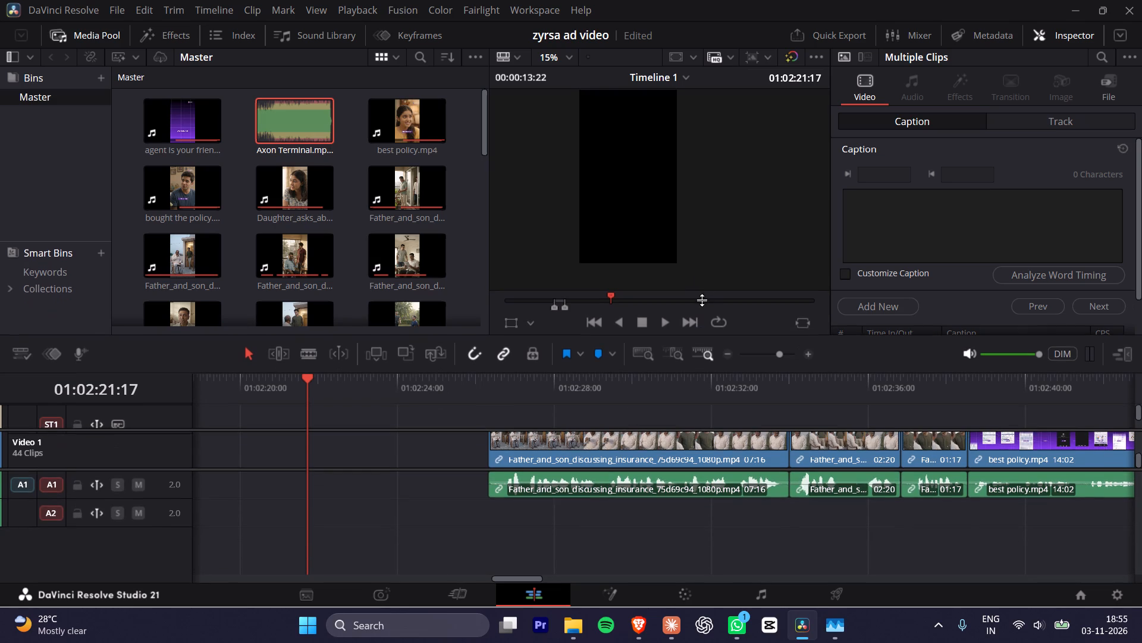
{"action": "left_click_drag", "start_coordinate": [702, 300], "coordinate": [704, 274]}
{"action": "scroll", "coordinate": [659, 438], "scroll_direction": "up", "scroll_amount": 2}
{"action": "scroll", "coordinate": [732, 435], "scroll_direction": "up", "scroll_amount": 1}
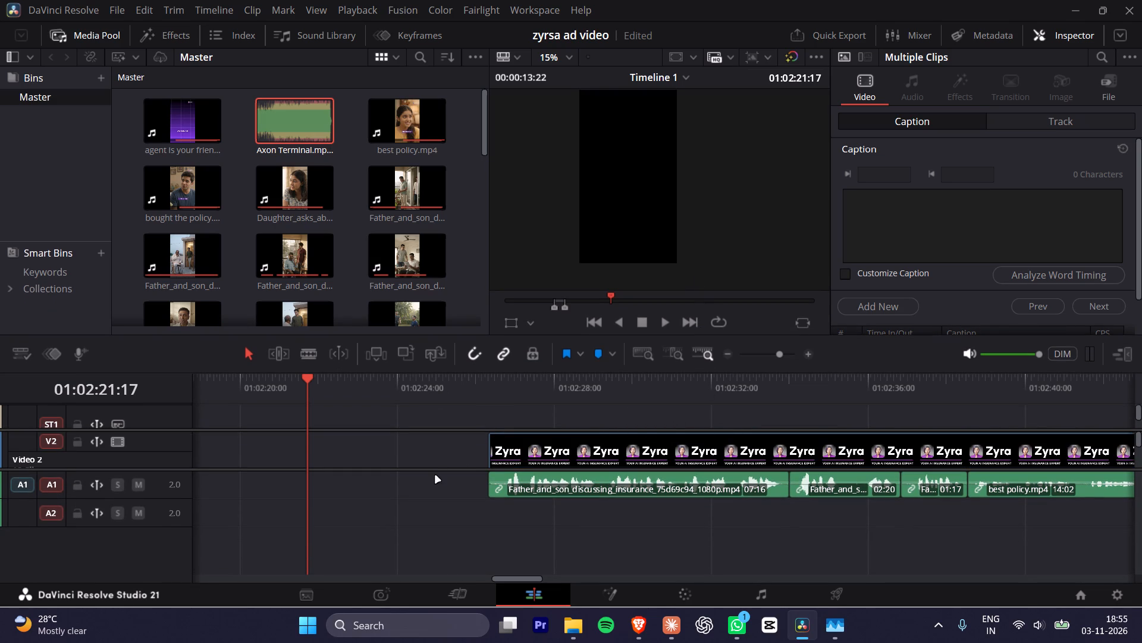
{"action": "left_click_drag", "start_coordinate": [419, 469], "coordinate": [418, 540]}
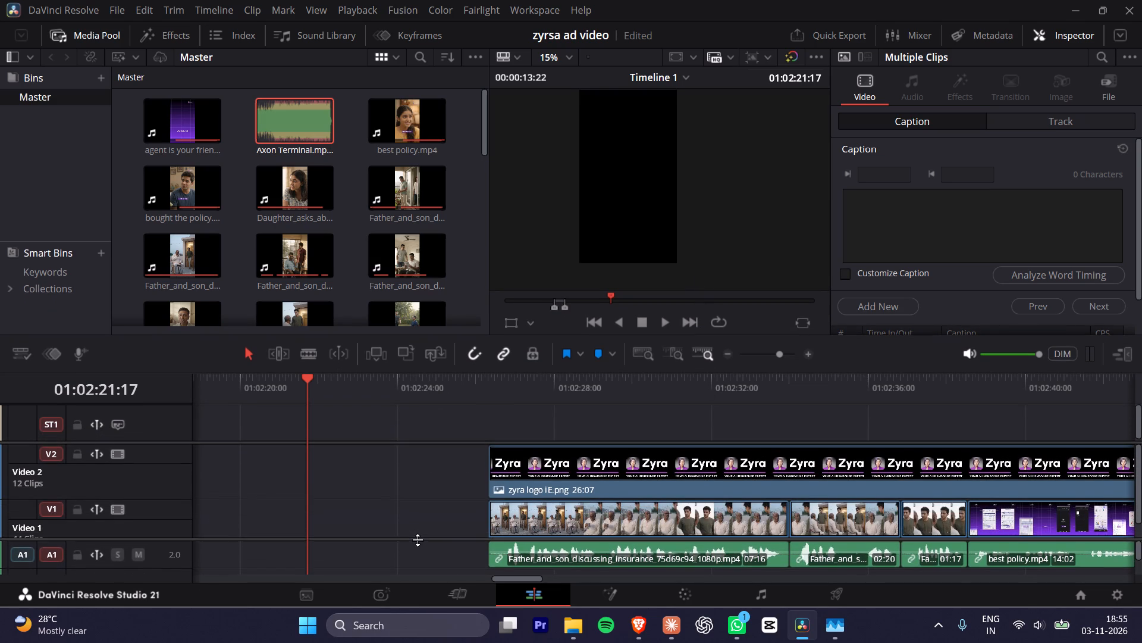
{"action": "left_click_drag", "start_coordinate": [418, 540], "coordinate": [419, 558]}
{"action": "scroll", "coordinate": [348, 511], "scroll_direction": "down", "scroll_amount": 2, "text": "shift"}
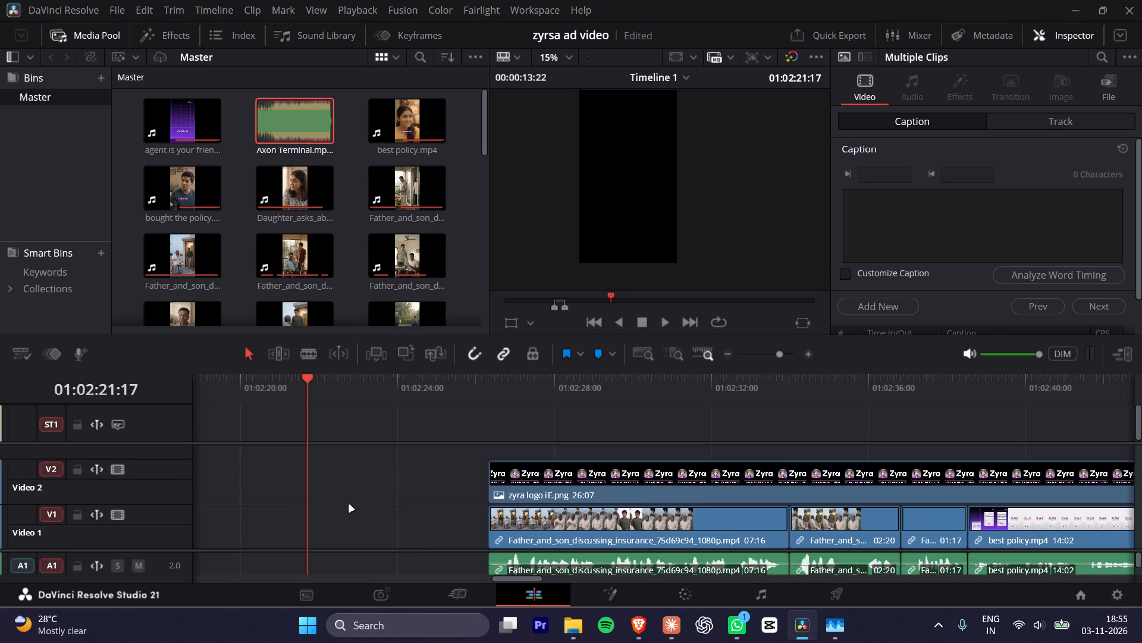
{"action": "scroll", "coordinate": [357, 497], "scroll_direction": "down", "scroll_amount": 3, "text": "shift"}
{"action": "scroll", "coordinate": [365, 527], "scroll_direction": "up", "scroll_amount": 3, "text": "shift"}
{"action": "scroll", "coordinate": [385, 503], "scroll_direction": "down", "scroll_amount": 5, "text": "shift"}
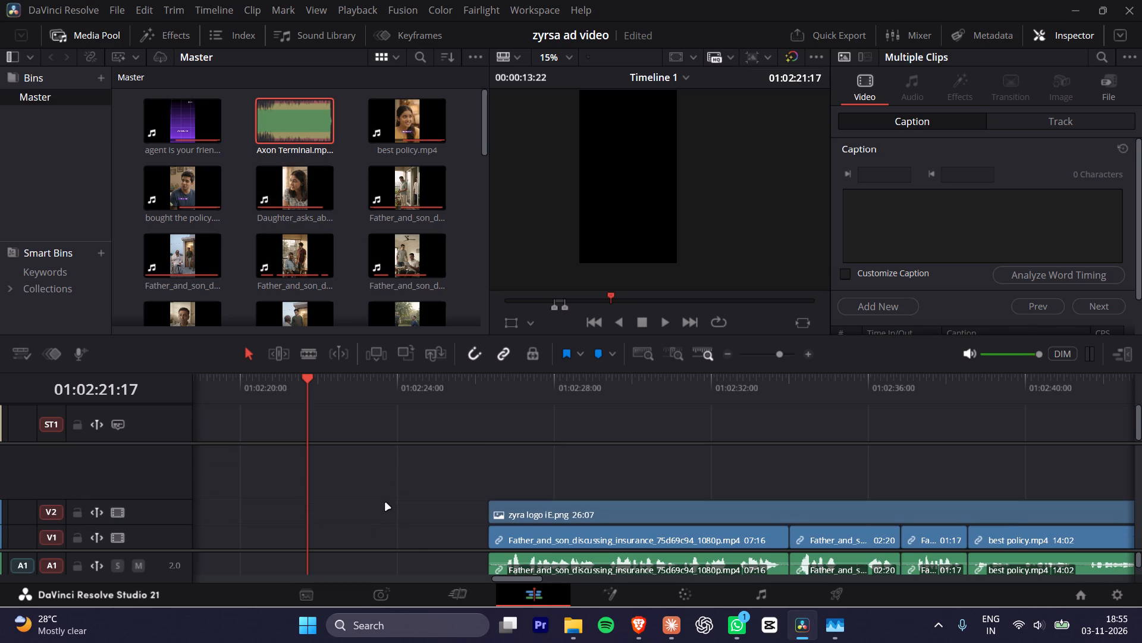
{"action": "scroll", "coordinate": [387, 423], "scroll_direction": "down", "scroll_amount": 13, "text": "shift"}
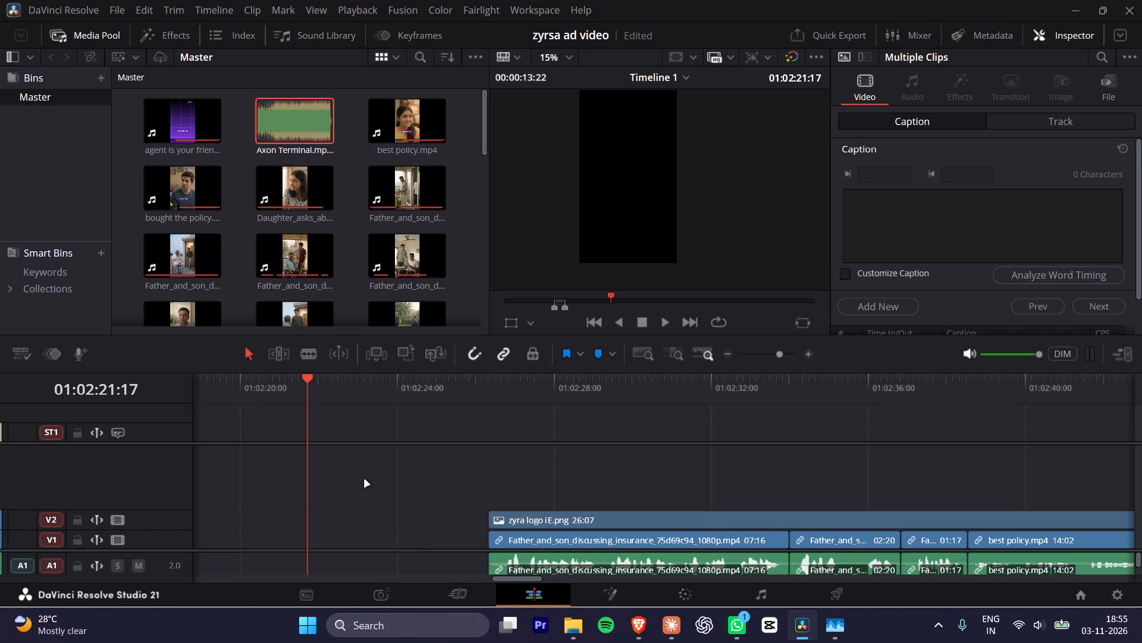
{"action": "scroll", "coordinate": [365, 480], "scroll_direction": "up", "scroll_amount": 10, "text": "shift"}
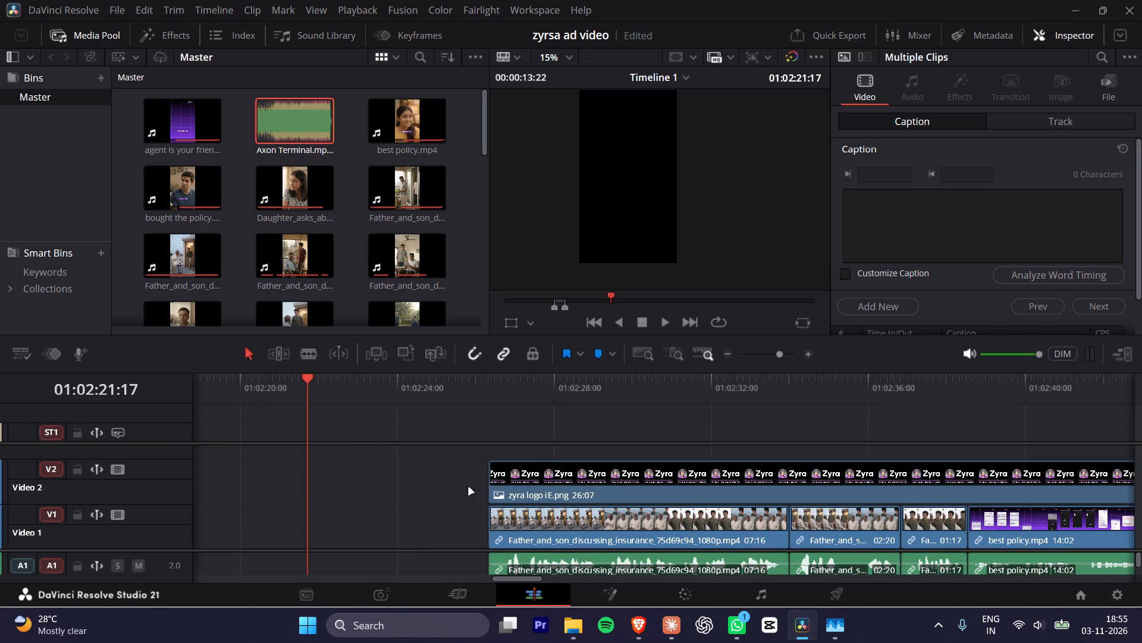
Paste the copied reframing (zoom 1.170, position Y -20) onto the fifth ad's three father-and-son dialogue clips and check it across the shots.
{"action": "key", "text": "space"}
{"action": "left_click_drag", "start_coordinate": [484, 380], "coordinate": [494, 379]}
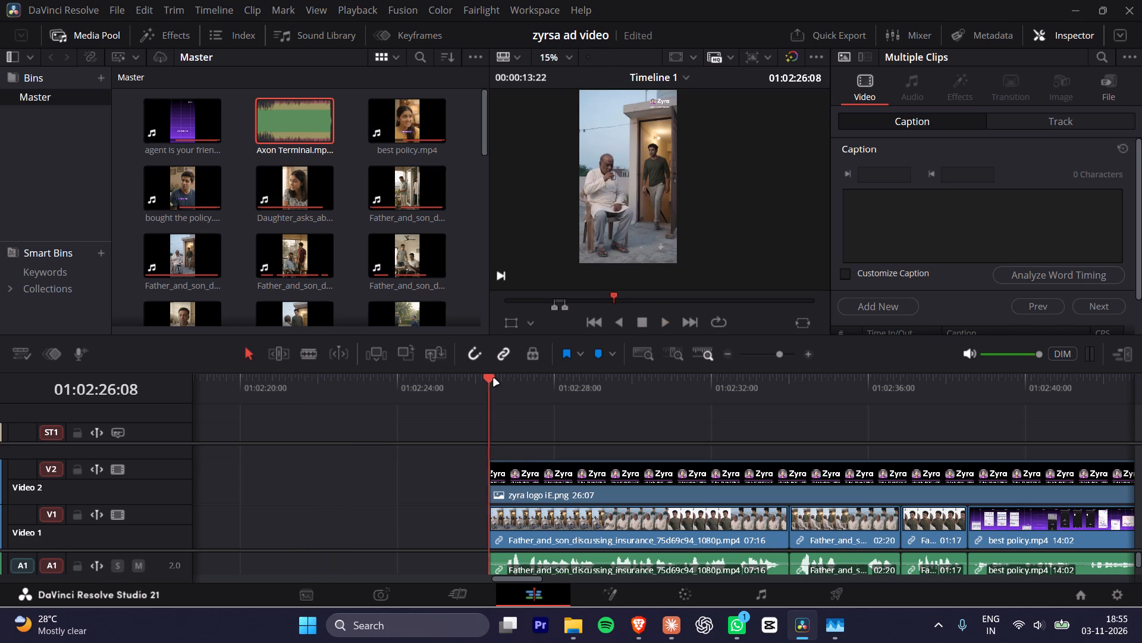
{"action": "key", "text": "space"}
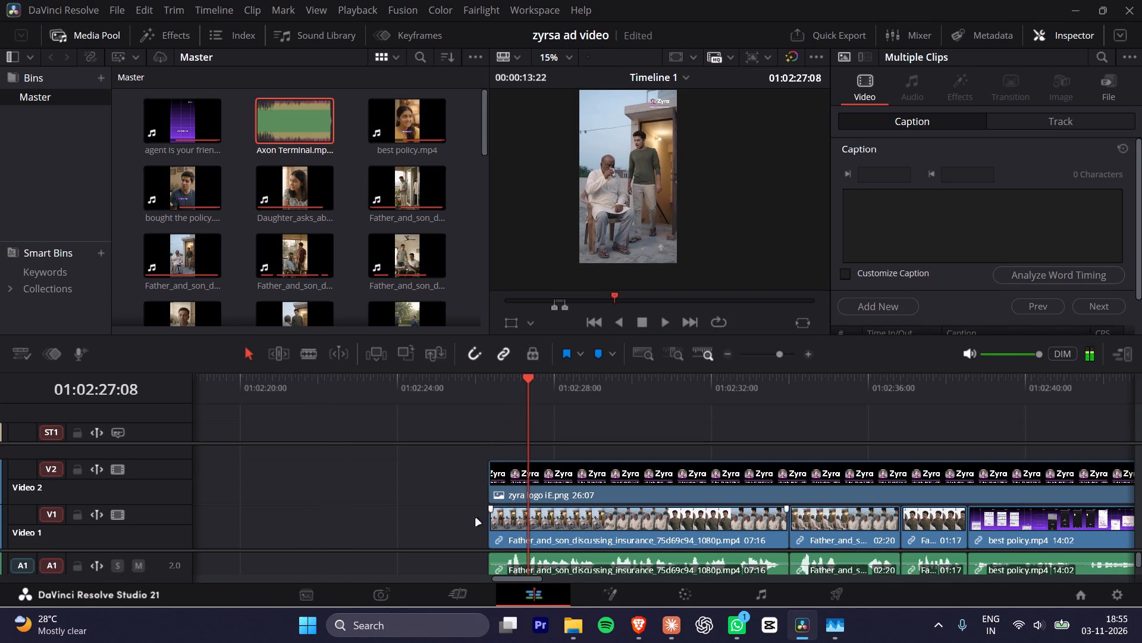
{"action": "left_click_drag", "start_coordinate": [460, 517], "coordinate": [942, 545]}
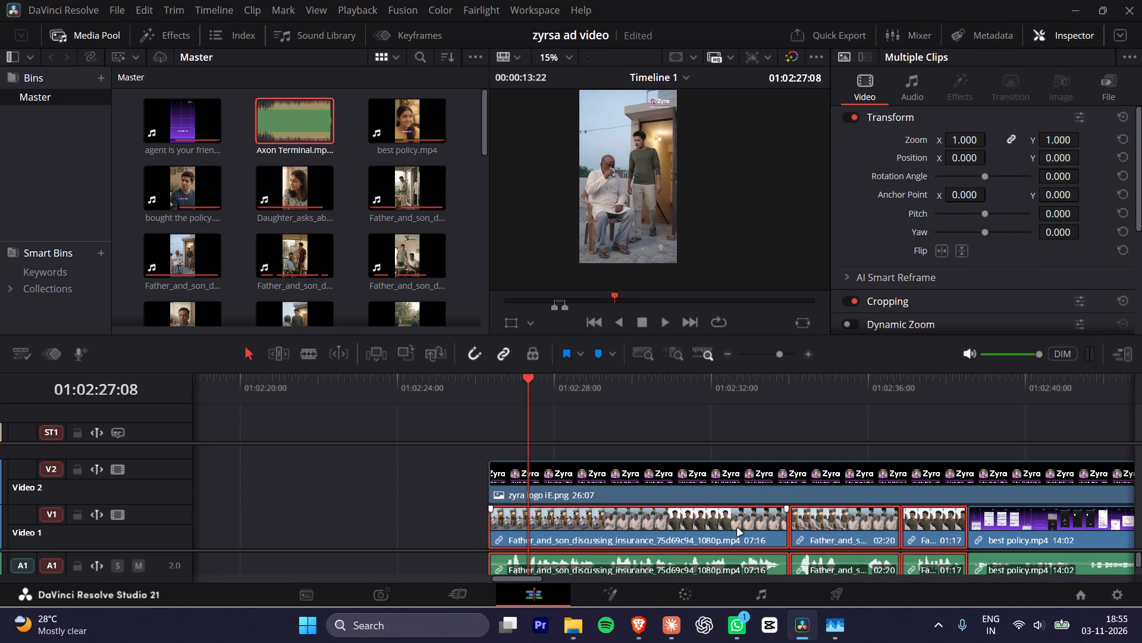
{"action": "key", "text": "alt+v"}
{"action": "key", "text": "Return"}
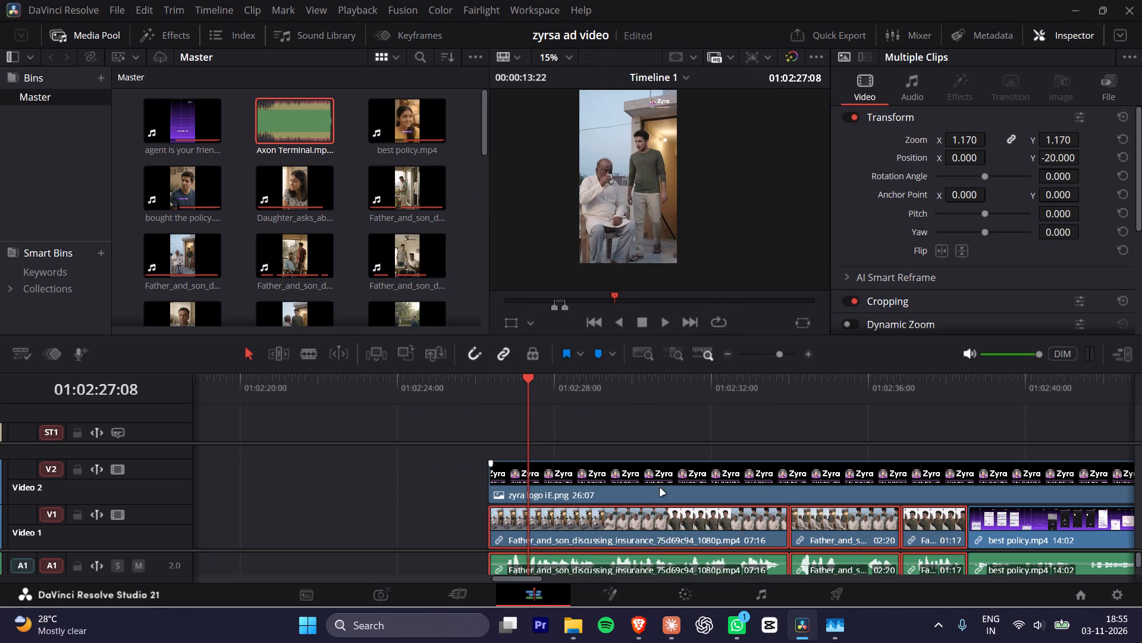
{"action": "left_click_drag", "start_coordinate": [578, 386], "coordinate": [667, 391]}
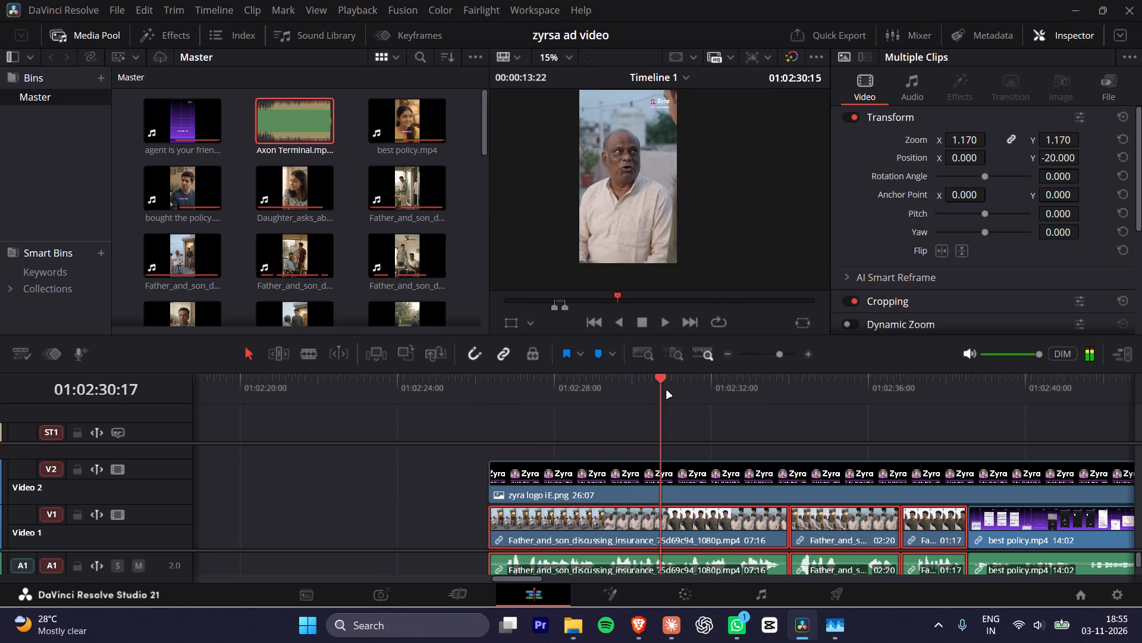
{"action": "left_click_drag", "start_coordinate": [667, 391], "coordinate": [852, 403]}
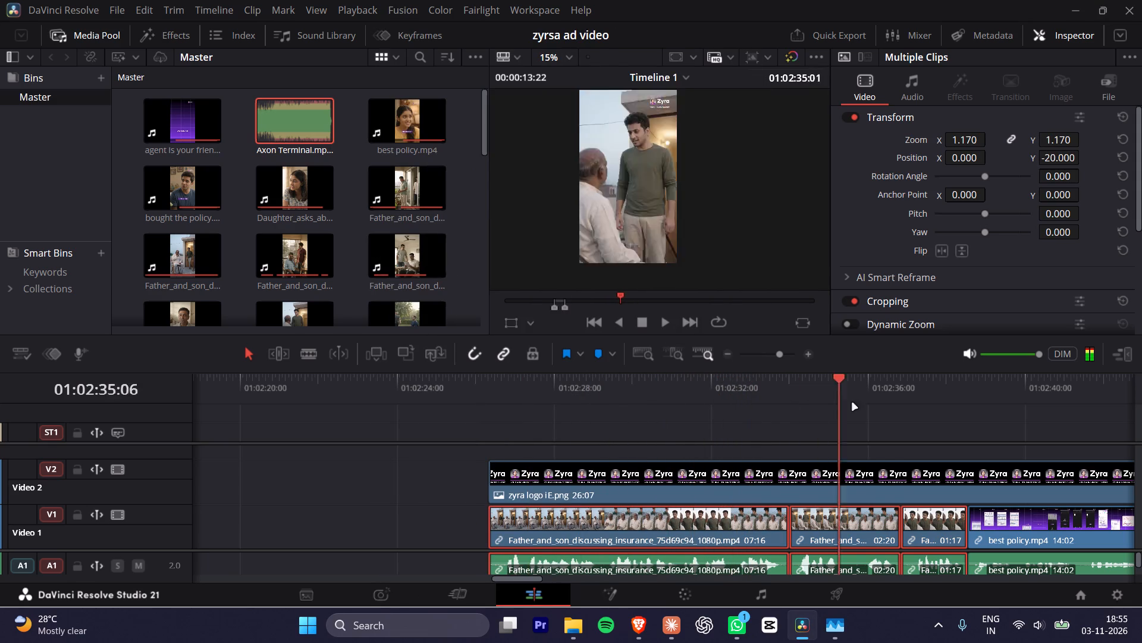
{"action": "left_click_drag", "start_coordinate": [852, 403], "coordinate": [917, 410]}
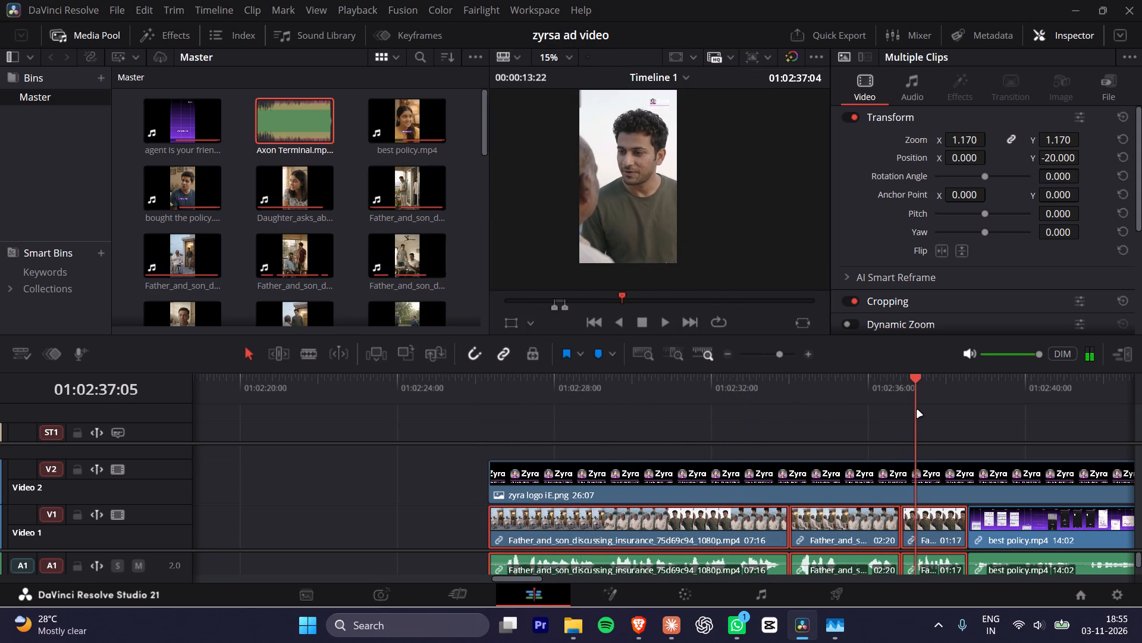
{"action": "left_click_drag", "start_coordinate": [917, 410], "coordinate": [889, 422]}
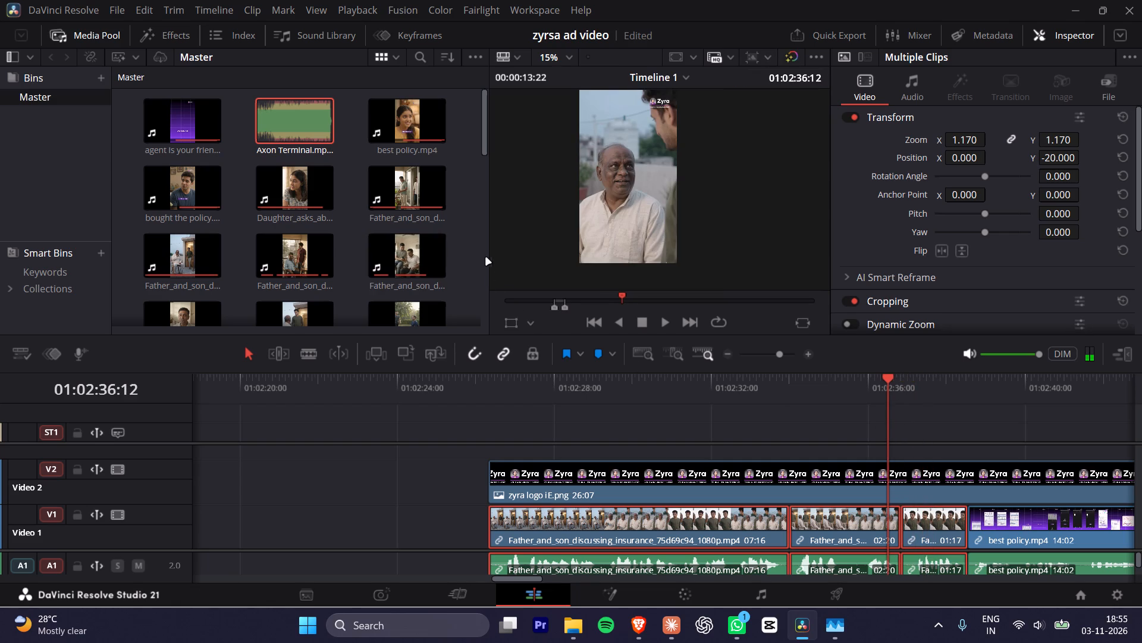
Mark the fifth ad's dialogue range up to the best policy clip and create single-line subtitles from its audio, maximum 12 characters.
{"action": "left_click_drag", "start_coordinate": [503, 372], "coordinate": [497, 372]}
{"action": "left_click_drag", "start_coordinate": [498, 380], "coordinate": [492, 383]}
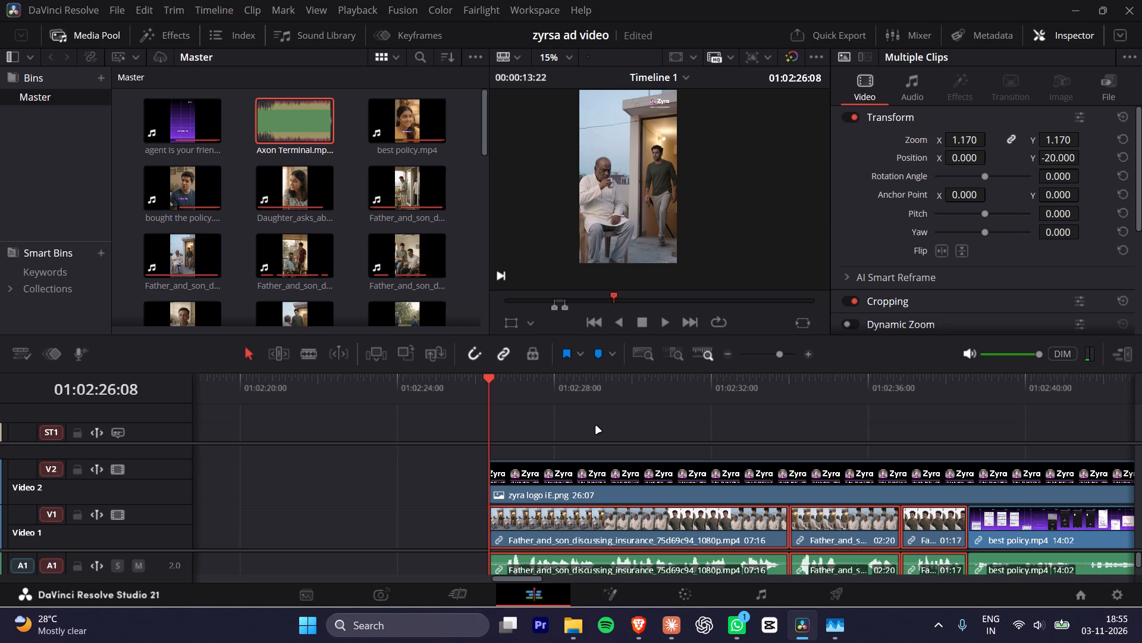
{"action": "key", "text": "x"}
{"action": "left_click_drag", "start_coordinate": [874, 389], "coordinate": [955, 391]}
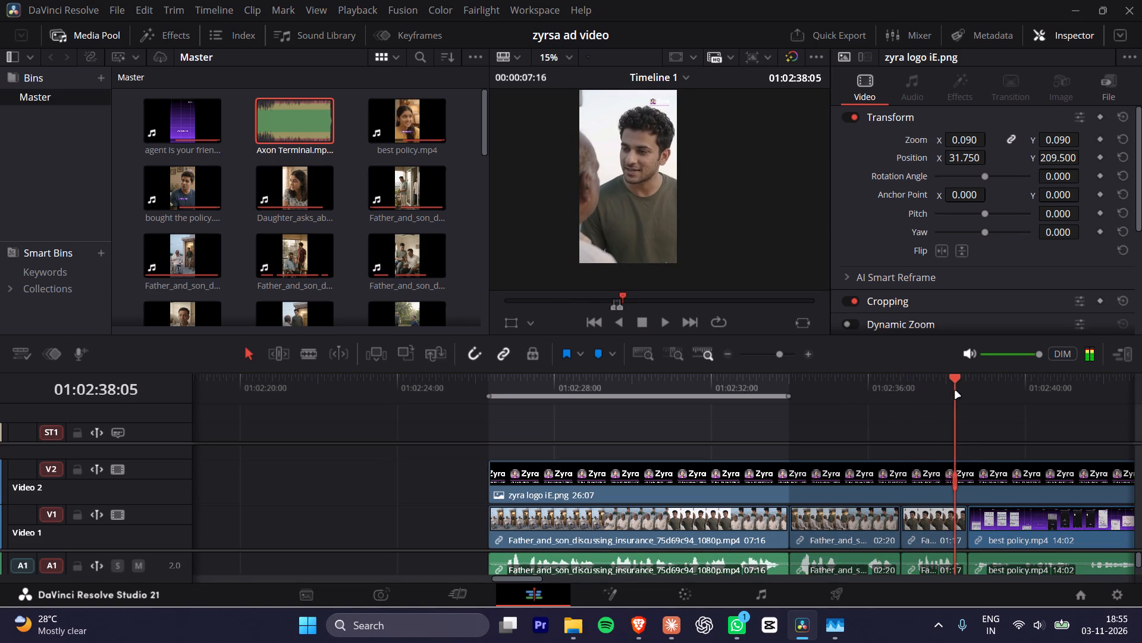
{"action": "left_click_drag", "start_coordinate": [955, 391], "coordinate": [962, 395]}
{"action": "key", "text": "o"}
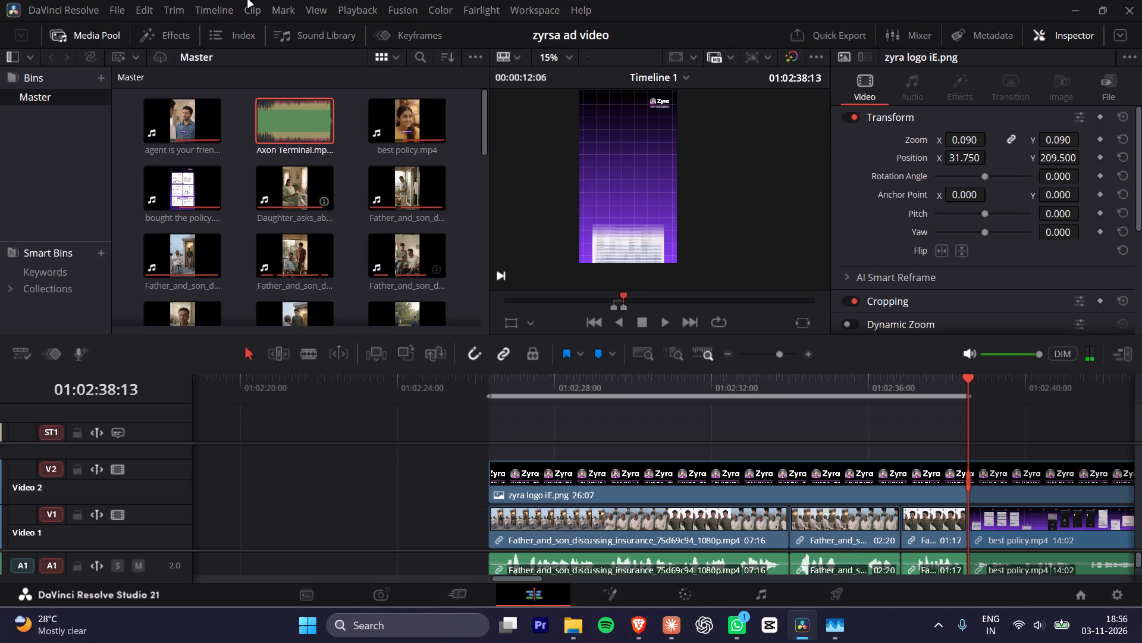
{"action": "left_click", "coordinate": [220, 10]}
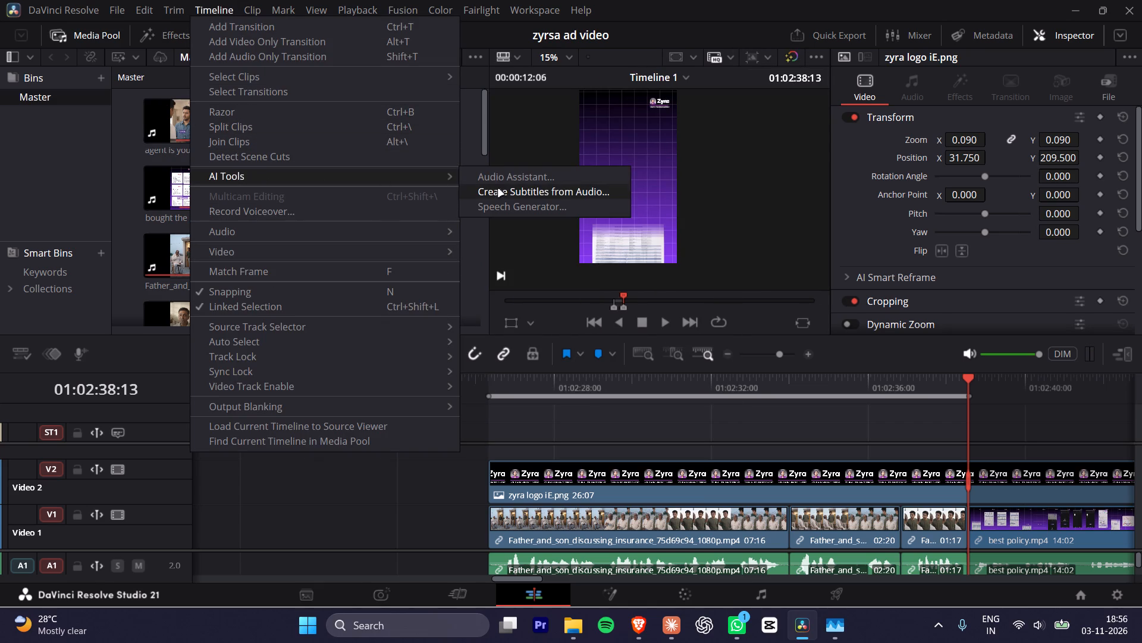
{"action": "left_click", "coordinate": [579, 190]}
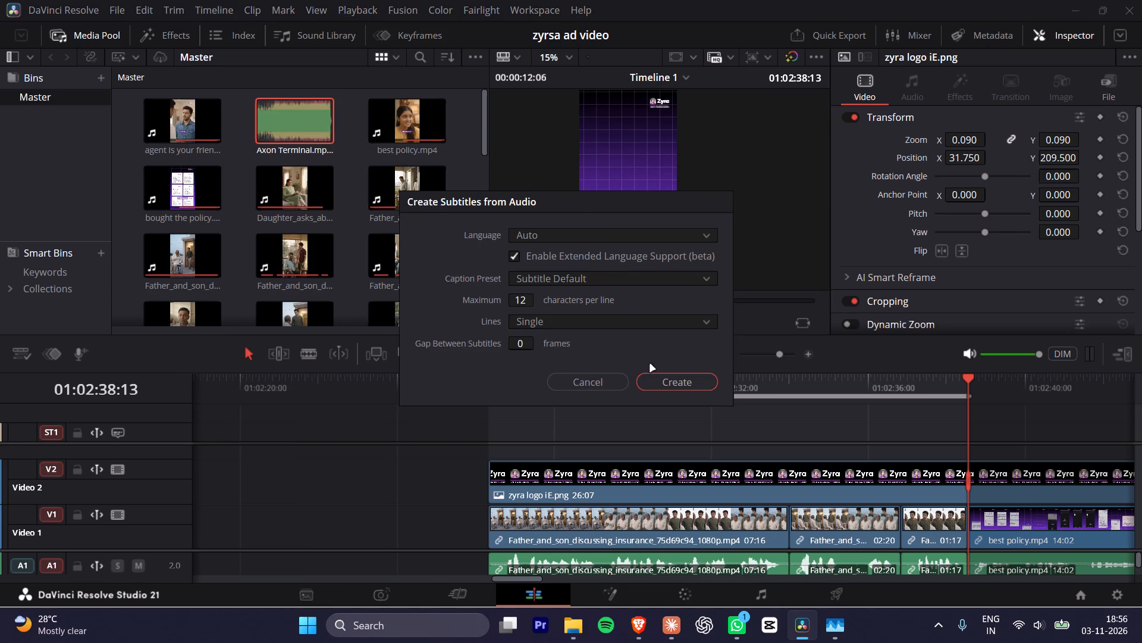
{"action": "left_click", "coordinate": [669, 380]}
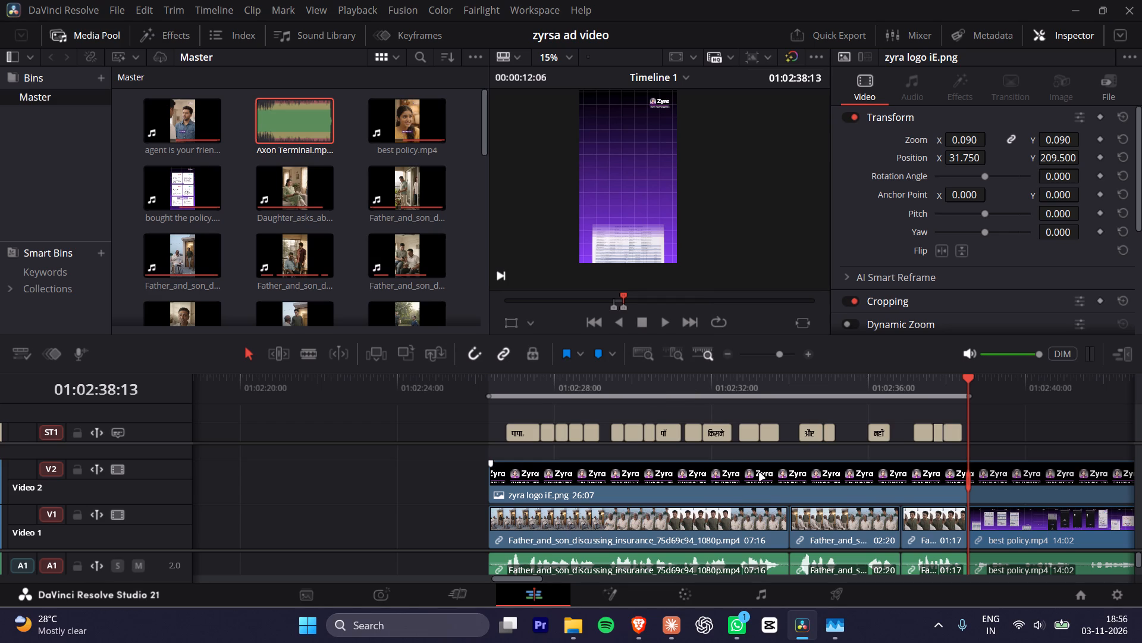
Paste the same reframing (zoom 1.170, position Y -20) onto the sixth ad's mother-and-daughter and two-women dialogue clips.
{"action": "scroll", "coordinate": [760, 473], "scroll_direction": "down", "scroll_amount": 3, "text": "shift"}
{"action": "scroll", "coordinate": [760, 473], "scroll_direction": "down", "scroll_amount": 6, "text": "ctrl"}
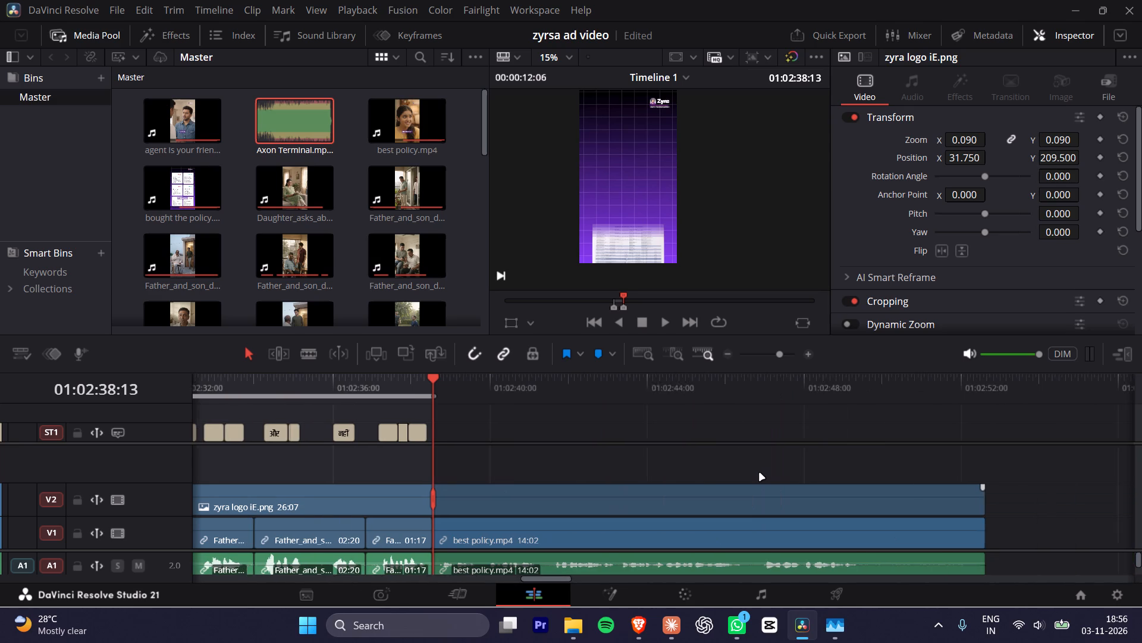
{"action": "scroll", "coordinate": [760, 473], "scroll_direction": "down", "scroll_amount": 8, "text": "ctrl"}
{"action": "left_click_drag", "start_coordinate": [493, 379], "coordinate": [501, 379]}
{"action": "scroll", "coordinate": [578, 474], "scroll_direction": "down", "scroll_amount": 2, "text": "alt"}
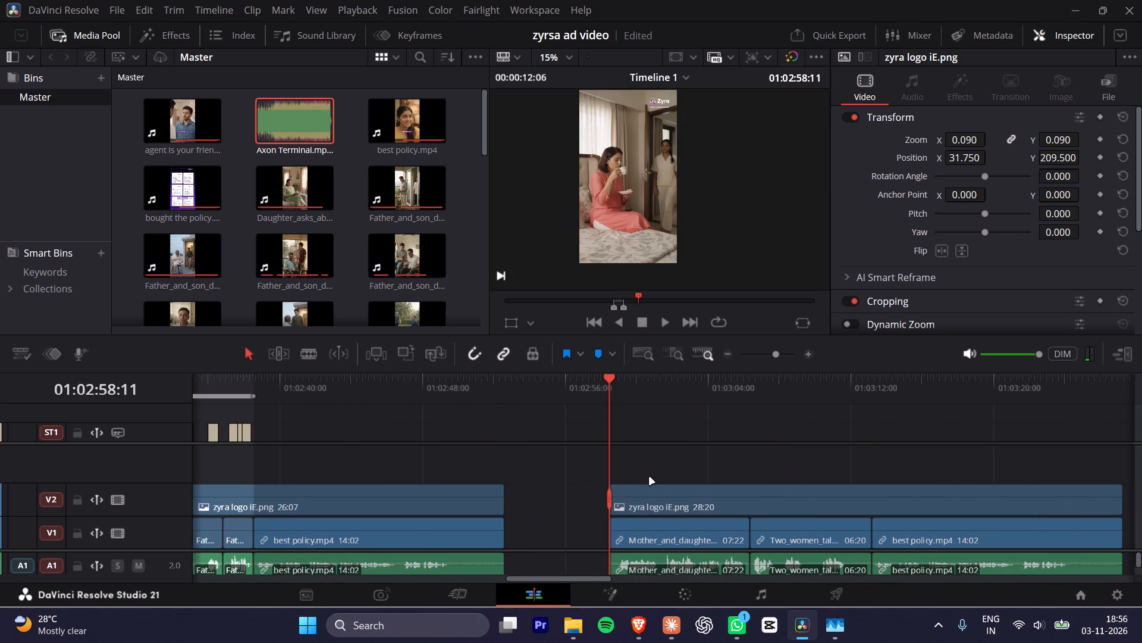
{"action": "scroll", "coordinate": [650, 477], "scroll_direction": "down", "scroll_amount": 3, "text": "ctrl"}
{"action": "left_click_drag", "start_coordinate": [549, 389], "coordinate": [566, 391]}
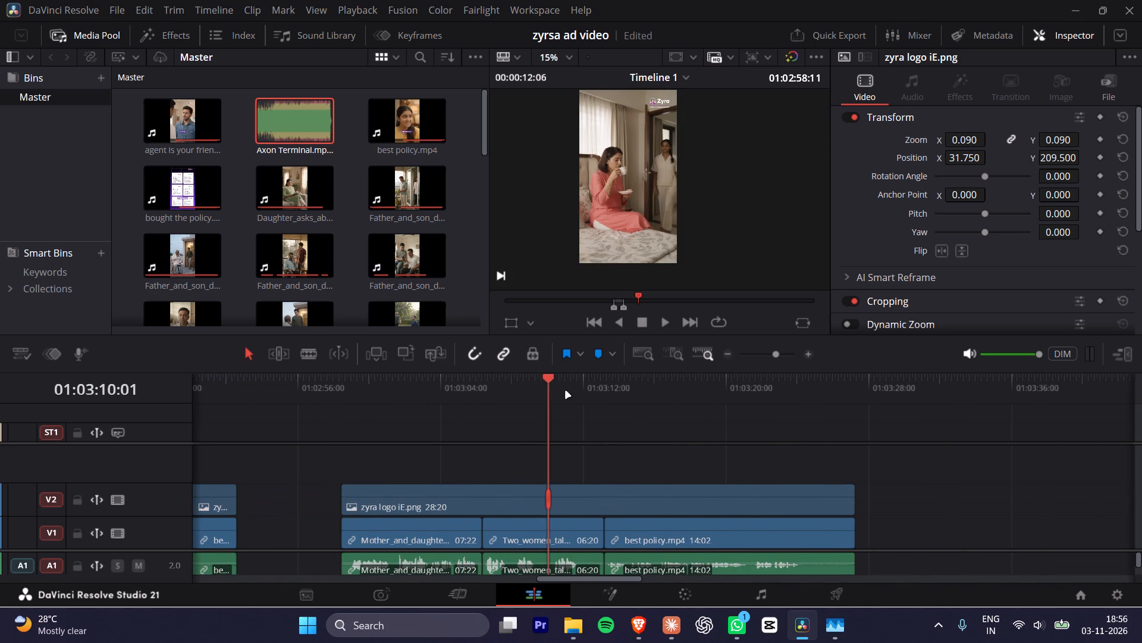
{"action": "left_click_drag", "start_coordinate": [566, 391], "coordinate": [610, 400]}
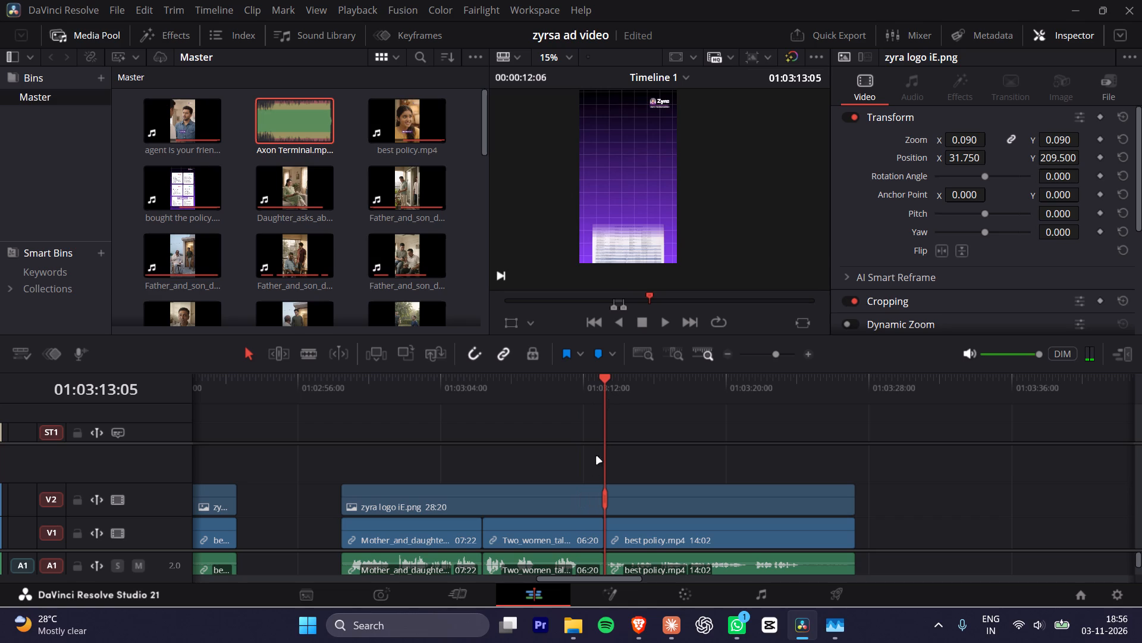
{"action": "left_click_drag", "start_coordinate": [318, 536], "coordinate": [534, 547]}
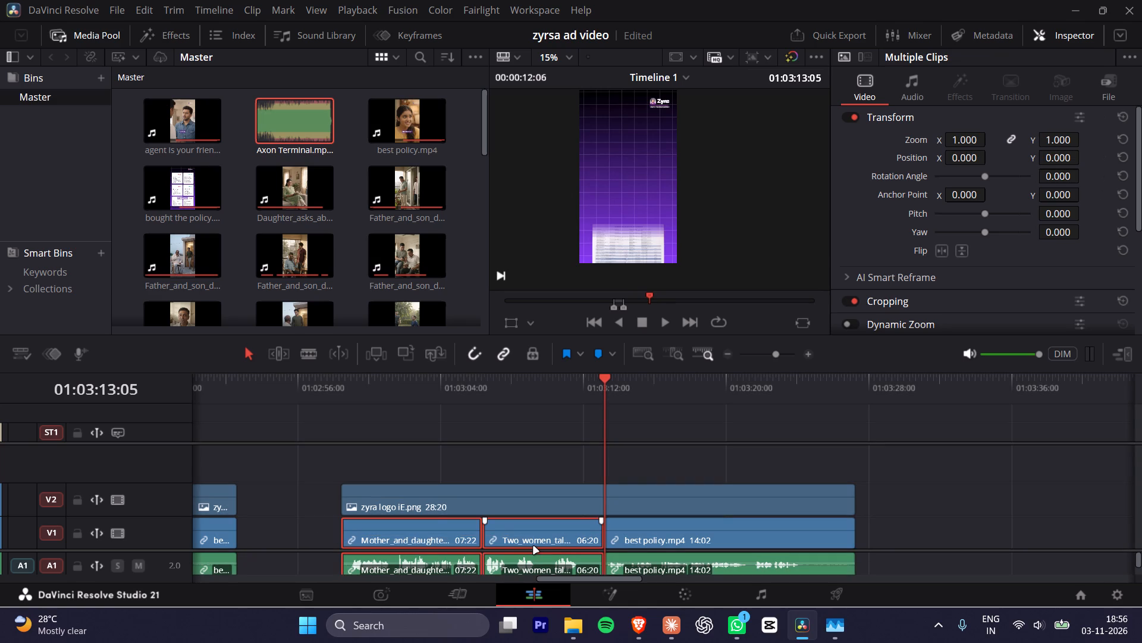
{"action": "key", "text": "alt+v"}
{"action": "key", "text": "Return"}
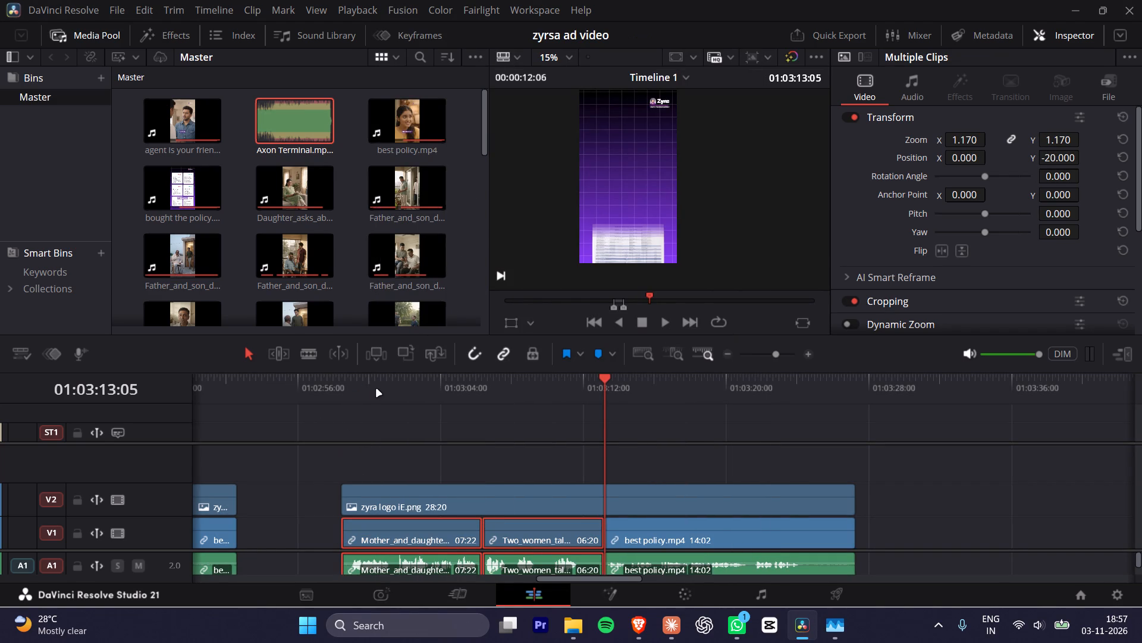
Mark the sixth ad's two dialogue clips as the range and create single-line subtitles from their audio, maximum 12 characters.
{"action": "key", "text": "o"}
{"action": "left_click_drag", "start_coordinate": [366, 389], "coordinate": [341, 394]}
{"action": "key", "text": "x"}
{"action": "left_click_drag", "start_coordinate": [522, 387], "coordinate": [528, 386]}
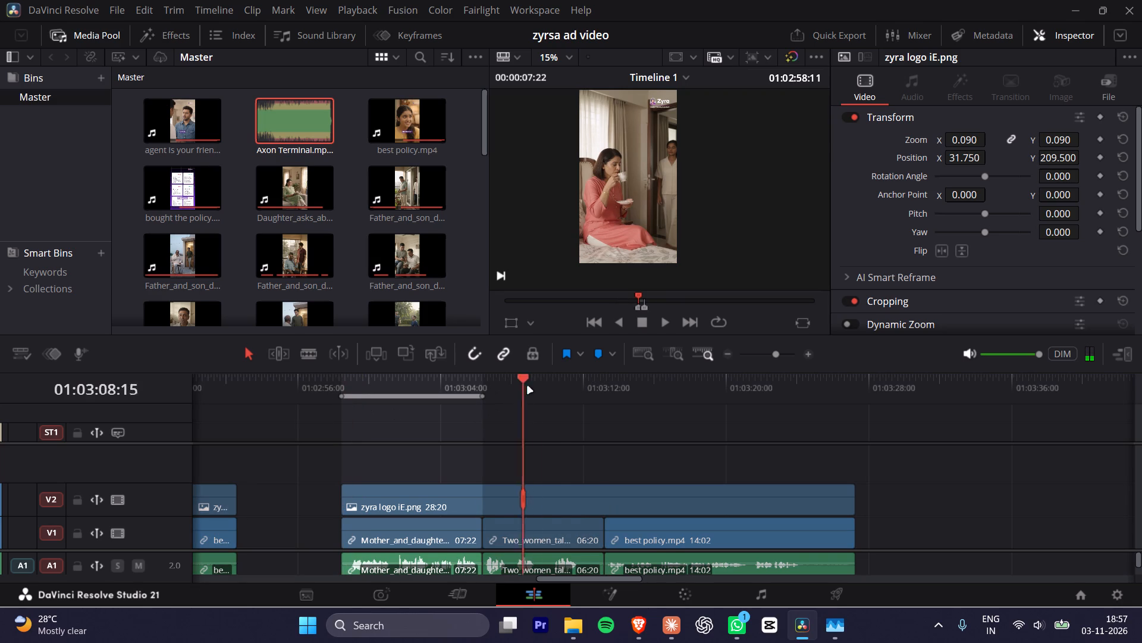
{"action": "left_click_drag", "start_coordinate": [528, 386], "coordinate": [603, 401]}
{"action": "key", "text": "o"}
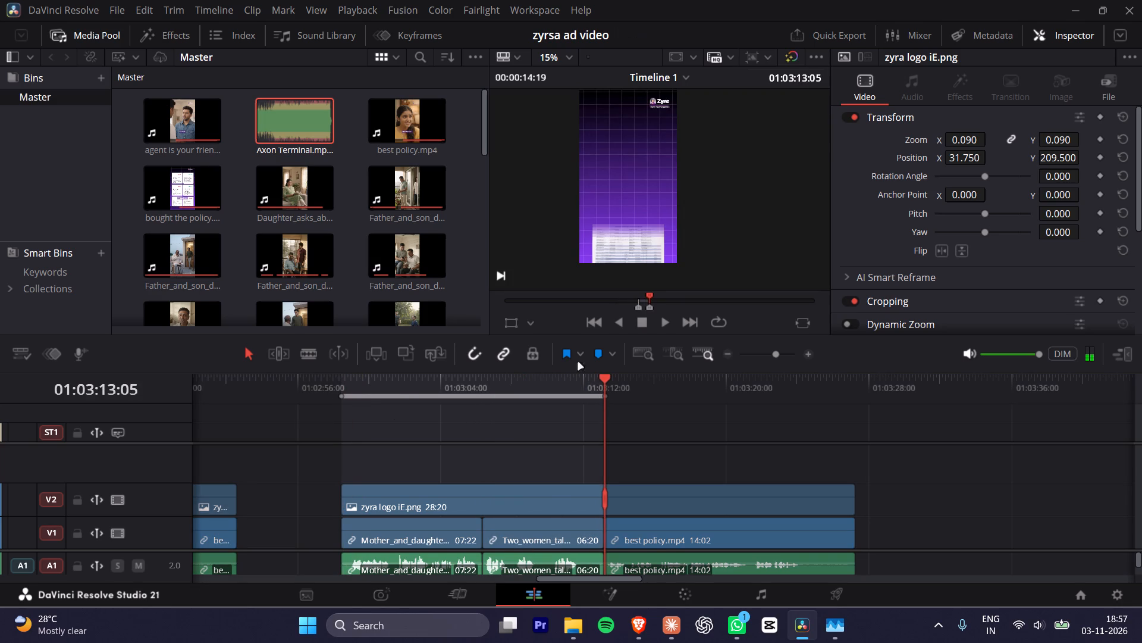
{"action": "left_click", "coordinate": [208, 10]}
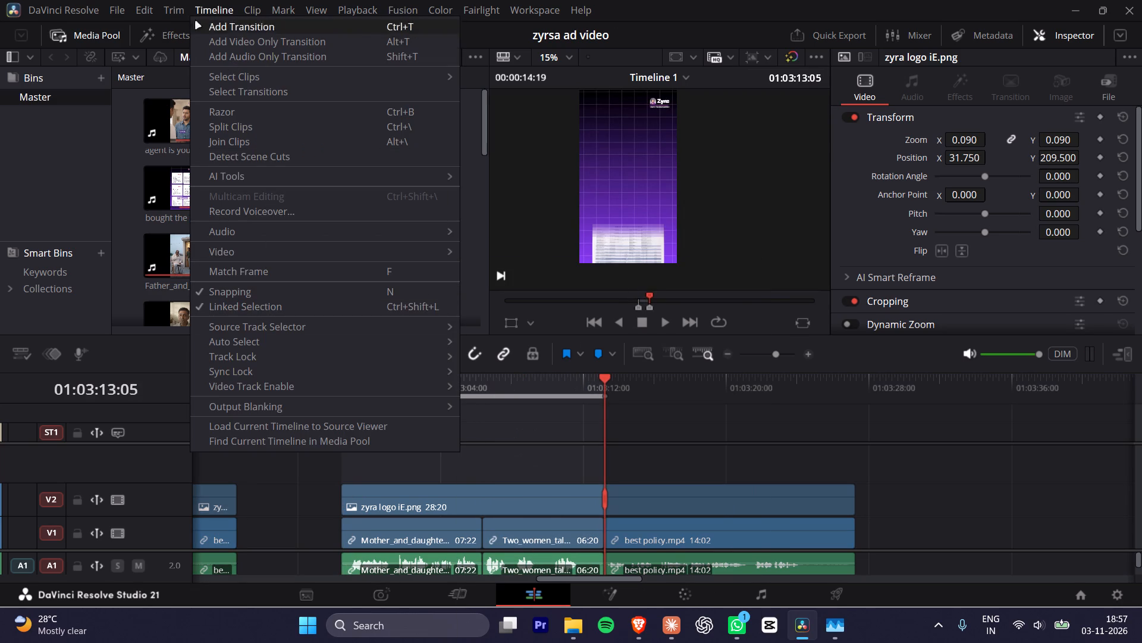
{"action": "left_click", "coordinate": [501, 192]}
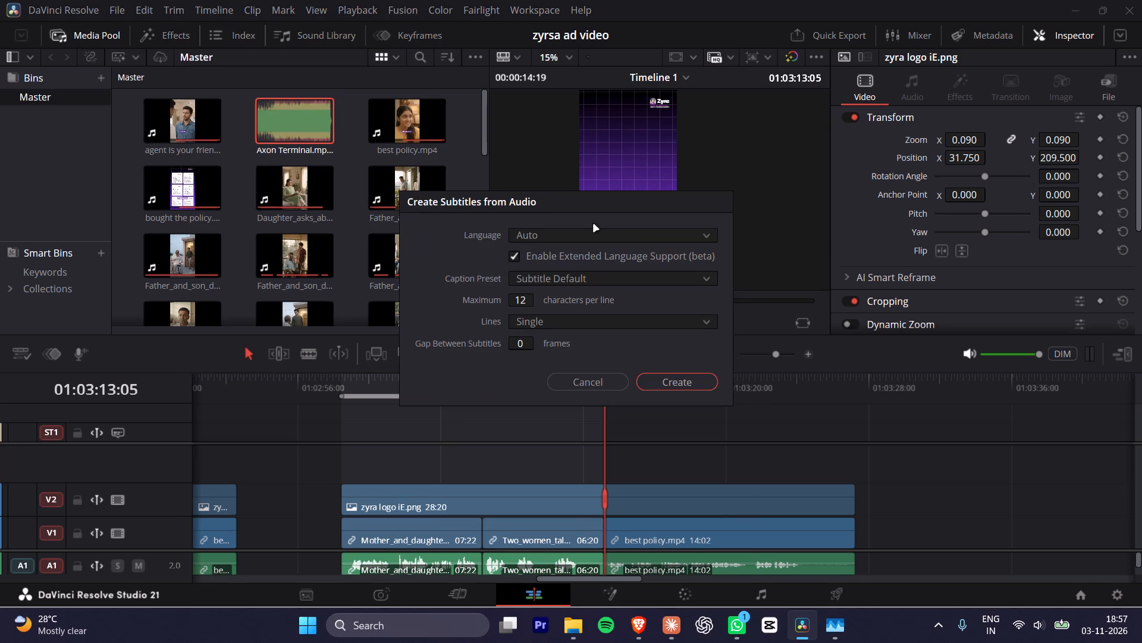
{"action": "left_click", "coordinate": [665, 379]}
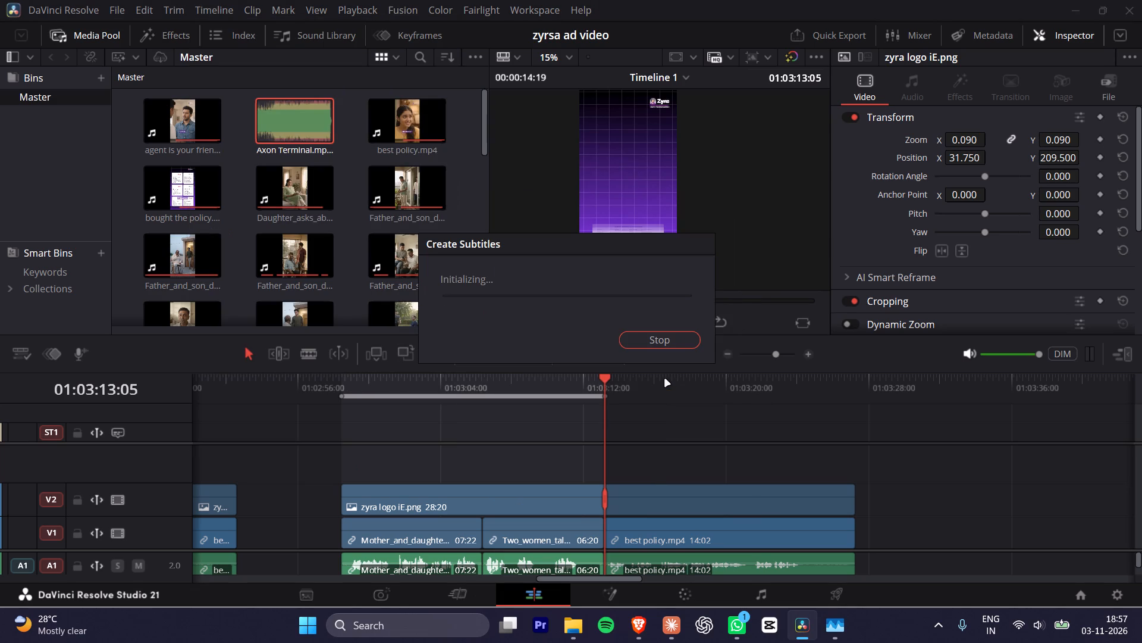
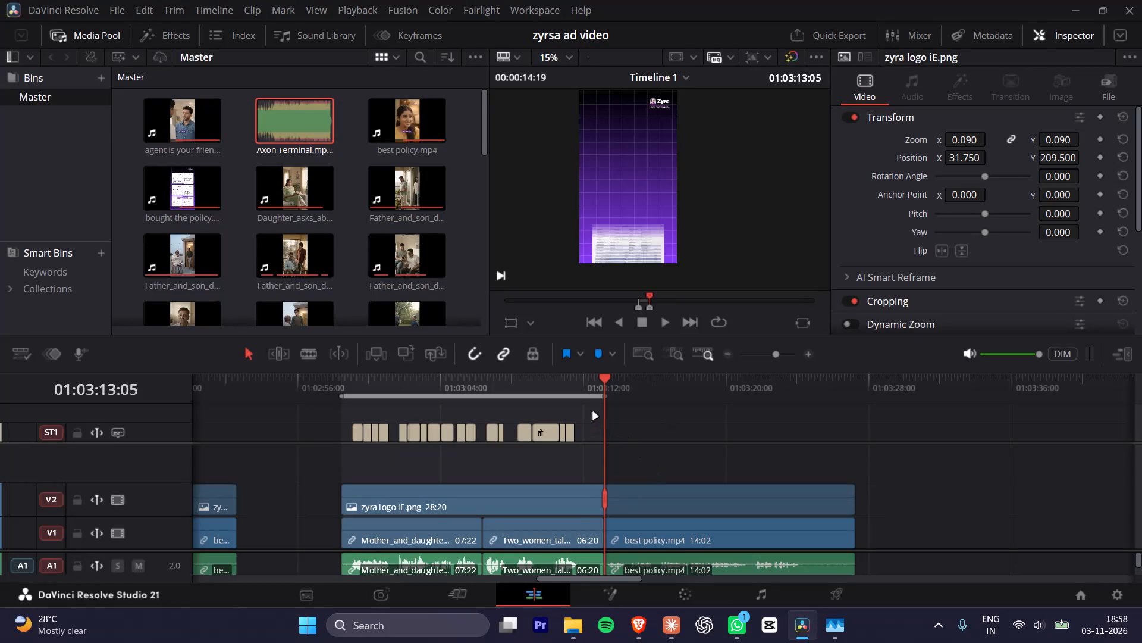
Play back the end of the sixth ad's dialogue into its best policy clip to check the transition.
{"action": "left_click", "coordinate": [580, 377]}
{"action": "key", "text": "space"}
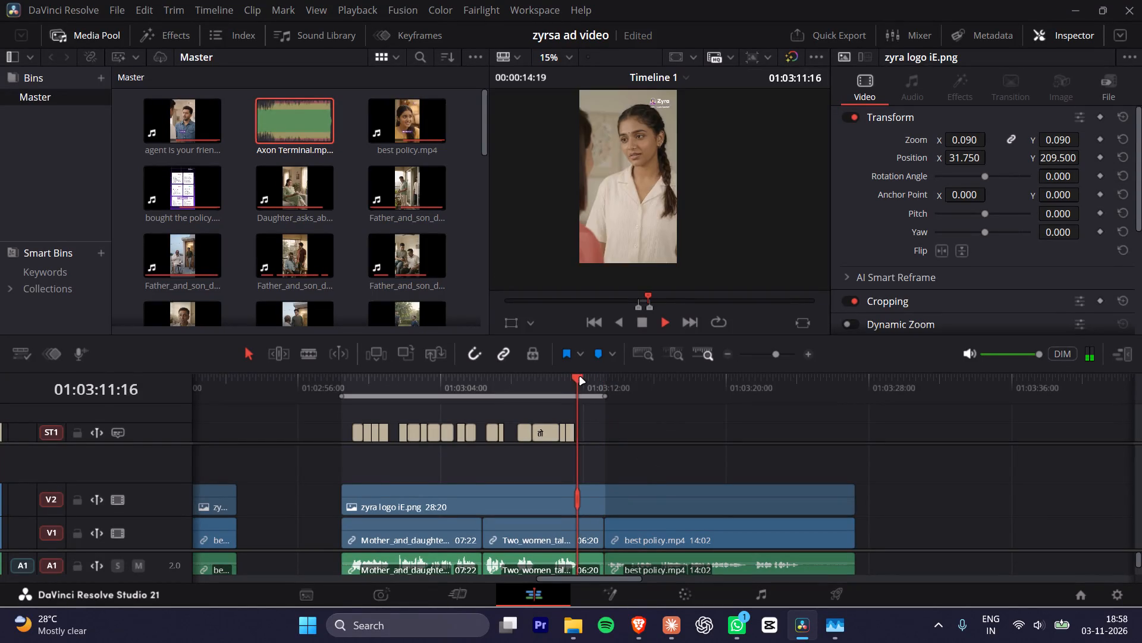
{"action": "key", "text": "space"}
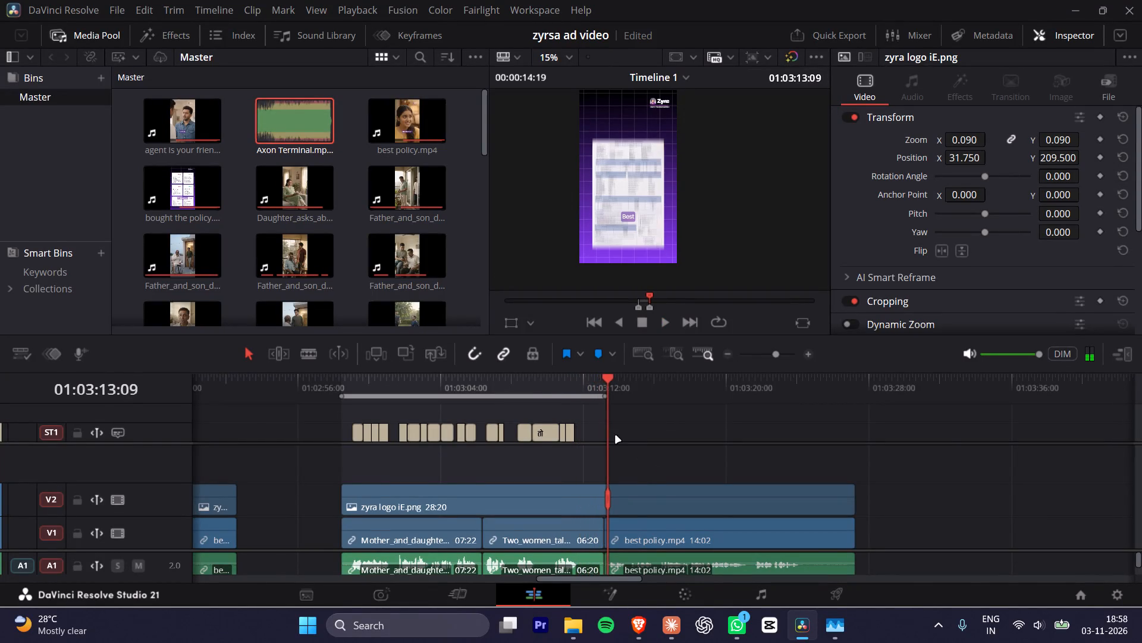
{"action": "scroll", "coordinate": [617, 439], "scroll_direction": "down", "scroll_amount": 2, "text": "alt"}
{"action": "key", "text": "space"}
{"action": "key", "text": "space"}
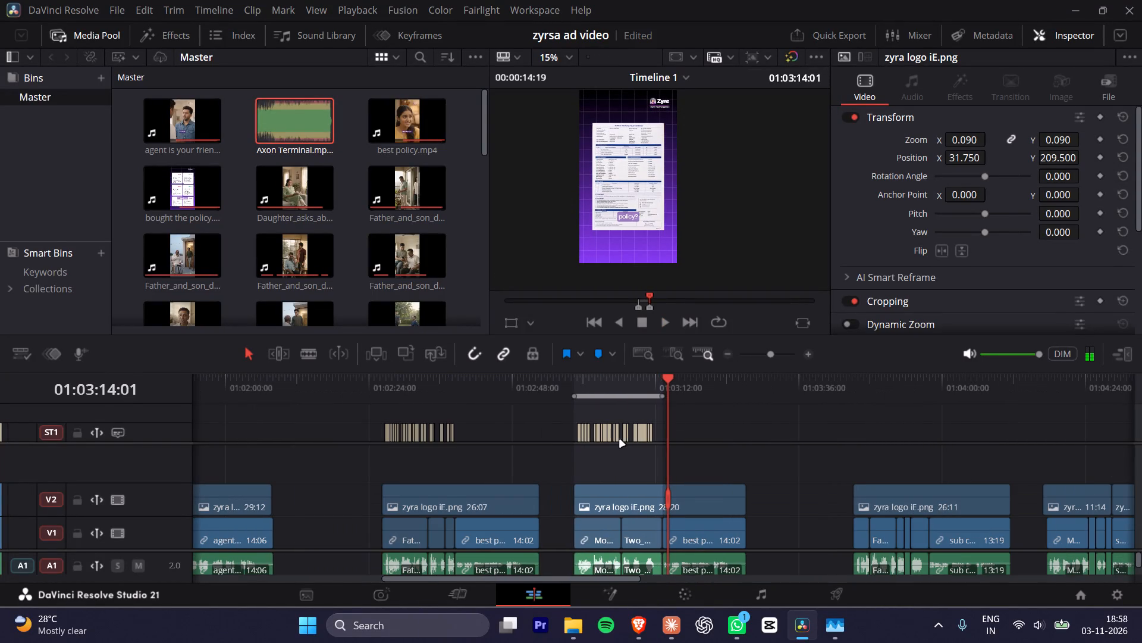
Position the playhead at the start of the seventh ad and clear the sixth ad's marked in/out range.
{"action": "scroll", "coordinate": [620, 441], "scroll_direction": "down", "scroll_amount": 4, "text": "shift"}
{"action": "scroll", "coordinate": [711, 469], "scroll_direction": "up", "scroll_amount": 7, "text": "shift"}
{"action": "scroll", "coordinate": [711, 469], "scroll_direction": "down", "scroll_amount": 3, "text": "alt"}
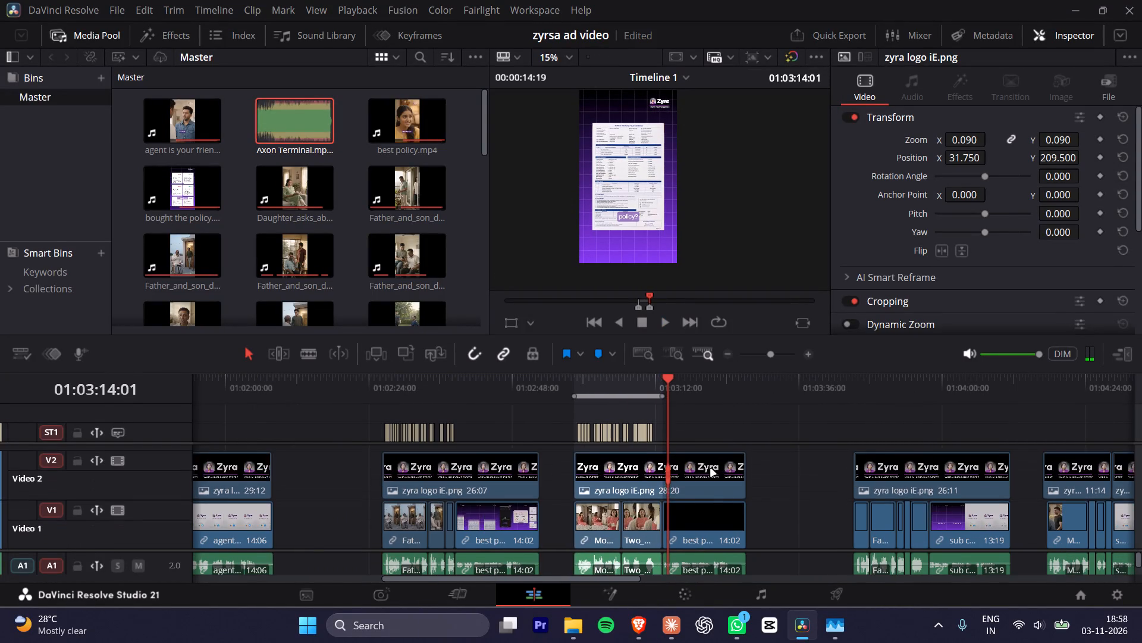
{"action": "scroll", "coordinate": [711, 469], "scroll_direction": "up", "scroll_amount": 2, "text": "ctrl"}
{"action": "scroll", "coordinate": [711, 469], "scroll_direction": "down", "scroll_amount": 1, "text": "ctrl"}
{"action": "scroll", "coordinate": [711, 469], "scroll_direction": "up", "scroll_amount": 3, "text": "ctrl"}
{"action": "scroll", "coordinate": [711, 469], "scroll_direction": "down", "scroll_amount": 2, "text": "ctrl"}
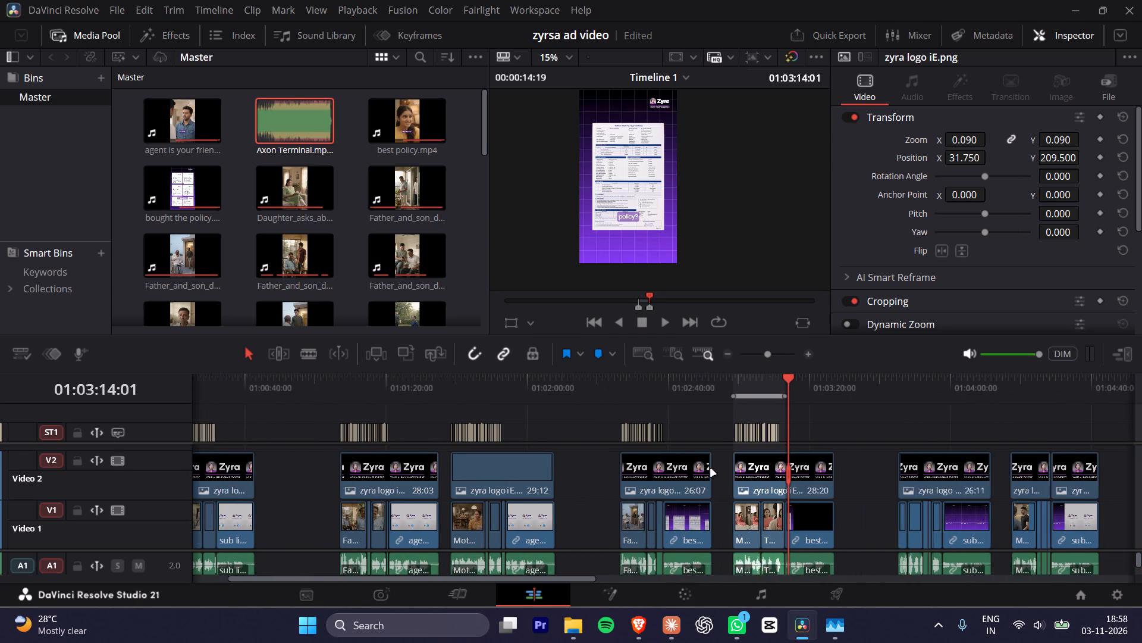
{"action": "scroll", "coordinate": [711, 469], "scroll_direction": "down", "scroll_amount": 2, "text": "ctrl"}
{"action": "scroll", "coordinate": [642, 470], "scroll_direction": "down", "scroll_amount": 1, "text": "ctrl"}
{"action": "scroll", "coordinate": [642, 470], "scroll_direction": "up", "scroll_amount": 9, "text": "ctrl"}
{"action": "scroll", "coordinate": [642, 470], "scroll_direction": "down", "scroll_amount": 1, "text": "ctrl"}
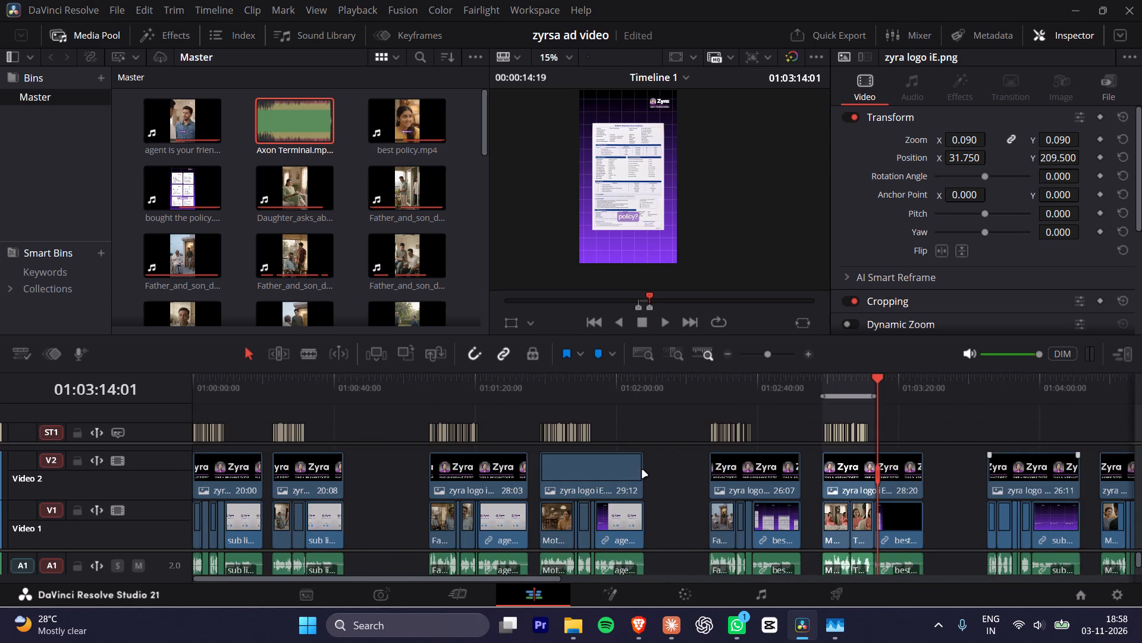
{"action": "scroll", "coordinate": [642, 470], "scroll_direction": "down", "scroll_amount": 3, "text": "ctrl"}
{"action": "left_click_drag", "start_coordinate": [620, 395], "coordinate": [635, 391]}
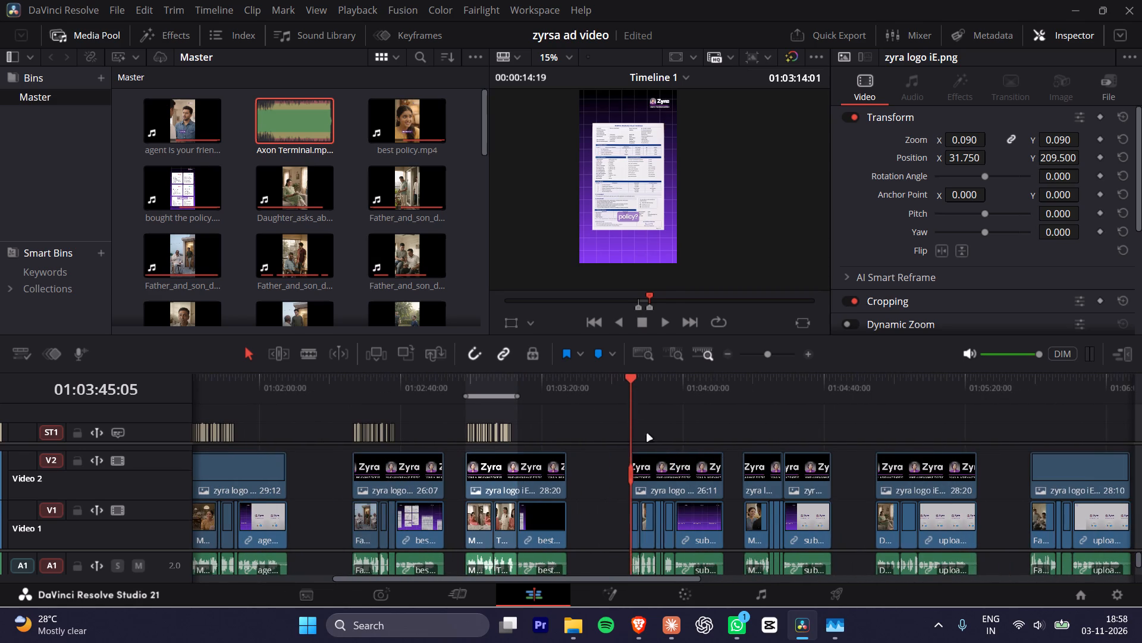
{"action": "scroll", "coordinate": [661, 477], "scroll_direction": "up", "scroll_amount": 4, "text": "ctrl"}
{"action": "scroll", "coordinate": [713, 490], "scroll_direction": "down", "scroll_amount": 4, "text": "ctrl"}
{"action": "scroll", "coordinate": [695, 493], "scroll_direction": "up", "scroll_amount": 14, "text": "alt"}
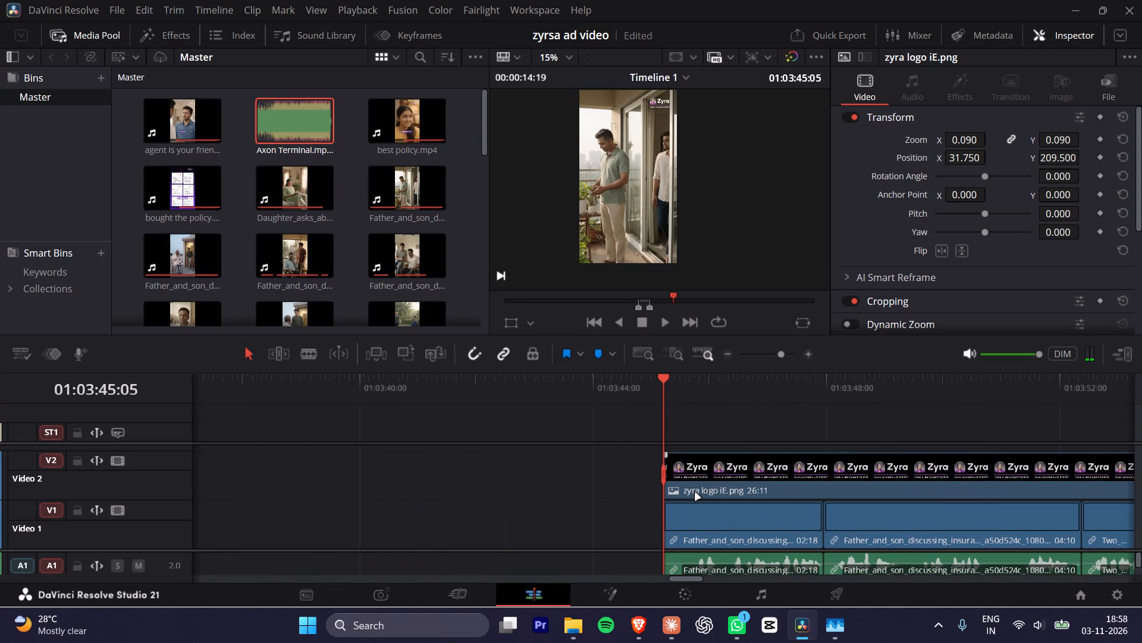
{"action": "key", "text": "alt+x"}
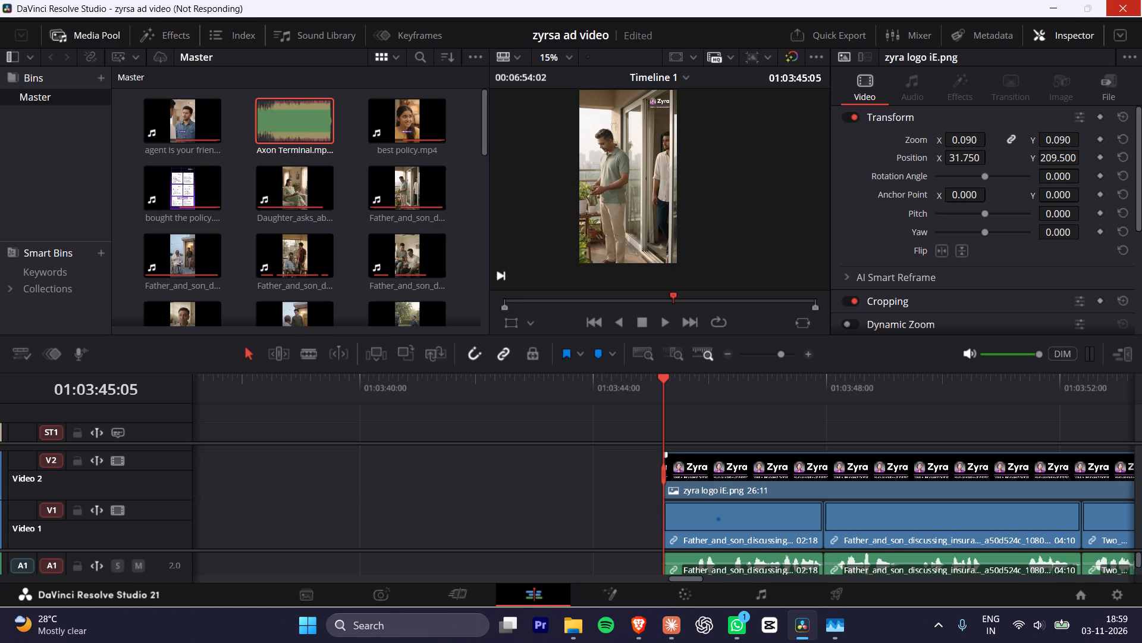
Paste the copied reframing (zoom 1.170, position Y -20) onto all the seventh ad's dialogue clips before the sub cover clip.
{"action": "scroll", "coordinate": [672, 452], "scroll_direction": "down", "scroll_amount": 3}
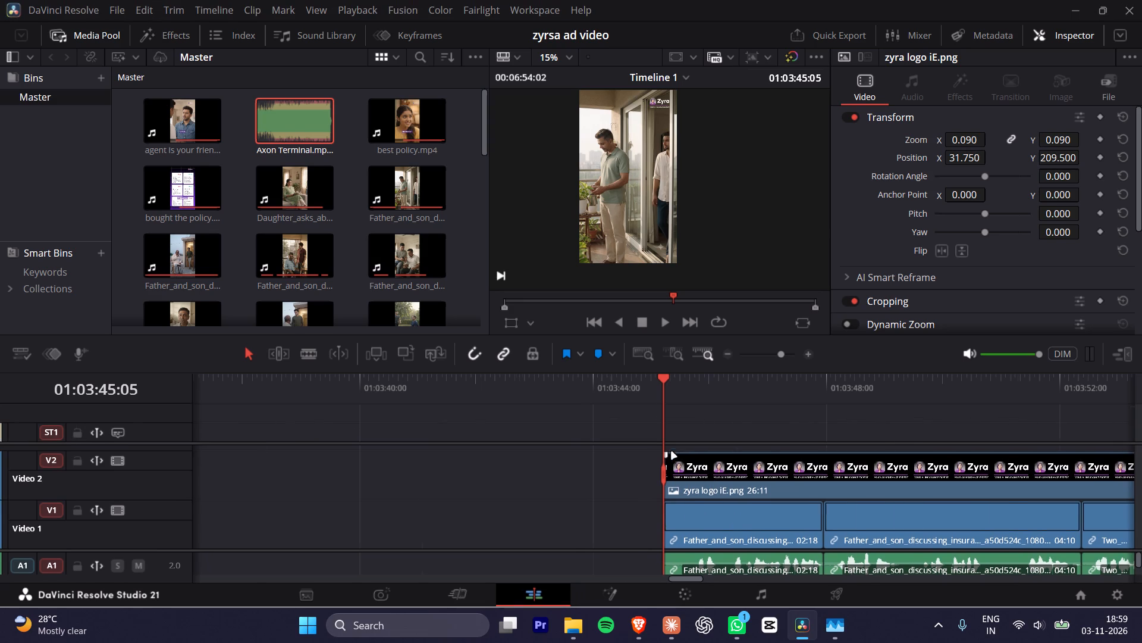
{"action": "scroll", "coordinate": [699, 487], "scroll_direction": "up", "scroll_amount": 2, "text": "alt"}
{"action": "scroll", "coordinate": [699, 487], "scroll_direction": "down", "scroll_amount": 5, "text": "alt"}
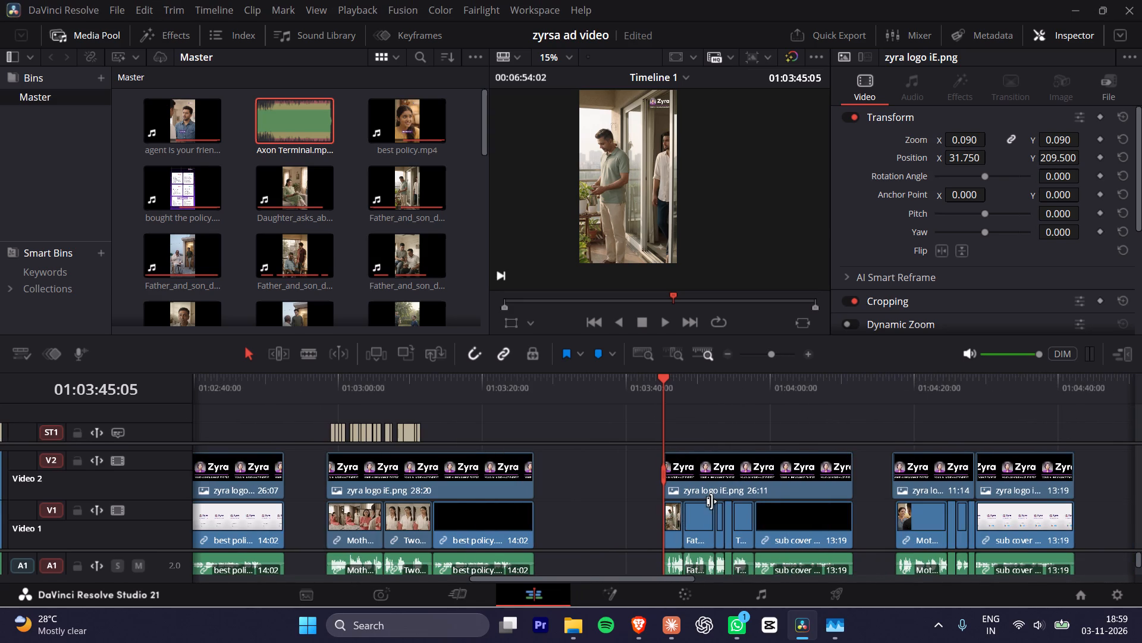
{"action": "left_click_drag", "start_coordinate": [636, 516], "coordinate": [742, 534]}
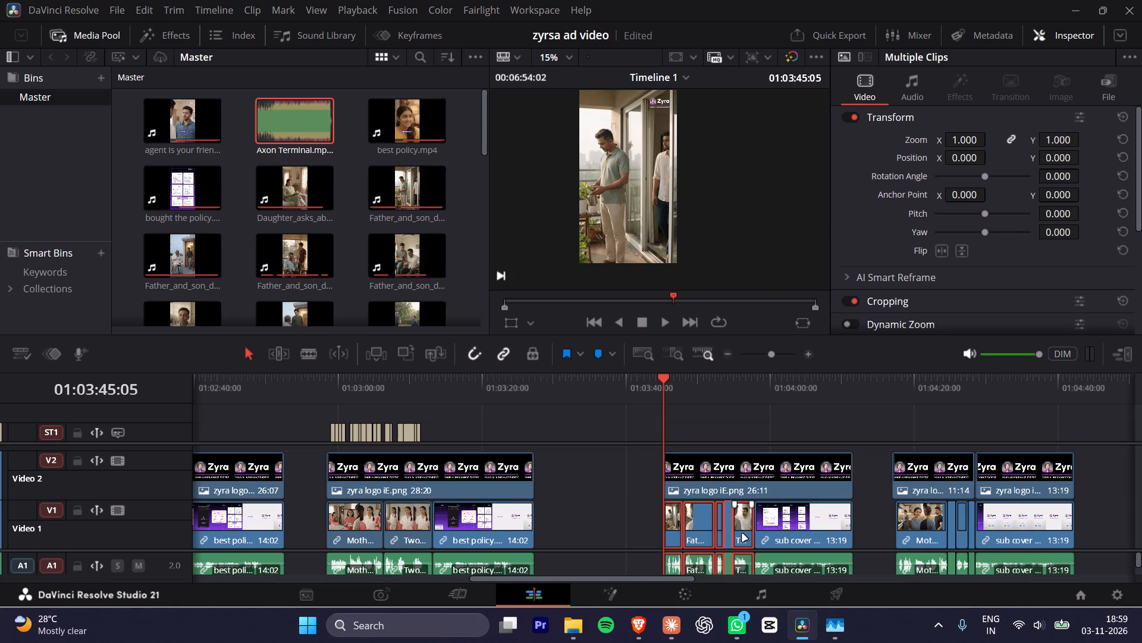
{"action": "key", "text": "alt+v"}
{"action": "key", "text": "Return"}
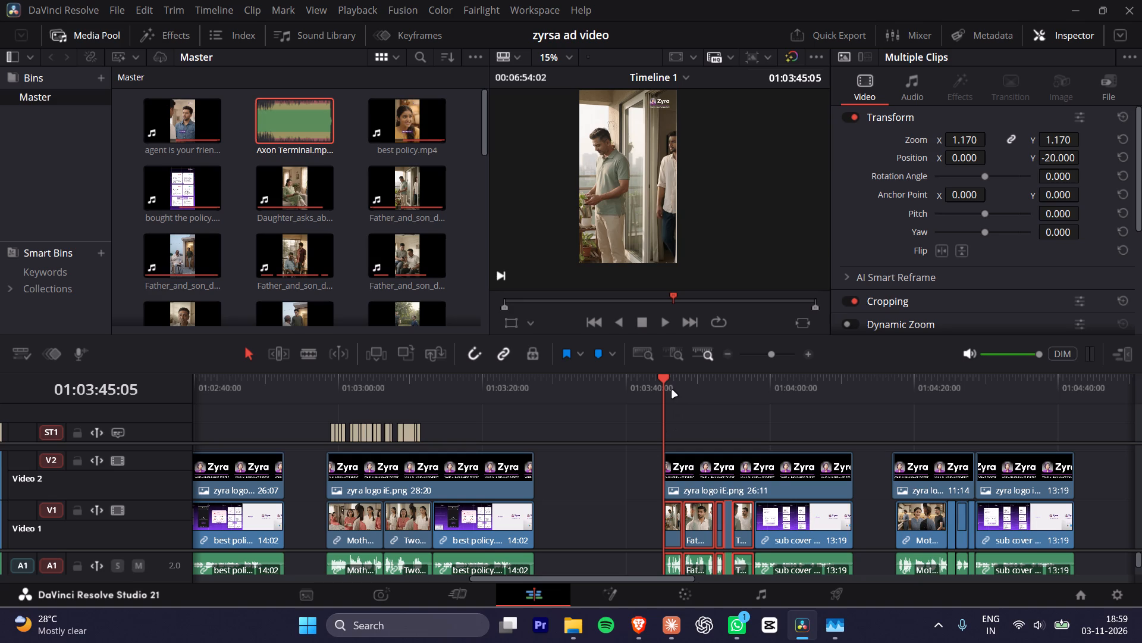
Mark the seventh ad's dialogue range up to the sub cover clip and create single-line subtitles from its audio, maximum 12 characters.
{"action": "left_click_drag", "start_coordinate": [672, 391], "coordinate": [665, 391]}
{"action": "key", "text": "x"}
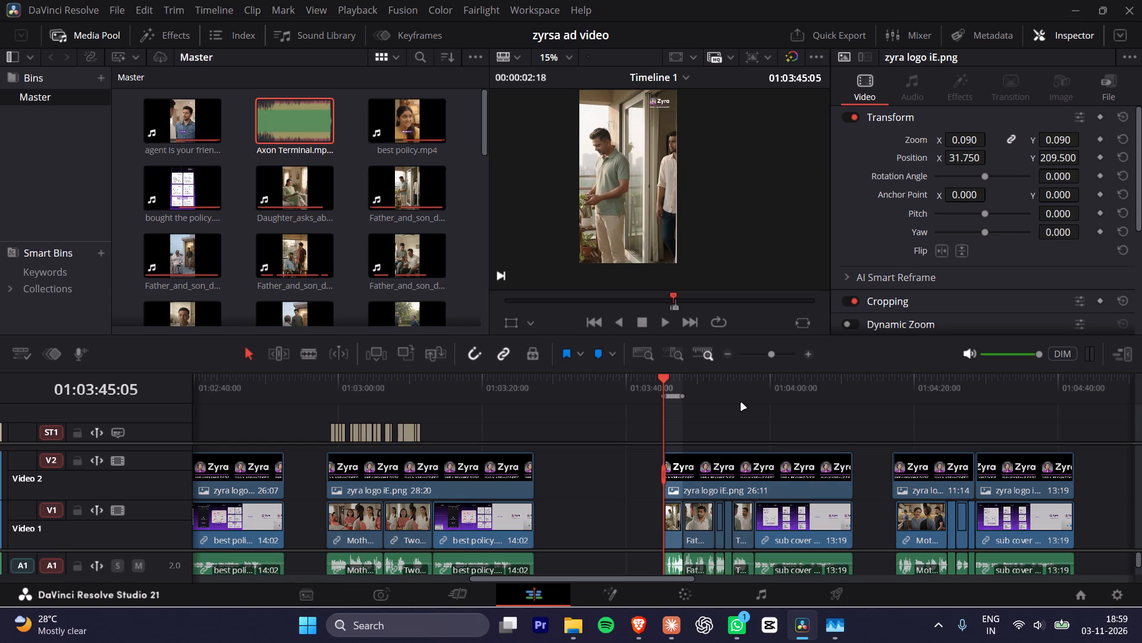
{"action": "left_click_drag", "start_coordinate": [716, 388], "coordinate": [750, 380]}
{"action": "key", "text": "o"}
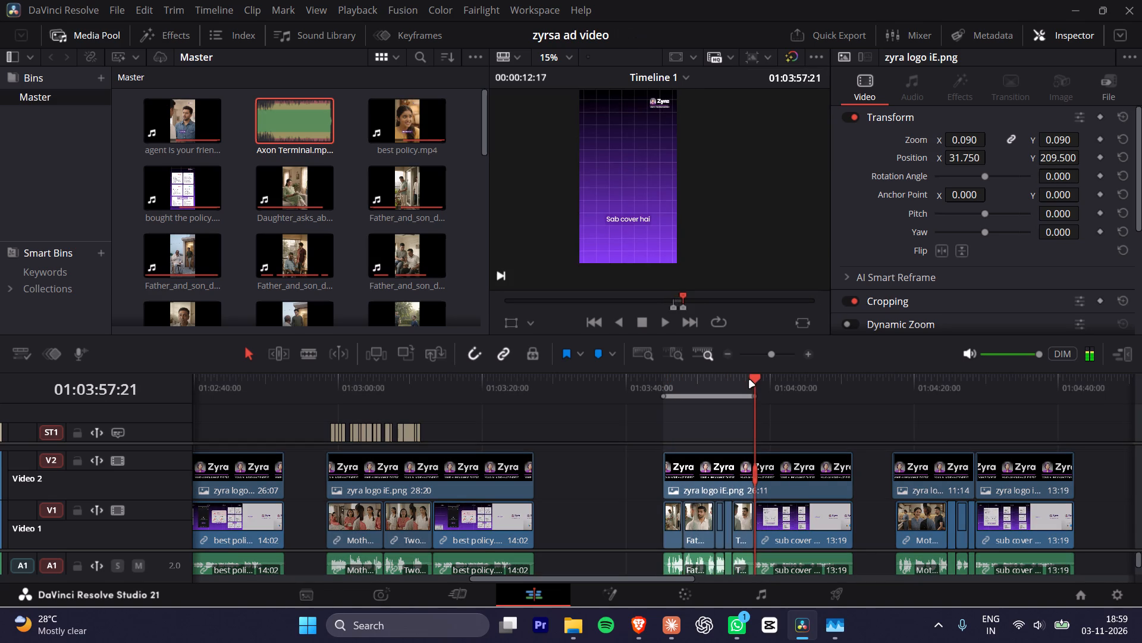
{"action": "left_click", "coordinate": [236, 12]}
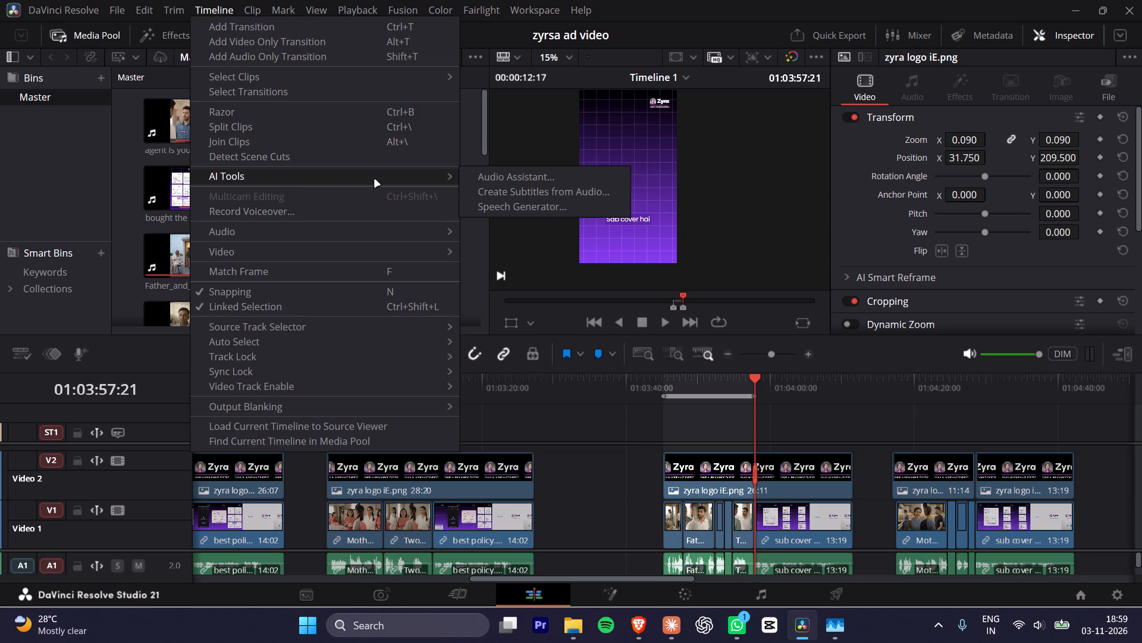
{"action": "left_click", "coordinate": [497, 192]}
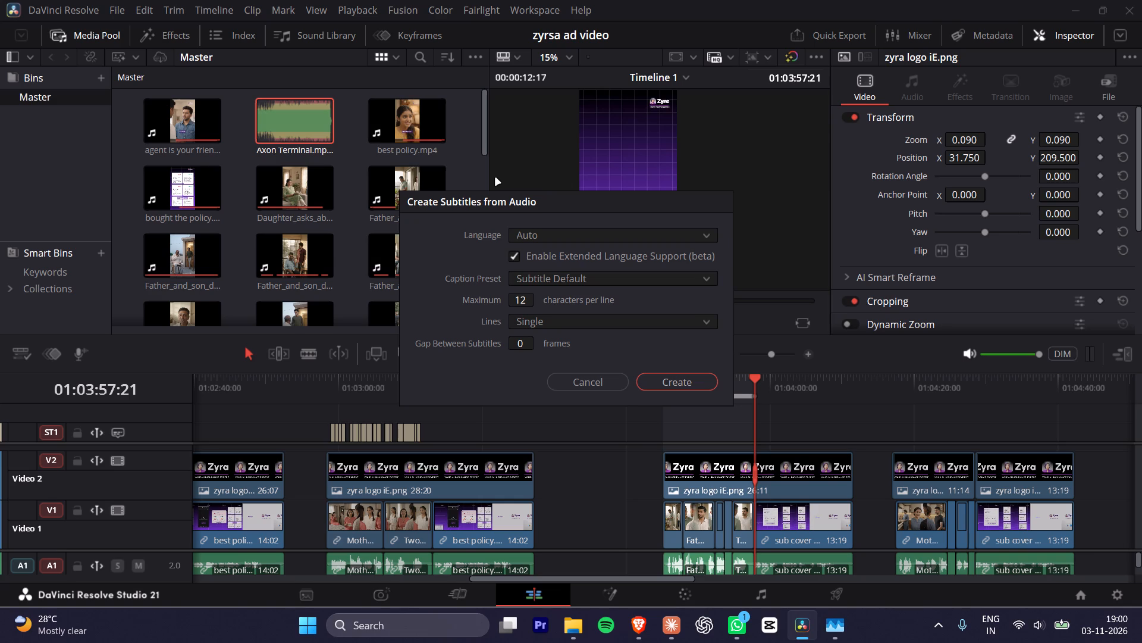
{"action": "left_click", "coordinate": [674, 386]}
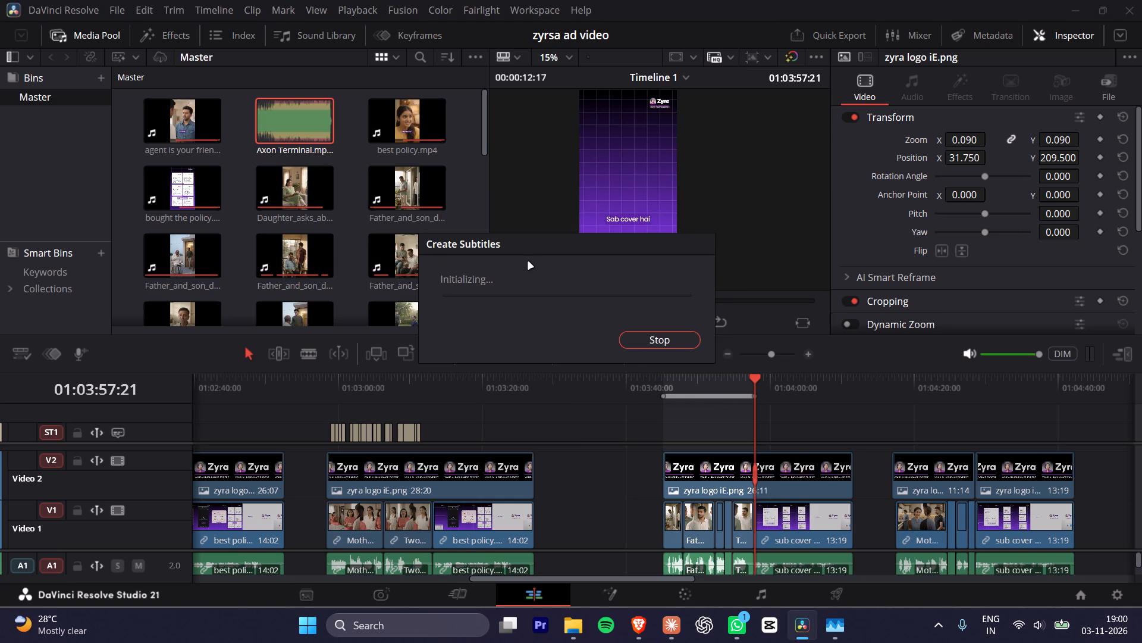
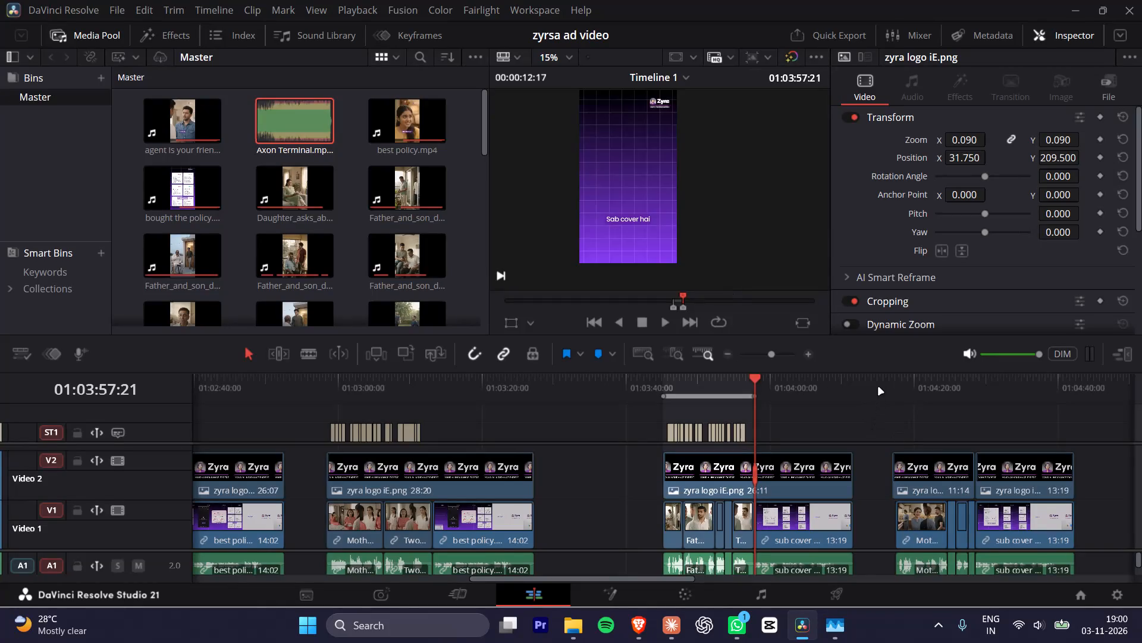
Trim the start of the eighth ad's first Zyra logo clip to the first mother-and-son dialogue clip's start and place the playhead there.
{"action": "left_click_drag", "start_coordinate": [879, 386], "coordinate": [899, 383]}
{"action": "left_click_drag", "start_coordinate": [899, 383], "coordinate": [889, 384]}
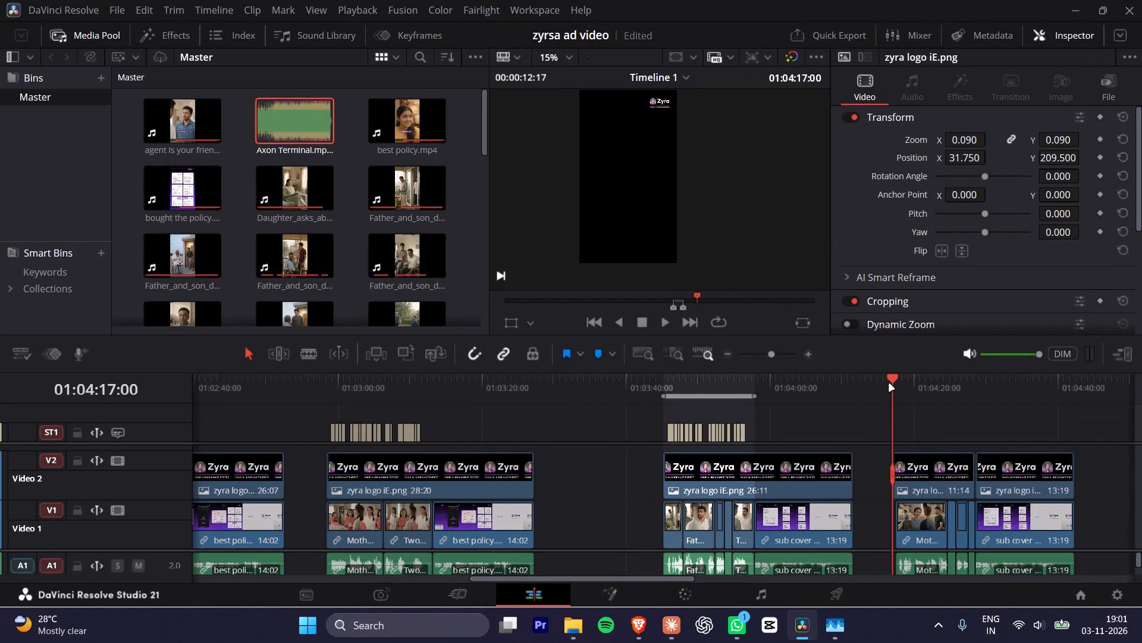
{"action": "scroll", "coordinate": [950, 497], "scroll_direction": "up", "scroll_amount": 5, "text": "alt"}
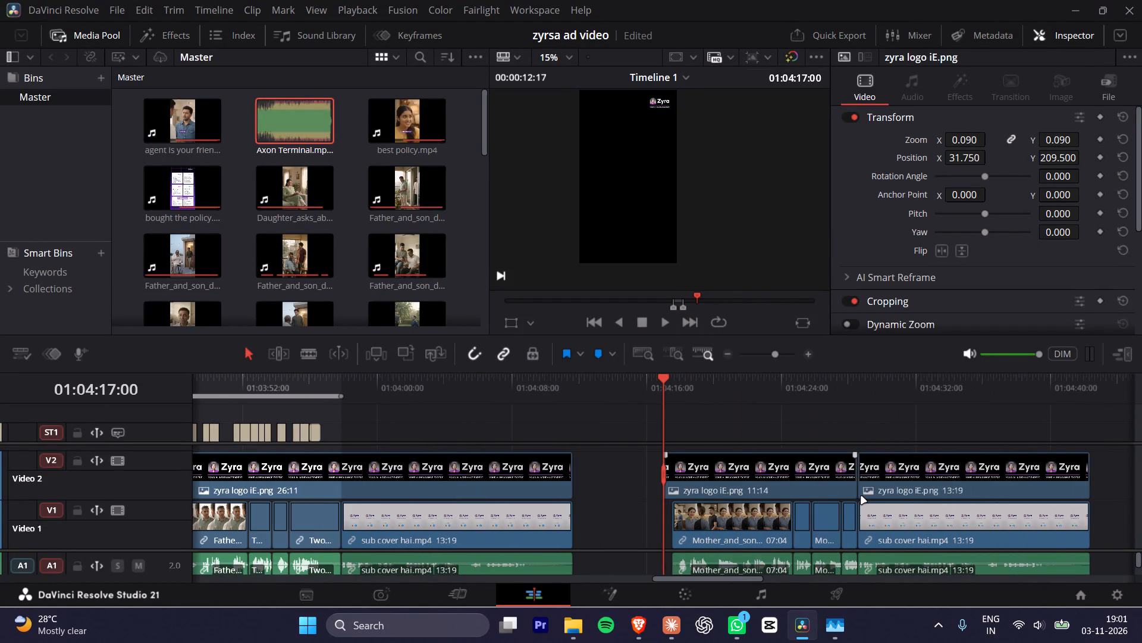
{"action": "scroll", "coordinate": [861, 497], "scroll_direction": "up", "scroll_amount": 3, "text": "alt"}
{"action": "scroll", "coordinate": [763, 469], "scroll_direction": "up", "scroll_amount": 2, "text": "alt"}
{"action": "left_click", "coordinate": [713, 470]}
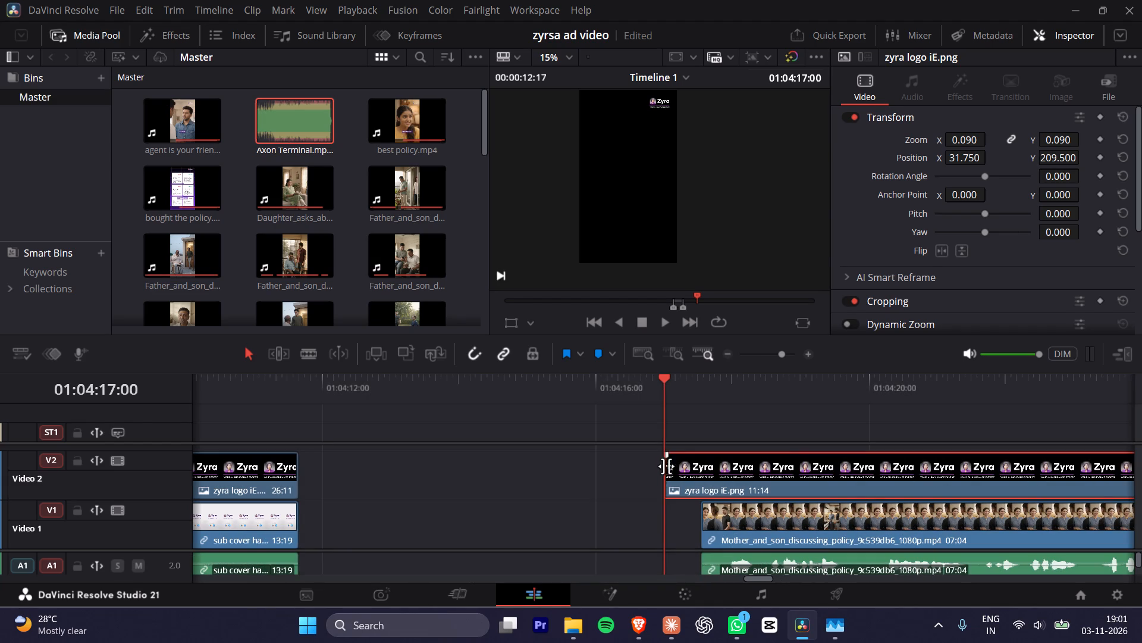
{"action": "left_click_drag", "start_coordinate": [670, 472], "coordinate": [702, 472]}
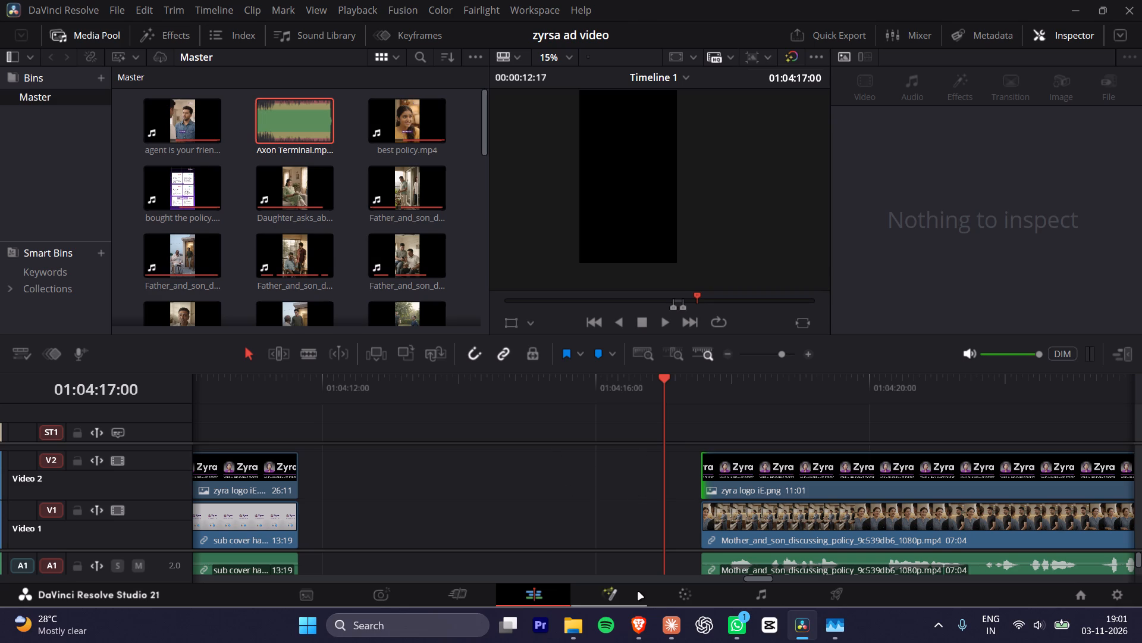
{"action": "left_click", "coordinate": [699, 379]}
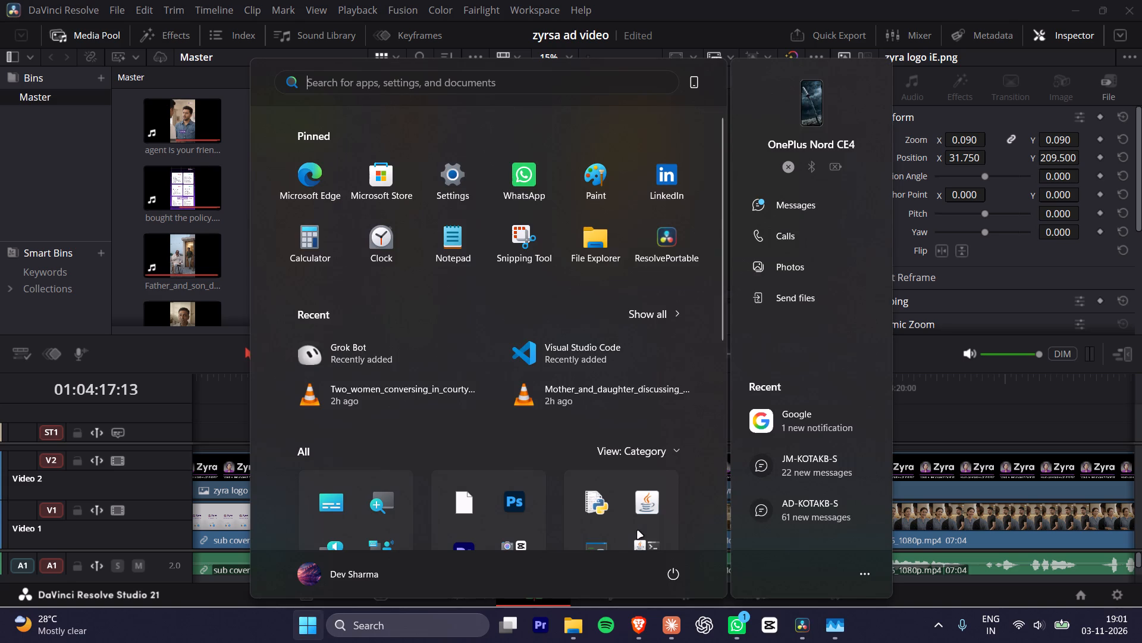
Search Windows for "power", check the system's power button and lid-closing settings, and return to the video timeline.
{"action": "type", "text": "power"}
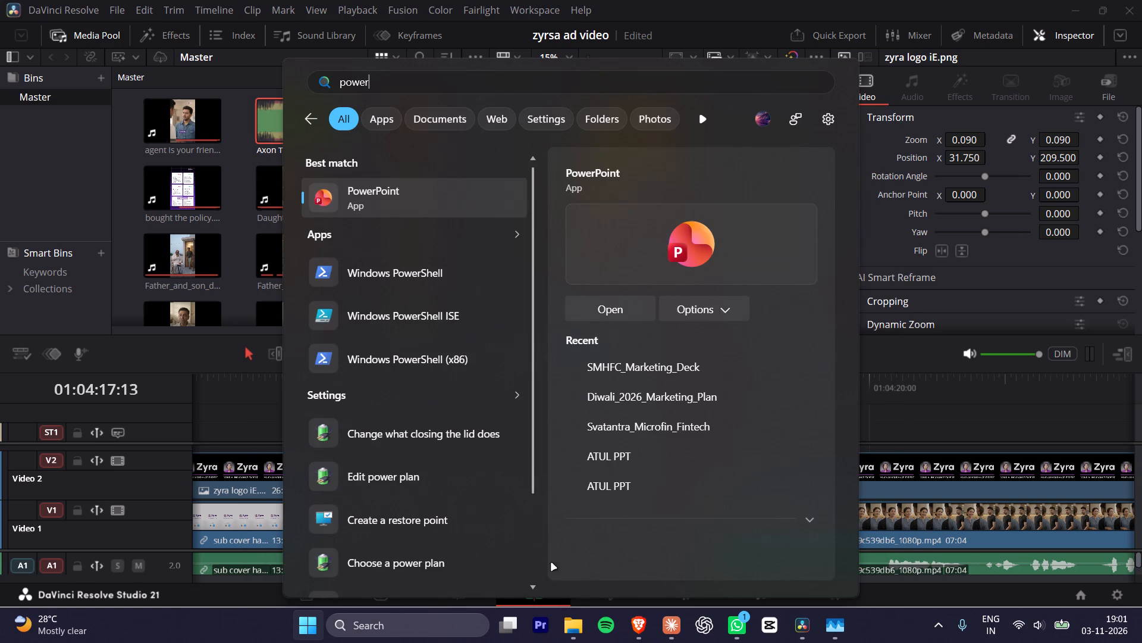
{"action": "left_click", "coordinate": [393, 272]}
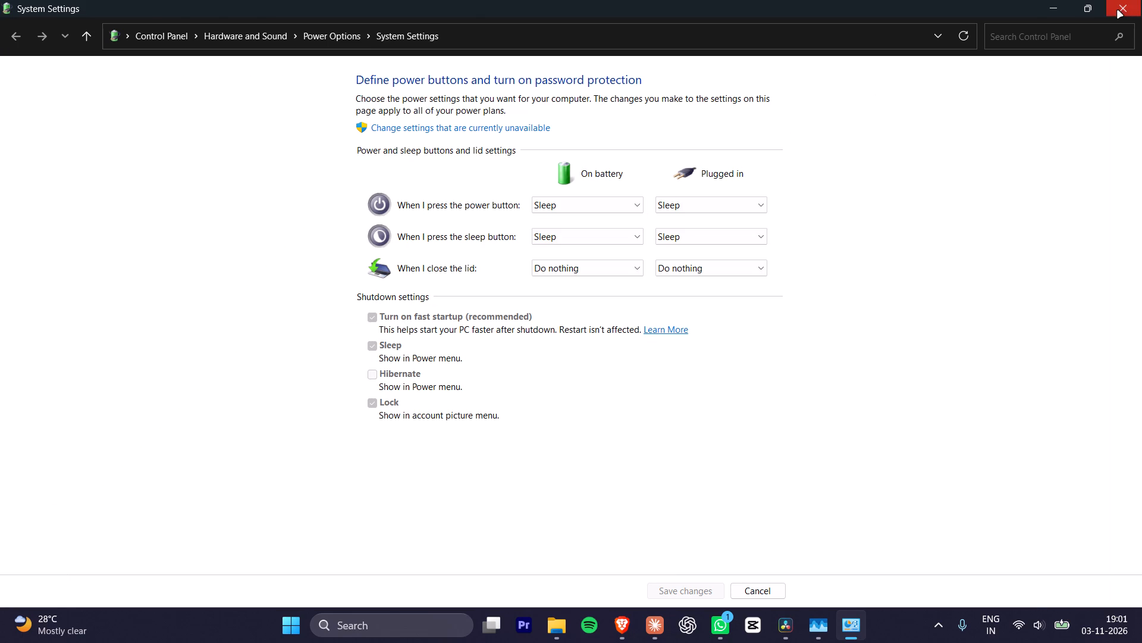
{"action": "left_click", "coordinate": [1118, 11]}
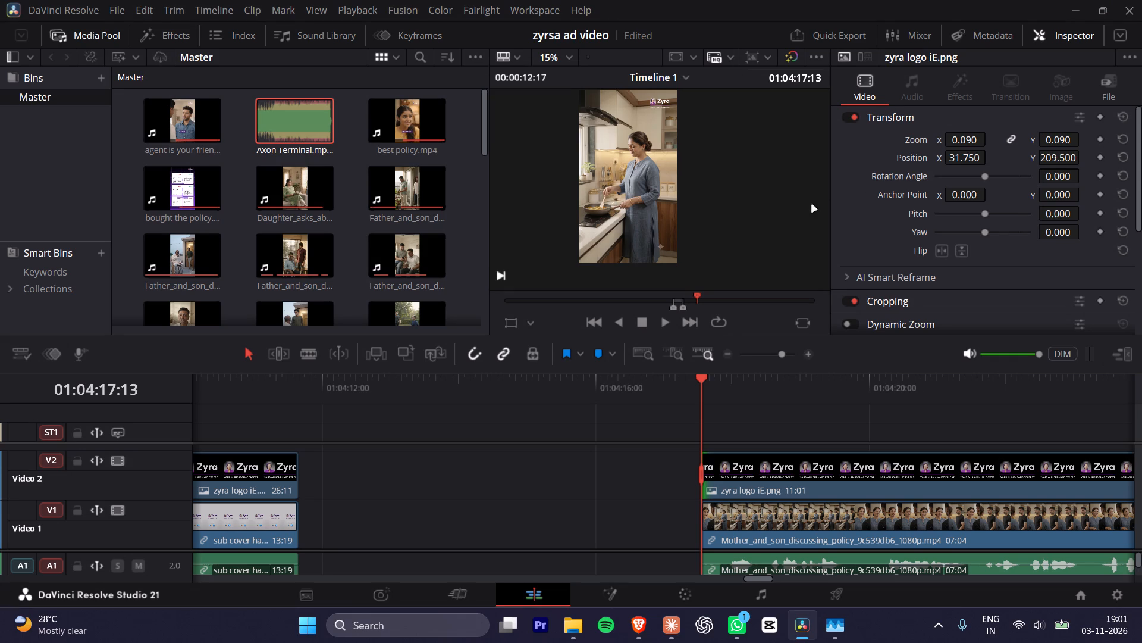
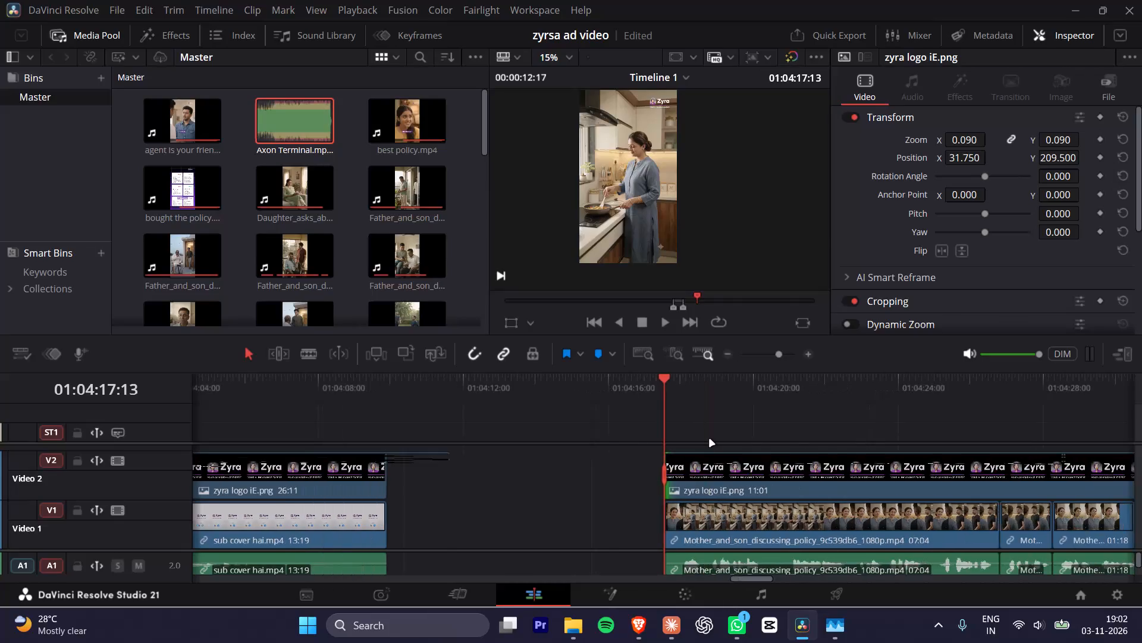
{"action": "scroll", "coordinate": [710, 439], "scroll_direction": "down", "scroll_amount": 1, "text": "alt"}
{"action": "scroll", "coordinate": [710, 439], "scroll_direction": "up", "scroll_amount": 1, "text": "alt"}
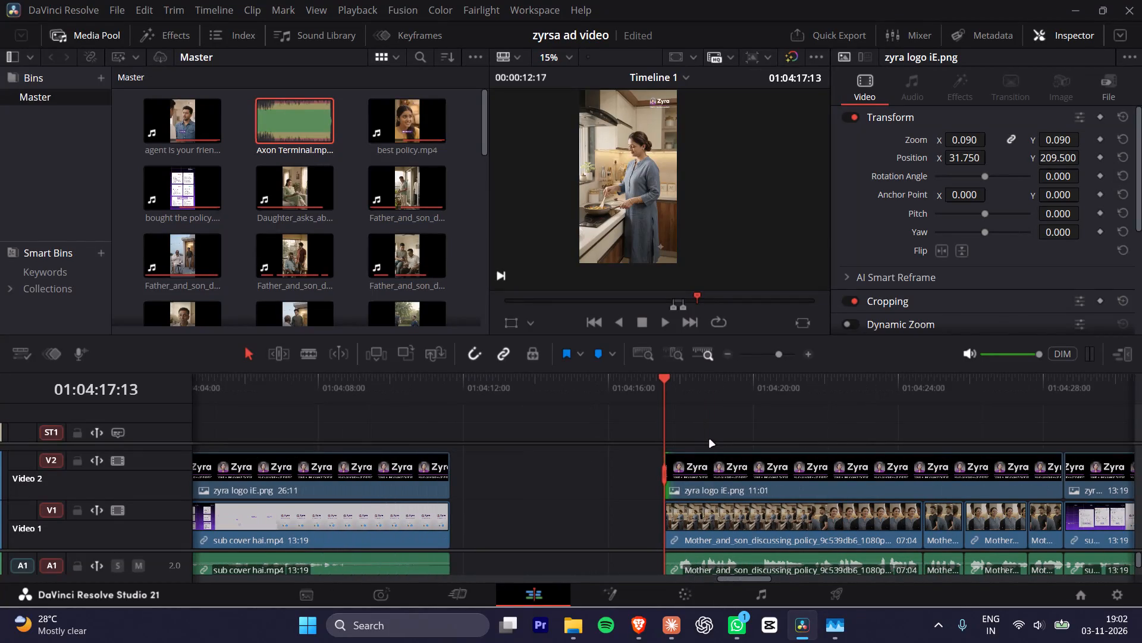
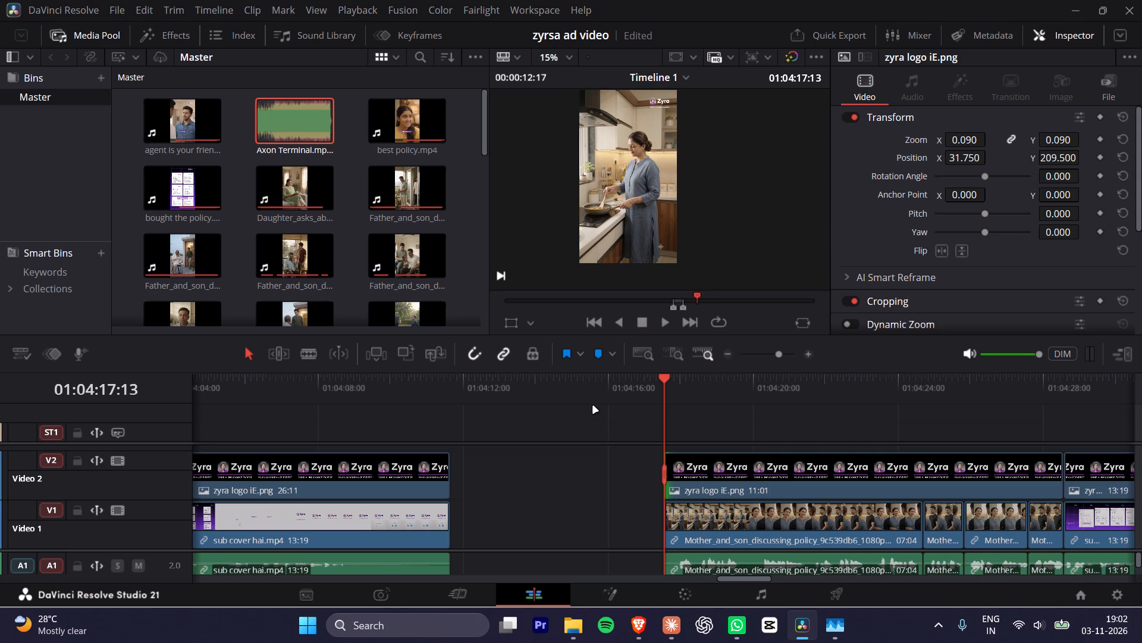
Paste the copied father-and-son clip's zoom 1.170 and position Y -20 onto the four mother-and-son dialogue clips starting at 01:04:17:13 on Video 1.
{"action": "left_click_drag", "start_coordinate": [652, 374], "coordinate": [657, 373]}
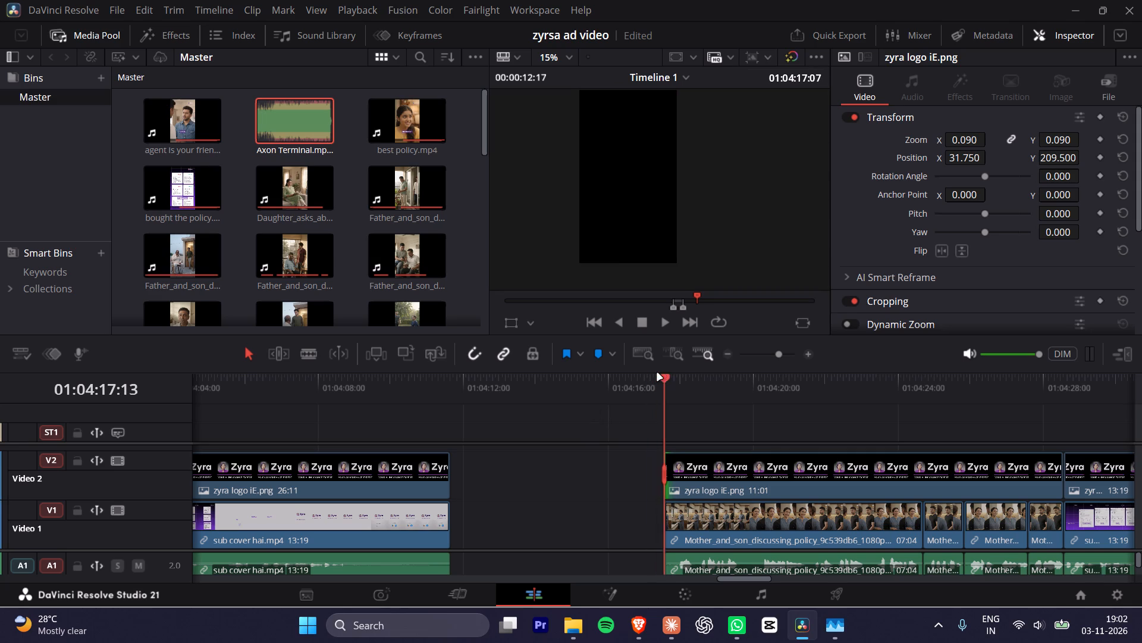
{"action": "left_click_drag", "start_coordinate": [657, 373], "coordinate": [663, 387]}
{"action": "scroll", "coordinate": [678, 450], "scroll_direction": "down", "scroll_amount": 1, "text": "alt"}
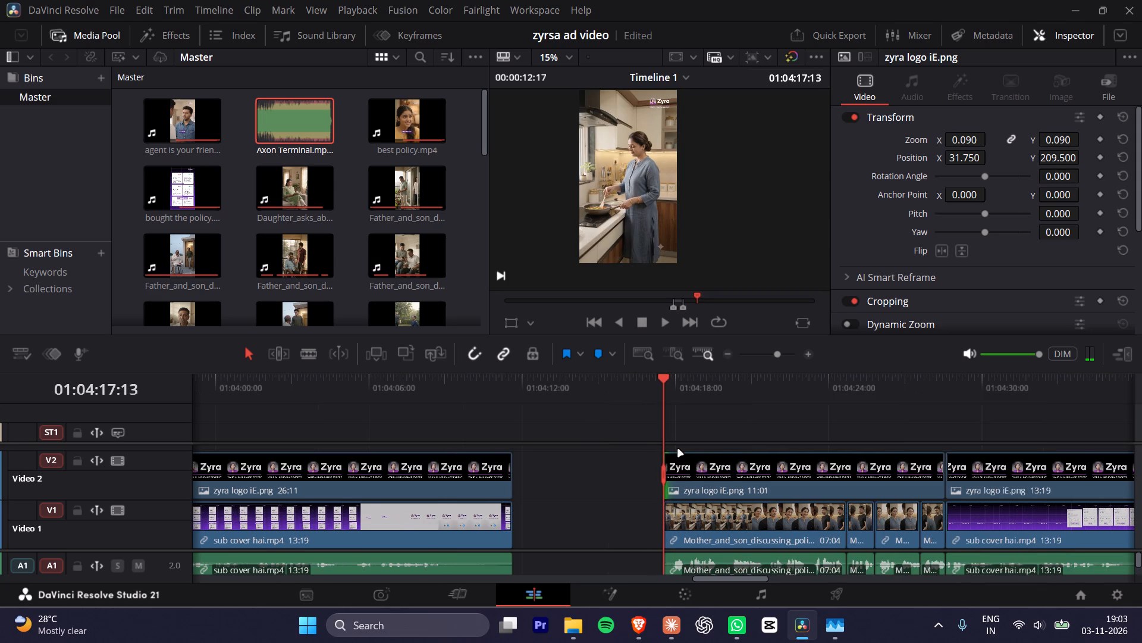
{"action": "scroll", "coordinate": [678, 450], "scroll_direction": "down", "scroll_amount": 3, "text": "alt"}
{"action": "left_click_drag", "start_coordinate": [638, 508], "coordinate": [676, 521]}
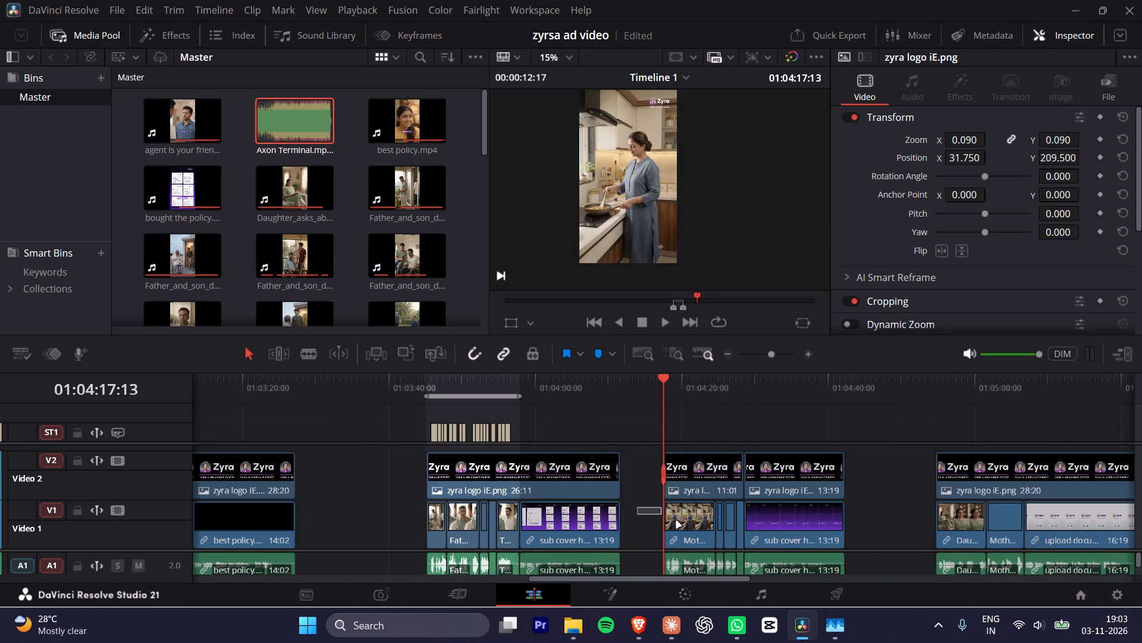
{"action": "left_click_drag", "start_coordinate": [676, 521], "coordinate": [738, 525]}
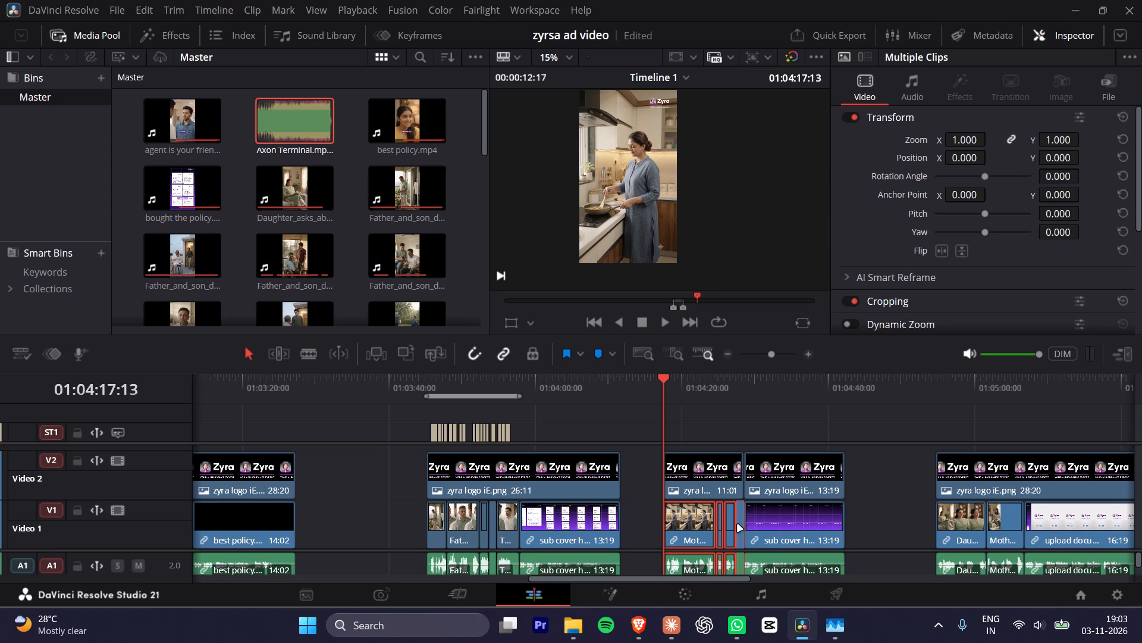
{"action": "key", "text": "alt+v"}
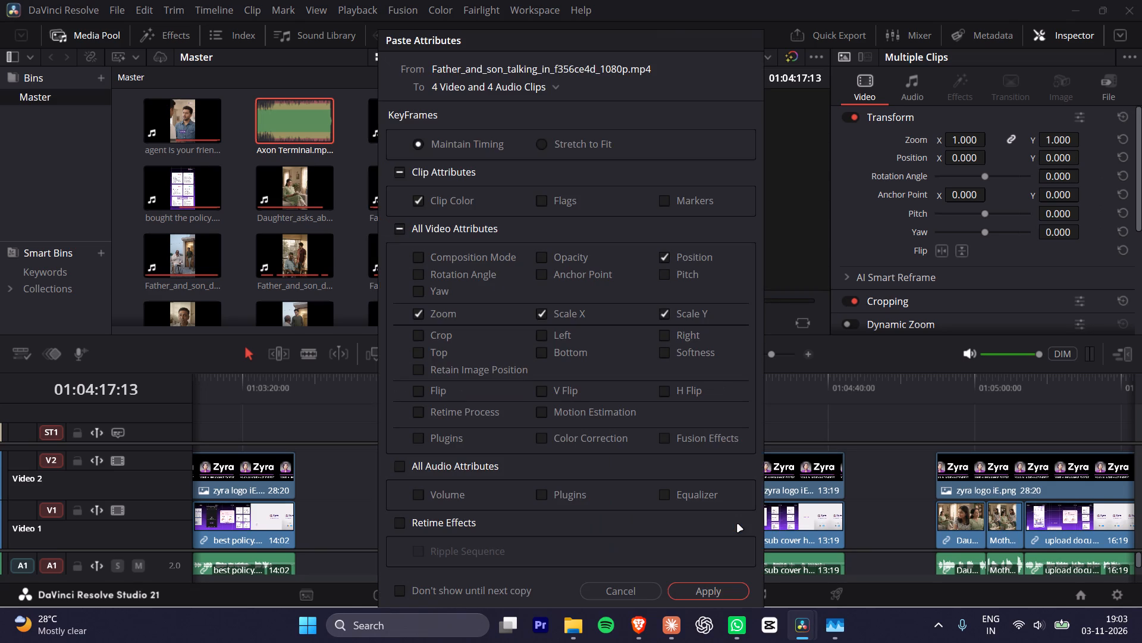
{"action": "key", "text": "Return"}
{"action": "scroll", "coordinate": [761, 476], "scroll_direction": "up", "scroll_amount": 2, "text": "alt"}
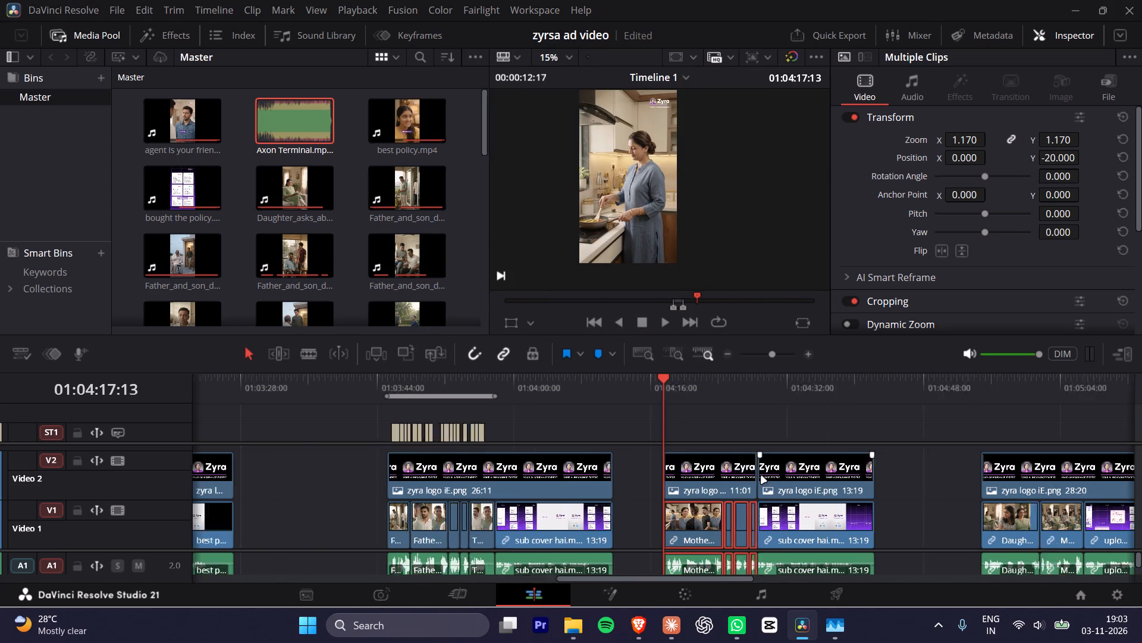
{"action": "scroll", "coordinate": [761, 476], "scroll_direction": "up", "scroll_amount": 9, "text": "alt"}
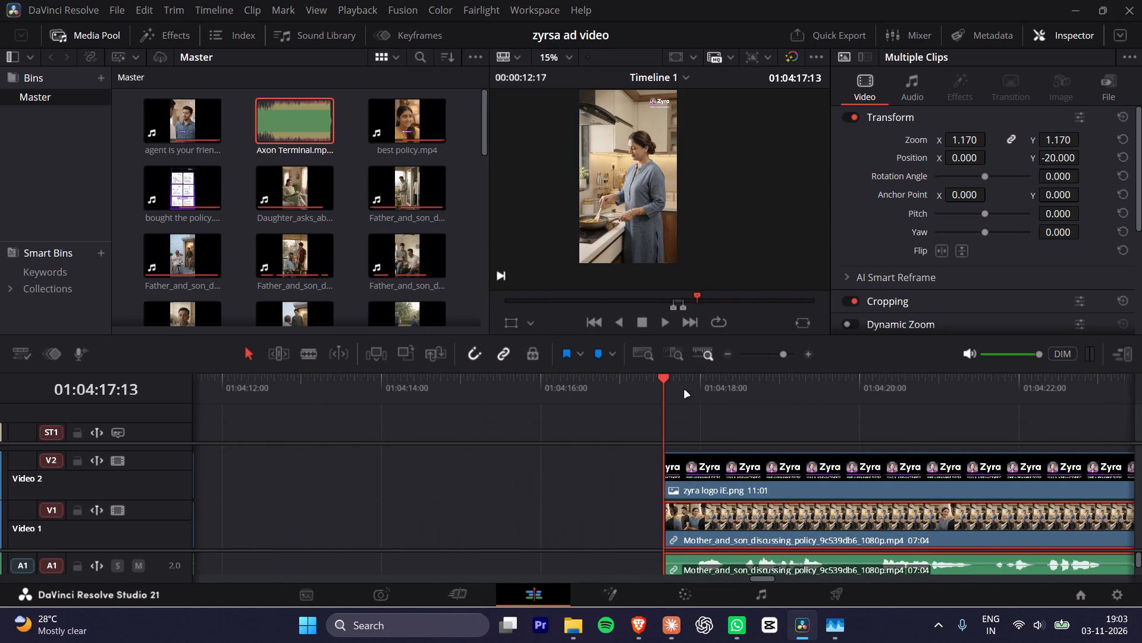
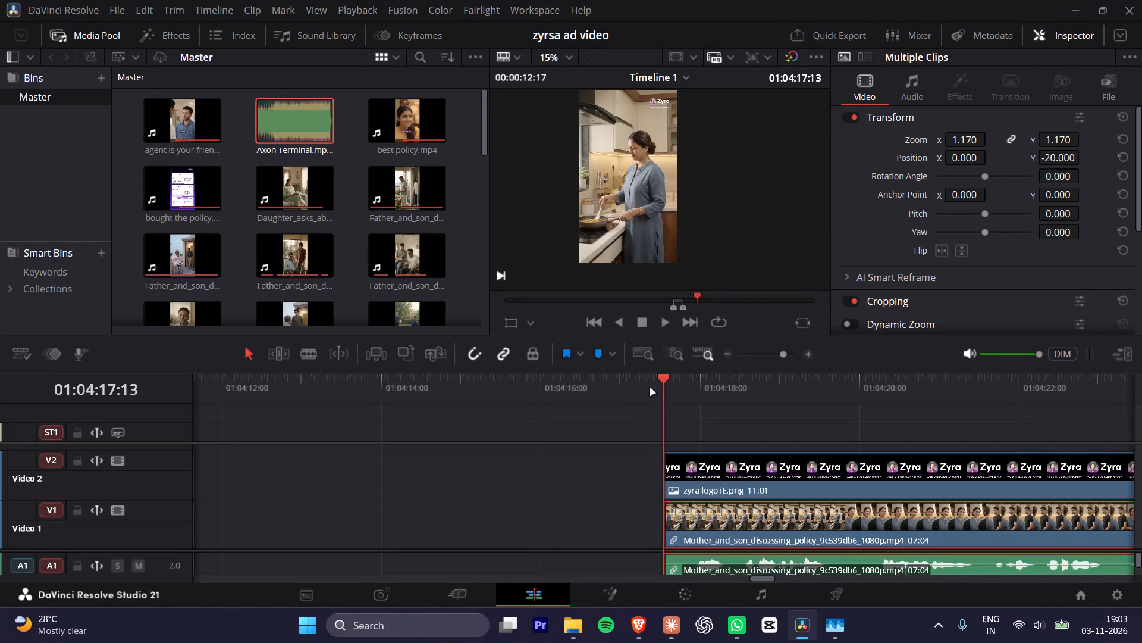
Mark the in/out range around the mother-and-son dialogue clips, from 01:04:17:13 to 01:04:28:14.
{"action": "key", "text": "space"}
{"action": "key", "text": "space"}
{"action": "scroll", "coordinate": [694, 436], "scroll_direction": "down", "scroll_amount": 3, "text": "alt"}
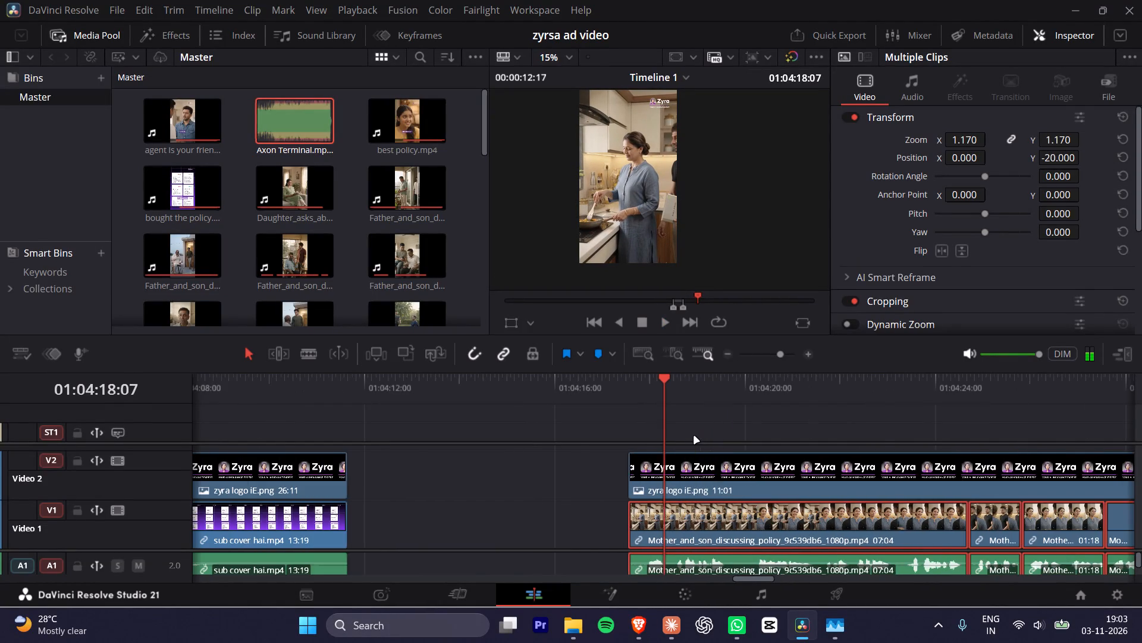
{"action": "scroll", "coordinate": [694, 436], "scroll_direction": "down", "scroll_amount": 2, "text": "alt"}
{"action": "left_click_drag", "start_coordinate": [843, 378], "coordinate": [932, 394]}
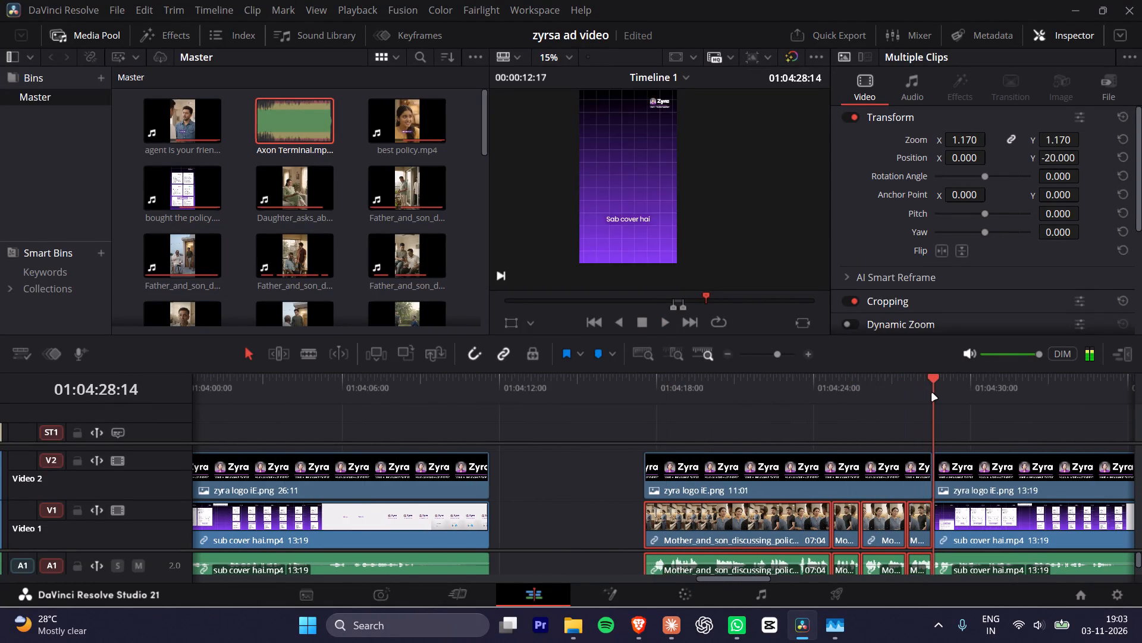
{"action": "left_click_drag", "start_coordinate": [932, 394], "coordinate": [647, 403]}
{"action": "key", "text": "x"}
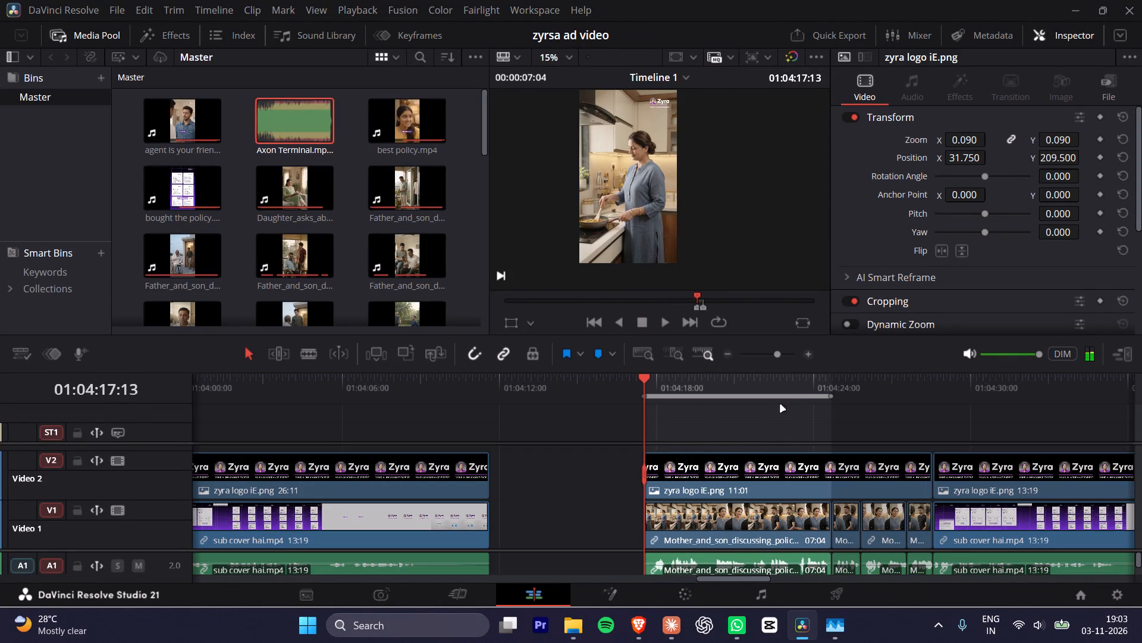
{"action": "left_click_drag", "start_coordinate": [798, 391], "coordinate": [931, 393]}
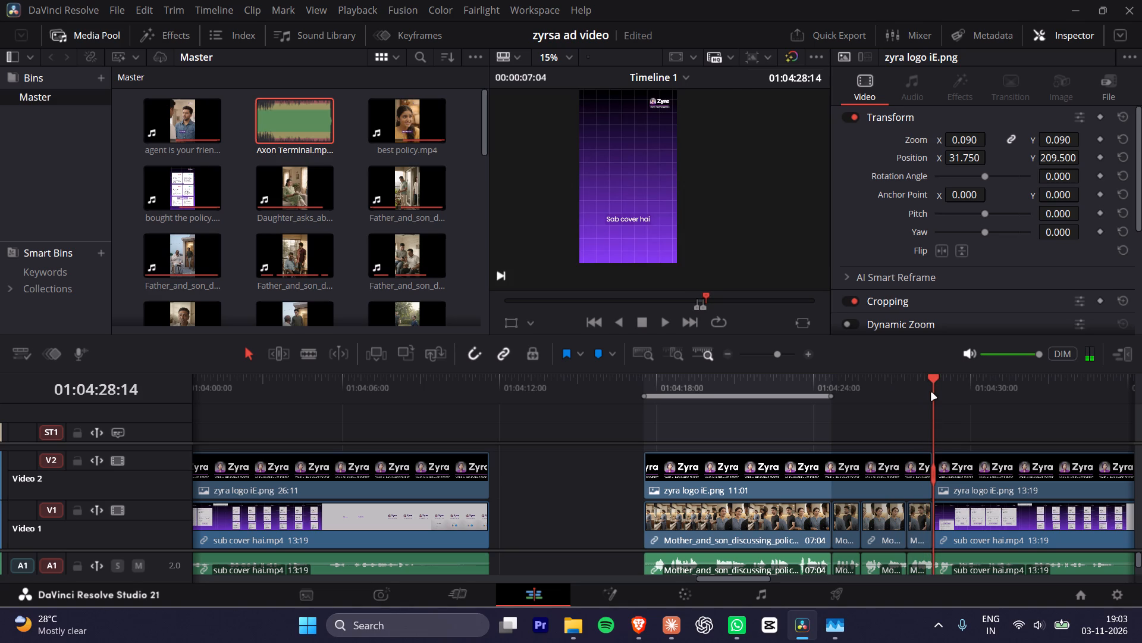
{"action": "key", "text": "o"}
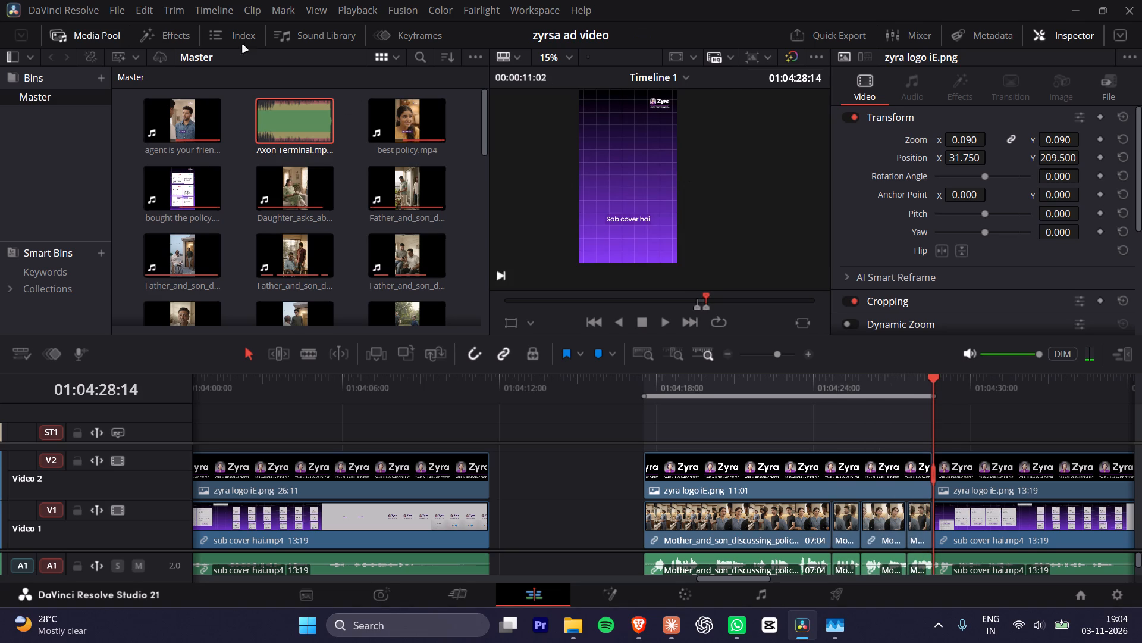
Create subtitles from audio for the marked mother-and-son range, with Auto language, 12 characters per line and single lines.
{"action": "left_click", "coordinate": [215, 13]}
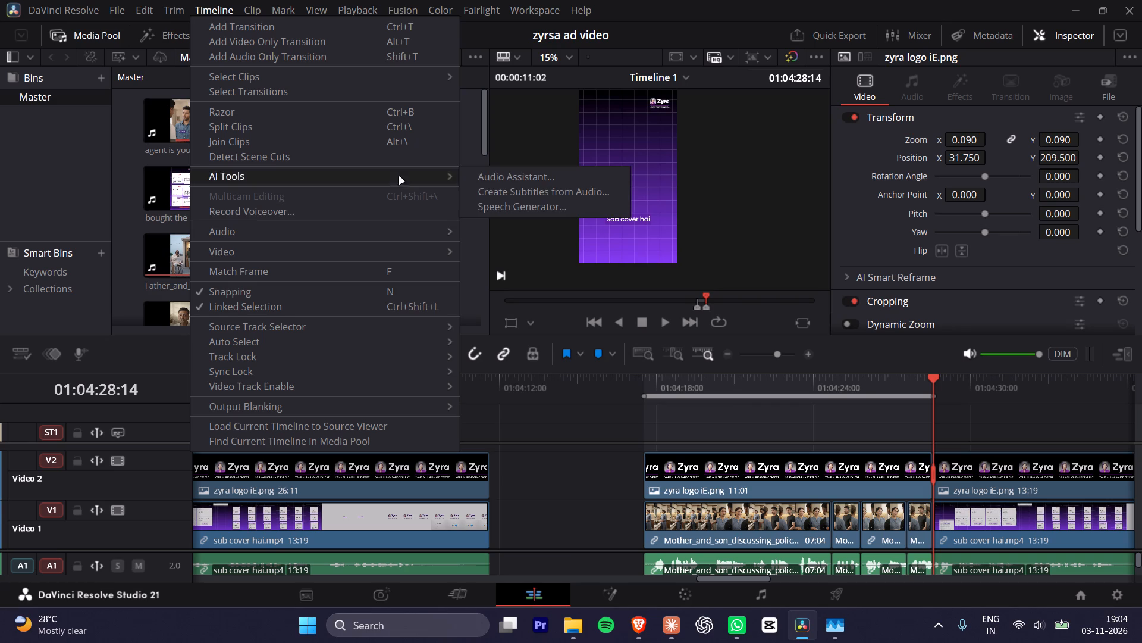
{"action": "left_click", "coordinate": [498, 190]}
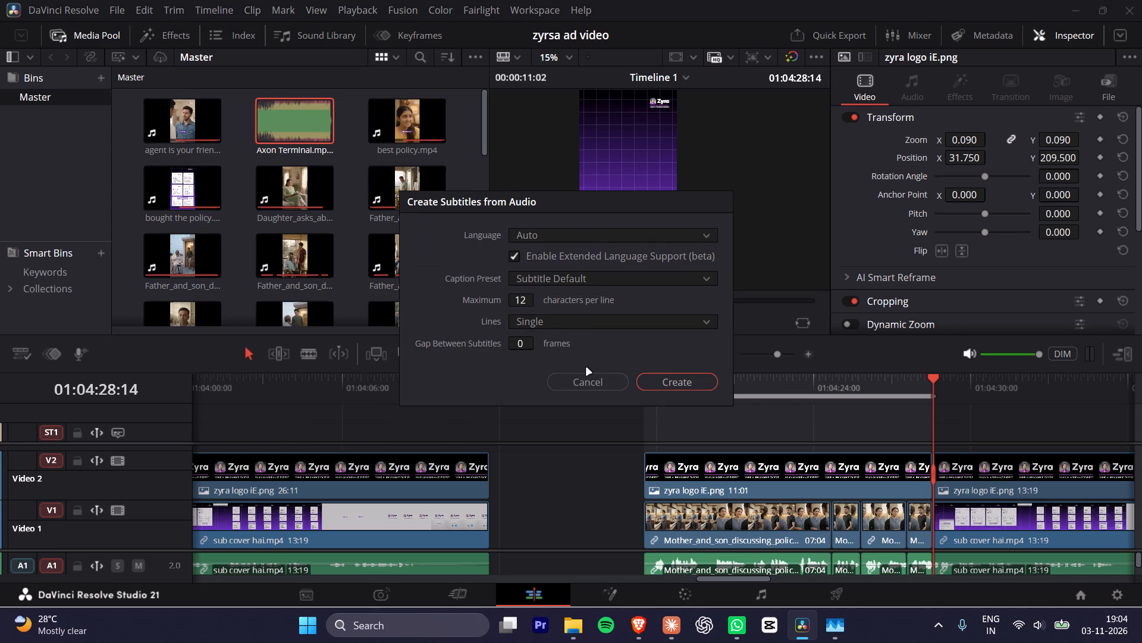
{"action": "left_click", "coordinate": [665, 385]}
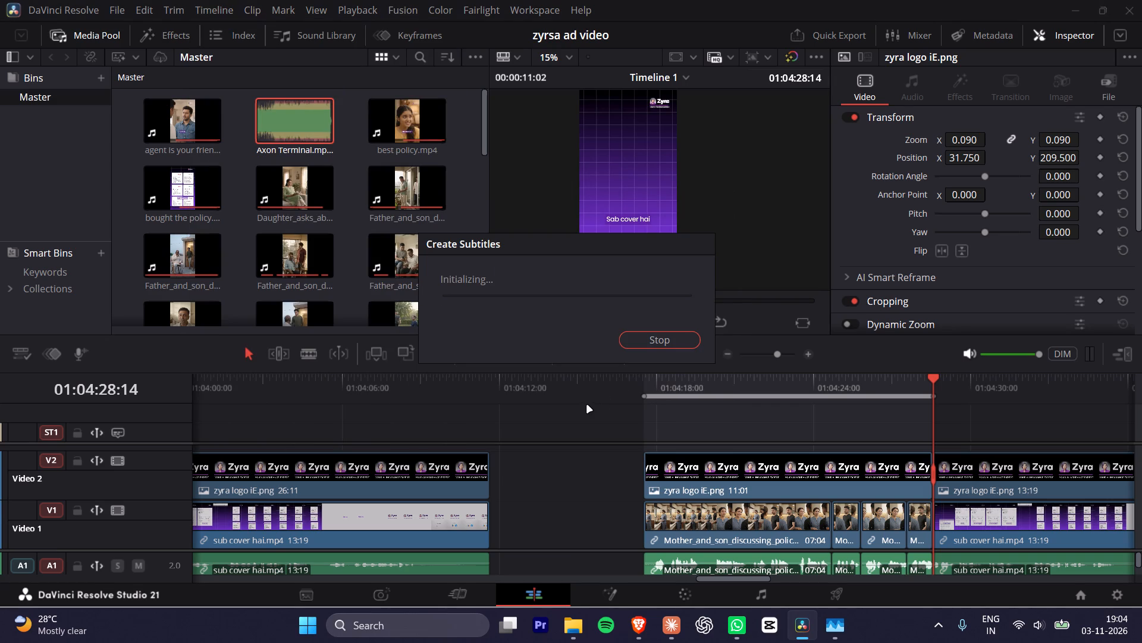
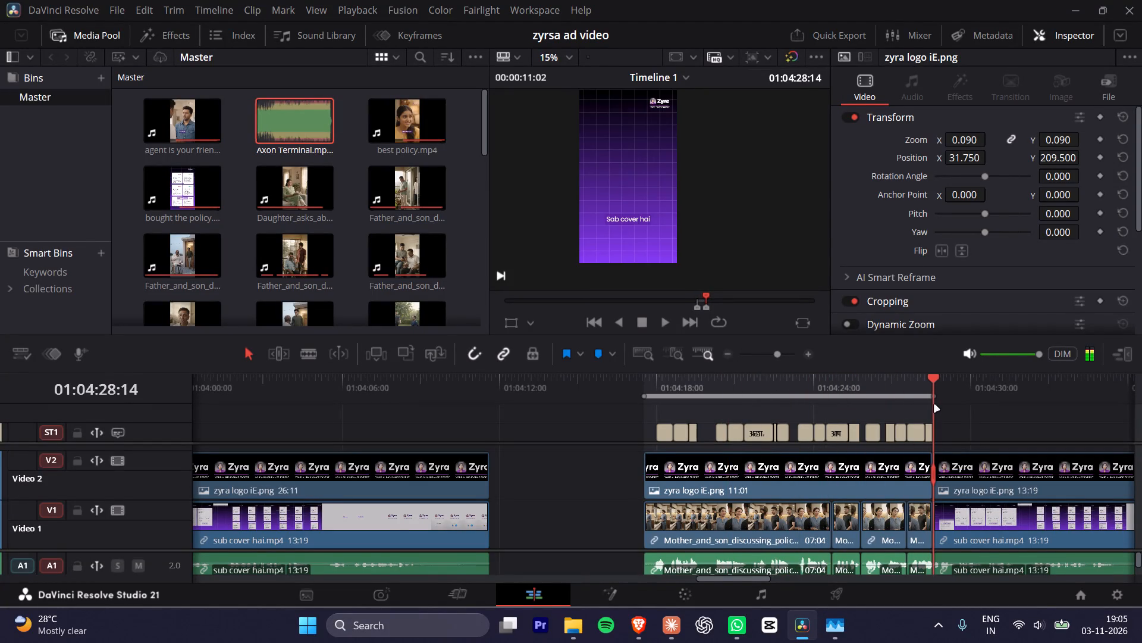
Paste the copied zoom (1.170) and position (Y -20) attributes onto the two mother-and-daughter dialogue clips starting near 01:04:55.
{"action": "scroll", "coordinate": [906, 461], "scroll_direction": "down", "scroll_amount": 3, "text": "alt"}
{"action": "left_click_drag", "start_coordinate": [725, 382], "coordinate": [861, 417]}
{"action": "left_click_drag", "start_coordinate": [830, 511], "coordinate": [905, 533]}
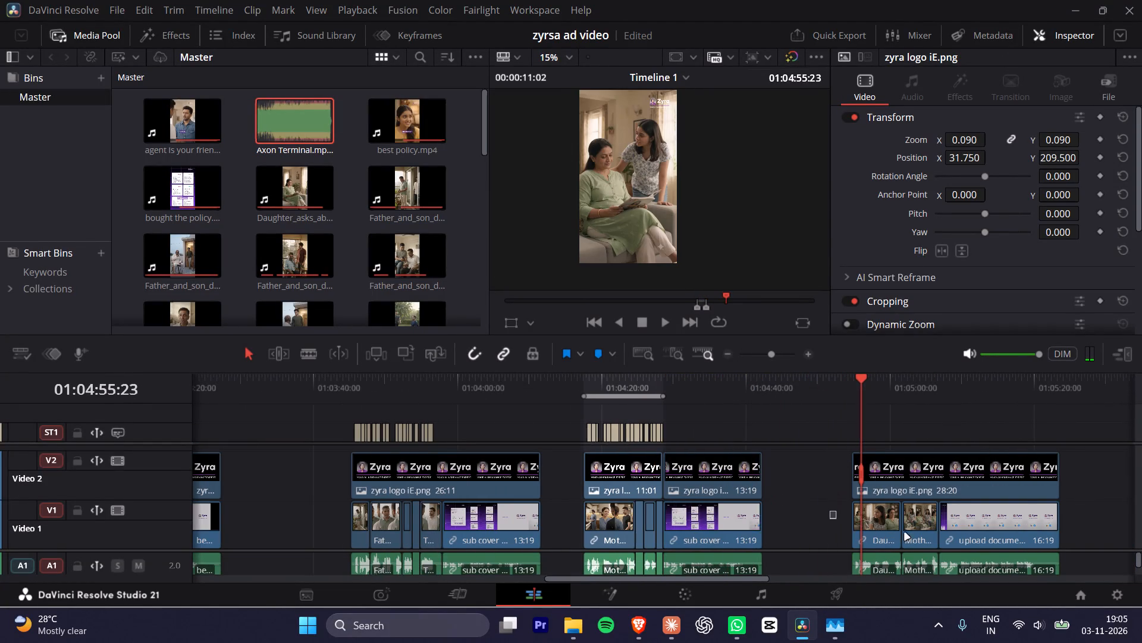
{"action": "left_click_drag", "start_coordinate": [905, 533], "coordinate": [918, 530]}
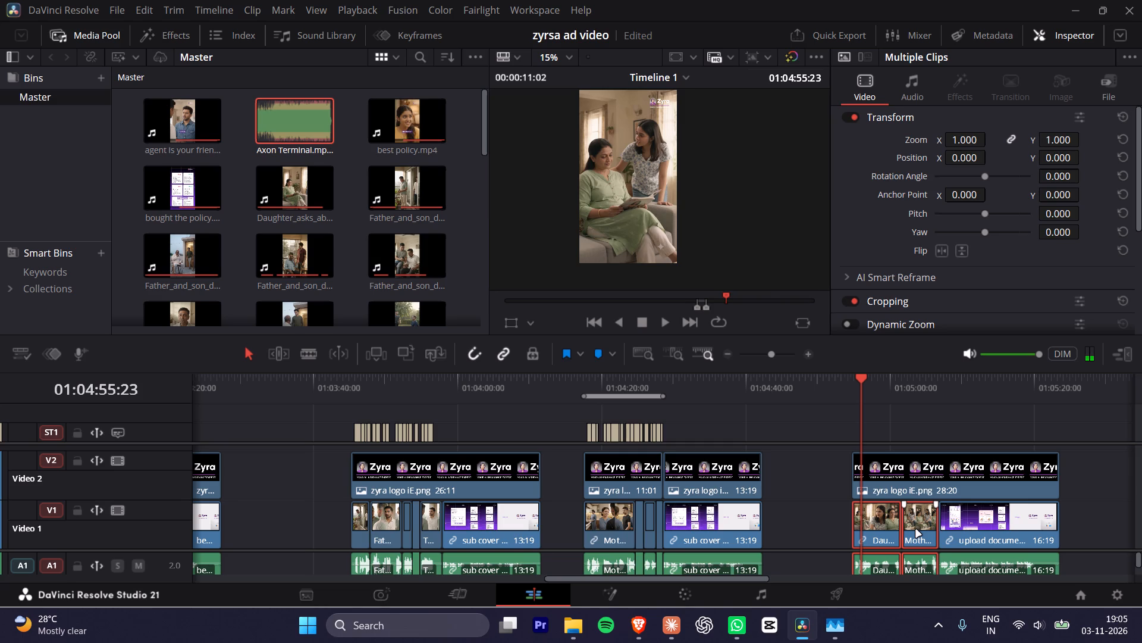
{"action": "key", "text": "alt+v"}
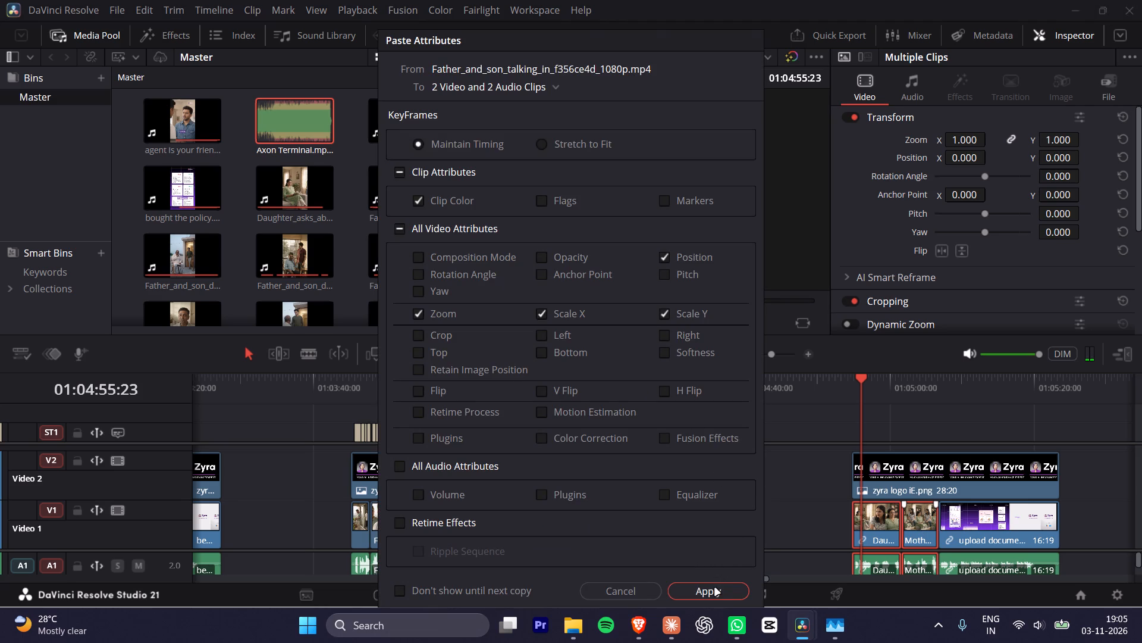
{"action": "left_click", "coordinate": [715, 588]}
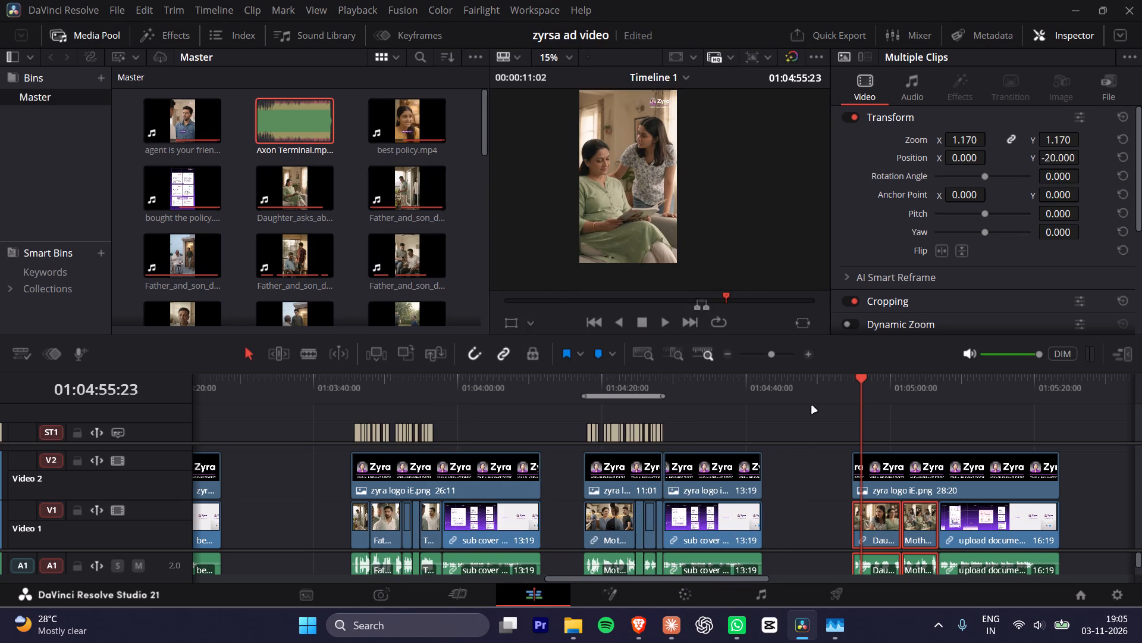
{"action": "left_click", "coordinate": [851, 377]}
{"action": "scroll", "coordinate": [870, 550], "scroll_direction": "up", "scroll_amount": 2, "text": "alt"}
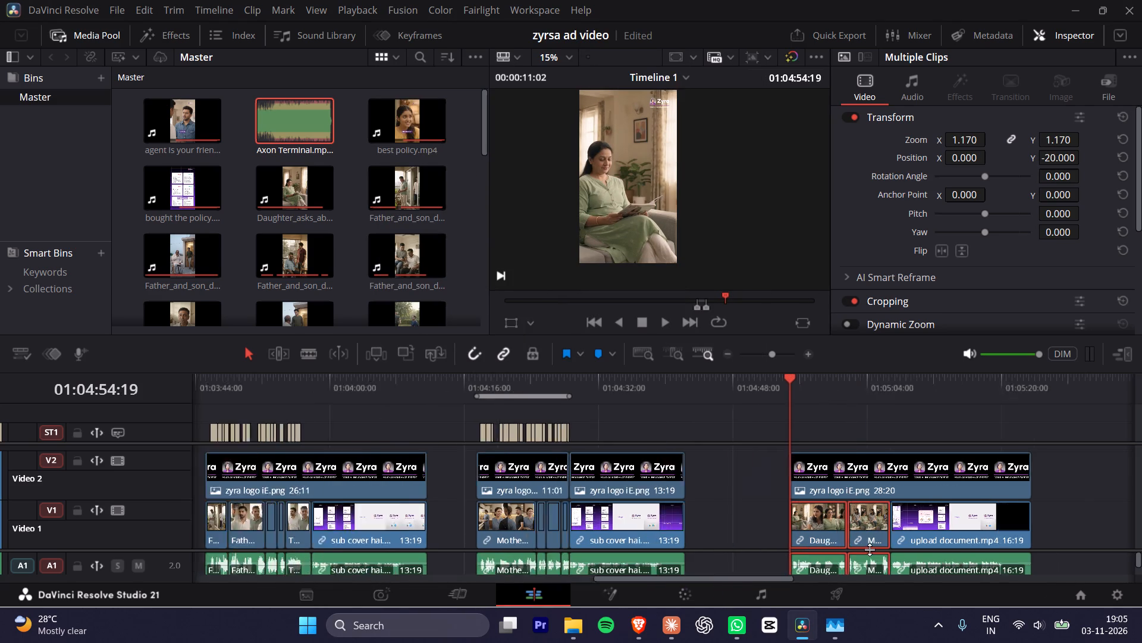
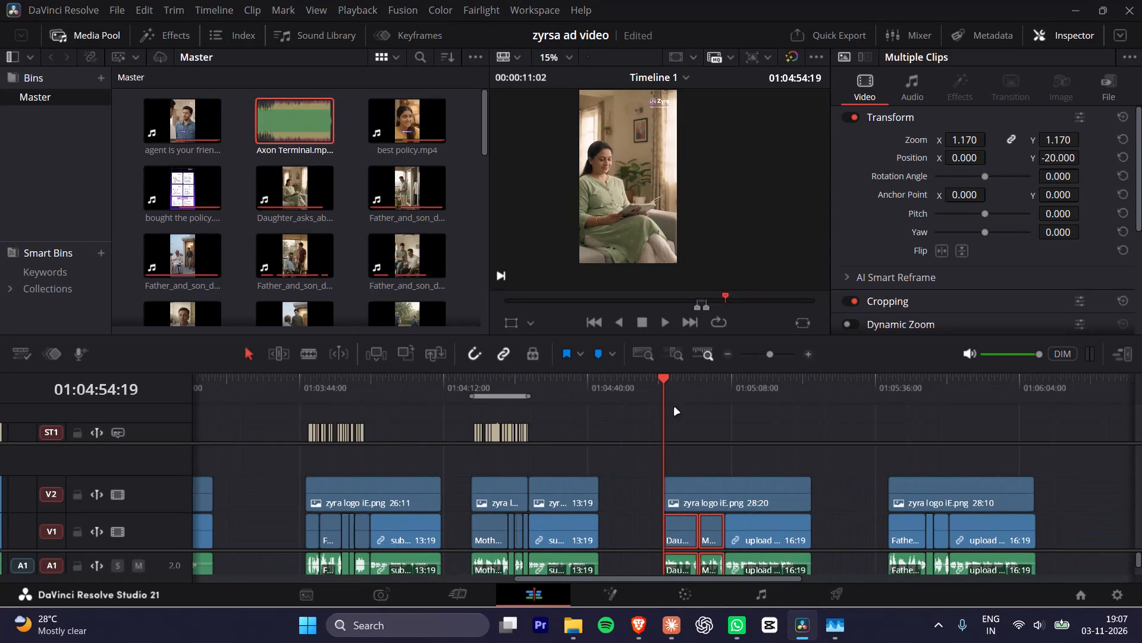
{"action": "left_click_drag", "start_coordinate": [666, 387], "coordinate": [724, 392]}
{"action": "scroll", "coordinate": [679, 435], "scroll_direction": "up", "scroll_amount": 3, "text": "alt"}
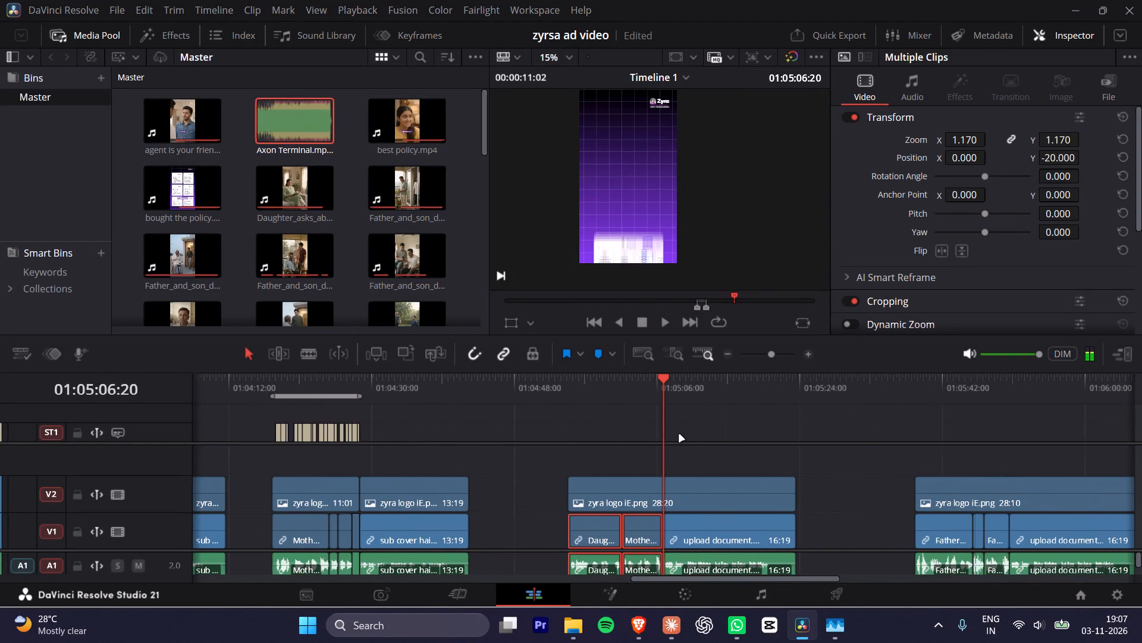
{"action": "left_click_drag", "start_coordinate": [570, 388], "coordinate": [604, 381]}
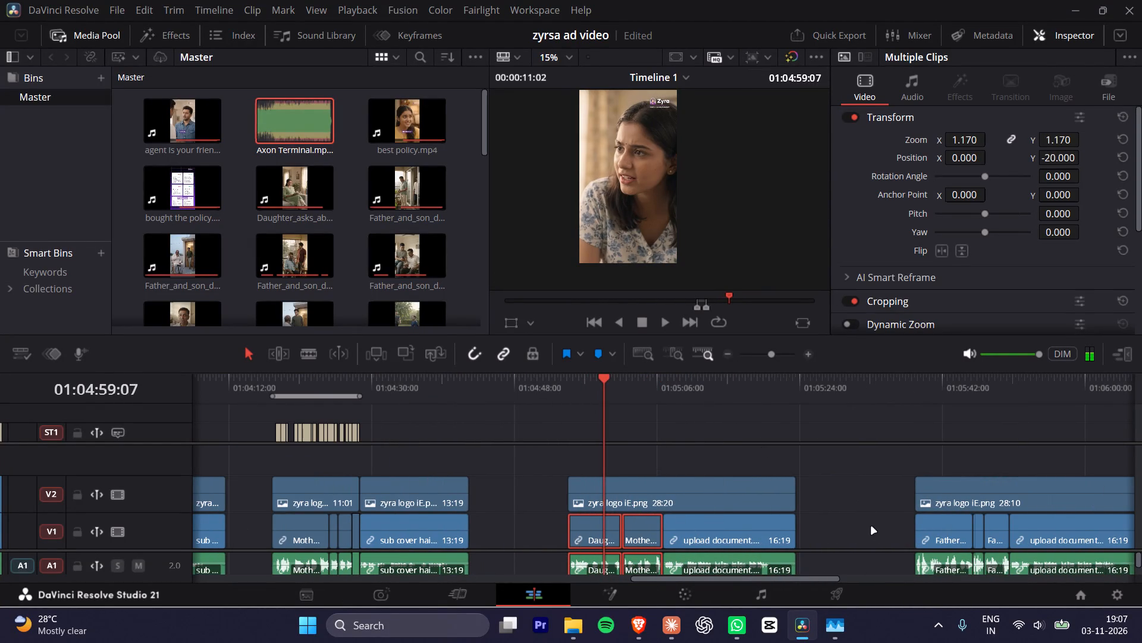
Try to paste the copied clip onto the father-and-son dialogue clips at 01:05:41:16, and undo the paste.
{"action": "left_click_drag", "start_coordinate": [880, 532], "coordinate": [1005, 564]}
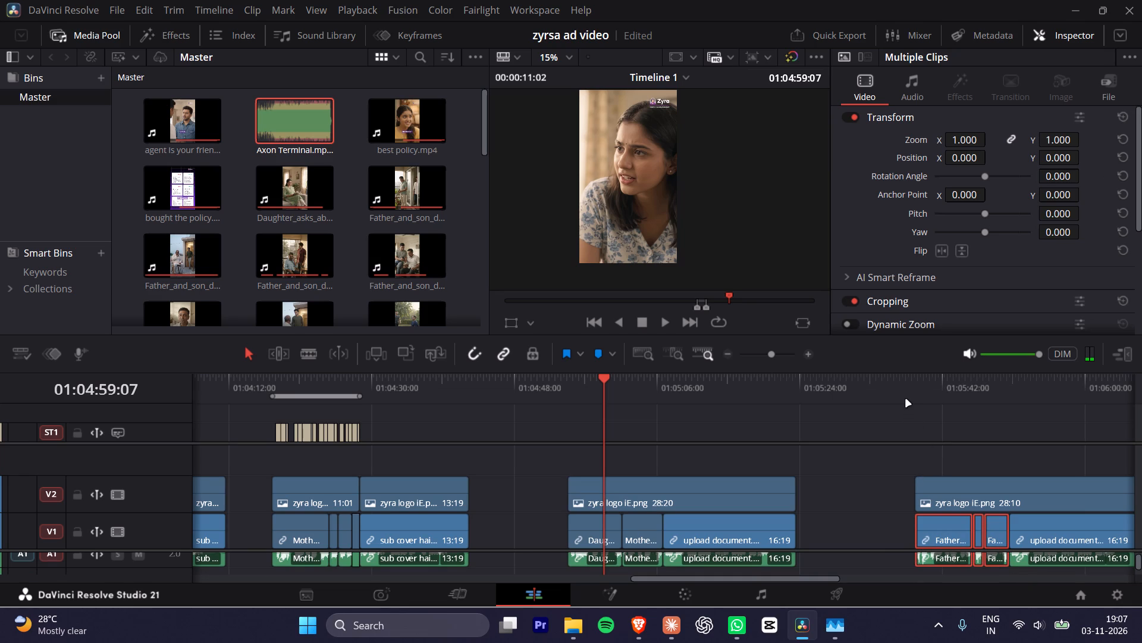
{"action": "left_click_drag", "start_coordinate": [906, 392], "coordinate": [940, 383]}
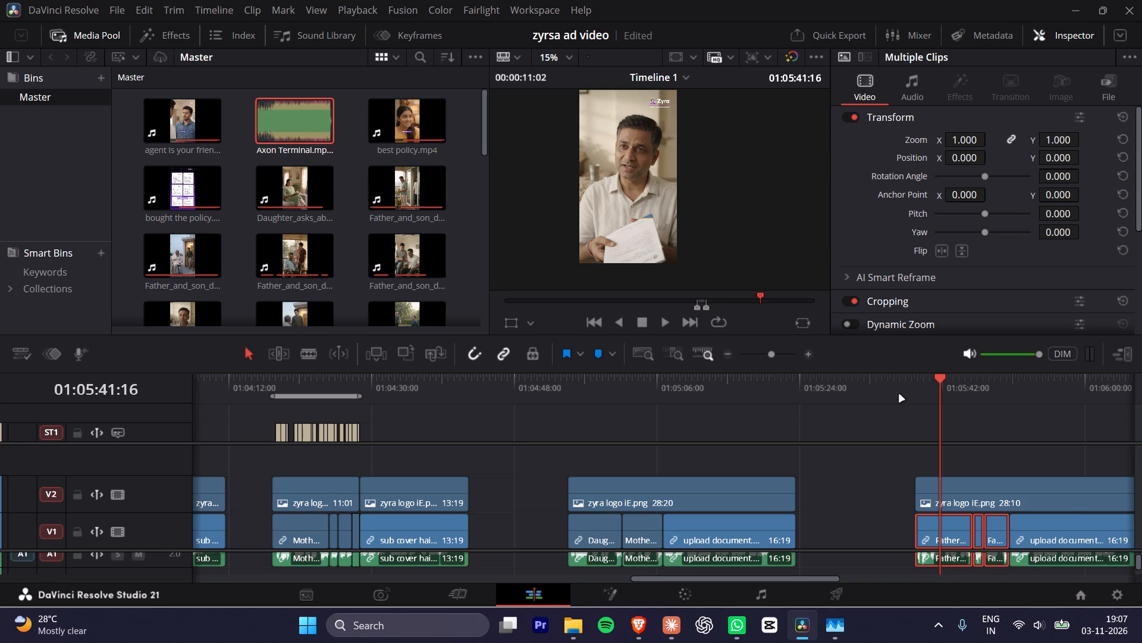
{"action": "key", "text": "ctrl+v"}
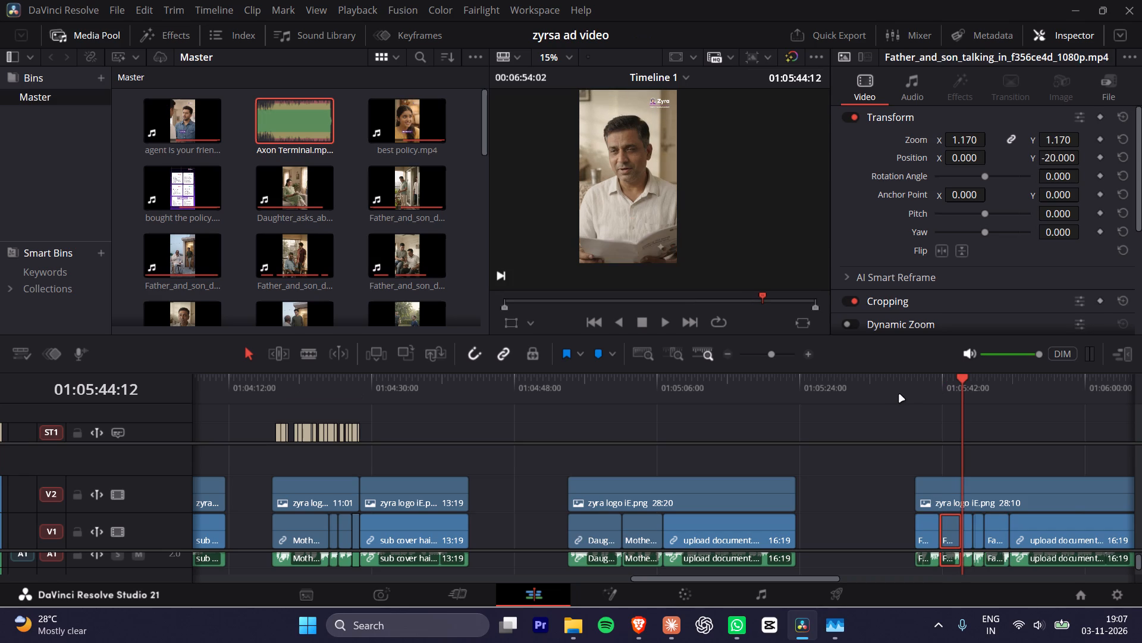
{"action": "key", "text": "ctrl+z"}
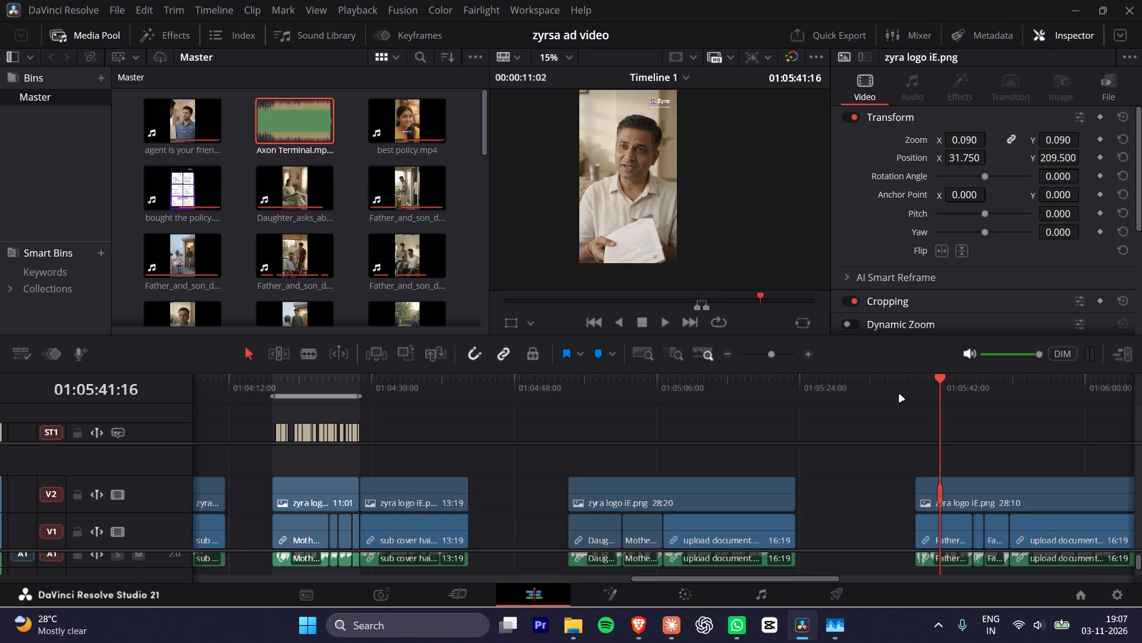
Paste the copied zoom (1.170) and position (Y -20) attributes onto the three father-and-son dialogue clips starting near 01:05:38.
{"action": "left_click_drag", "start_coordinate": [895, 524], "coordinate": [986, 536]}
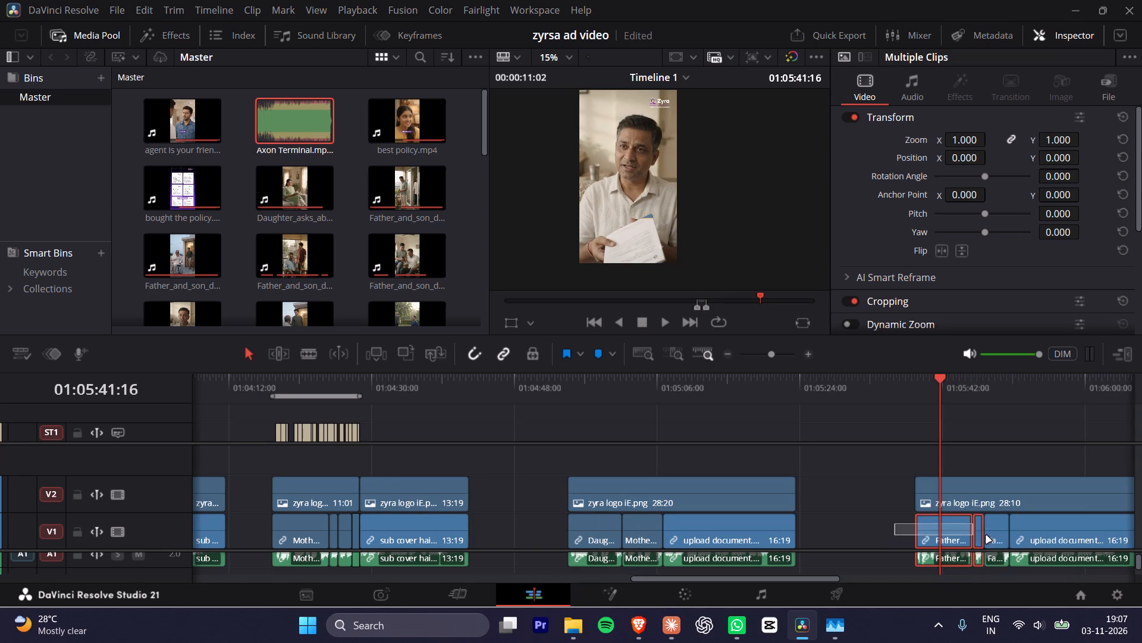
{"action": "left_click_drag", "start_coordinate": [986, 536], "coordinate": [1000, 536]}
{"action": "key", "text": "alt+v"}
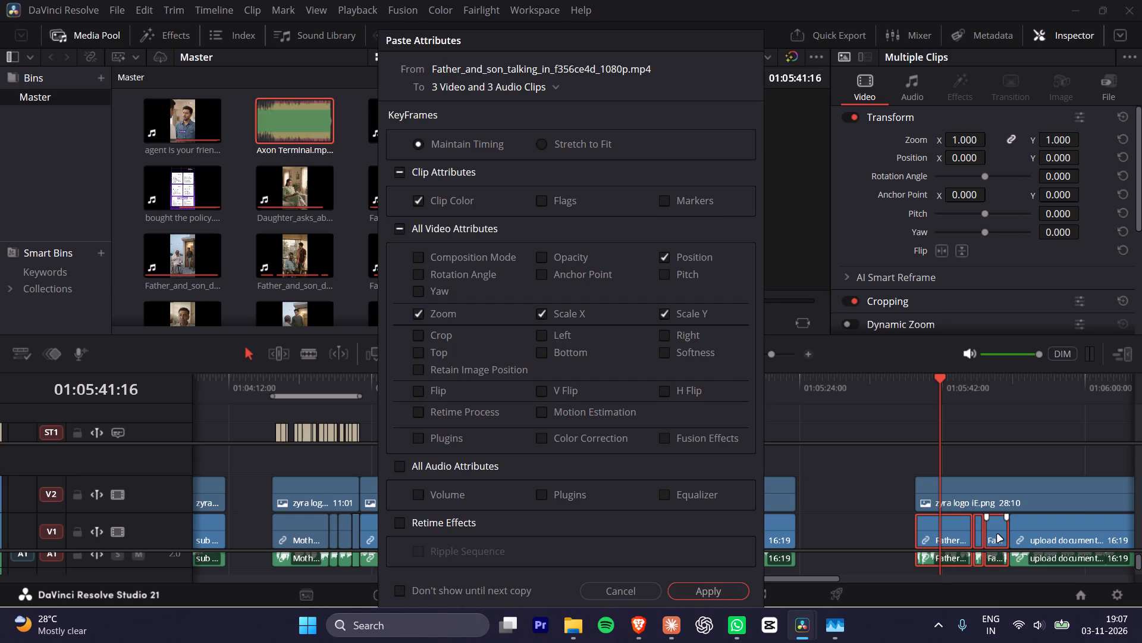
{"action": "key", "text": "Return"}
Create single-line subtitles with at most 12 characters per line from the audio of the two mother-and-daughter dialogue clips starting at 01:04:54:19.
{"action": "left_click", "coordinate": [571, 387]}
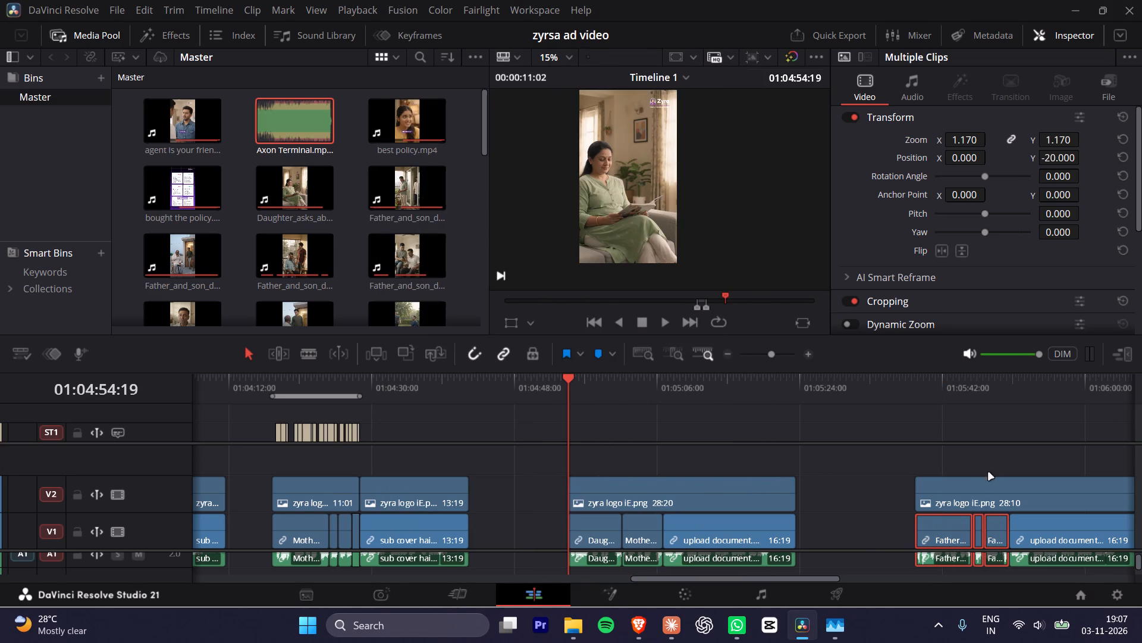
{"action": "left_click_drag", "start_coordinate": [155, 553], "coordinate": [164, 508]}
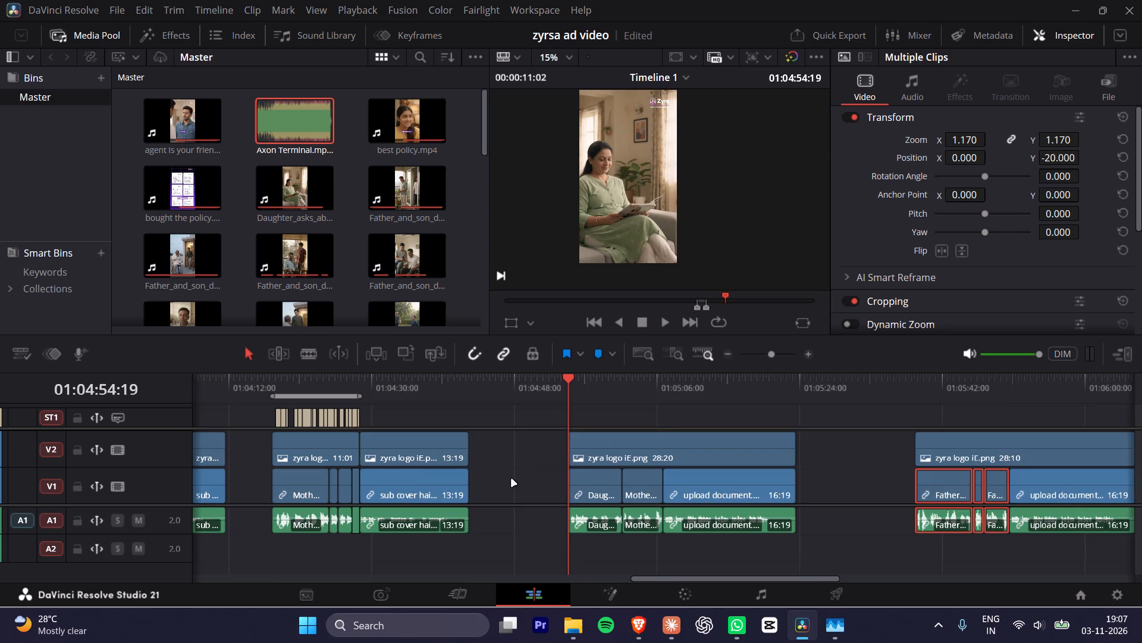
{"action": "left_click_drag", "start_coordinate": [513, 484], "coordinate": [634, 492]}
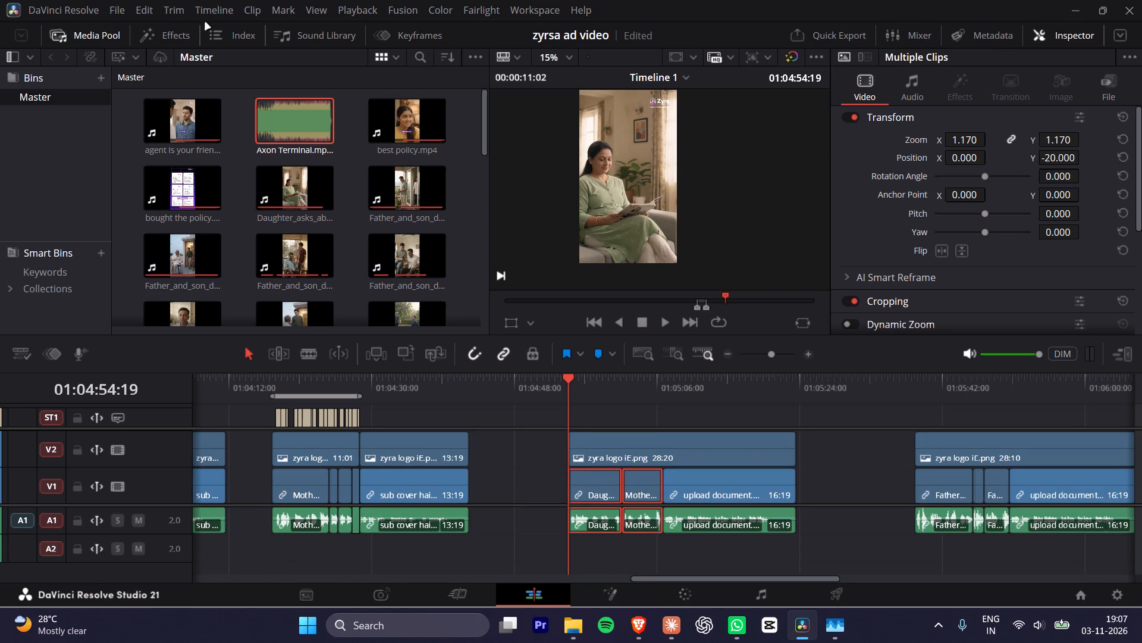
{"action": "left_click", "coordinate": [164, 7]}
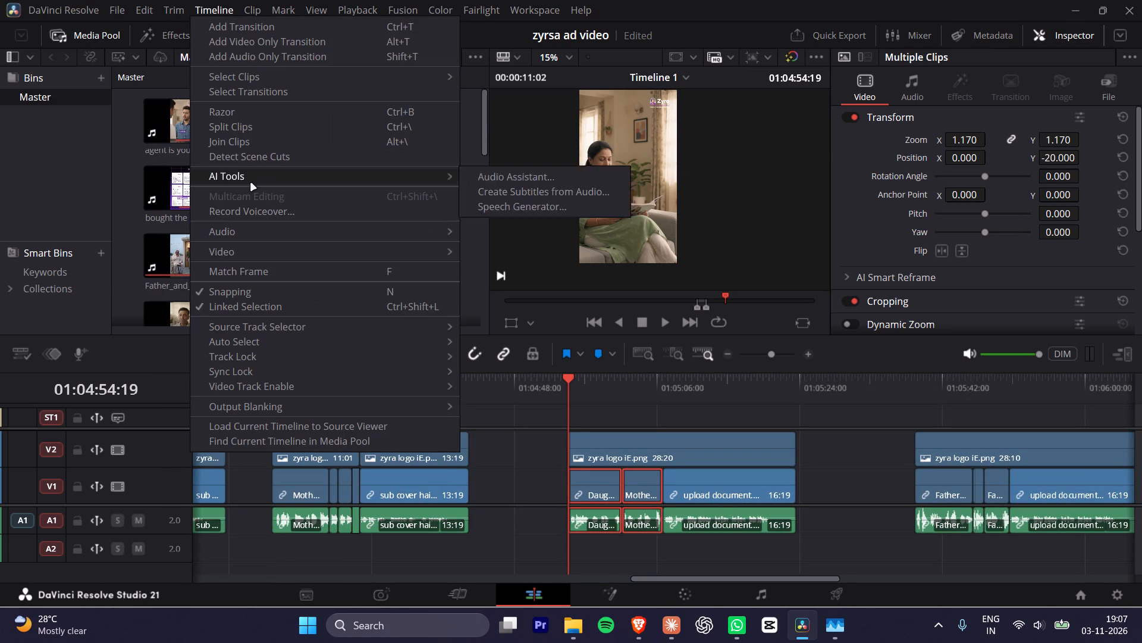
{"action": "left_click", "coordinate": [481, 185]}
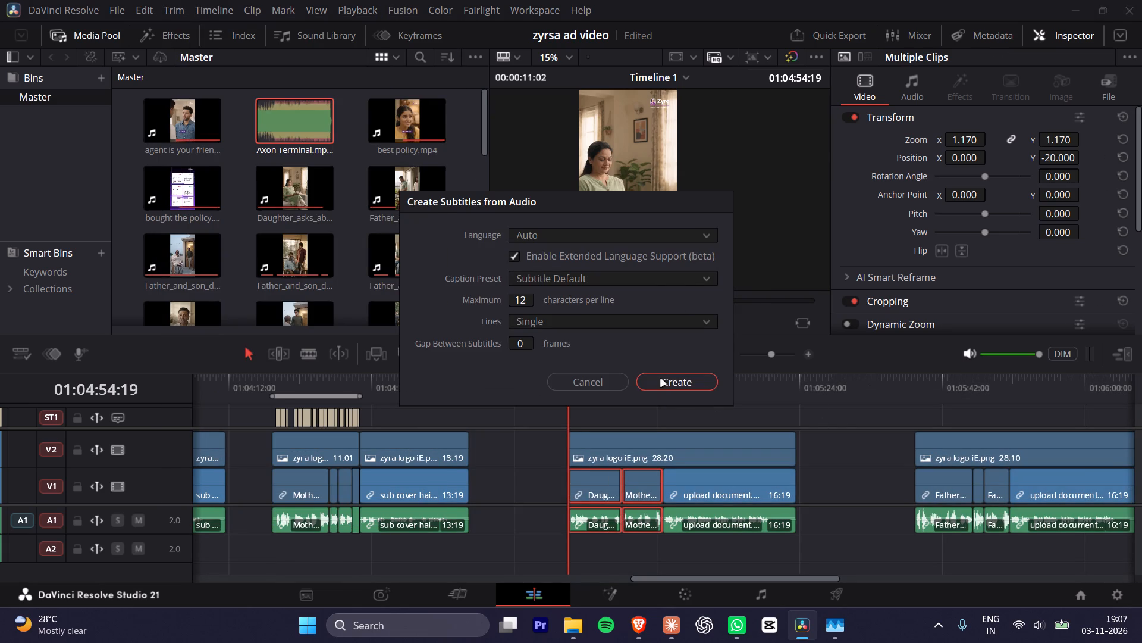
{"action": "left_click", "coordinate": [661, 379]}
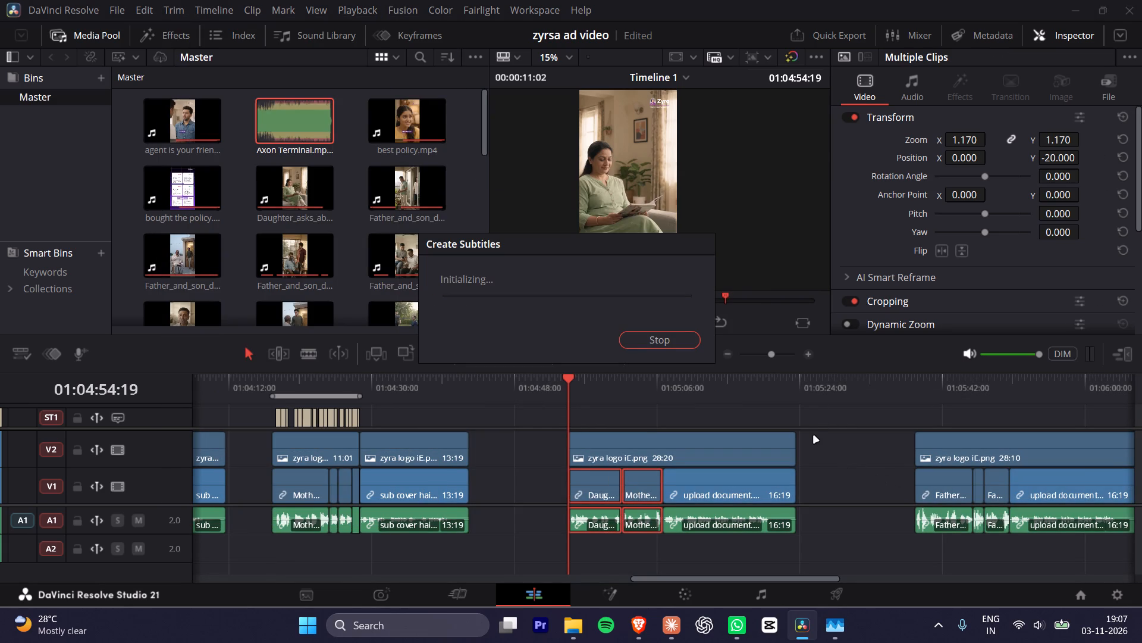
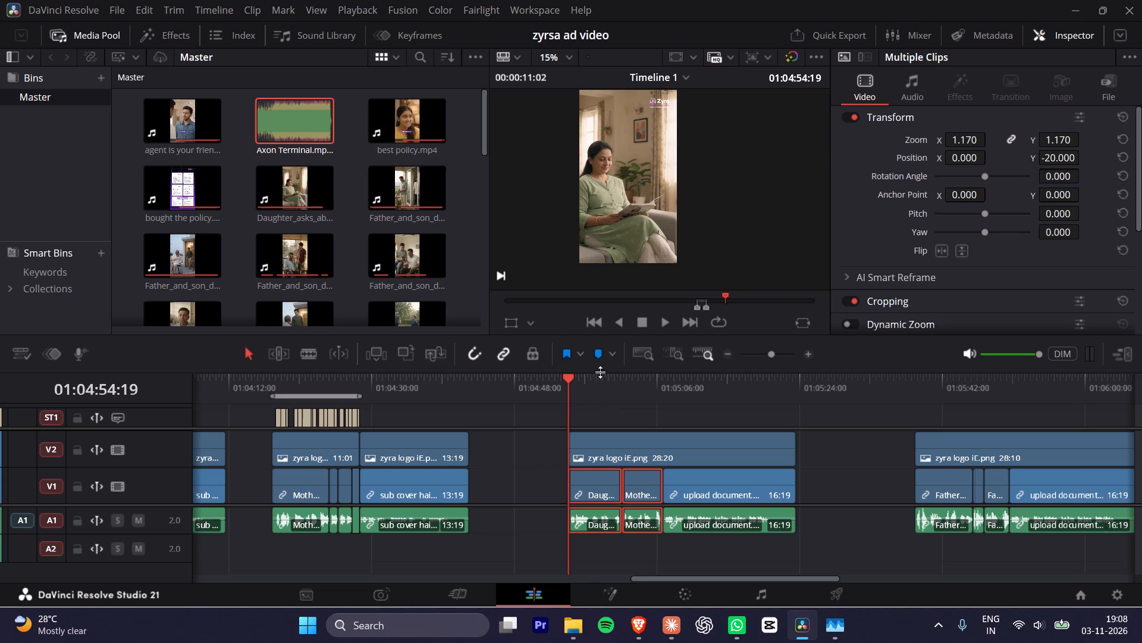
Mark the daughter-and-mother dialogue from 01:04:54:19 to 01:05:06:20 and create single-line subtitles from its audio with at most 12 characters per line.
{"action": "left_click_drag", "start_coordinate": [931, 384], "coordinate": [940, 382]}
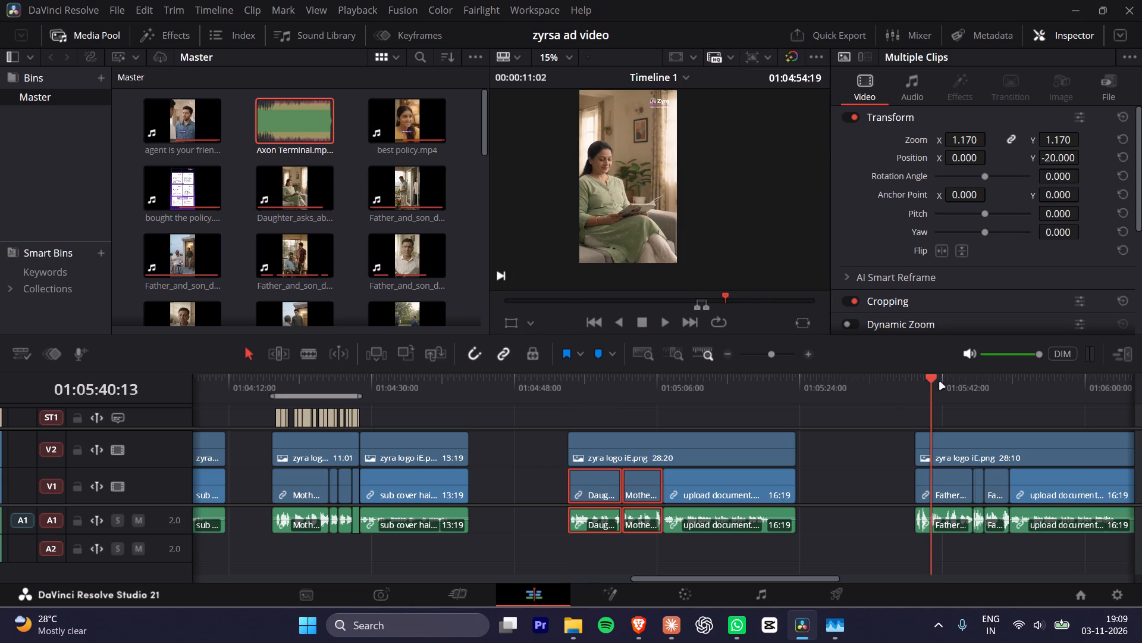
{"action": "left_click_drag", "start_coordinate": [940, 382], "coordinate": [565, 402]}
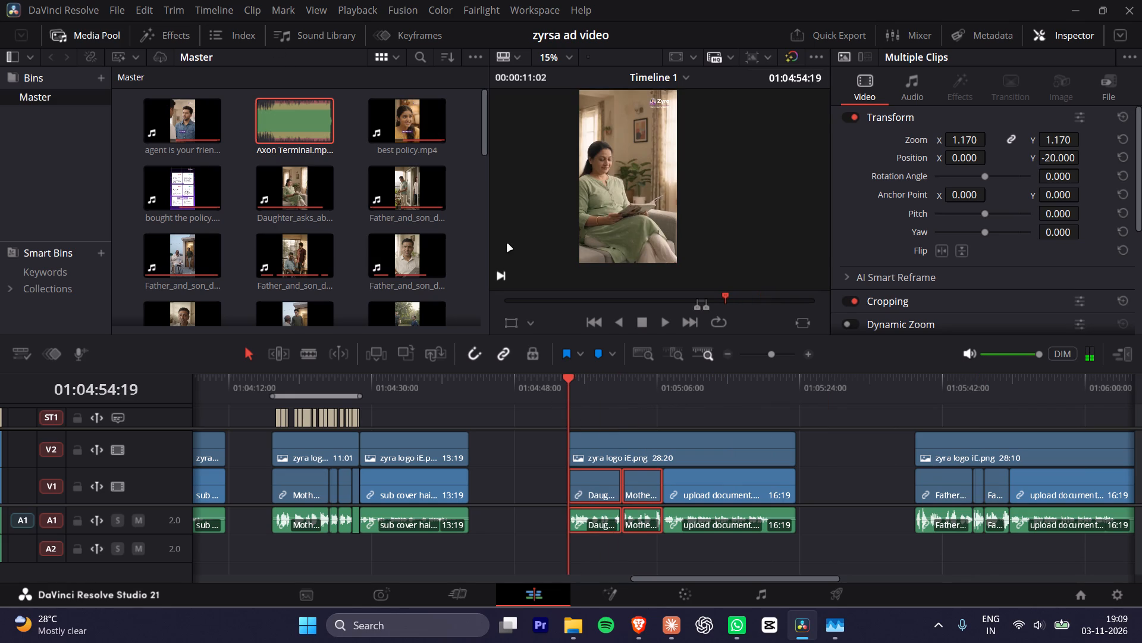
{"action": "key", "text": "x"}
{"action": "left_click_drag", "start_coordinate": [641, 385], "coordinate": [642, 385]}
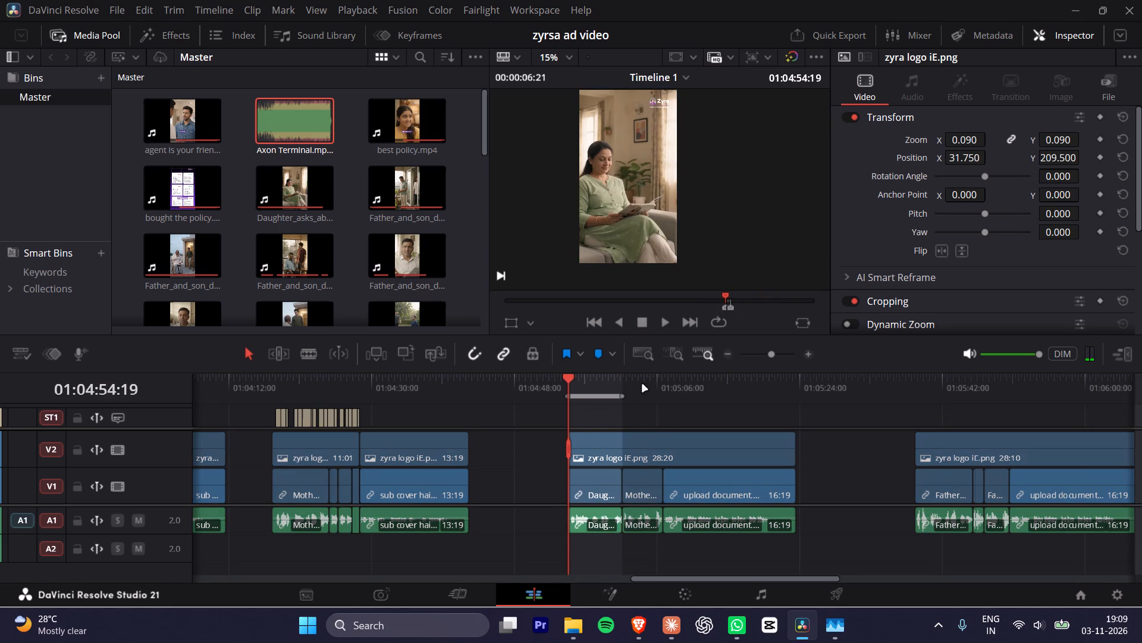
{"action": "left_click_drag", "start_coordinate": [642, 385], "coordinate": [663, 381]}
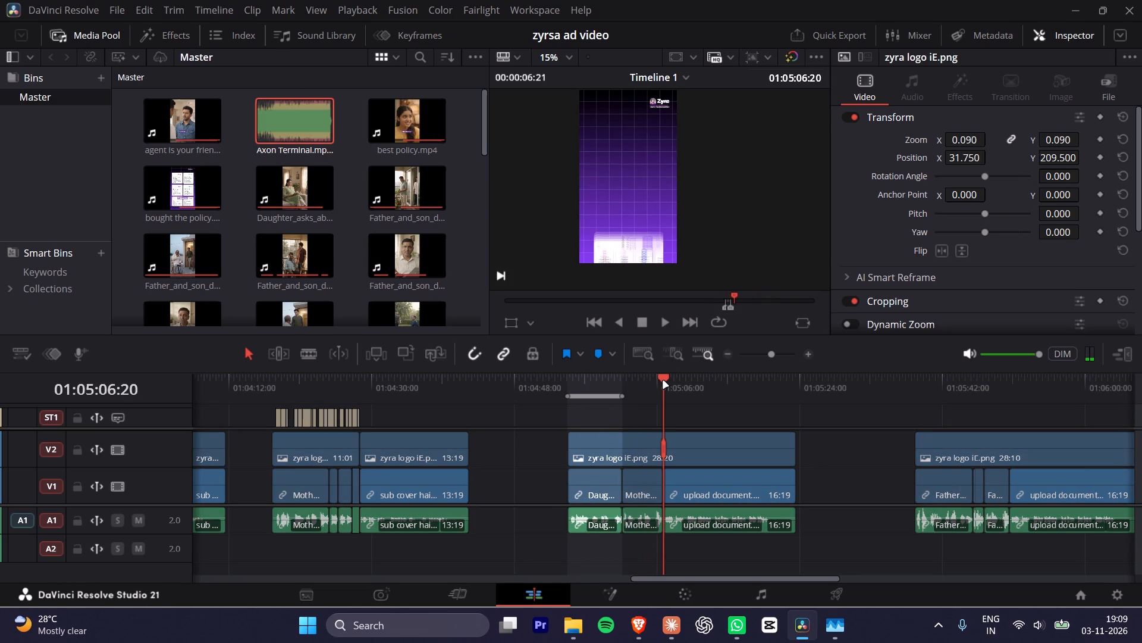
{"action": "key", "text": "o"}
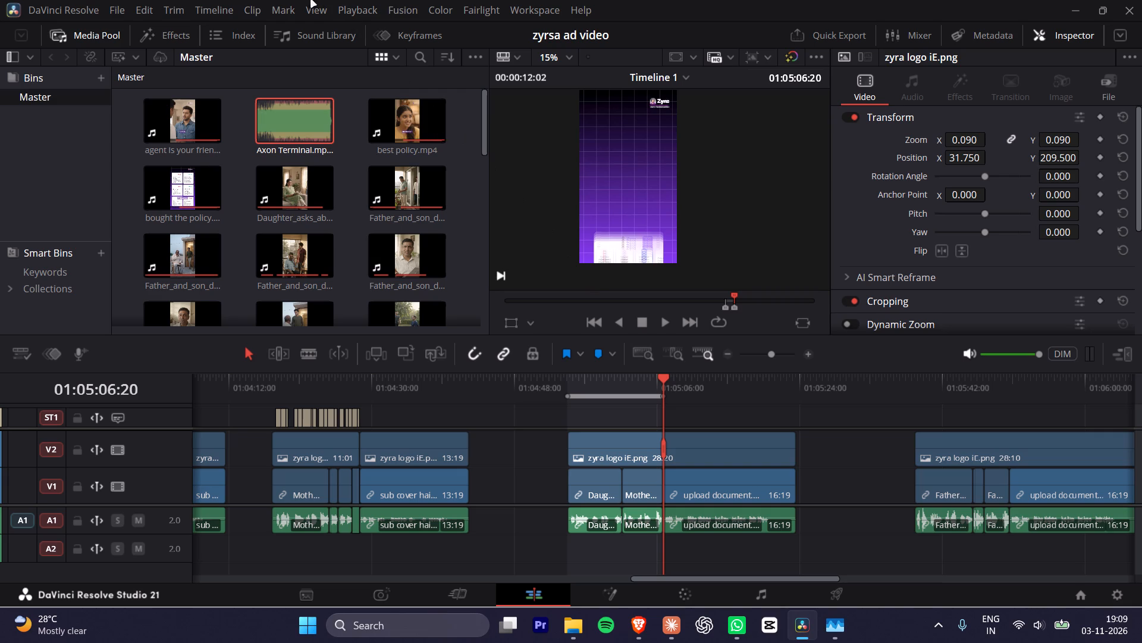
{"action": "left_click", "coordinate": [218, 11]}
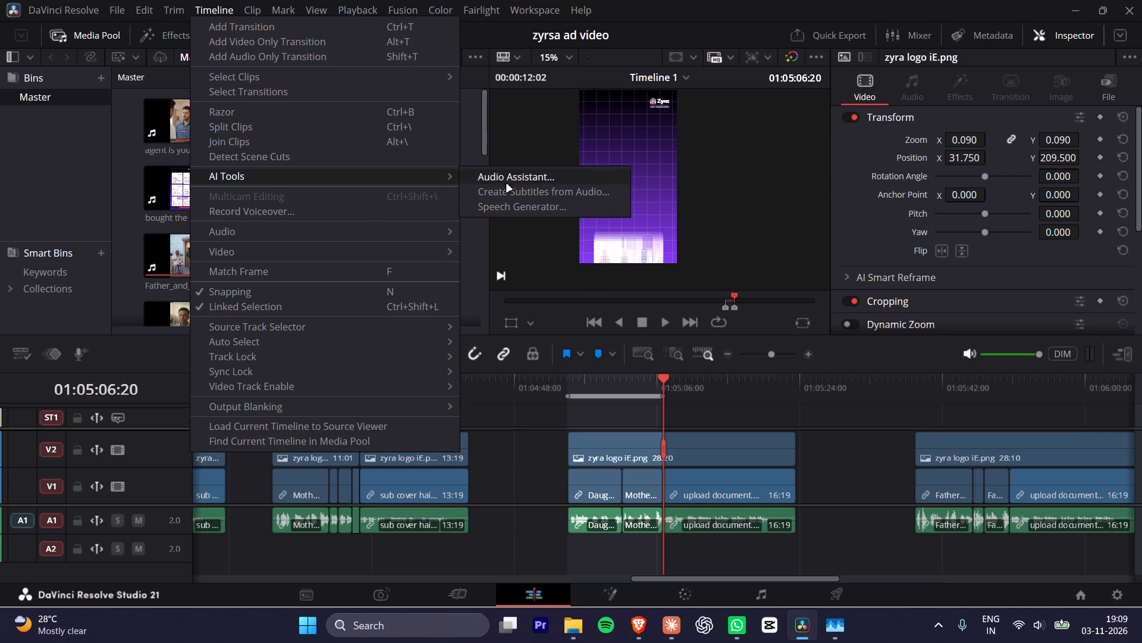
{"action": "left_click", "coordinate": [519, 192]}
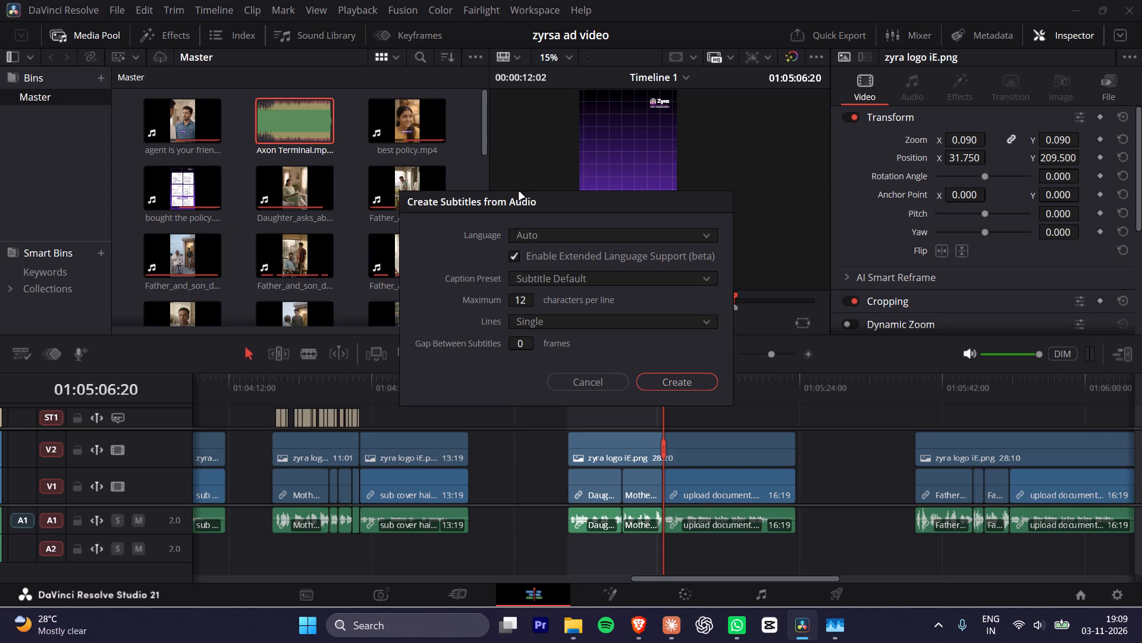
{"action": "left_click", "coordinate": [680, 379]}
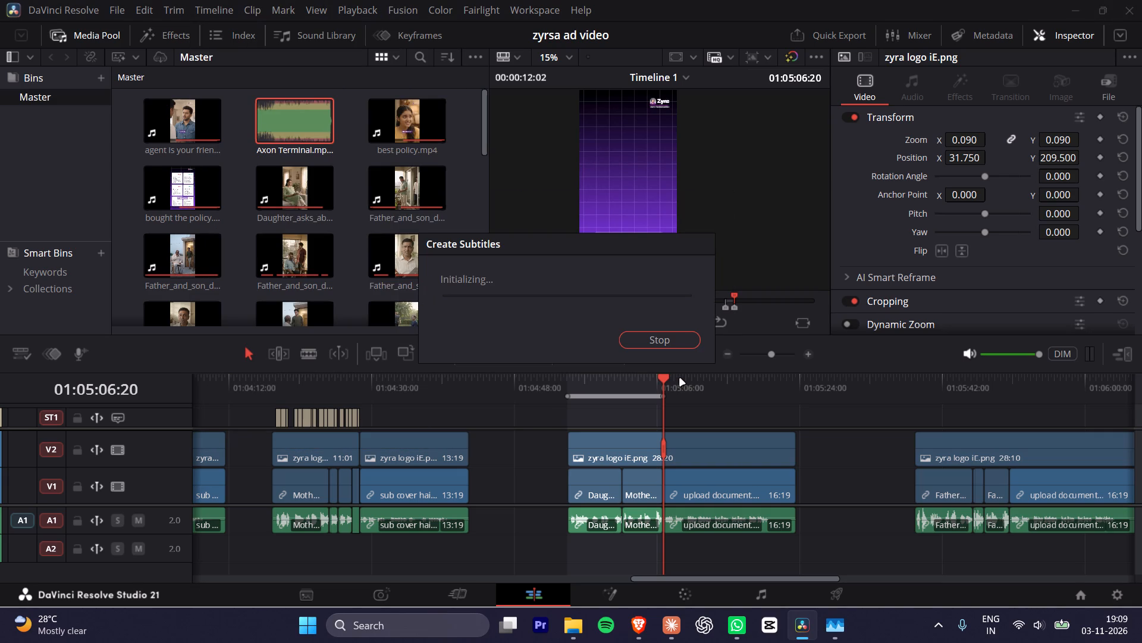
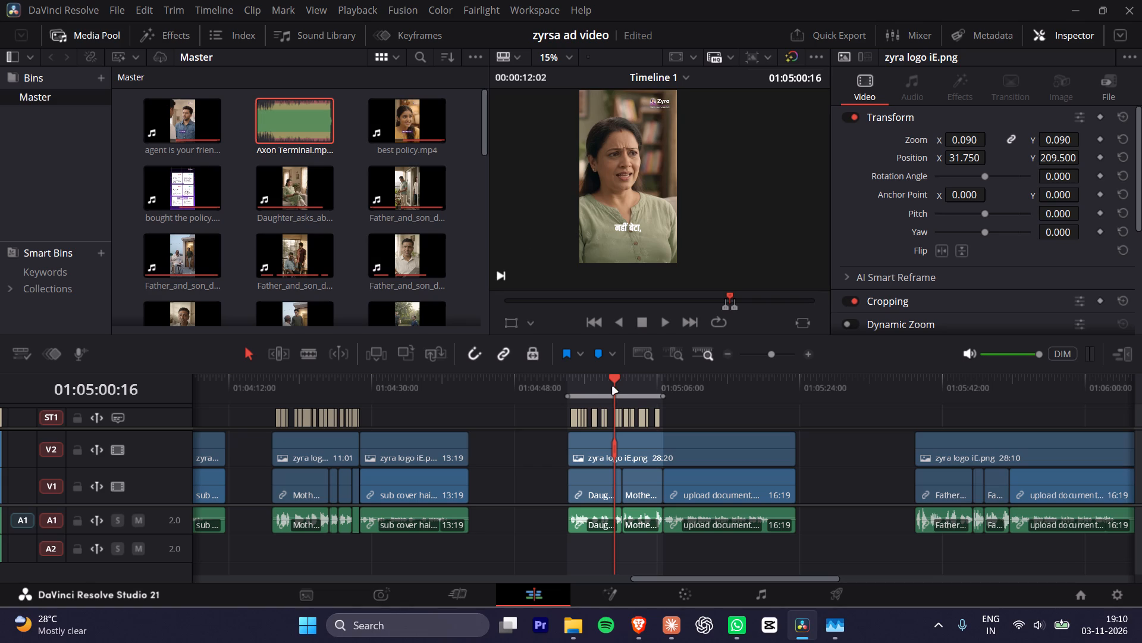
Mark the father-and-son dialogue from 01:05:38:14 to 01:05:50:12 and create single-line subtitles from its audio with at most 12 characters per line.
{"action": "key", "text": "alt+x"}
{"action": "left_click_drag", "start_coordinate": [701, 383], "coordinate": [916, 395]}
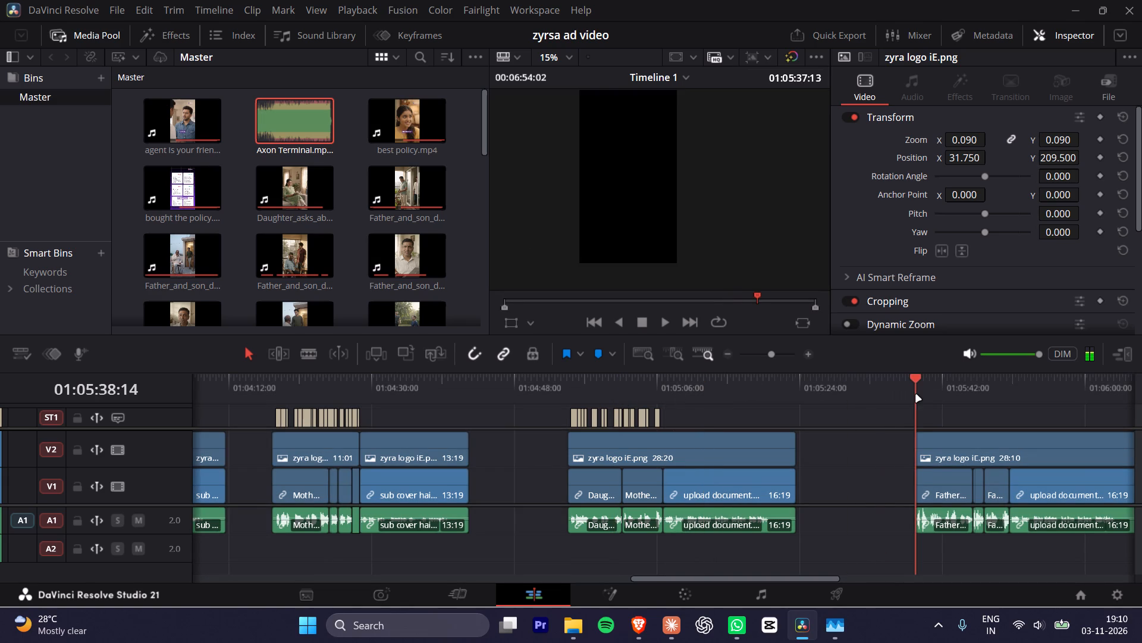
{"action": "left_click_drag", "start_coordinate": [916, 395], "coordinate": [917, 394]}
{"action": "key", "text": "x"}
{"action": "left_click_drag", "start_coordinate": [974, 400], "coordinate": [1010, 392]}
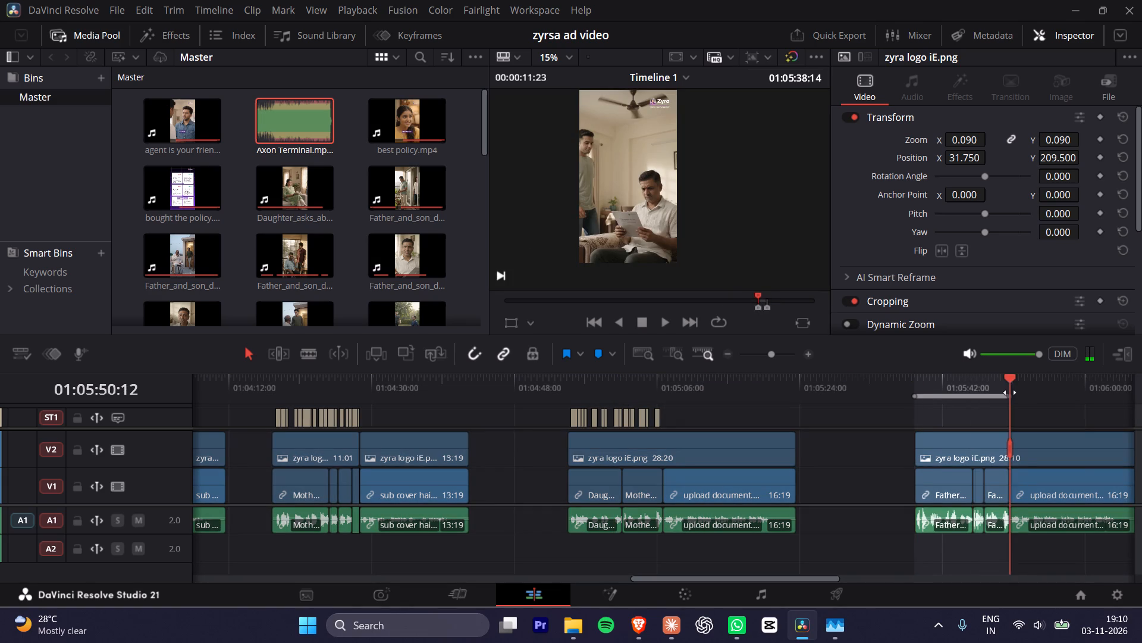
{"action": "left_click_drag", "start_coordinate": [1010, 392], "coordinate": [1009, 391]}
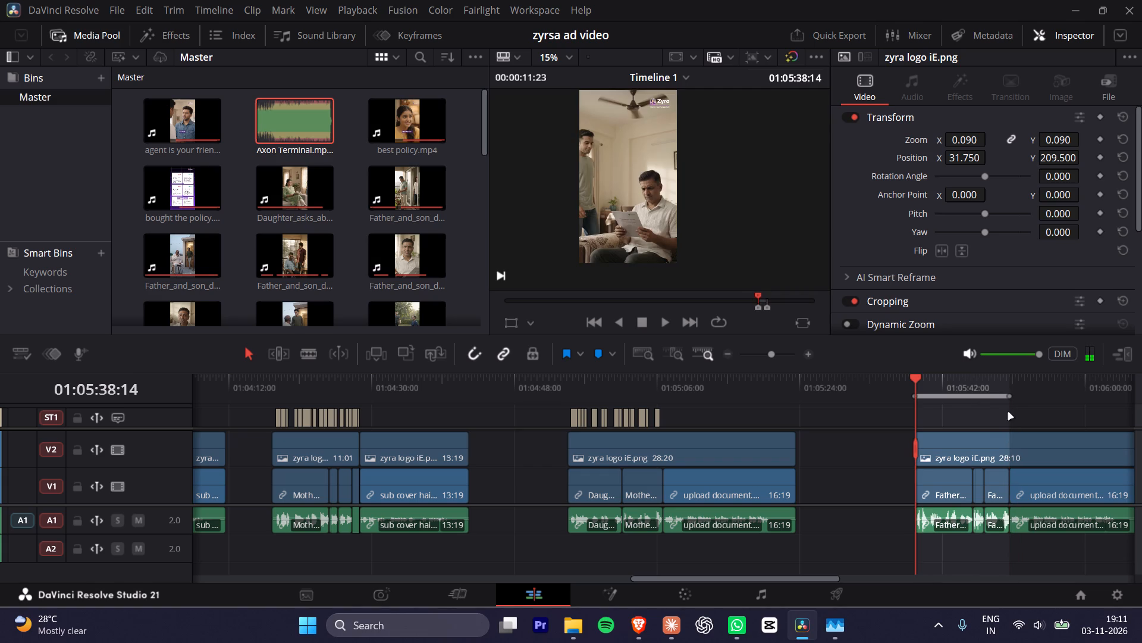
{"action": "left_click", "coordinate": [222, 11]}
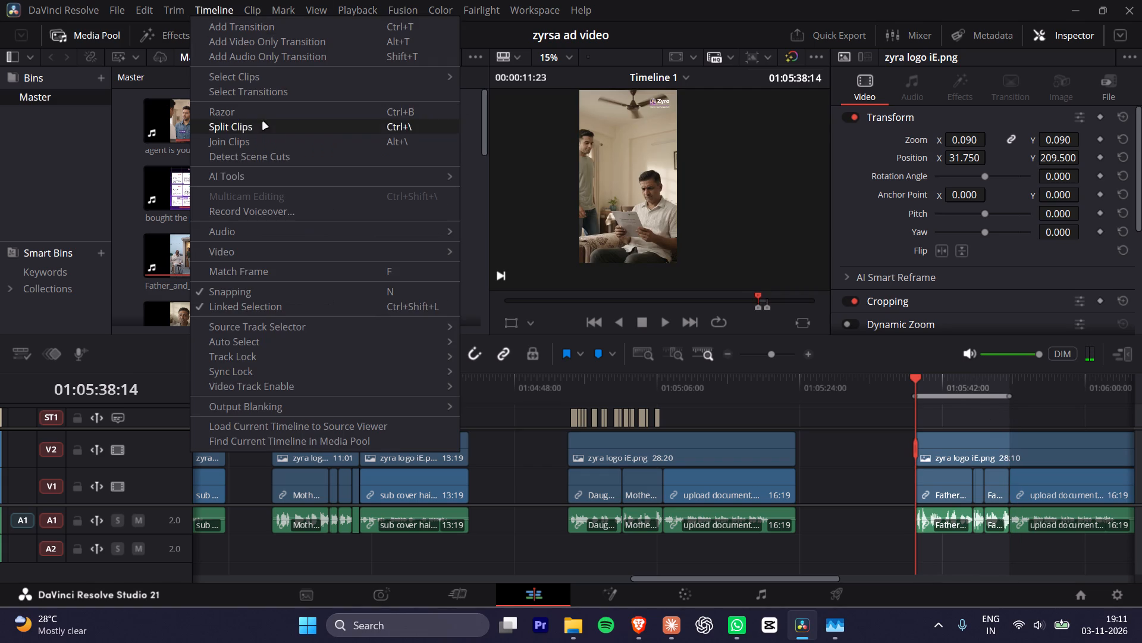
{"action": "left_click", "coordinate": [527, 193]}
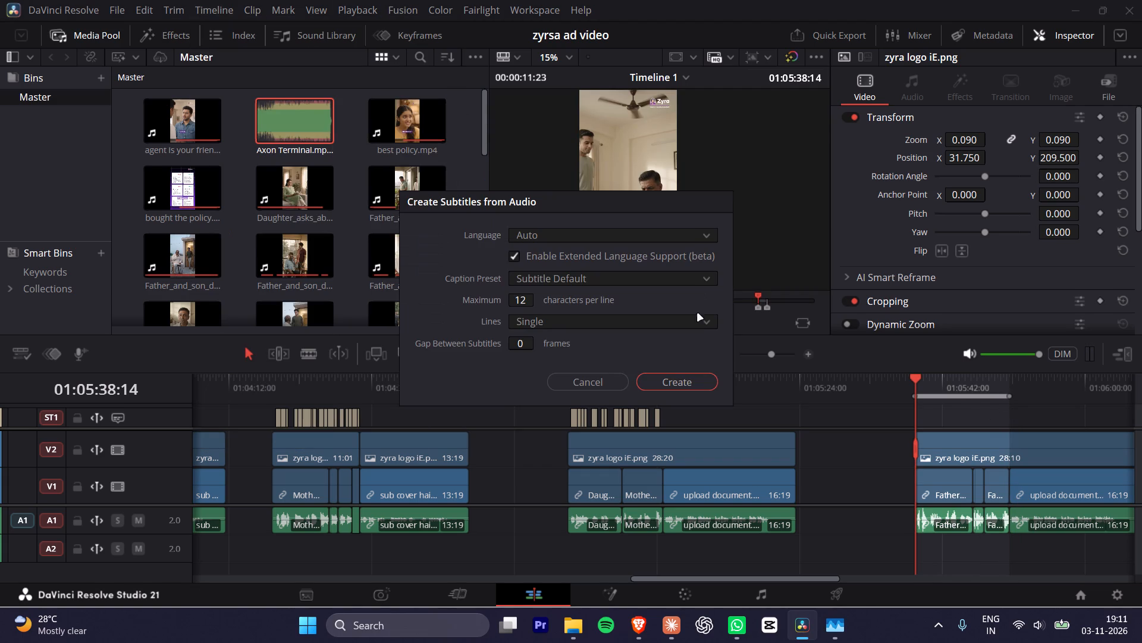
{"action": "left_click", "coordinate": [663, 383]}
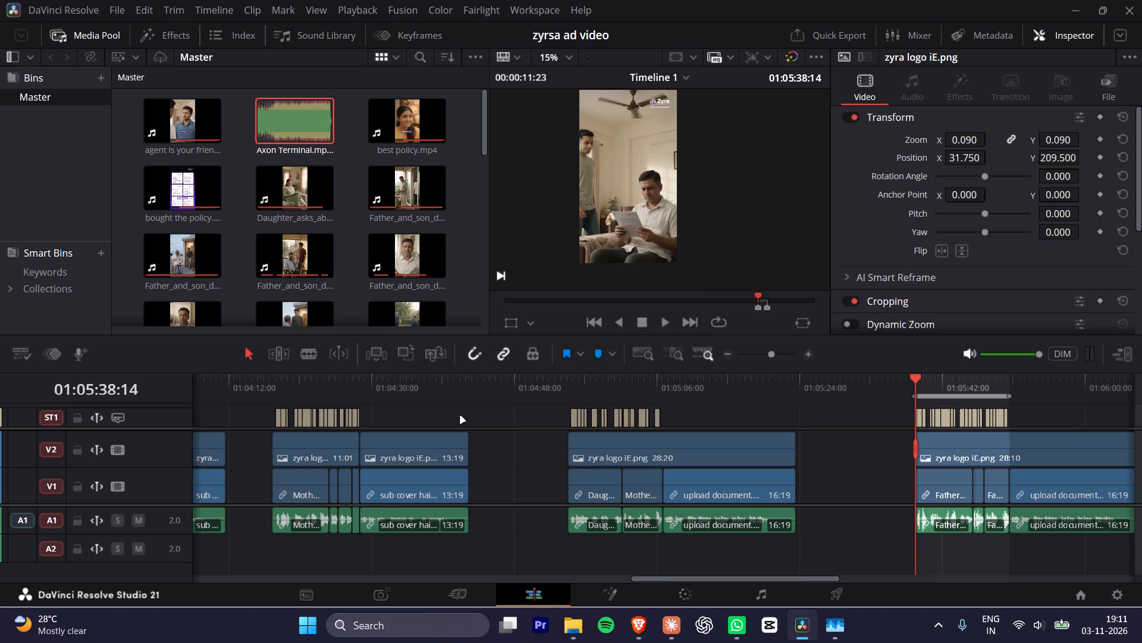
Return to the timeline start and open the track-level style and position settings of the subtitle track.
{"action": "left_click_drag", "start_coordinate": [392, 385], "coordinate": [0, 427]}
{"action": "left_click", "coordinate": [146, 418]}
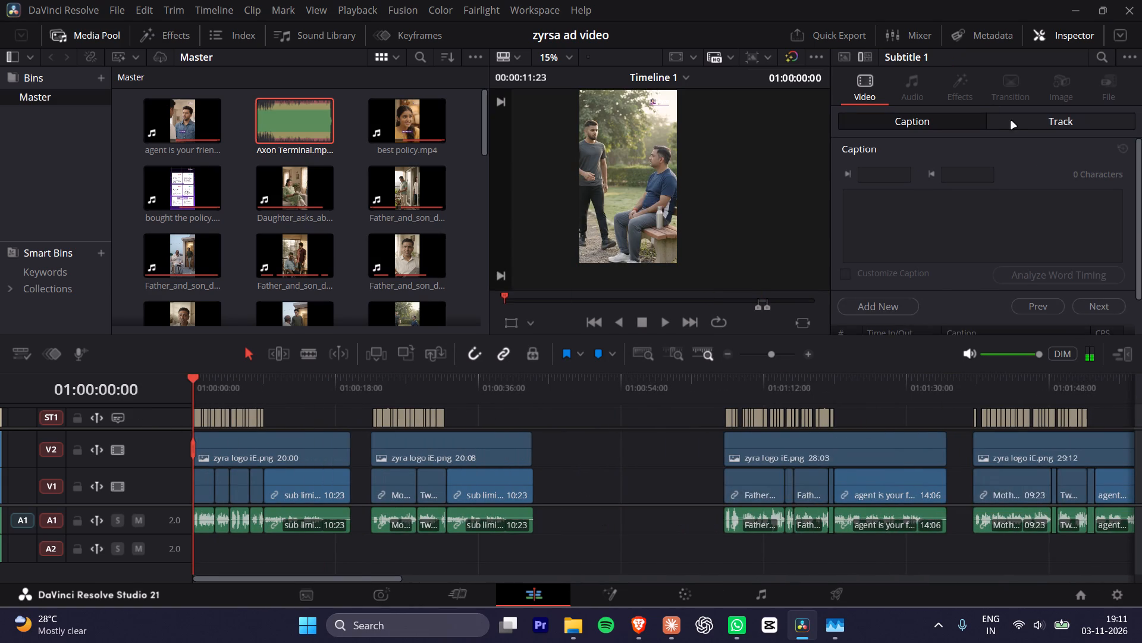
{"action": "left_click", "coordinate": [1018, 121]}
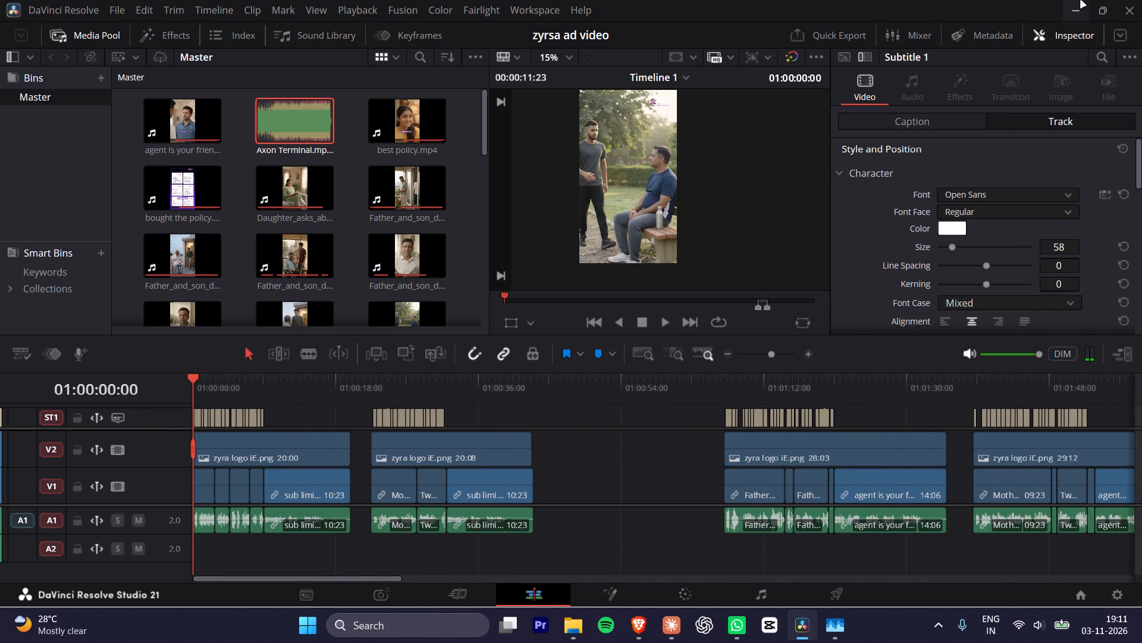
Clear the marked range and export the subtitle track to the Downloads folder as the SRT file Subtitle 1.
{"action": "key", "text": "alt+x"}
{"action": "scroll", "coordinate": [723, 332], "scroll_direction": "down", "scroll_amount": 15}
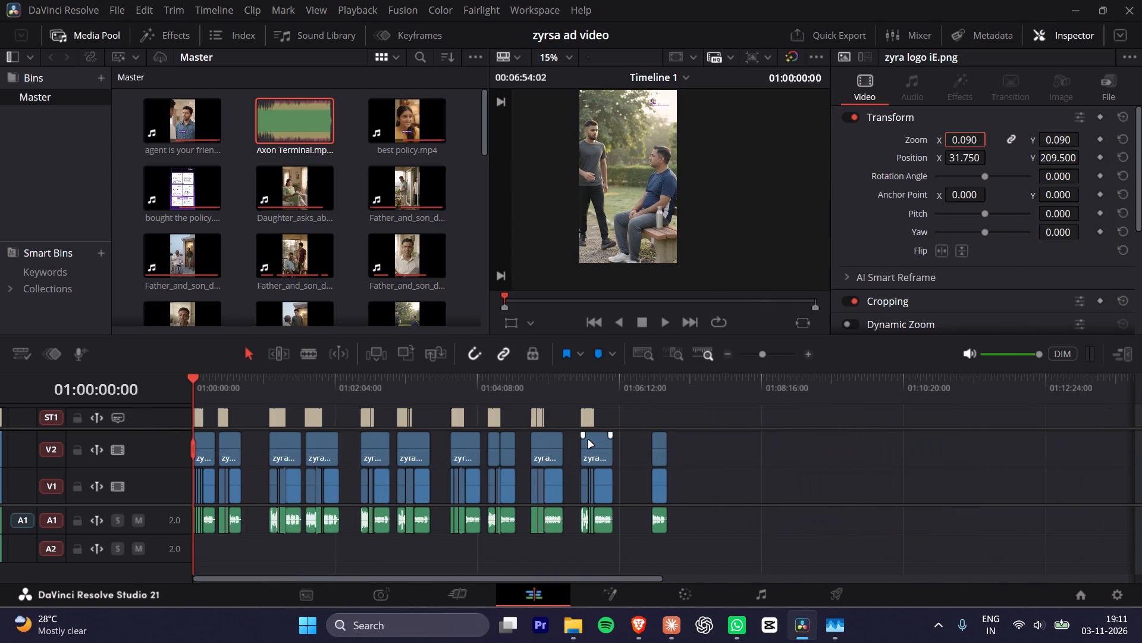
{"action": "scroll", "coordinate": [588, 441], "scroll_direction": "up", "scroll_amount": 2, "text": "alt"}
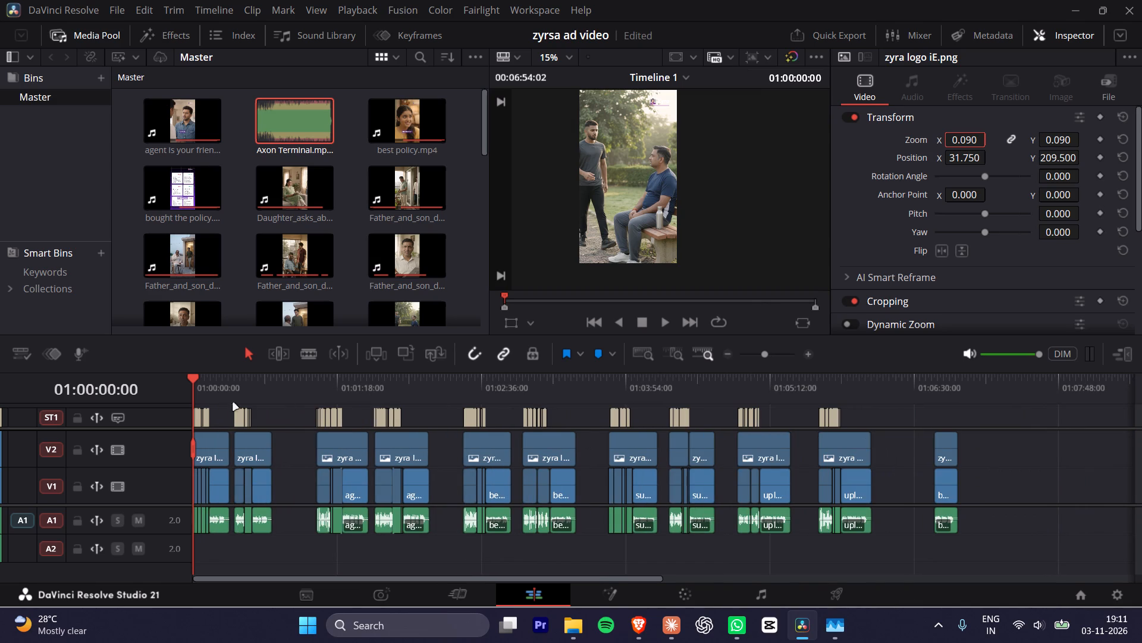
{"action": "right_click", "coordinate": [156, 419]}
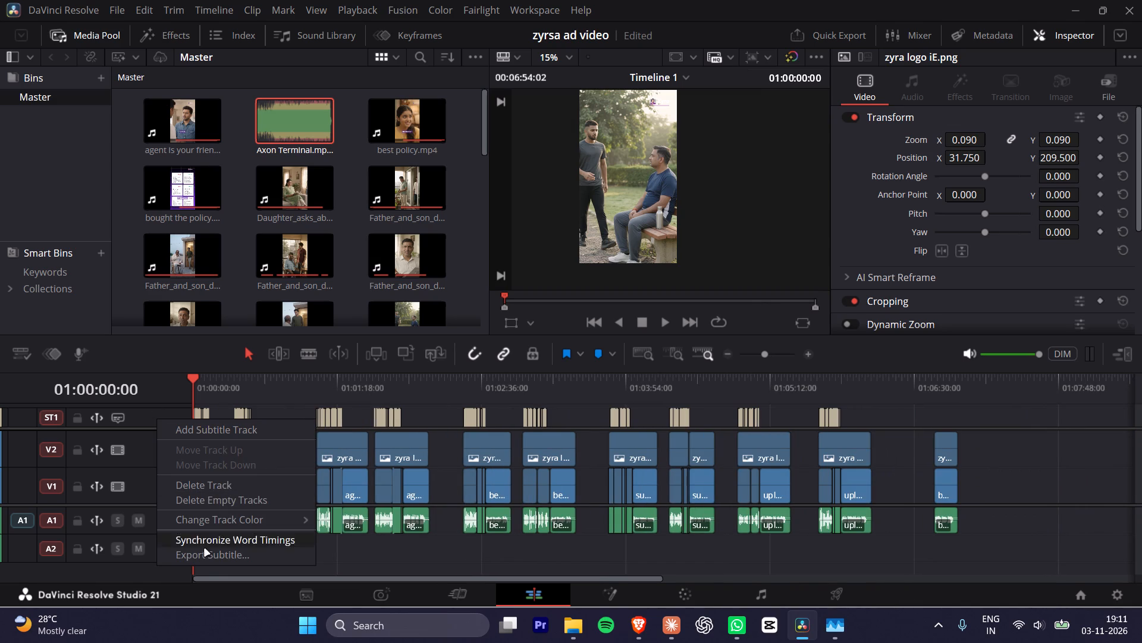
{"action": "left_click", "coordinate": [214, 558]}
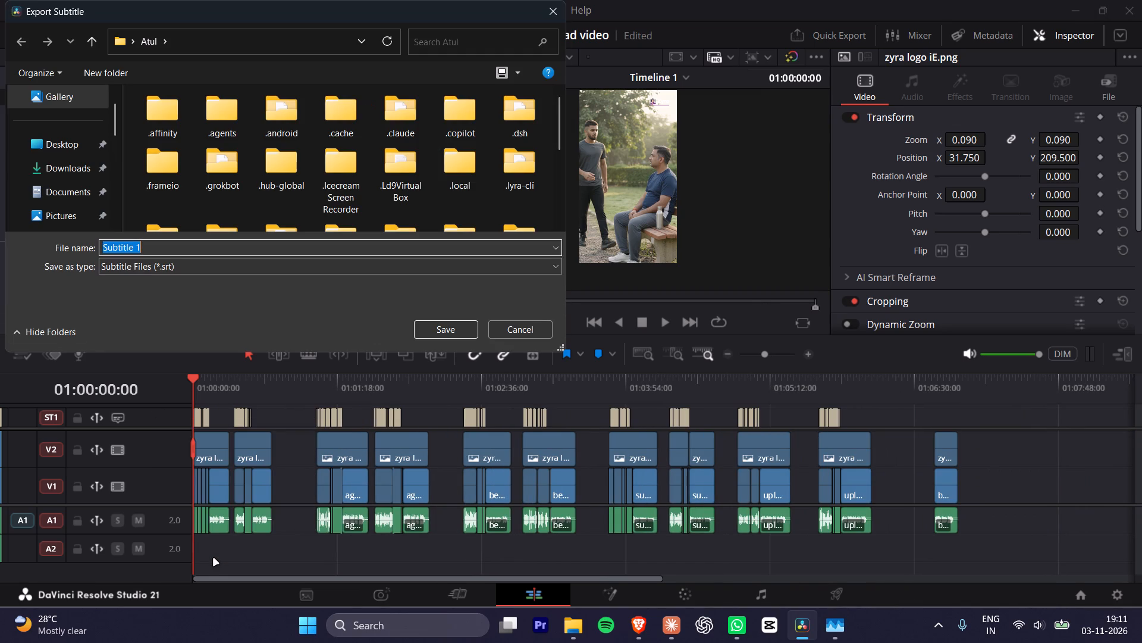
{"action": "left_click", "coordinate": [82, 166]}
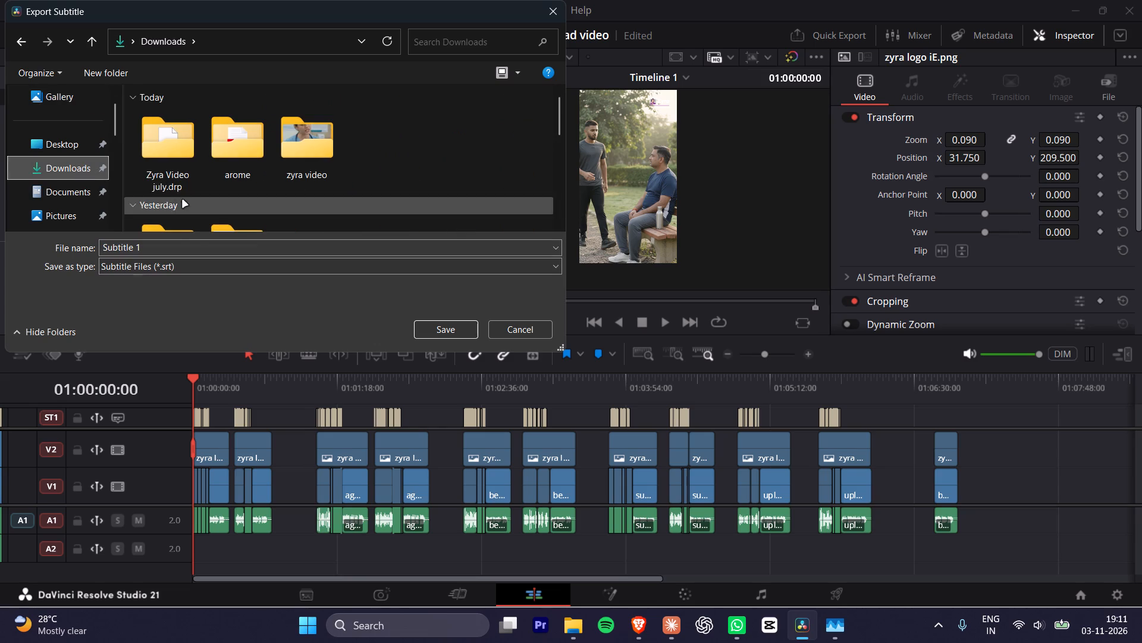
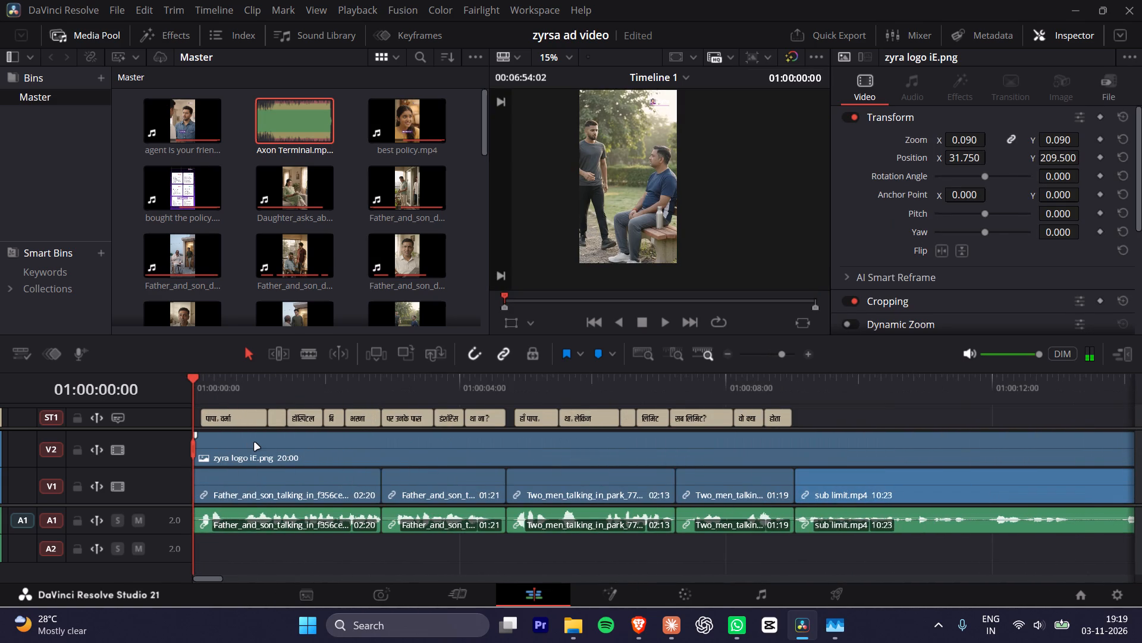
{"action": "left_click_drag", "start_coordinate": [159, 432], "coordinate": [159, 470]}
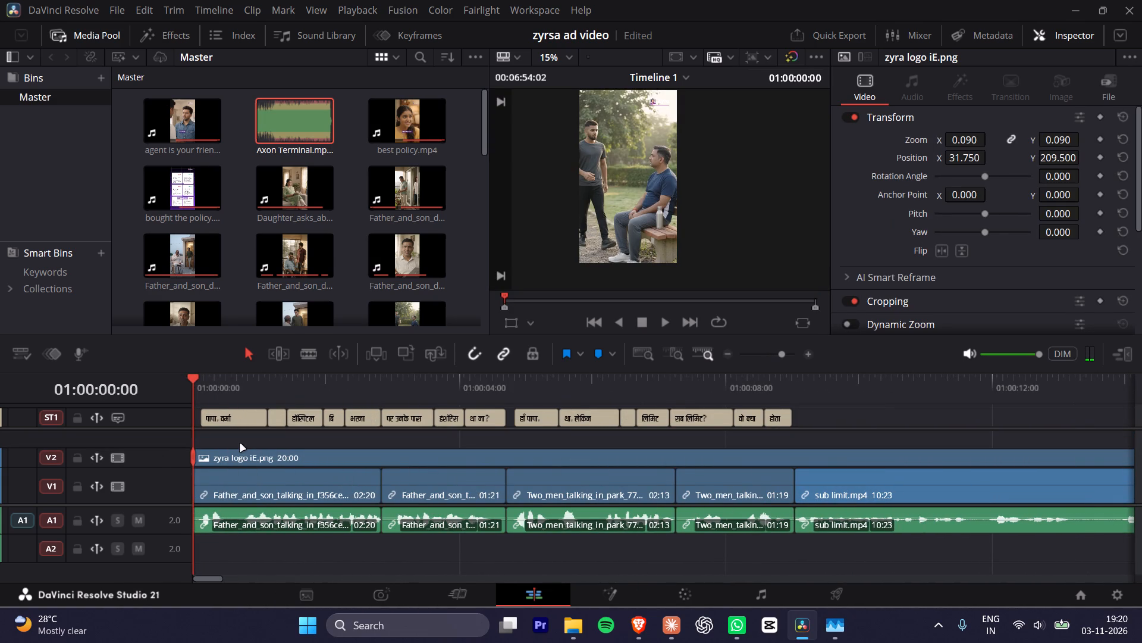
{"action": "scroll", "coordinate": [241, 443], "scroll_direction": "down", "scroll_amount": 3, "text": "shift"}
{"action": "scroll", "coordinate": [241, 443], "scroll_direction": "up", "scroll_amount": 2, "text": "shift"}
{"action": "scroll", "coordinate": [845, 429], "scroll_direction": "up", "scroll_amount": 1, "text": "shift"}
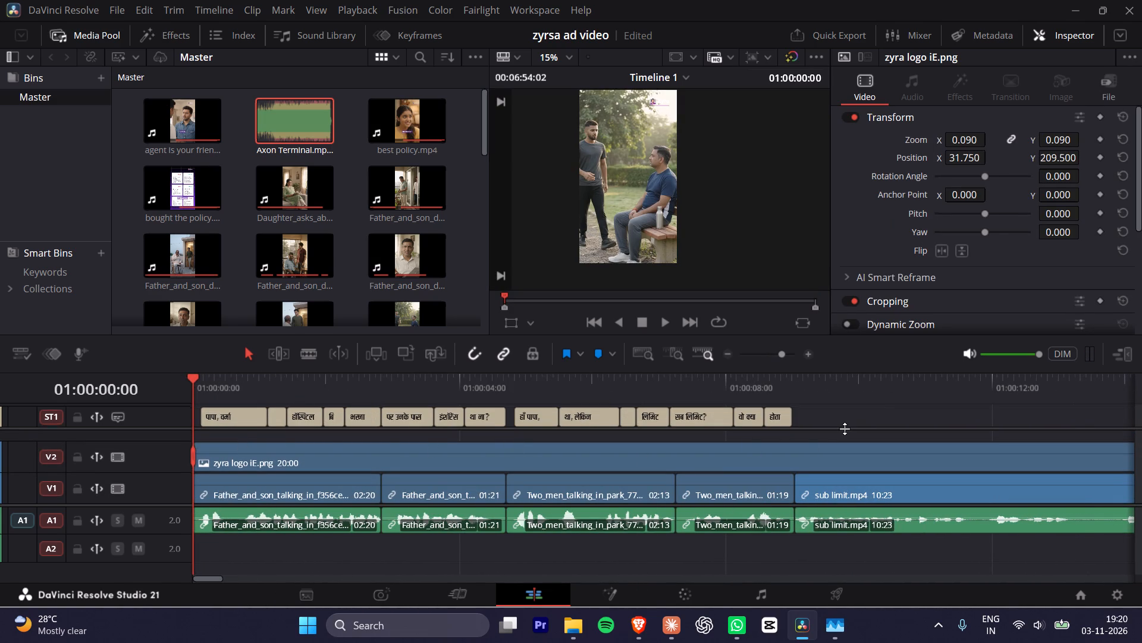
{"action": "scroll", "coordinate": [845, 429], "scroll_direction": "up", "scroll_amount": 5, "text": "shift"}
{"action": "left_click_drag", "start_coordinate": [845, 429], "coordinate": [845, 450]}
{"action": "key", "text": "space"}
{"action": "key", "text": "space"}
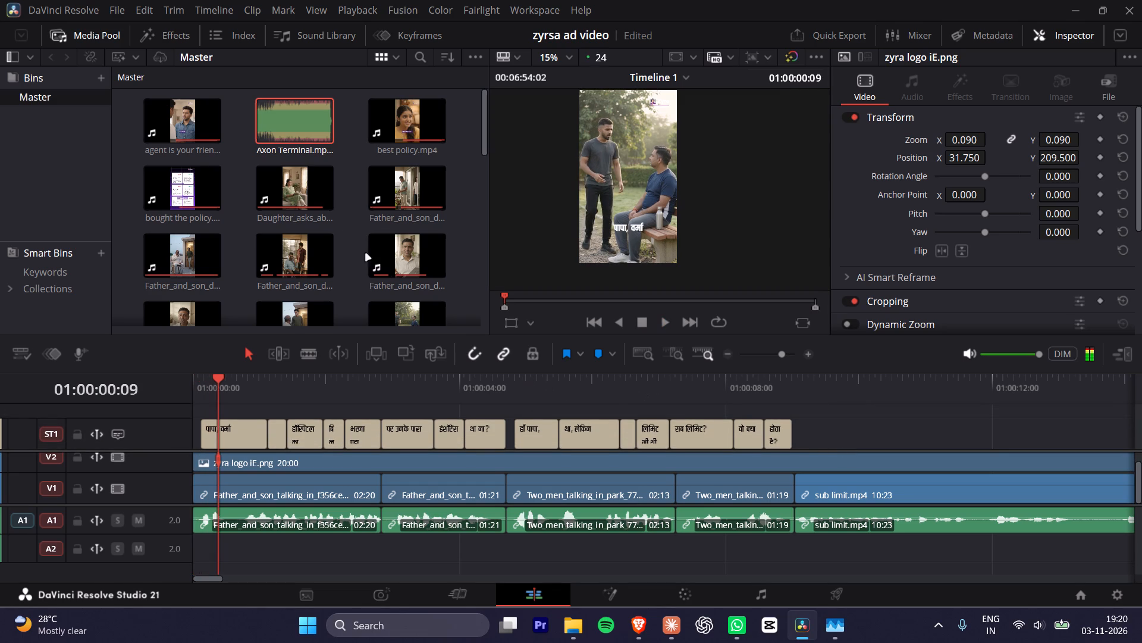
Import "Subtitle_1_Hinglish 01.srt" from Downloads into the Master bin.
{"action": "scroll", "coordinate": [345, 223], "scroll_direction": "down", "scroll_amount": 17}
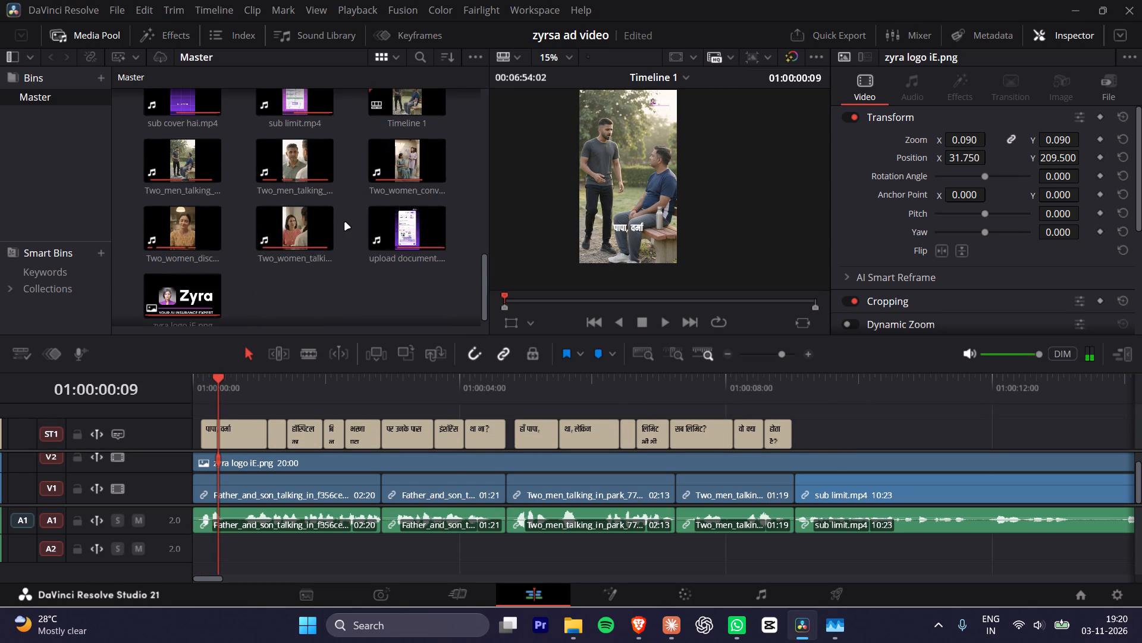
{"action": "scroll", "coordinate": [345, 223], "scroll_direction": "down", "scroll_amount": 2}
{"action": "left_click", "coordinate": [358, 279]}
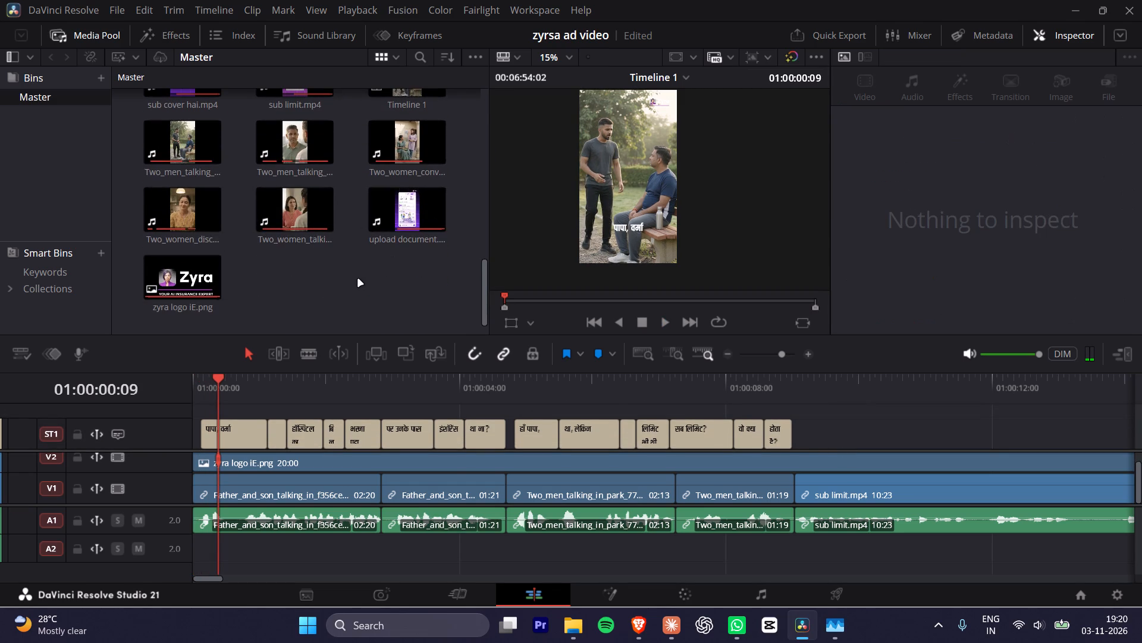
{"action": "key", "text": "ctrl+i"}
{"action": "left_click", "coordinate": [66, 164]}
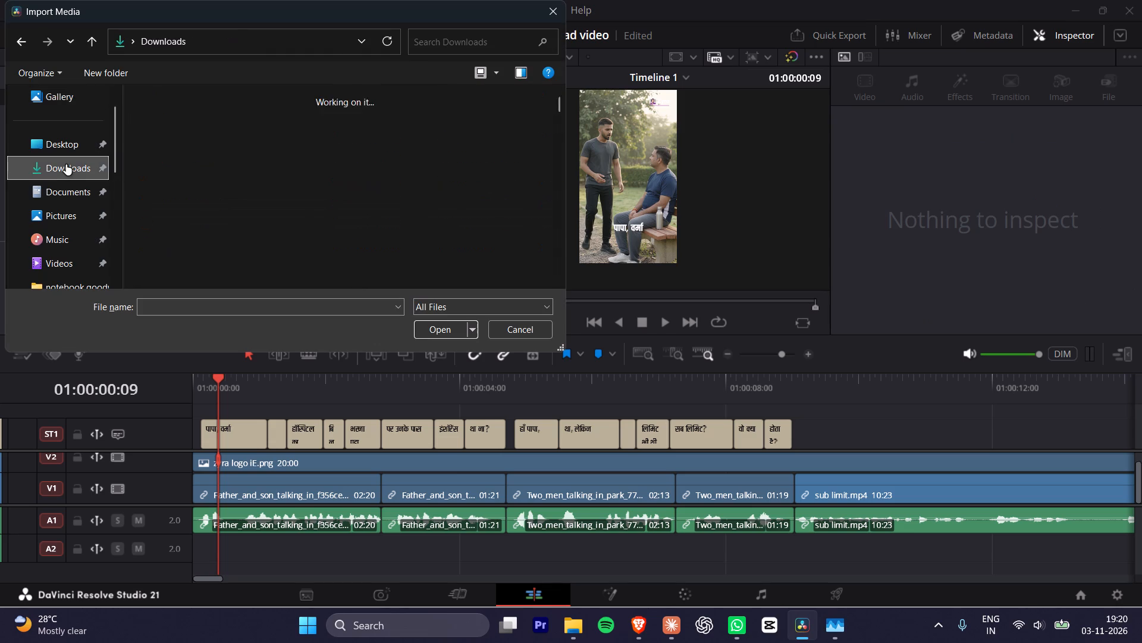
{"action": "scroll", "coordinate": [175, 179], "scroll_direction": "up", "scroll_amount": 11}
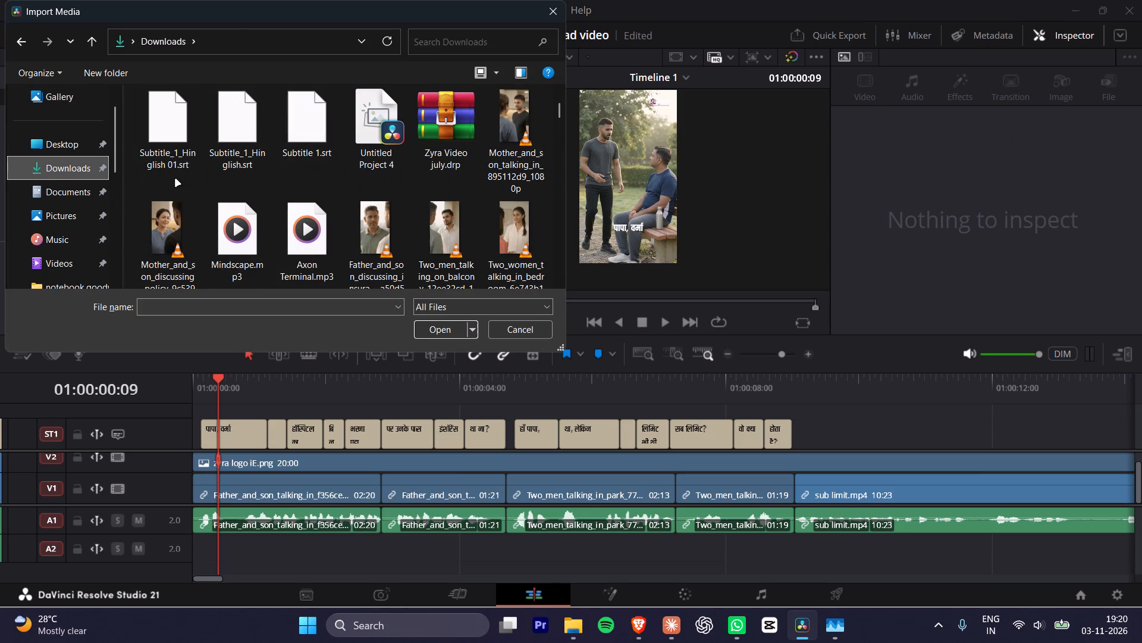
{"action": "scroll", "coordinate": [175, 179], "scroll_direction": "up", "scroll_amount": 5}
{"action": "left_click", "coordinate": [176, 169]}
{"action": "key", "text": "Return"}
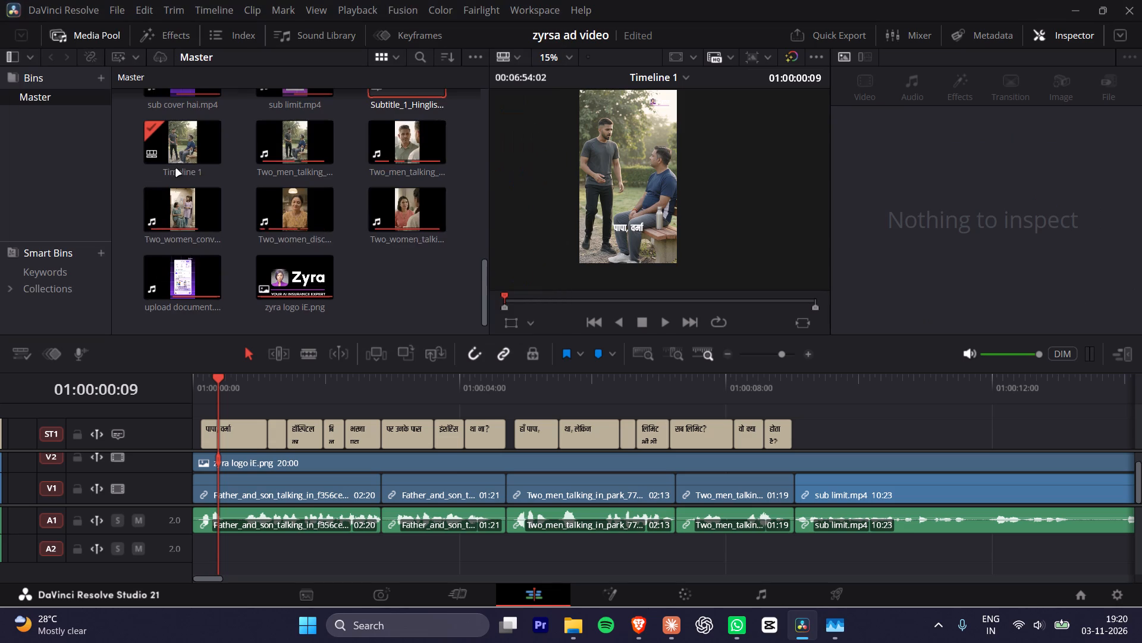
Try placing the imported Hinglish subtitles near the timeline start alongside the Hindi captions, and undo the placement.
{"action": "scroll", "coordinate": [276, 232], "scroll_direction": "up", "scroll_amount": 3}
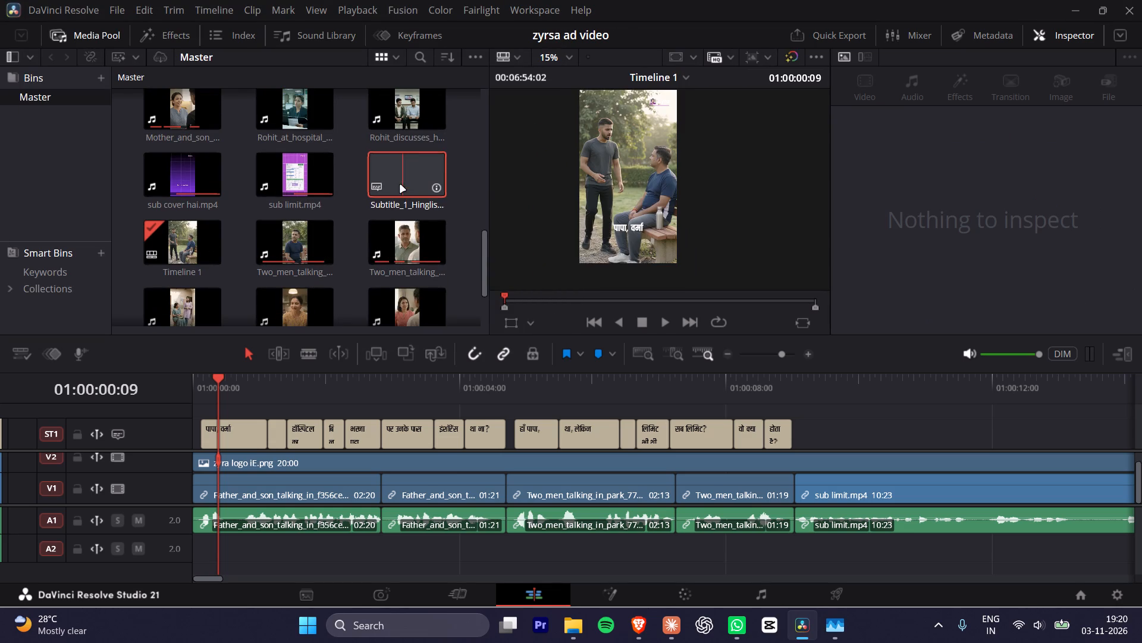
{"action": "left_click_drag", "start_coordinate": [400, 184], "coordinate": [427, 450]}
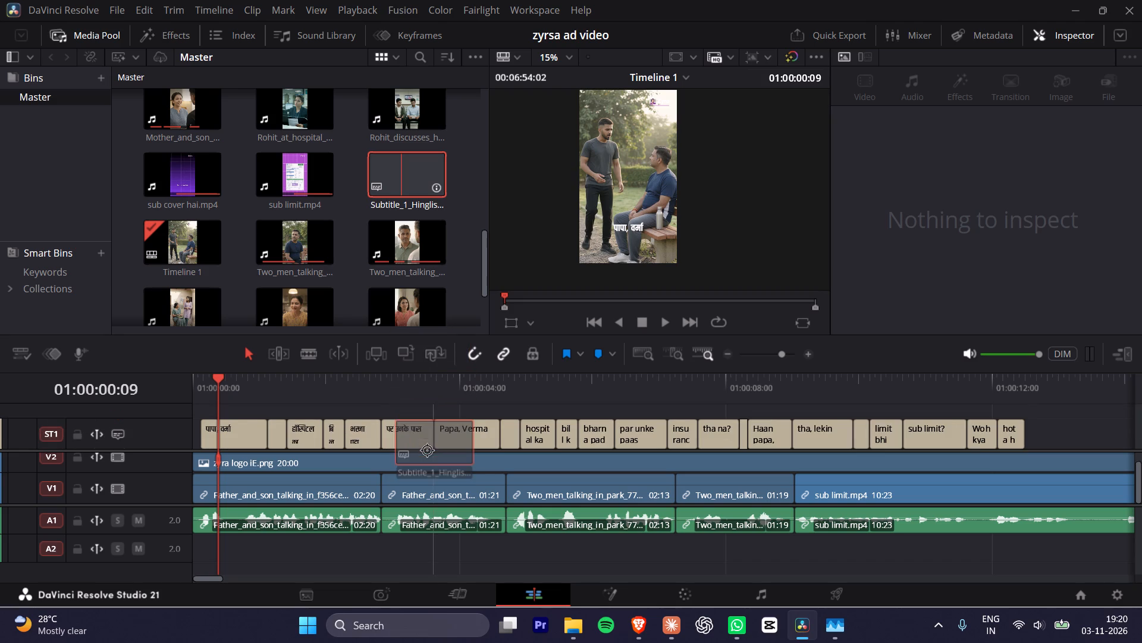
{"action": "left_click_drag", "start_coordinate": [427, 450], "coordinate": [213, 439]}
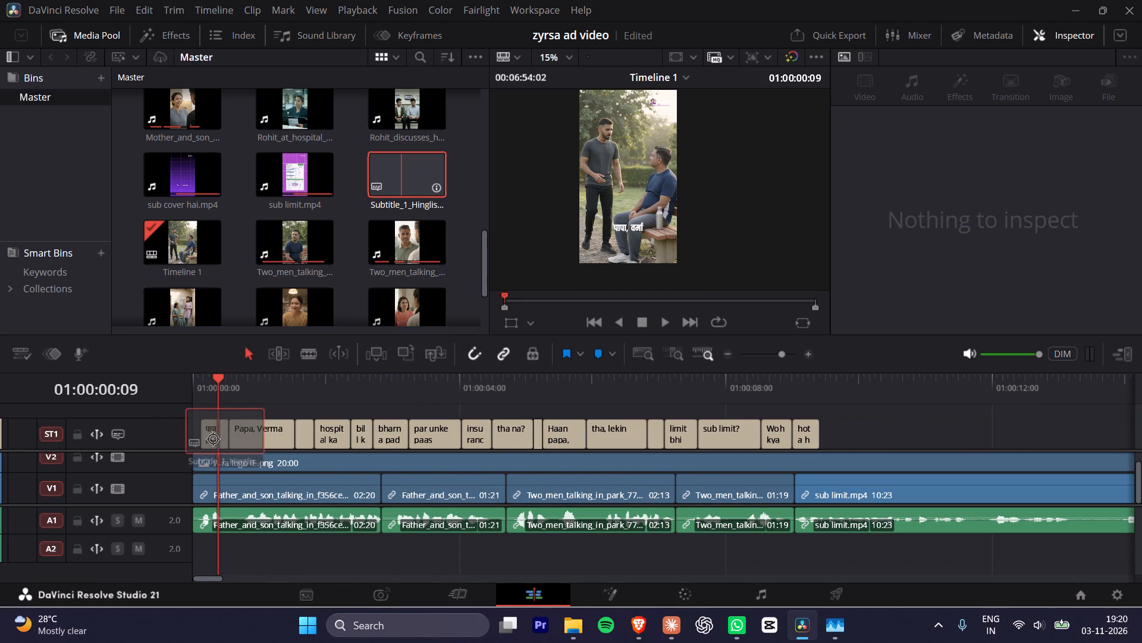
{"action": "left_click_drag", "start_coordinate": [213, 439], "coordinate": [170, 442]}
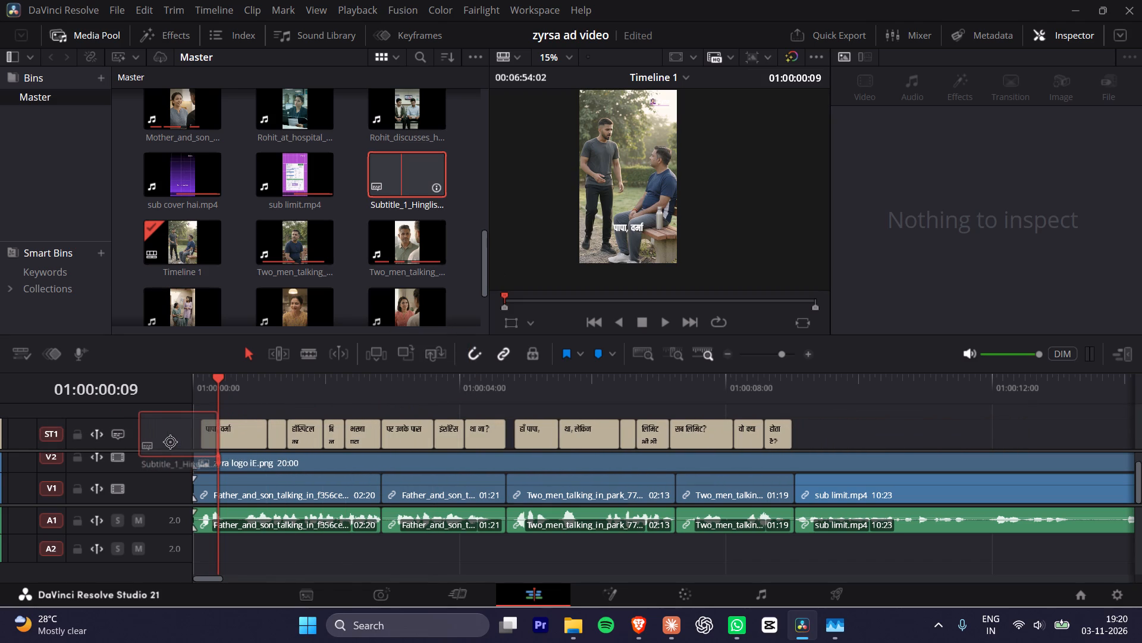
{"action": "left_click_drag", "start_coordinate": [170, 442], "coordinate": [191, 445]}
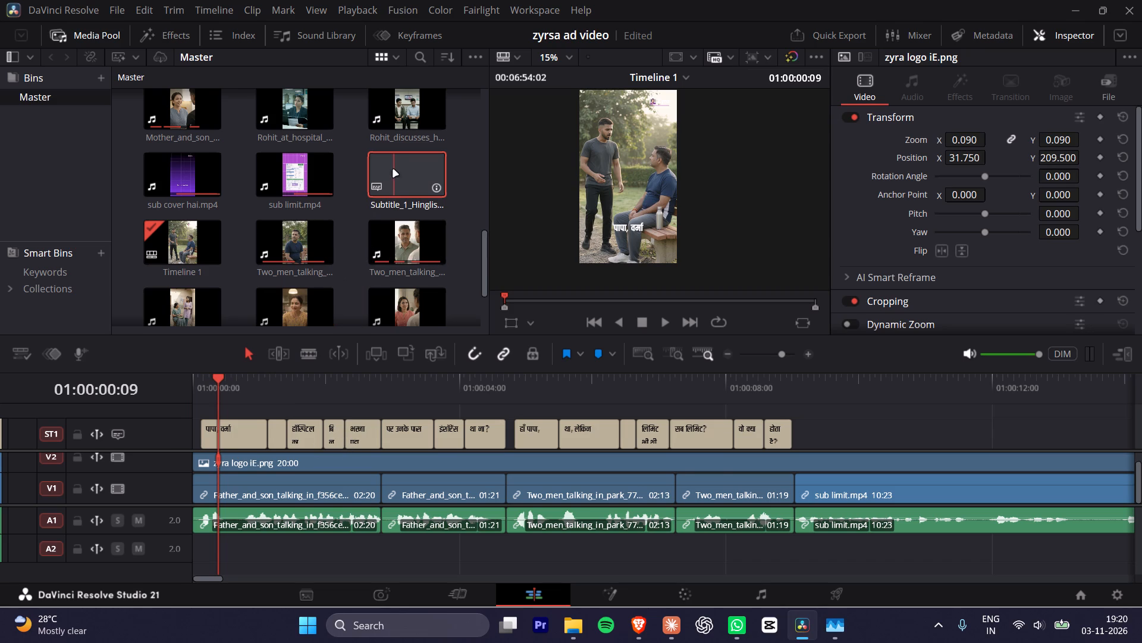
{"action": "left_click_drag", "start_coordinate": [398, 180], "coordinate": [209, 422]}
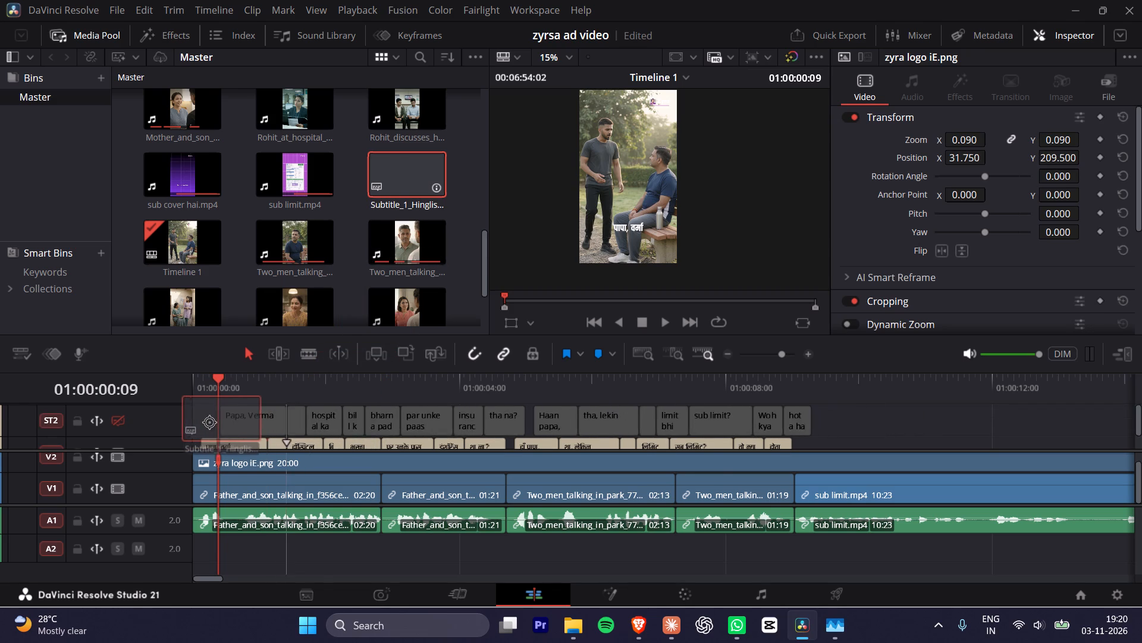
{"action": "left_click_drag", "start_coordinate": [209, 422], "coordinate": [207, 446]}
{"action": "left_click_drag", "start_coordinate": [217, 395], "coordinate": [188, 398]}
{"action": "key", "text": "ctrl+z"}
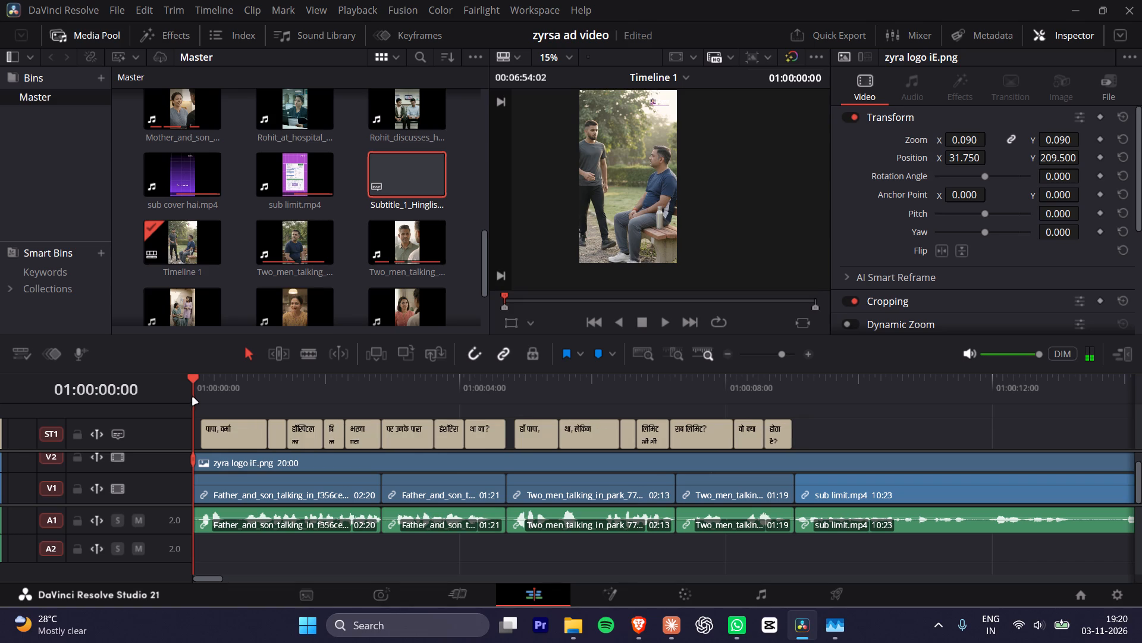
Place the imported Hinglish subtitles over the Hindi captions on track ST1, starting where the first Hindi caption starts.
{"action": "scroll", "coordinate": [288, 450], "scroll_direction": "up", "scroll_amount": 20, "text": "alt"}
{"action": "scroll", "coordinate": [288, 450], "scroll_direction": "up", "scroll_amount": 1, "text": "alt"}
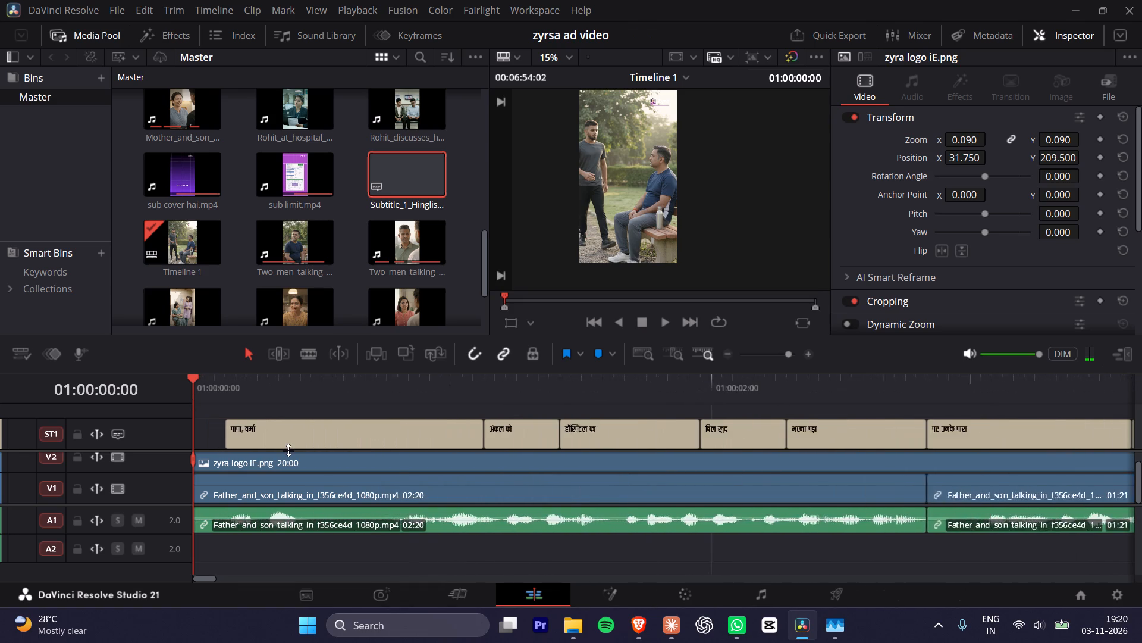
{"action": "scroll", "coordinate": [288, 450], "scroll_direction": "up", "scroll_amount": 7, "text": "alt"}
{"action": "left_click_drag", "start_coordinate": [400, 181], "coordinate": [417, 391]}
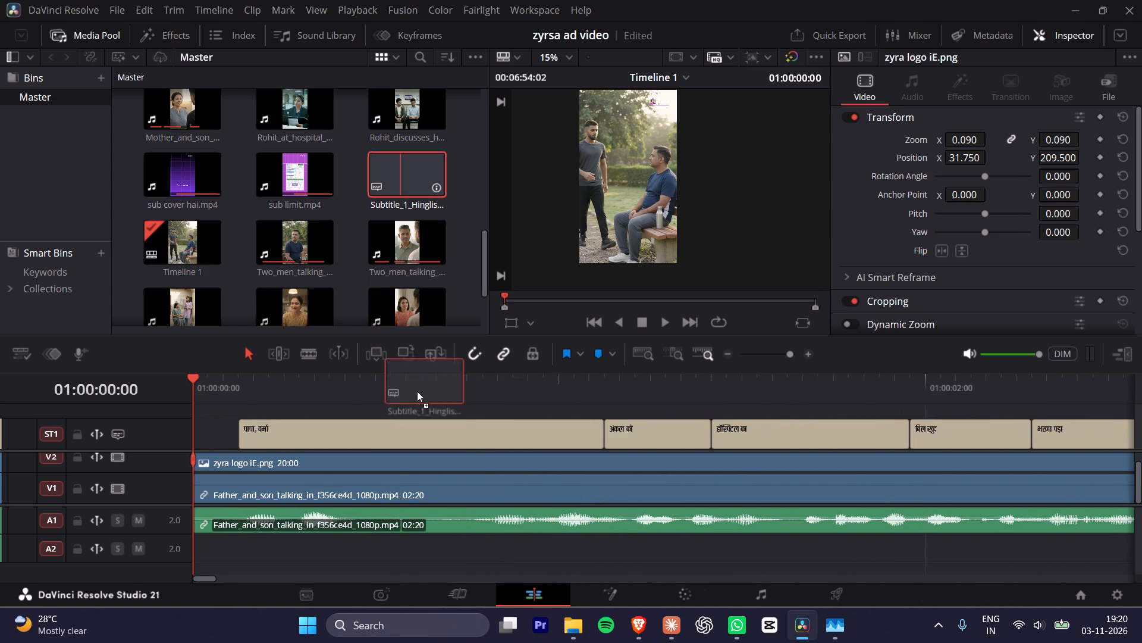
{"action": "left_click_drag", "start_coordinate": [417, 391], "coordinate": [290, 441]}
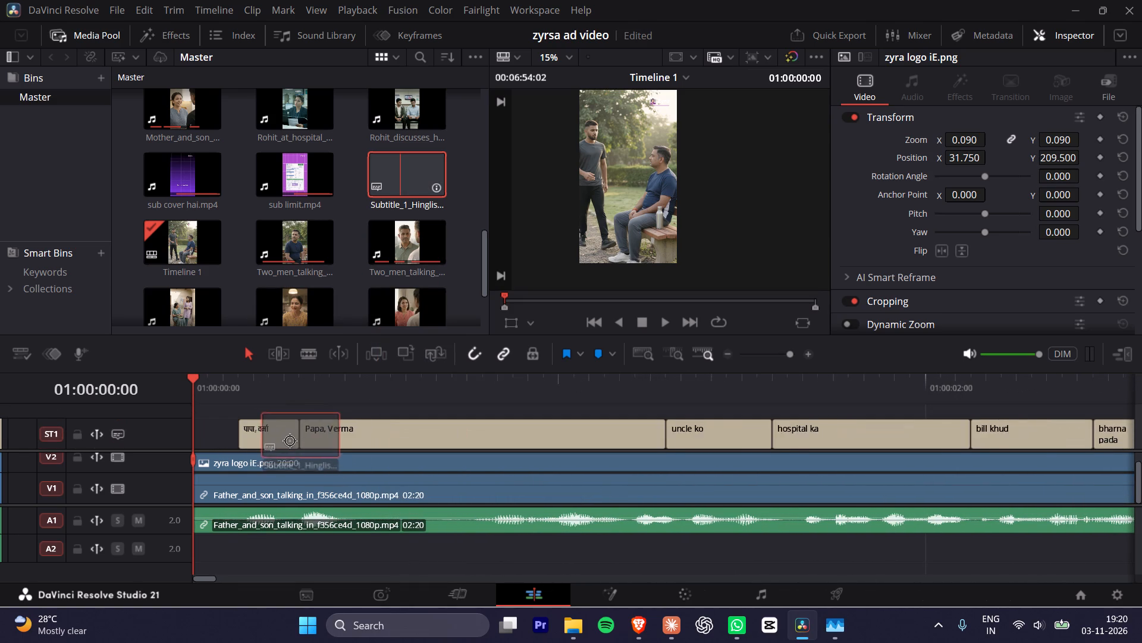
{"action": "left_click_drag", "start_coordinate": [290, 441], "coordinate": [237, 439]}
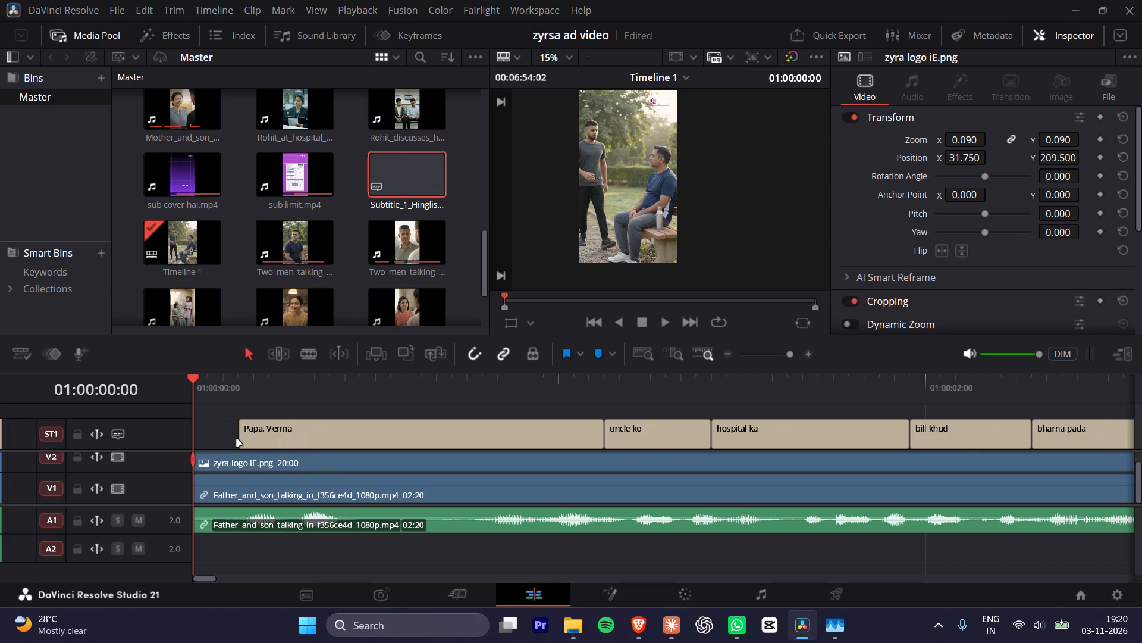
Briefly play the opening and check along the timeline how the Hinglish captions line up with the video clips.
{"action": "key", "text": "space"}
{"action": "key", "text": "space"}
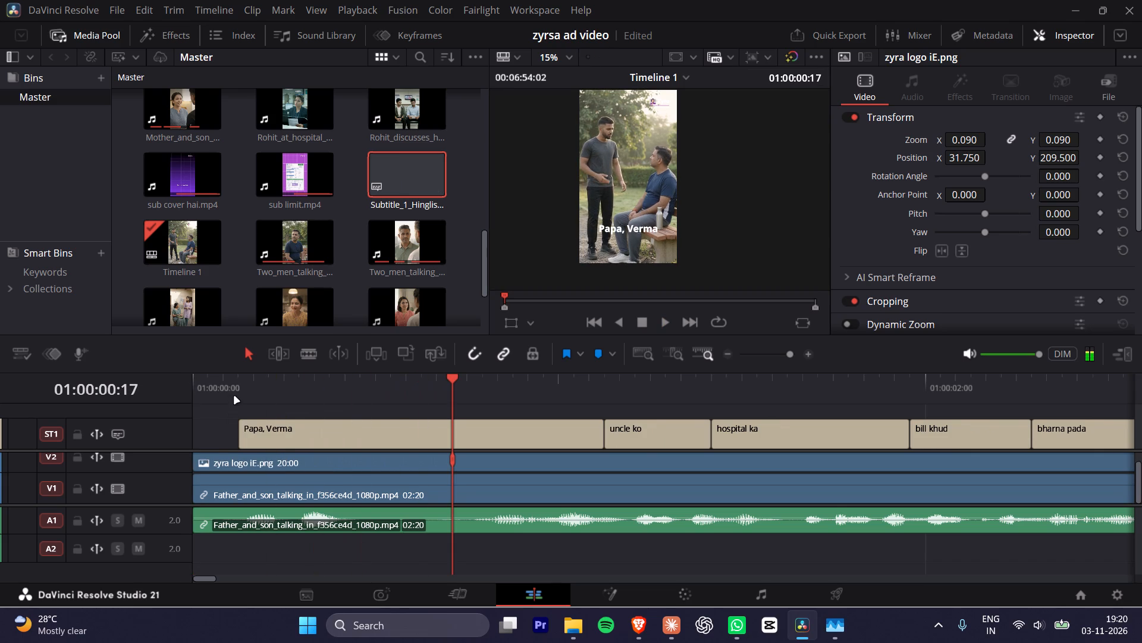
{"action": "scroll", "coordinate": [234, 397], "scroll_direction": "down", "scroll_amount": 15, "text": "alt"}
{"action": "scroll", "coordinate": [255, 416], "scroll_direction": "down", "scroll_amount": 9, "text": "alt"}
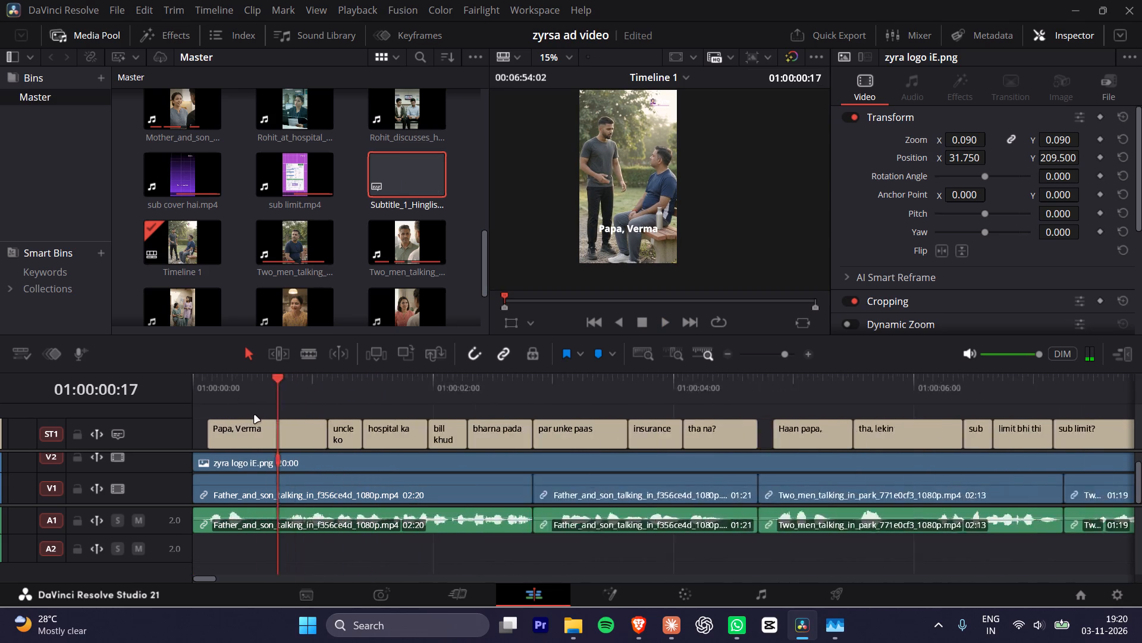
{"action": "scroll", "coordinate": [255, 416], "scroll_direction": "down", "scroll_amount": 17, "text": "alt"}
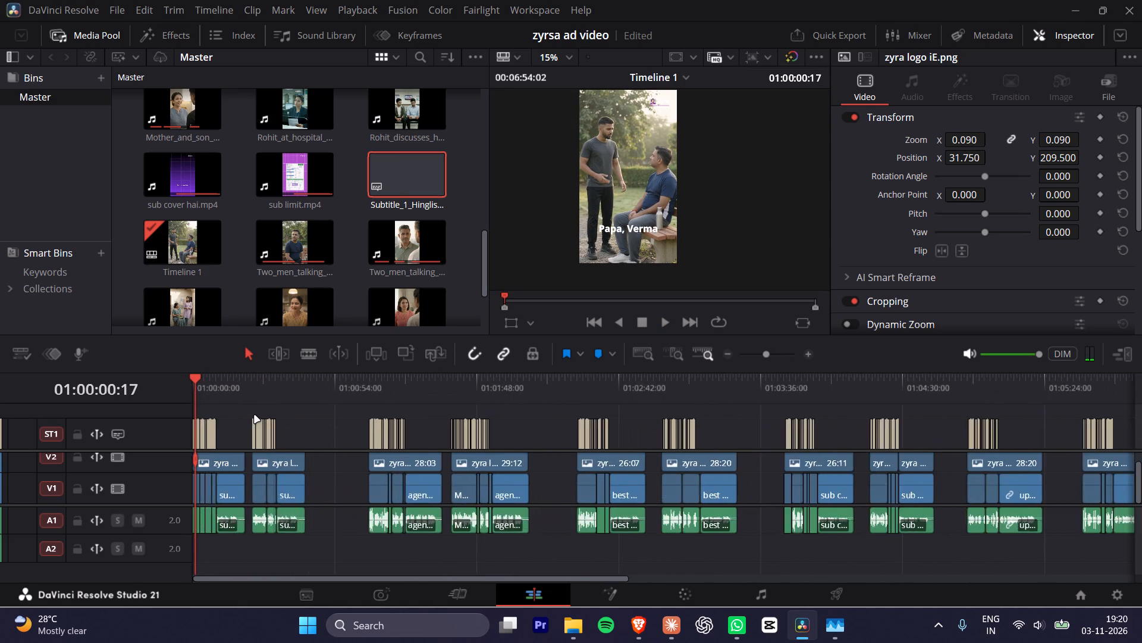
{"action": "scroll", "coordinate": [255, 416], "scroll_direction": "down", "scroll_amount": 3, "text": "alt"}
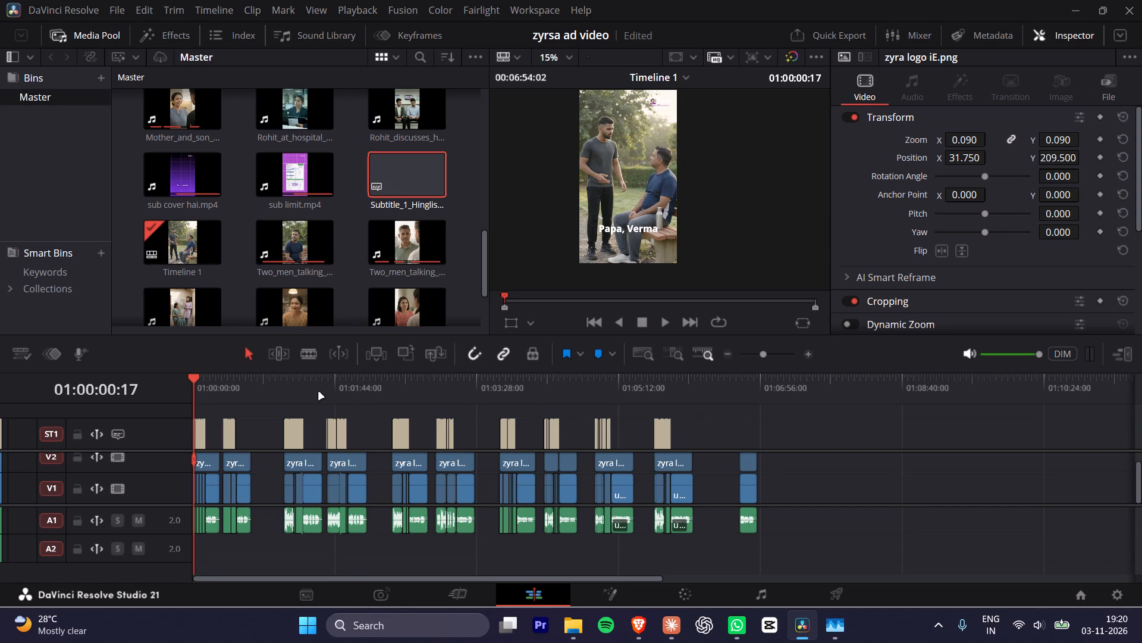
{"action": "scroll", "coordinate": [319, 392], "scroll_direction": "up", "scroll_amount": 16, "text": "alt"}
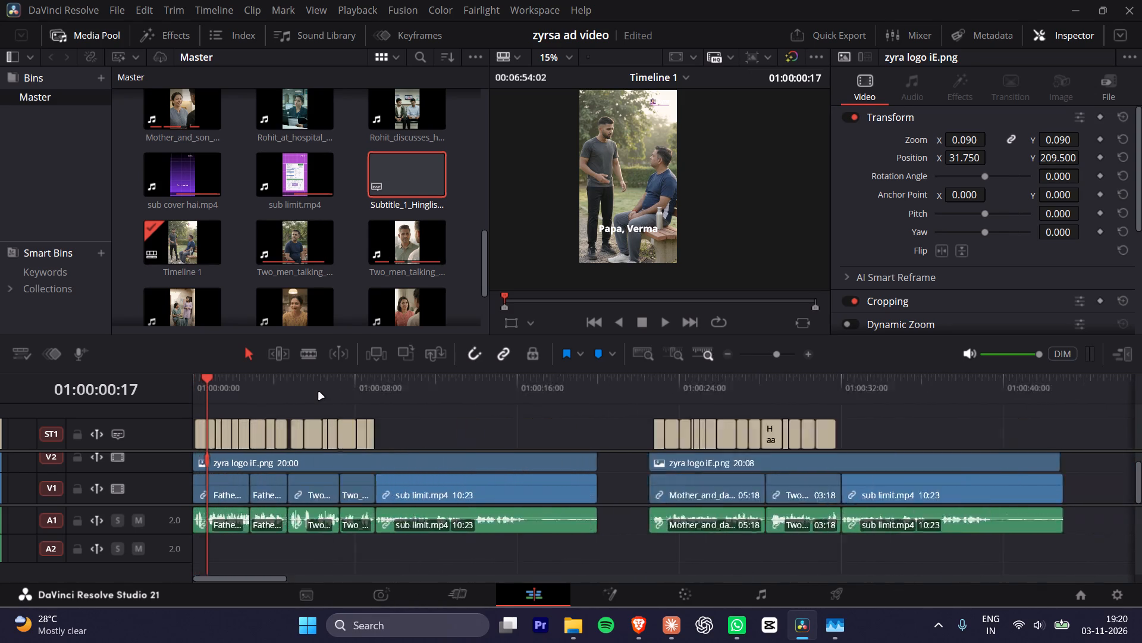
{"action": "scroll", "coordinate": [319, 392], "scroll_direction": "up", "scroll_amount": 11, "text": "alt"}
{"action": "scroll", "coordinate": [312, 437], "scroll_direction": "down", "scroll_amount": 6, "text": "alt"}
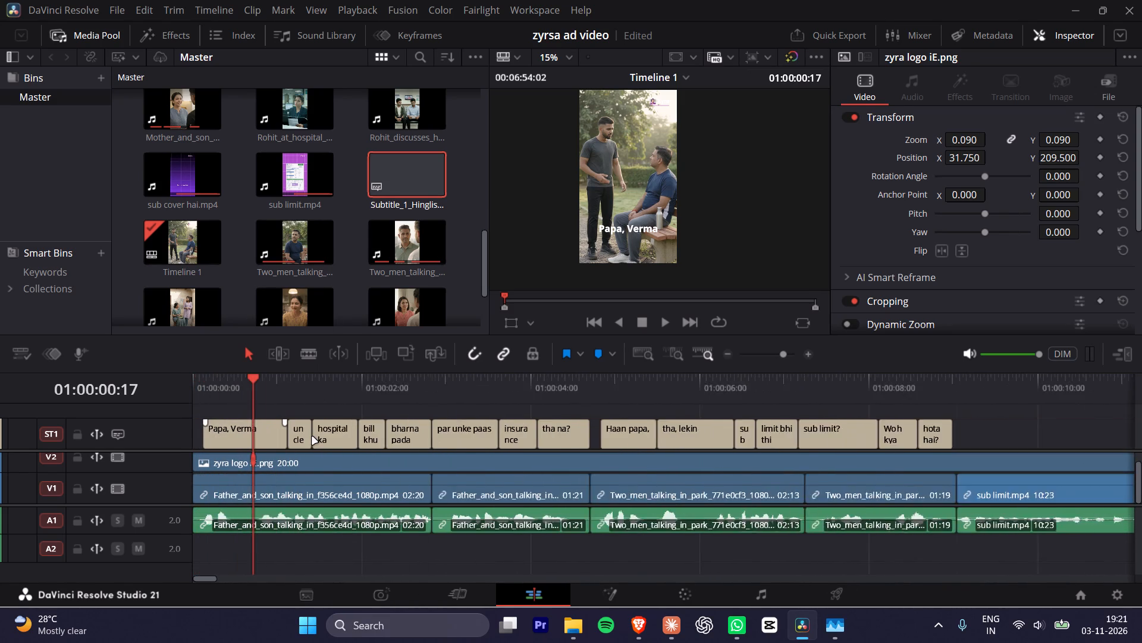
Select all Hinglish captions on ST1 and turn off Customize Caption for them.
{"action": "scroll", "coordinate": [312, 437], "scroll_direction": "down", "scroll_amount": 5, "text": "alt"}
{"action": "scroll", "coordinate": [548, 400], "scroll_direction": "down", "scroll_amount": 6, "text": "alt"}
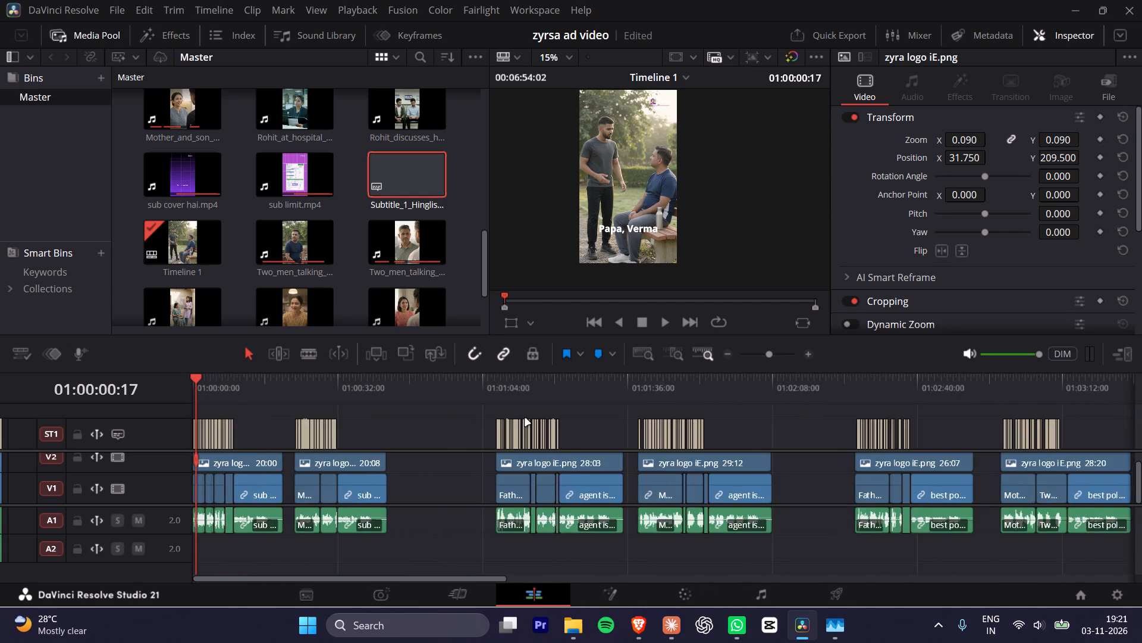
{"action": "scroll", "coordinate": [525, 419], "scroll_direction": "down", "scroll_amount": 8, "text": "alt"}
{"action": "left_click_drag", "start_coordinate": [512, 430], "coordinate": [204, 435]}
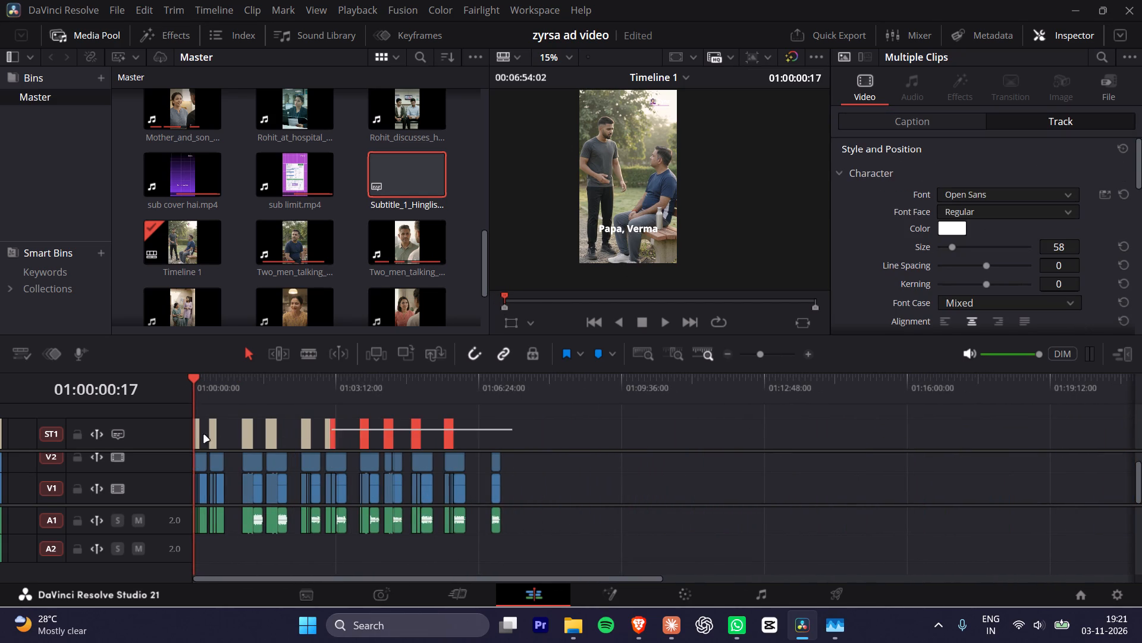
{"action": "left_click_drag", "start_coordinate": [204, 435], "coordinate": [165, 436]}
{"action": "scroll", "coordinate": [217, 443], "scroll_direction": "up", "scroll_amount": 7, "text": "alt"}
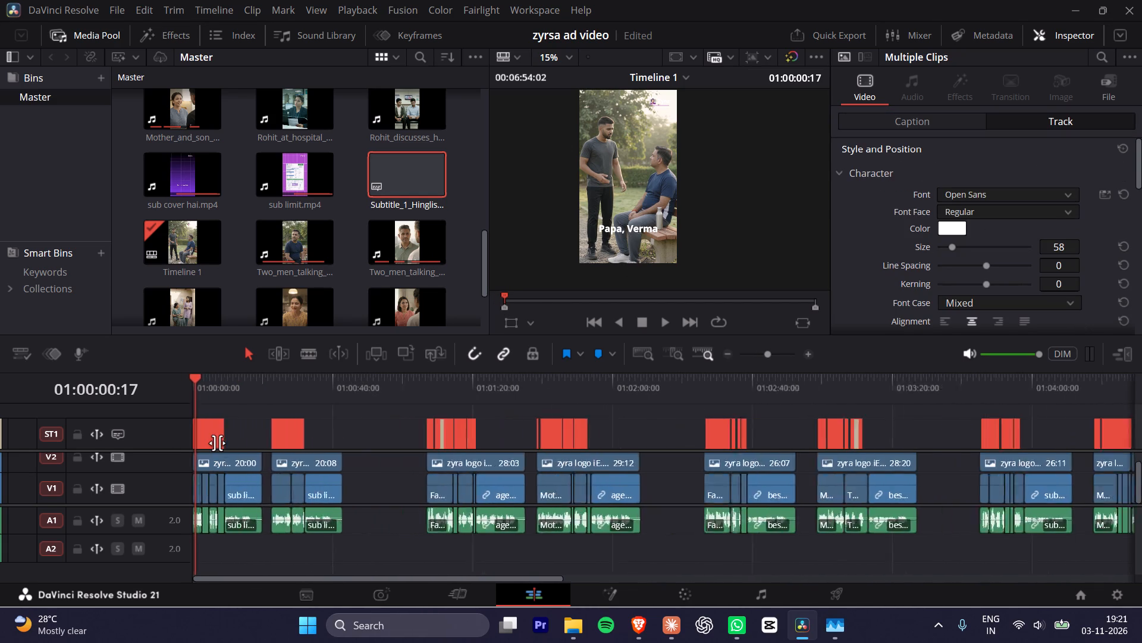
{"action": "scroll", "coordinate": [217, 443], "scroll_direction": "up", "scroll_amount": 14, "text": "alt"}
{"action": "left_click", "coordinate": [246, 440]}
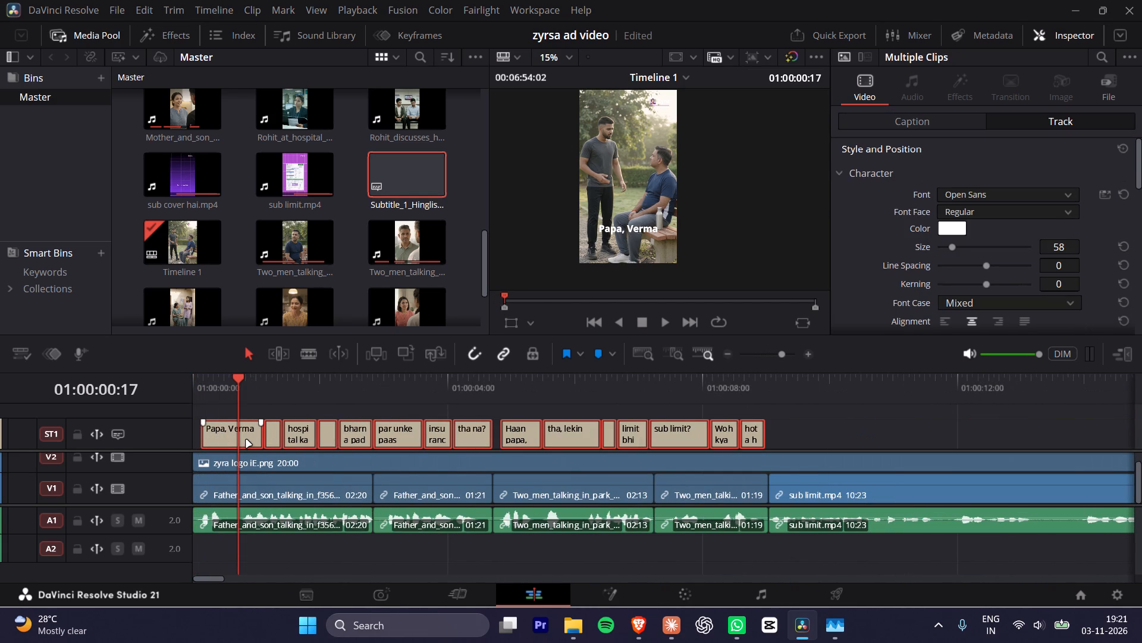
{"action": "left_click", "coordinate": [934, 119]}
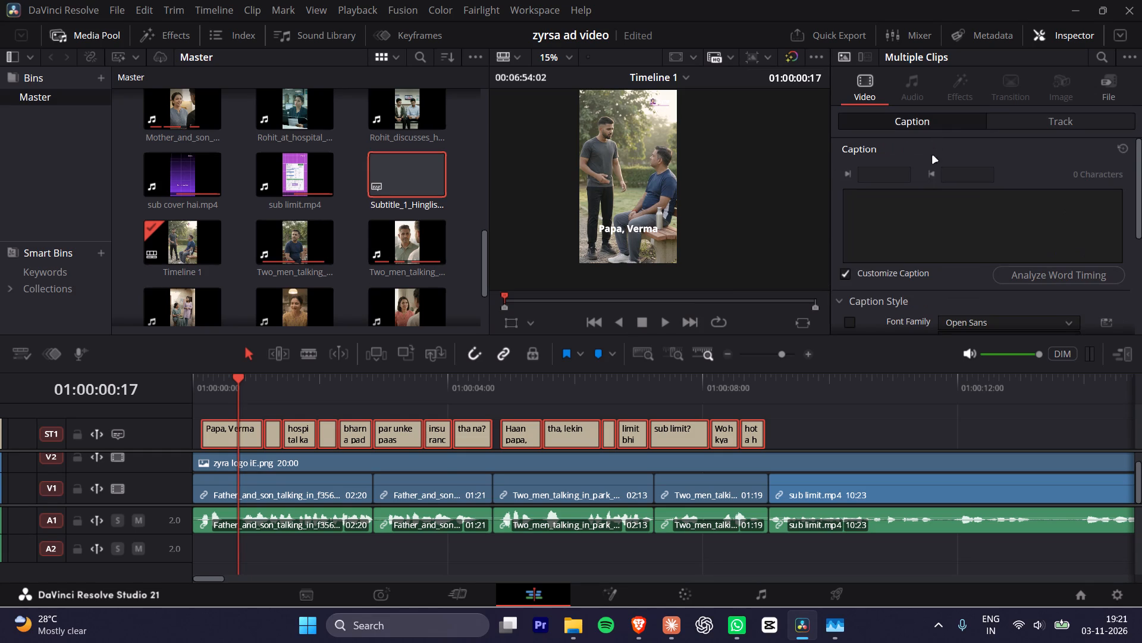
{"action": "left_click", "coordinate": [845, 275]}
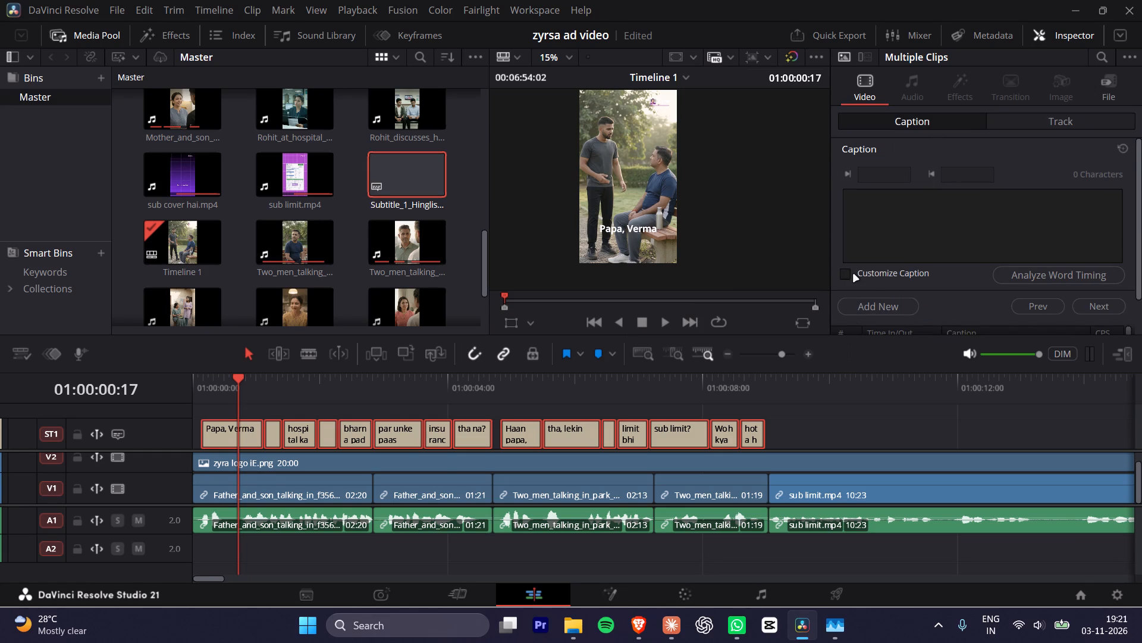
With the playhead at 01:00:02:07, set the Subtitle 1 track's character size to 43.
{"action": "left_click", "coordinate": [334, 389]}
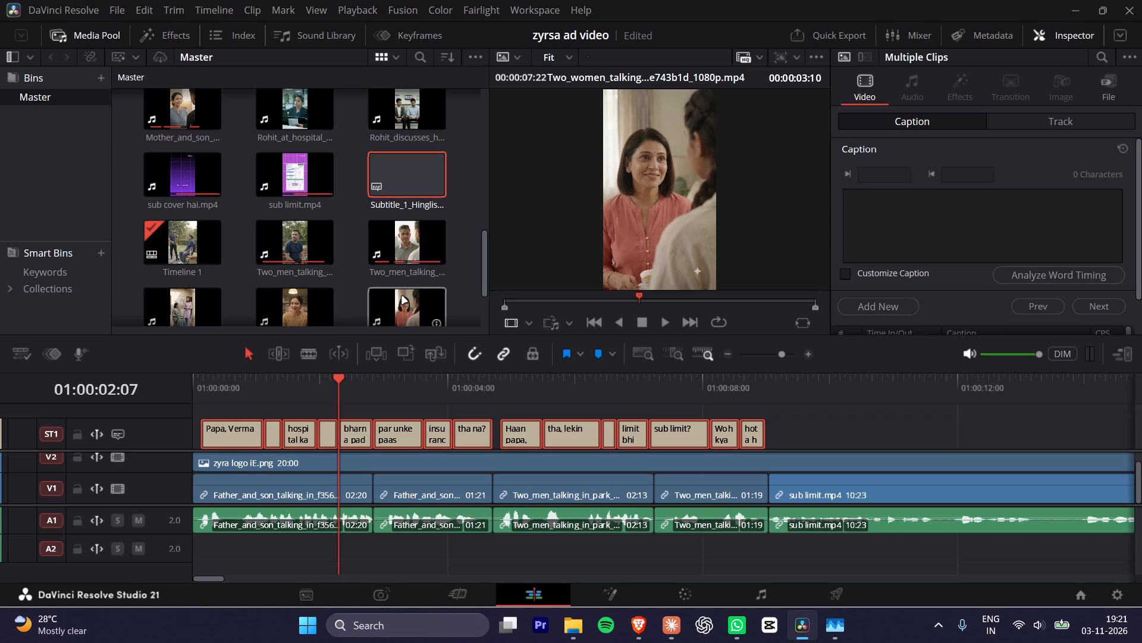
{"action": "left_click", "coordinate": [170, 436]}
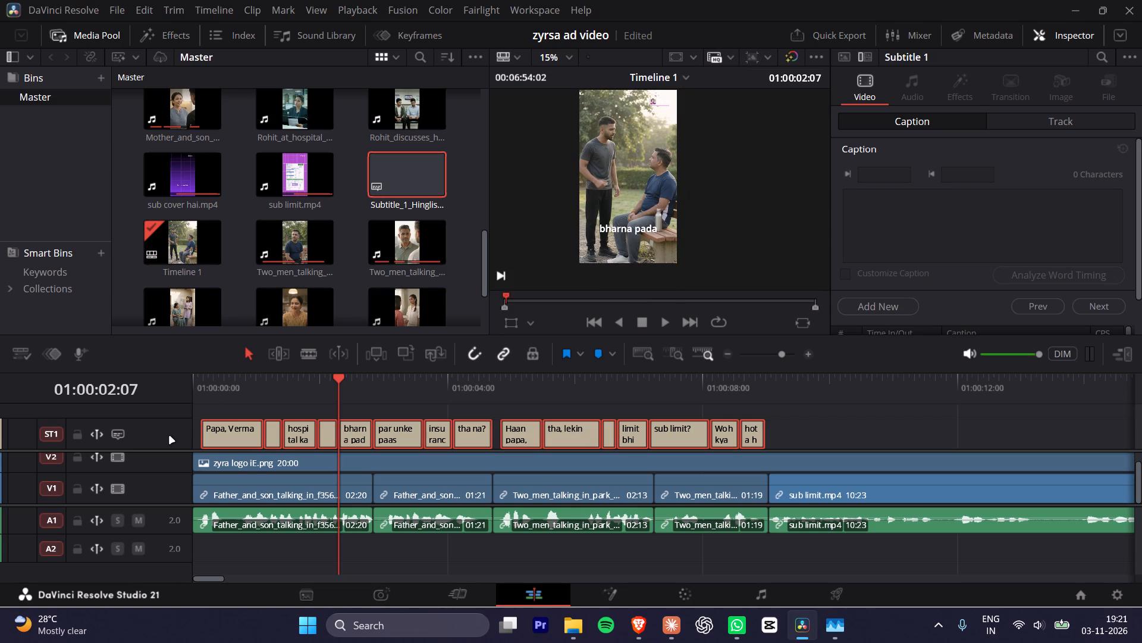
{"action": "left_click", "coordinate": [1047, 126]}
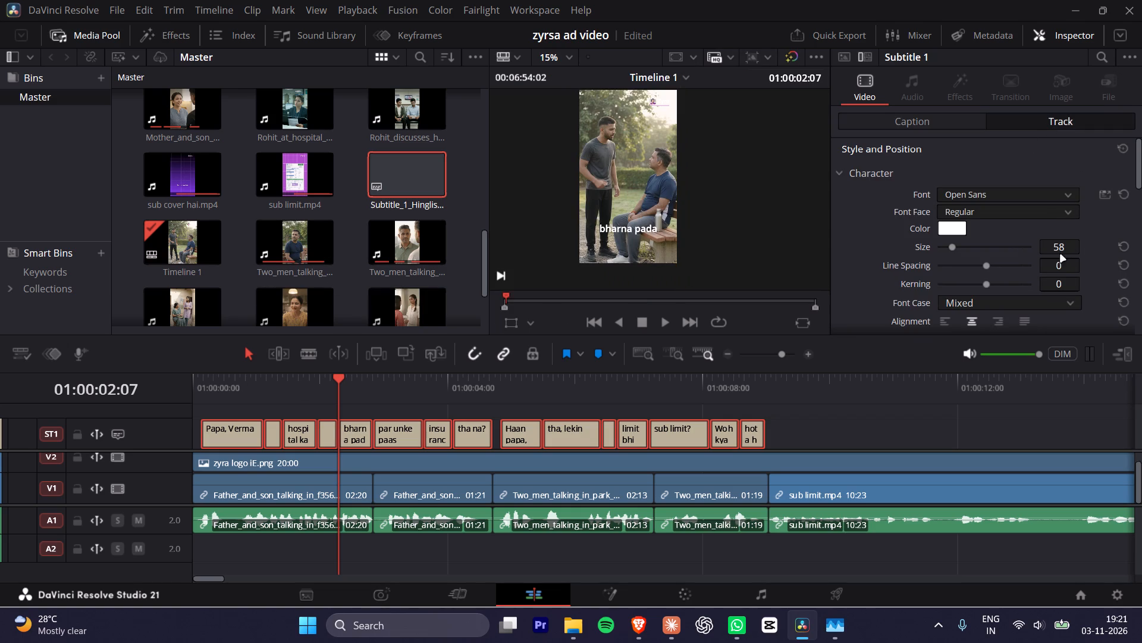
{"action": "double_click", "coordinate": [1060, 252]}
{"action": "key", "text": "4"}
{"action": "key", "text": "3"}
{"action": "key", "text": "Return"}
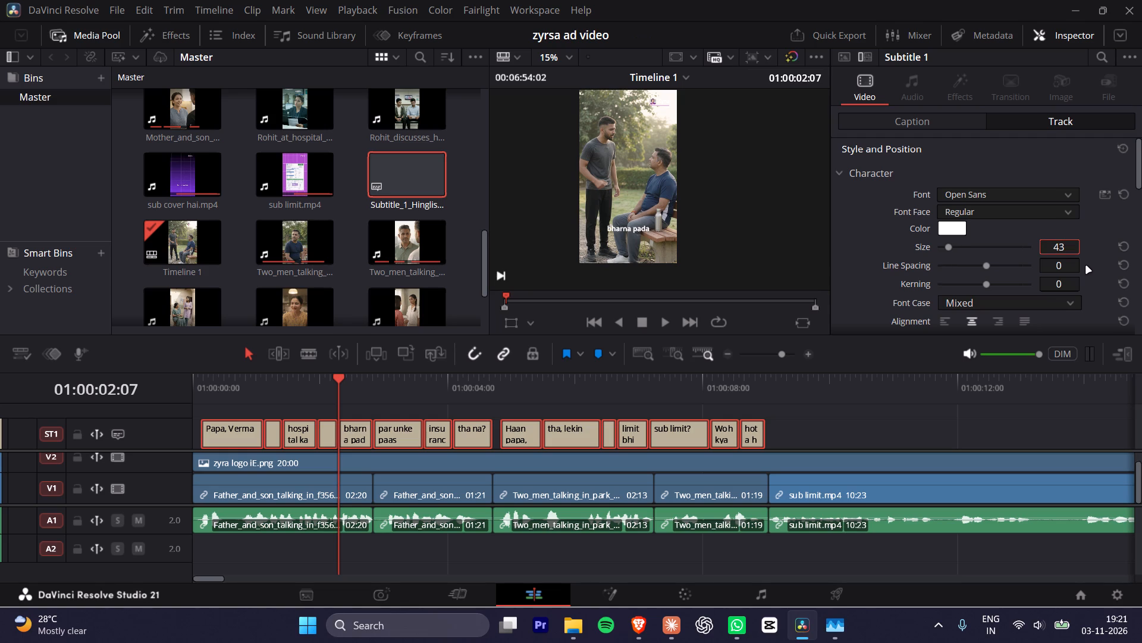
Try Poppins and its font faces for the Subtitle 1 track, and settle on the font Poppins Medium.
{"action": "left_click", "coordinate": [1025, 195]}
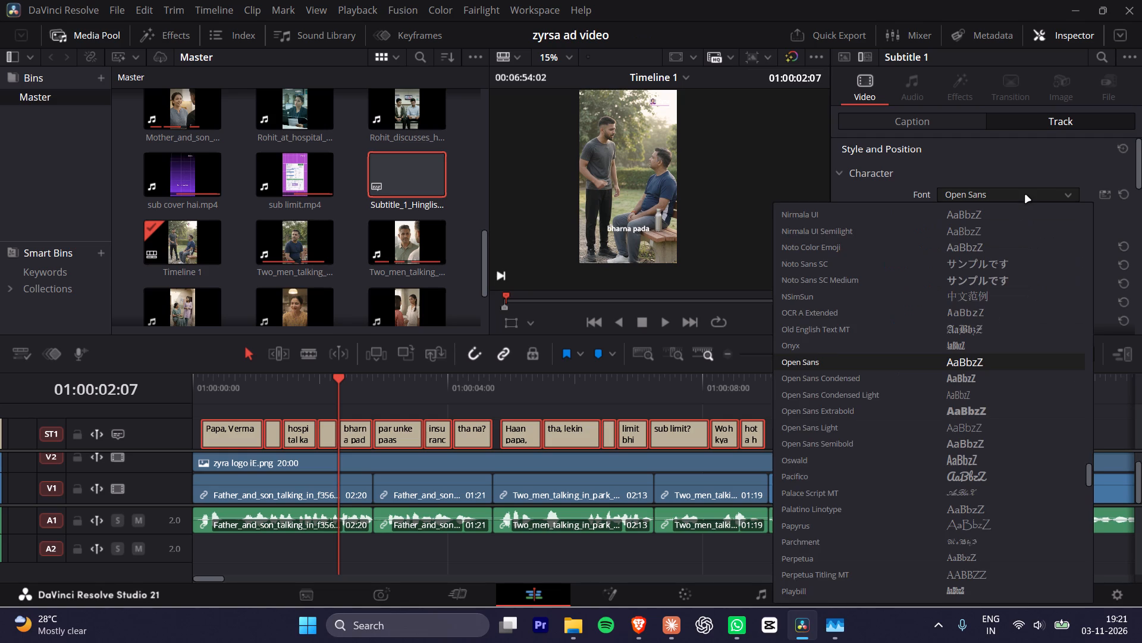
{"action": "type", "text": "pop"}
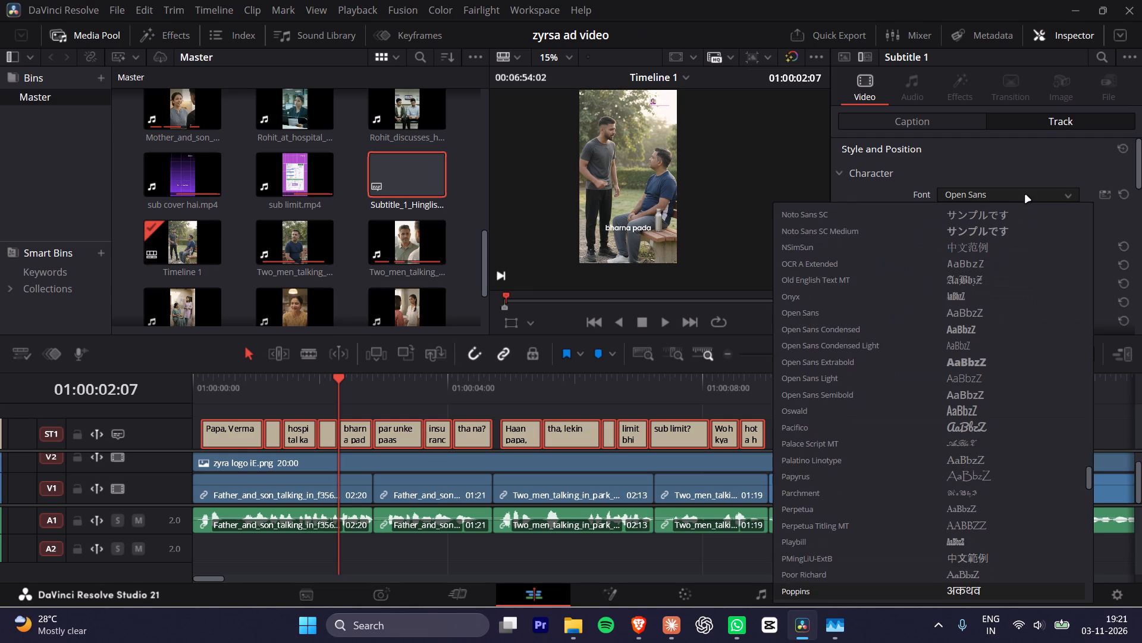
{"action": "key", "text": "Return"}
{"action": "left_click", "coordinate": [1035, 213]}
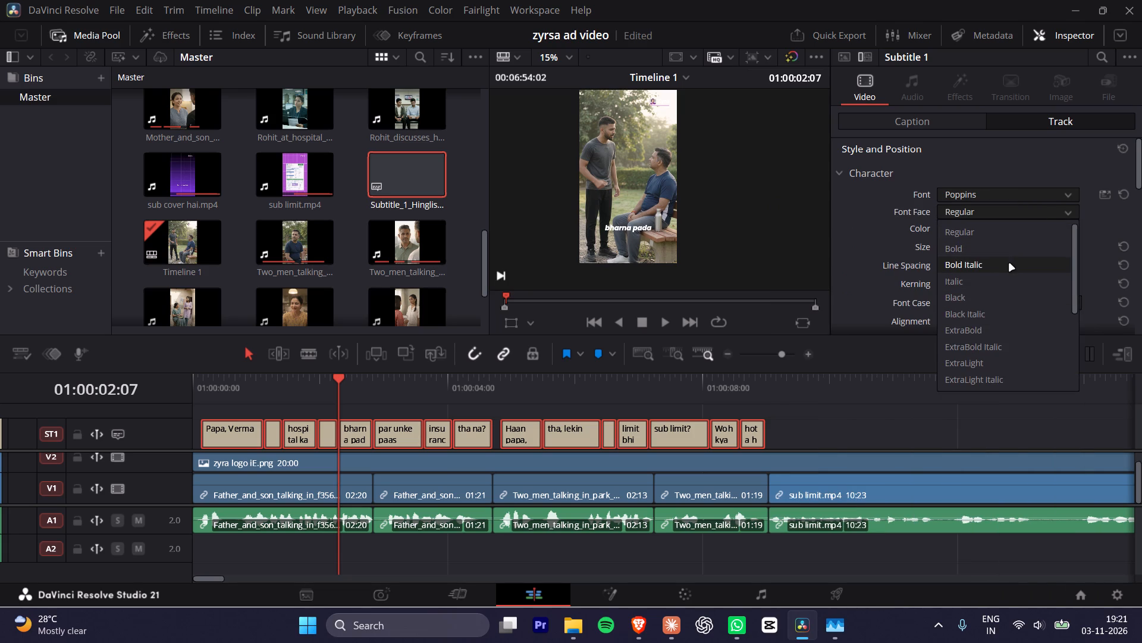
{"action": "scroll", "coordinate": [1011, 271], "scroll_direction": "up", "scroll_amount": 1}
{"action": "left_click", "coordinate": [1015, 212]}
{"action": "left_click", "coordinate": [1024, 195]}
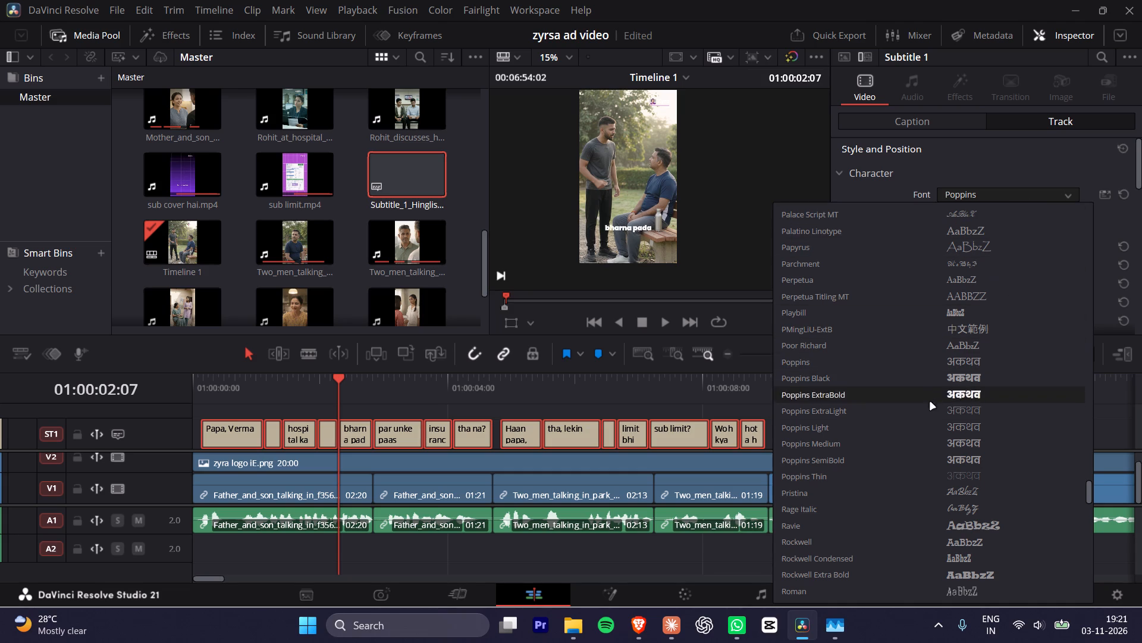
{"action": "left_click", "coordinate": [891, 446]}
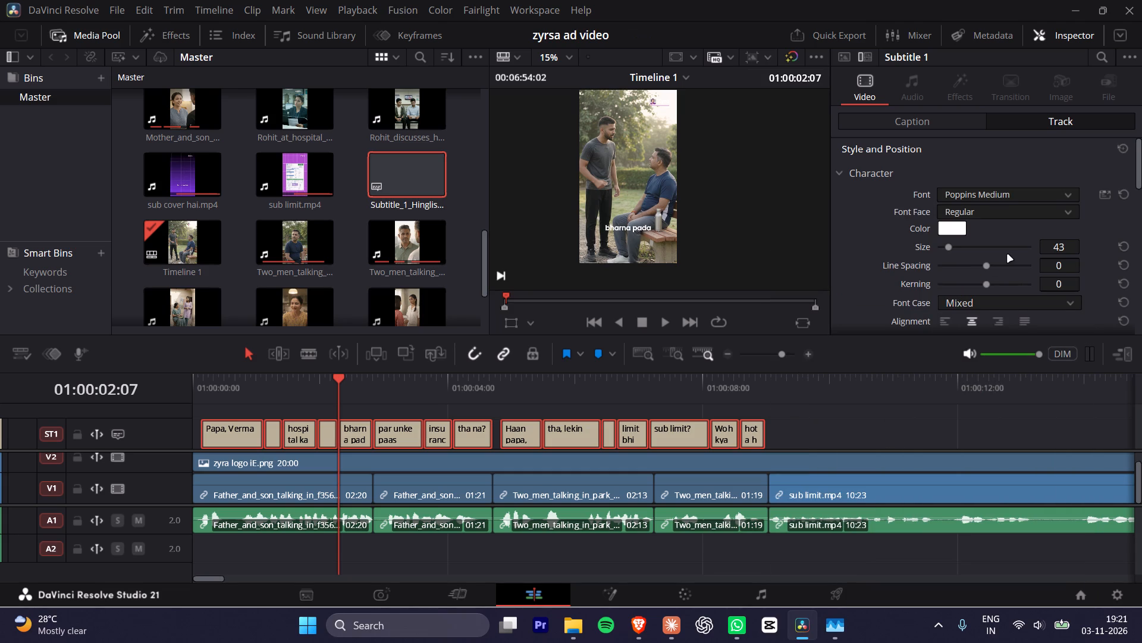
Reduce the subtitle track's stroke size to 0.
{"action": "scroll", "coordinate": [1008, 255], "scroll_direction": "down", "scroll_amount": 2}
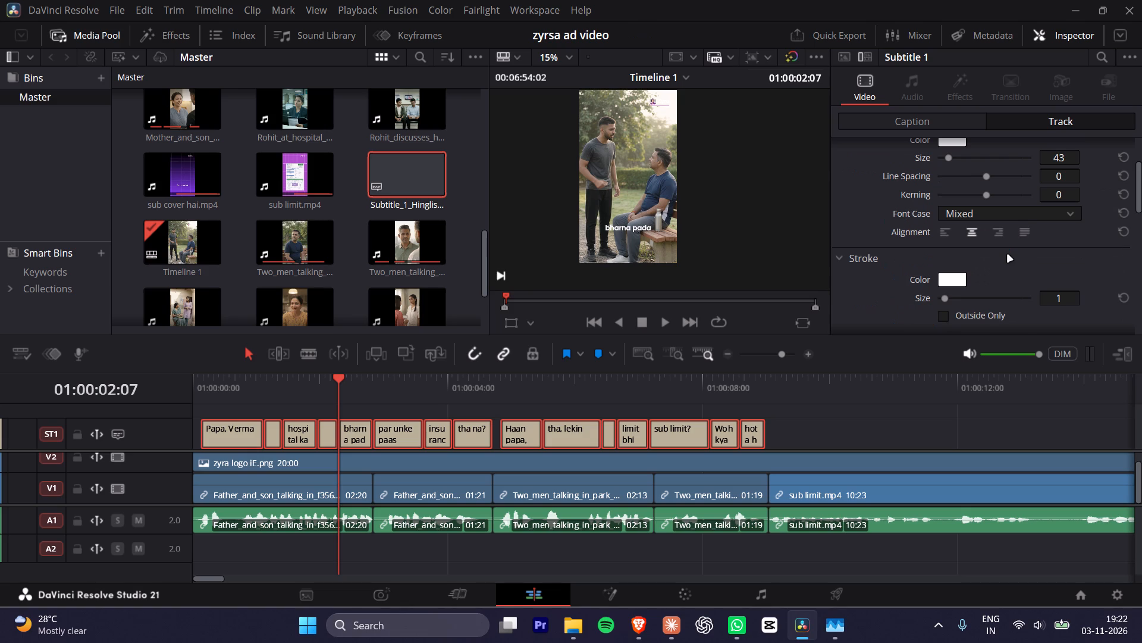
{"action": "left_click_drag", "start_coordinate": [945, 302], "coordinate": [936, 302]}
Set the subtitle track's X position to 540 and look over the whole frame in the viewer.
{"action": "scroll", "coordinate": [1039, 283], "scroll_direction": "down", "scroll_amount": 4}
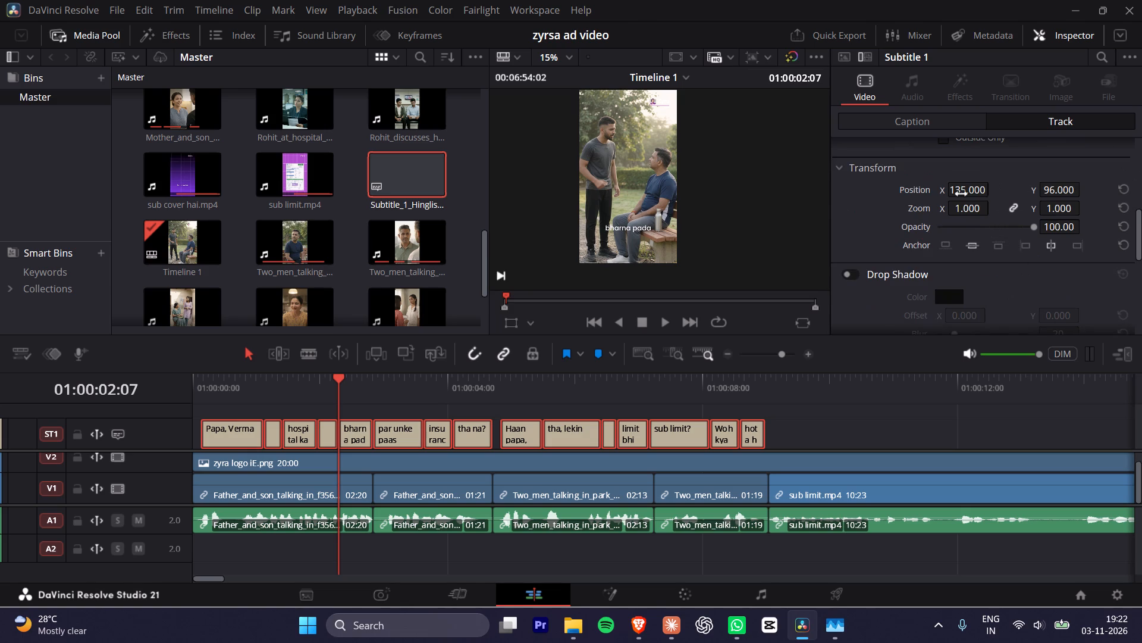
{"action": "double_click", "coordinate": [961, 194]}
{"action": "key", "text": "4"}
{"action": "key", "text": "BackSpace"}
{"action": "type", "text": "540"}
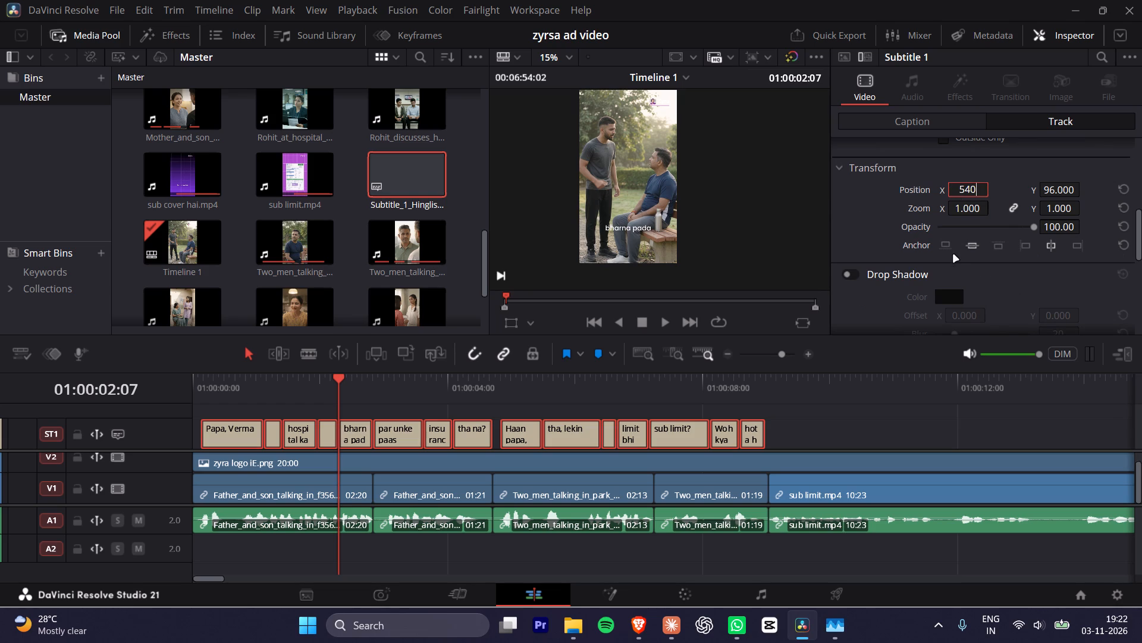
{"action": "key", "text": "Return"}
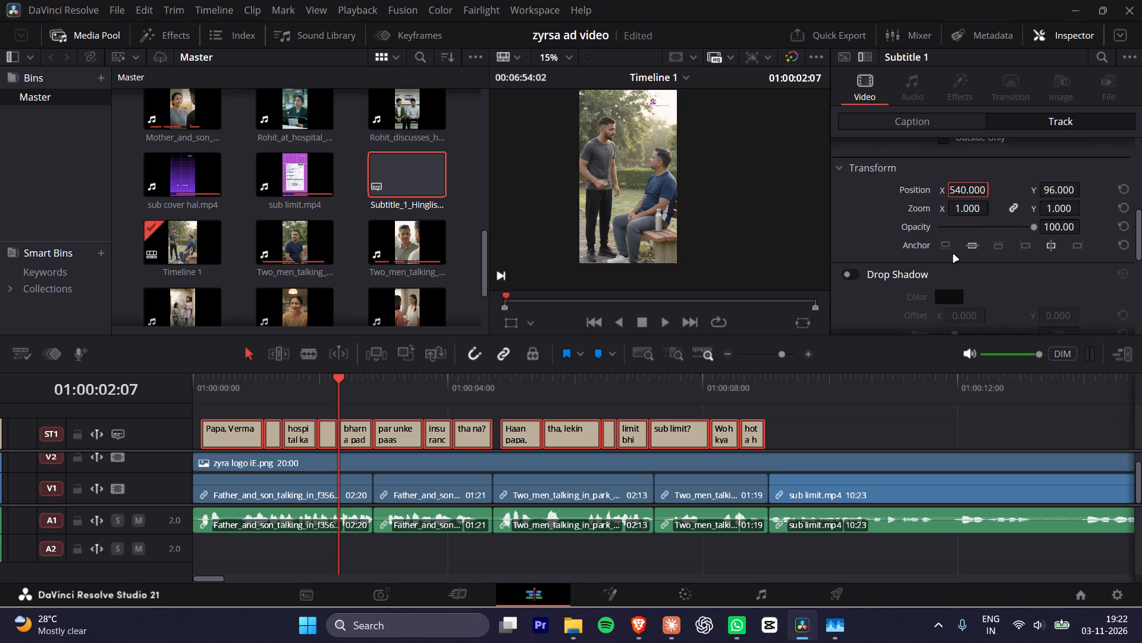
{"action": "scroll", "coordinate": [626, 189], "scroll_direction": "down", "scroll_amount": 4}
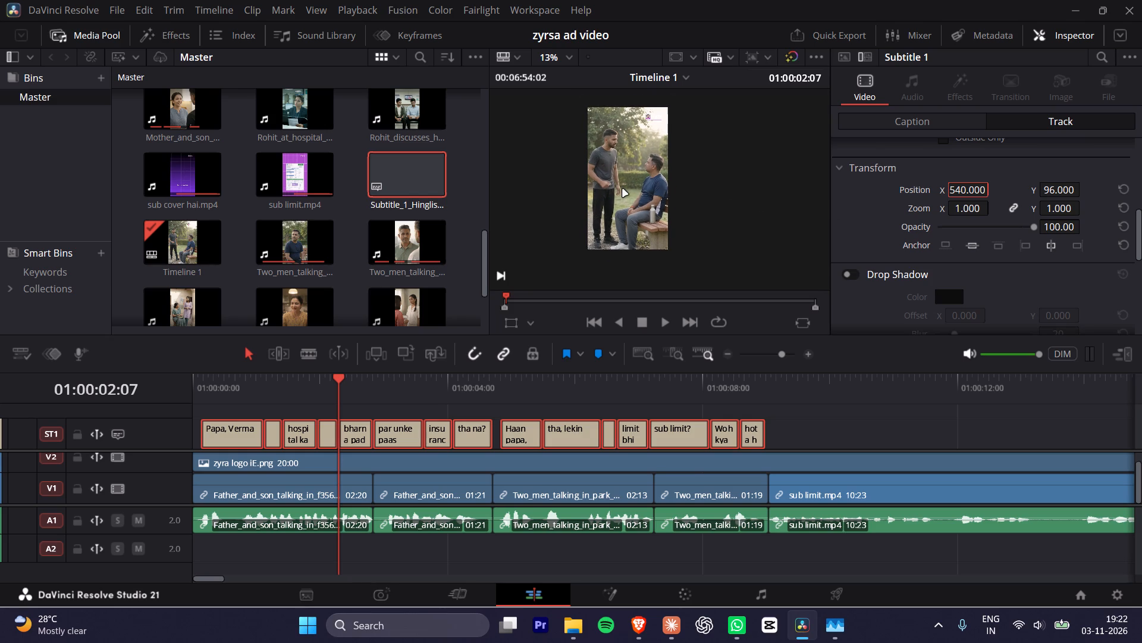
{"action": "middle_click_drag", "start_coordinate": [644, 209], "coordinate": [641, 201]}
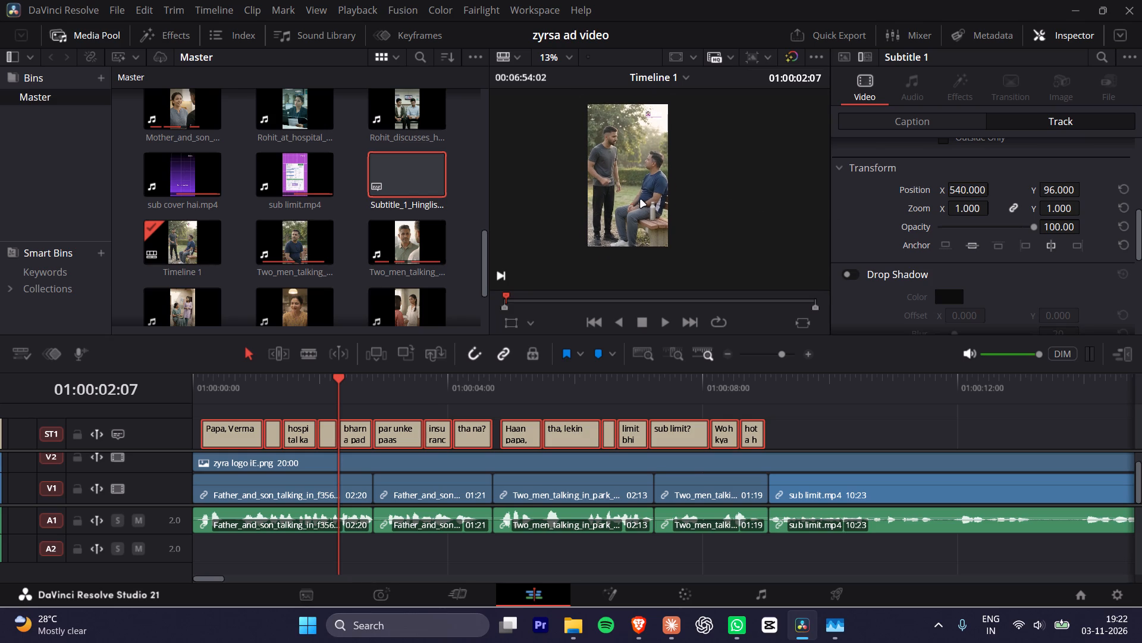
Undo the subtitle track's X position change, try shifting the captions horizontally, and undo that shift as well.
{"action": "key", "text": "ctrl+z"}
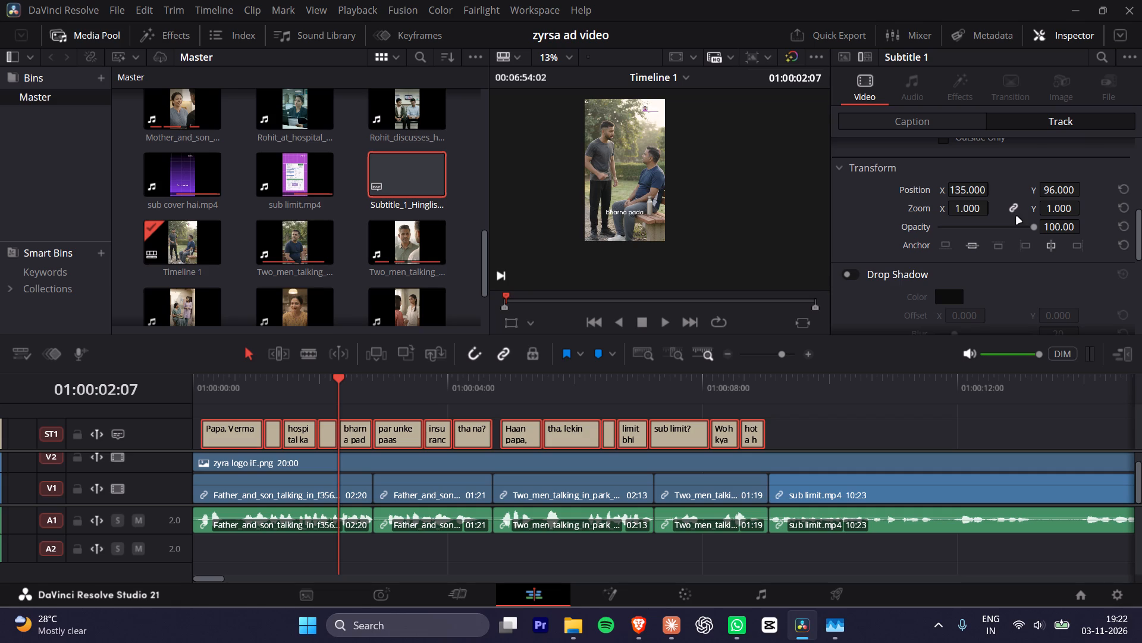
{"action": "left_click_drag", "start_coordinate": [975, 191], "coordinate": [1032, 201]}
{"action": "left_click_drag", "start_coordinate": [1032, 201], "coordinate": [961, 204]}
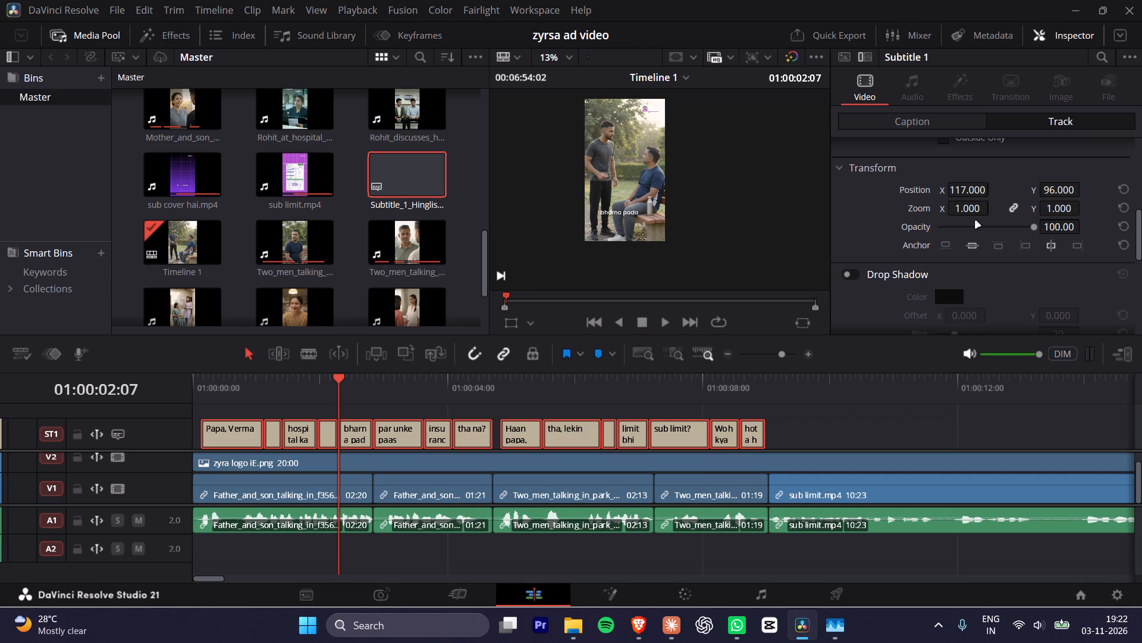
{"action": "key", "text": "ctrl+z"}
Turn on the background for the Subtitle 1 track and set its colour to #571a98.
{"action": "scroll", "coordinate": [1071, 196], "scroll_direction": "down", "scroll_amount": 1}
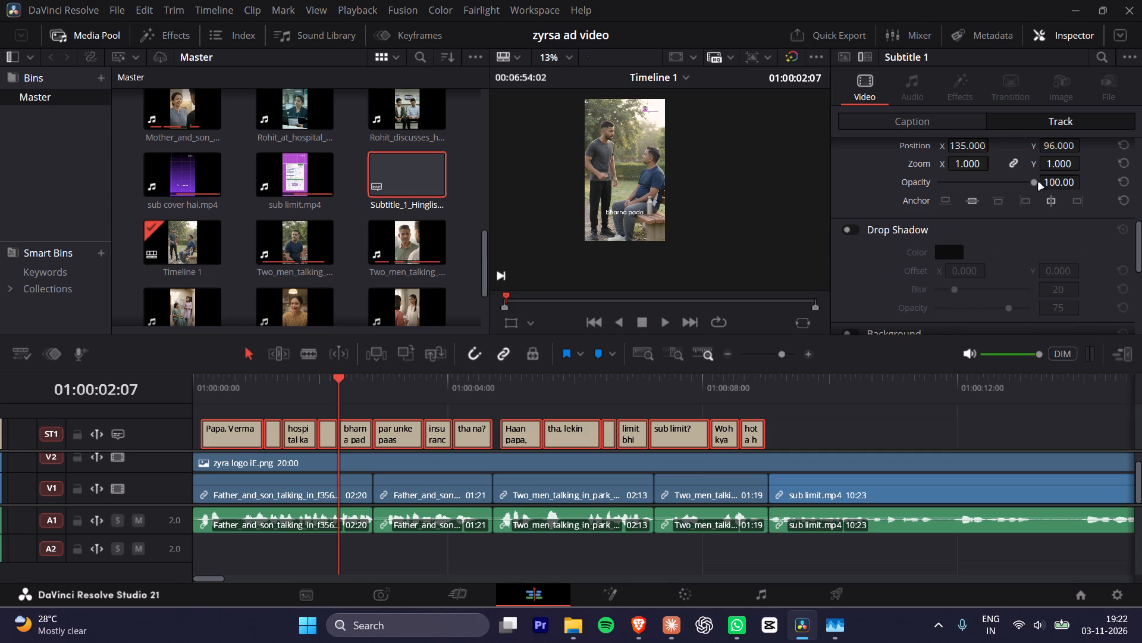
{"action": "scroll", "coordinate": [1016, 224], "scroll_direction": "down", "scroll_amount": 3}
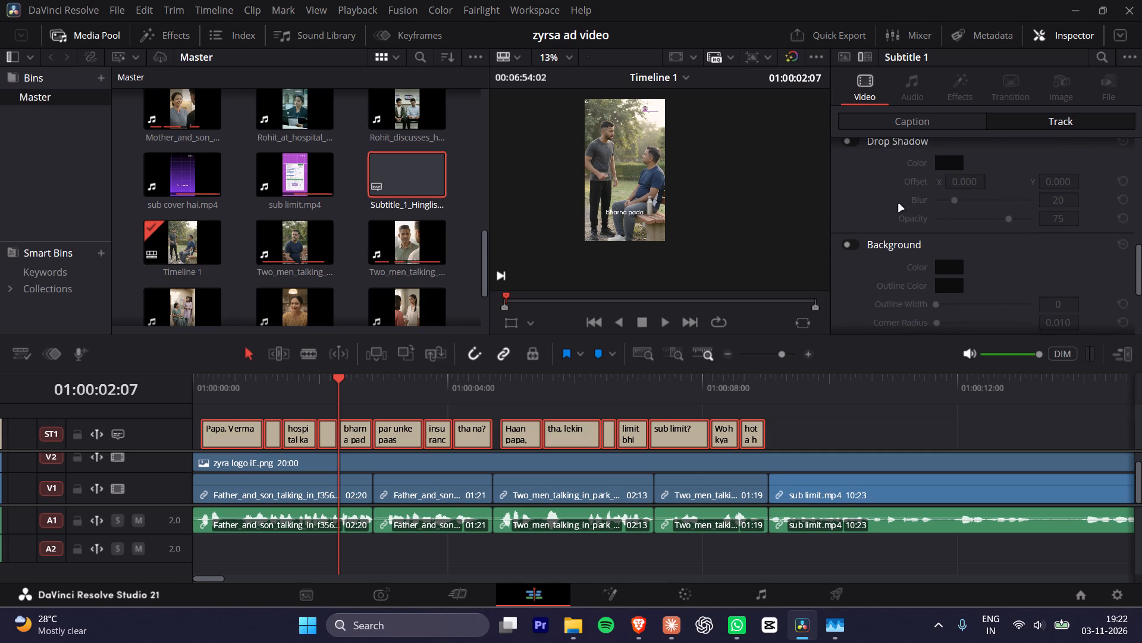
{"action": "left_click", "coordinate": [853, 202]}
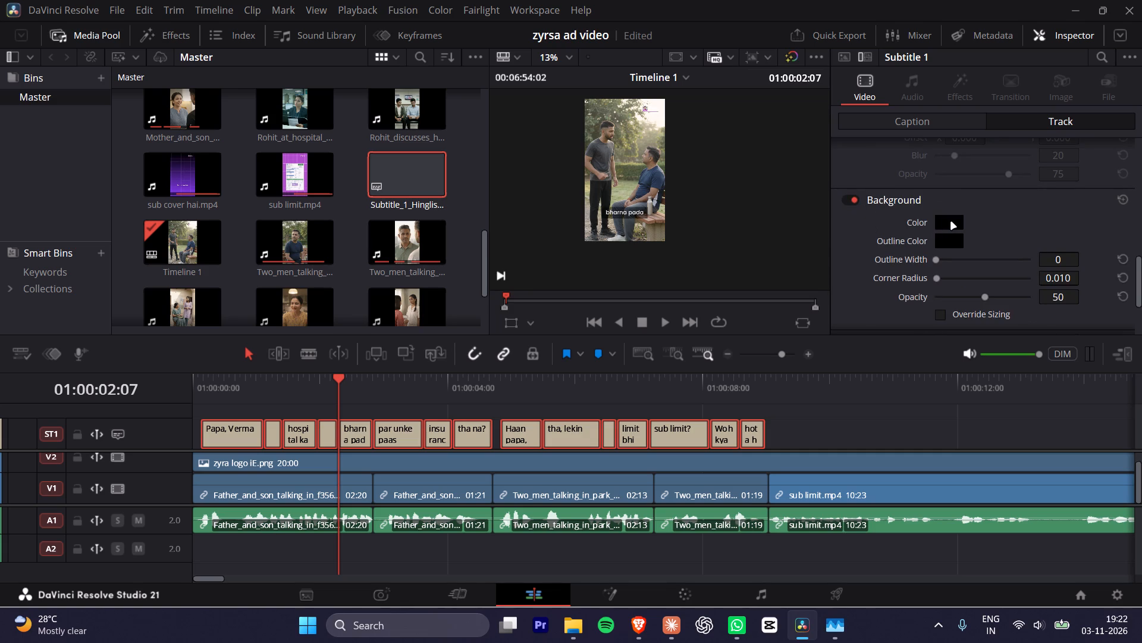
{"action": "left_click", "coordinate": [951, 222]}
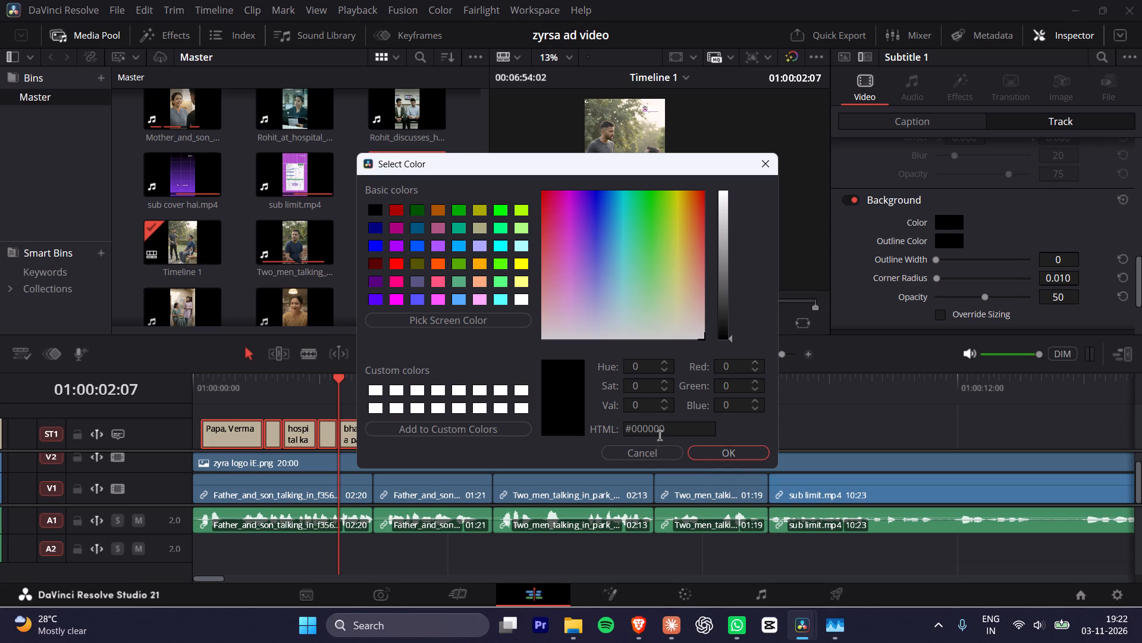
{"action": "left_click_drag", "start_coordinate": [684, 430], "coordinate": [550, 432]}
{"action": "key", "text": "Right"}
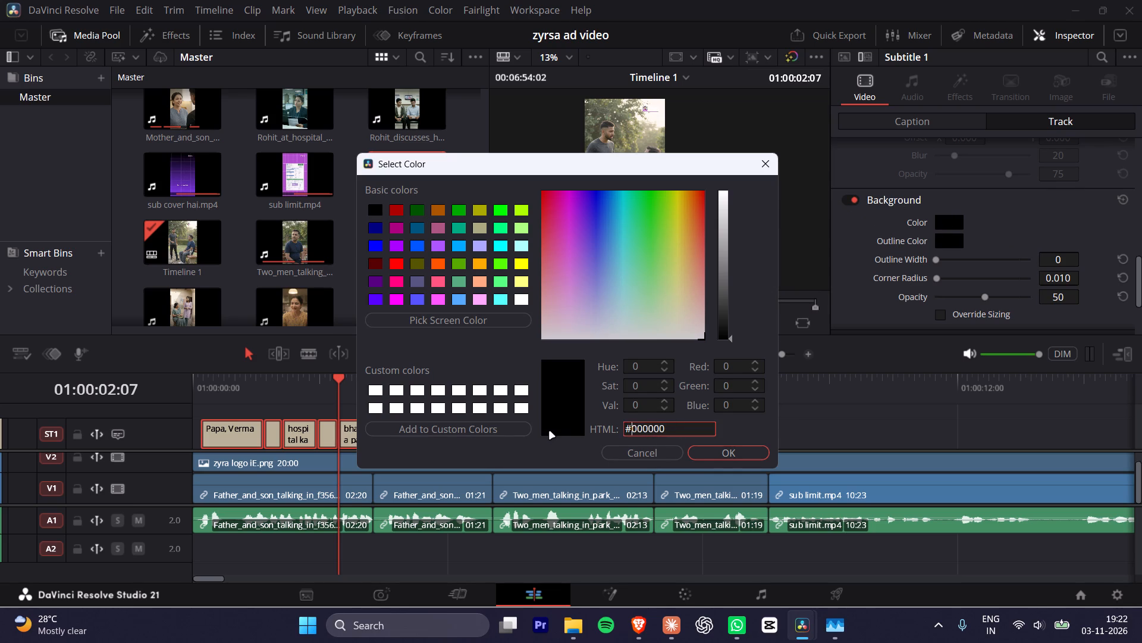
{"action": "key", "text": "Delete"}
{"action": "key", "text": "Delete"}
{"action": "key", "text": "Delete"}
{"action": "key", "text": "Delete"}
{"action": "key", "text": "Delete"}
{"action": "key", "text": "Delete"}
{"action": "key", "text": "Delete"}
{"action": "key", "text": "Delete"}
{"action": "key", "text": "Delete"}
{"action": "key", "text": "Delete"}
{"action": "key", "text": "Delete"}
{"action": "type", "text": "571"}
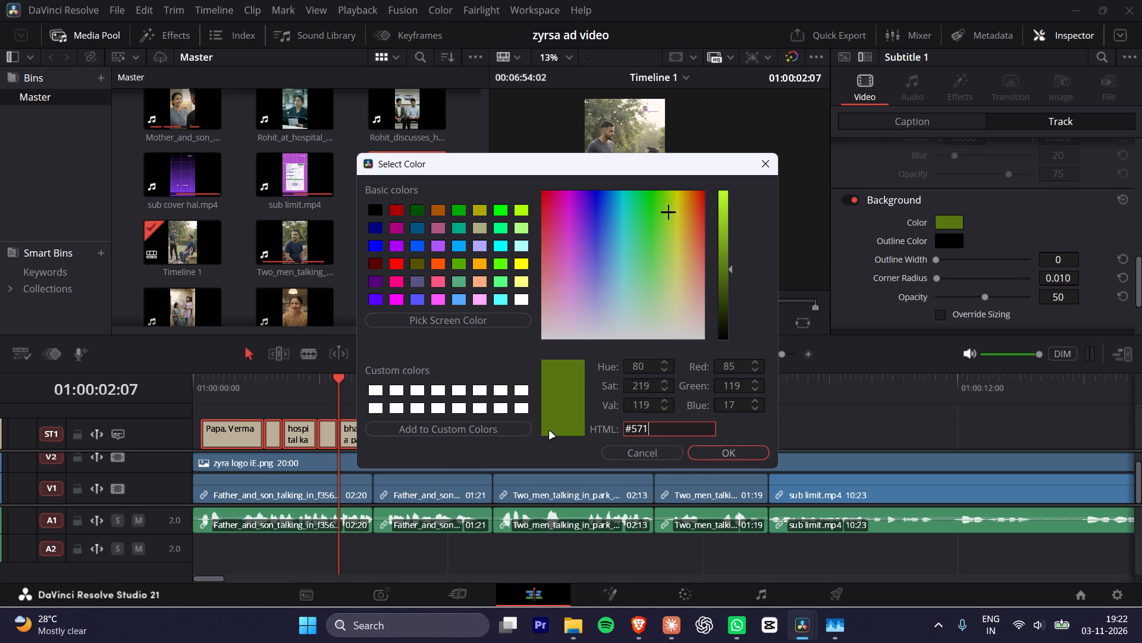
{"action": "key", "text": "a"}
{"action": "type", "text": "98"}
{"action": "key", "text": "Return"}
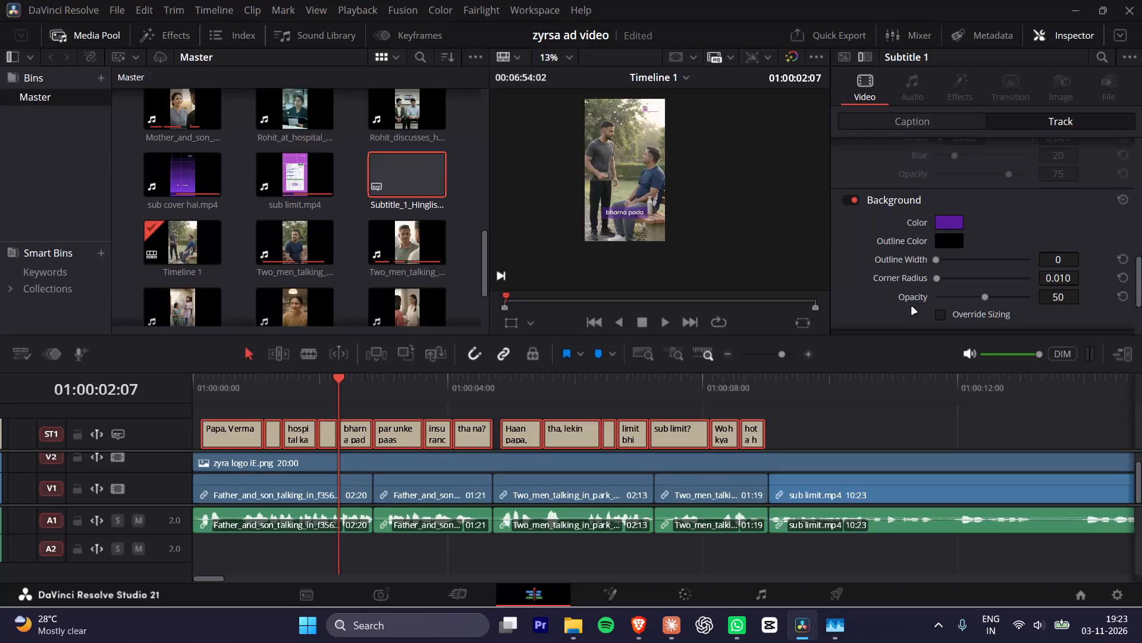
Set the subtitle background's outline colour to #571a98 as well.
{"action": "left_click", "coordinate": [944, 240]}
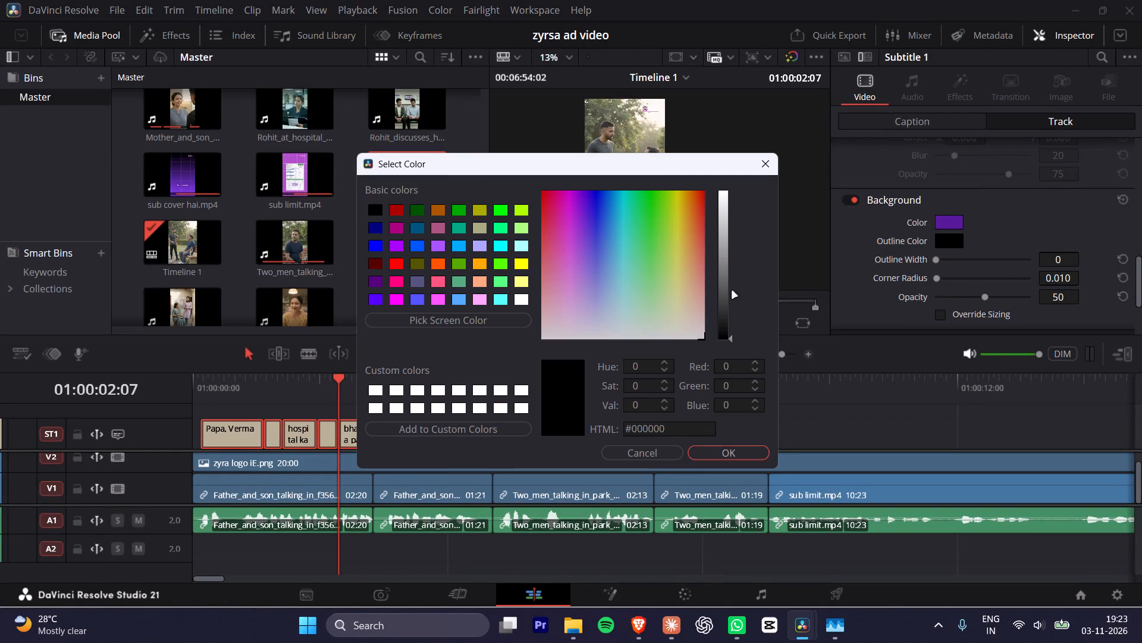
{"action": "left_click_drag", "start_coordinate": [676, 429], "coordinate": [632, 433]}
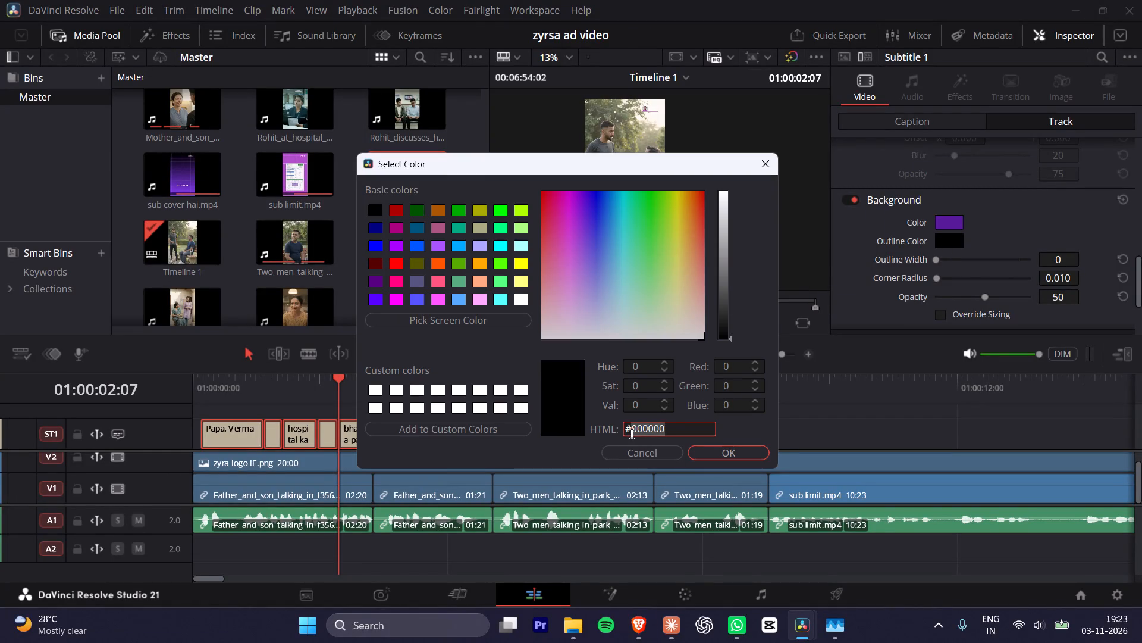
{"action": "type", "text": "57"}
{"action": "type", "text": "1a9"}
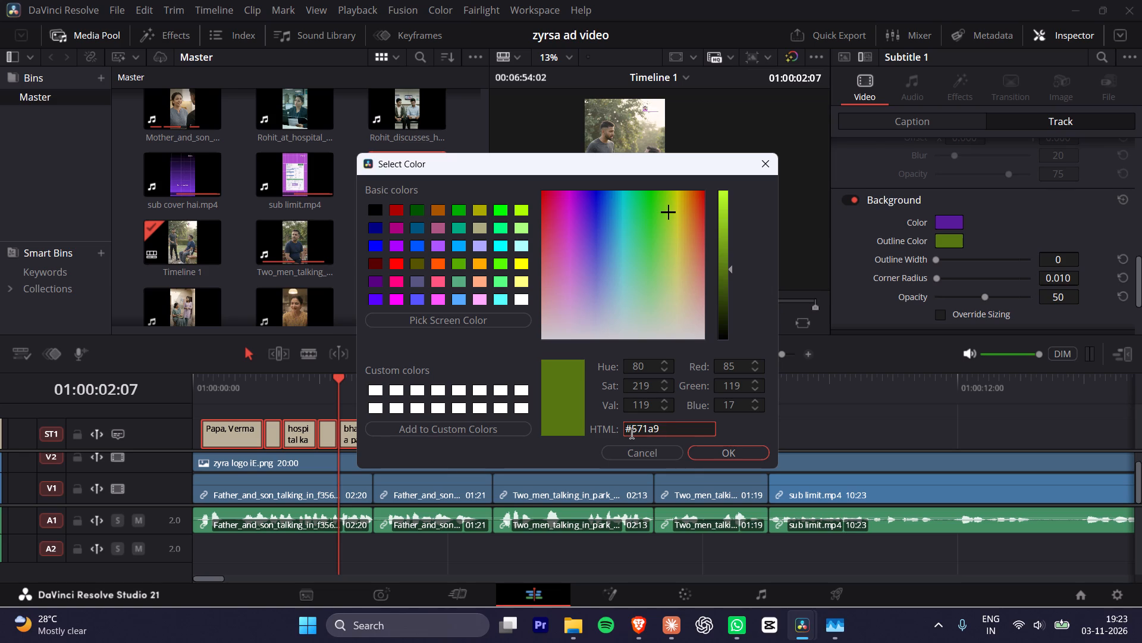
{"action": "key", "text": "8"}
{"action": "left_click", "coordinate": [721, 455]}
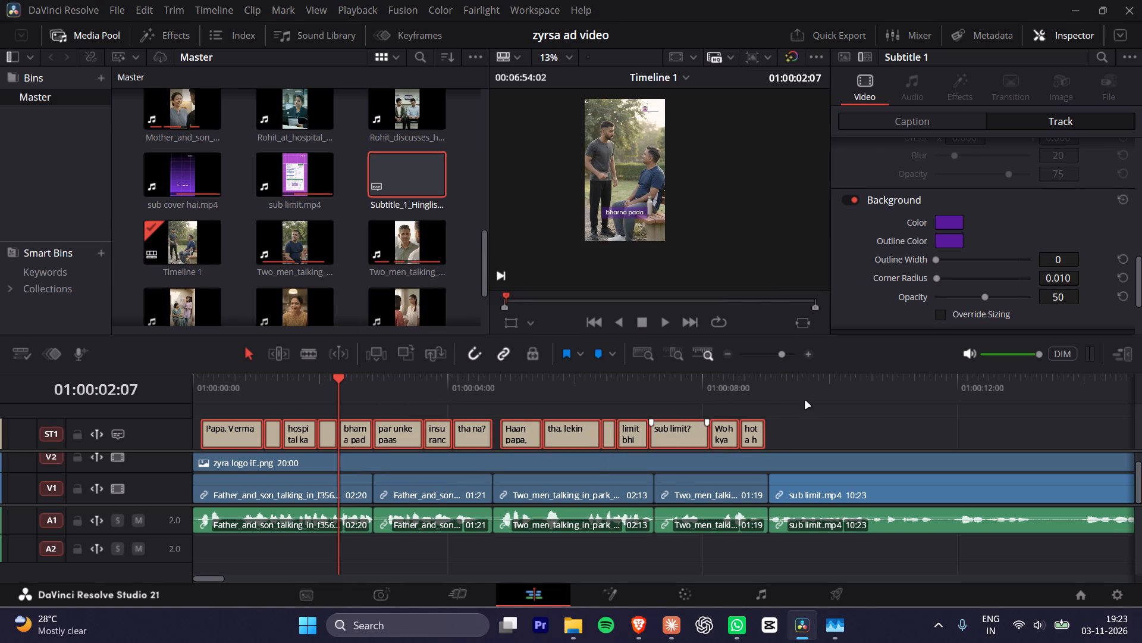
Scrub through the captions, extend the last one, "hota hai?", over sub limit.mp4, and compare it up close with the burned-in caption at 01:00:09:09.
{"action": "left_click", "coordinate": [749, 385]}
{"action": "left_click_drag", "start_coordinate": [714, 385], "coordinate": [570, 389]}
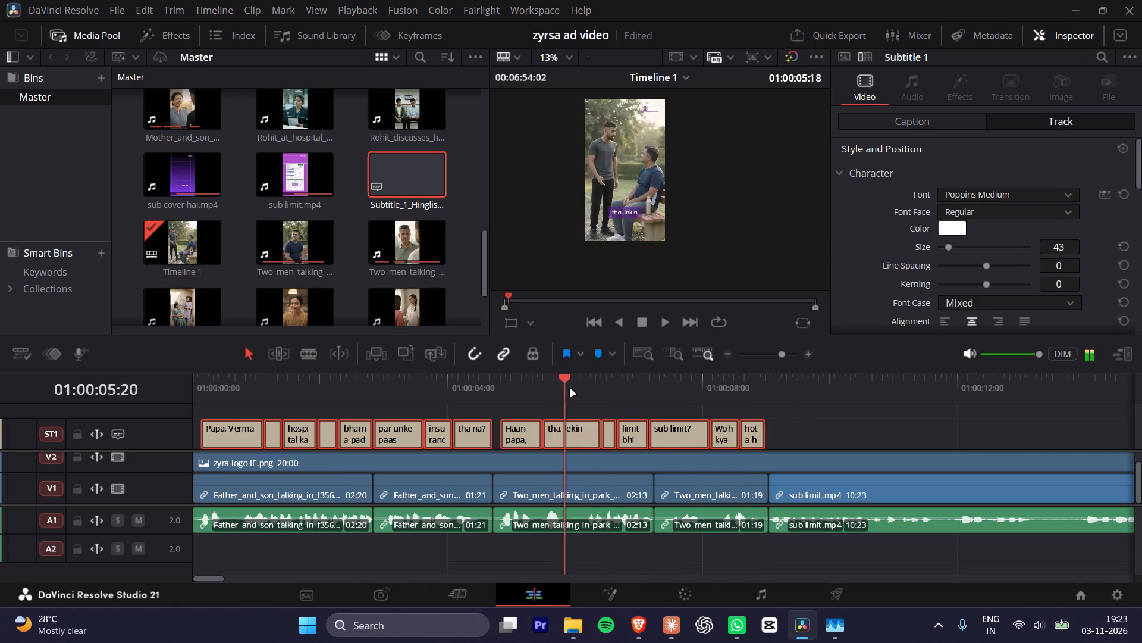
{"action": "left_click_drag", "start_coordinate": [570, 389], "coordinate": [617, 393]}
{"action": "left_click_drag", "start_coordinate": [635, 388], "coordinate": [714, 396]}
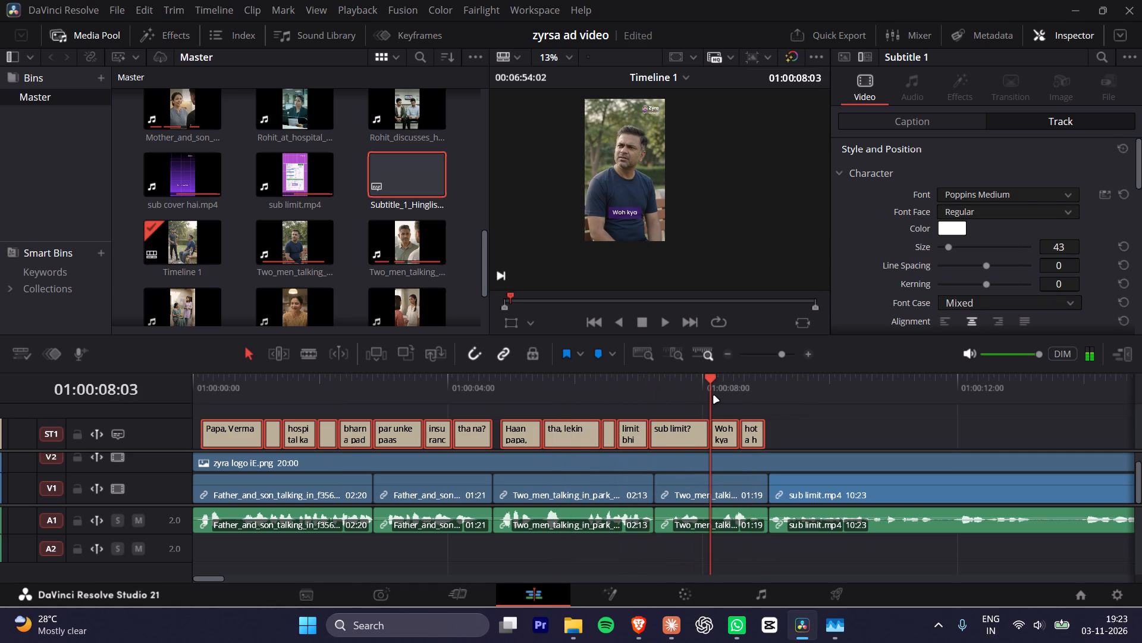
{"action": "scroll", "coordinate": [992, 239], "scroll_direction": "down", "scroll_amount": 2}
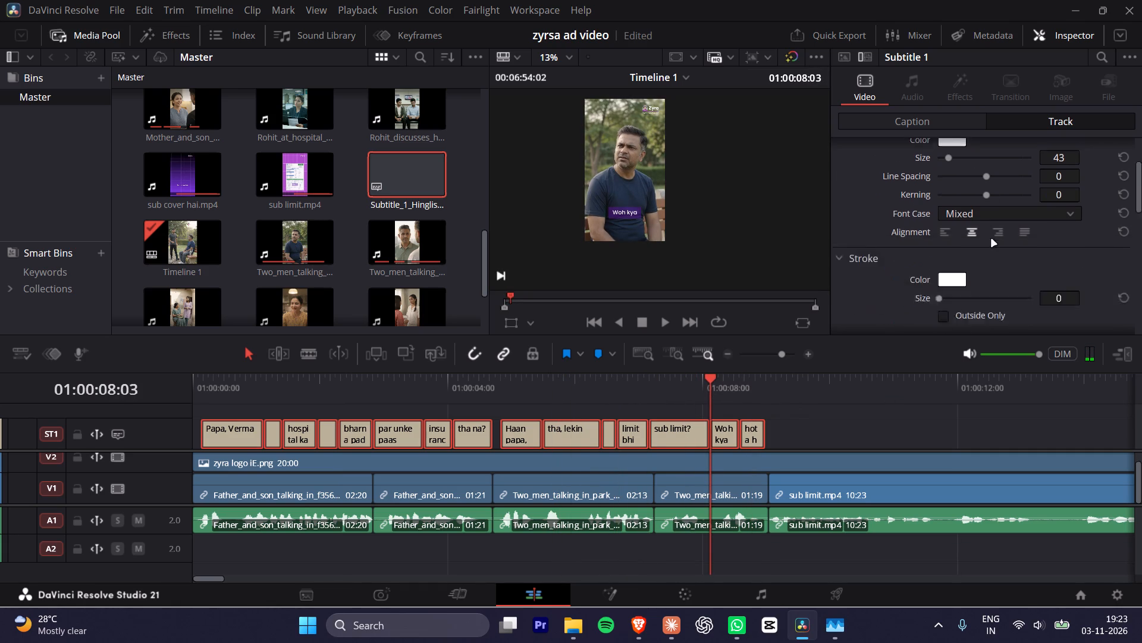
{"action": "scroll", "coordinate": [992, 239], "scroll_direction": "down", "scroll_amount": 3}
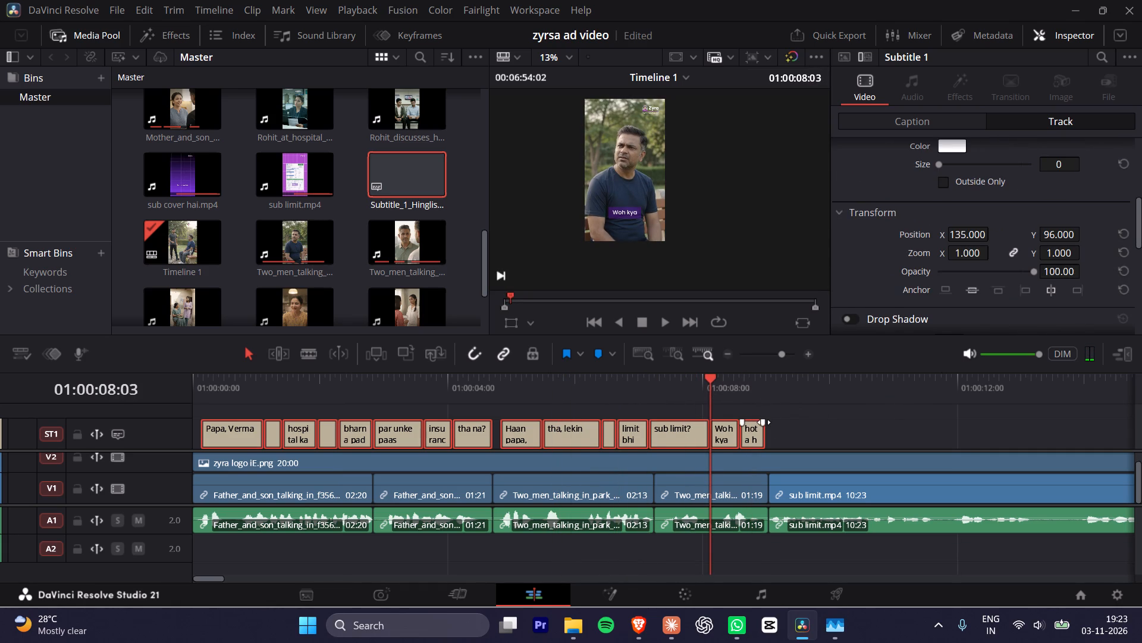
{"action": "left_click_drag", "start_coordinate": [767, 431], "coordinate": [821, 439]}
{"action": "left_click", "coordinate": [789, 388]}
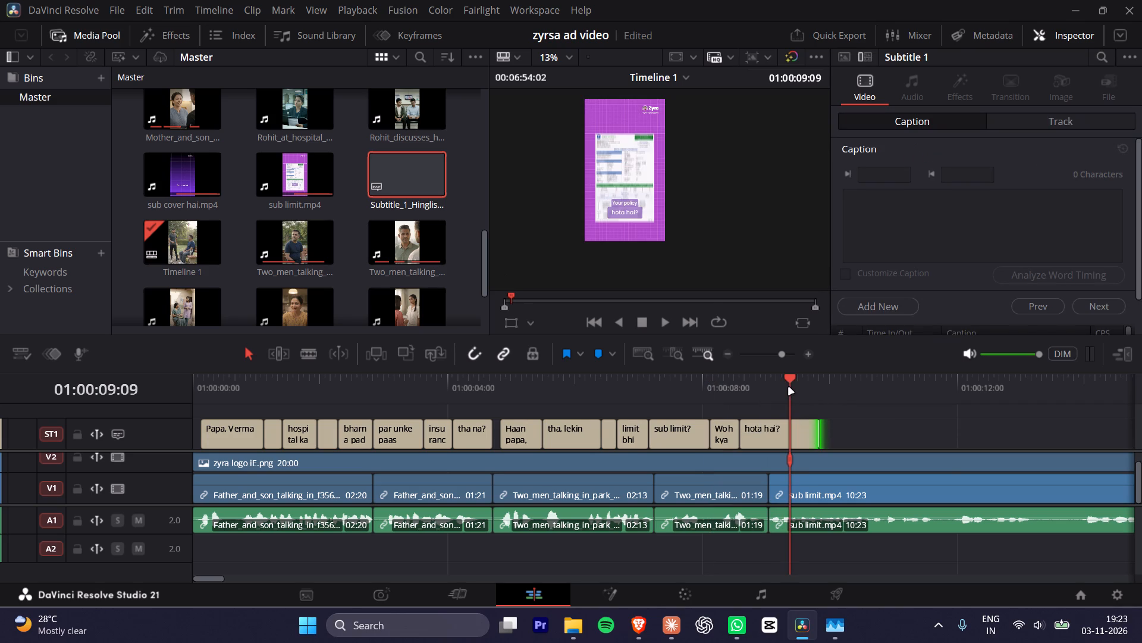
{"action": "scroll", "coordinate": [636, 223], "scroll_direction": "up", "scroll_amount": 20}
{"action": "scroll", "coordinate": [616, 205], "scroll_direction": "up", "scroll_amount": 1}
{"action": "middle_click_drag", "start_coordinate": [616, 205], "coordinate": [632, 224]}
{"action": "scroll", "coordinate": [657, 245], "scroll_direction": "up", "scroll_amount": 3}
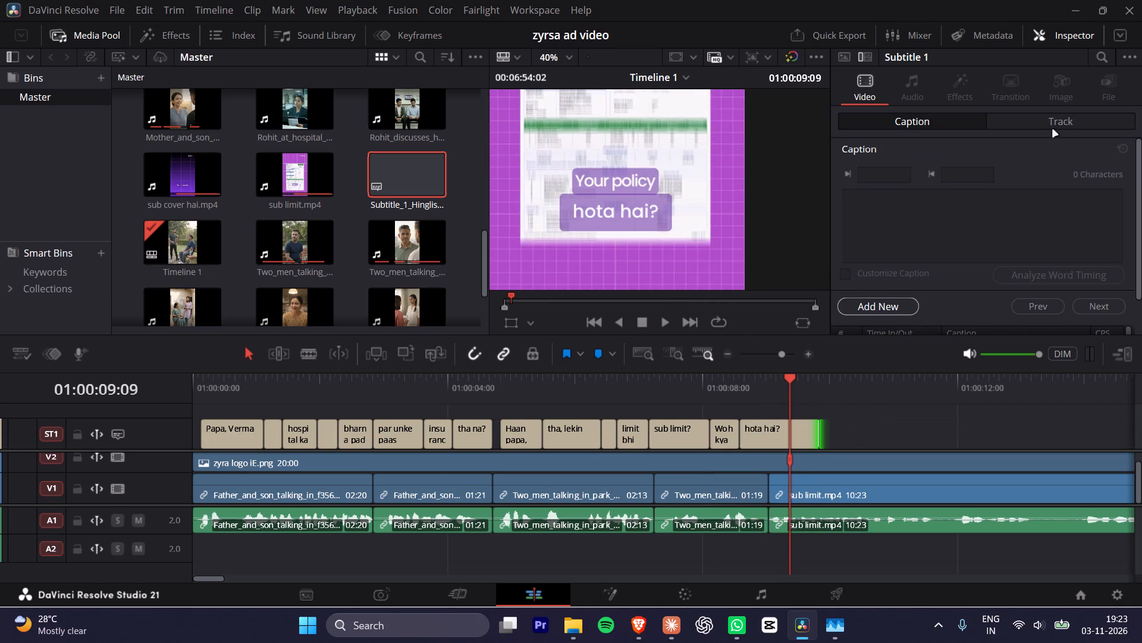
Align the subtitle track with the clip's burned-in caption, keeping X position at 135 and setting Y position to 127.
{"action": "left_click", "coordinate": [1062, 120]}
{"action": "scroll", "coordinate": [1027, 219], "scroll_direction": "down", "scroll_amount": 4}
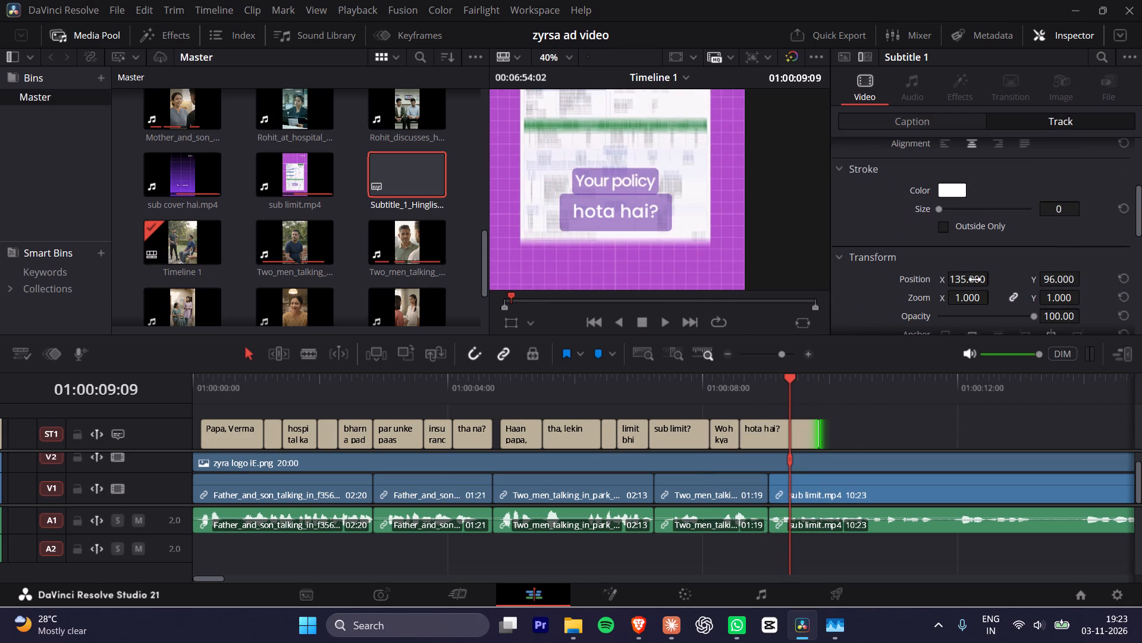
{"action": "left_click", "coordinate": [958, 280]}
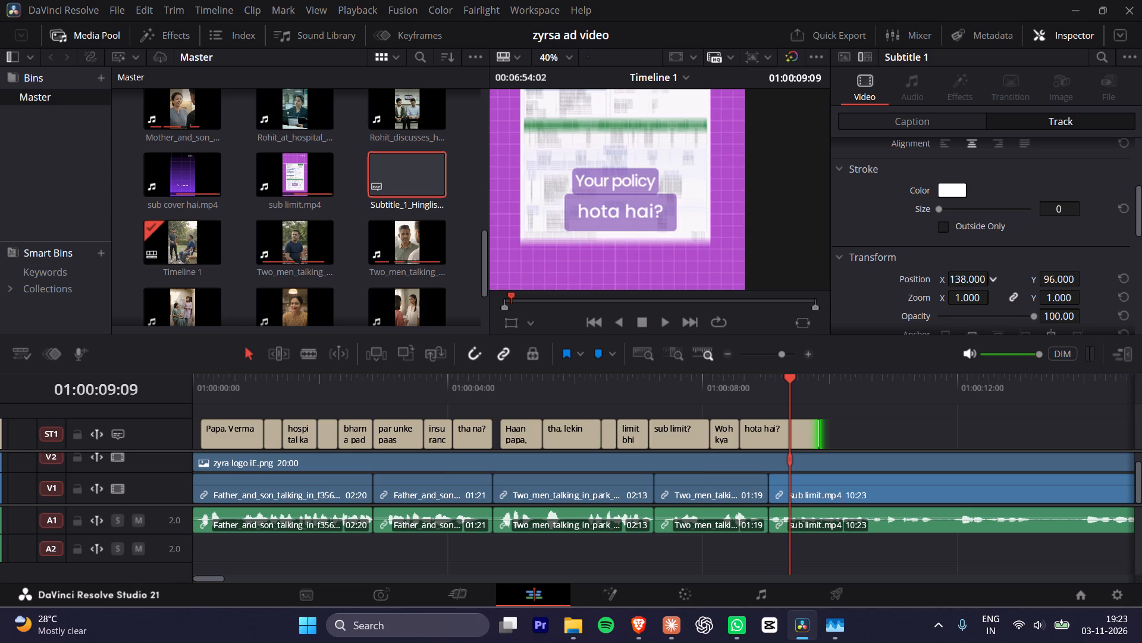
{"action": "left_click", "coordinate": [1120, 279]}
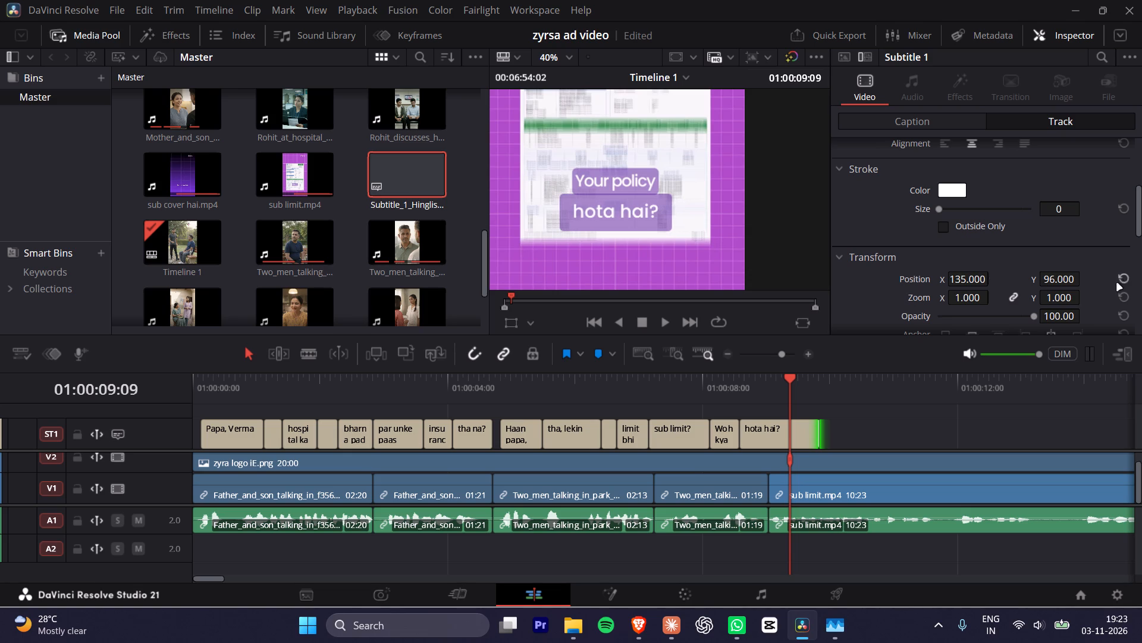
{"action": "left_click_drag", "start_coordinate": [1066, 285], "coordinate": [1086, 282]}
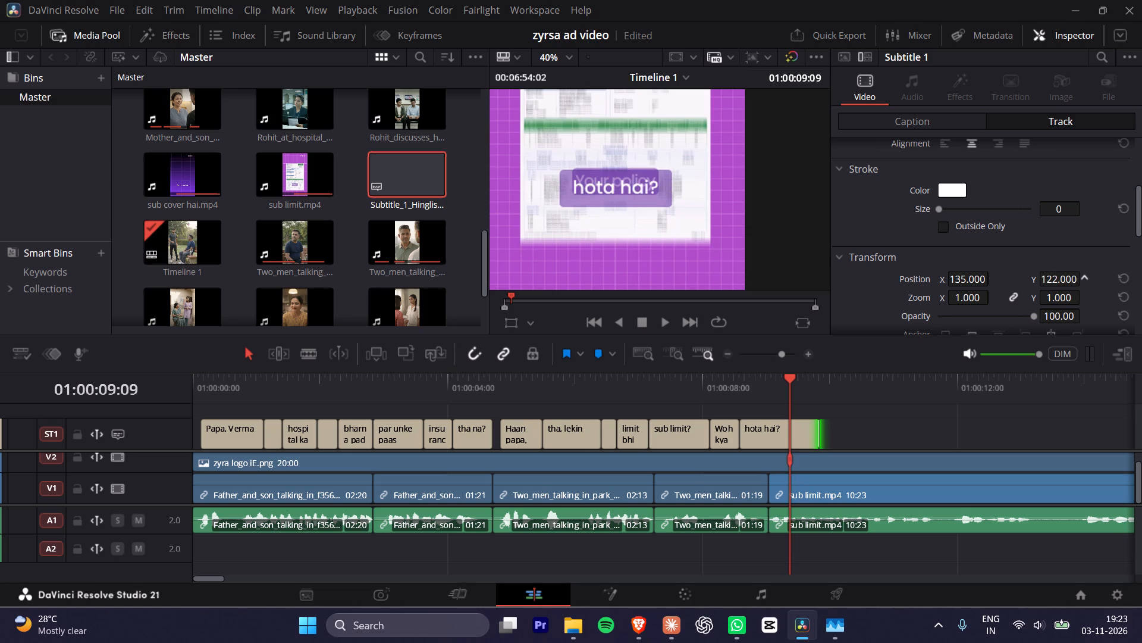
{"action": "left_click_drag", "start_coordinate": [1086, 282], "coordinate": [1089, 282]}
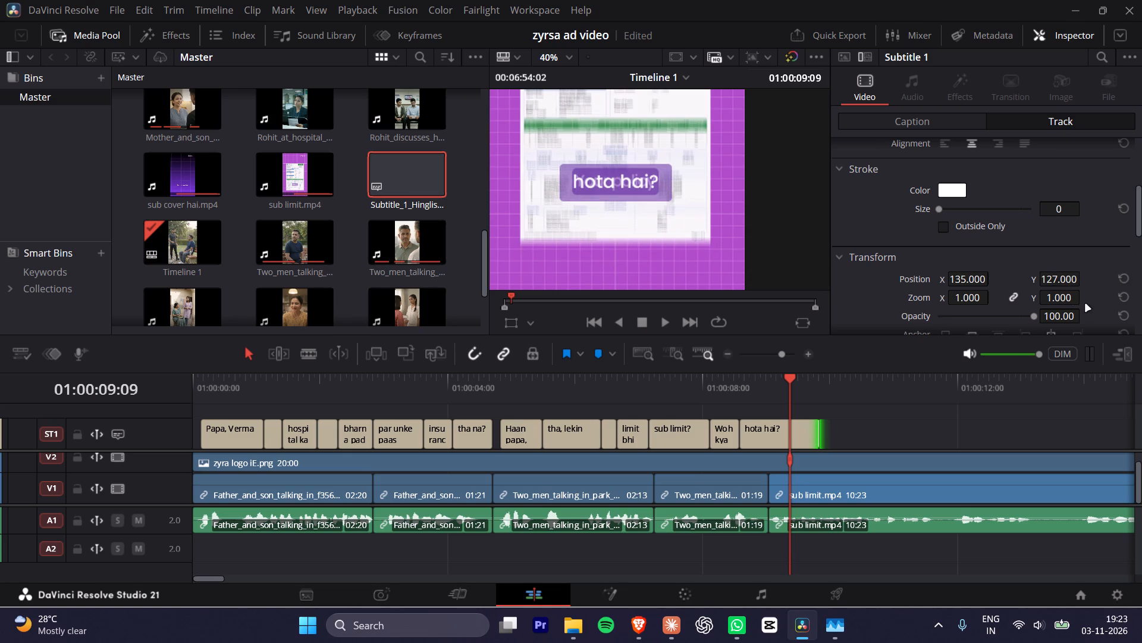
Reduce the subtitle track's character size to 33 to match the burned-in caption.
{"action": "scroll", "coordinate": [1085, 248], "scroll_direction": "up", "scroll_amount": 5}
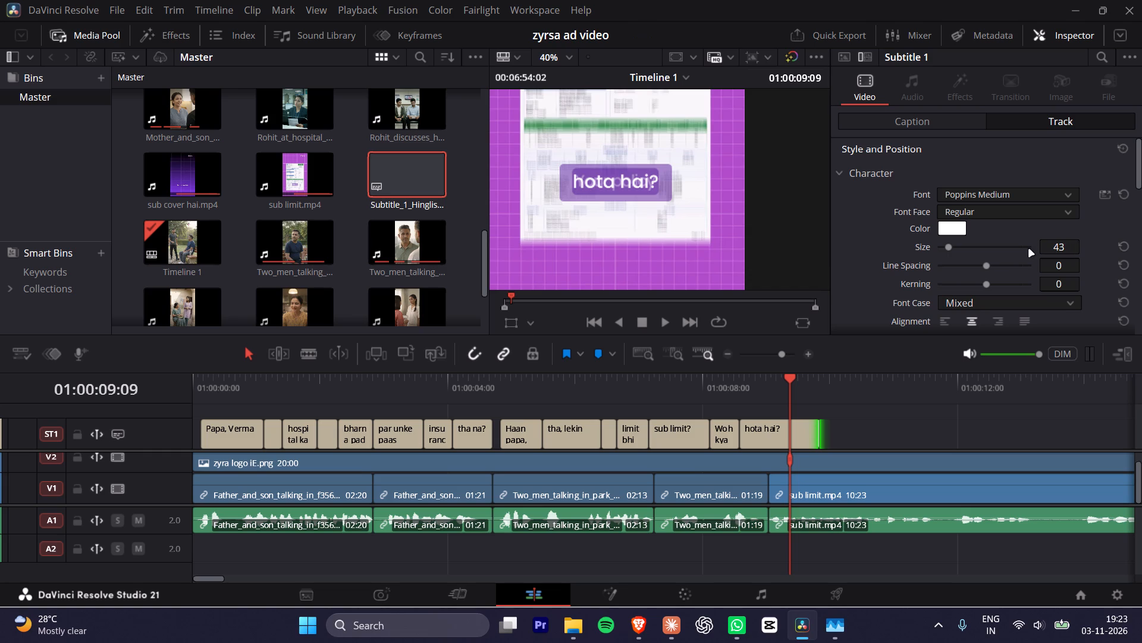
{"action": "left_click_drag", "start_coordinate": [1055, 252], "coordinate": [1047, 253]}
{"action": "scroll", "coordinate": [699, 214], "scroll_direction": "down", "scroll_amount": 2}
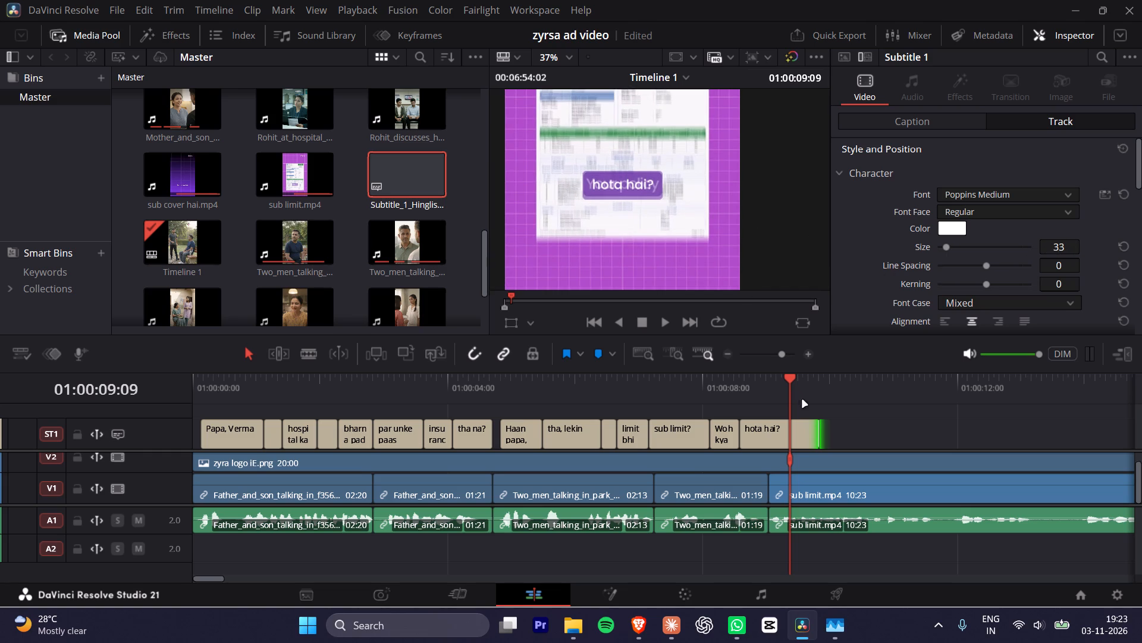
Trim the end of the last caption, "hota hai?", back to around the start of sub limit.mp4.
{"action": "left_click_drag", "start_coordinate": [821, 438], "coordinate": [774, 441]}
Play the timeline full screen from the start, pausing to compare the styled captions with those burned into the sub limit clip.
{"action": "left_click_drag", "start_coordinate": [783, 386], "coordinate": [537, 383]}
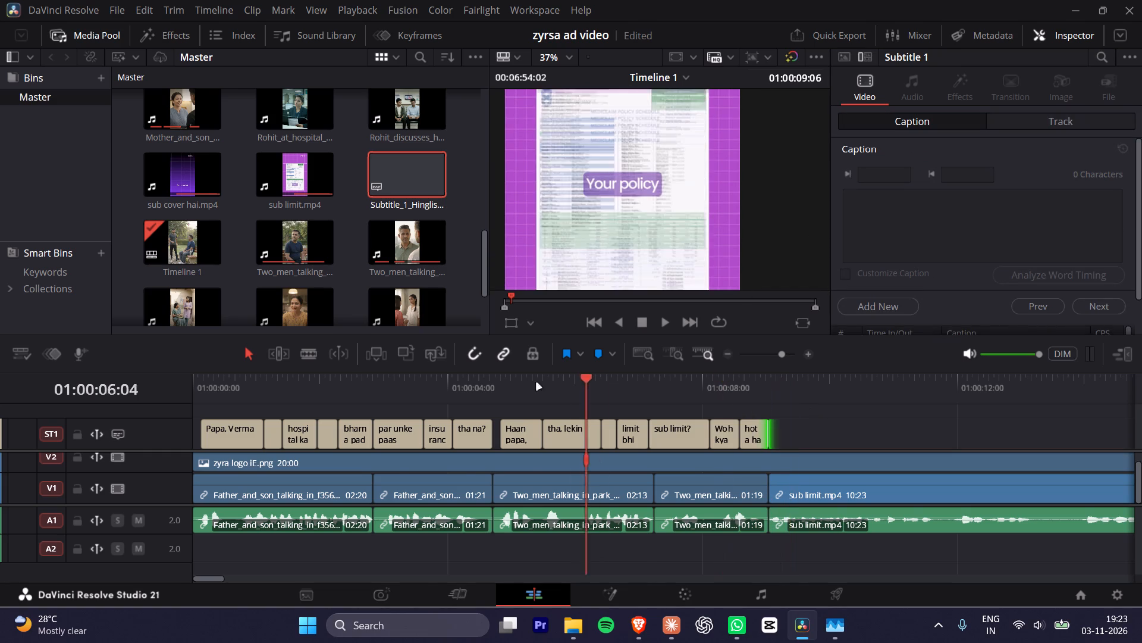
{"action": "left_click_drag", "start_coordinate": [537, 383], "coordinate": [63, 379]}
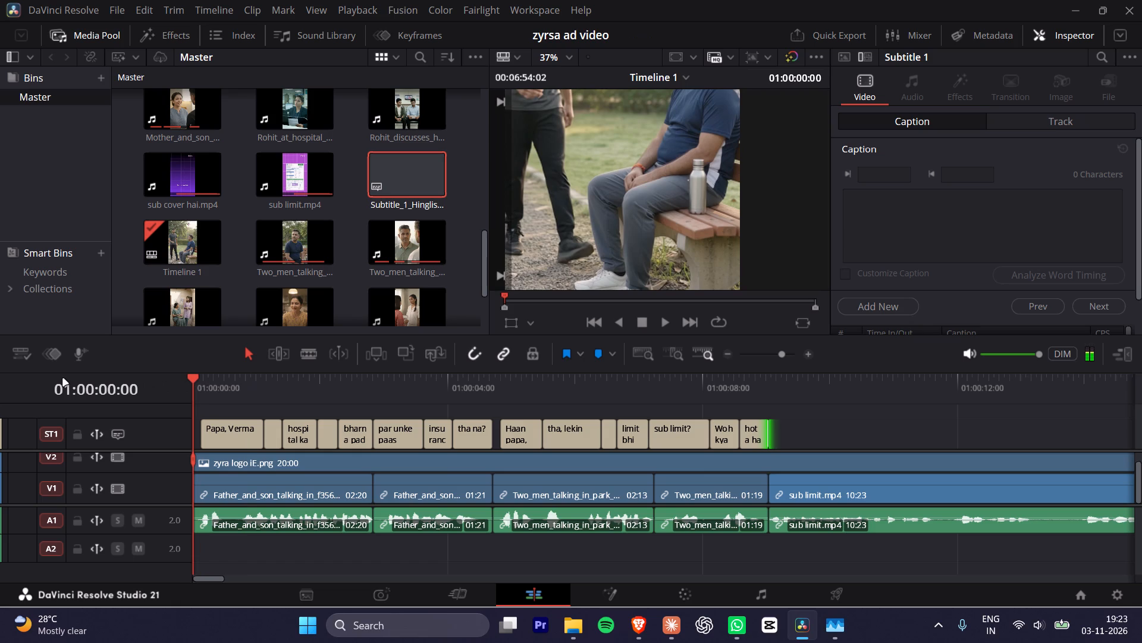
{"action": "key", "text": "p"}
{"action": "key", "text": "space"}
{"action": "type", "text": "n"}
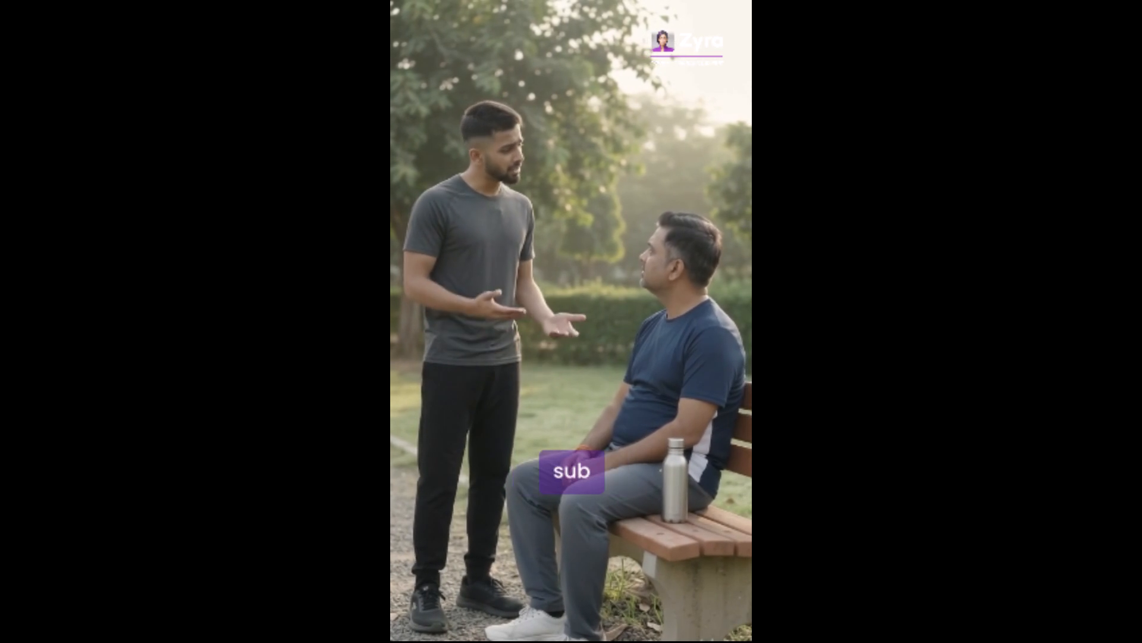
{"action": "key", "text": "space"}
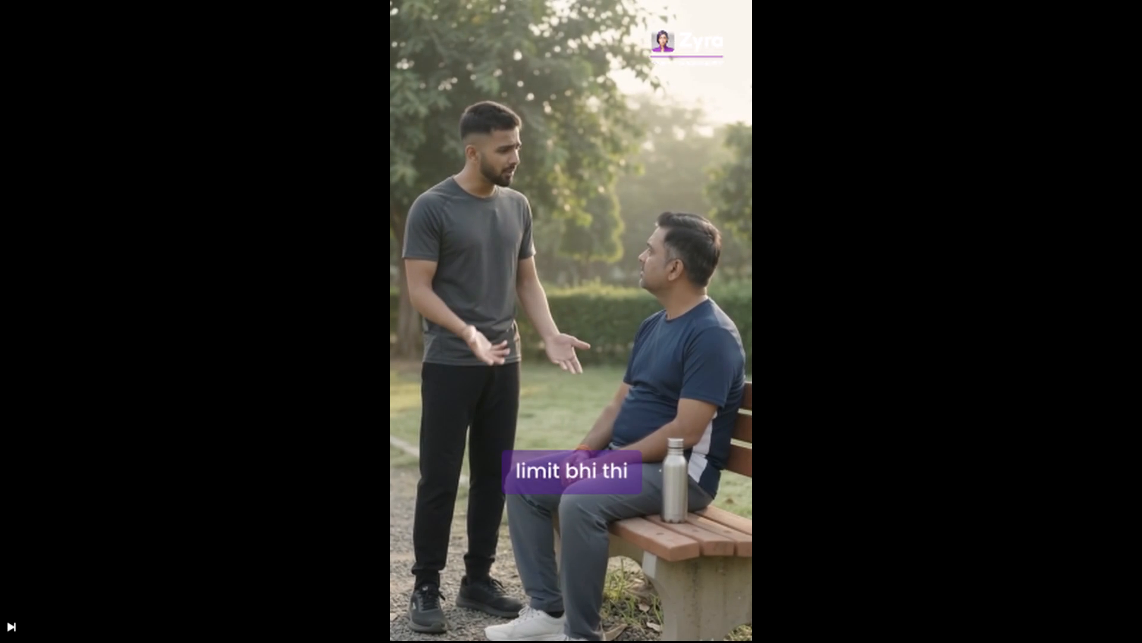
{"action": "key", "text": "space"}
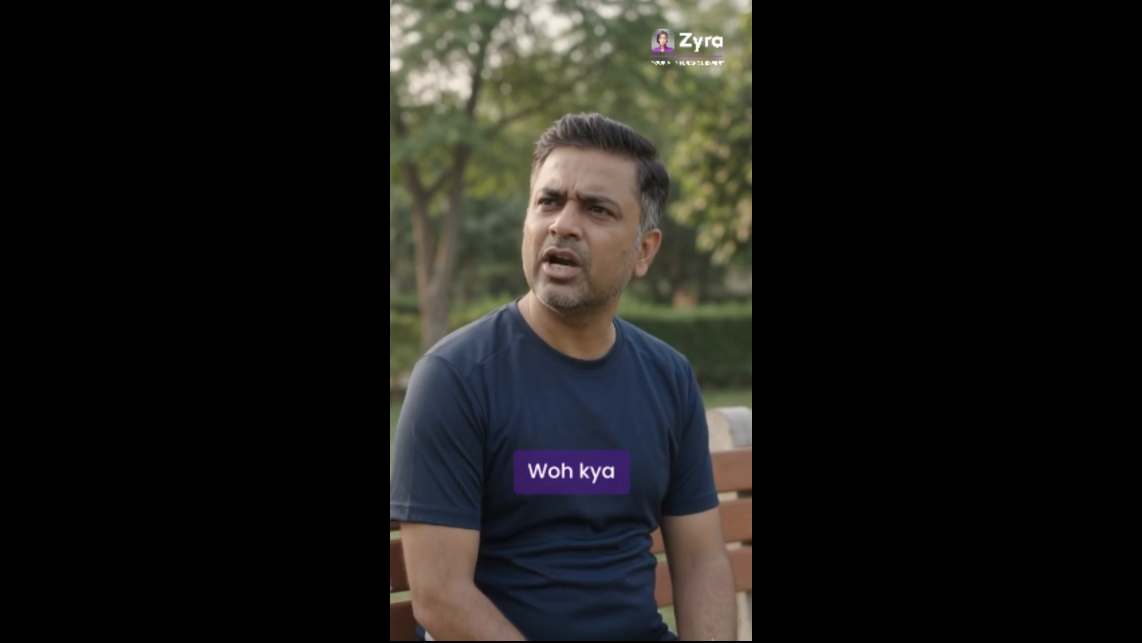
{"action": "key", "text": "space"}
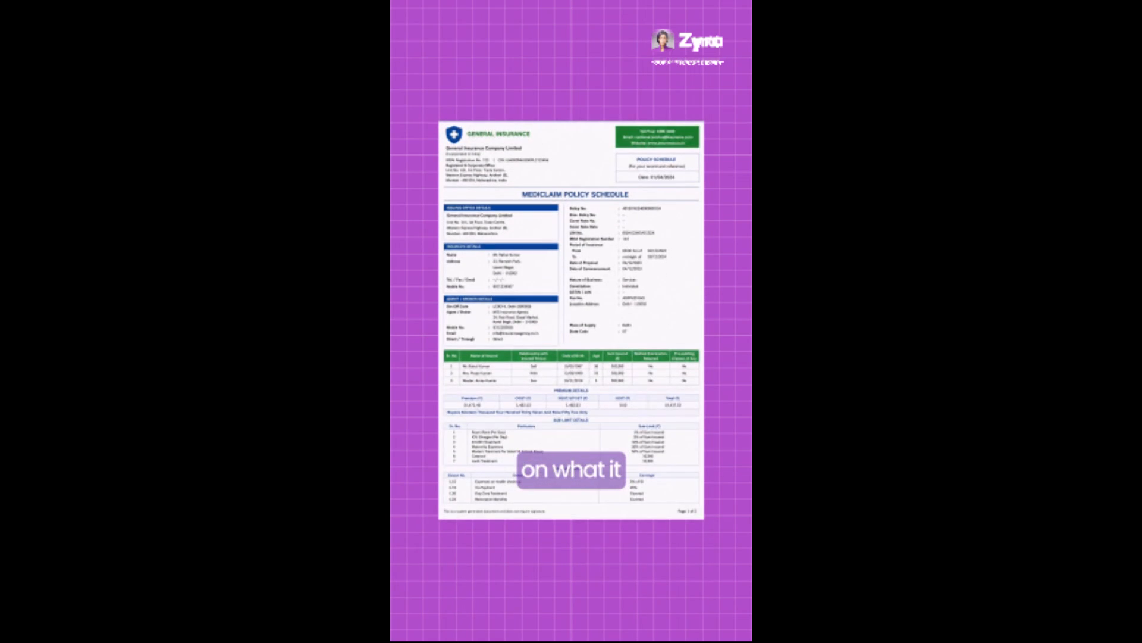
{"action": "key", "text": "space"}
Split the zyra logo iE.png overlay at 01:00:09:01, where the first sub limit.mp4 starts, and delete the part above that clip.
{"action": "key", "text": "space"}
{"action": "key", "text": "Escape"}
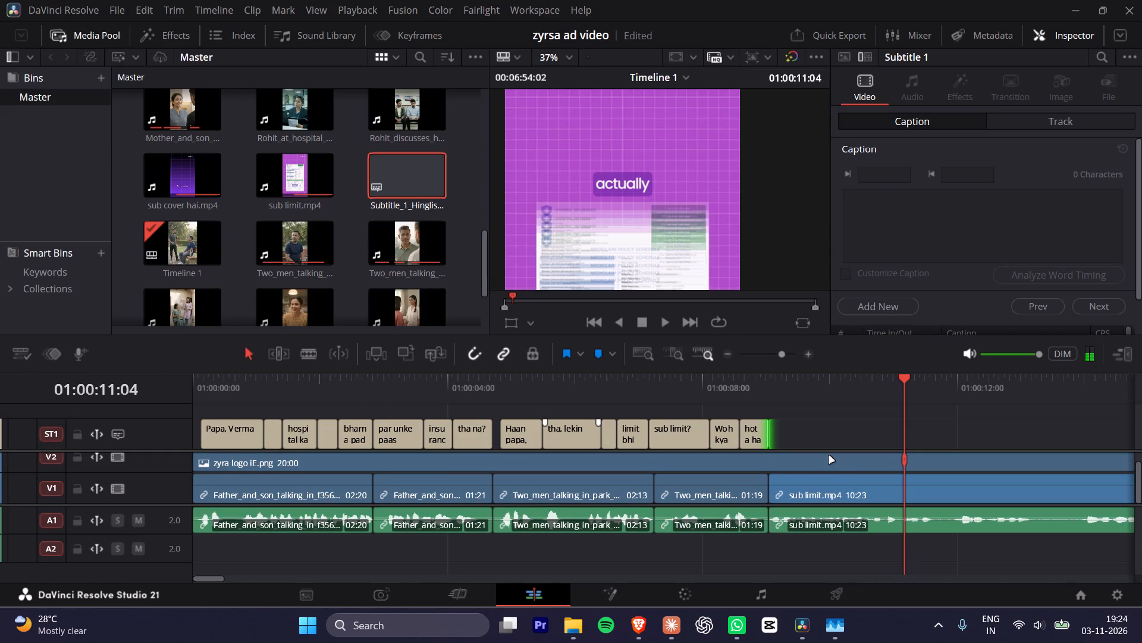
{"action": "scroll", "coordinate": [829, 456], "scroll_direction": "up", "scroll_amount": 5}
{"action": "scroll", "coordinate": [833, 435], "scroll_direction": "down", "scroll_amount": 4}
{"action": "scroll", "coordinate": [833, 435], "scroll_direction": "up", "scroll_amount": 3}
{"action": "scroll", "coordinate": [833, 435], "scroll_direction": "down", "scroll_amount": 3}
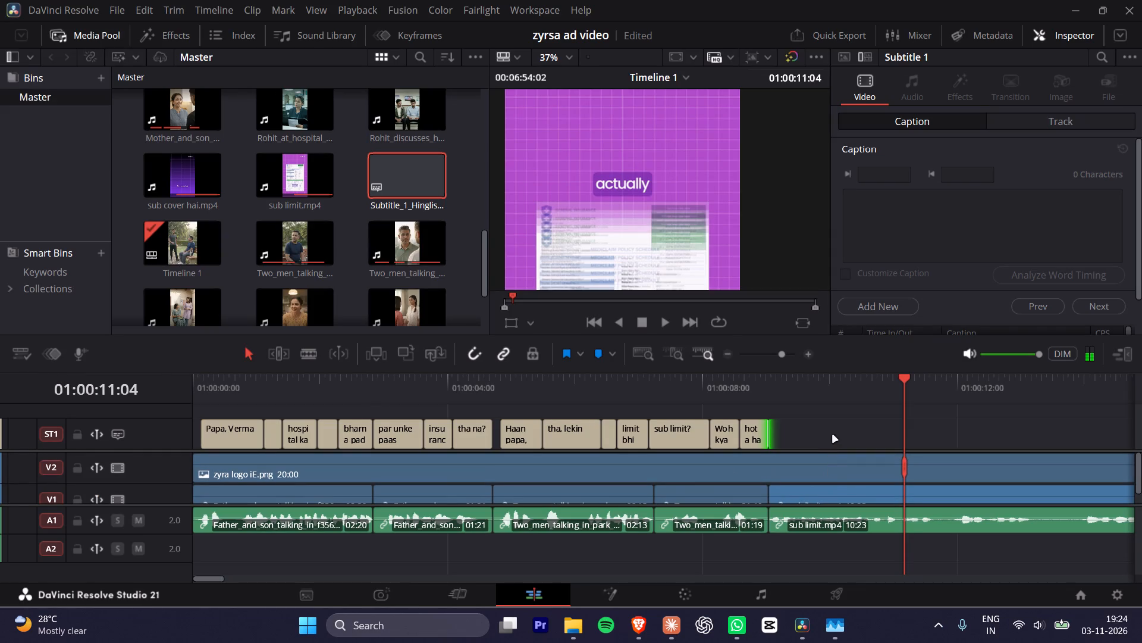
{"action": "scroll", "coordinate": [832, 477], "scroll_direction": "up", "scroll_amount": 3}
{"action": "left_click", "coordinate": [823, 467]}
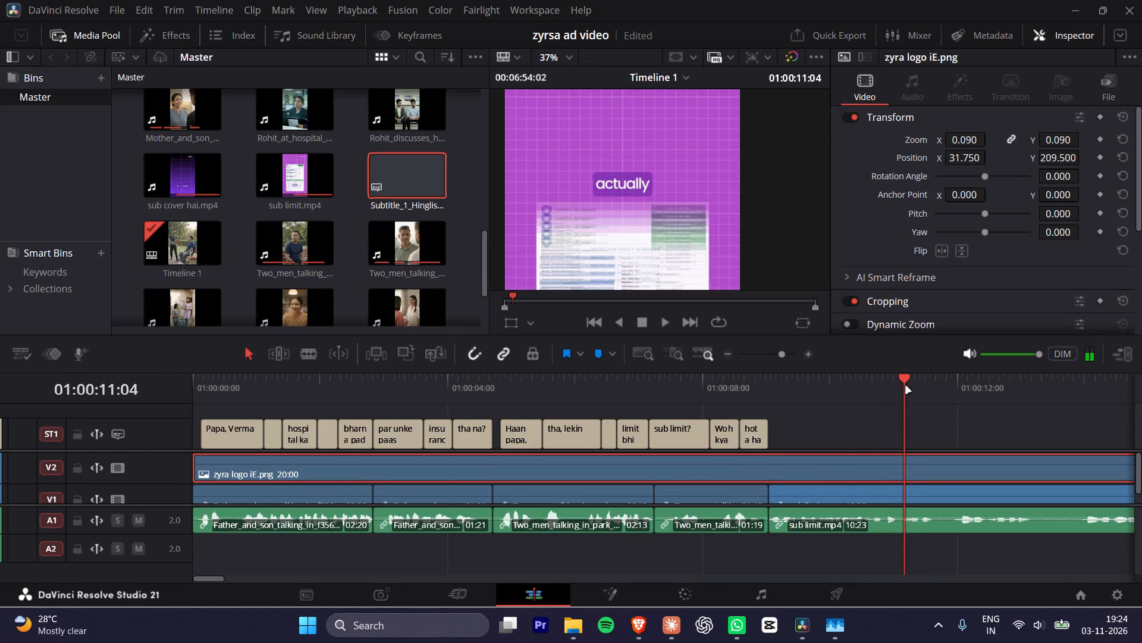
{"action": "left_click_drag", "start_coordinate": [906, 386], "coordinate": [760, 407]}
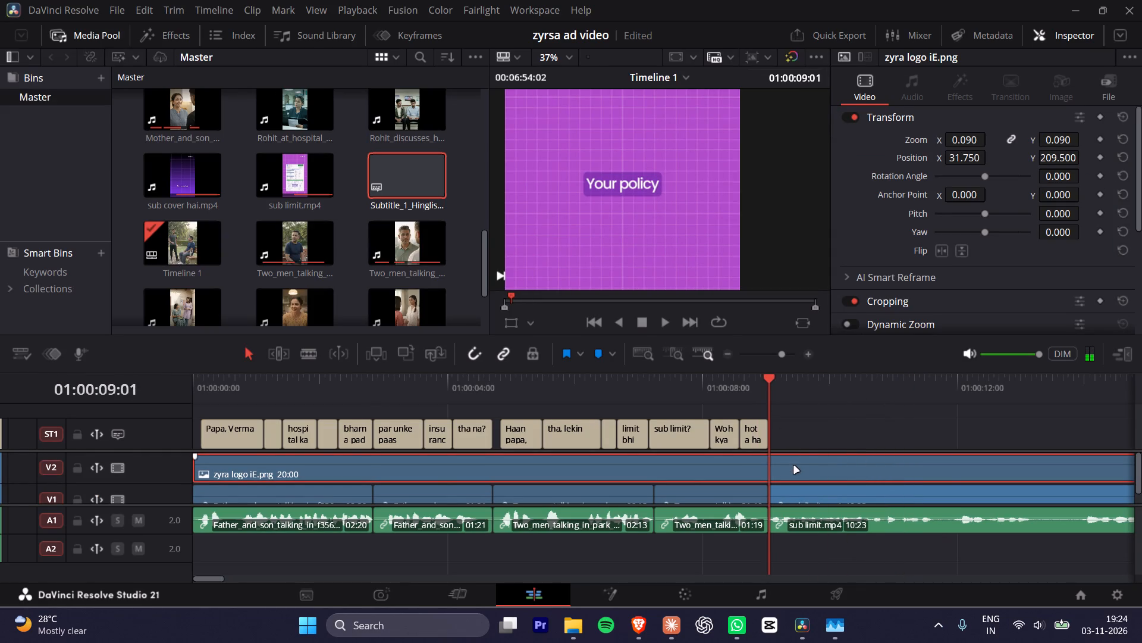
{"action": "key", "text": "ctrl+b"}
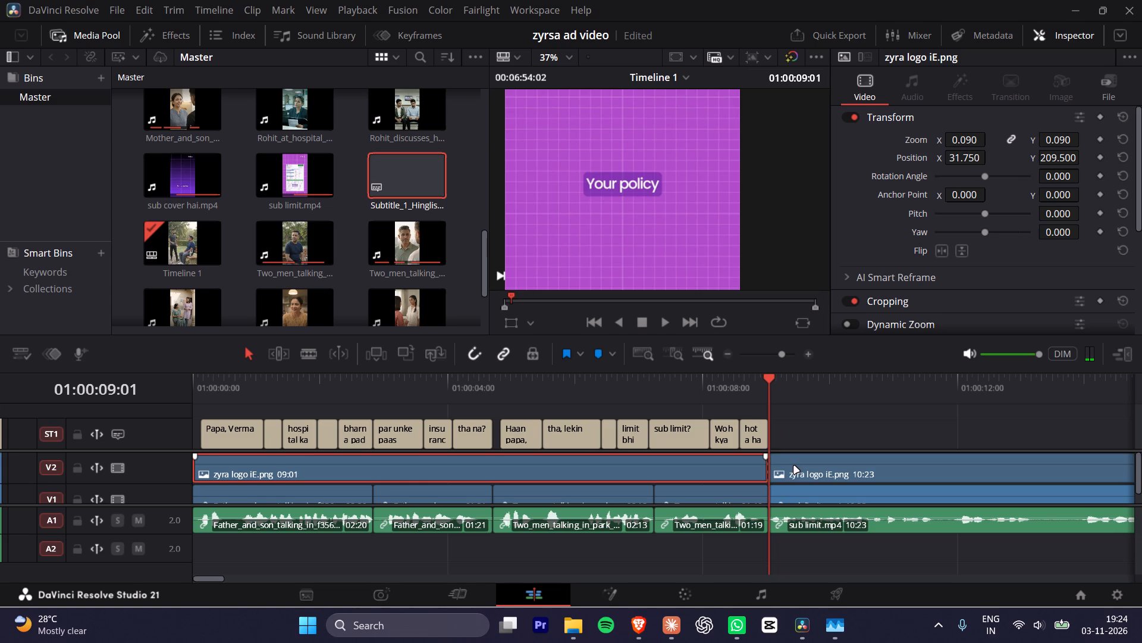
{"action": "left_click", "coordinate": [794, 466]}
{"action": "key", "text": "backslash"}
{"action": "key", "text": "BackSpace"}
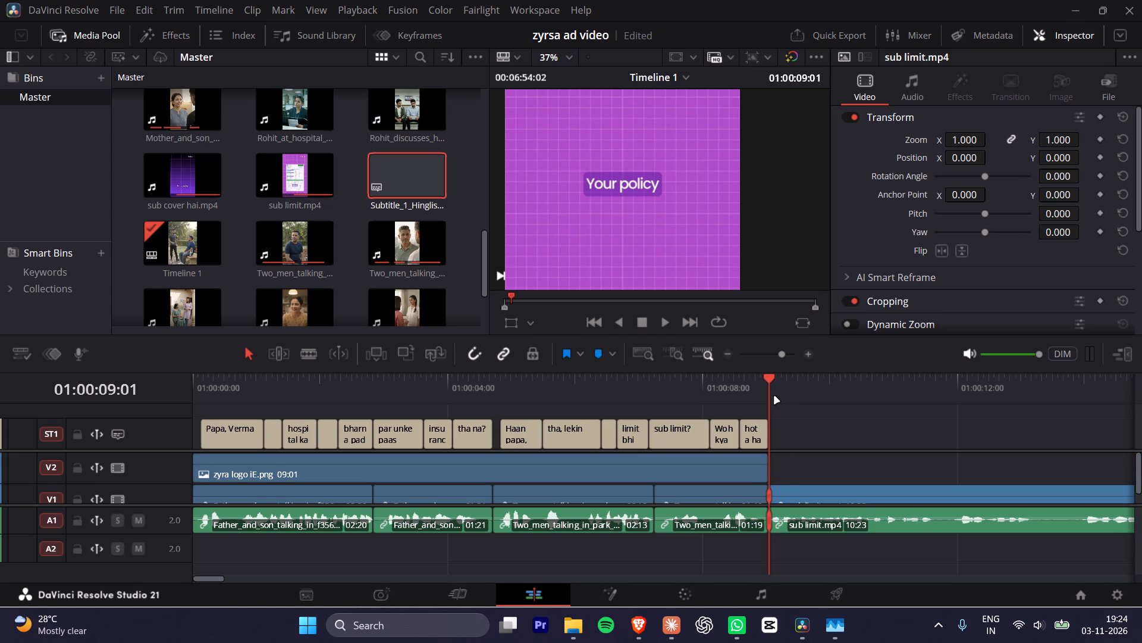
Scrub back through the first ad to its start to check the captions and the shortened logo overlay.
{"action": "left_click_drag", "start_coordinate": [754, 383], "coordinate": [667, 379]}
{"action": "scroll", "coordinate": [694, 224], "scroll_direction": "down", "scroll_amount": 16}
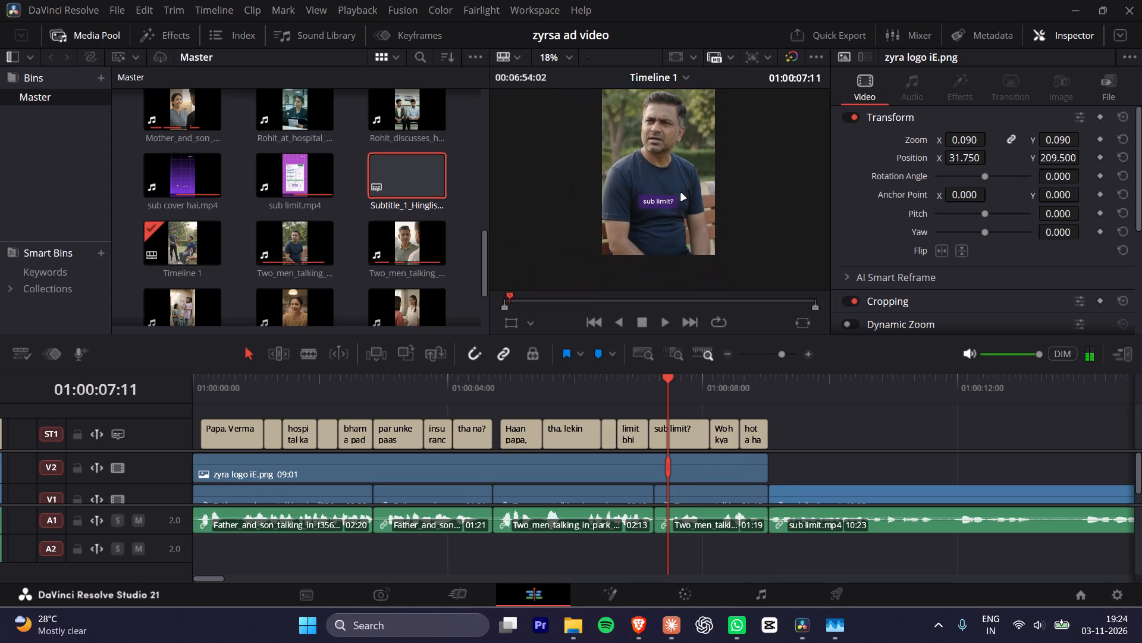
{"action": "scroll", "coordinate": [681, 193], "scroll_direction": "down", "scroll_amount": 9}
{"action": "scroll", "coordinate": [741, 545], "scroll_direction": "down", "scroll_amount": 5}
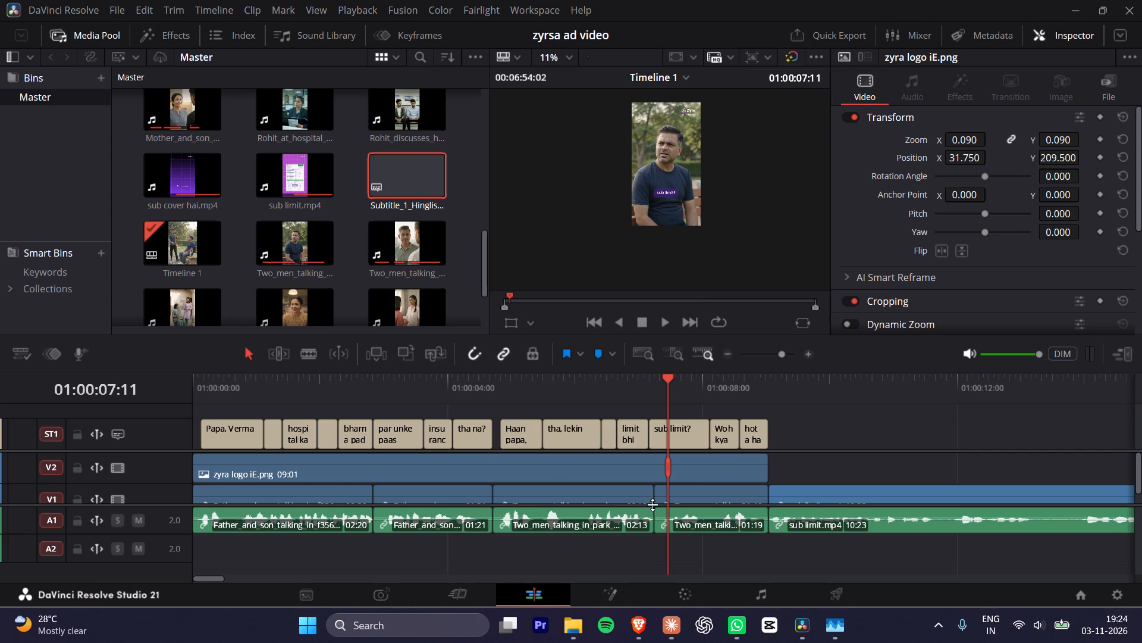
{"action": "left_click_drag", "start_coordinate": [524, 380], "coordinate": [82, 451]}
{"action": "scroll", "coordinate": [385, 438], "scroll_direction": "down", "scroll_amount": 4, "text": "alt"}
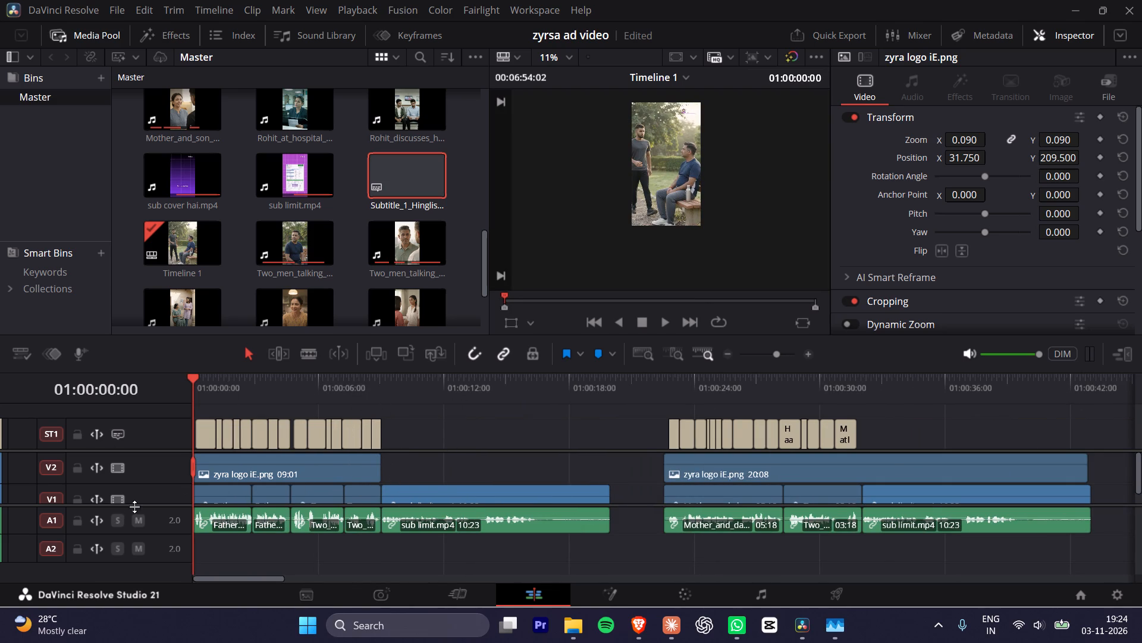
{"action": "left_click_drag", "start_coordinate": [137, 505], "coordinate": [136, 487]}
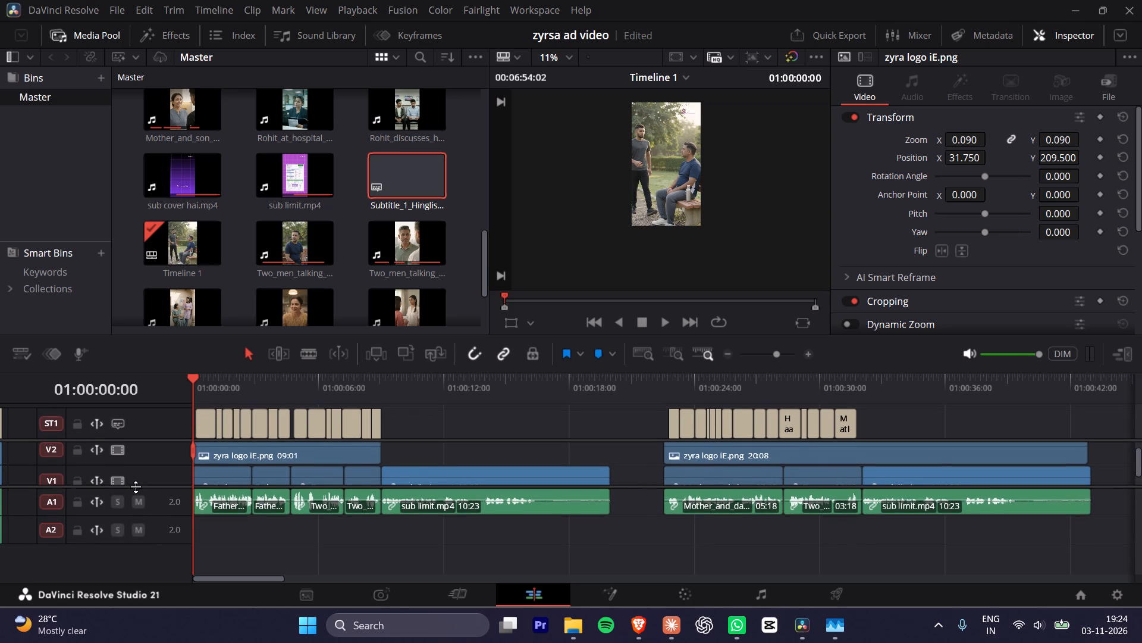
{"action": "left_click_drag", "start_coordinate": [136, 487], "coordinate": [136, 490]}
{"action": "left_click_drag", "start_coordinate": [281, 382], "coordinate": [101, 405]}
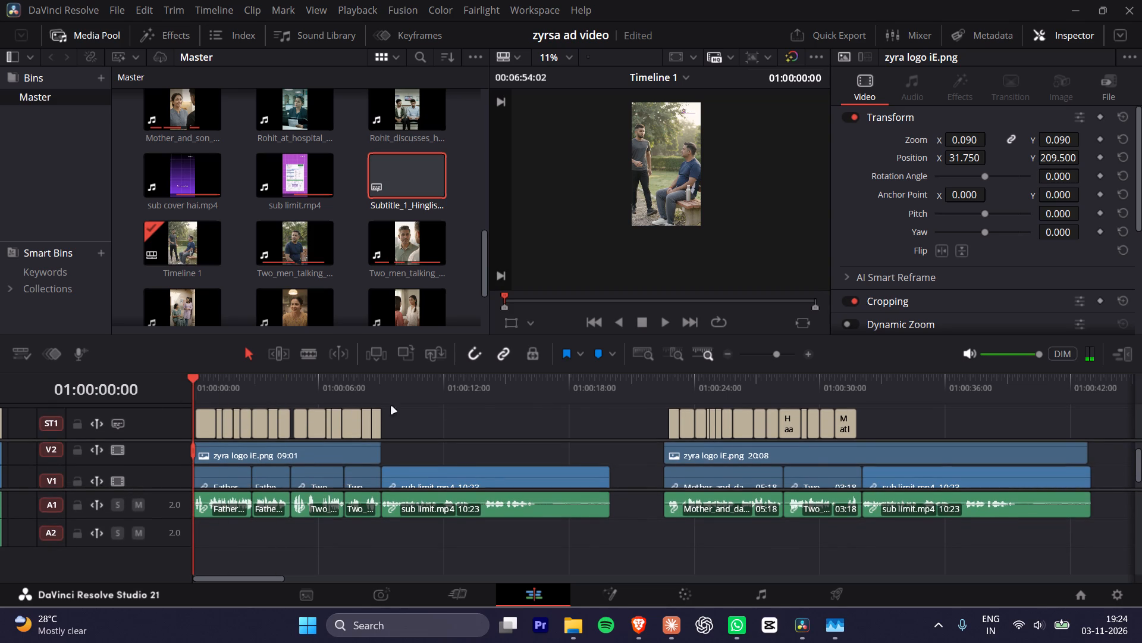
Split the second ad's zyra logo iE.png overlay at 01:00:32:01, where its sub limit.mp4 clip begins.
{"action": "left_click_drag", "start_coordinate": [601, 383], "coordinate": [865, 419]}
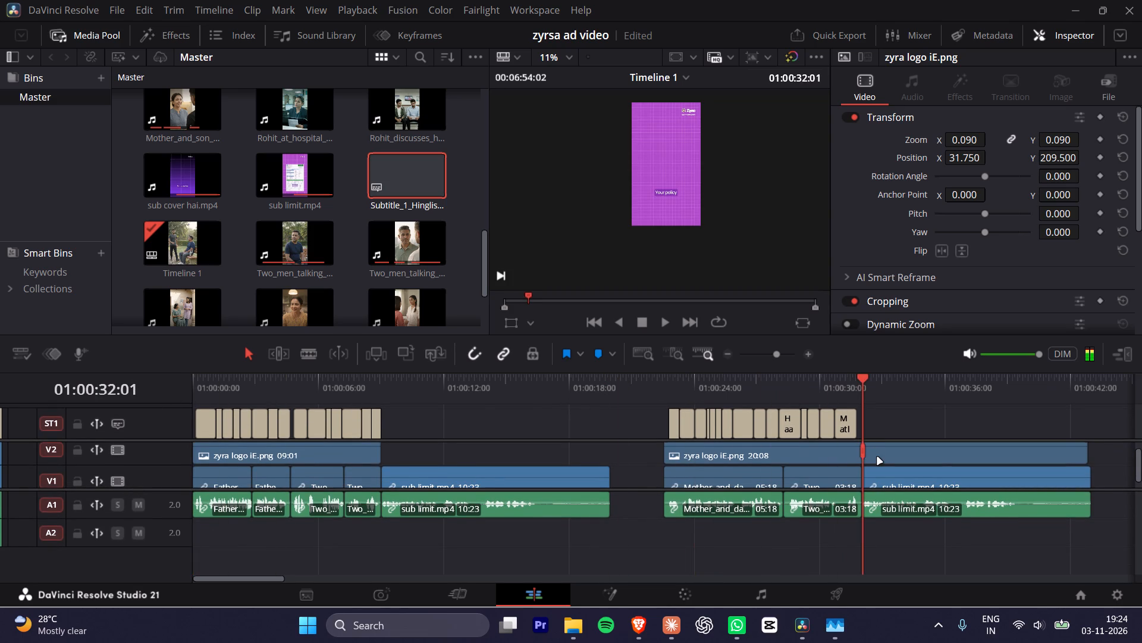
{"action": "left_click", "coordinate": [877, 457]}
{"action": "left_click_drag", "start_coordinate": [812, 376], "coordinate": [798, 377]}
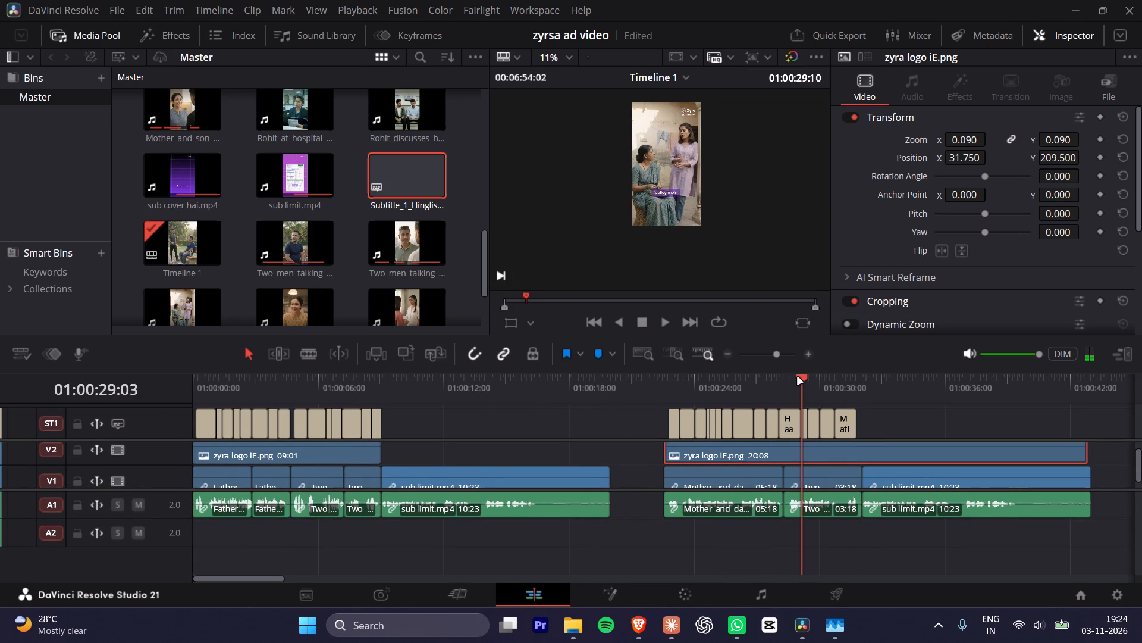
{"action": "left_click_drag", "start_coordinate": [798, 377], "coordinate": [854, 377]}
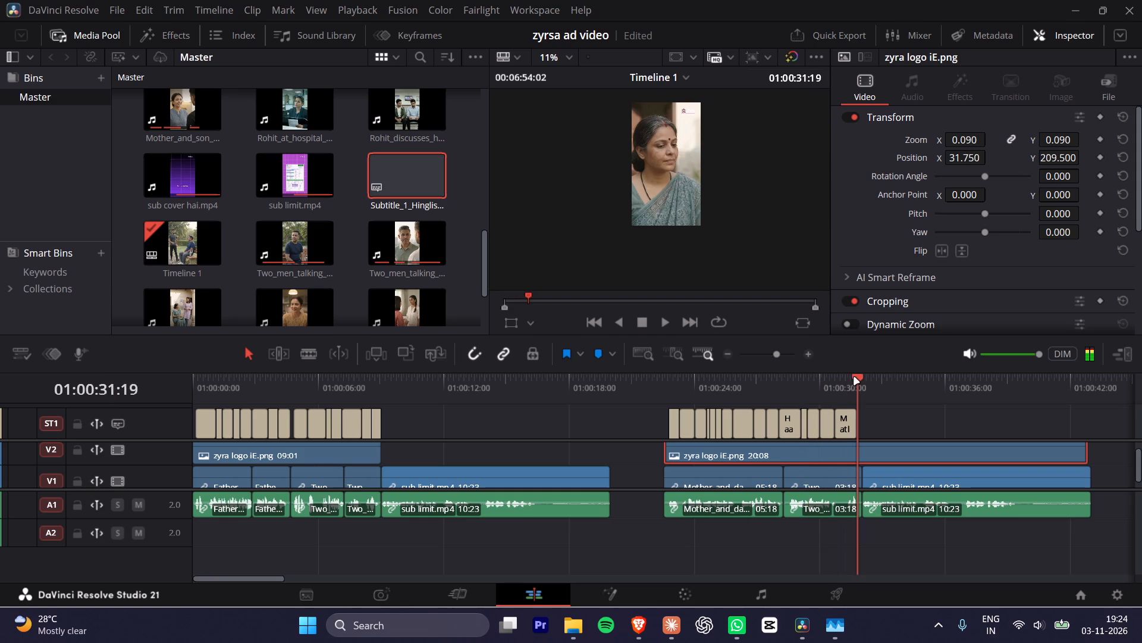
{"action": "left_click_drag", "start_coordinate": [854, 377], "coordinate": [861, 383]}
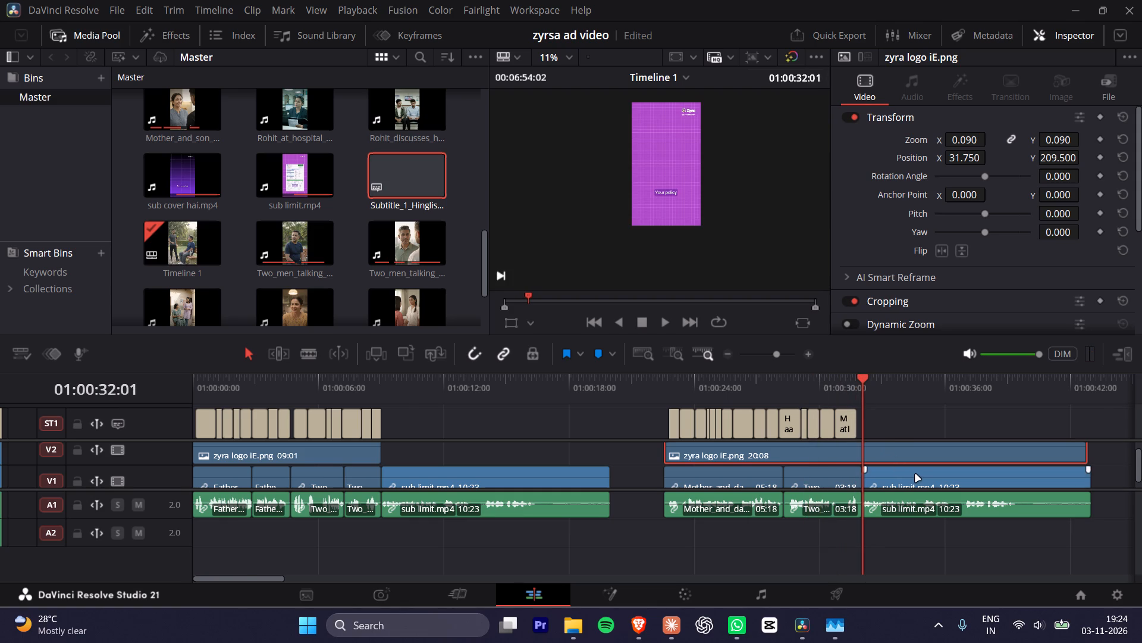
{"action": "scroll", "coordinate": [916, 475], "scroll_direction": "up", "scroll_amount": 8, "text": "alt"}
{"action": "left_click_drag", "start_coordinate": [152, 489], "coordinate": [152, 501]}
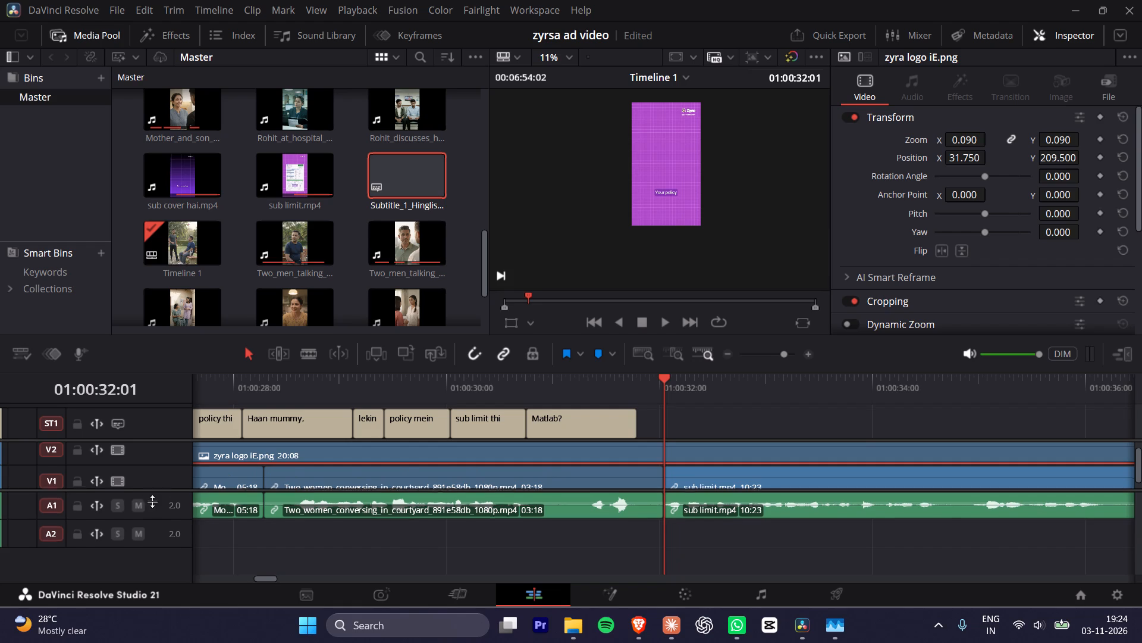
{"action": "left_click_drag", "start_coordinate": [152, 501], "coordinate": [155, 519]}
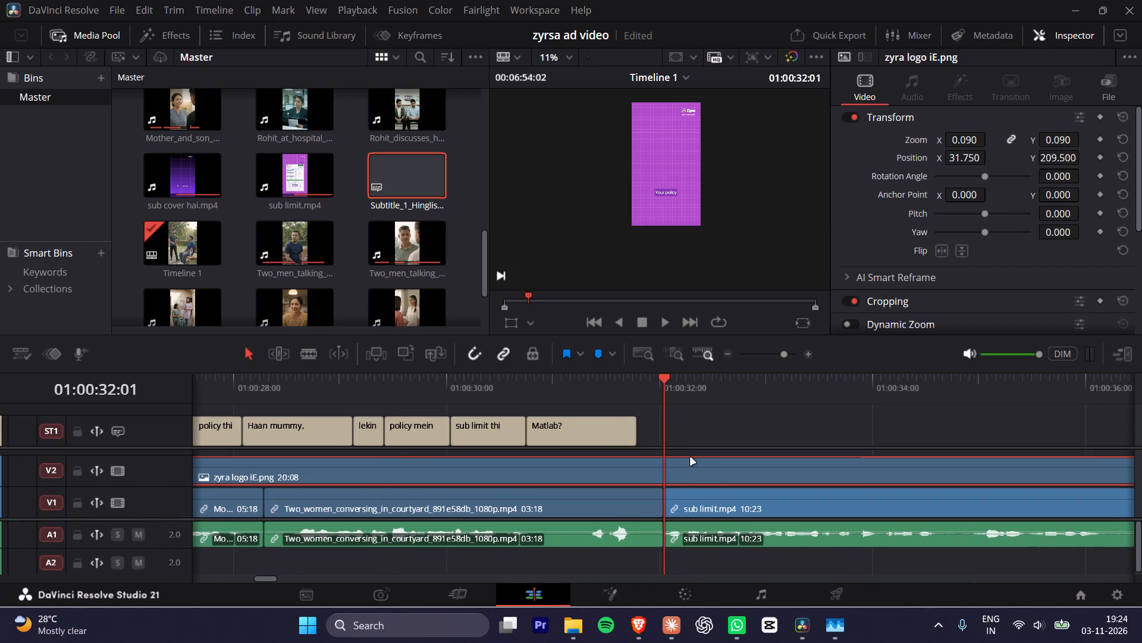
{"action": "left_click", "coordinate": [707, 469]}
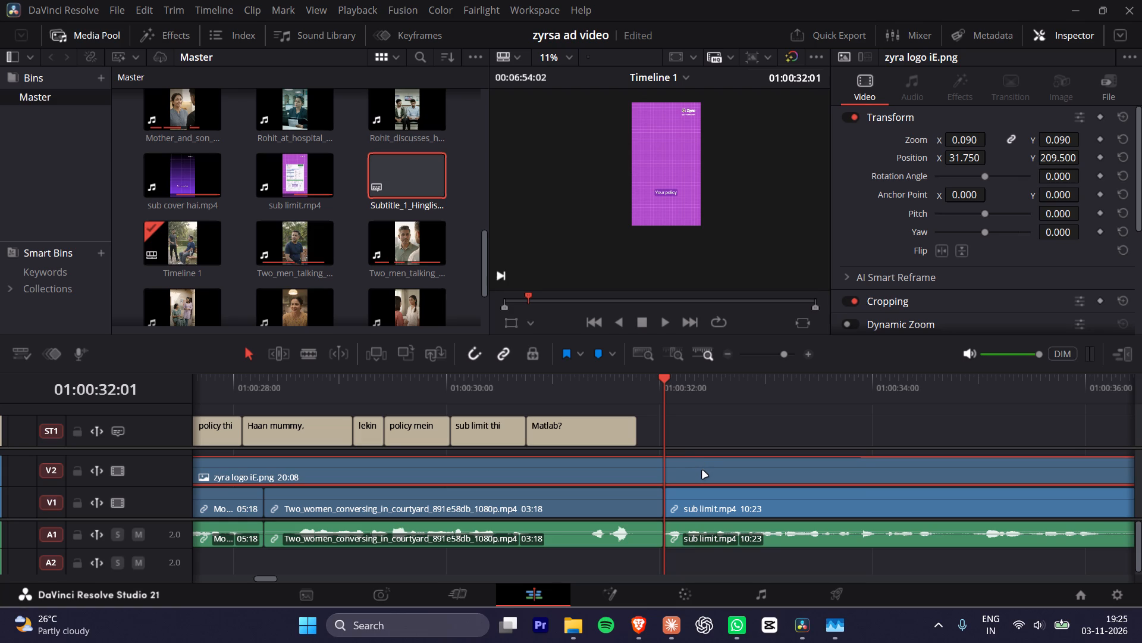
{"action": "key", "text": "ctrl+b"}
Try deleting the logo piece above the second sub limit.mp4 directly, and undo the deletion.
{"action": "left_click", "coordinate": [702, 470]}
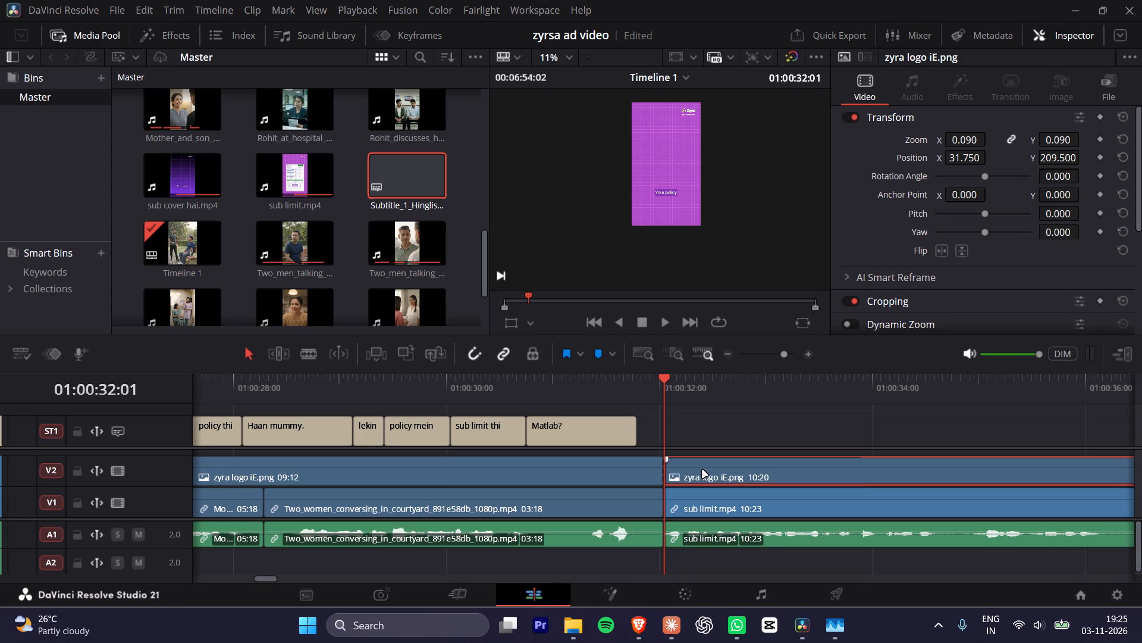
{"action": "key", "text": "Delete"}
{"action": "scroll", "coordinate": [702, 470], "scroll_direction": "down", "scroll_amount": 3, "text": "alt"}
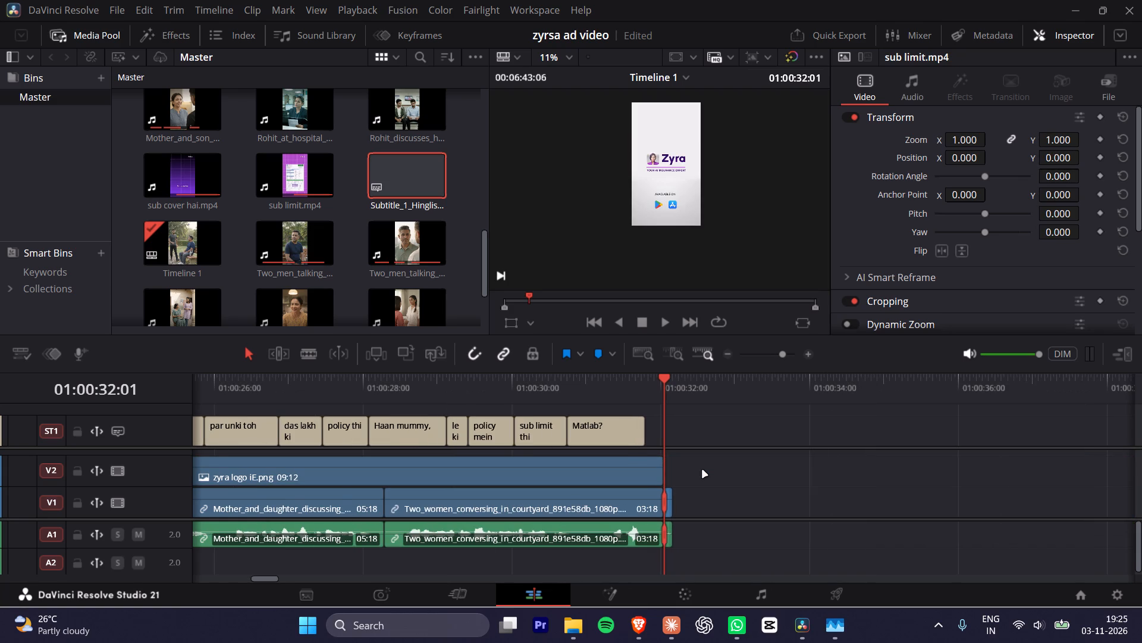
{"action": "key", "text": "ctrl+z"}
Move the split-off logo piece into the empty gap after the second sub limit.mp4 and delete it there.
{"action": "left_click", "coordinate": [702, 470]}
{"action": "scroll", "coordinate": [720, 463], "scroll_direction": "down", "scroll_amount": 4, "text": "alt"}
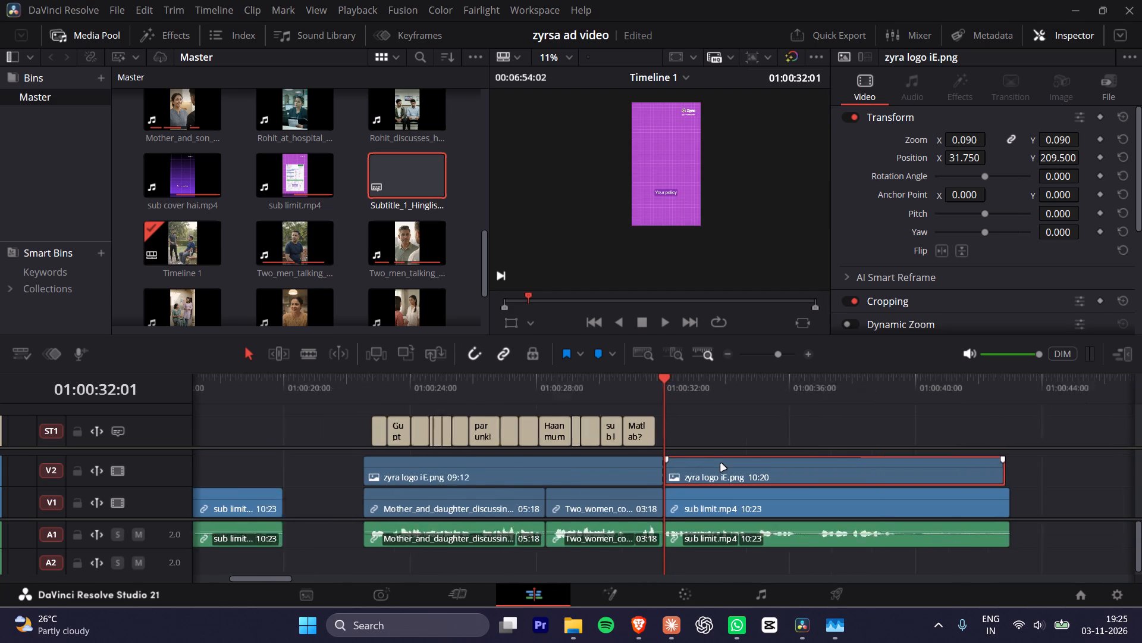
{"action": "scroll", "coordinate": [721, 464], "scroll_direction": "down", "scroll_amount": 1, "text": "alt"}
{"action": "left_click_drag", "start_coordinate": [721, 464], "coordinate": [962, 471]}
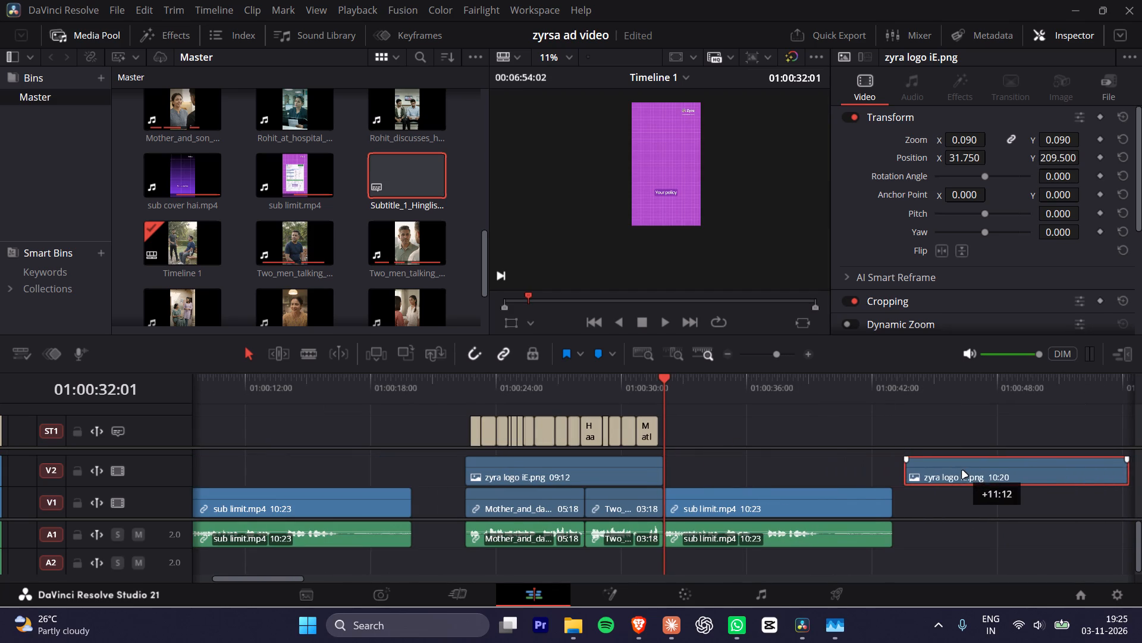
{"action": "left_click_drag", "start_coordinate": [962, 471], "coordinate": [963, 471]}
{"action": "scroll", "coordinate": [963, 471], "scroll_direction": "down", "scroll_amount": 3, "text": "alt"}
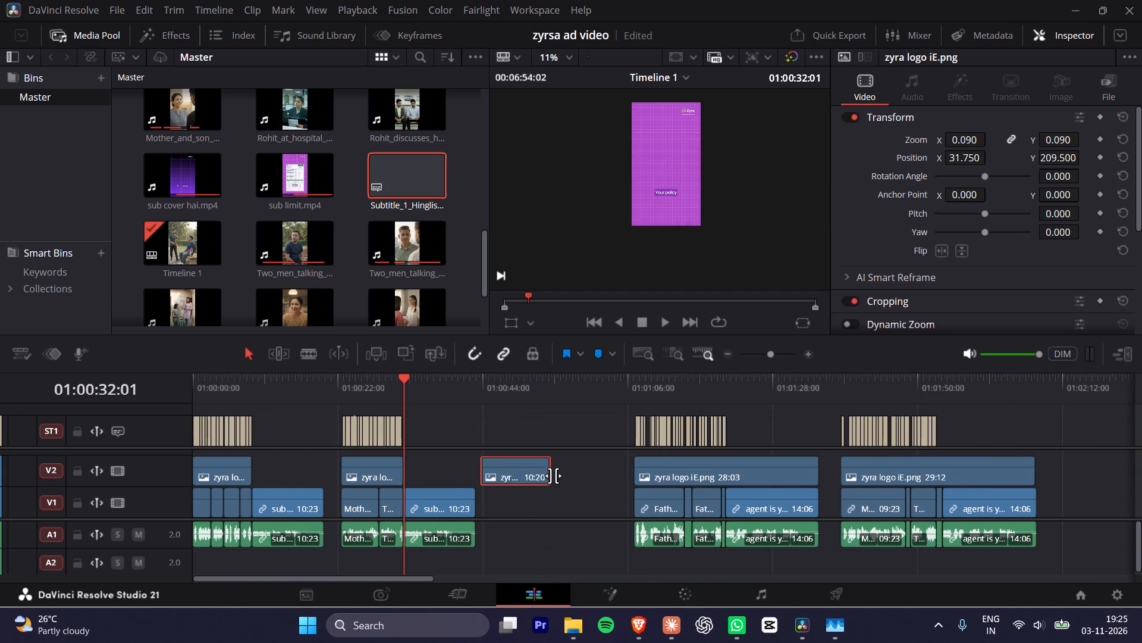
{"action": "left_click_drag", "start_coordinate": [552, 476], "coordinate": [519, 480]}
{"action": "left_click", "coordinate": [504, 475]}
{"action": "key", "text": "Delete"}
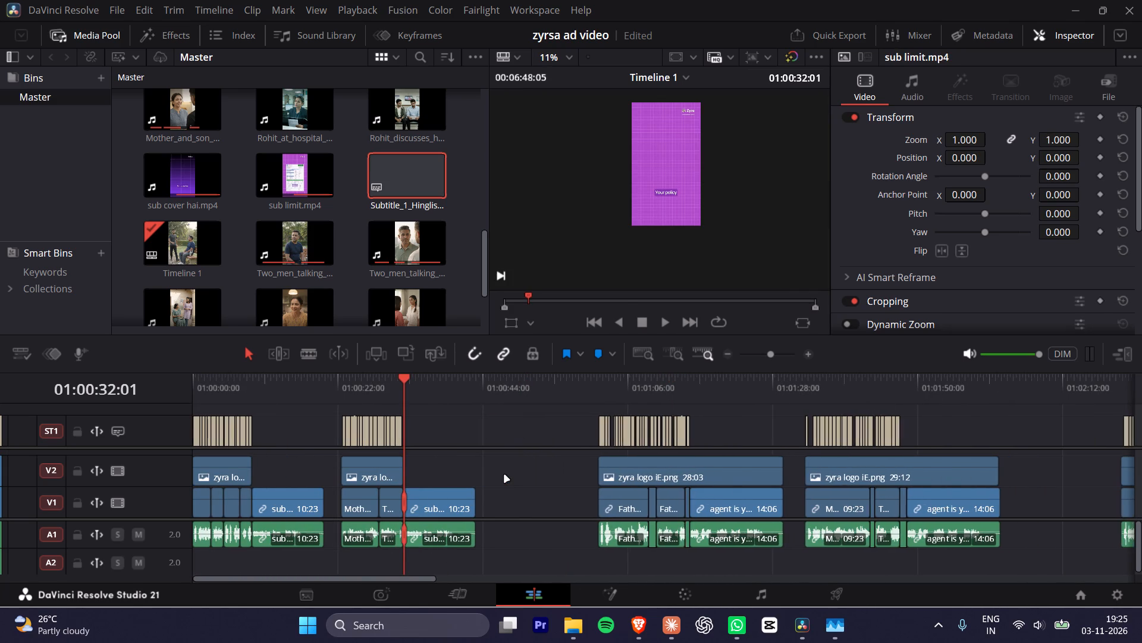
Play the second ad across the cut into sub limit.mp4 to check the captions and logo.
{"action": "left_click_drag", "start_coordinate": [407, 383], "coordinate": [370, 389]}
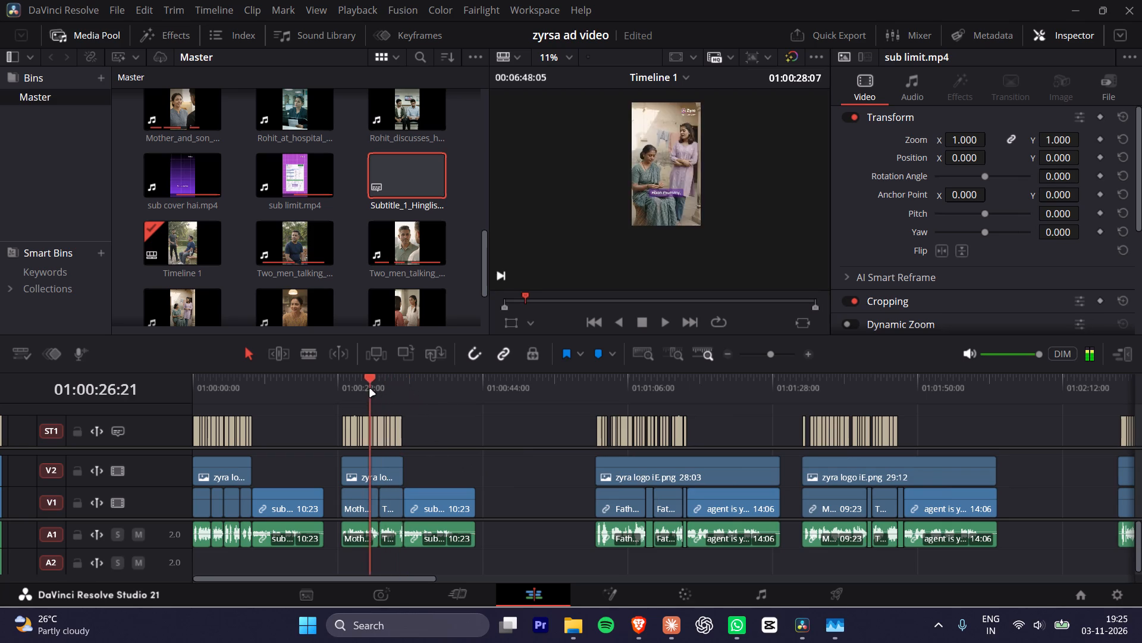
{"action": "left_click_drag", "start_coordinate": [370, 389], "coordinate": [416, 397]}
{"action": "key", "text": "space"}
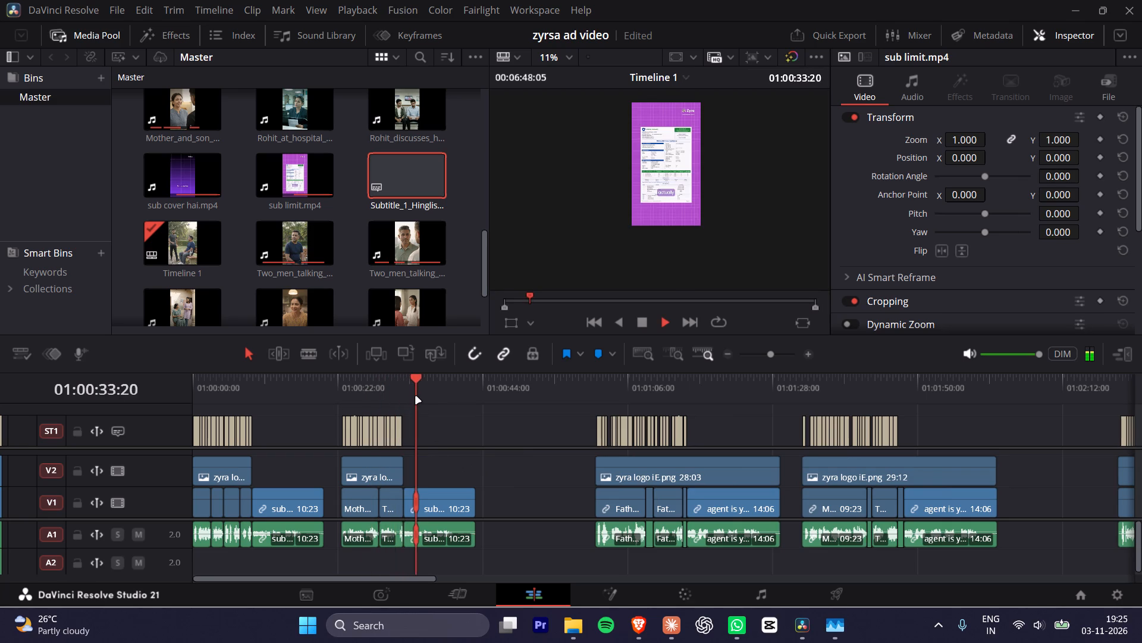
{"action": "key", "text": "space"}
{"action": "left_click", "coordinate": [381, 382]}
{"action": "key", "text": "space"}
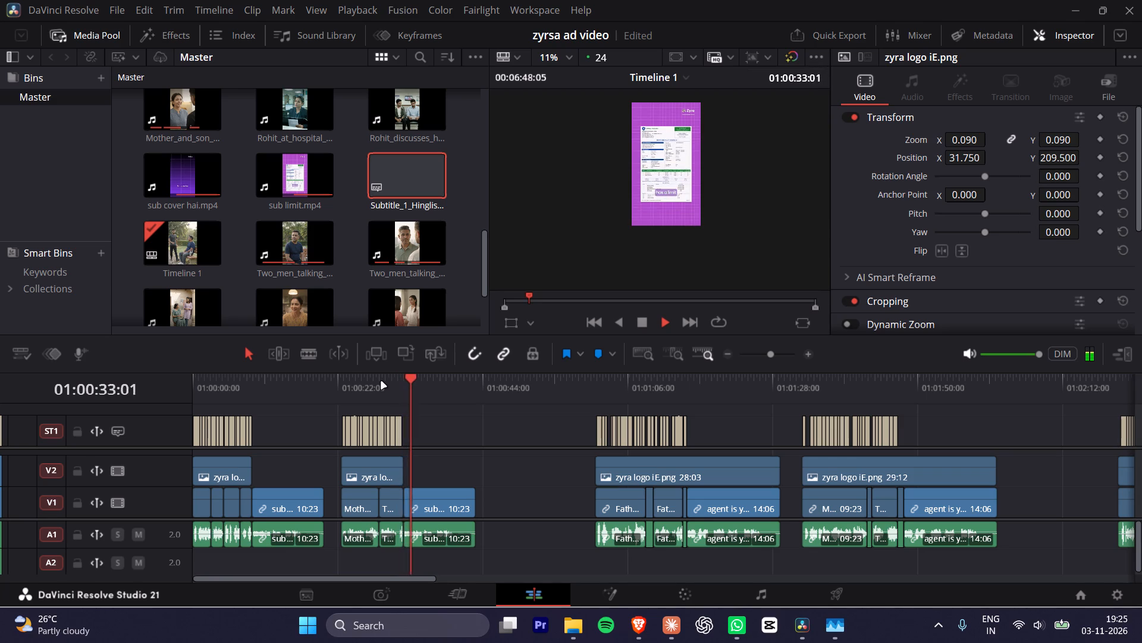
{"action": "key", "text": "space"}
Trim the end of the third ad's zyra logo iE.png overlay back to the start of agent is your friend.mp4.
{"action": "left_click_drag", "start_coordinate": [437, 377], "coordinate": [554, 398]}
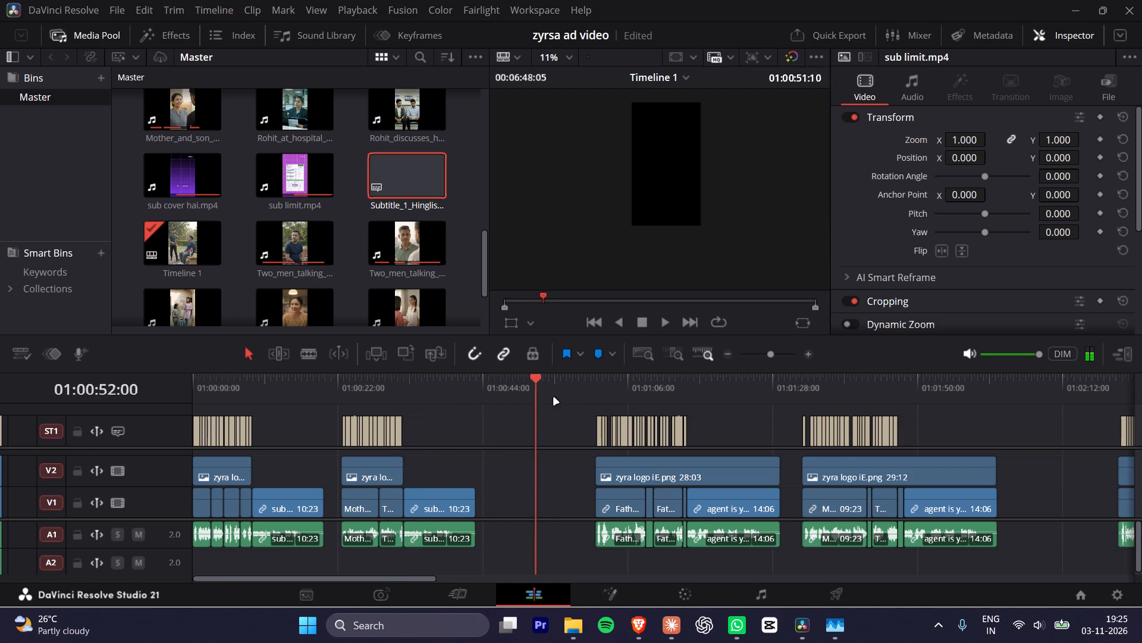
{"action": "left_click_drag", "start_coordinate": [554, 398], "coordinate": [687, 424]}
{"action": "left_click", "coordinate": [724, 468]}
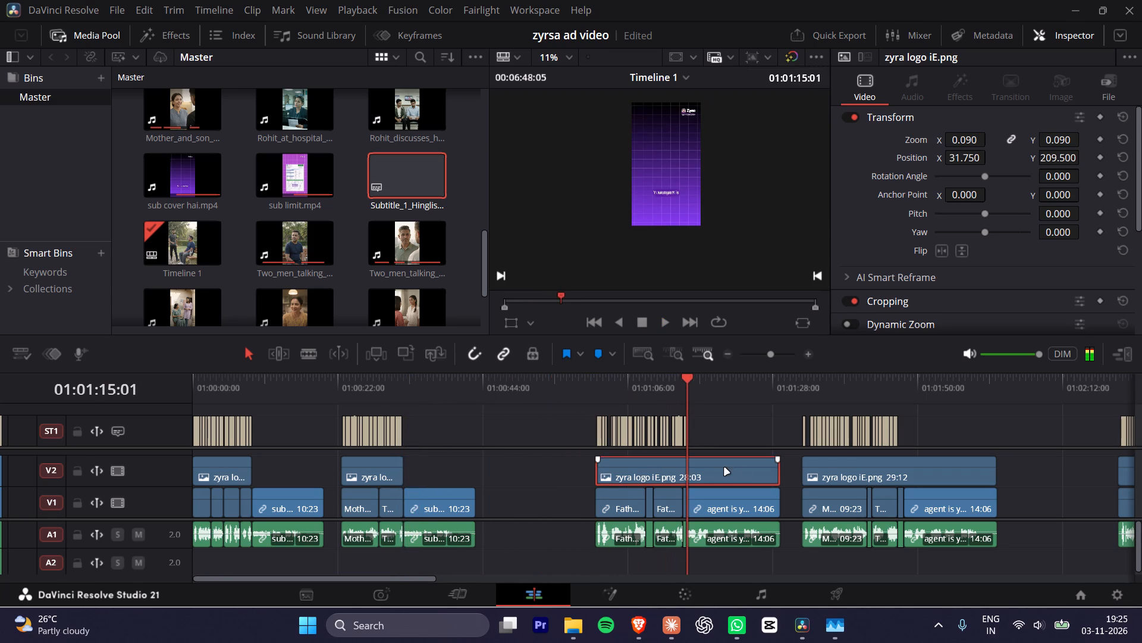
{"action": "left_click_drag", "start_coordinate": [783, 473], "coordinate": [694, 480]}
{"action": "scroll", "coordinate": [716, 486], "scroll_direction": "up", "scroll_amount": 20, "text": "alt"}
{"action": "scroll", "coordinate": [716, 486], "scroll_direction": "up", "scroll_amount": 8, "text": "alt"}
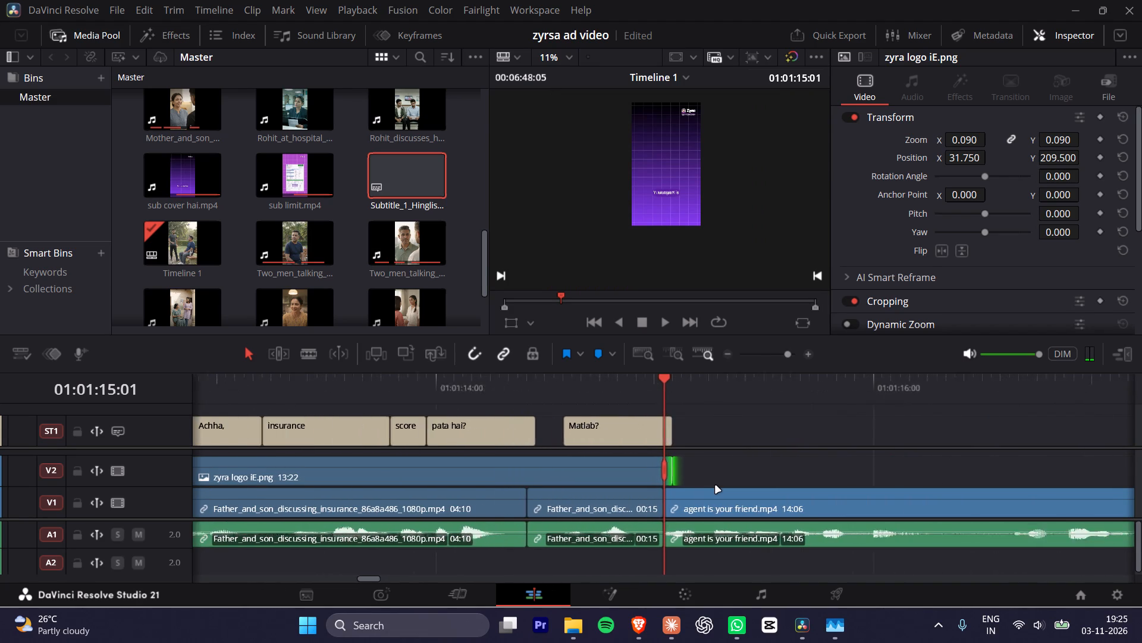
{"action": "scroll", "coordinate": [716, 486], "scroll_direction": "up", "scroll_amount": 20, "text": "alt"}
{"action": "scroll", "coordinate": [716, 486], "scroll_direction": "up", "scroll_amount": 2, "text": "alt"}
{"action": "left_click_drag", "start_coordinate": [643, 381], "coordinate": [622, 385]}
{"action": "left_click_drag", "start_coordinate": [683, 482], "coordinate": [663, 471]}
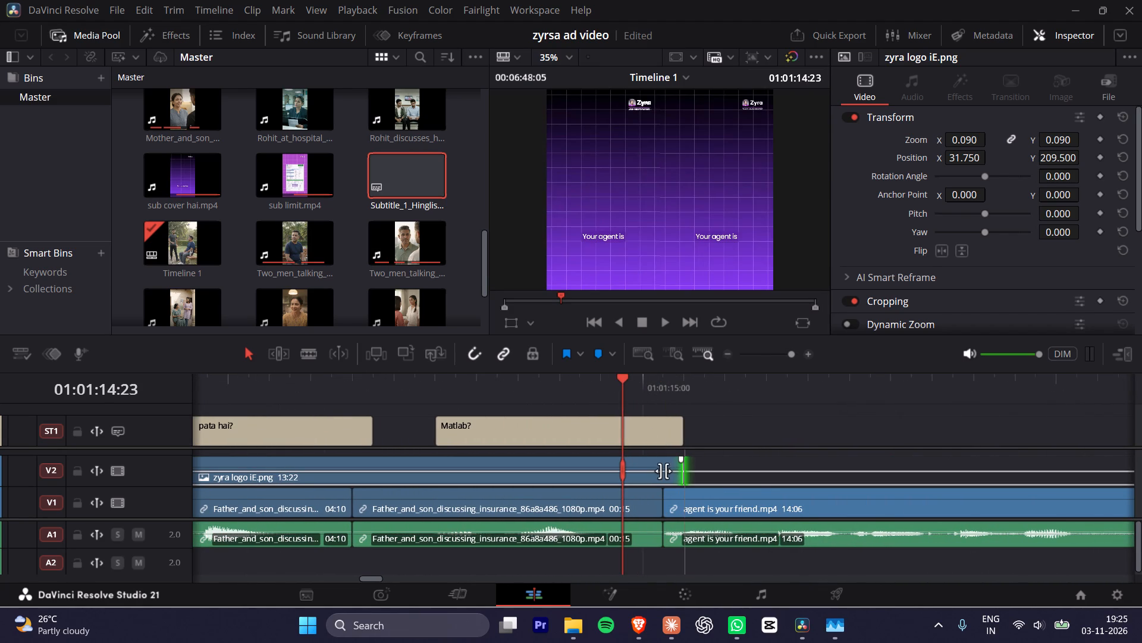
{"action": "left_click_drag", "start_coordinate": [663, 471], "coordinate": [663, 470]}
{"action": "left_click_drag", "start_coordinate": [684, 467], "coordinate": [667, 469]}
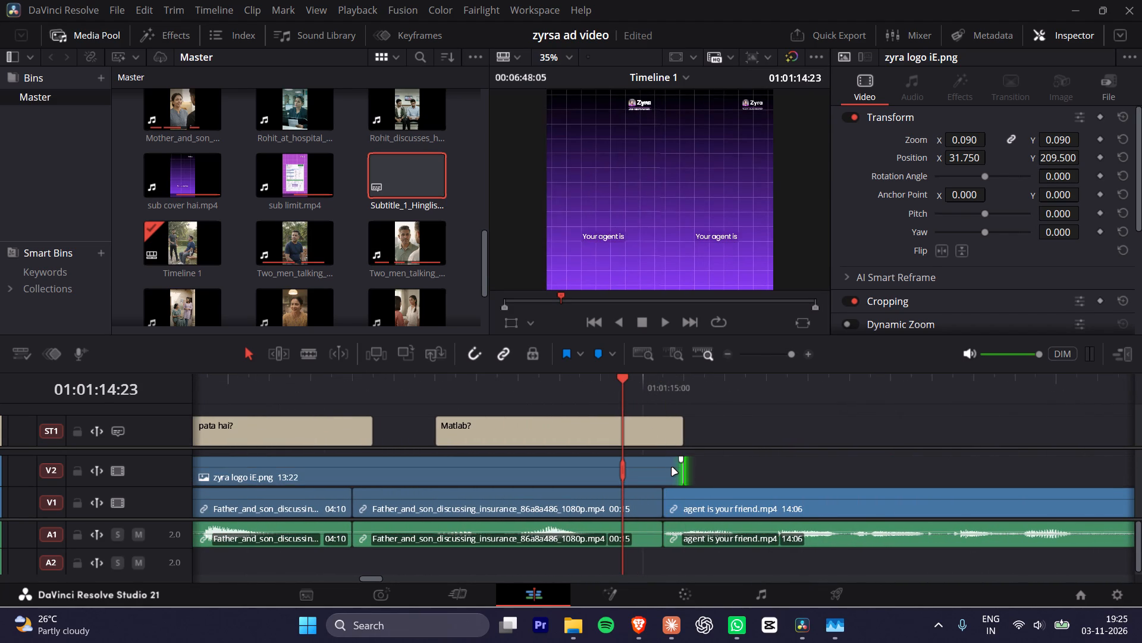
{"action": "left_click_drag", "start_coordinate": [683, 471], "coordinate": [662, 473]}
{"action": "scroll", "coordinate": [707, 464], "scroll_direction": "down", "scroll_amount": 4, "text": "alt"}
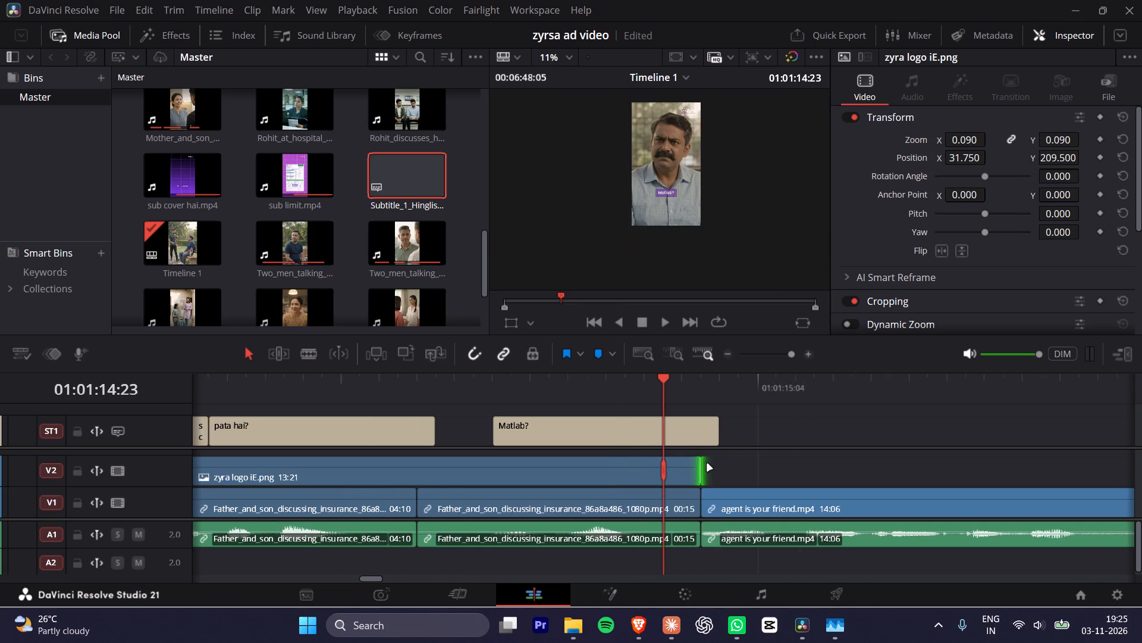
{"action": "scroll", "coordinate": [707, 464], "scroll_direction": "down", "scroll_amount": 20, "text": "alt"}
{"action": "scroll", "coordinate": [707, 464], "scroll_direction": "down", "scroll_amount": 3, "text": "alt"}
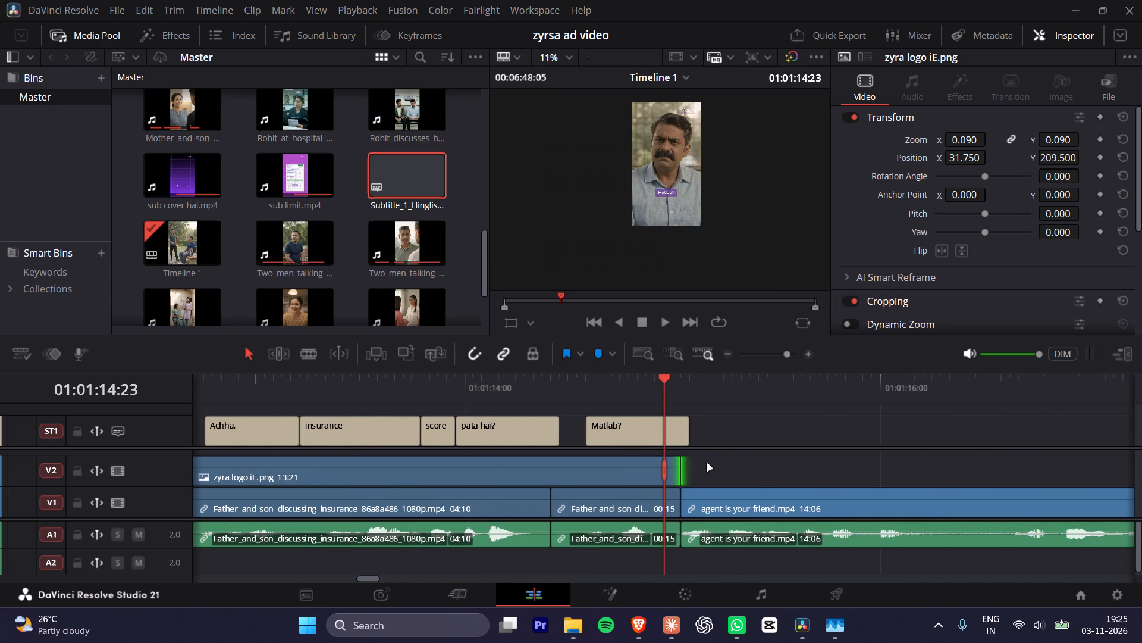
{"action": "scroll", "coordinate": [707, 464], "scroll_direction": "up", "scroll_amount": 3, "text": "ctrl"}
{"action": "scroll", "coordinate": [707, 464], "scroll_direction": "down", "scroll_amount": 20, "text": "ctrl"}
{"action": "scroll", "coordinate": [707, 464], "scroll_direction": "down", "scroll_amount": 5, "text": "ctrl"}
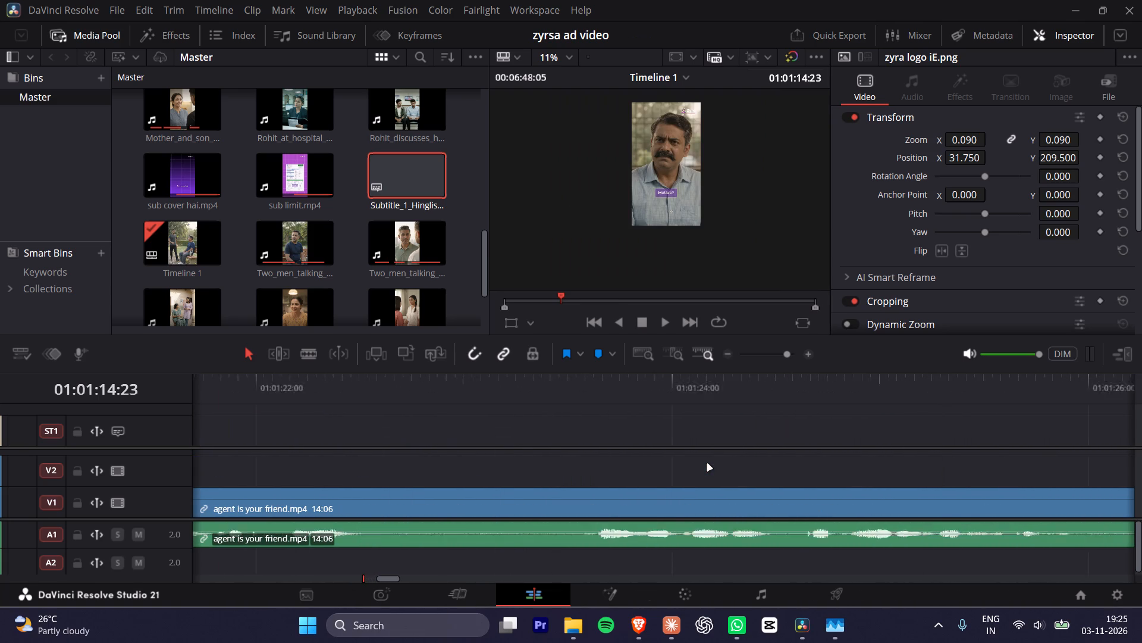
Trim the end of the fourth ad's zyra logo iE.png overlay back to the start of the second agent is your friend.mp4.
{"action": "scroll", "coordinate": [707, 464], "scroll_direction": "down", "scroll_amount": 20, "text": "alt"}
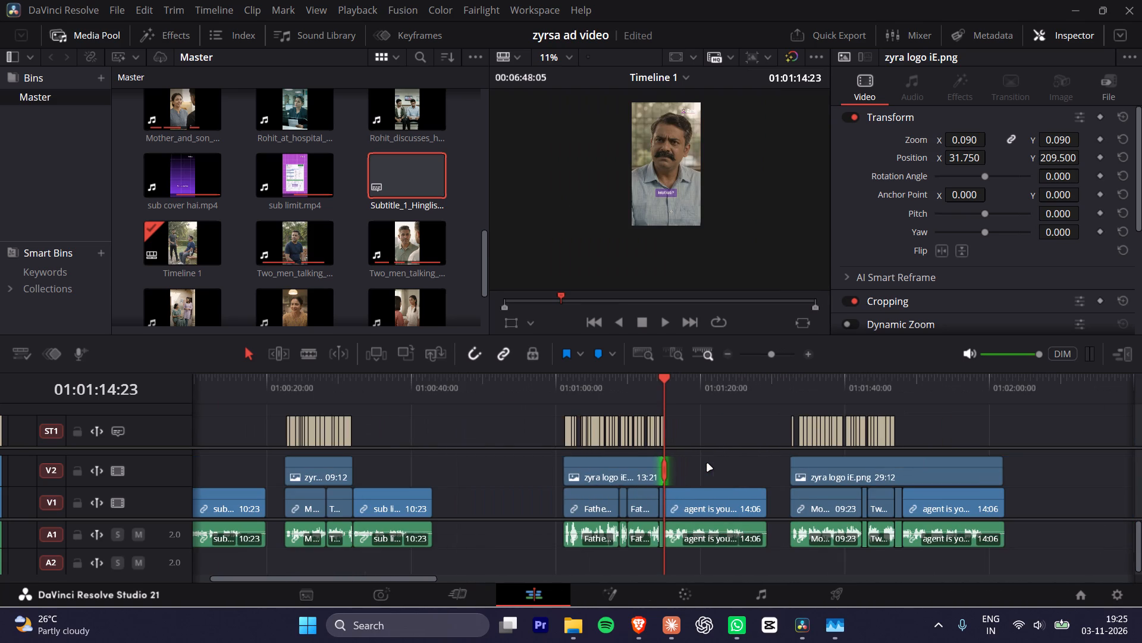
{"action": "left_click", "coordinate": [906, 473]}
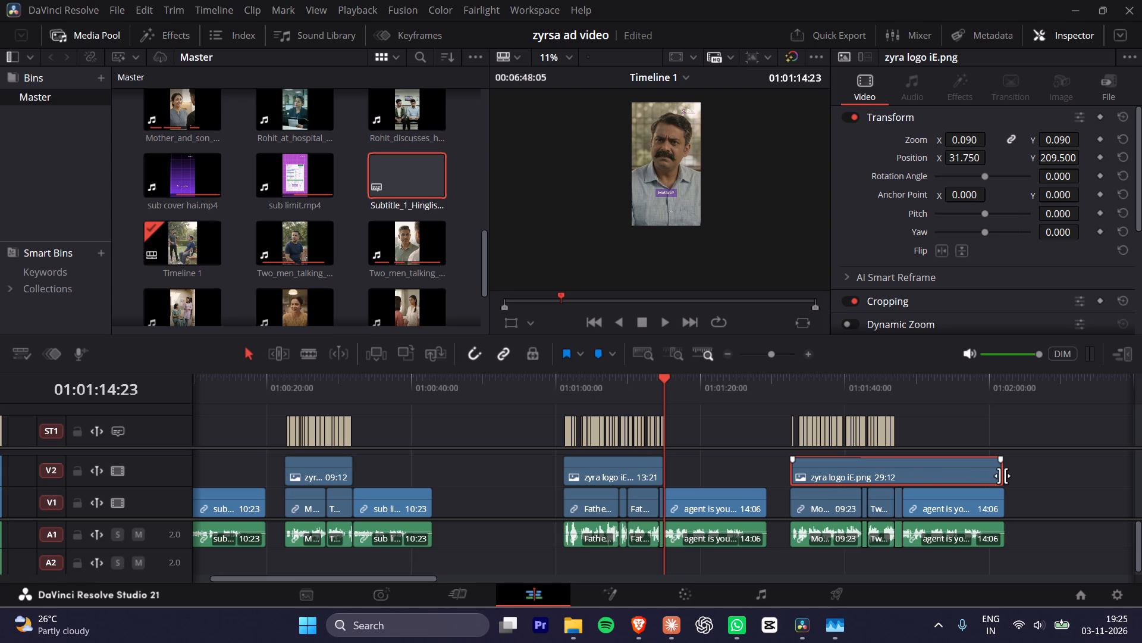
{"action": "scroll", "coordinate": [946, 486], "scroll_direction": "up", "scroll_amount": 8, "text": "alt"}
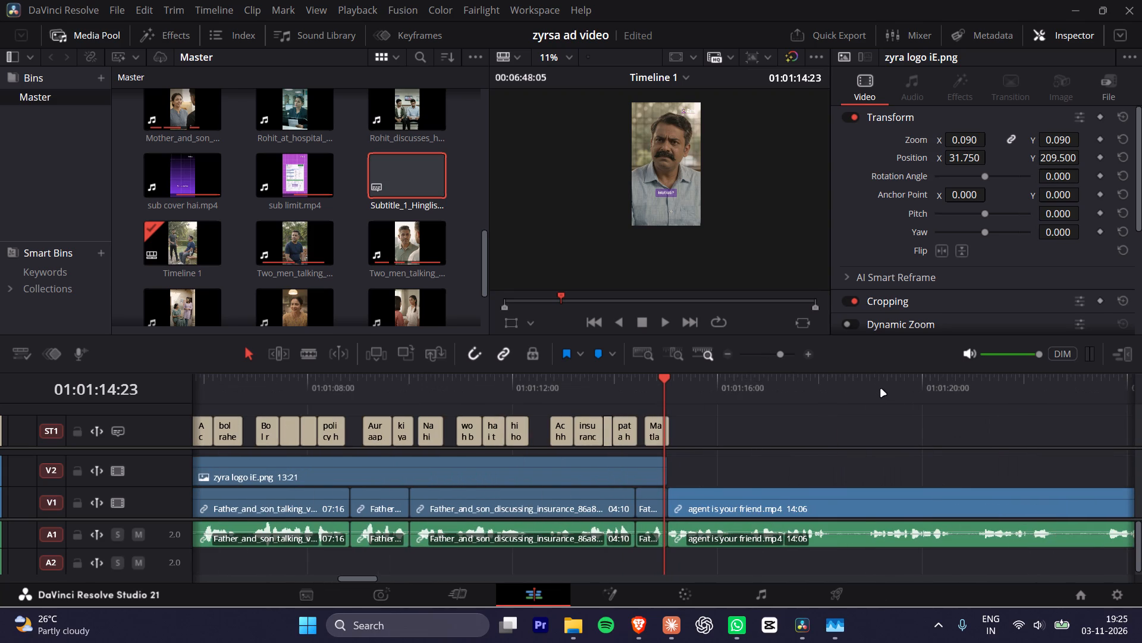
{"action": "scroll", "coordinate": [889, 408], "scroll_direction": "down", "scroll_amount": 4, "text": "alt"}
{"action": "left_click_drag", "start_coordinate": [918, 385], "coordinate": [943, 383]}
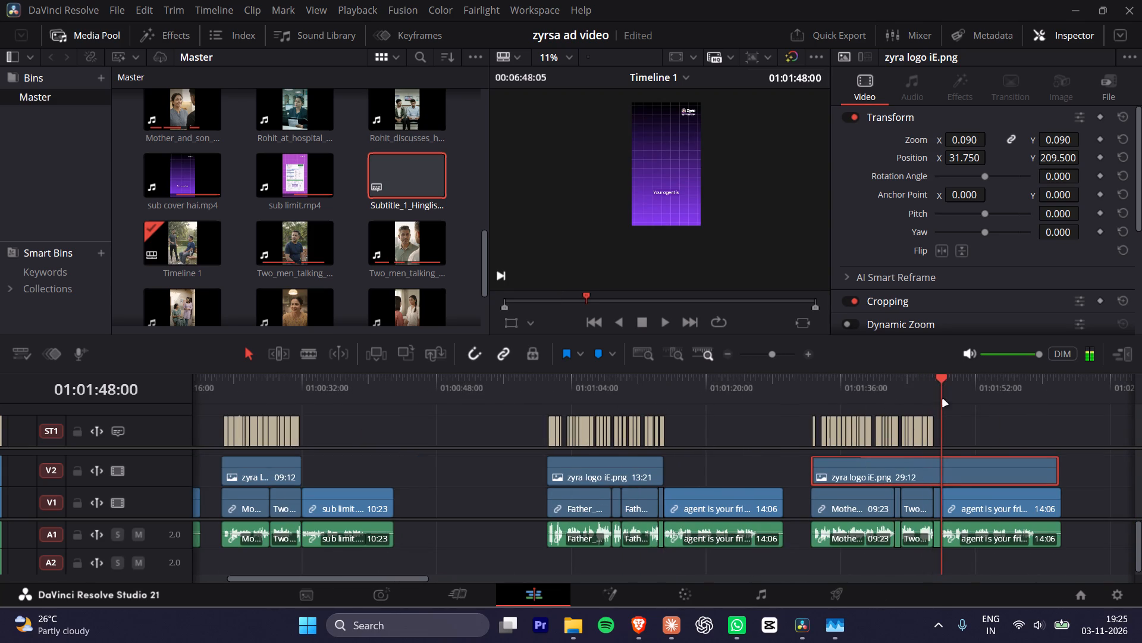
{"action": "scroll", "coordinate": [952, 455], "scroll_direction": "up", "scroll_amount": 7, "text": "ctrl"}
{"action": "scroll", "coordinate": [962, 477], "scroll_direction": "up", "scroll_amount": 13, "text": "alt"}
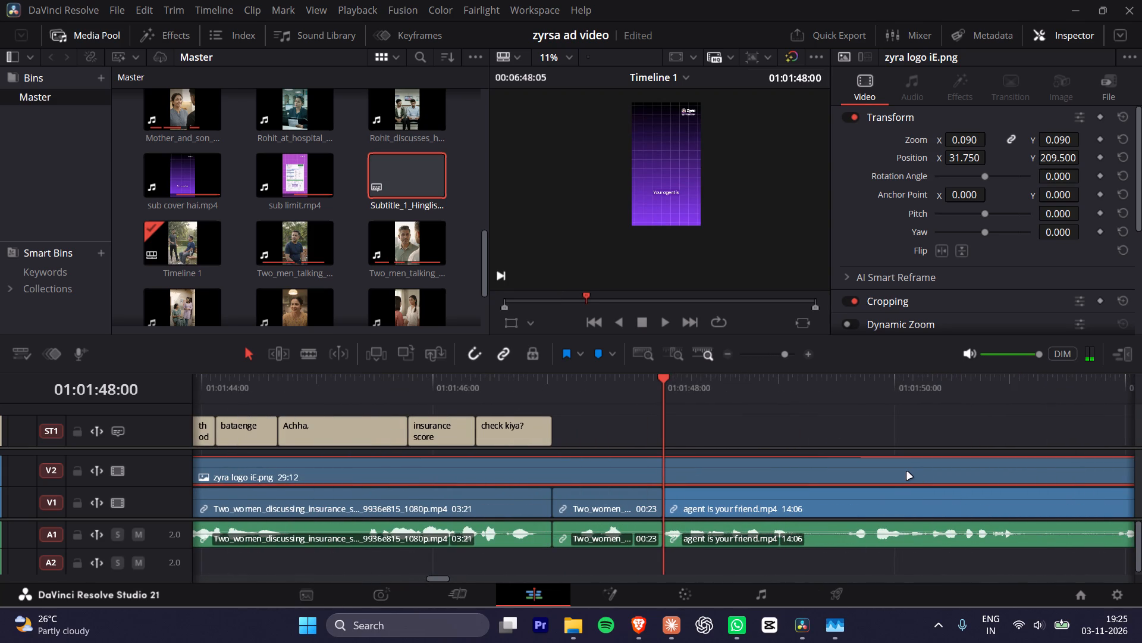
{"action": "left_click", "coordinate": [907, 472]}
{"action": "scroll", "coordinate": [907, 472], "scroll_direction": "up", "scroll_amount": 1}
{"action": "scroll", "coordinate": [907, 472], "scroll_direction": "down", "scroll_amount": 7, "text": "alt"}
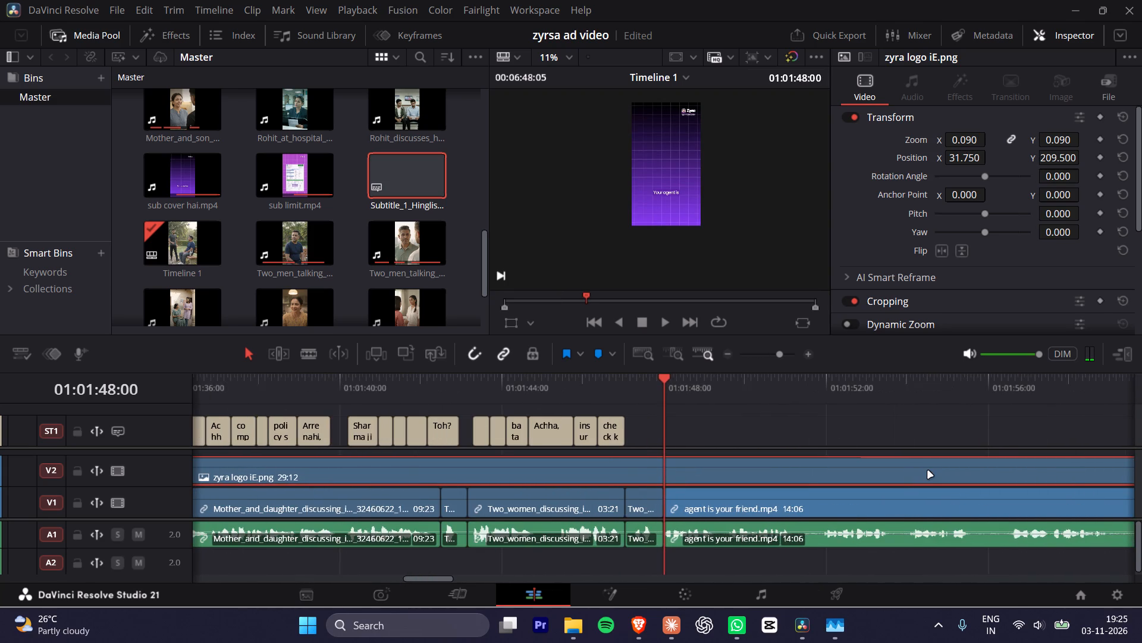
{"action": "scroll", "coordinate": [928, 471], "scroll_direction": "down", "scroll_amount": 2, "text": "ctrl"}
{"action": "left_click_drag", "start_coordinate": [1052, 472], "coordinate": [589, 475]}
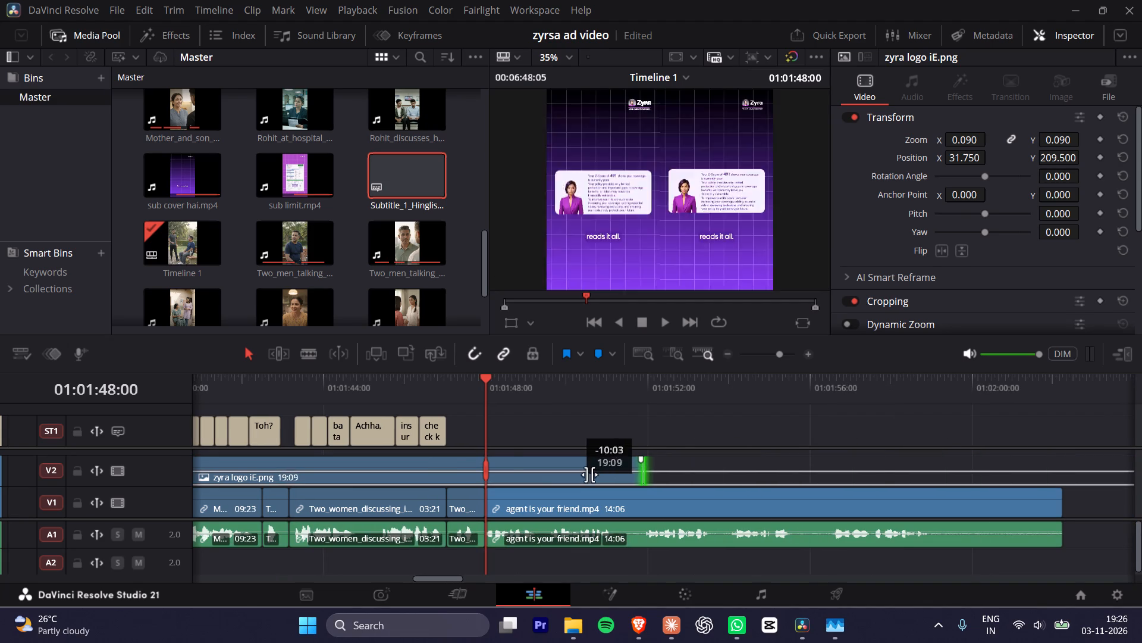
{"action": "left_click_drag", "start_coordinate": [589, 475], "coordinate": [484, 478]}
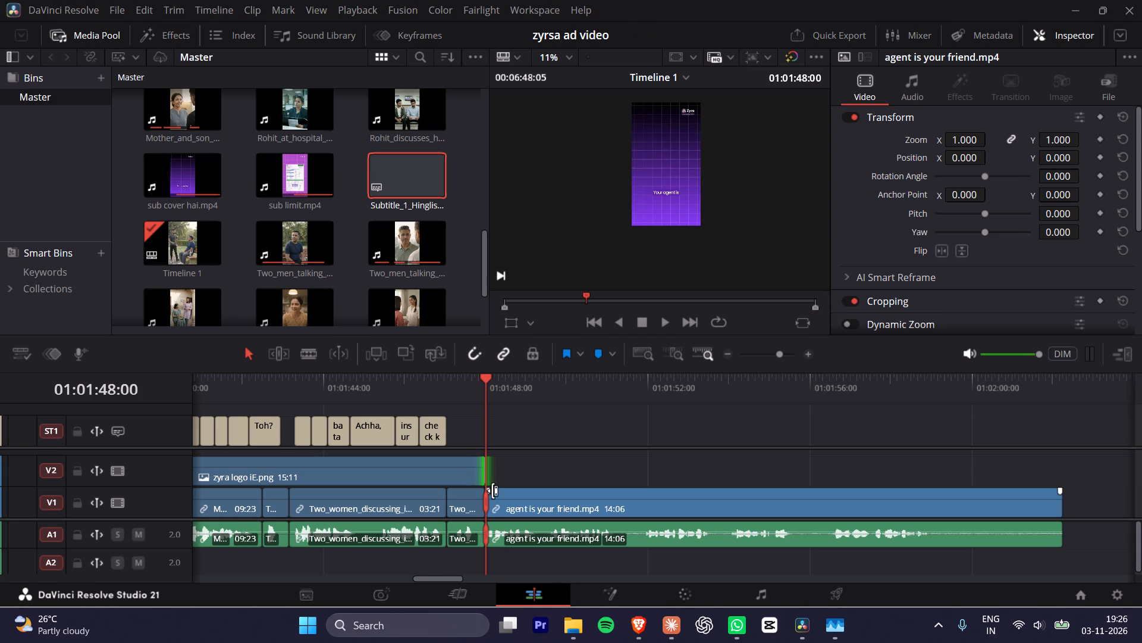
{"action": "key", "text": "space"}
{"action": "key", "text": "space"}
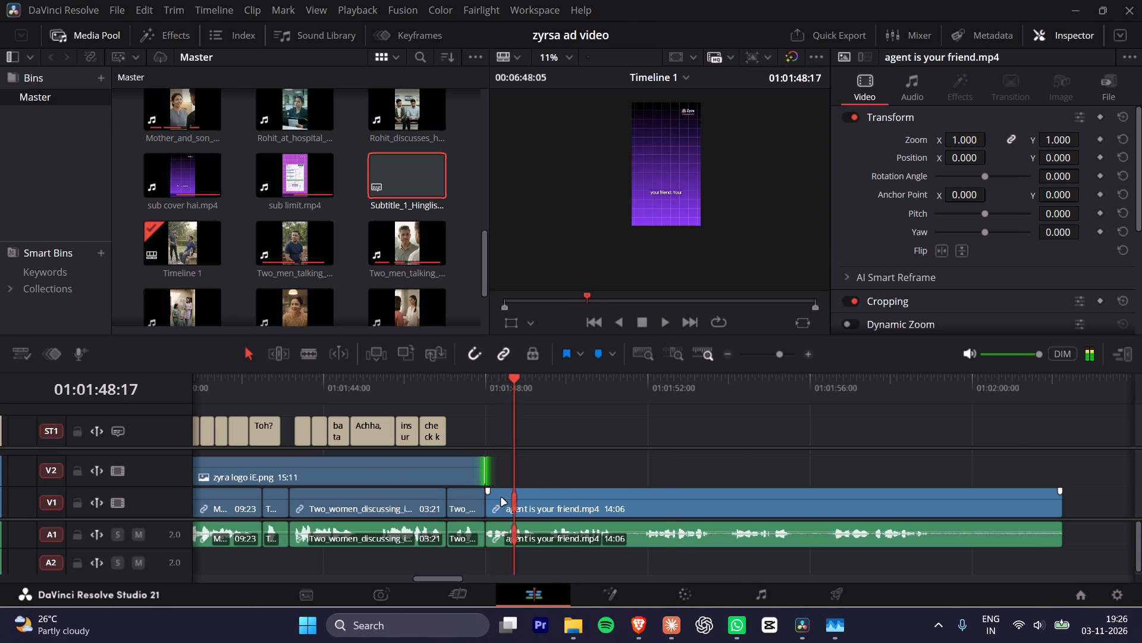
Trim the end of the fifth ad's zyra logo iE.png overlay back to the start of the first best policy.mp4.
{"action": "scroll", "coordinate": [544, 517], "scroll_direction": "down", "scroll_amount": 4, "text": "alt"}
{"action": "left_click_drag", "start_coordinate": [896, 379], "coordinate": [970, 386]}
{"action": "left_click", "coordinate": [1015, 466]}
{"action": "left_click_drag", "start_coordinate": [1063, 476], "coordinate": [1014, 476]}
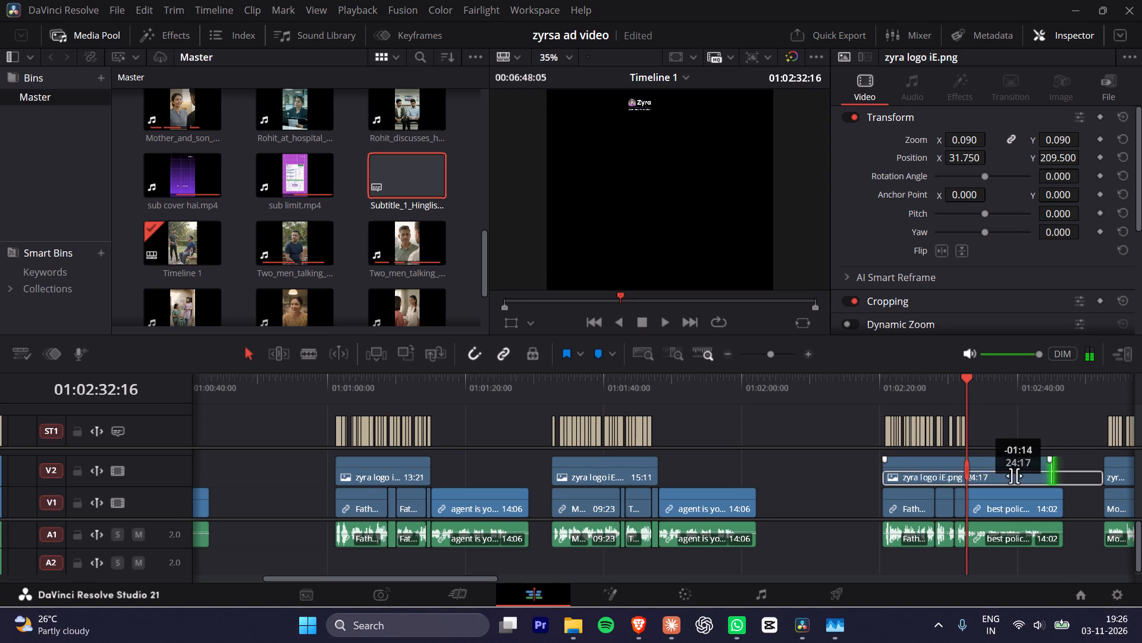
{"action": "left_click_drag", "start_coordinate": [1014, 476], "coordinate": [970, 476]}
Trim the end of the sixth ad's zyra logo iE.png overlay back to the start of the second best policy.mp4.
{"action": "scroll", "coordinate": [1011, 470], "scroll_direction": "down", "scroll_amount": 2, "text": "alt"}
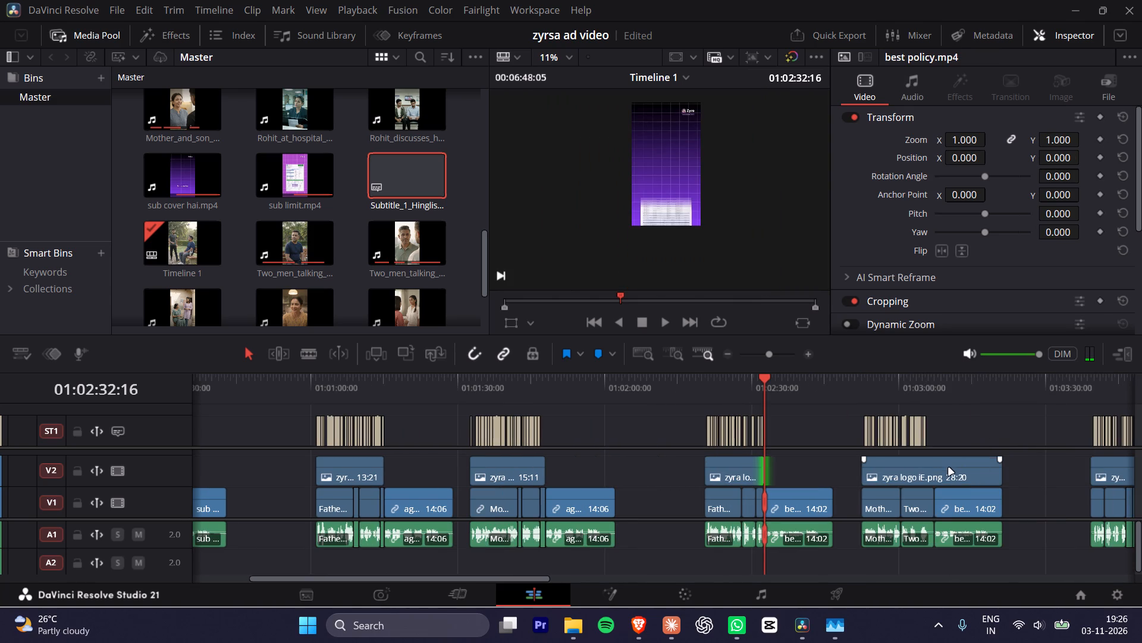
{"action": "left_click", "coordinate": [949, 468]}
{"action": "left_click_drag", "start_coordinate": [1000, 475], "coordinate": [937, 478]}
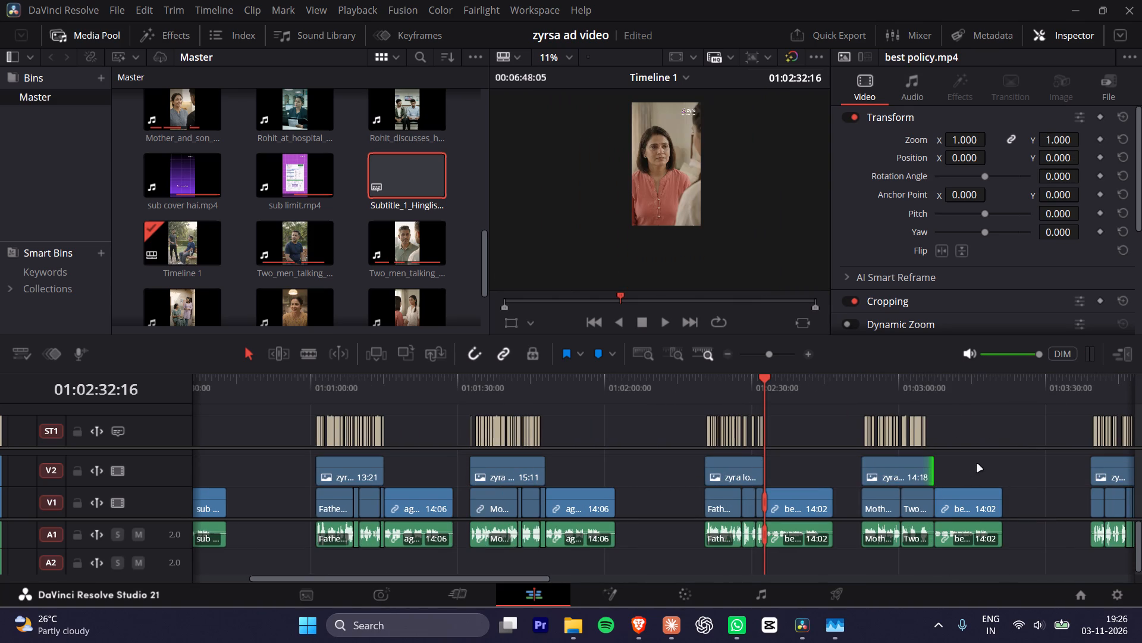
Trim the end of the seventh ad's zyra logo iE.png overlay back to the start of the first sub cover hai.mp4.
{"action": "scroll", "coordinate": [977, 465], "scroll_direction": "down", "scroll_amount": 3, "text": "ctrl"}
{"action": "scroll", "coordinate": [878, 471], "scroll_direction": "up", "scroll_amount": 7, "text": "alt"}
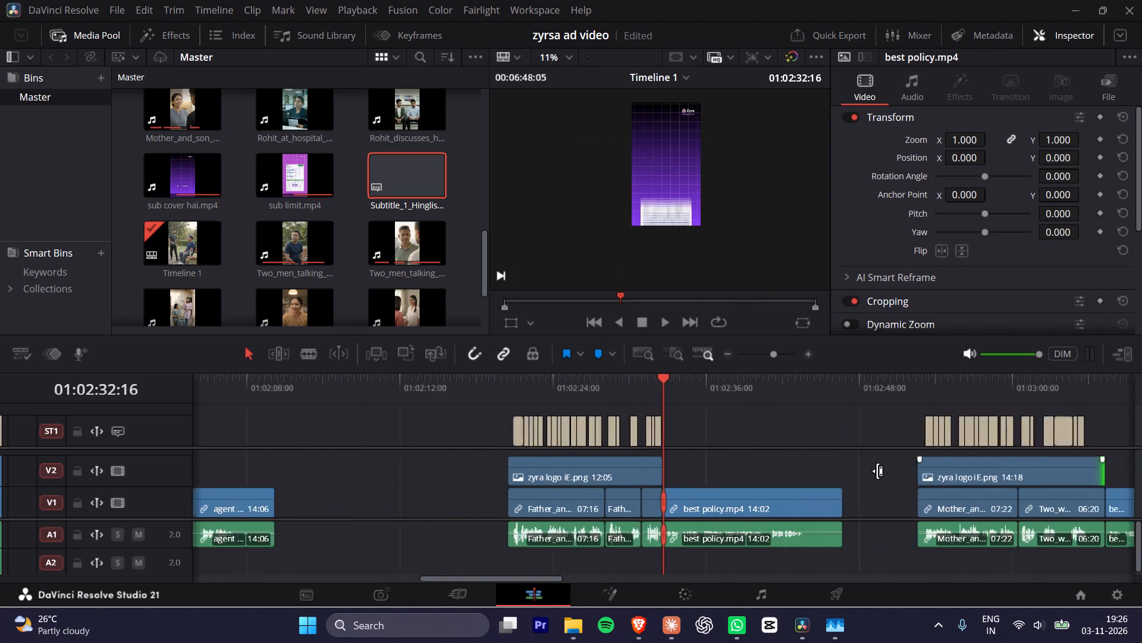
{"action": "scroll", "coordinate": [877, 471], "scroll_direction": "up", "scroll_amount": 1, "text": "alt"}
{"action": "scroll", "coordinate": [877, 471], "scroll_direction": "down", "scroll_amount": 20, "text": "ctrl"}
{"action": "scroll", "coordinate": [877, 471], "scroll_direction": "down", "scroll_amount": 1, "text": "ctrl"}
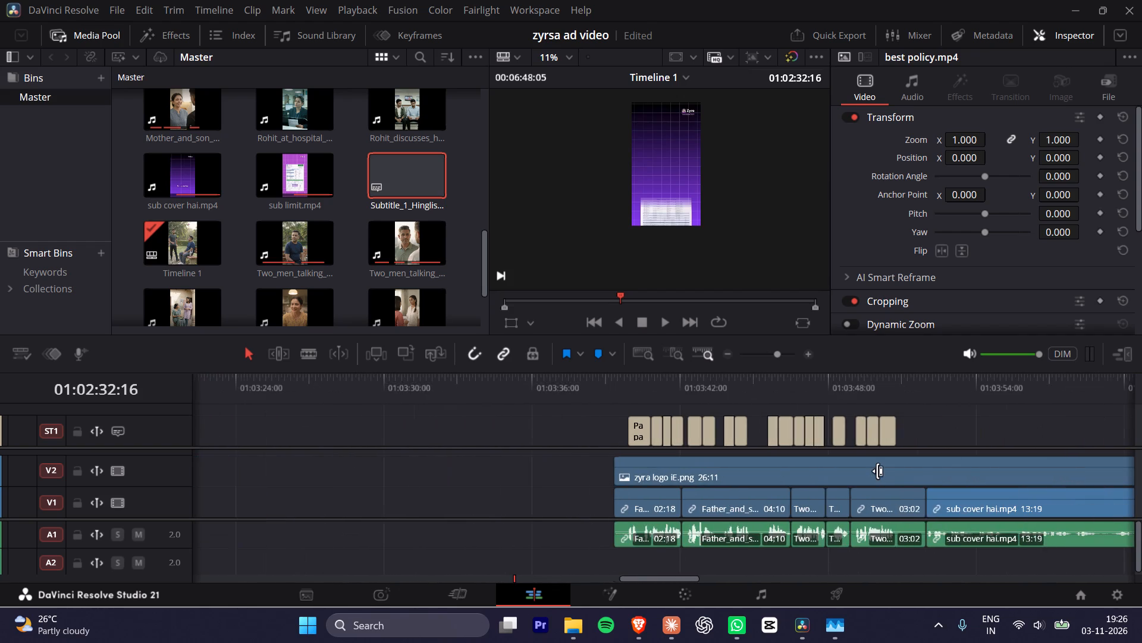
{"action": "left_click", "coordinate": [877, 471]}
{"action": "left_click_drag", "start_coordinate": [1091, 470], "coordinate": [748, 472]}
Move the separate logo piece above the second sub cover hai.mp4 into the empty gap after the first upload document.mp4 and delete it.
{"action": "scroll", "coordinate": [796, 463], "scroll_direction": "down", "scroll_amount": 3, "text": "ctrl"}
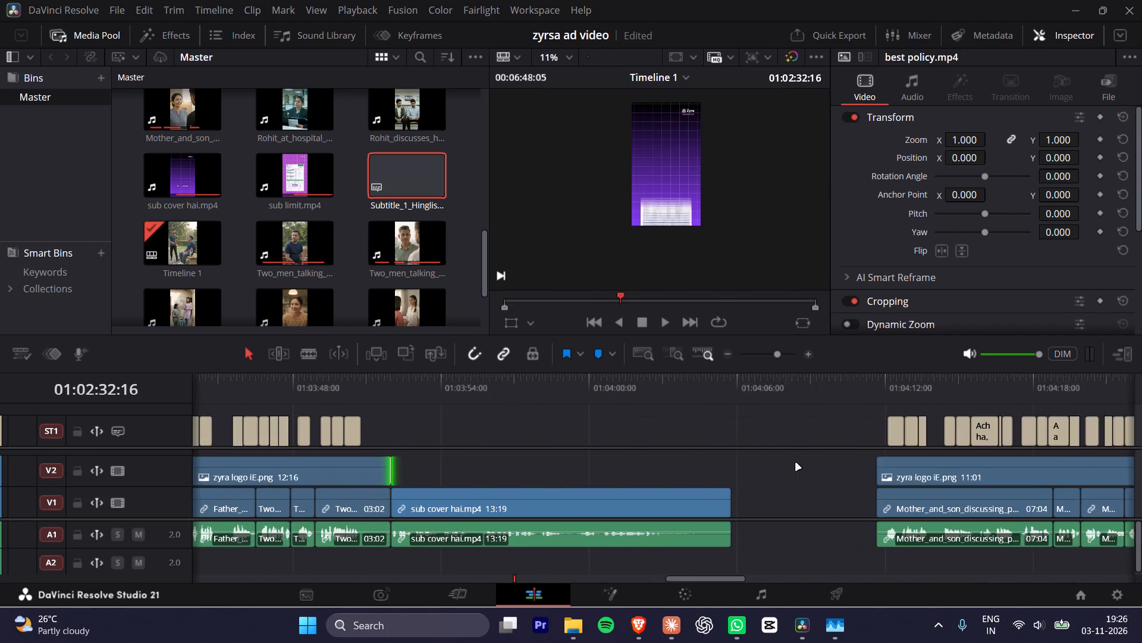
{"action": "scroll", "coordinate": [796, 463], "scroll_direction": "down", "scroll_amount": 8, "text": "ctrl"}
{"action": "left_click", "coordinate": [777, 472]}
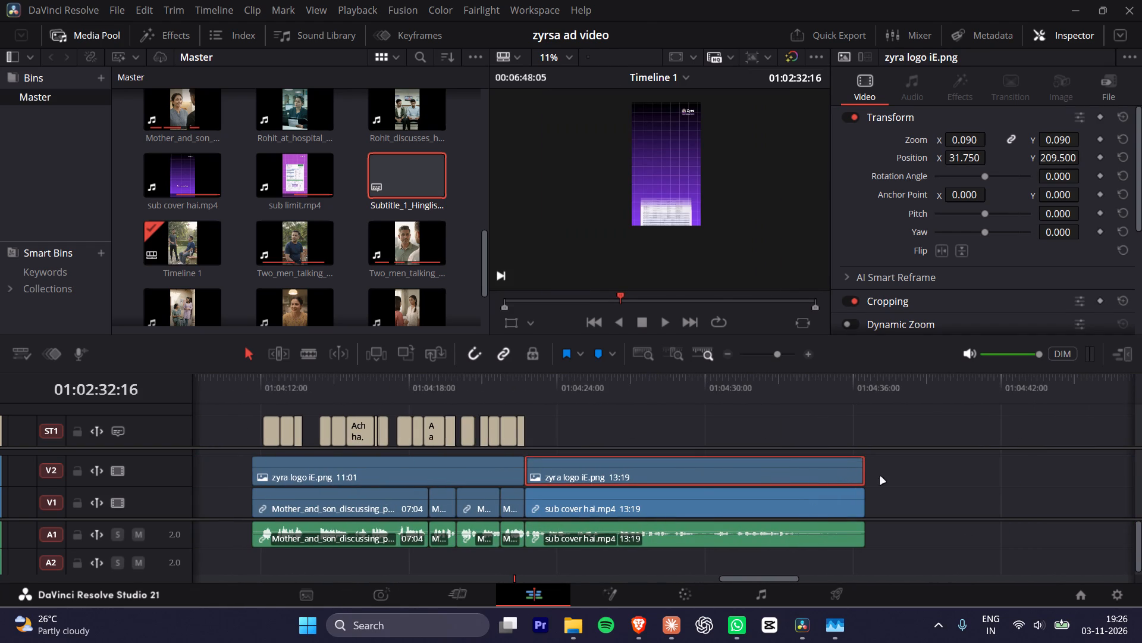
{"action": "left_click_drag", "start_coordinate": [824, 472], "coordinate": [1130, 478]}
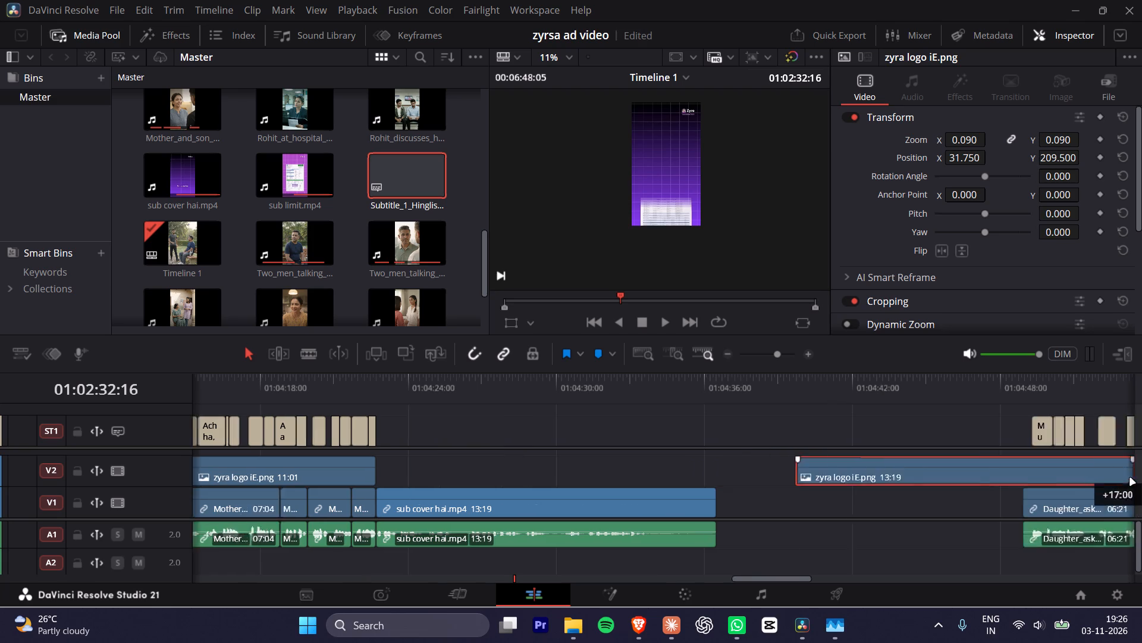
{"action": "left_click_drag", "start_coordinate": [1130, 478], "coordinate": [694, 510]}
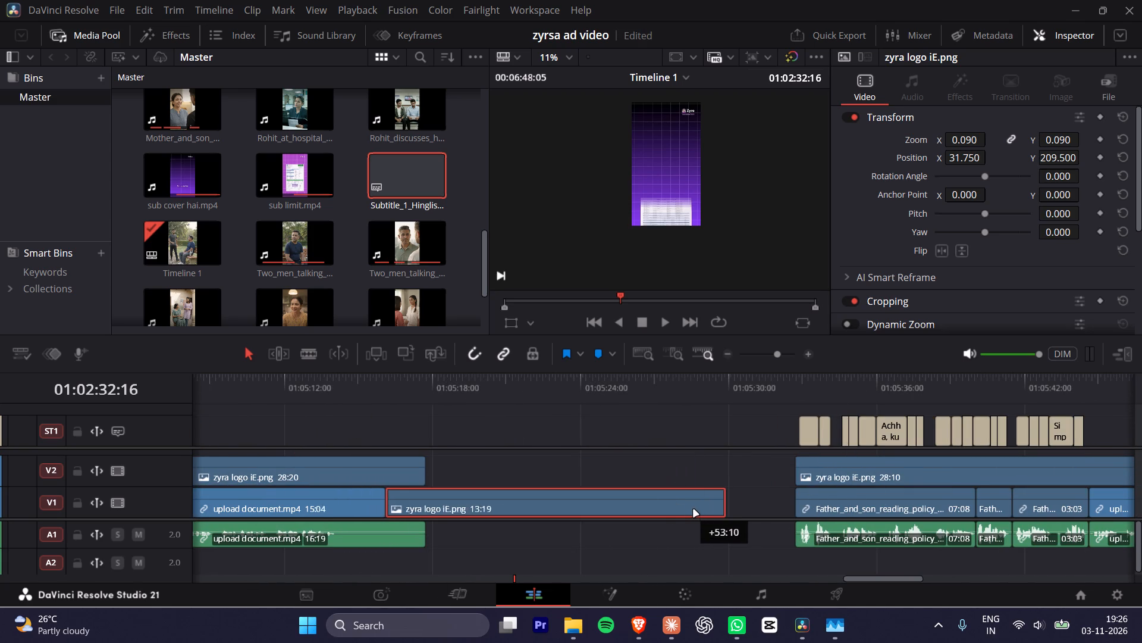
{"action": "left_click_drag", "start_coordinate": [694, 510], "coordinate": [744, 504]}
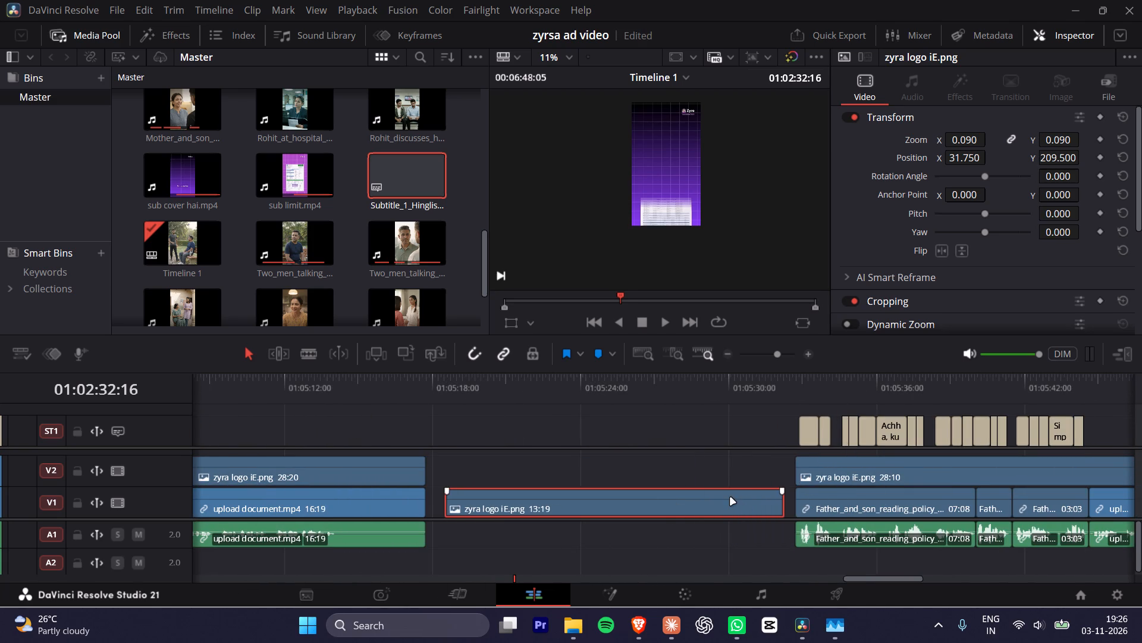
{"action": "left_click", "coordinate": [730, 498]}
{"action": "key", "text": "Delete"}
Scrub from the fourth ad through the second sub cover hai.mp4 to check the logo overlays and end clips.
{"action": "scroll", "coordinate": [397, 447], "scroll_direction": "down", "scroll_amount": 3, "text": "alt"}
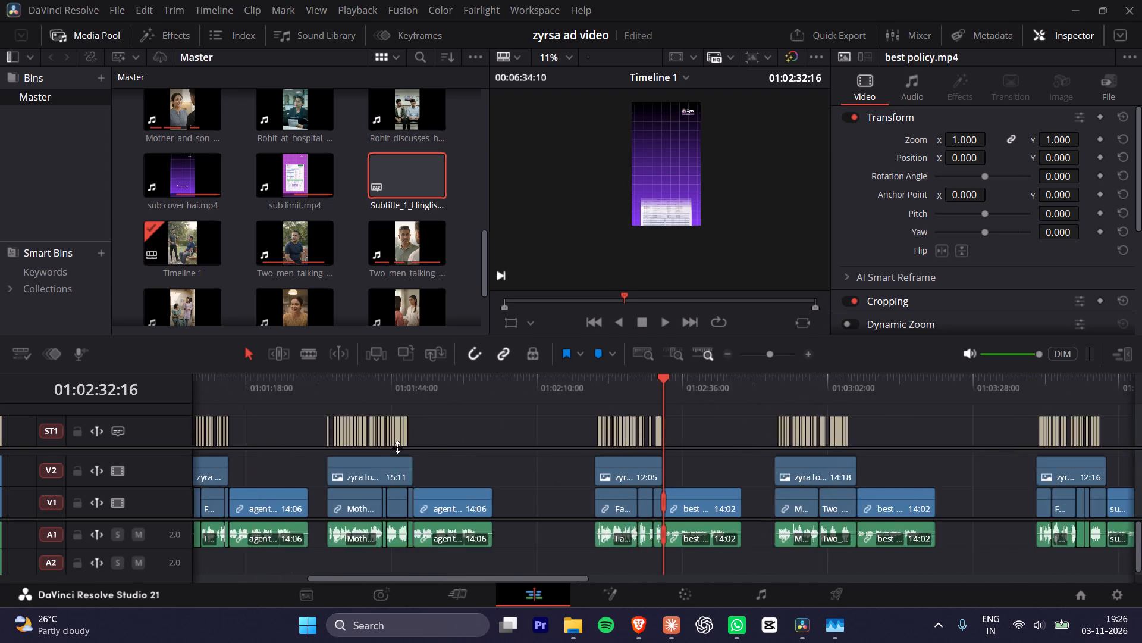
{"action": "scroll", "coordinate": [397, 447], "scroll_direction": "down", "scroll_amount": 5, "text": "alt"}
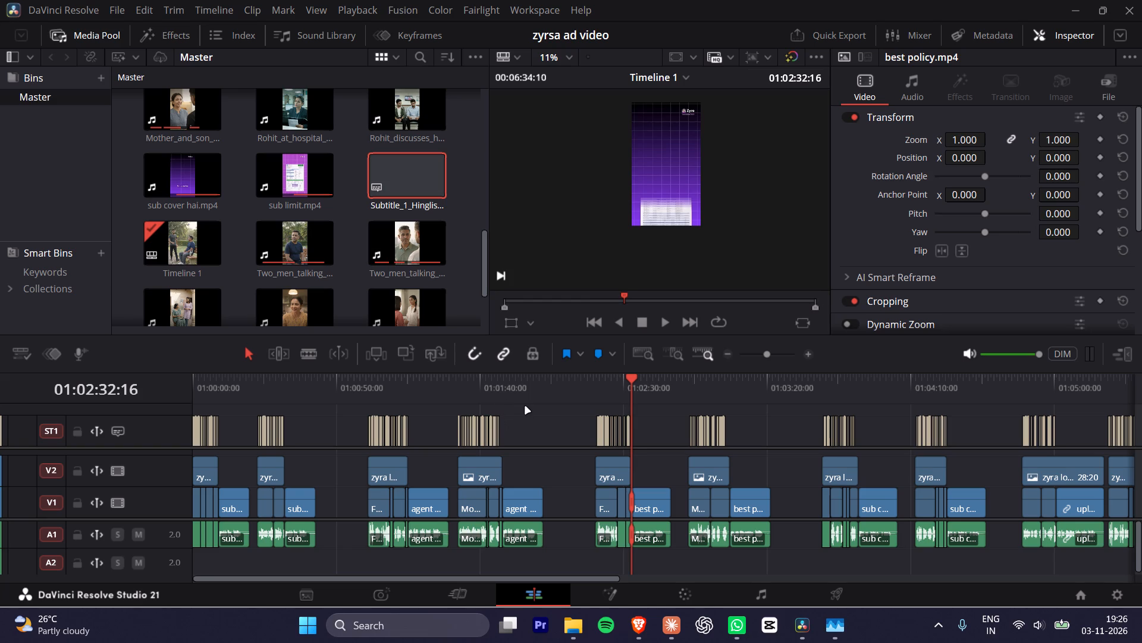
{"action": "left_click_drag", "start_coordinate": [531, 393], "coordinate": [835, 427]}
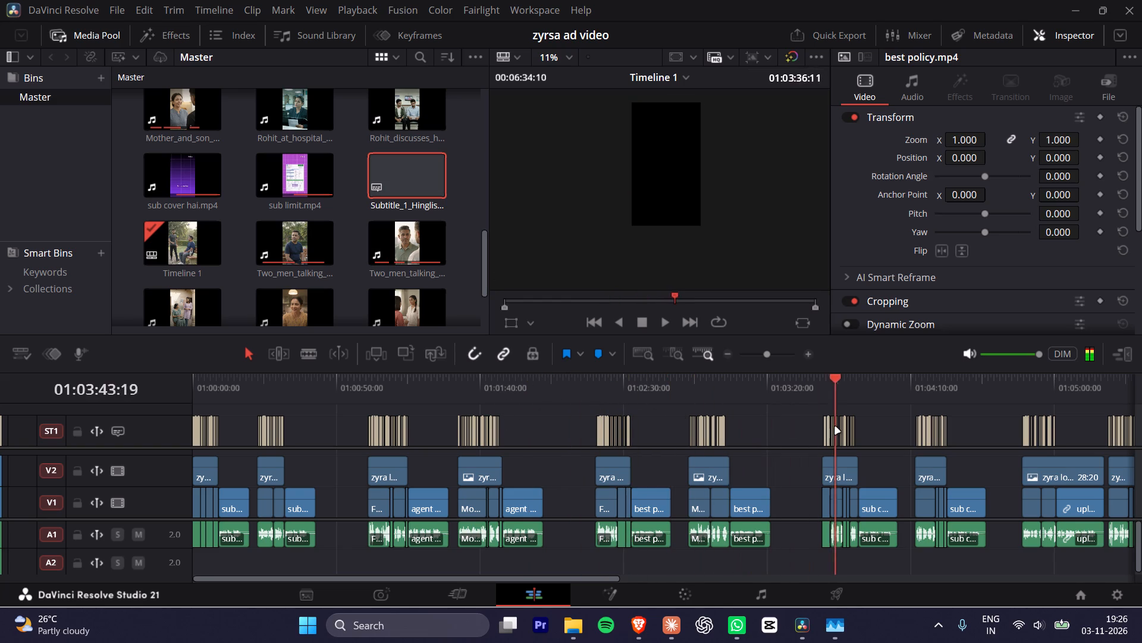
{"action": "left_click_drag", "start_coordinate": [835, 427], "coordinate": [958, 437]}
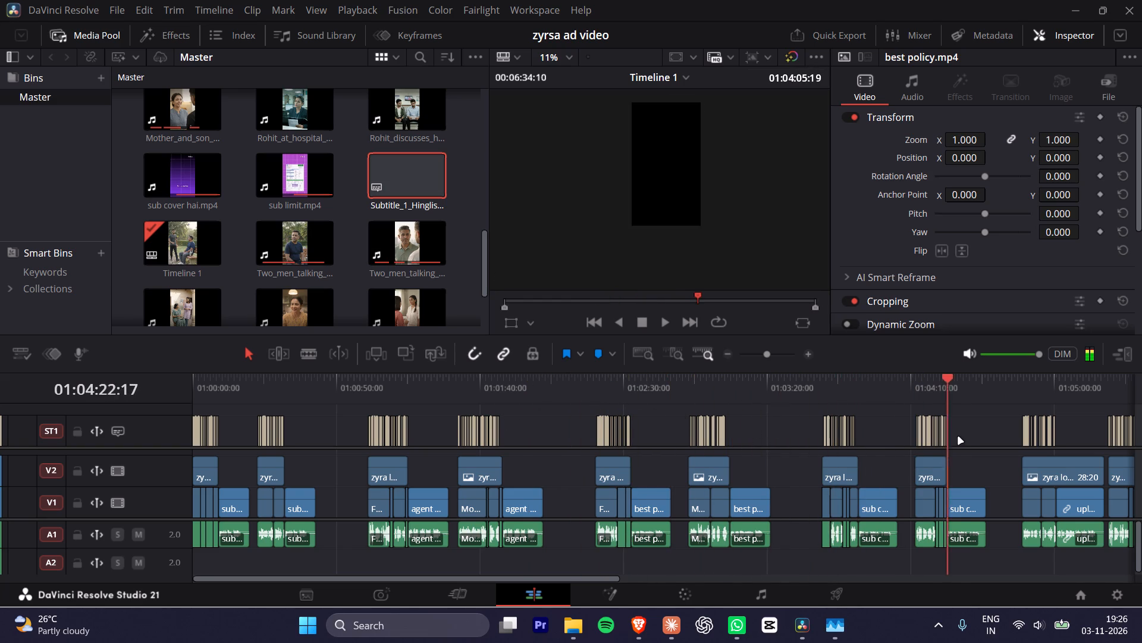
{"action": "left_click_drag", "start_coordinate": [958, 437], "coordinate": [965, 435]}
{"action": "key", "text": "space"}
{"action": "key", "text": "space"}
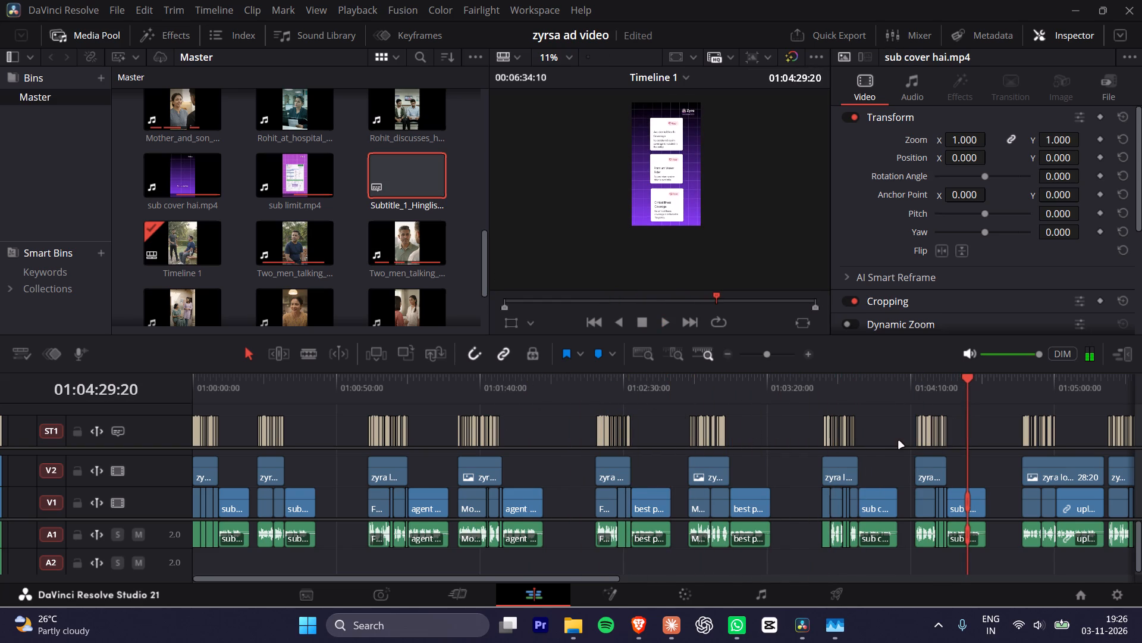
Trim the end of the ninth ad's zyra logo iE.png overlay back to the start of the first upload document.mp4.
{"action": "scroll", "coordinate": [895, 478], "scroll_direction": "up", "scroll_amount": 12, "text": "alt"}
{"action": "scroll", "coordinate": [864, 433], "scroll_direction": "down", "scroll_amount": 2, "text": "ctrl"}
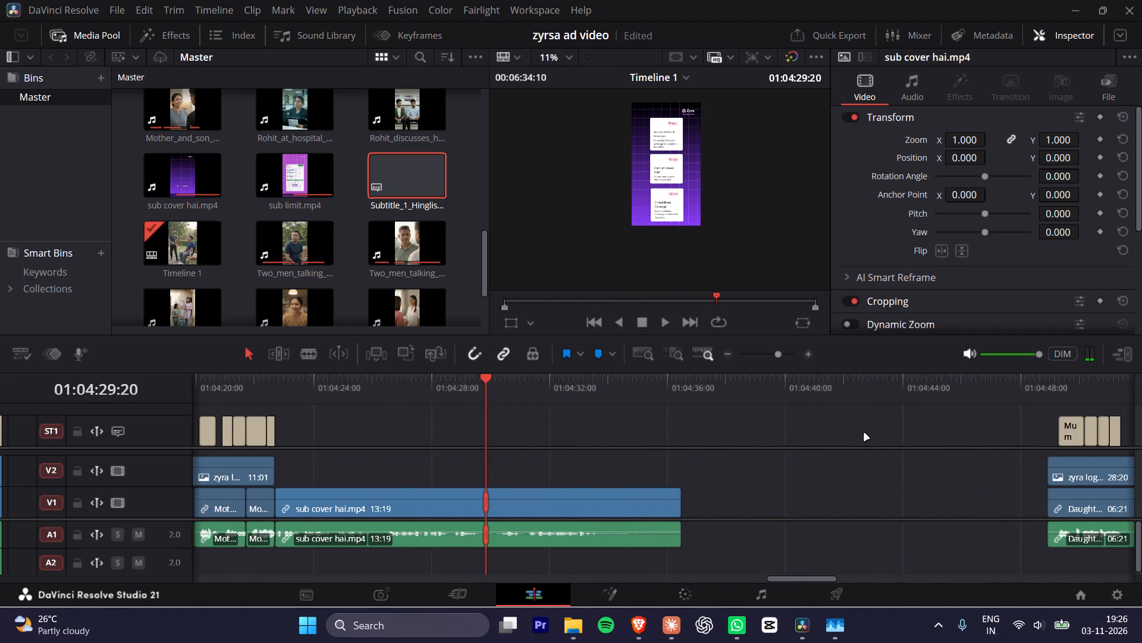
{"action": "scroll", "coordinate": [864, 433], "scroll_direction": "down", "scroll_amount": 11, "text": "ctrl"}
{"action": "left_click", "coordinate": [657, 460]}
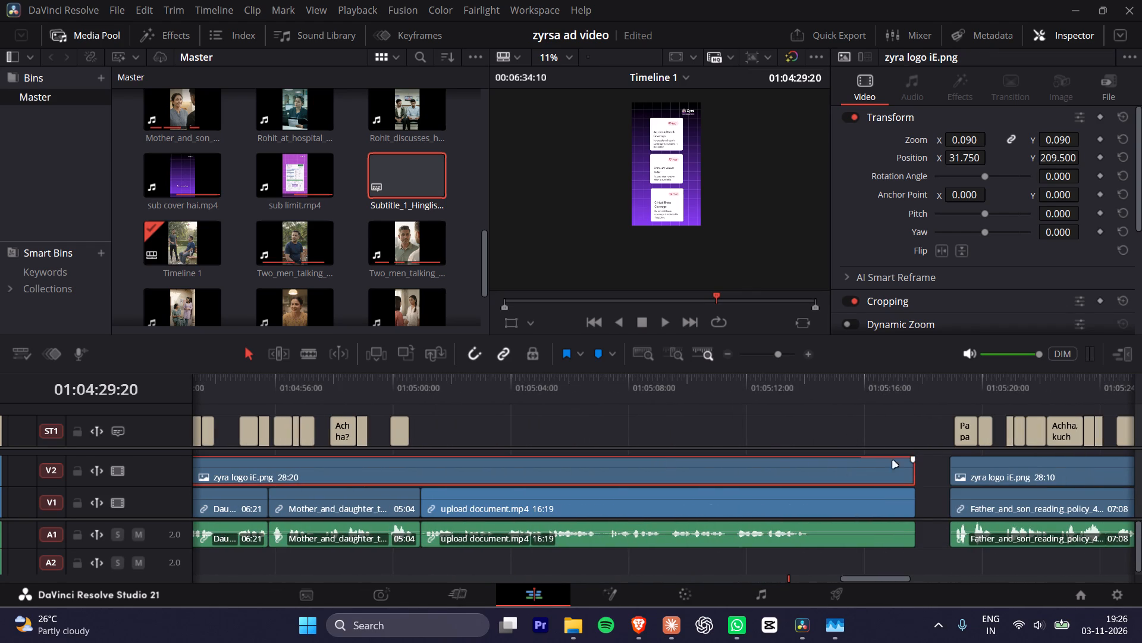
{"action": "left_click_drag", "start_coordinate": [915, 475], "coordinate": [424, 477]}
Trim the end of the tenth ad's zyra logo iE.png overlay back to the start of the second upload document.mp4.
{"action": "scroll", "coordinate": [720, 456], "scroll_direction": "down", "scroll_amount": 9, "text": "ctrl"}
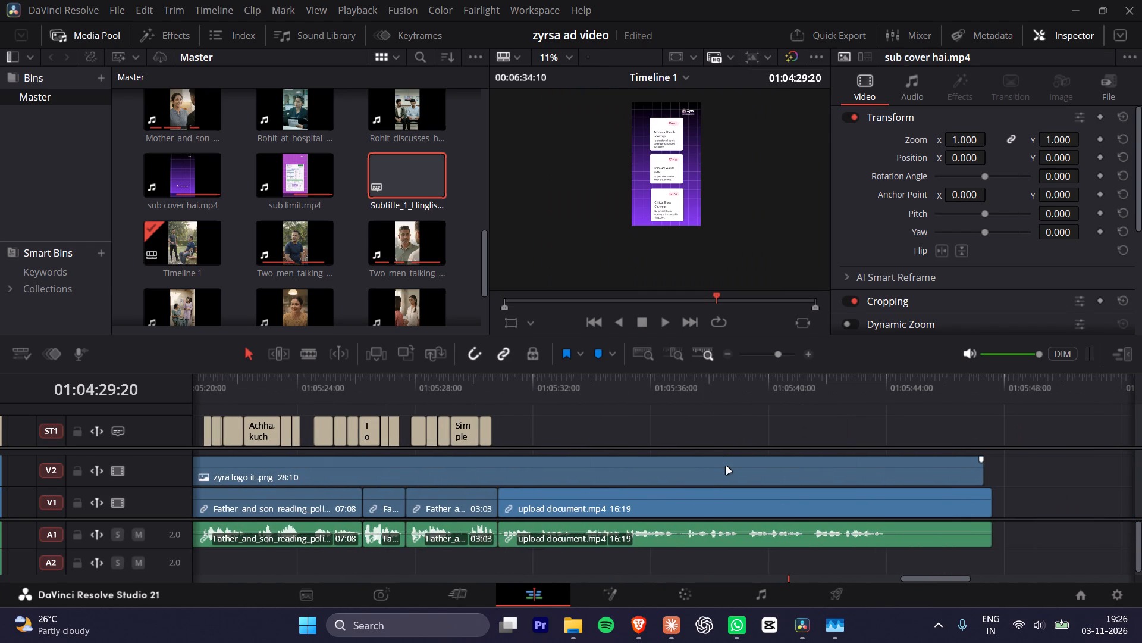
{"action": "left_click", "coordinate": [727, 469]}
{"action": "left_click_drag", "start_coordinate": [983, 476], "coordinate": [484, 476]}
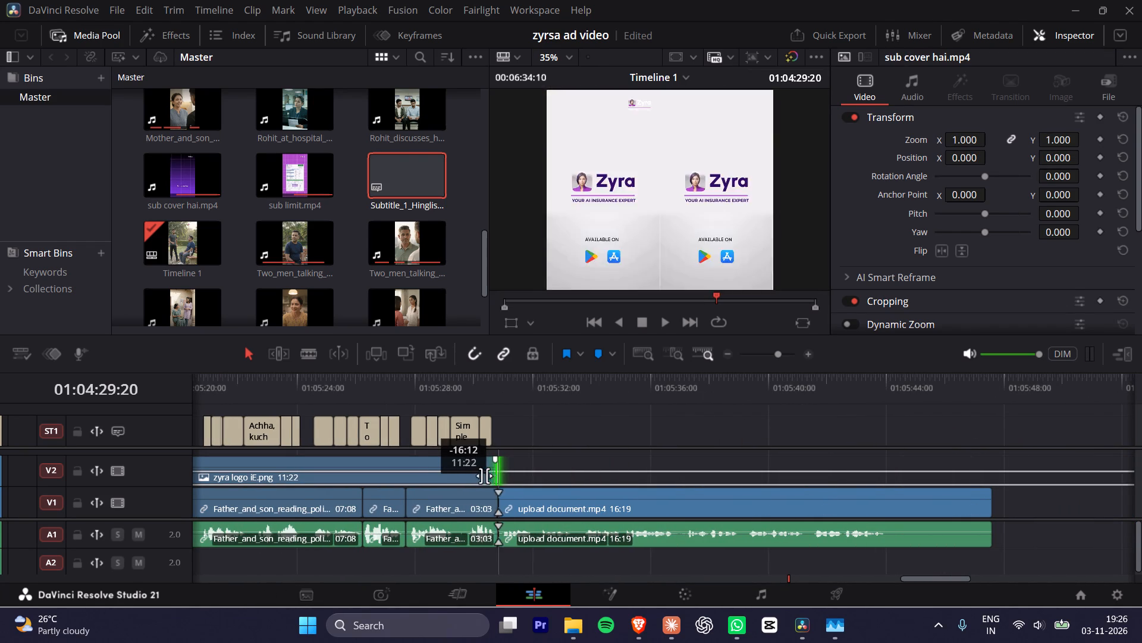
{"action": "left_click_drag", "start_coordinate": [484, 476], "coordinate": [495, 473]}
Return to the start of the timeline and briefly play the first ad's opening to check its caption and logo.
{"action": "scroll", "coordinate": [602, 470], "scroll_direction": "down", "scroll_amount": 15, "text": "ctrl"}
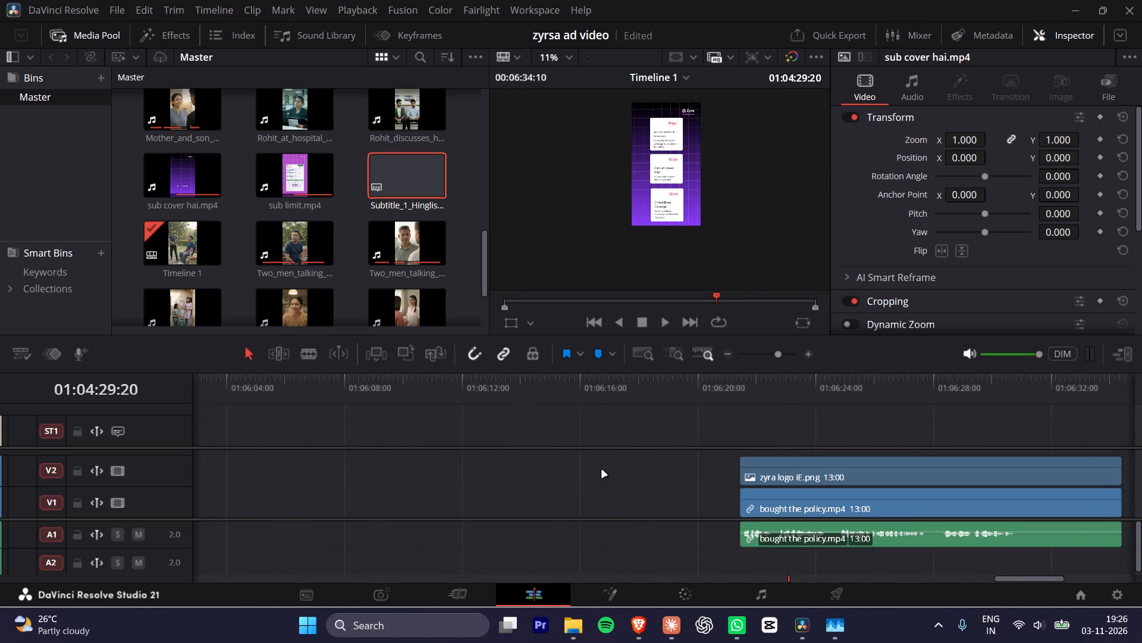
{"action": "scroll", "coordinate": [602, 470], "scroll_direction": "down", "scroll_amount": 3, "text": "ctrl"}
{"action": "scroll", "coordinate": [571, 463], "scroll_direction": "down", "scroll_amount": 8, "text": "alt"}
{"action": "left_click_drag", "start_coordinate": [231, 385], "coordinate": [0, 392]}
{"action": "scroll", "coordinate": [212, 445], "scroll_direction": "up", "scroll_amount": 12, "text": "alt"}
{"action": "key", "text": "space"}
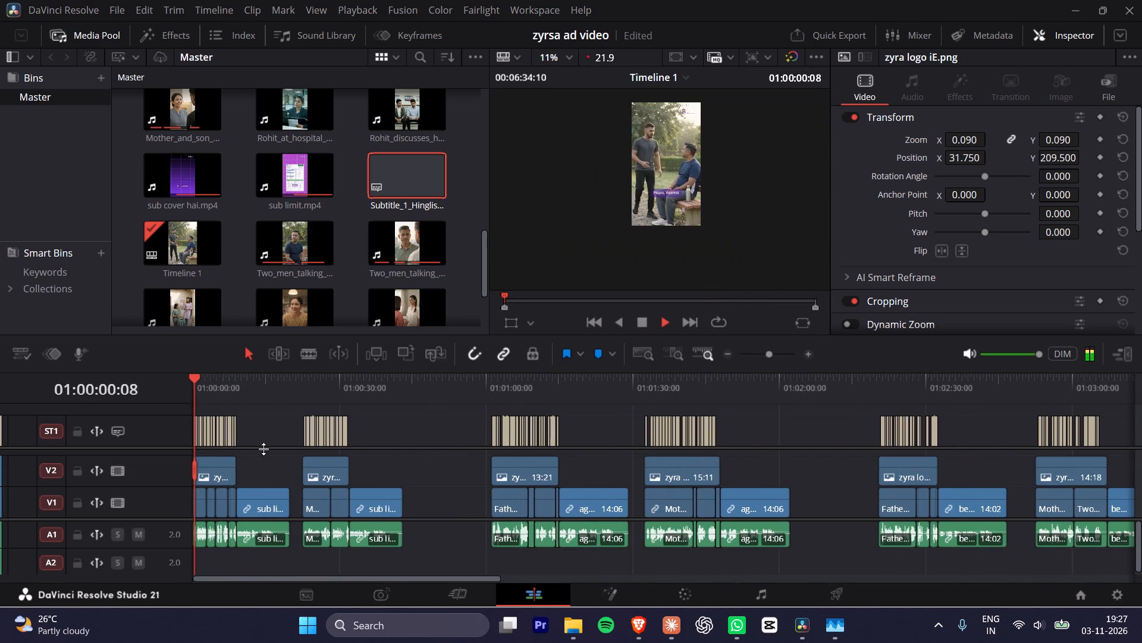
{"action": "key", "text": "space"}
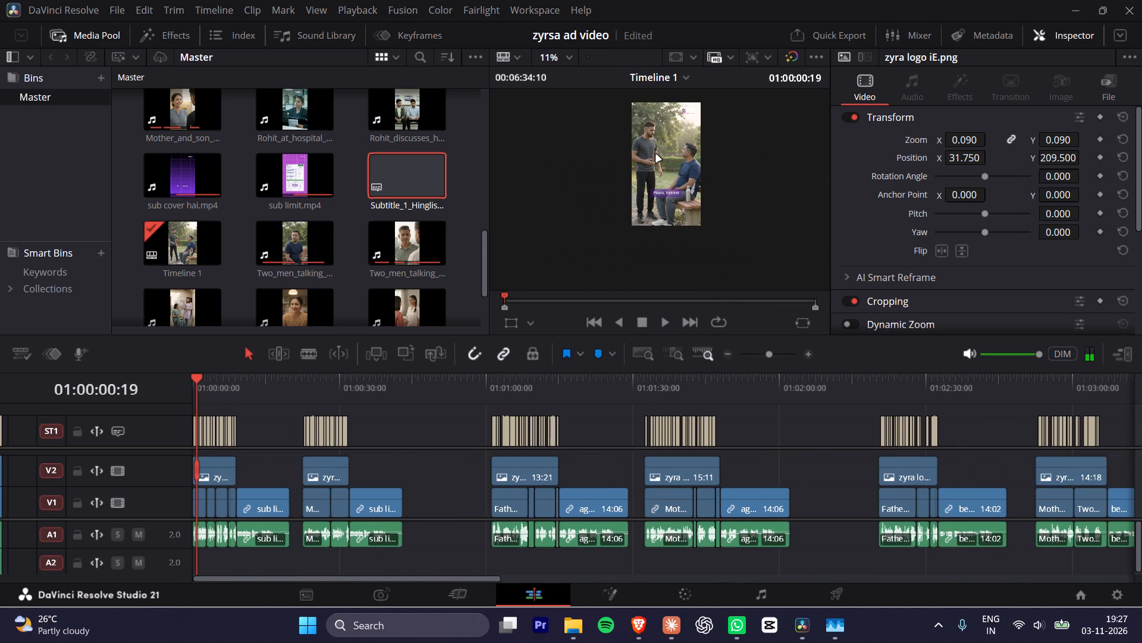
{"action": "key", "text": "v"}
{"action": "key", "text": "ctrl+z"}
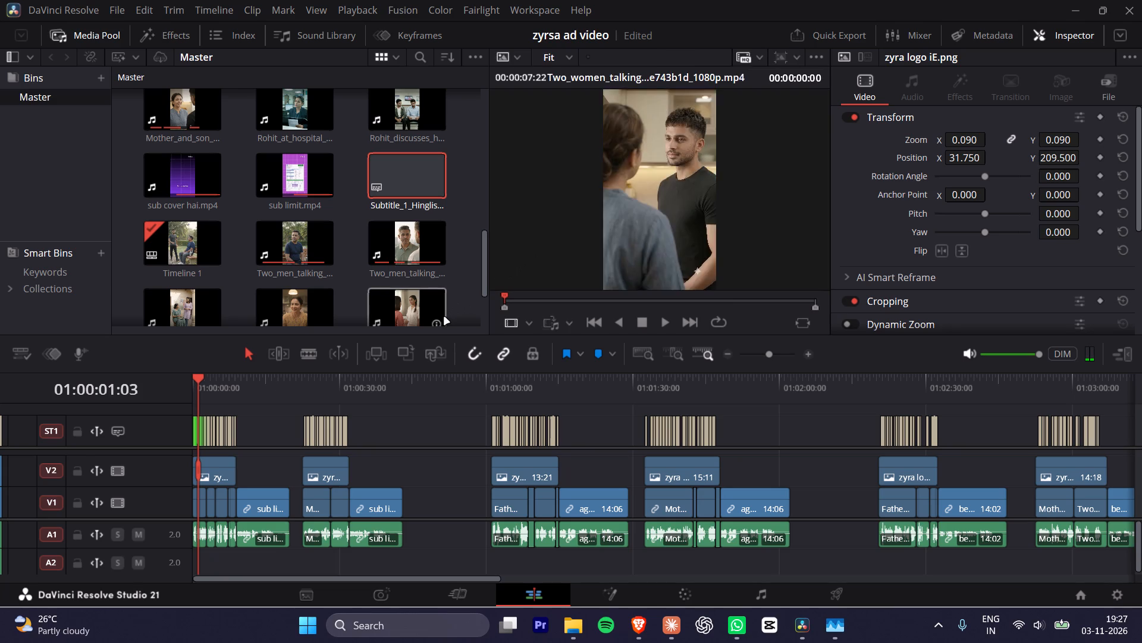
Replay the first ad from its start to check the opening Hinglish captions against the speech.
{"action": "left_click_drag", "start_coordinate": [227, 386], "coordinate": [71, 386]}
{"action": "scroll", "coordinate": [175, 412], "scroll_direction": "up", "scroll_amount": 14, "text": "alt"}
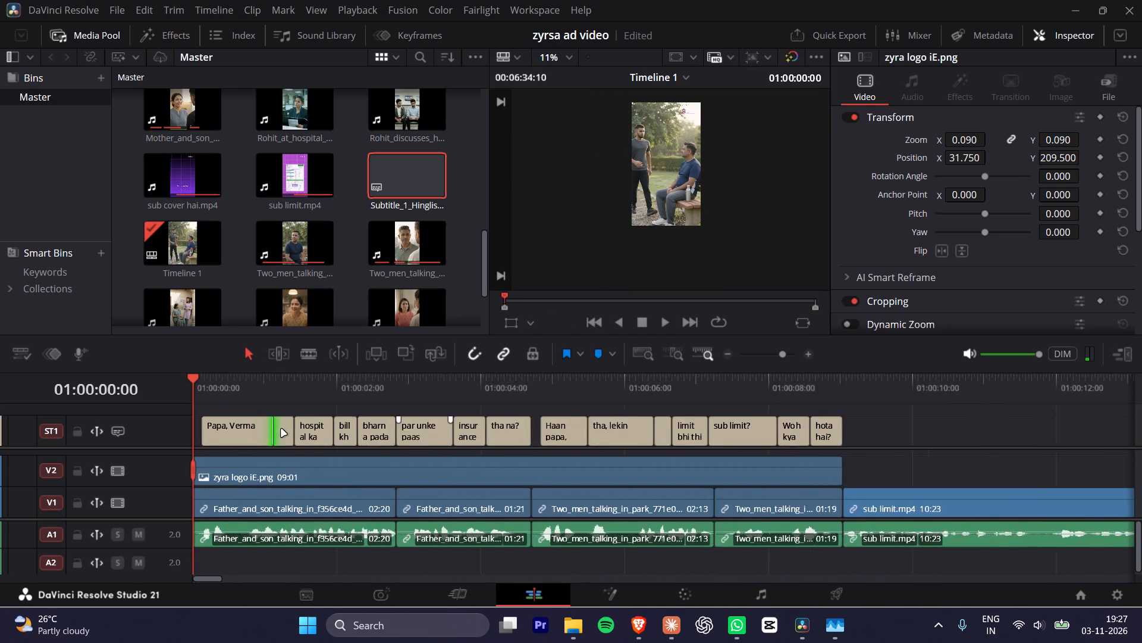
{"action": "scroll", "coordinate": [281, 429], "scroll_direction": "up", "scroll_amount": 1, "text": "alt"}
{"action": "left_click", "coordinate": [194, 404]}
{"action": "key", "text": "space"}
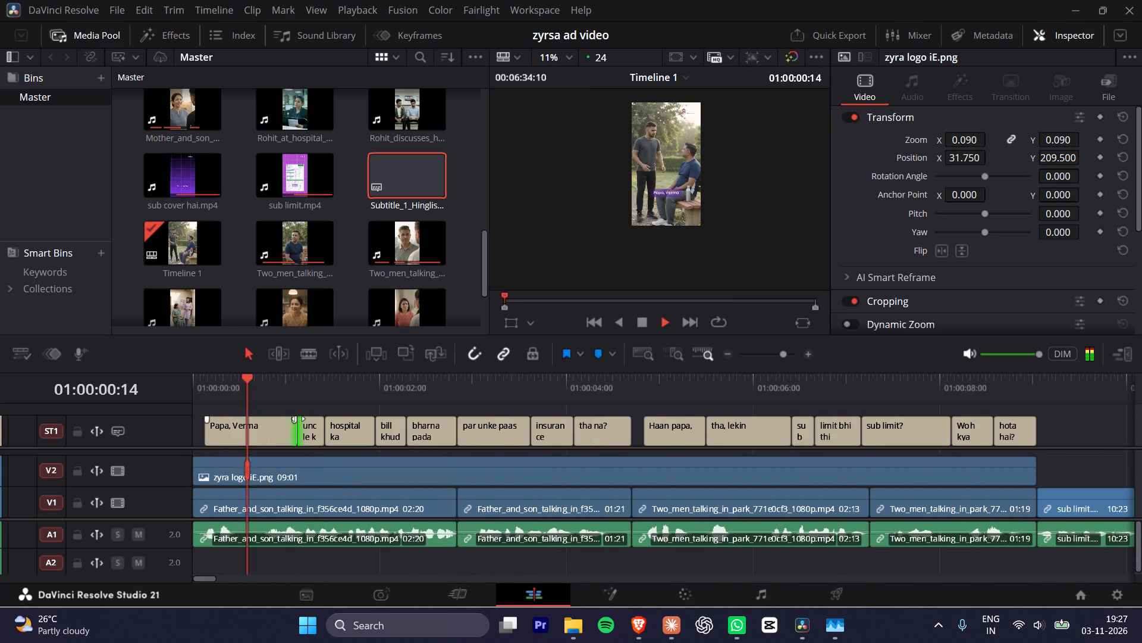
{"action": "key", "text": "space"}
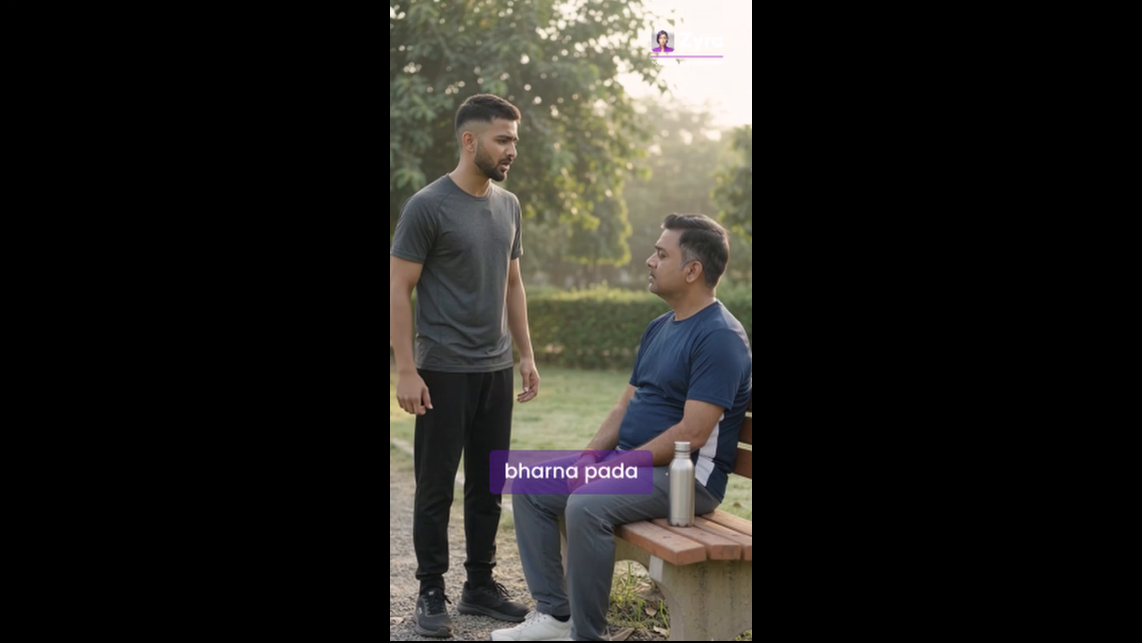
{"action": "key", "text": "ctrl+f"}
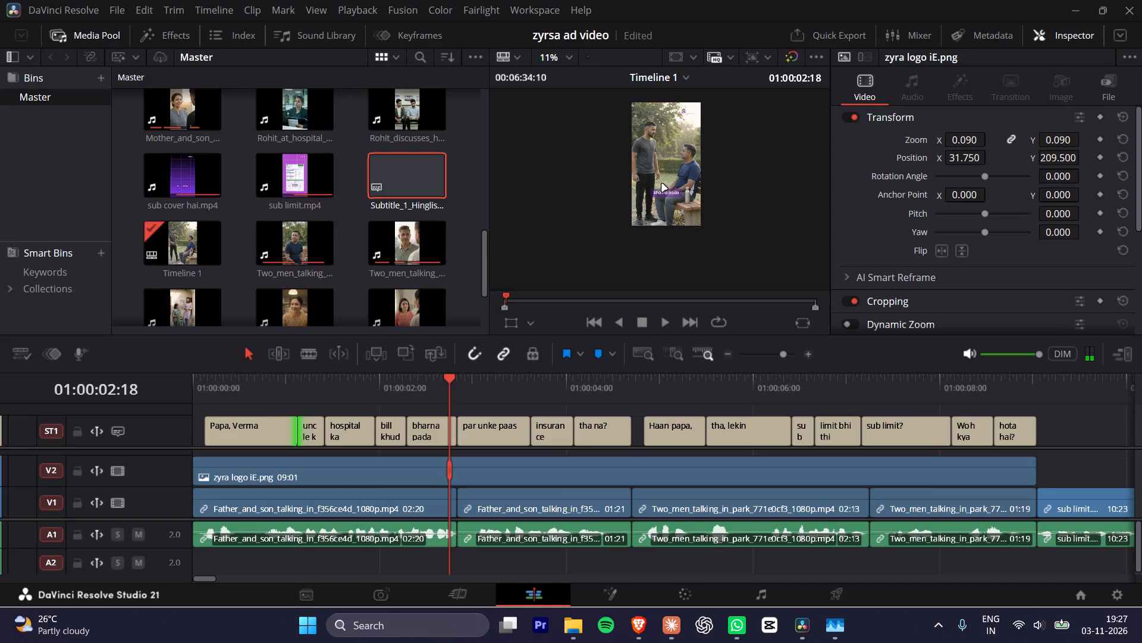
Set the timeline playback resolution to Half.
{"action": "left_click", "coordinate": [352, 10]}
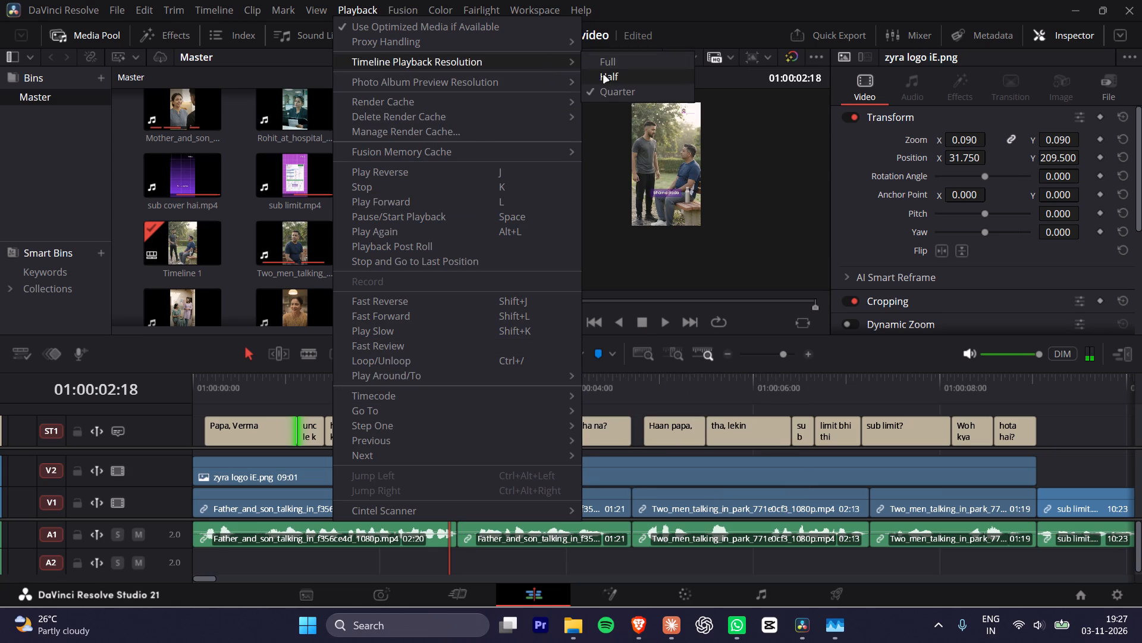
{"action": "left_click", "coordinate": [605, 82]}
Play the rest of the first ad full screen into its sub limit.mp4 clip to check captions and logo.
{"action": "key", "text": "ctrl+f"}
{"action": "key", "text": "space"}
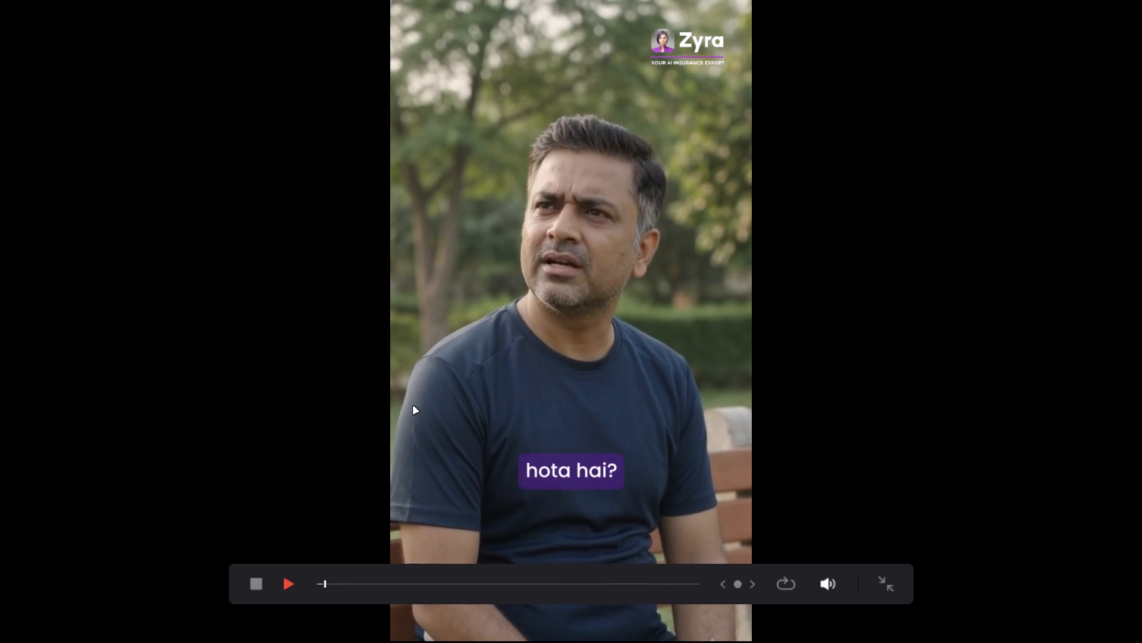
{"action": "key", "text": "space"}
{"action": "key", "text": "Escape"}
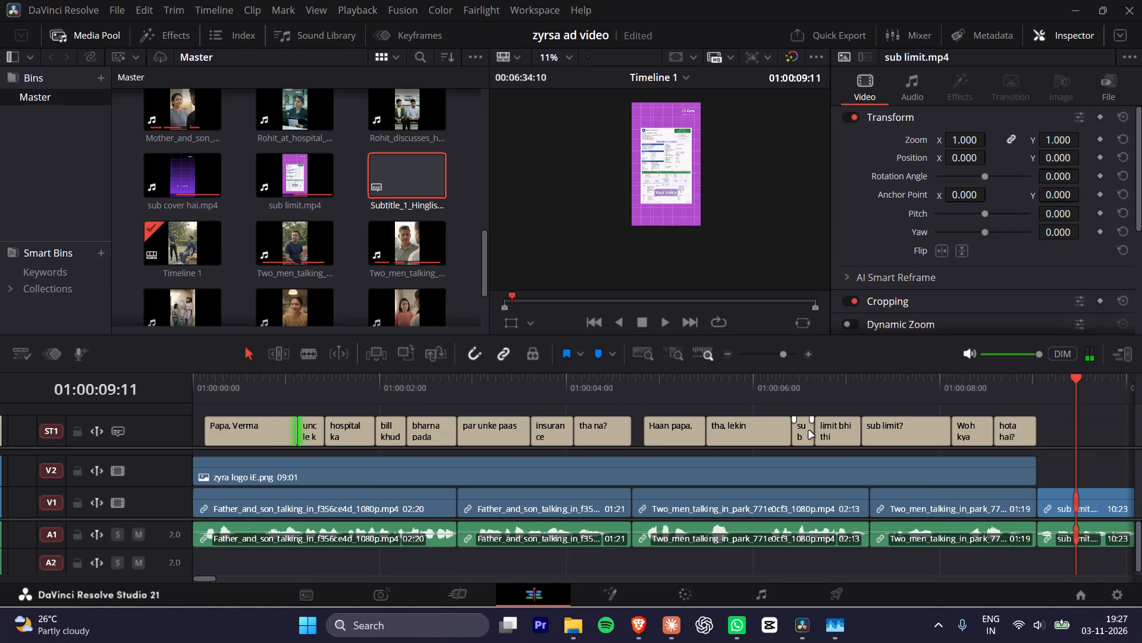
Go to the start of the second ad and enlarge the timeline viewer so the whole vertical frame shows at 38%.
{"action": "scroll", "coordinate": [790, 432], "scroll_direction": "down", "scroll_amount": 18, "text": "ctrl"}
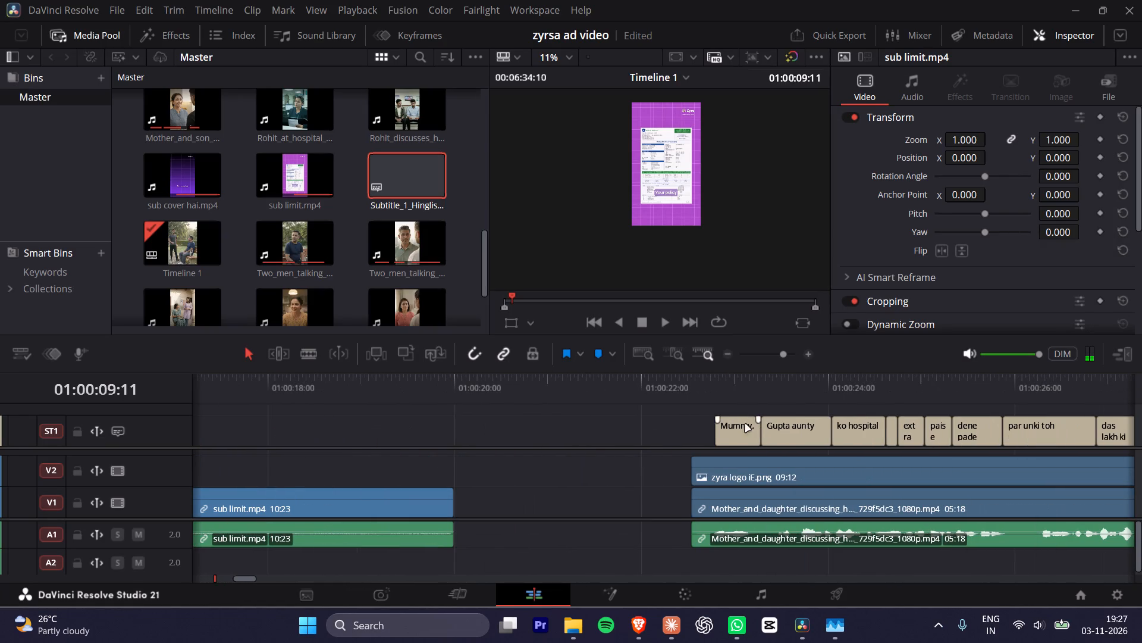
{"action": "left_click", "coordinate": [693, 386]}
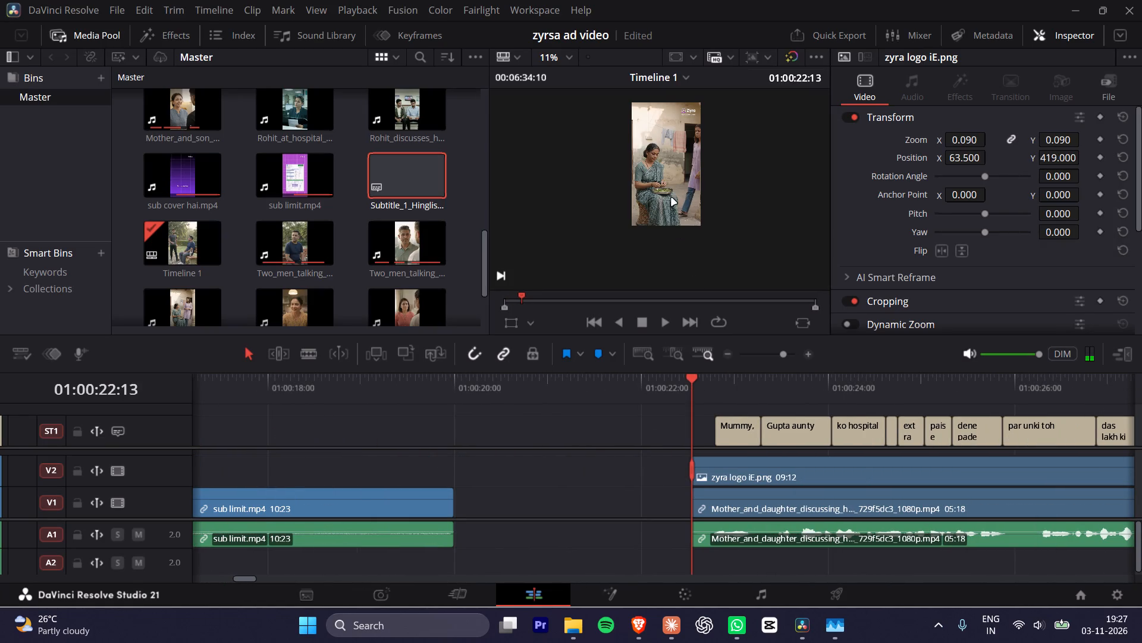
{"action": "scroll", "coordinate": [668, 177], "scroll_direction": "up", "scroll_amount": 2, "text": "ctrl"}
{"action": "scroll", "coordinate": [679, 198], "scroll_direction": "up", "scroll_amount": 4}
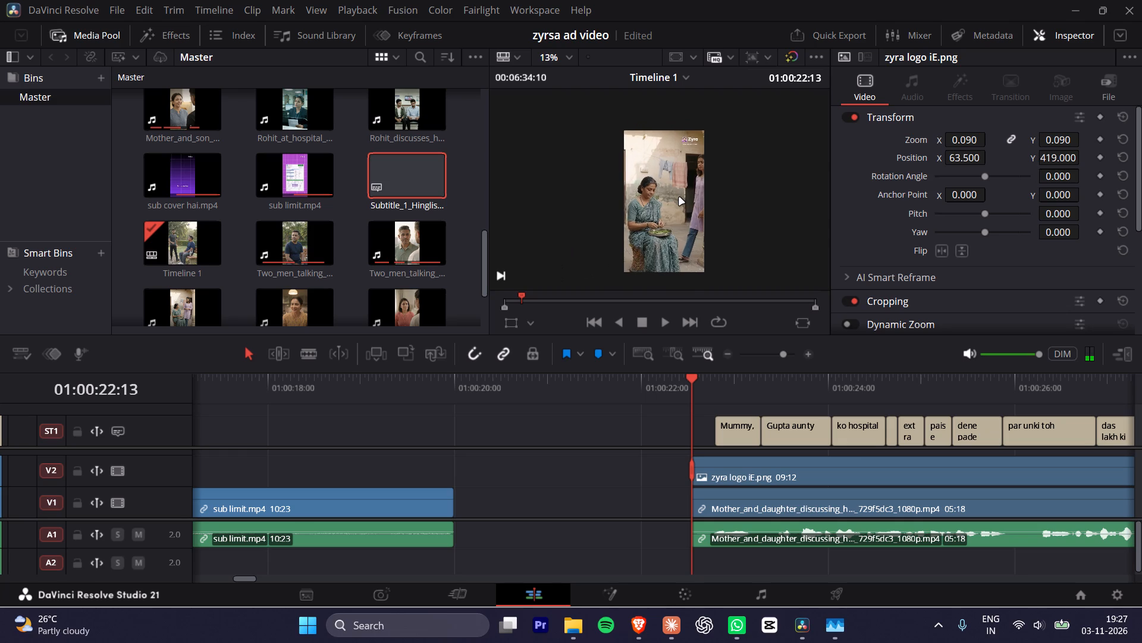
{"action": "scroll", "coordinate": [679, 198], "scroll_direction": "up", "scroll_amount": 7}
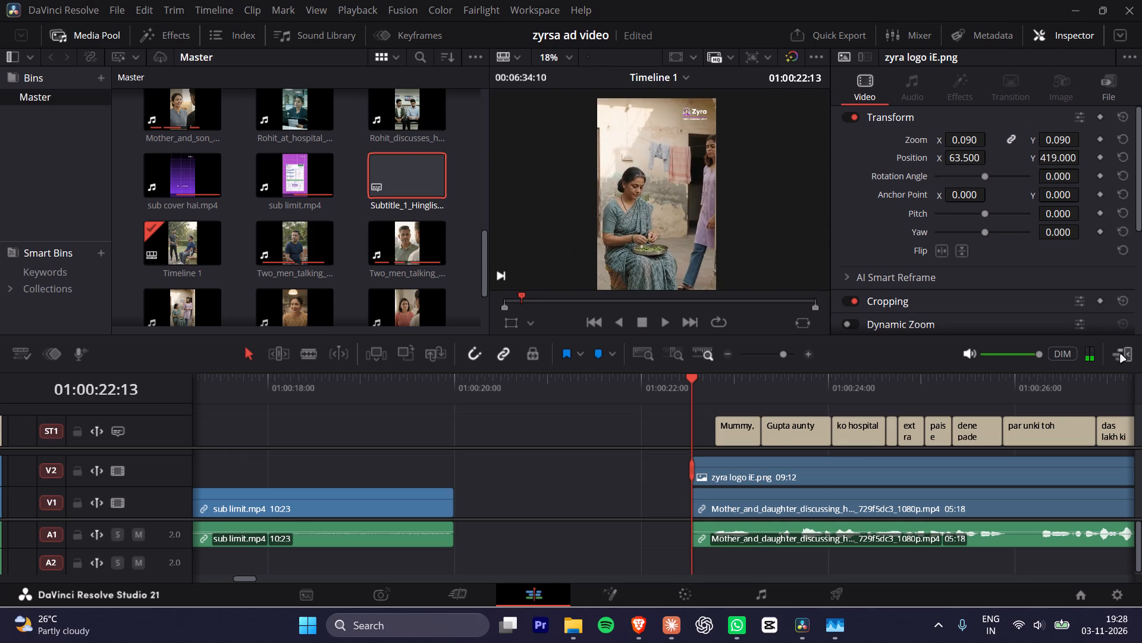
{"action": "left_click", "coordinate": [1121, 355]}
{"action": "scroll", "coordinate": [977, 352], "scroll_direction": "up", "scroll_amount": 17}
{"action": "scroll", "coordinate": [977, 352], "scroll_direction": "down", "scroll_amount": 1}
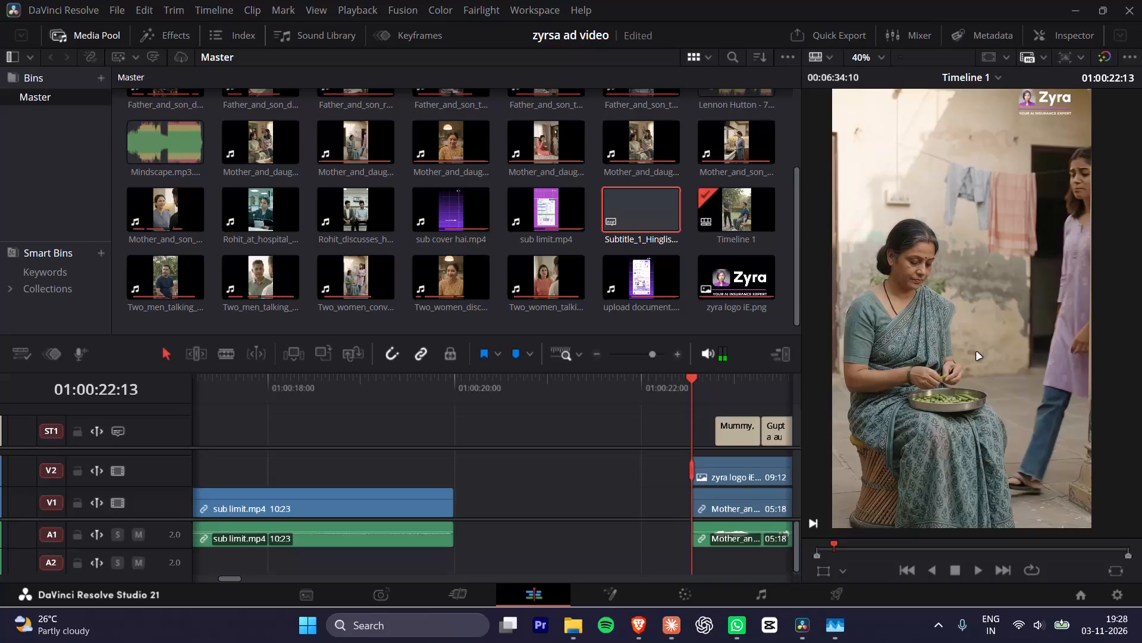
{"action": "scroll", "coordinate": [977, 352], "scroll_direction": "down", "scroll_amount": 1}
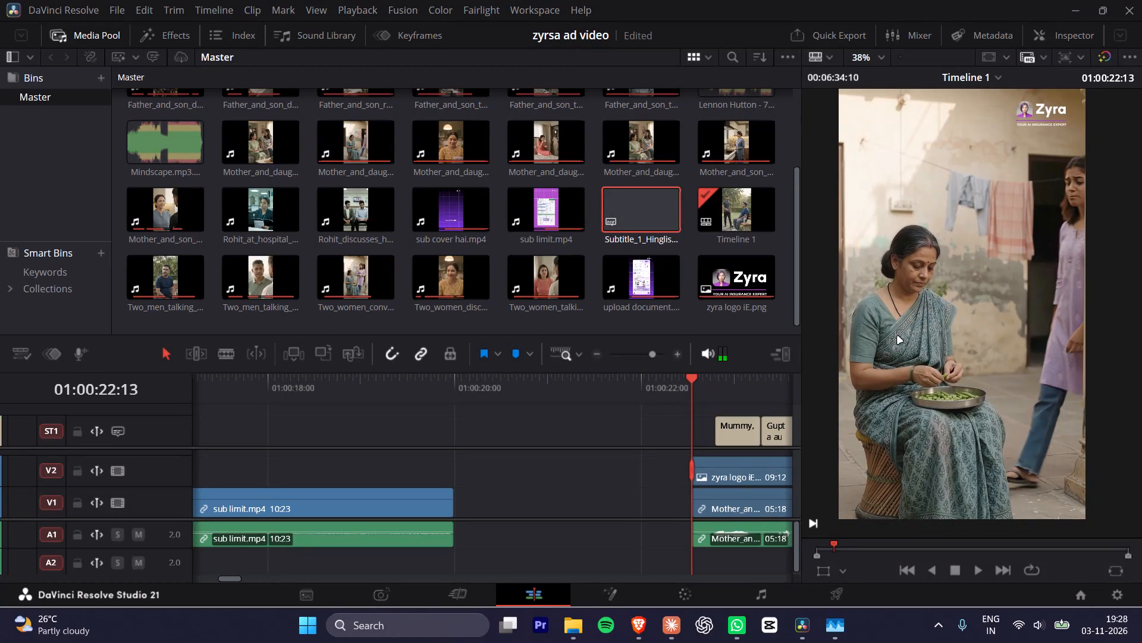
Play the second ad from its opening, pausing between captions, to check the Hinglish text through "Haan mummy,".
{"action": "key", "text": "space"}
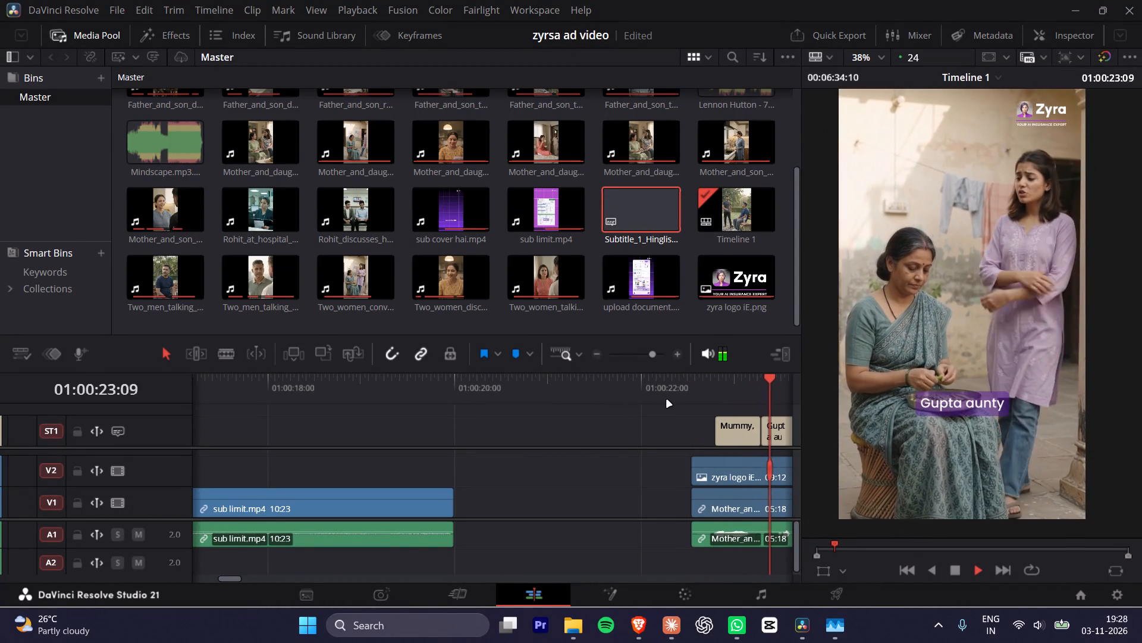
{"action": "key", "text": "space"}
{"action": "key", "text": "space"}
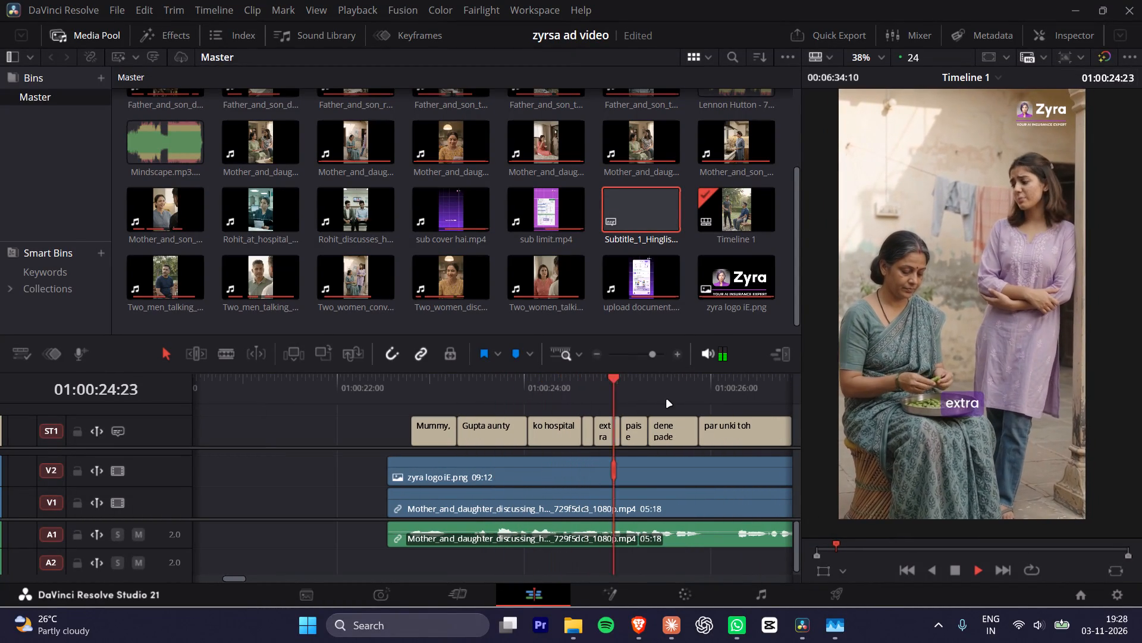
{"action": "key", "text": "space"}
{"action": "key", "text": "space"}
{"action": "key", "text": "space"}
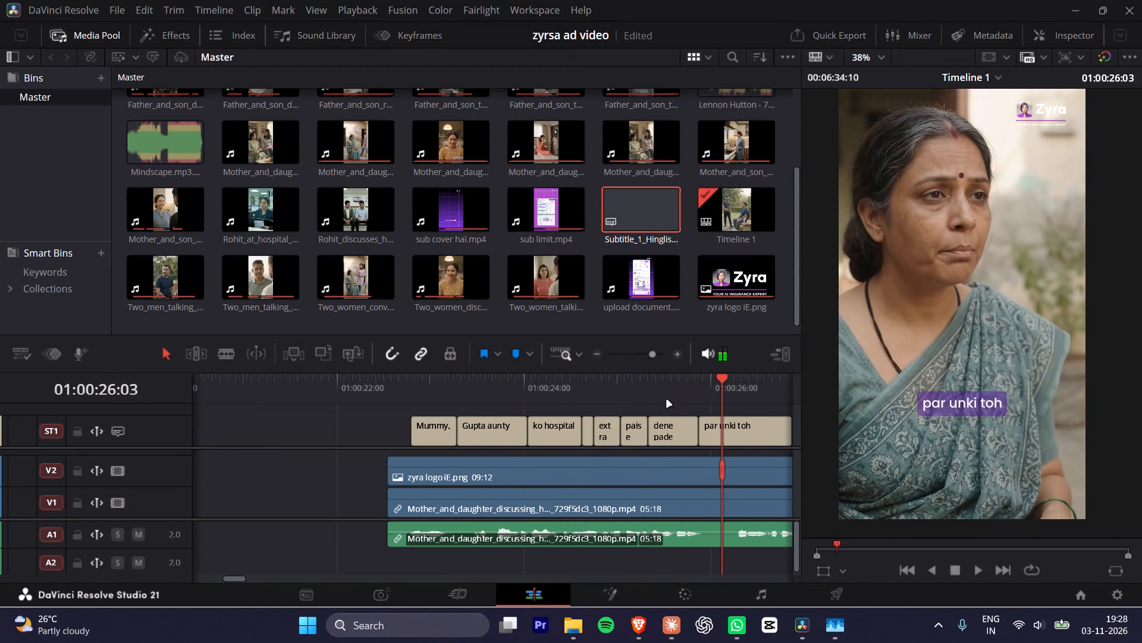
{"action": "key", "text": "space"}
{"action": "key", "text": "space"}
{"action": "key", "text": "space"}
{"action": "key", "text": "space"}
{"action": "key", "text": "space"}
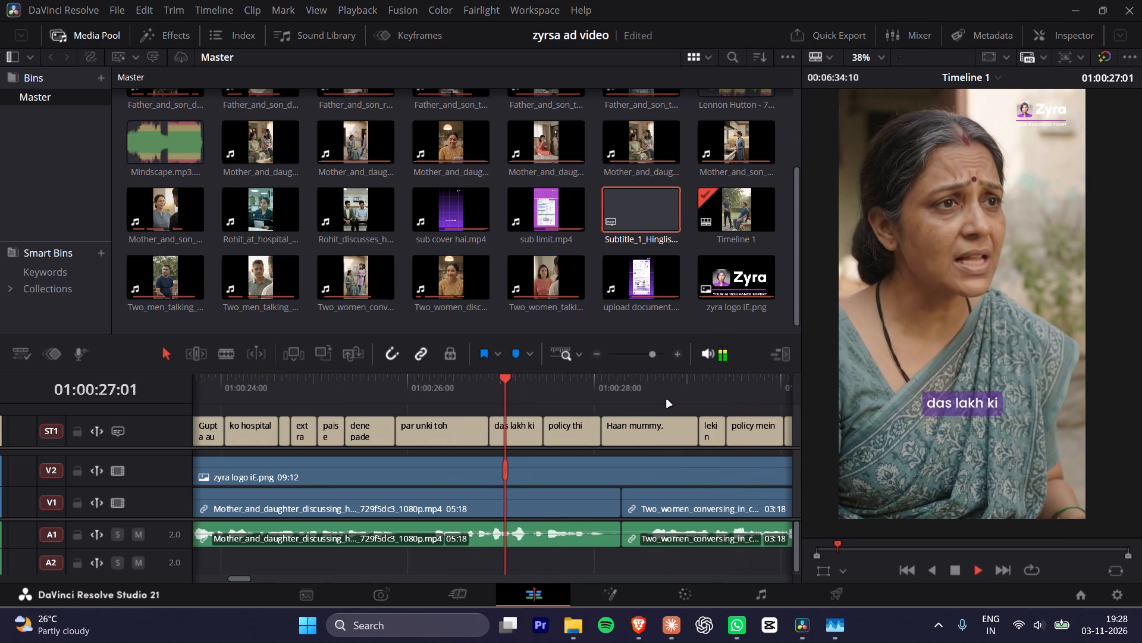
{"action": "key", "text": "space"}
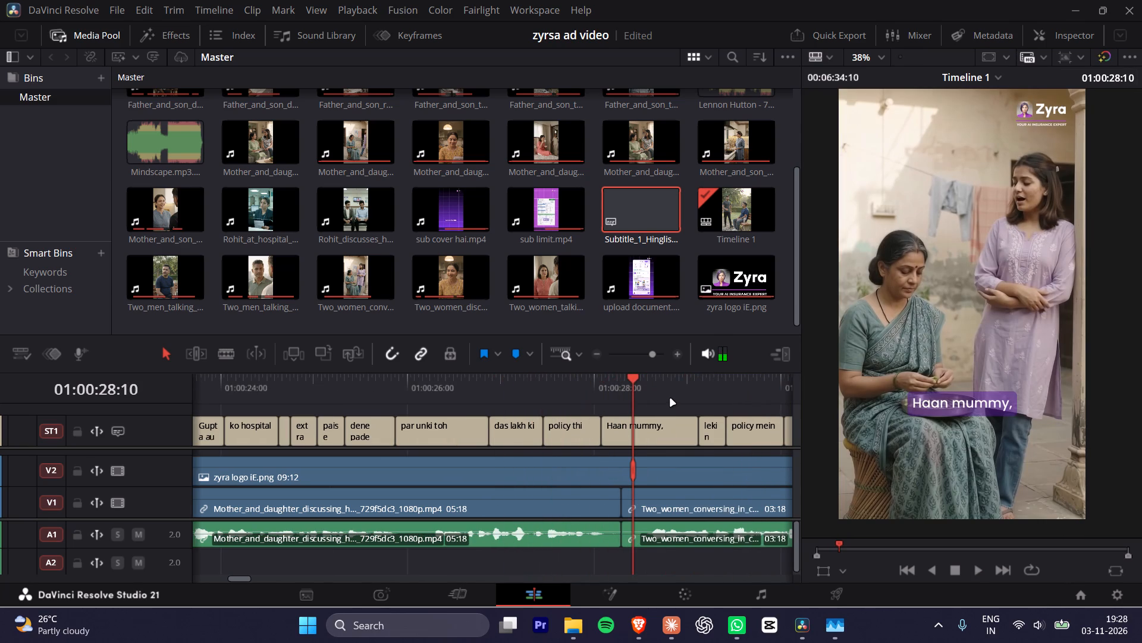
Change the second ad's "das lakh ki" caption to "10 lakh ki".
{"action": "left_click", "coordinate": [500, 375]}
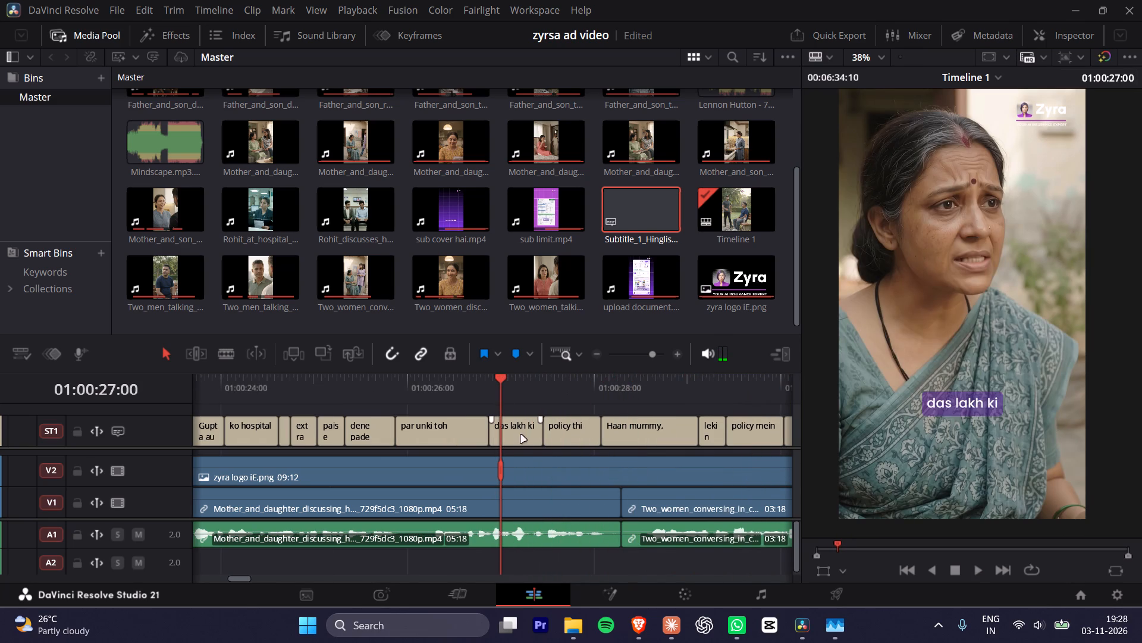
{"action": "left_click", "coordinate": [520, 438]}
{"action": "left_click", "coordinate": [942, 410]}
{"action": "double_click", "coordinate": [942, 400]}
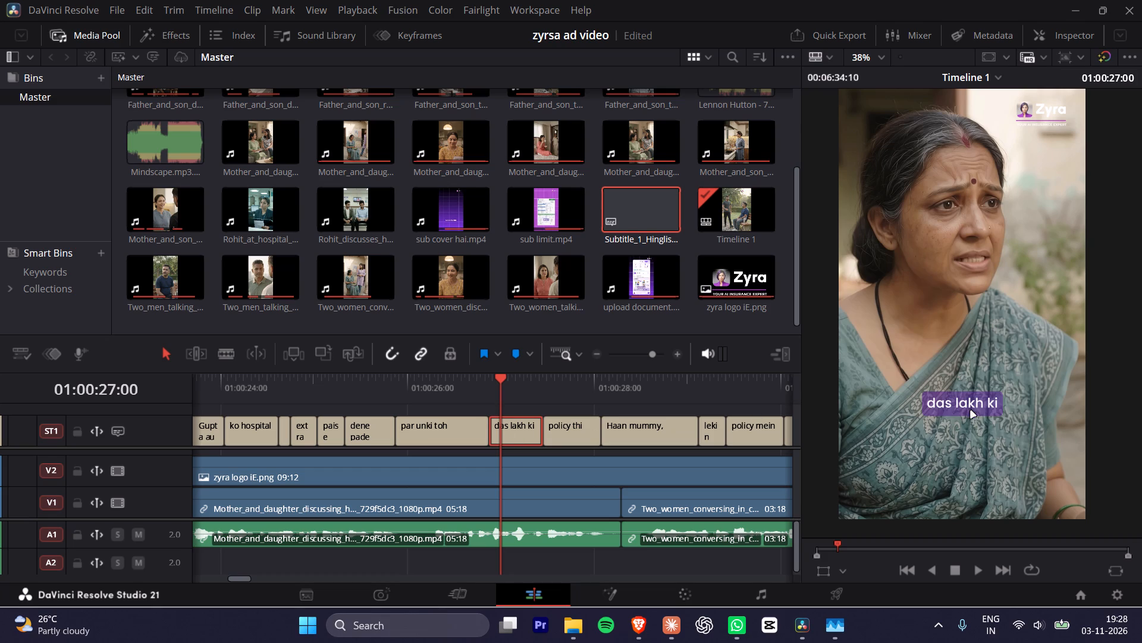
{"action": "double_click", "coordinate": [946, 403]}
{"action": "left_click", "coordinate": [1063, 39]}
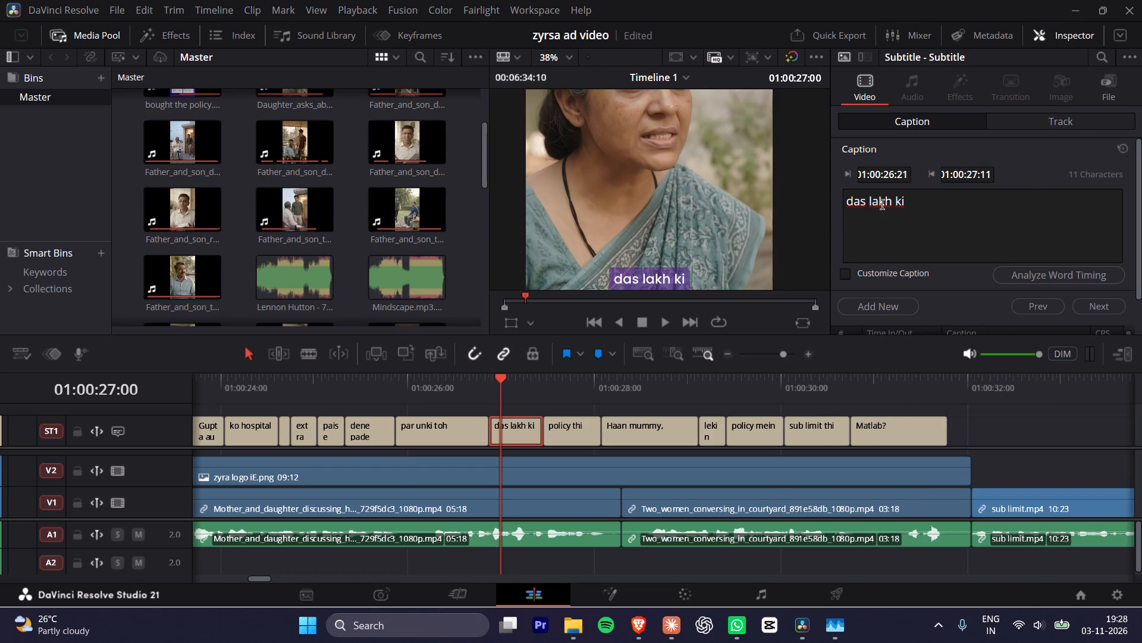
{"action": "double_click", "coordinate": [858, 201]}
{"action": "type", "text": "10"}
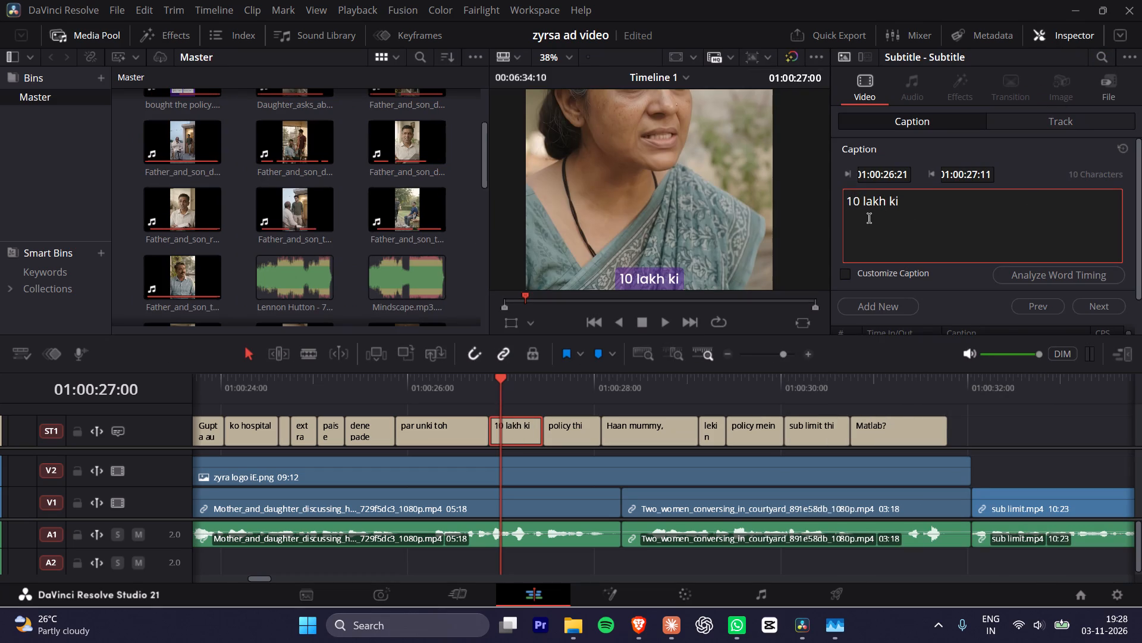
Replay the second ad in the enlarged viewer from the "10 lakh ki" caption into its sub limit.mp4 clip to check the remaining captions.
{"action": "left_click", "coordinate": [441, 383]}
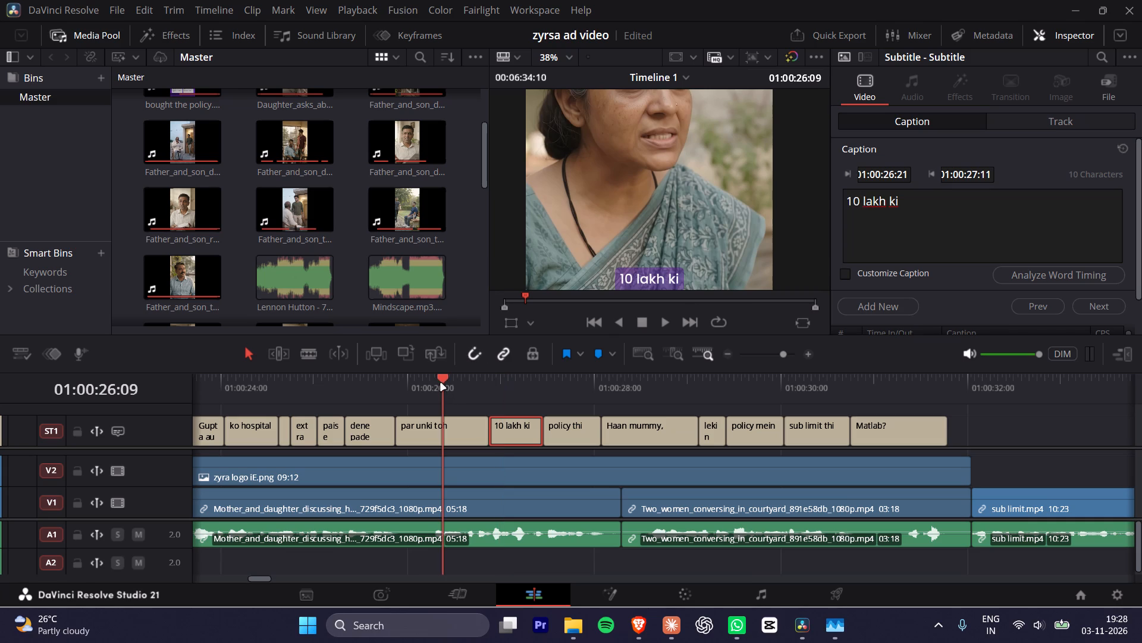
{"action": "left_click", "coordinate": [555, 392]}
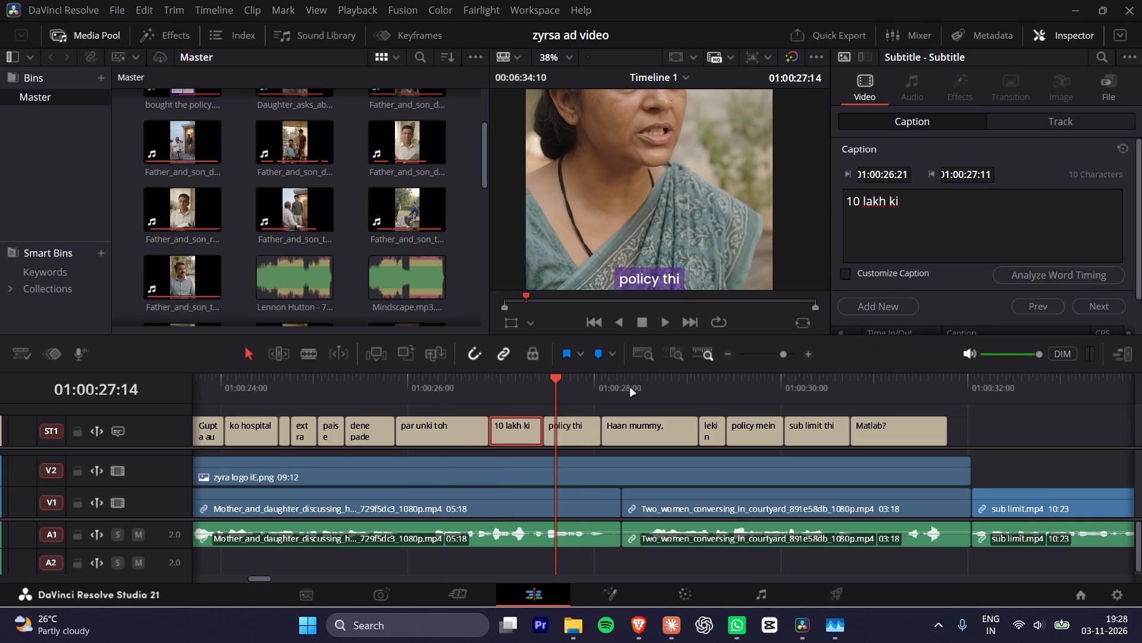
{"action": "left_click", "coordinate": [579, 391]}
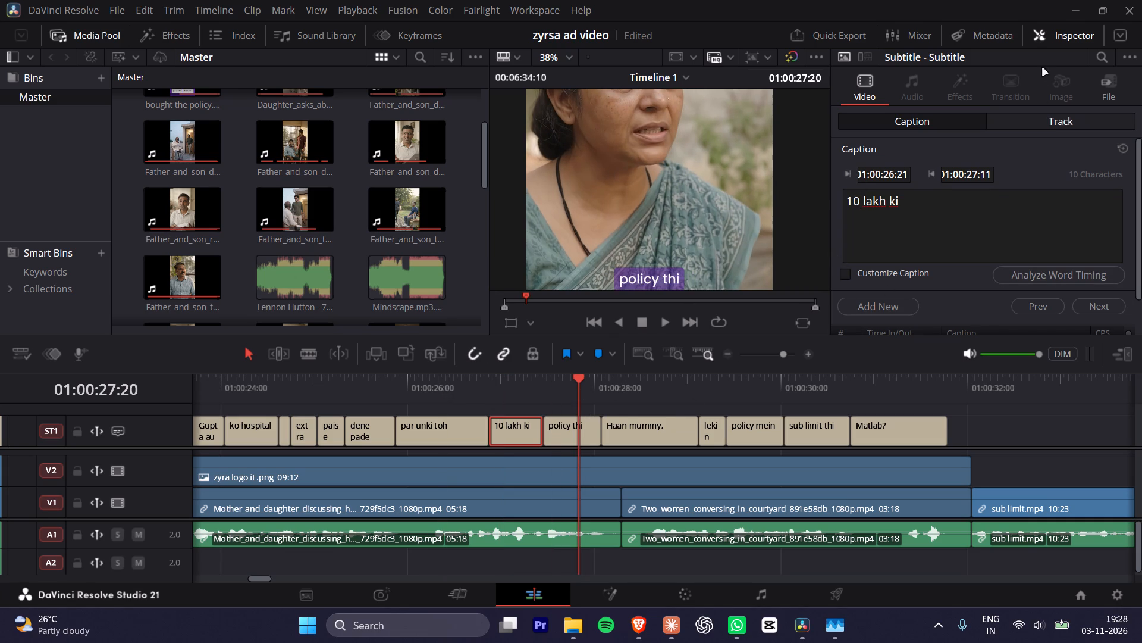
{"action": "left_click", "coordinate": [1077, 40]}
{"action": "left_click", "coordinate": [1127, 356]}
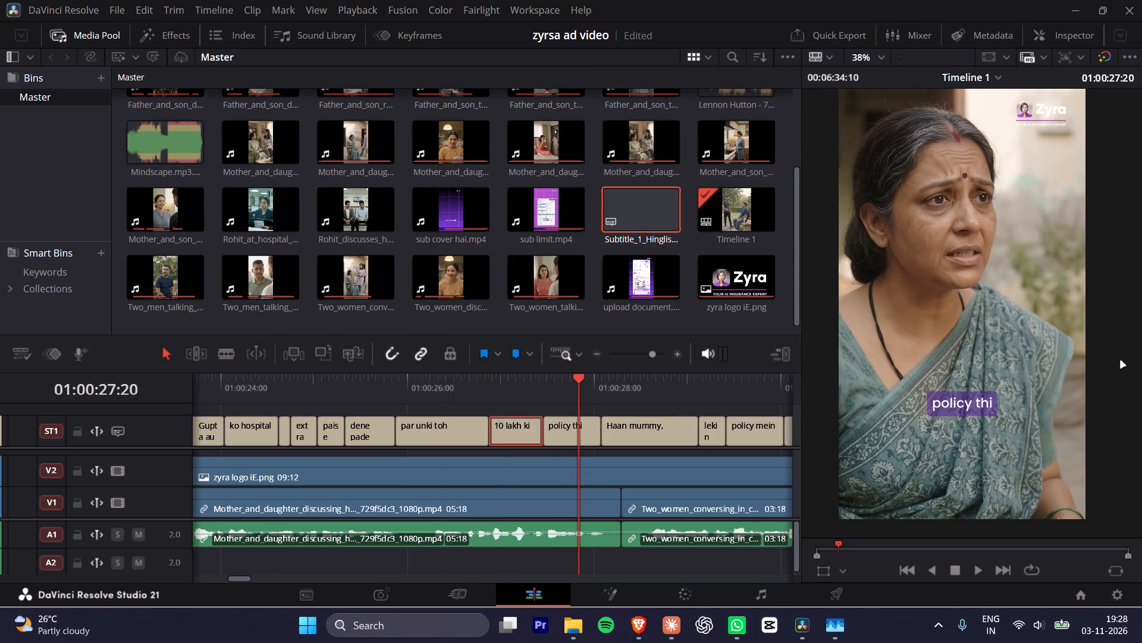
{"action": "left_click", "coordinate": [516, 384]}
{"action": "left_click", "coordinate": [586, 396]}
{"action": "left_click", "coordinate": [530, 383]}
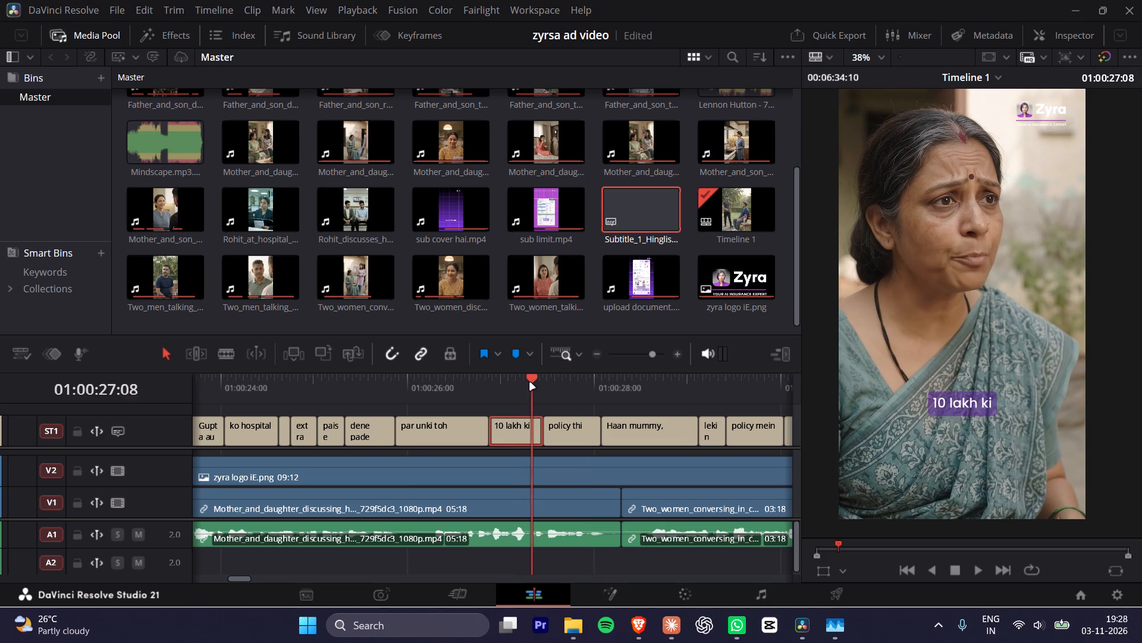
{"action": "key", "text": "space"}
{"action": "key", "text": "space"}
{"action": "key", "text": "space"}
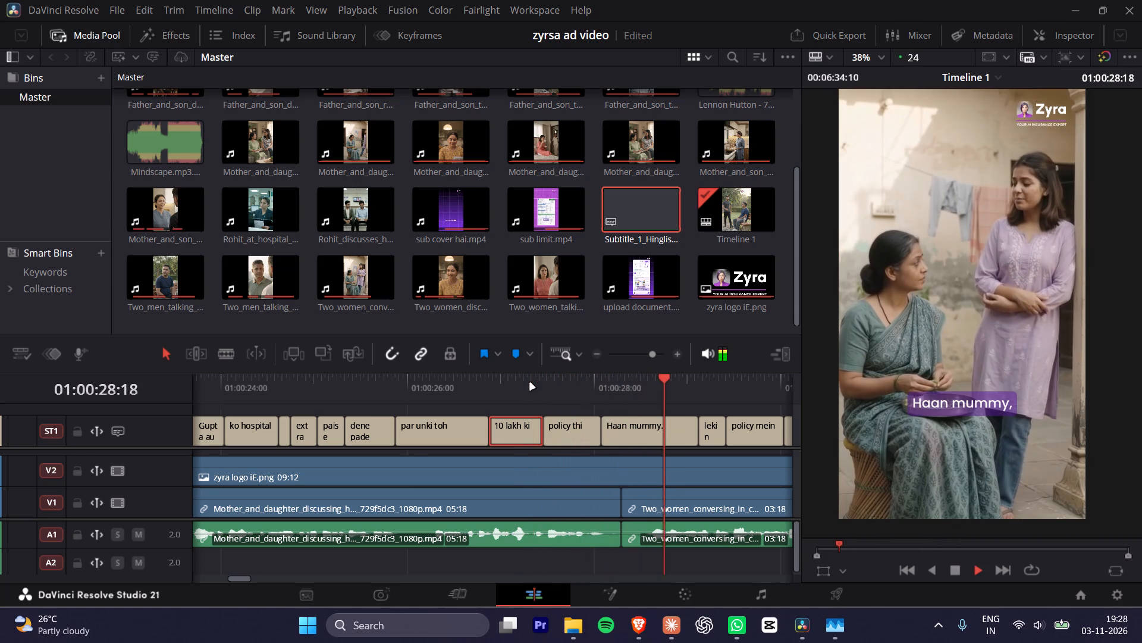
{"action": "key", "text": "space"}
{"action": "key", "text": "space"}
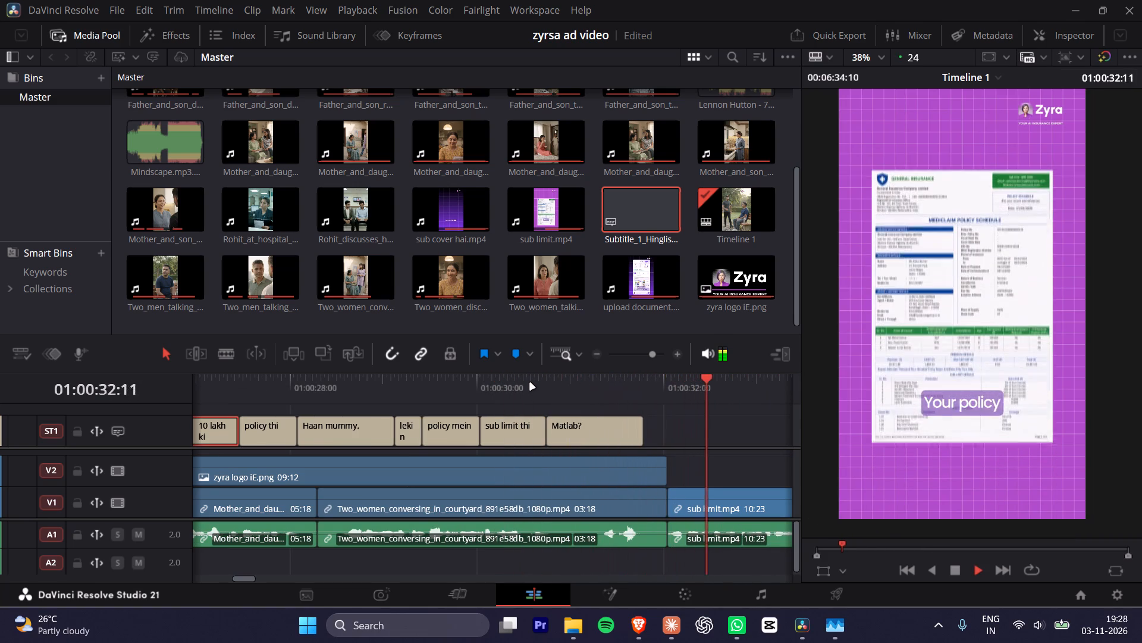
{"action": "key", "text": "space"}
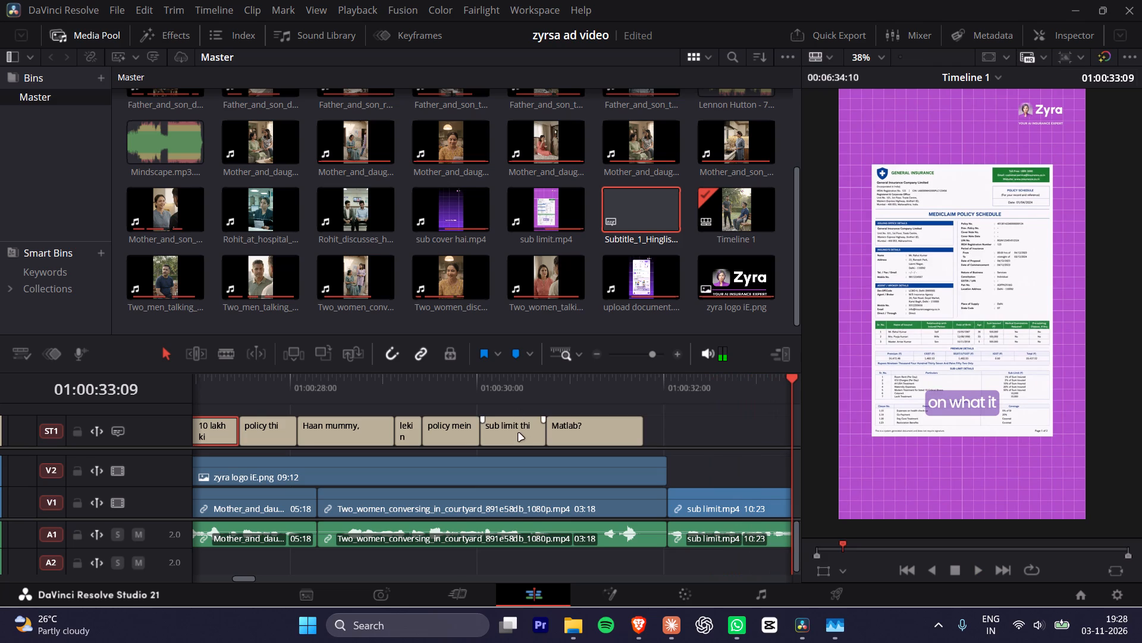
Play the third ad from its opening "Papa, kis" caption, pausing between captions, to check the Hinglish text through "policy hai".
{"action": "scroll", "coordinate": [530, 436], "scroll_direction": "down", "scroll_amount": 2, "text": "alt"}
{"action": "scroll", "coordinate": [530, 436], "scroll_direction": "down", "scroll_amount": 7, "text": "ctrl"}
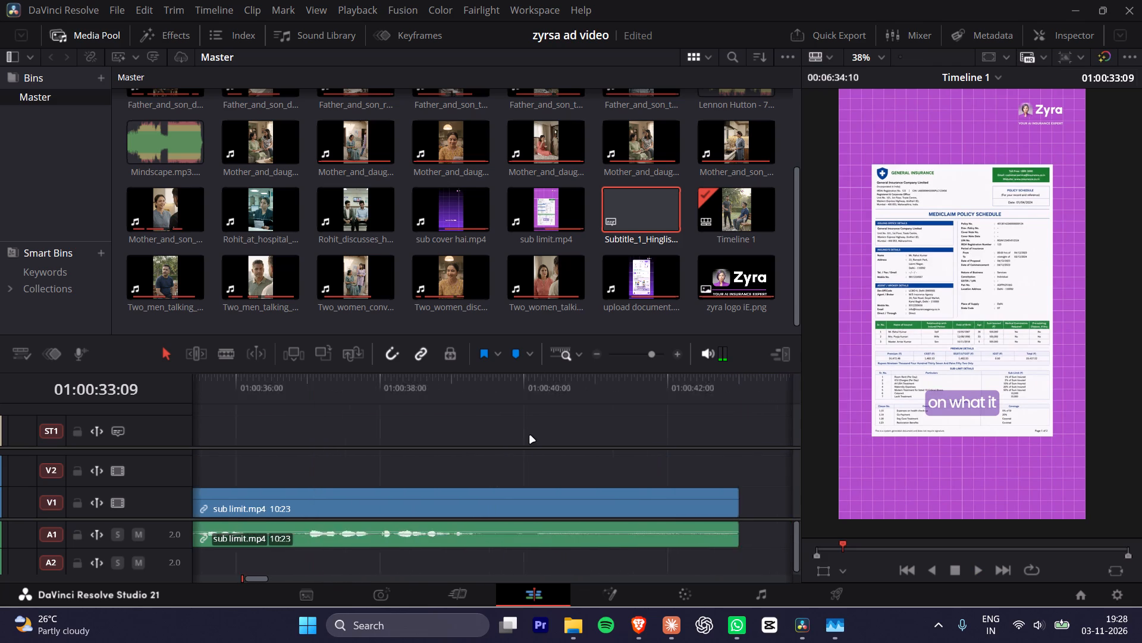
{"action": "scroll", "coordinate": [530, 436], "scroll_direction": "down", "scroll_amount": 20, "text": "ctrl"}
{"action": "scroll", "coordinate": [530, 436], "scroll_direction": "down", "scroll_amount": 1, "text": "ctrl"}
{"action": "scroll", "coordinate": [297, 394], "scroll_direction": "up", "scroll_amount": 3, "text": "ctrl"}
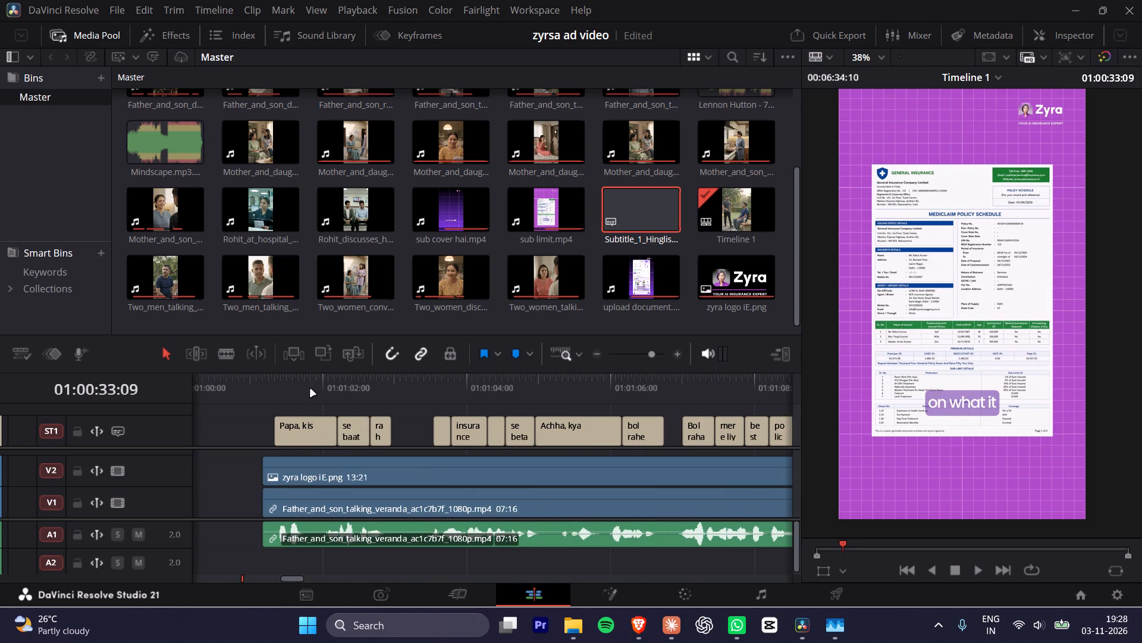
{"action": "left_click_drag", "start_coordinate": [271, 374], "coordinate": [259, 374]}
{"action": "key", "text": "space"}
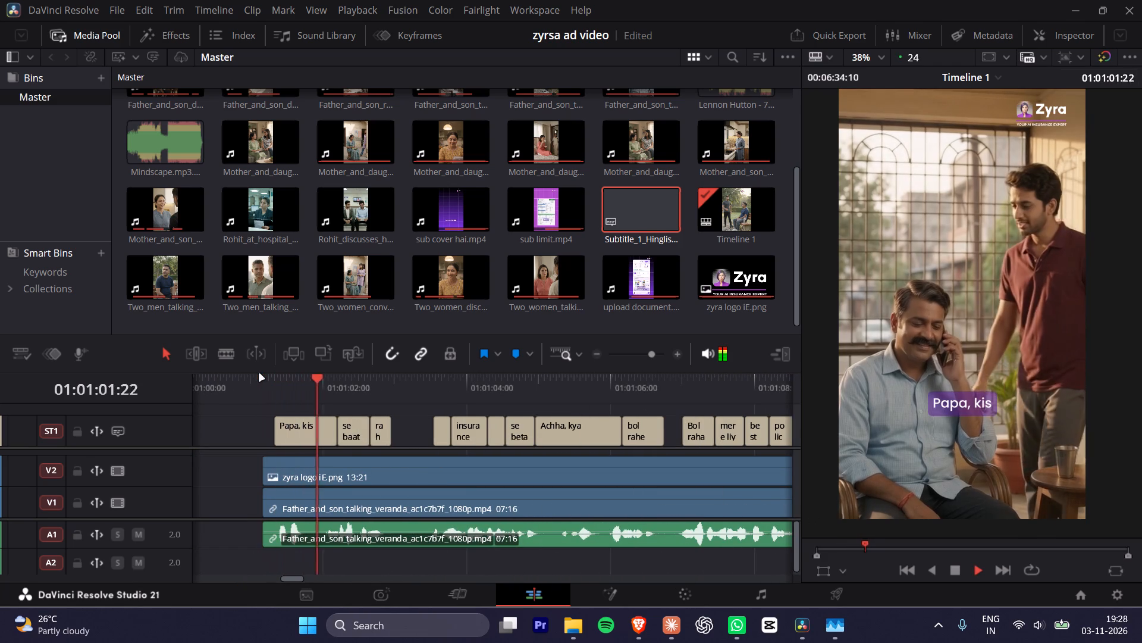
{"action": "key", "text": "space"}
{"action": "key", "text": "space"}
{"action": "key", "text": "space"}
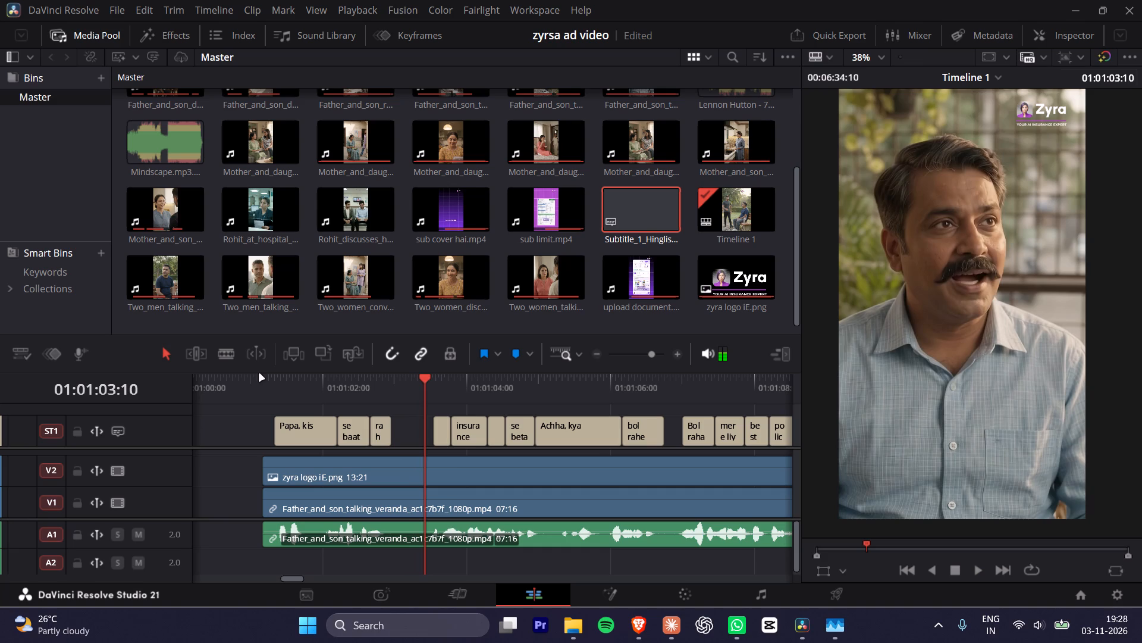
{"action": "key", "text": "space"}
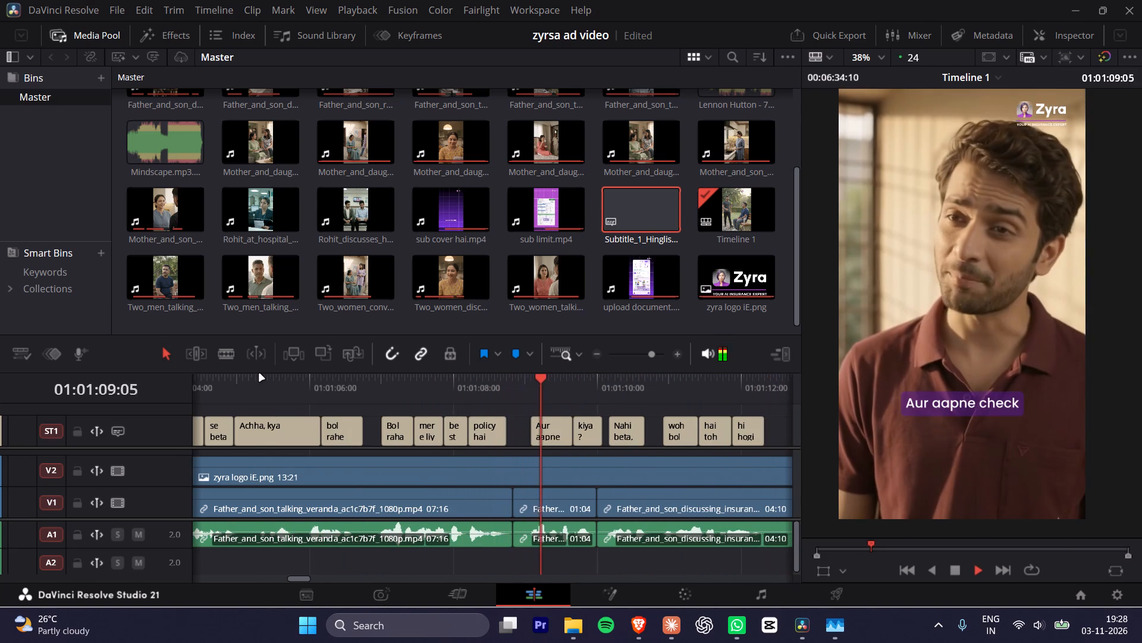
Play the third ad from its "Aur aapne check" caption into its agent is your friend.mp4 clip to check the remaining captions.
{"action": "key", "text": "space"}
{"action": "key", "text": "space"}
{"action": "key", "text": "space"}
{"action": "key", "text": "space"}
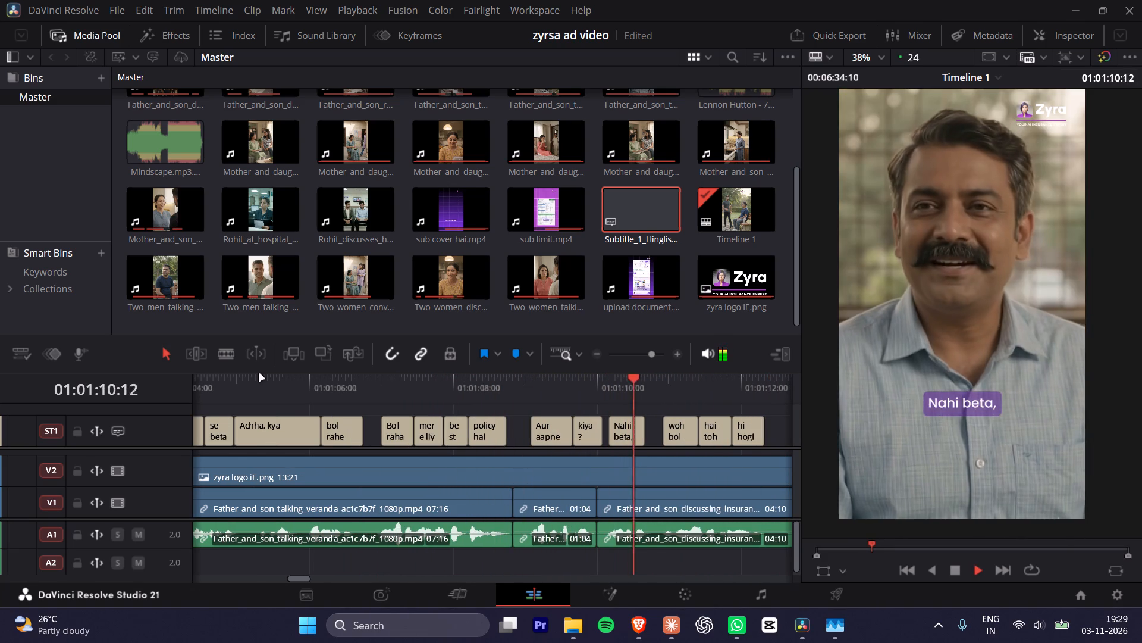
{"action": "key", "text": "space"}
{"action": "key", "text": "space"}
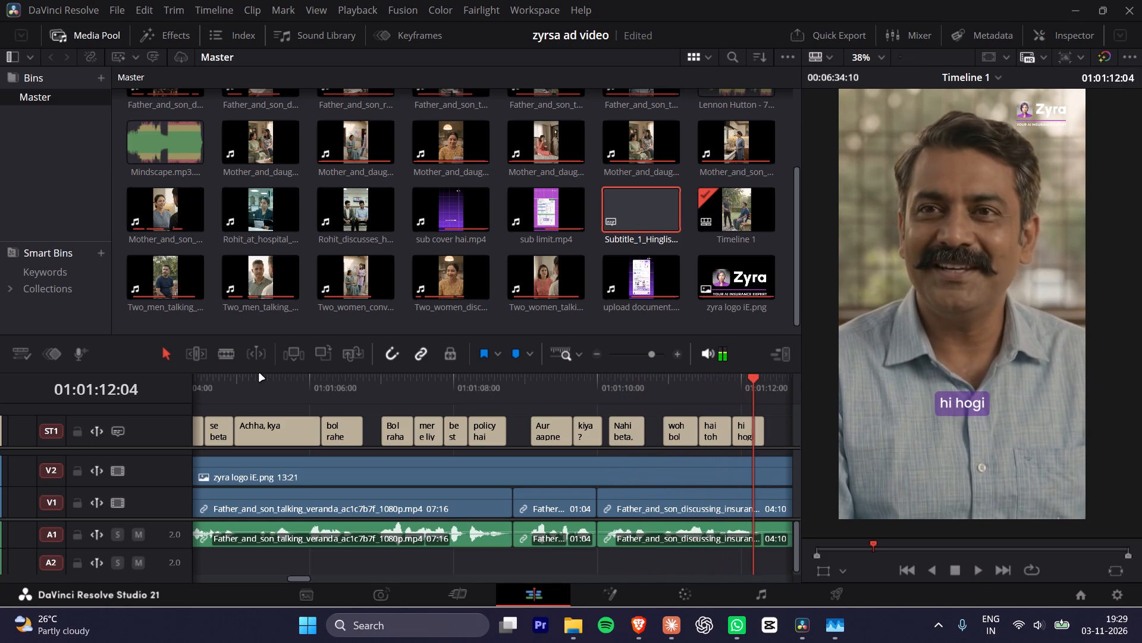
{"action": "key", "text": "space"}
{"action": "key", "text": "space"}
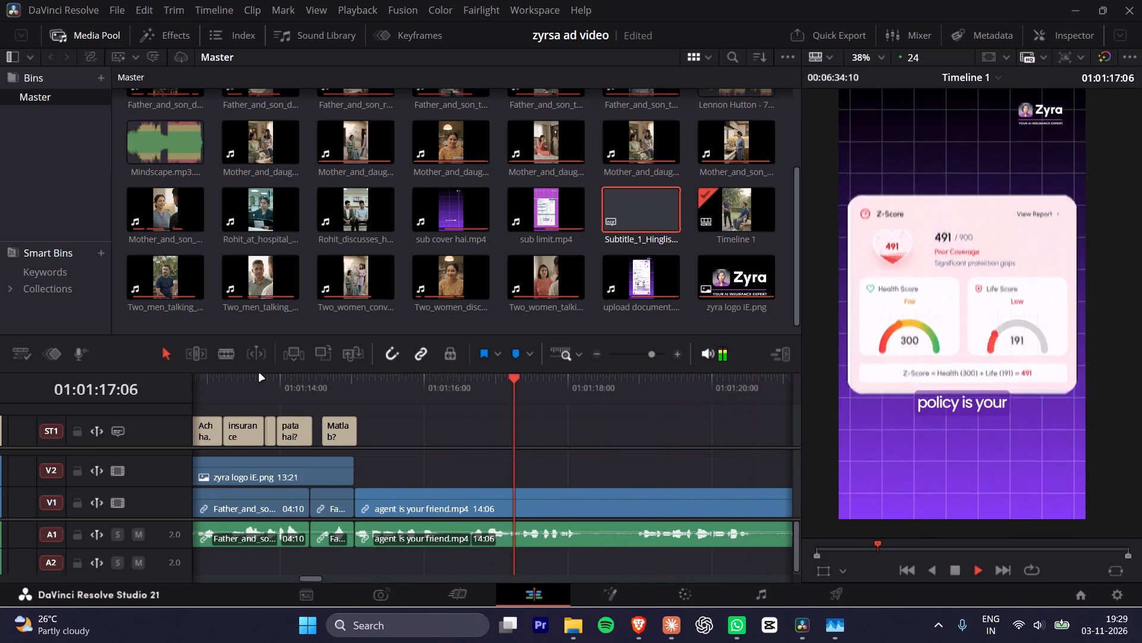
{"action": "key", "text": "space"}
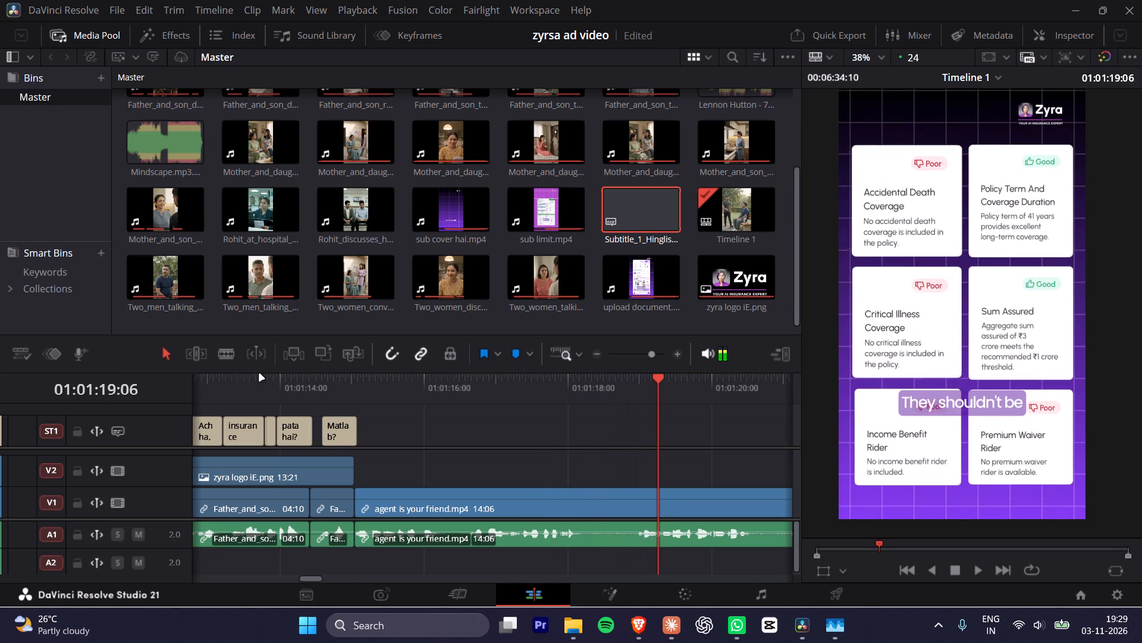
Lengthen the fourth ad's opening "Mummy, yeh" caption so it ends where the "nayi policy" caption starts.
{"action": "scroll", "coordinate": [545, 461], "scroll_direction": "down", "scroll_amount": 8, "text": "ctrl"}
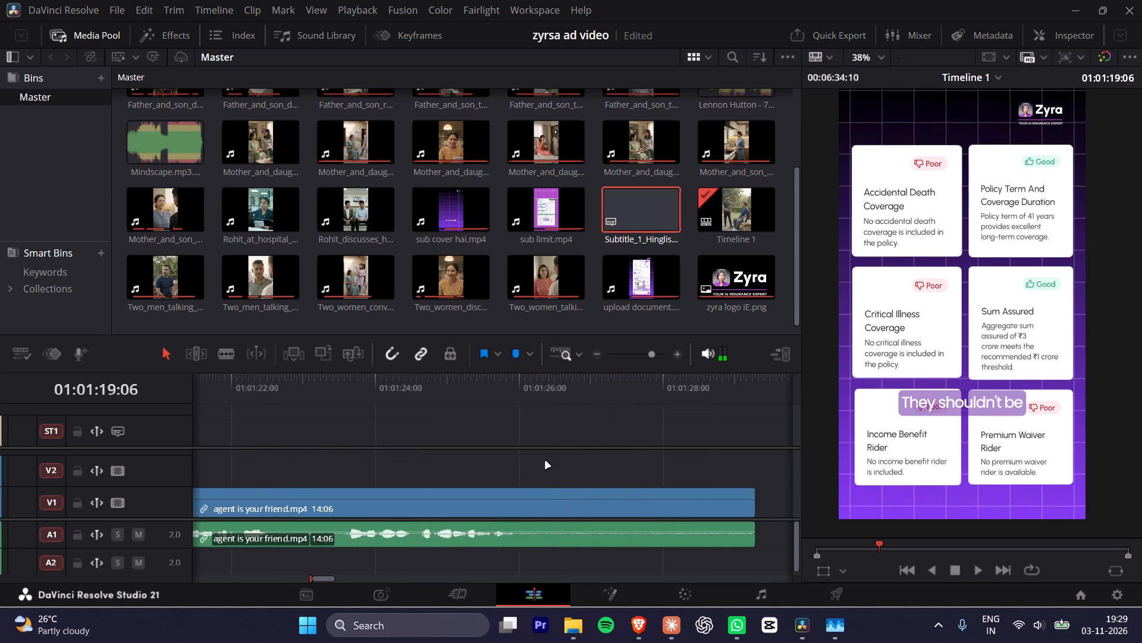
{"action": "scroll", "coordinate": [545, 461], "scroll_direction": "down", "scroll_amount": 7, "text": "ctrl"}
{"action": "left_click", "coordinate": [280, 381]}
{"action": "key", "text": "space"}
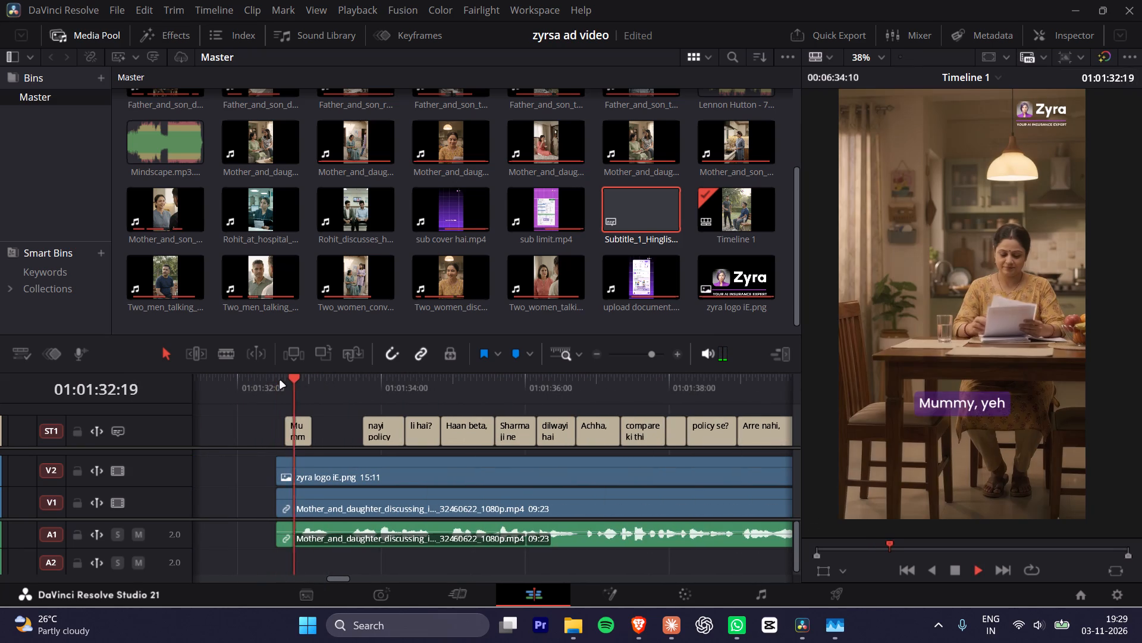
{"action": "key", "text": "space"}
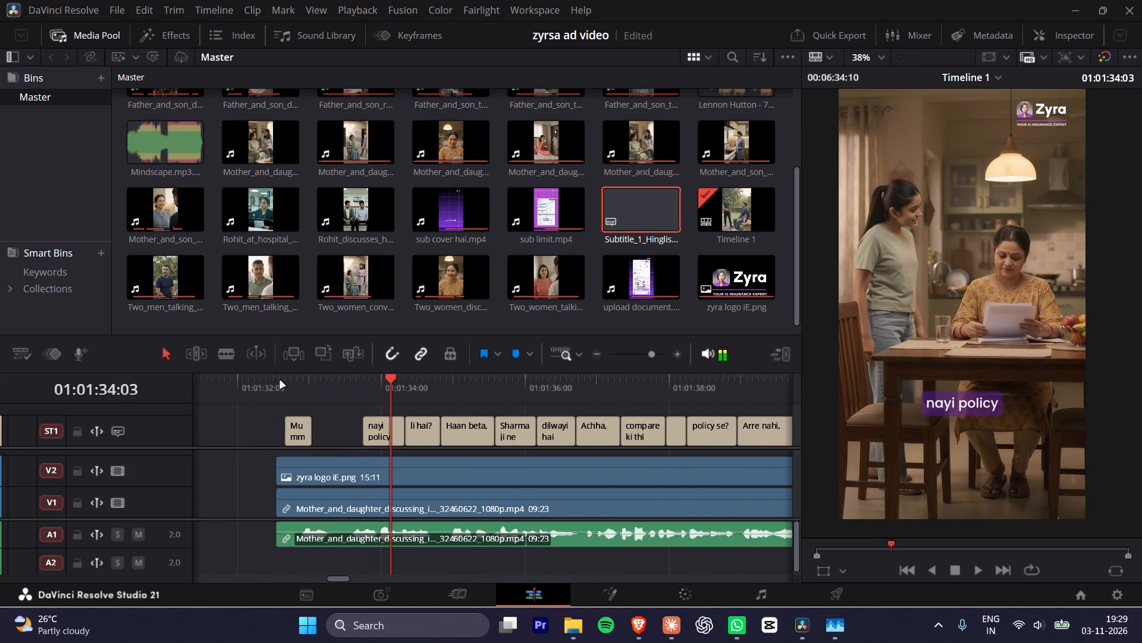
{"action": "left_click_drag", "start_coordinate": [280, 381], "coordinate": [308, 380]}
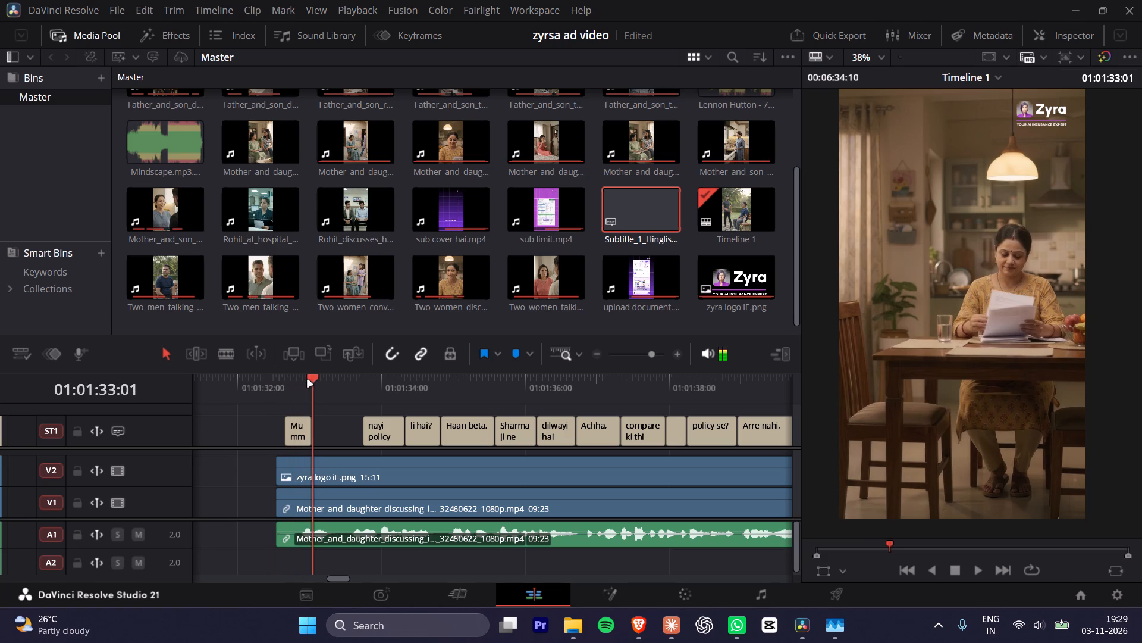
{"action": "left_click_drag", "start_coordinate": [308, 380], "coordinate": [288, 385]}
{"action": "left_click", "coordinate": [302, 429]}
{"action": "left_click_drag", "start_coordinate": [314, 435], "coordinate": [338, 441]}
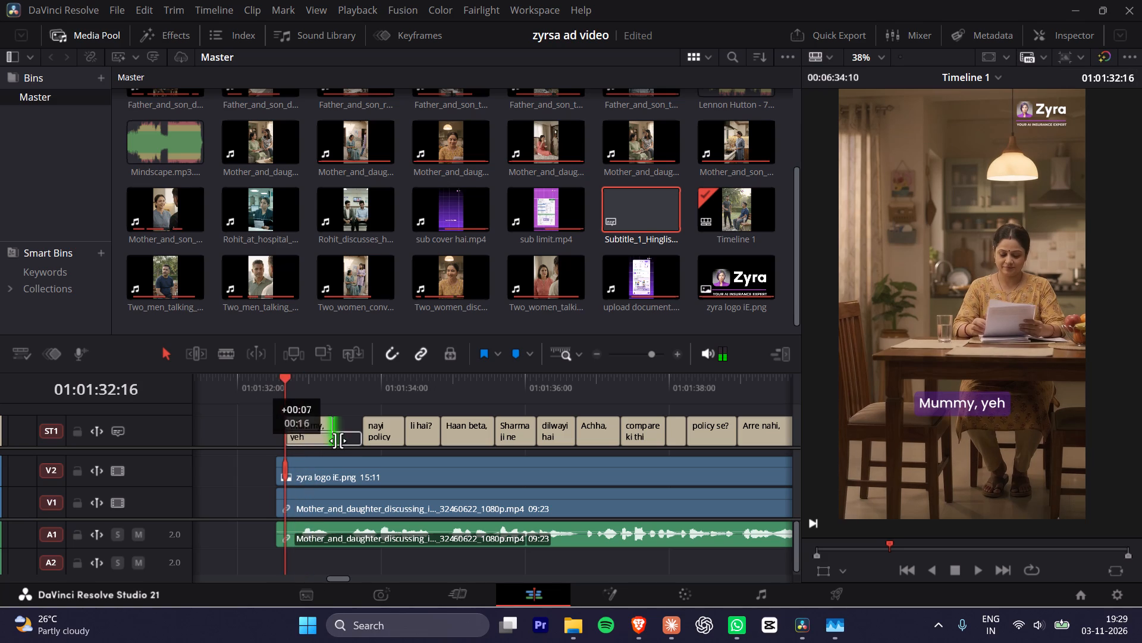
{"action": "left_click_drag", "start_coordinate": [338, 441], "coordinate": [362, 439]}
Play the fourth ad from its "Mummy, yeh" caption, pausing and replaying where needed, to check the captions through "agent hai".
{"action": "key", "text": "space"}
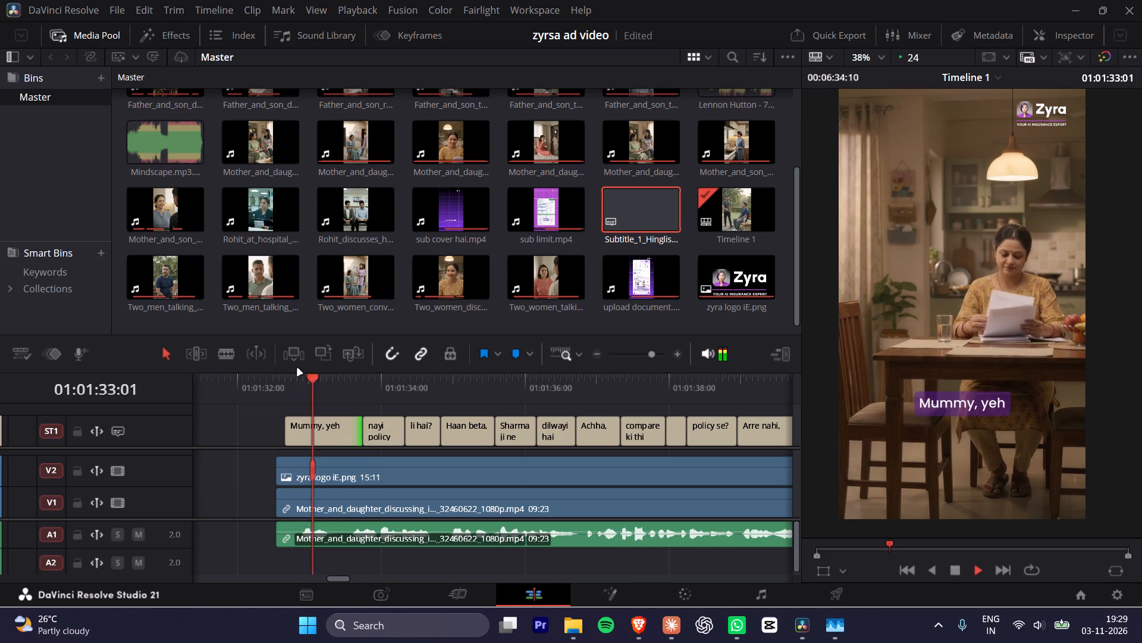
{"action": "key", "text": "space"}
{"action": "key", "text": "space"}
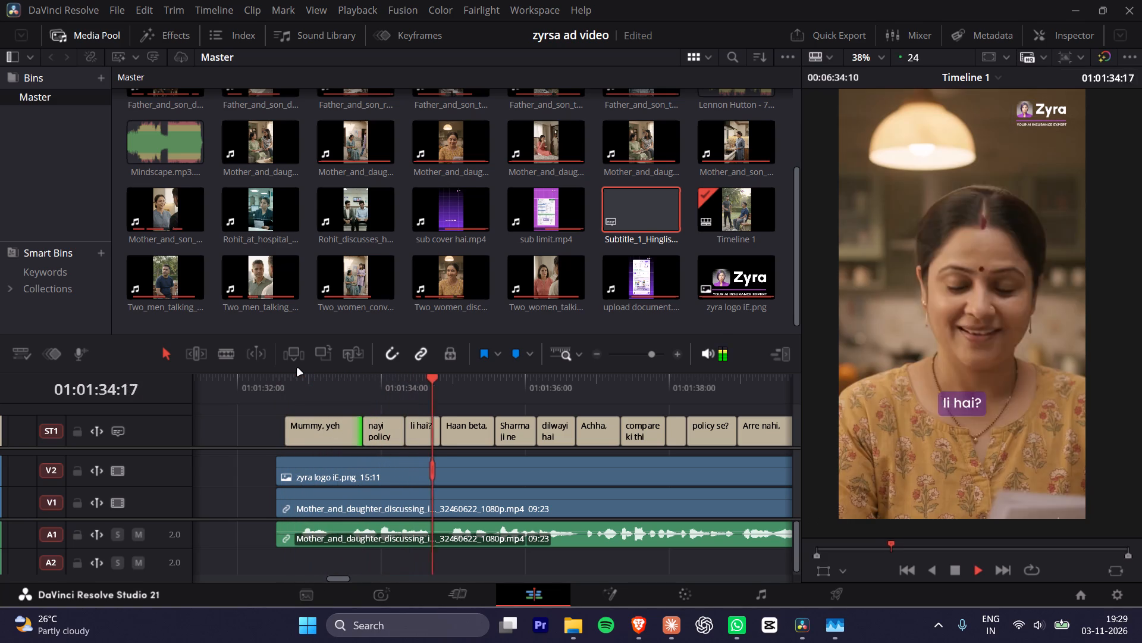
{"action": "key", "text": "space"}
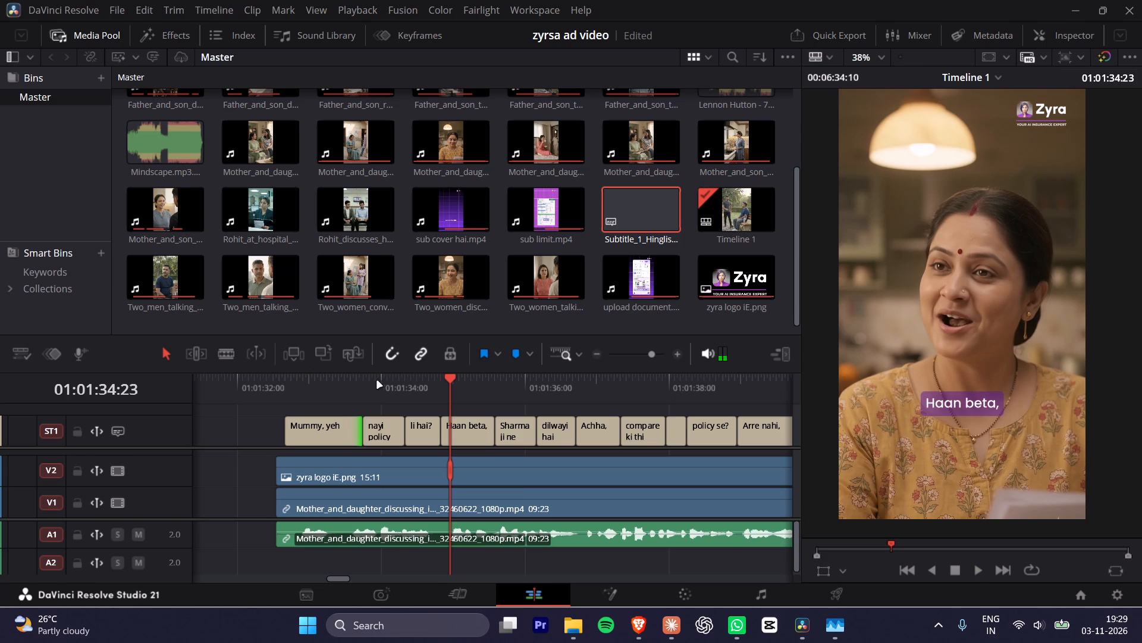
{"action": "left_click", "coordinate": [372, 380]}
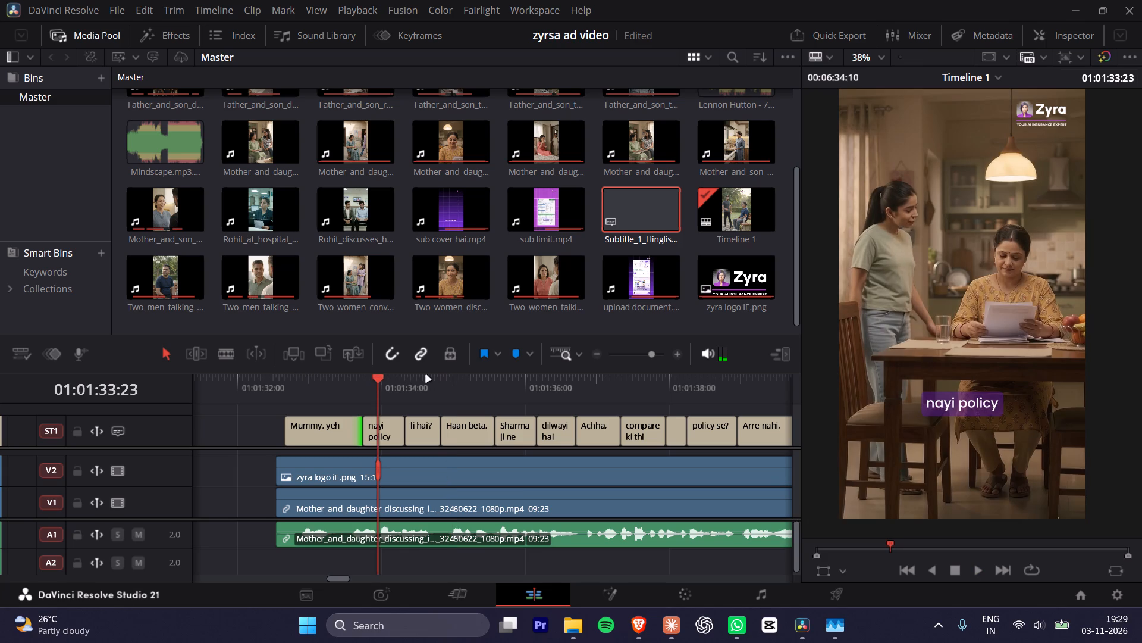
{"action": "key", "text": "space"}
{"action": "key", "text": "space"}
{"action": "key", "text": "space"}
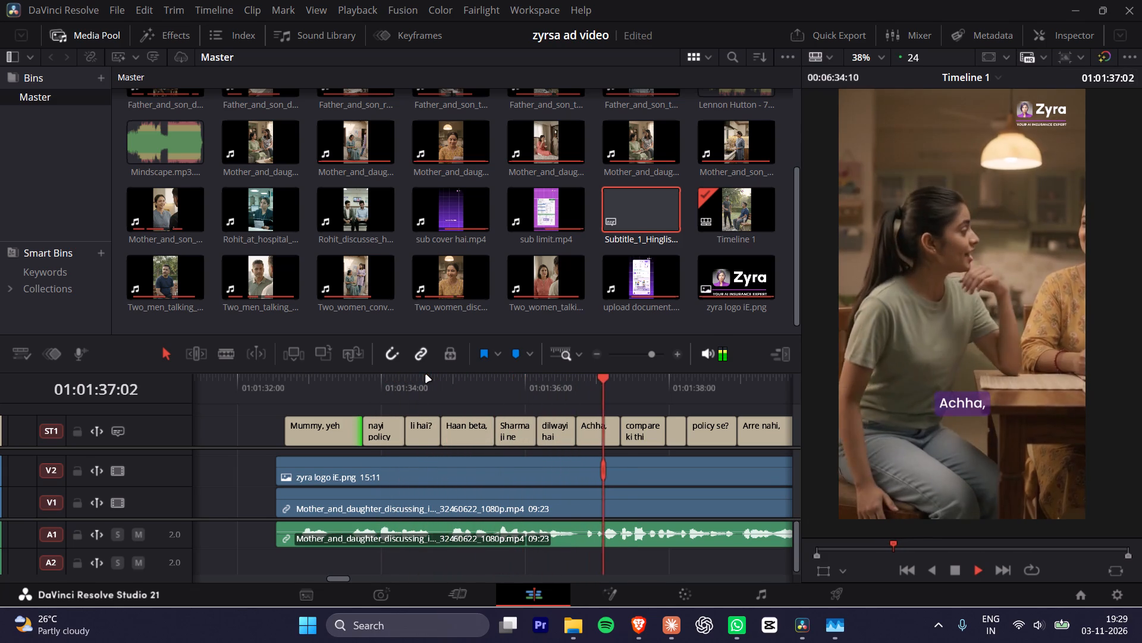
{"action": "key", "text": "space"}
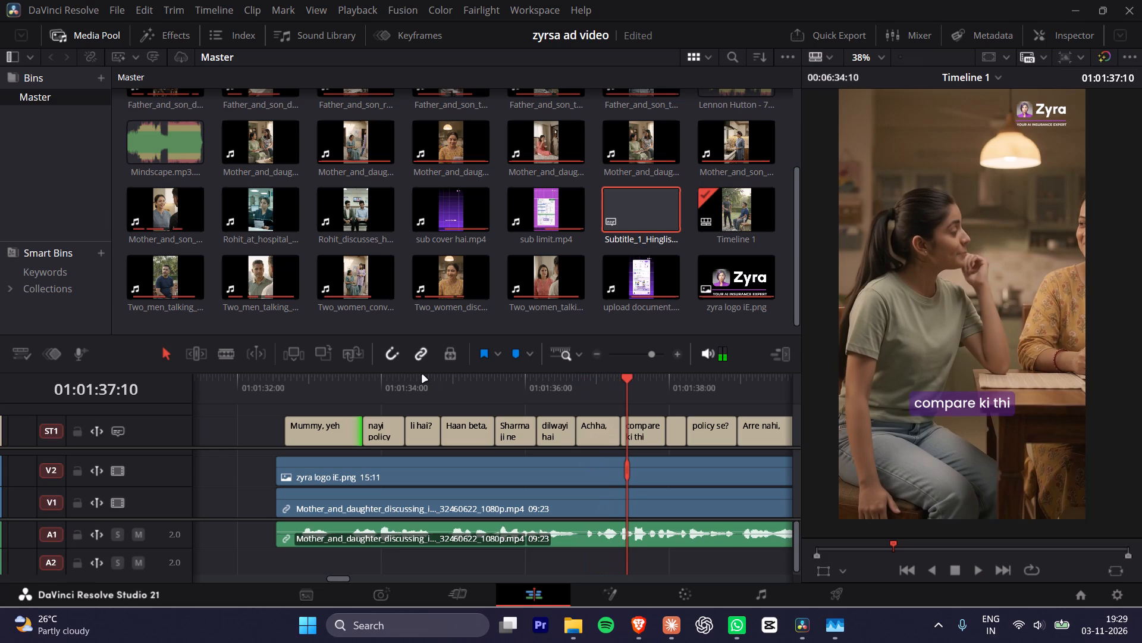
{"action": "key", "text": "space"}
{"action": "key", "text": "space"}
{"action": "key", "text": "space"}
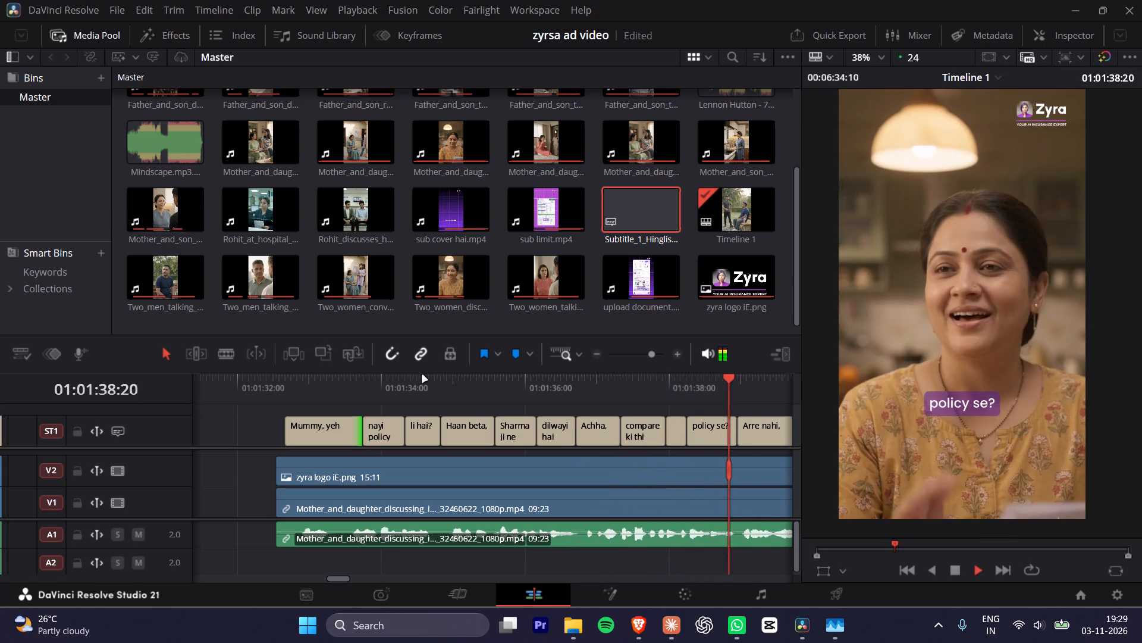
{"action": "key", "text": "space"}
{"action": "key", "text": "space"}
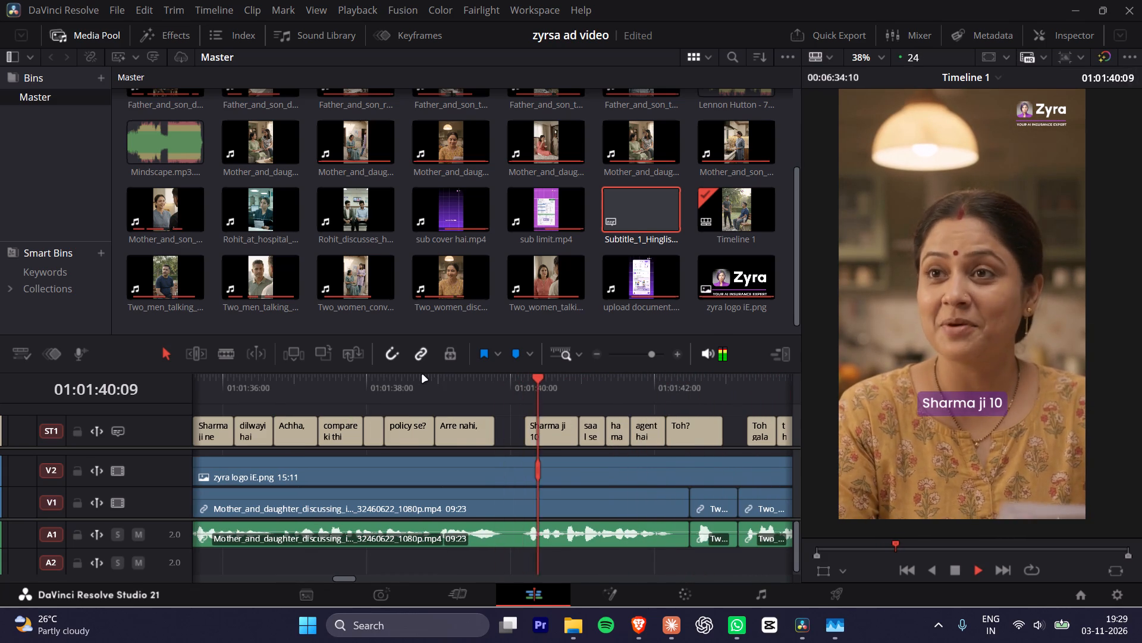
{"action": "key", "text": "space"}
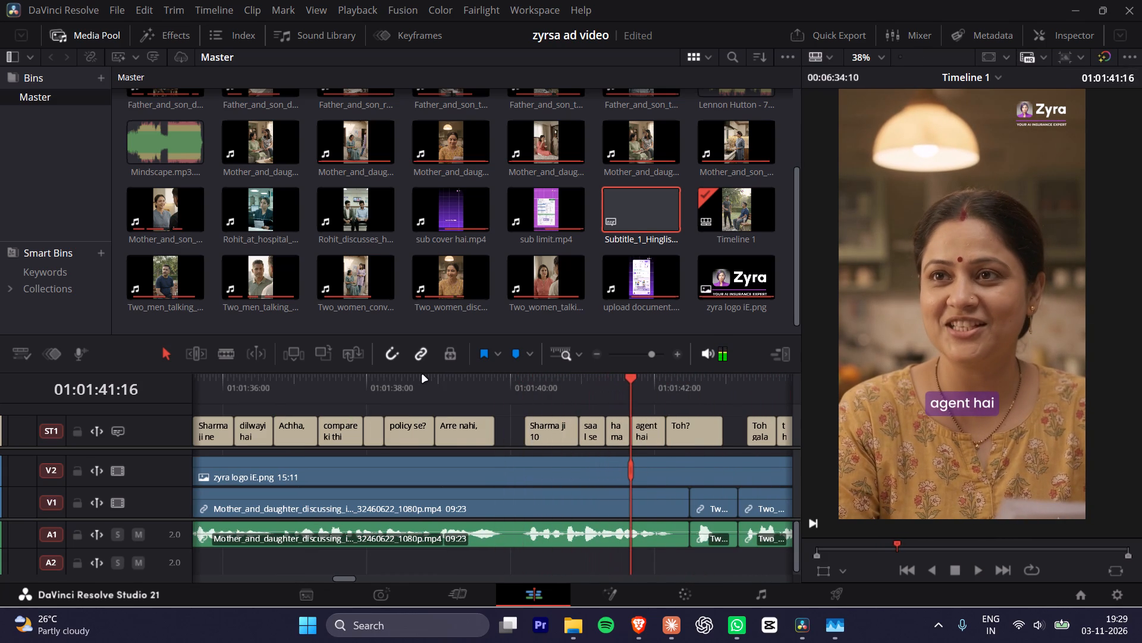
Replay the fourth ad from its "Sharma ji 10" caption into its agent is your friend.mp4 clip to check the remaining captions.
{"action": "left_click", "coordinate": [549, 383]}
{"action": "key", "text": "space"}
{"action": "key", "text": "space"}
{"action": "key", "text": "space"}
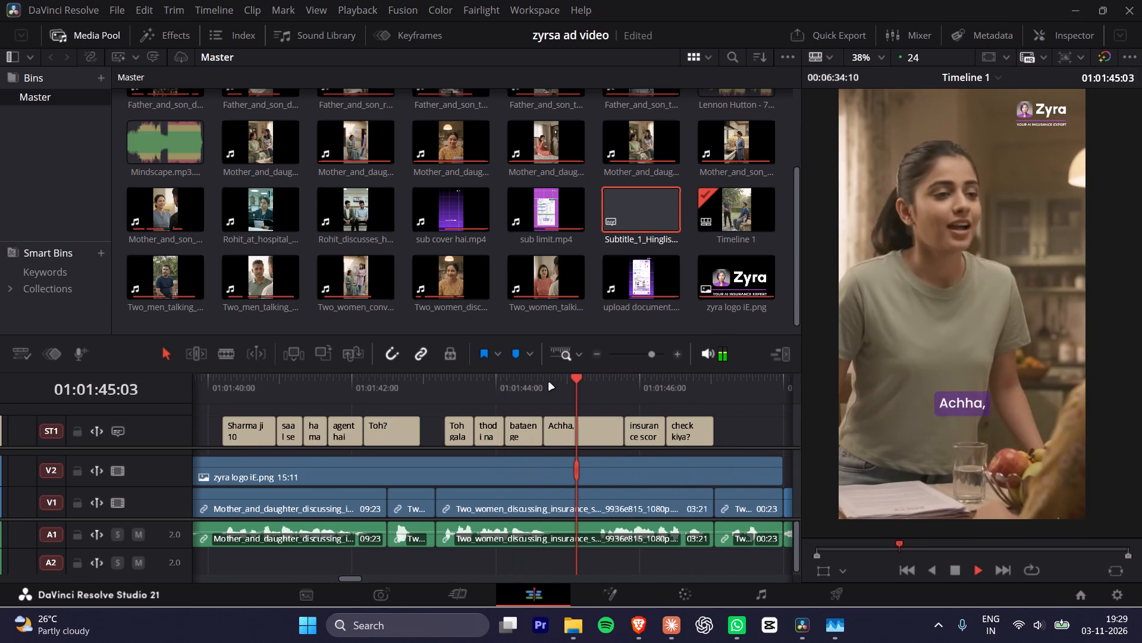
{"action": "key", "text": "space"}
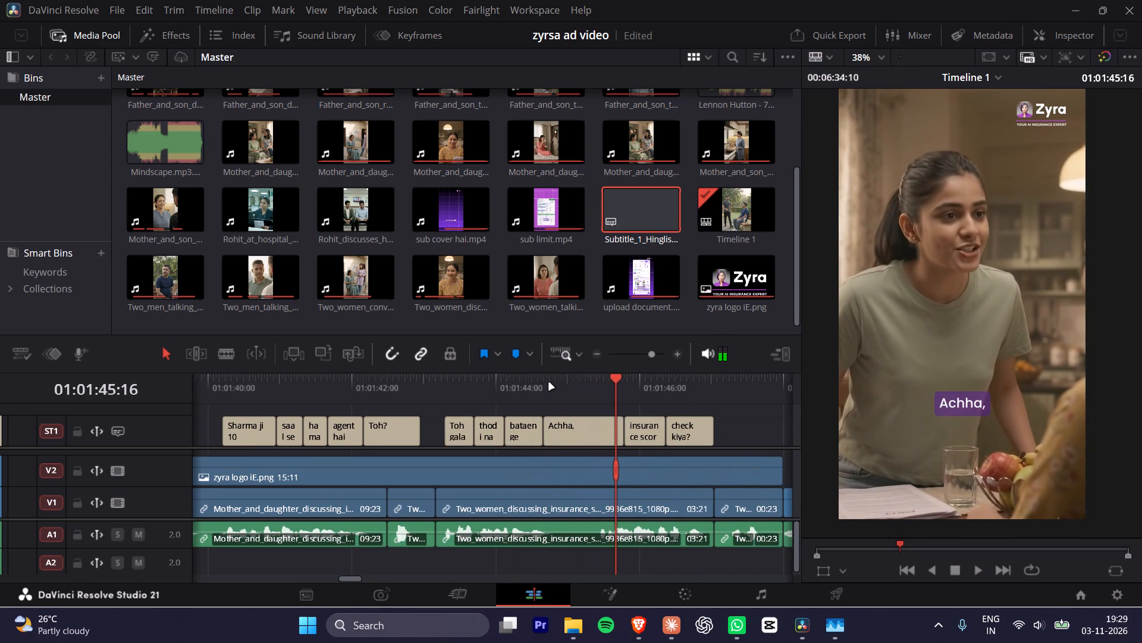
{"action": "key", "text": "space"}
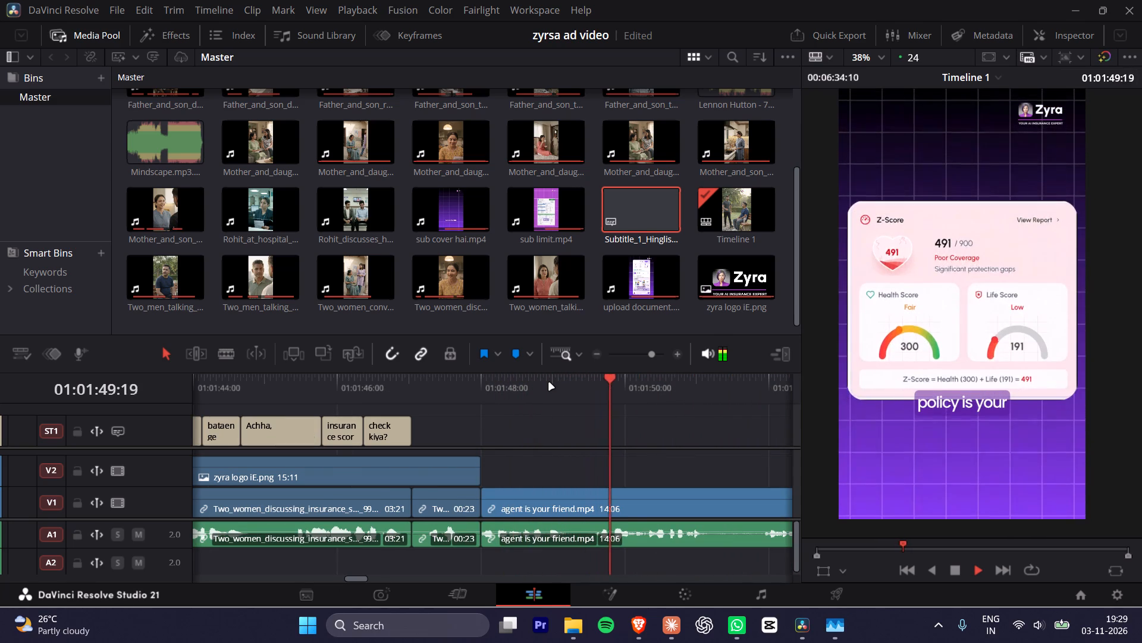
Go to the fifth ad and play it from its "Papa, aapne" opening into best policy.mp4 to check its captions.
{"action": "scroll", "coordinate": [643, 439], "scroll_direction": "down", "scroll_amount": 9, "text": "alt"}
{"action": "left_click_drag", "start_coordinate": [590, 373], "coordinate": [605, 373]}
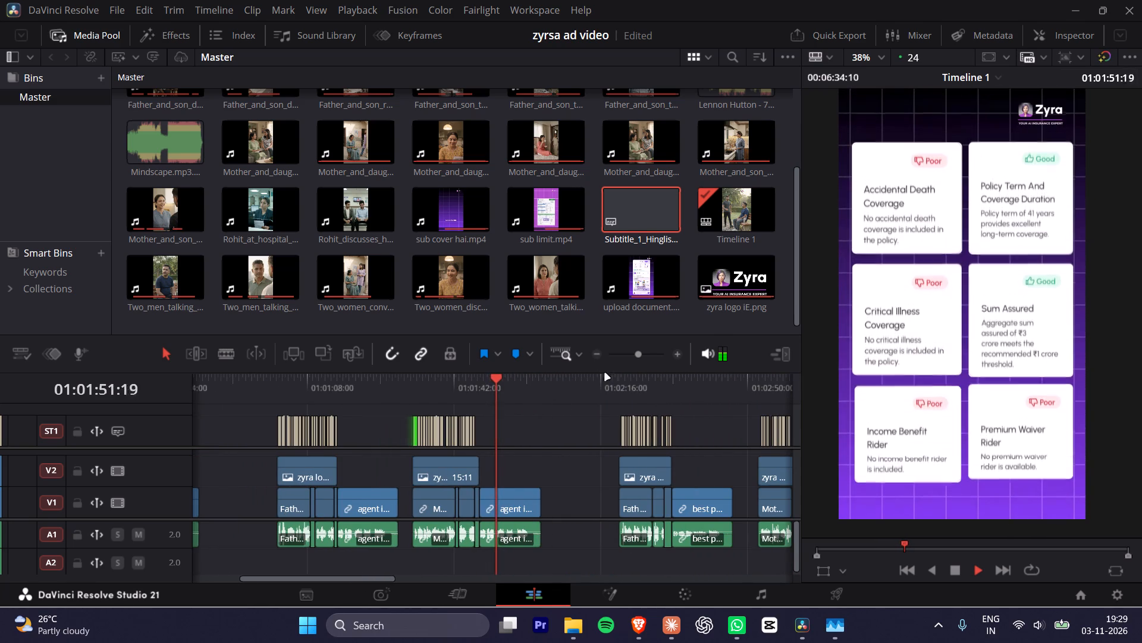
{"action": "left_click_drag", "start_coordinate": [605, 373], "coordinate": [623, 385]}
{"action": "left_click", "coordinate": [621, 385]}
{"action": "key", "text": "alt+space"}
{"action": "scroll", "coordinate": [635, 454], "scroll_direction": "up", "scroll_amount": 8, "text": "alt"}
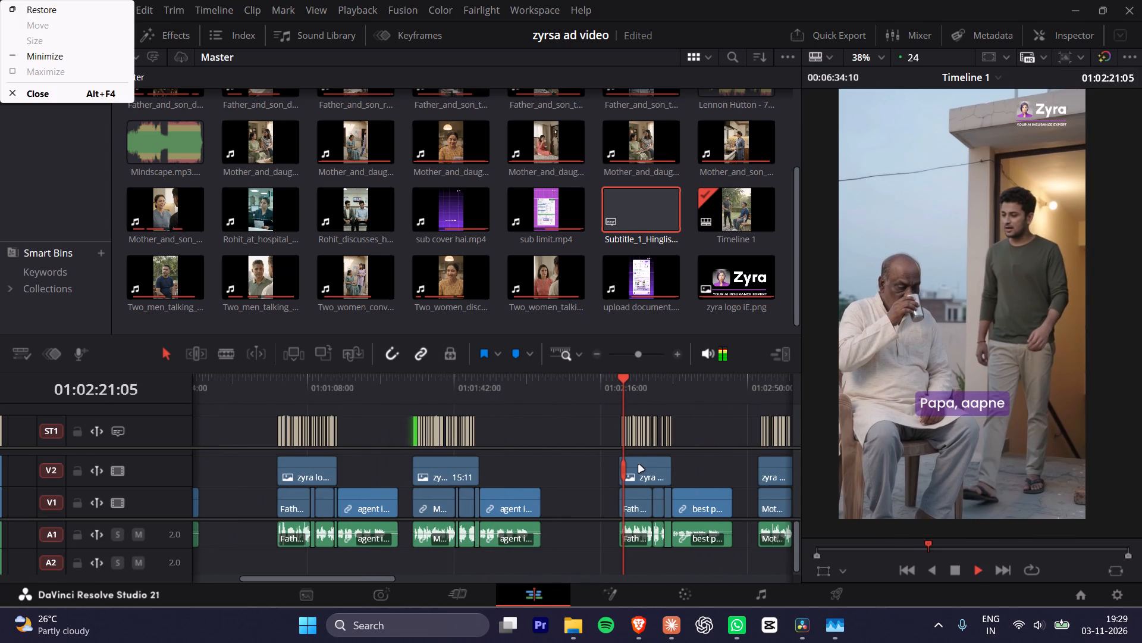
{"action": "left_click_drag", "start_coordinate": [582, 396], "coordinate": [617, 386]}
{"action": "scroll", "coordinate": [633, 435], "scroll_direction": "up", "scroll_amount": 11, "text": "alt"}
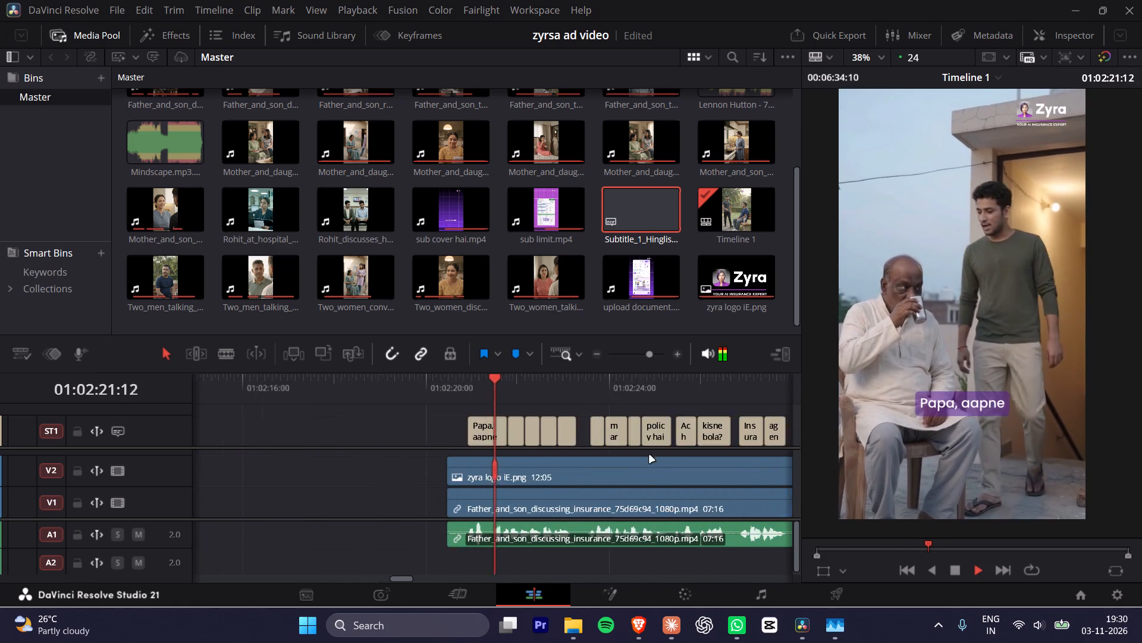
{"action": "scroll", "coordinate": [650, 455], "scroll_direction": "up", "scroll_amount": 4, "text": "alt"}
{"action": "left_click_drag", "start_coordinate": [441, 376], "coordinate": [359, 381]}
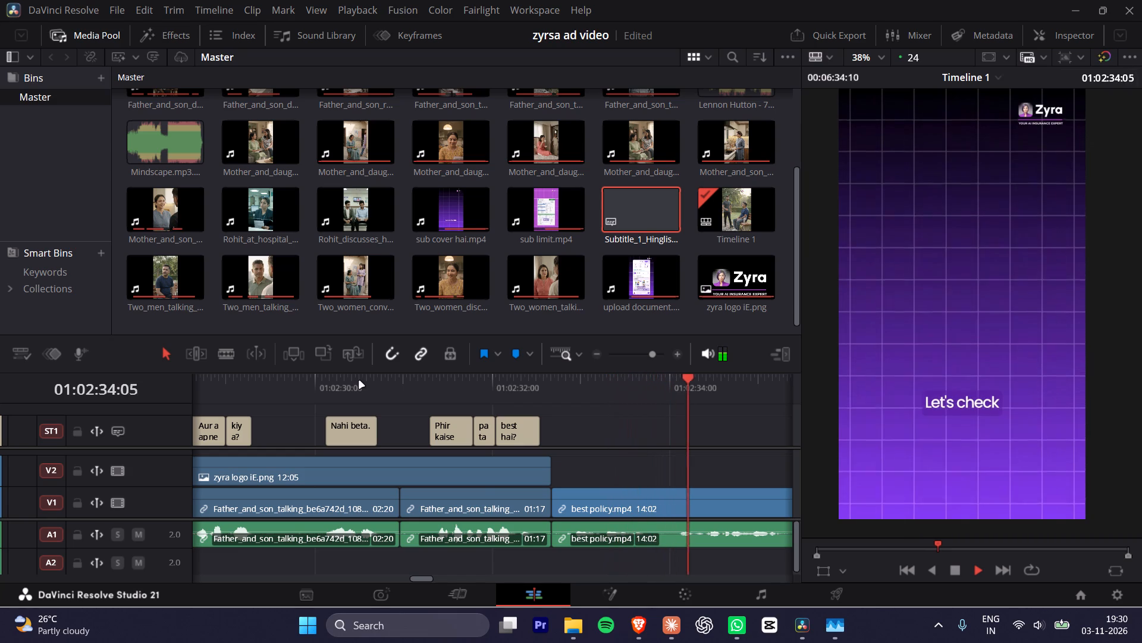
Replay the end of the fifth ad's conversation to check the captions from "Nahi beta." to "best hai?".
{"action": "scroll", "coordinate": [569, 468], "scroll_direction": "down", "scroll_amount": 3, "text": "alt"}
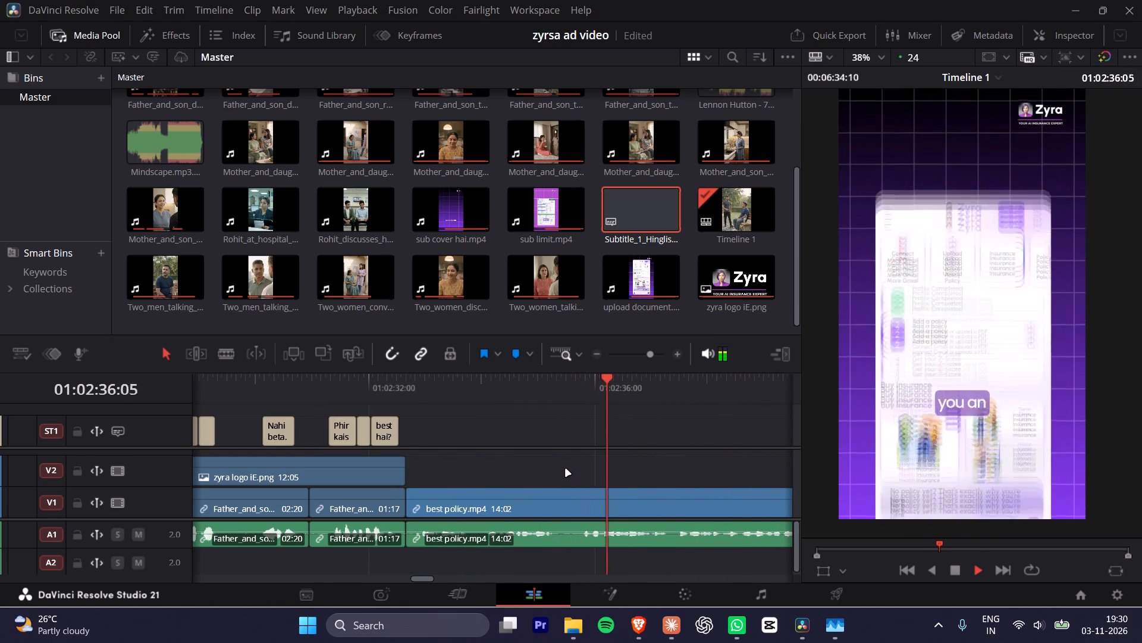
{"action": "key", "text": "space"}
{"action": "left_click_drag", "start_coordinate": [277, 377], "coordinate": [232, 381]}
{"action": "key", "text": "space"}
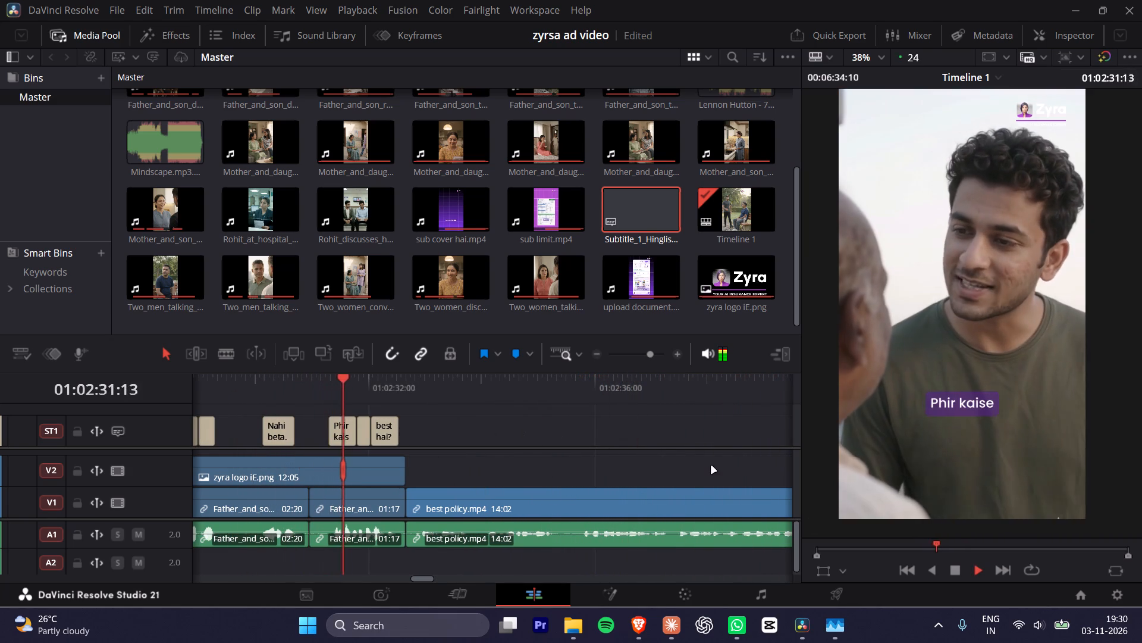
{"action": "key", "text": "space"}
{"action": "left_click", "coordinate": [253, 382]}
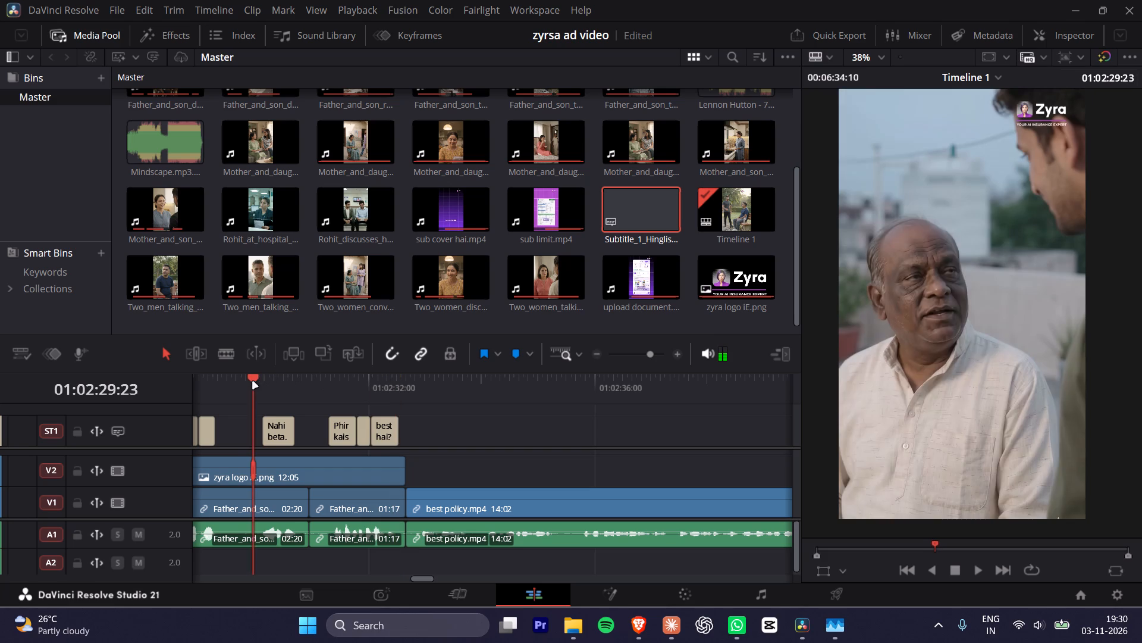
{"action": "key", "text": "space"}
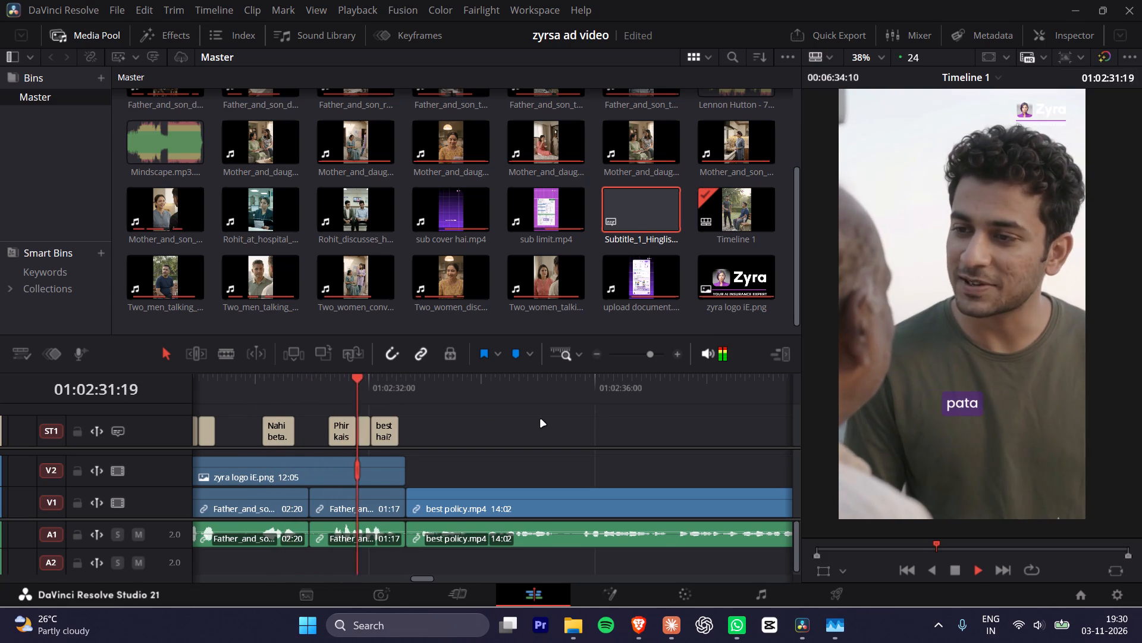
{"action": "key", "text": "space"}
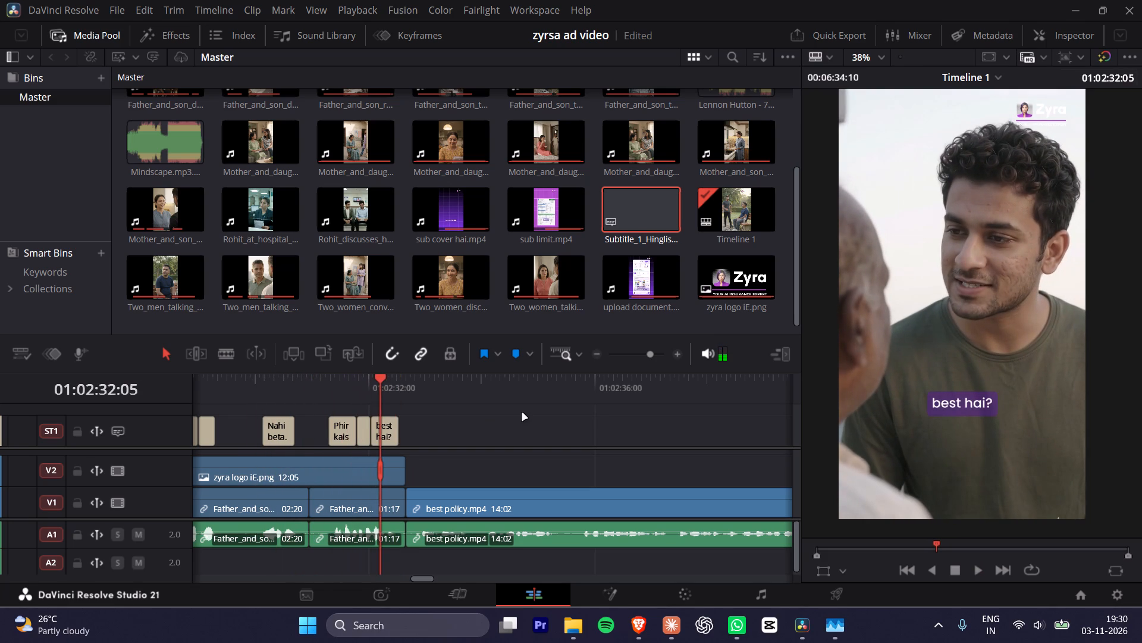
Go to the sixth ad and play its opening mother-and-daughter conversation to check the captions through "kaise pata?".
{"action": "scroll", "coordinate": [517, 394], "scroll_direction": "down", "scroll_amount": 6, "text": "alt"}
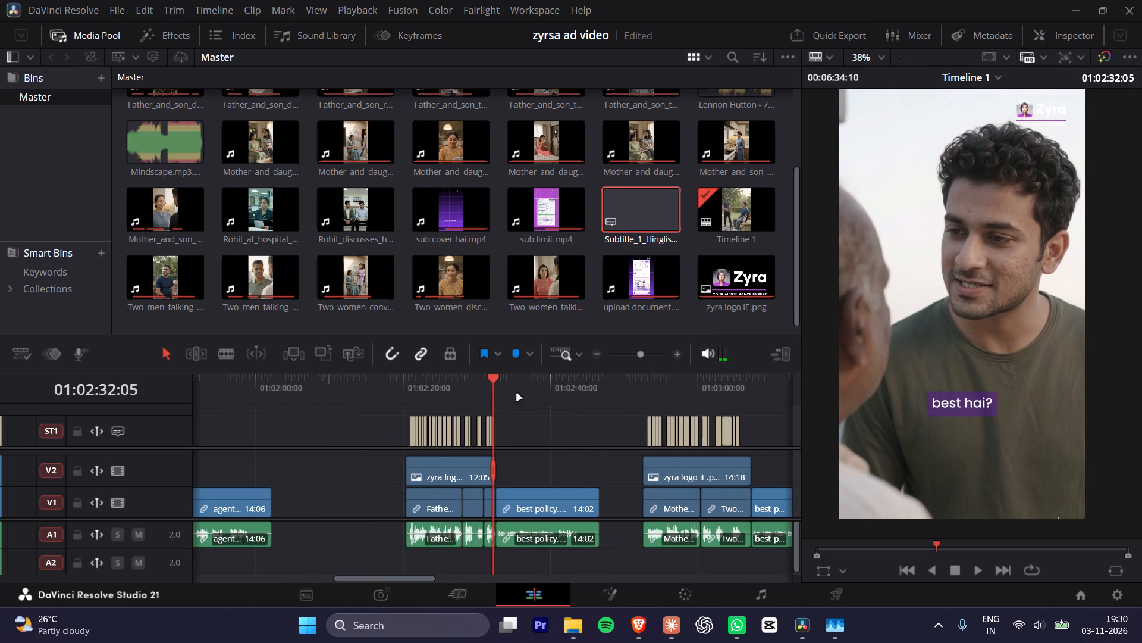
{"action": "key", "text": "space"}
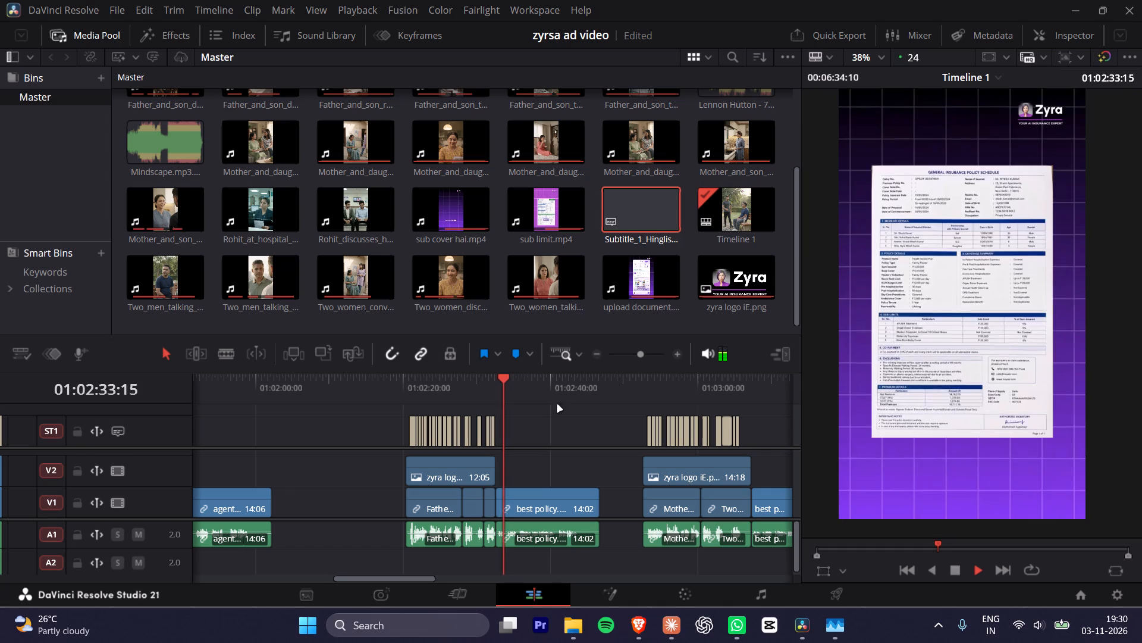
{"action": "left_click_drag", "start_coordinate": [632, 381], "coordinate": [642, 380]}
{"action": "key", "text": "space"}
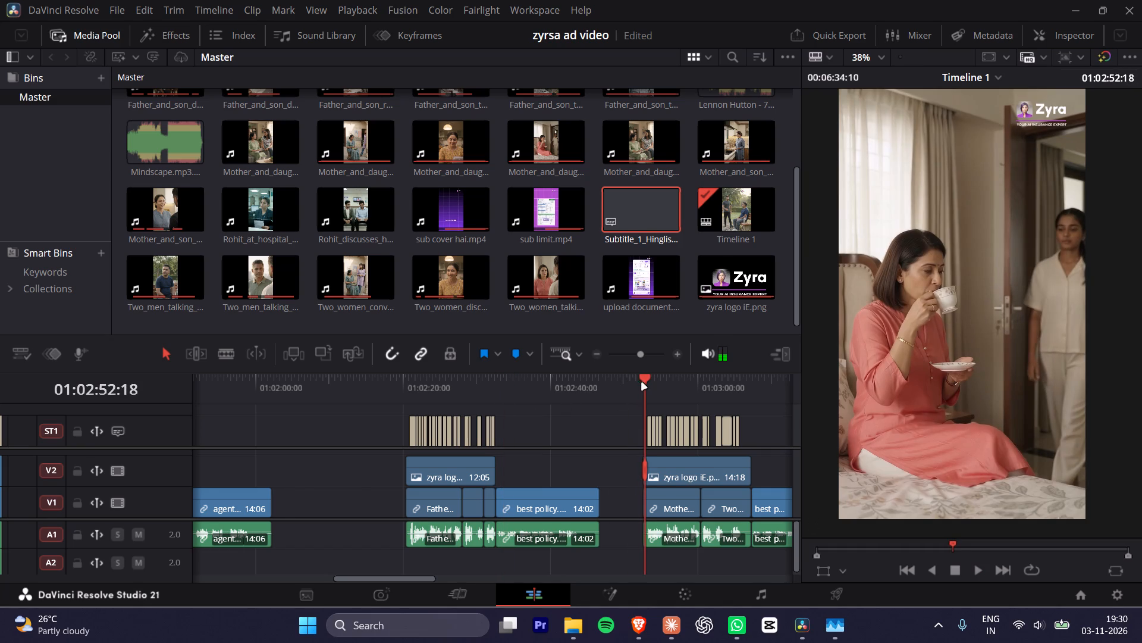
{"action": "scroll", "coordinate": [611, 405], "scroll_direction": "down", "scroll_amount": 4, "text": "alt"}
{"action": "scroll", "coordinate": [598, 411], "scroll_direction": "up", "scroll_amount": 11, "text": "alt"}
{"action": "key", "text": "space"}
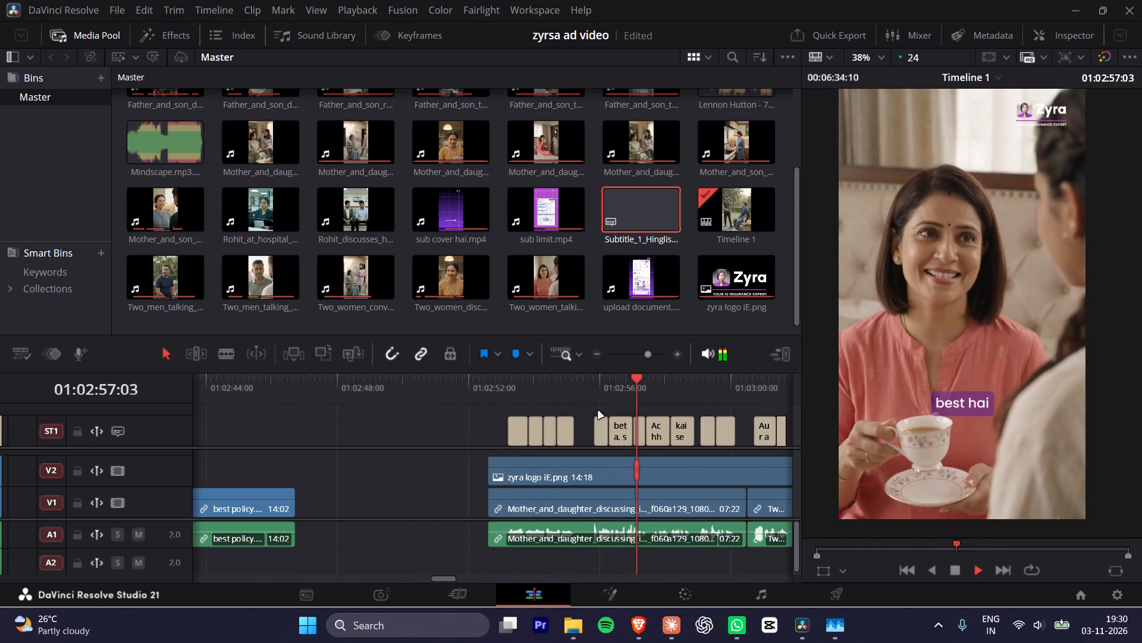
{"action": "key", "text": "space"}
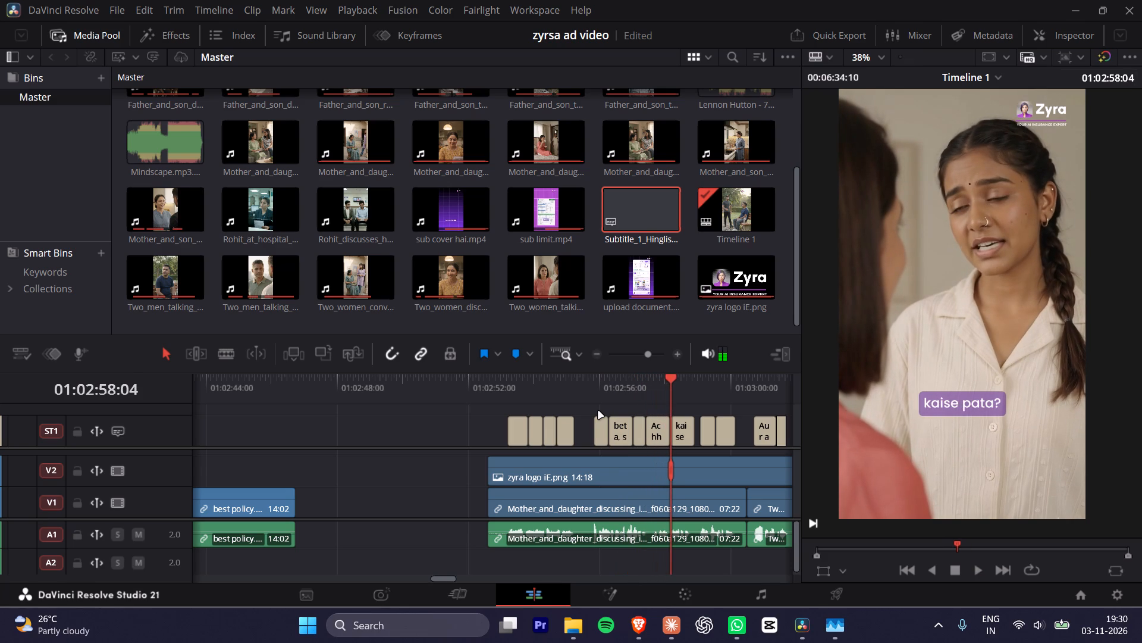
Replay the sixth ad from its start into best policy.mp4, pausing at "Achha," and "kaise pata?", to check its captions.
{"action": "left_click", "coordinate": [491, 381]}
{"action": "key", "text": "space"}
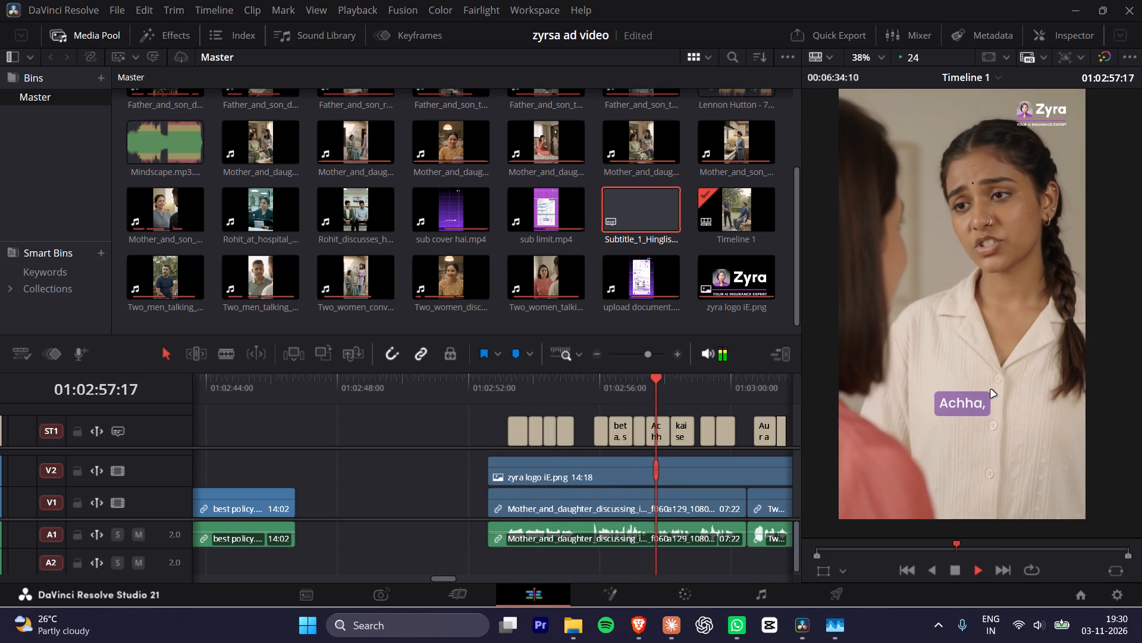
{"action": "key", "text": "space"}
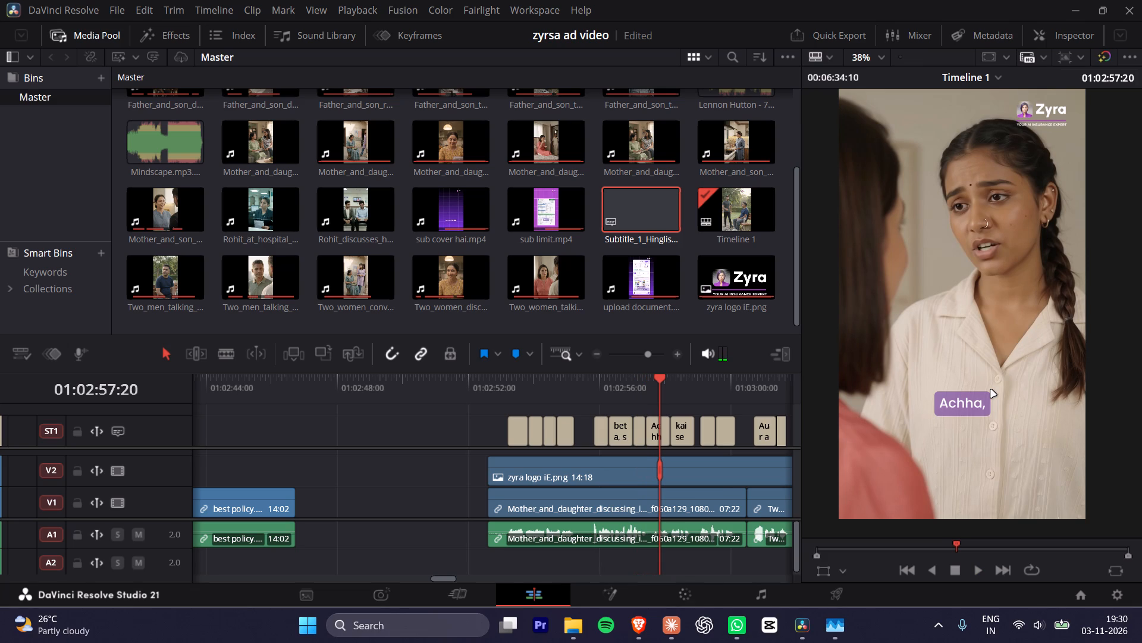
{"action": "key", "text": "space"}
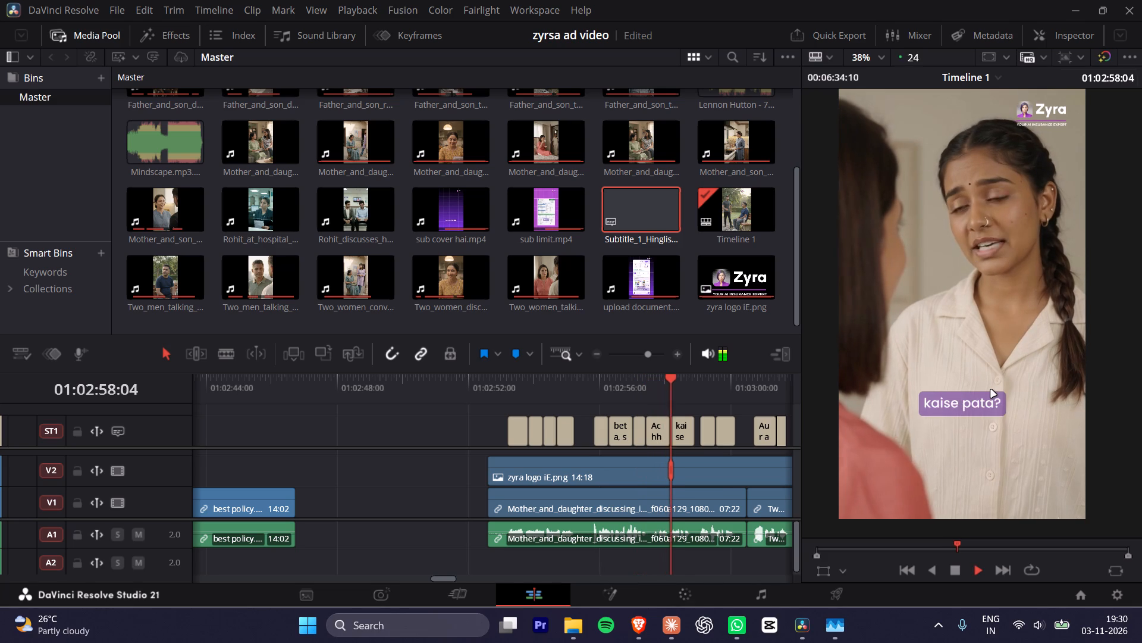
{"action": "key", "text": "space"}
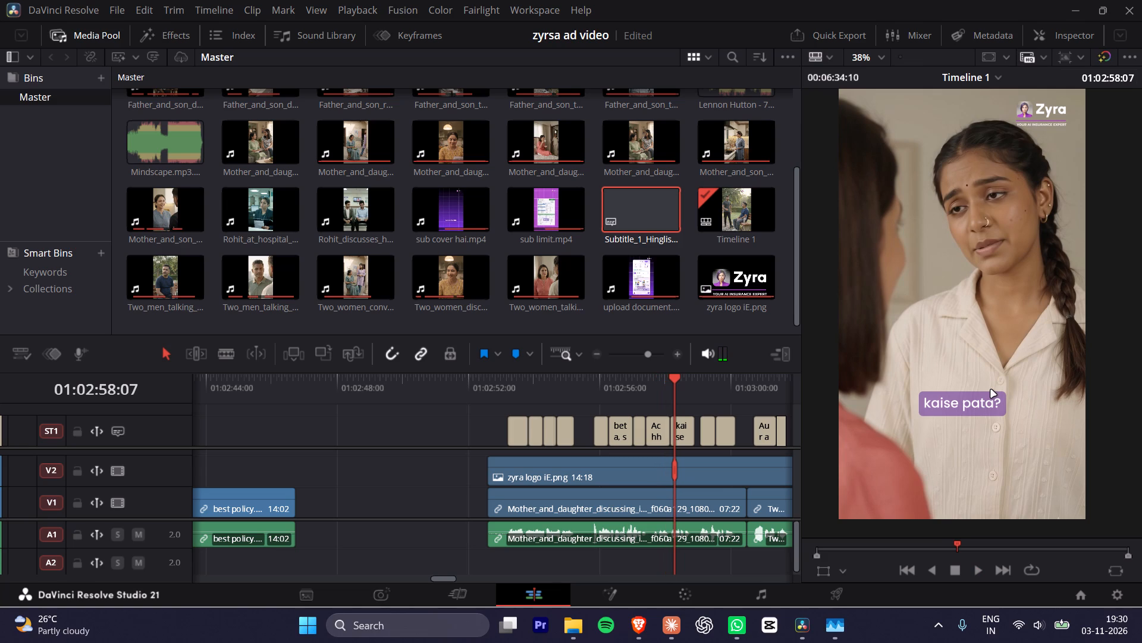
{"action": "key", "text": "space"}
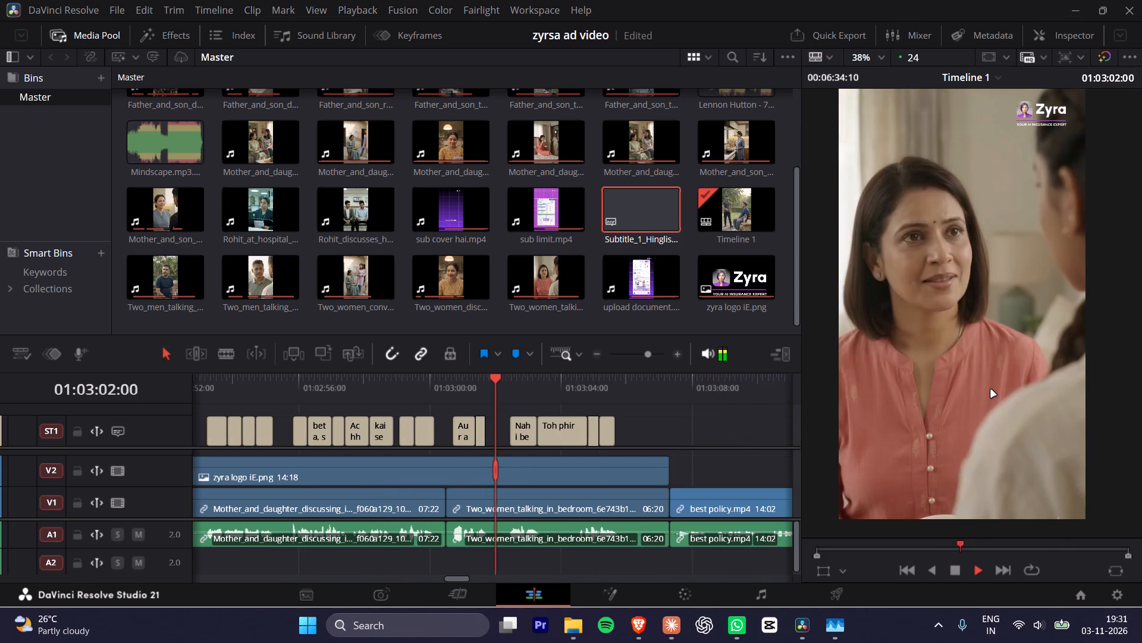
{"action": "key", "text": "space"}
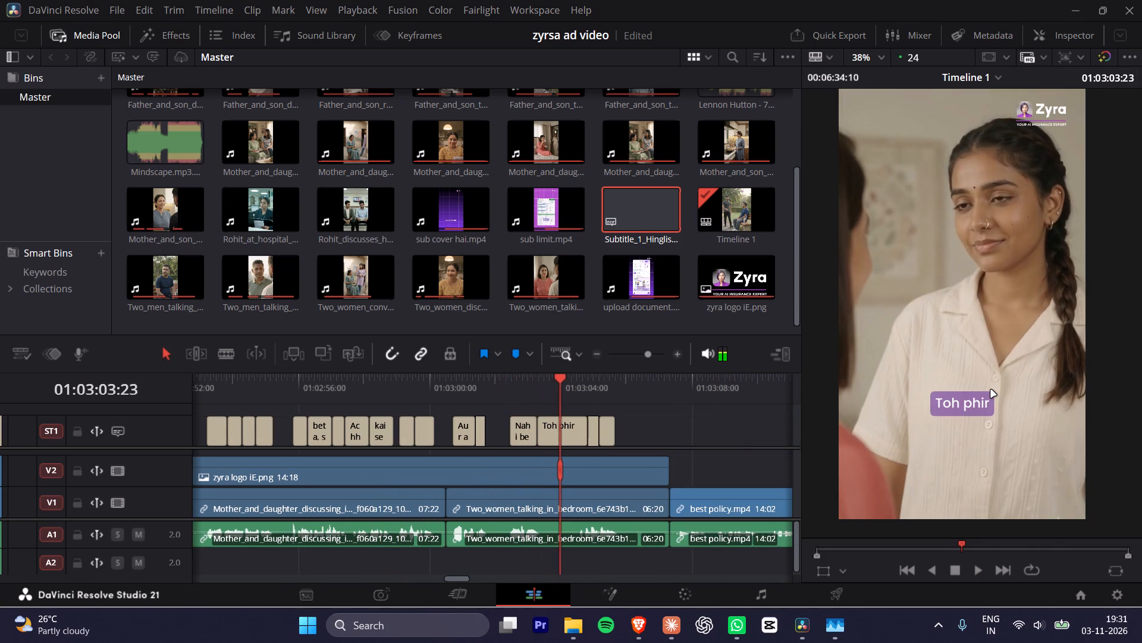
{"action": "key", "text": "space"}
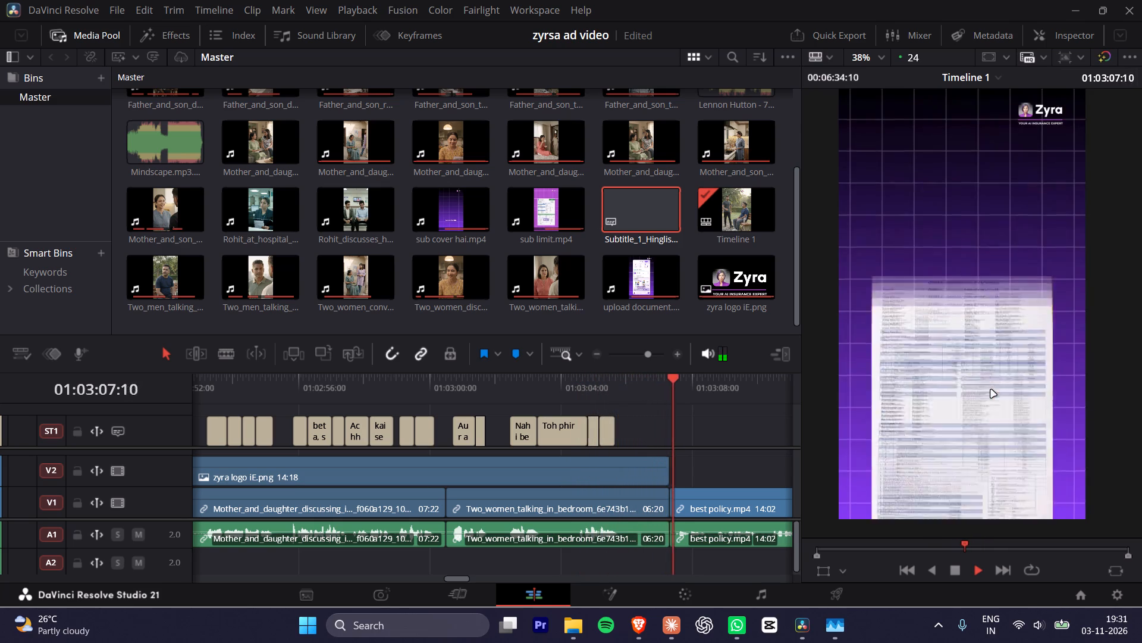
{"action": "key", "text": "space"}
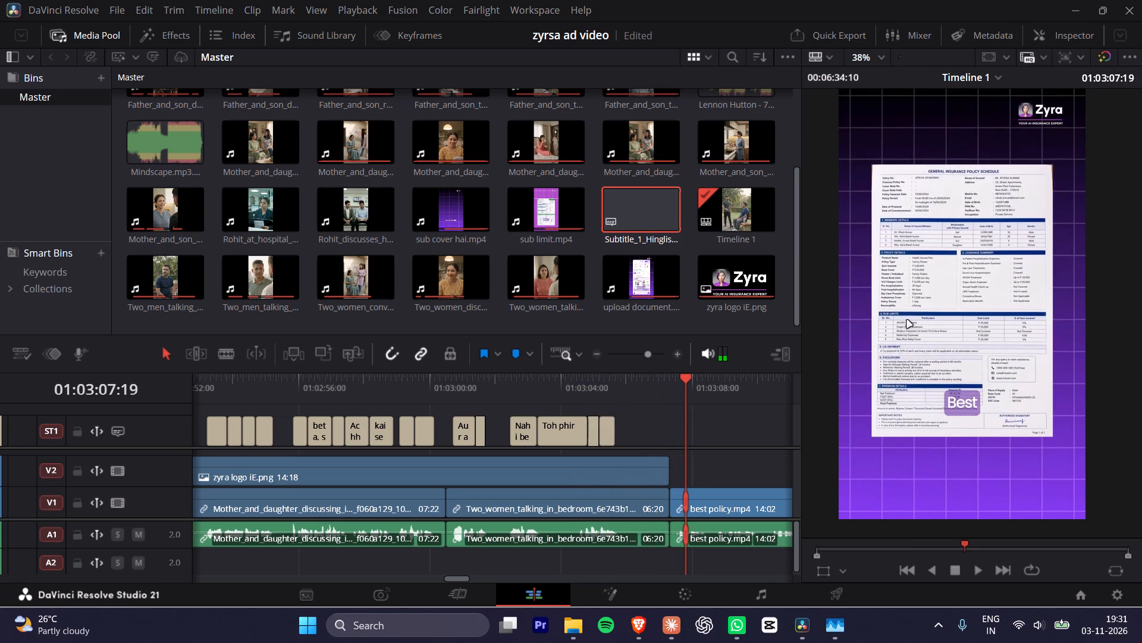
Replay the end of the sixth ad's conversation from its "Toh phir" caption to check the captions through "kaise hui?".
{"action": "left_click", "coordinate": [579, 388]}
{"action": "key", "text": "space"}
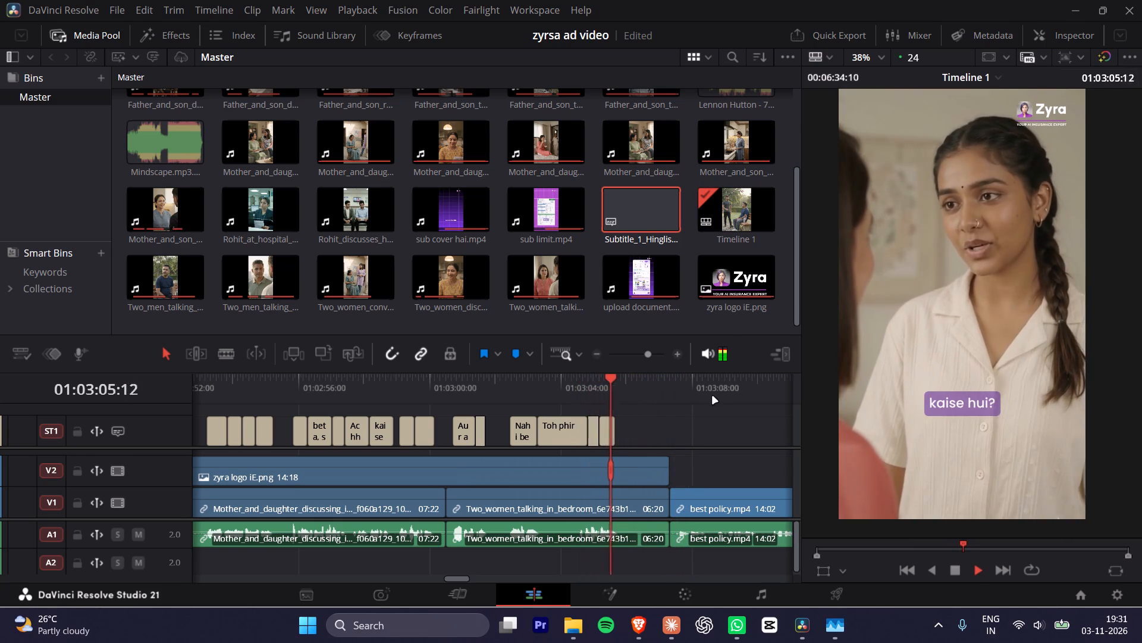
{"action": "key", "text": "space"}
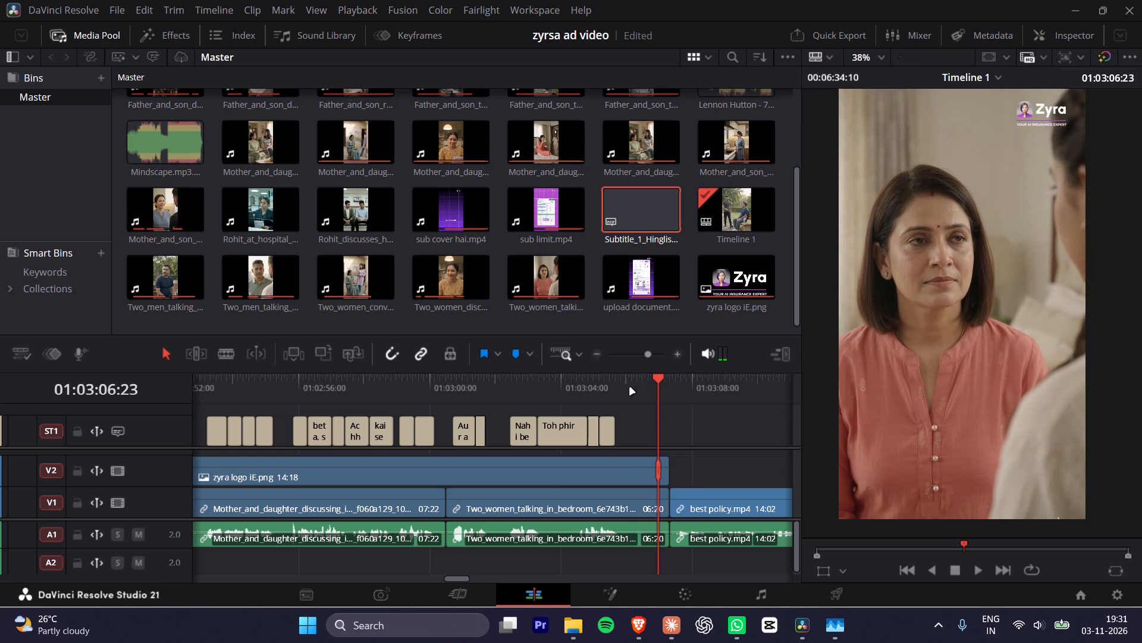
{"action": "left_click_drag", "start_coordinate": [619, 399], "coordinate": [444, 399]}
{"action": "key", "text": "space"}
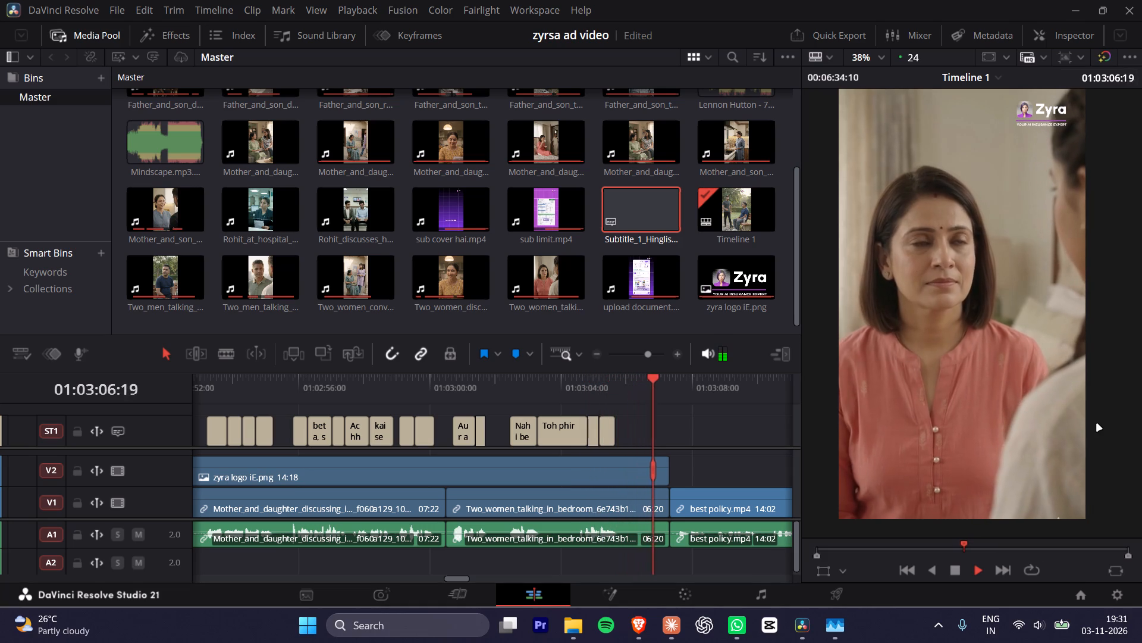
{"action": "key", "text": "space"}
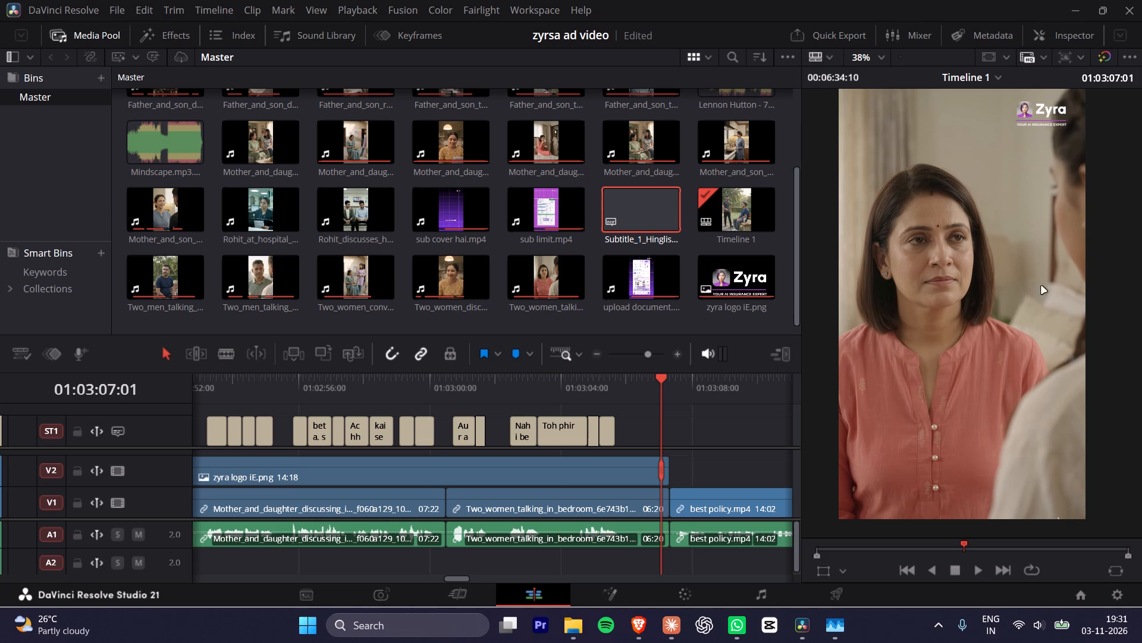
Scrub back and forth between the "kaise hui?" caption and best policy.mp4 to examine the mother's uncaptioned reaction shot.
{"action": "left_click_drag", "start_coordinate": [617, 381], "coordinate": [634, 378]}
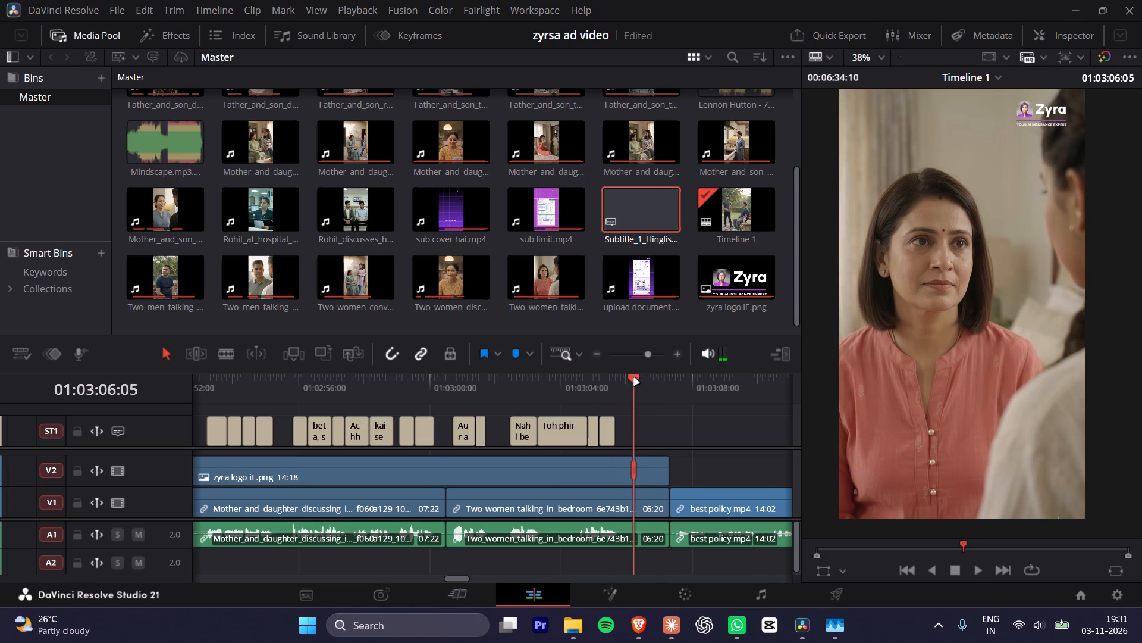
{"action": "left_click_drag", "start_coordinate": [634, 378], "coordinate": [622, 379]}
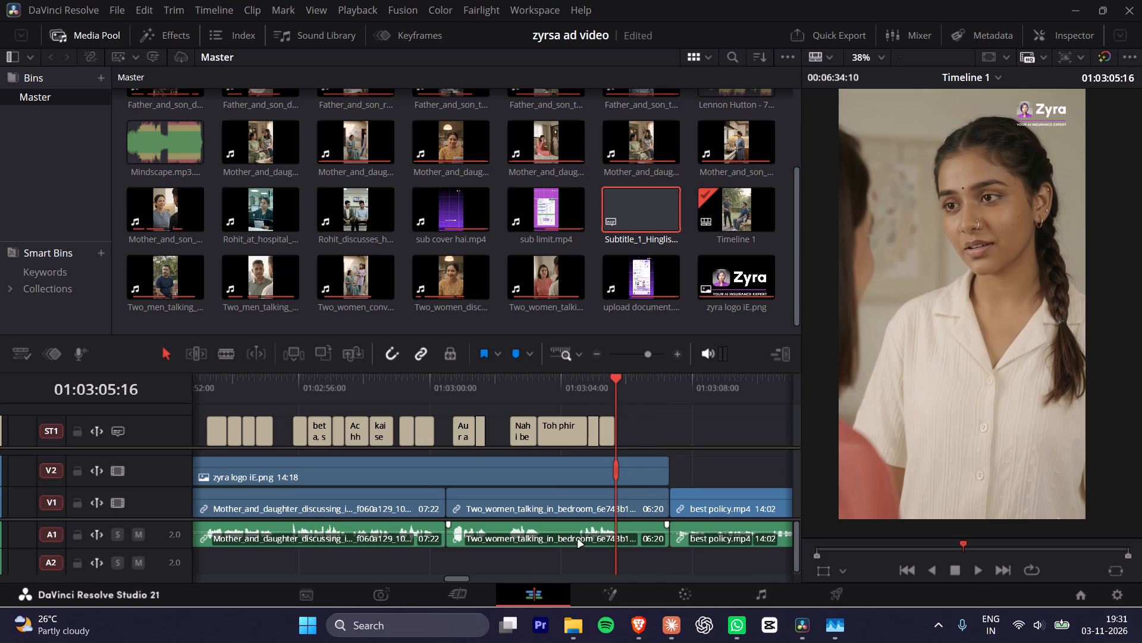
{"action": "left_click_drag", "start_coordinate": [618, 377], "coordinate": [629, 376]}
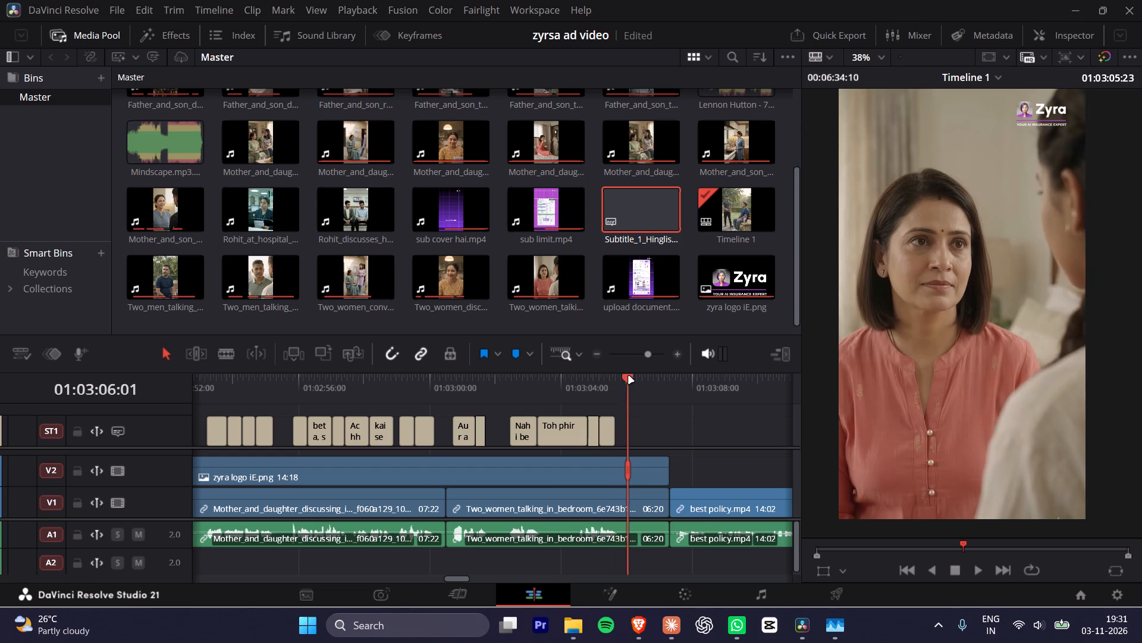
{"action": "left_click_drag", "start_coordinate": [629, 376], "coordinate": [665, 369]}
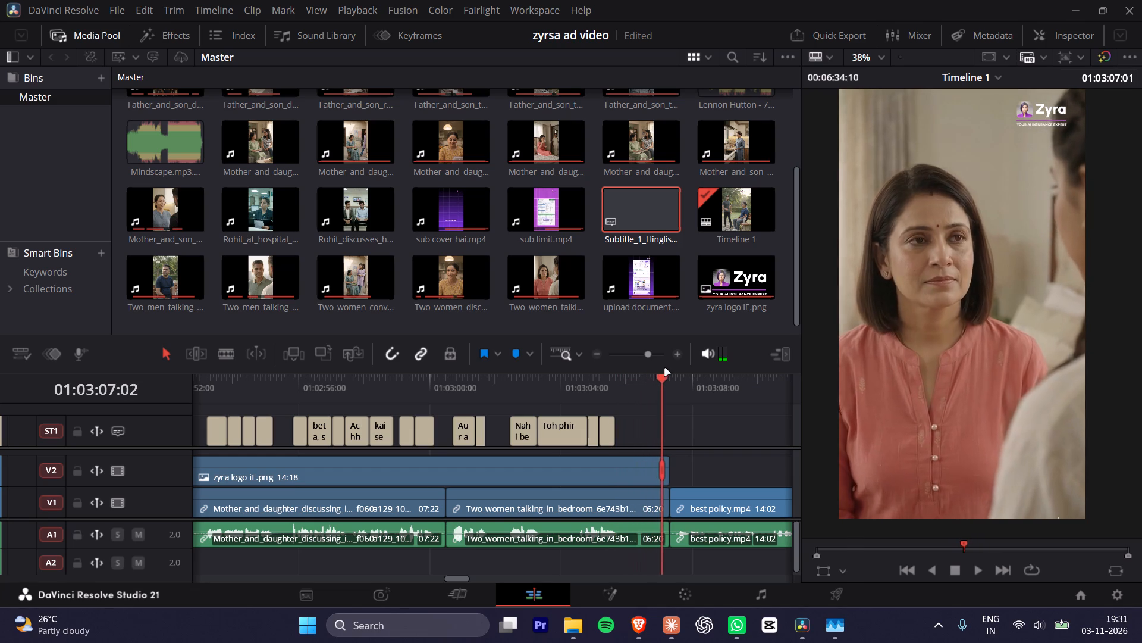
{"action": "left_click_drag", "start_coordinate": [665, 369], "coordinate": [624, 382]}
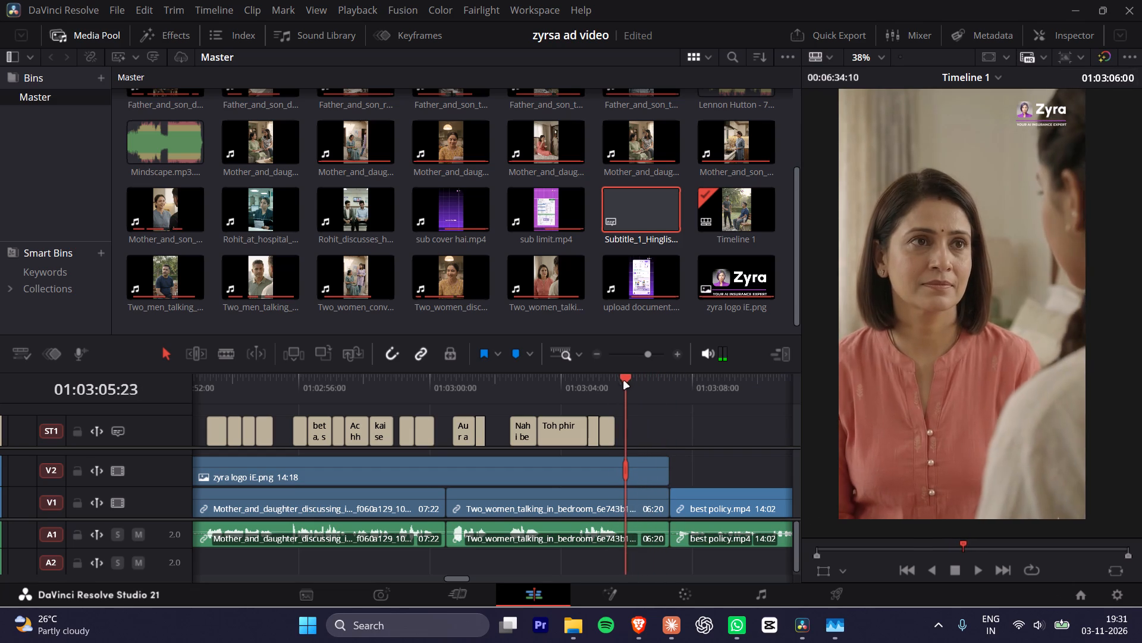
{"action": "left_click_drag", "start_coordinate": [624, 382], "coordinate": [620, 382]}
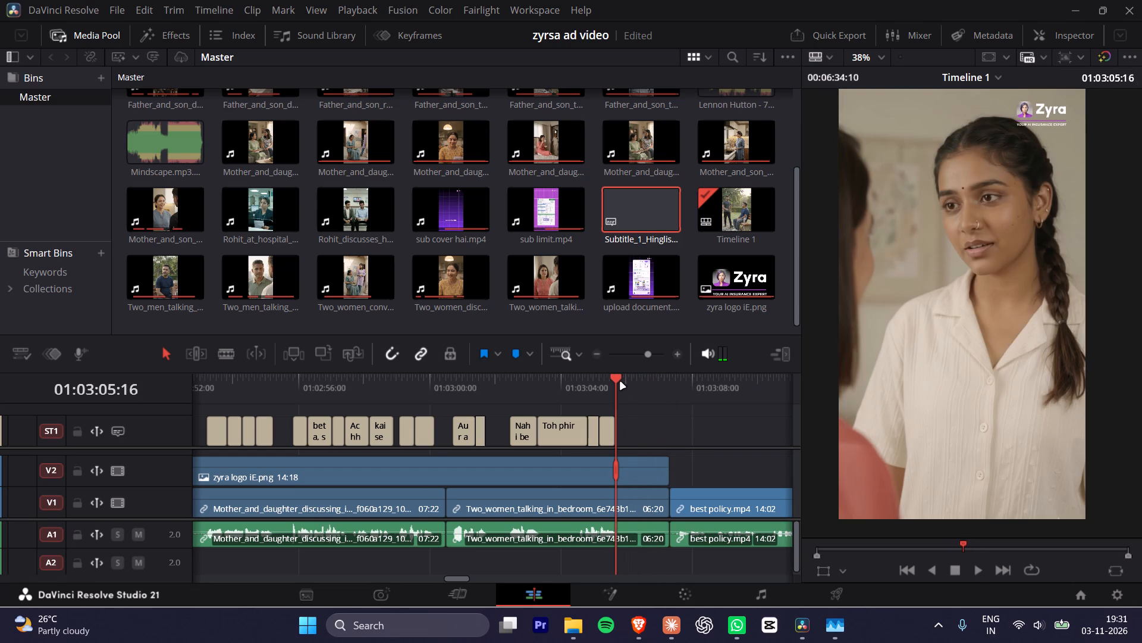
{"action": "left_click_drag", "start_coordinate": [620, 382], "coordinate": [638, 379]}
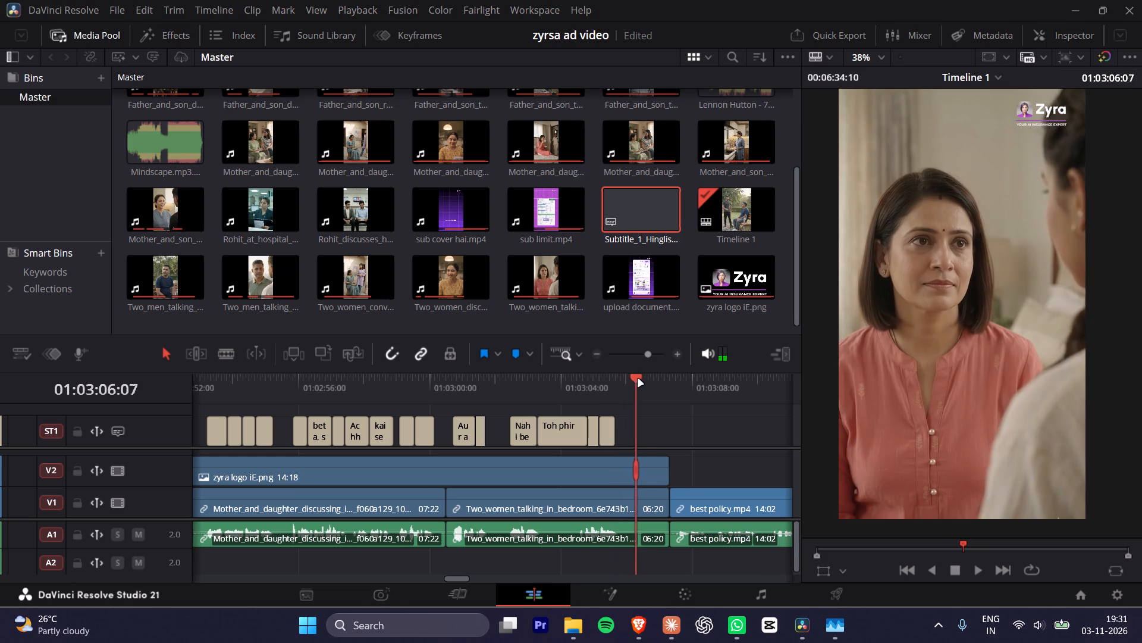
{"action": "left_click_drag", "start_coordinate": [638, 379], "coordinate": [611, 382]}
{"action": "left_click_drag", "start_coordinate": [583, 377], "coordinate": [614, 372]}
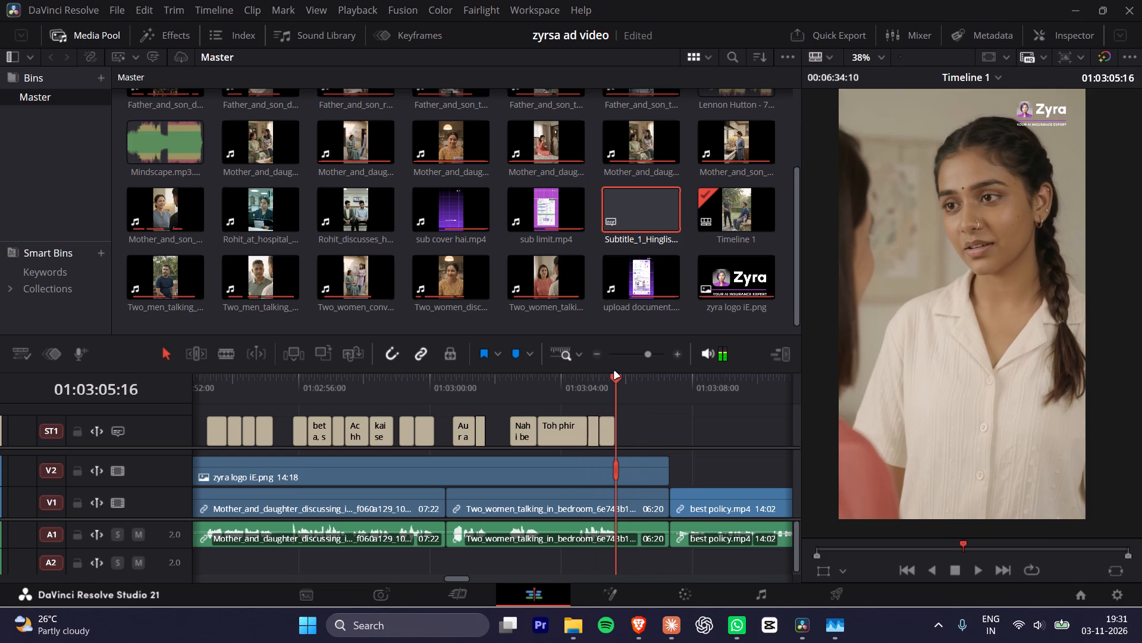
{"action": "left_click_drag", "start_coordinate": [614, 372], "coordinate": [664, 383]}
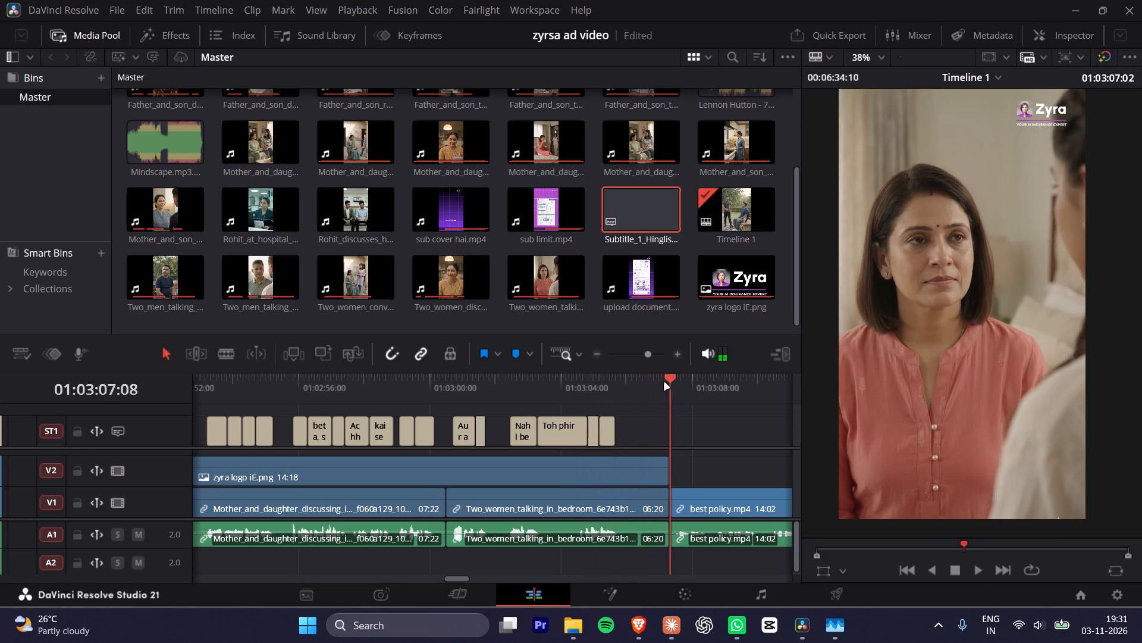
{"action": "left_click_drag", "start_coordinate": [664, 383], "coordinate": [623, 395]}
Play short stretches from the sixth ad's "best" caption into the mother's closing shot to check its uncaptioned audio.
{"action": "key", "text": "space"}
{"action": "key", "text": "space"}
{"action": "left_click", "coordinate": [594, 387]}
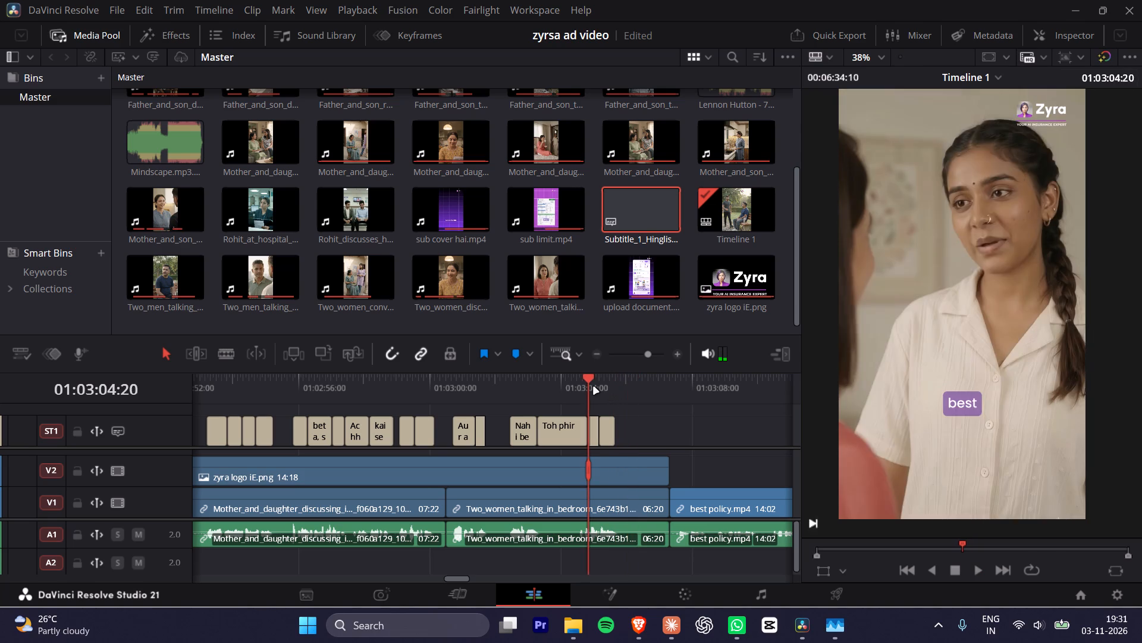
{"action": "key", "text": "space"}
{"action": "key", "text": "space"}
{"action": "key", "text": "space"}
{"action": "key", "text": "space"}
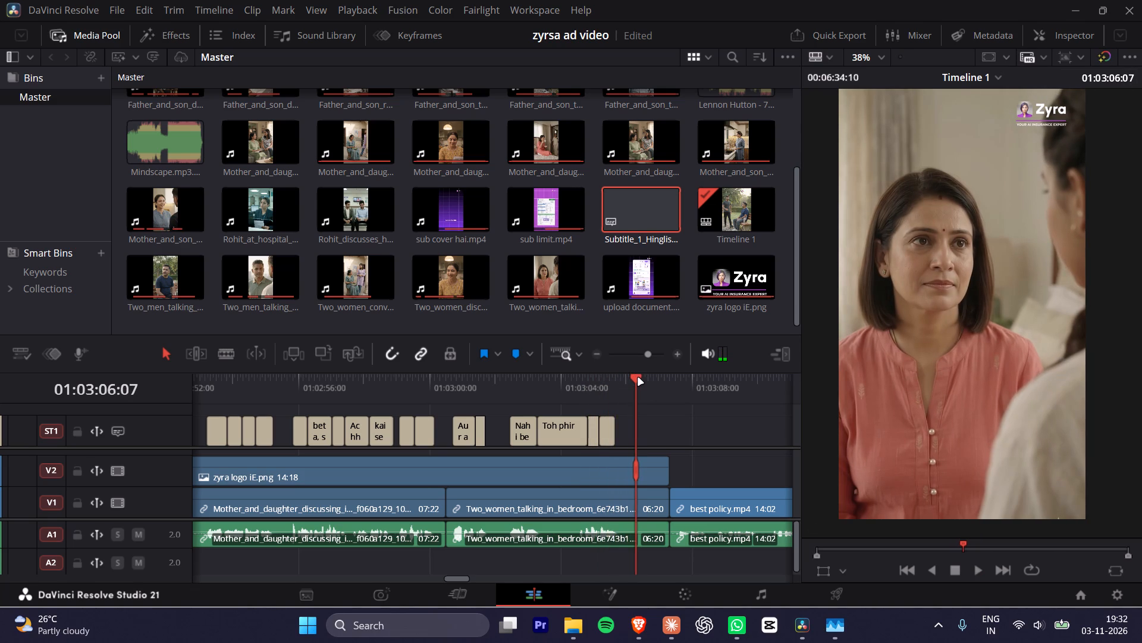
{"action": "left_click_drag", "start_coordinate": [628, 381], "coordinate": [616, 382]}
{"action": "key", "text": "space"}
{"action": "key", "text": "space"}
{"action": "left_click", "coordinate": [639, 466]}
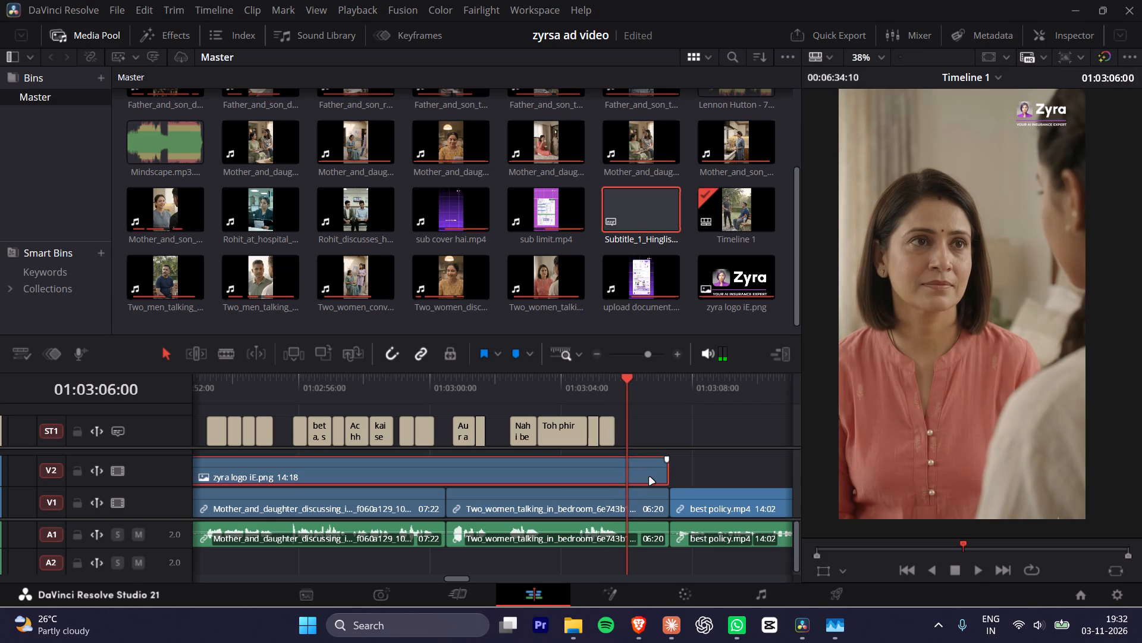
{"action": "key", "text": "space"}
{"action": "key", "text": "space"}
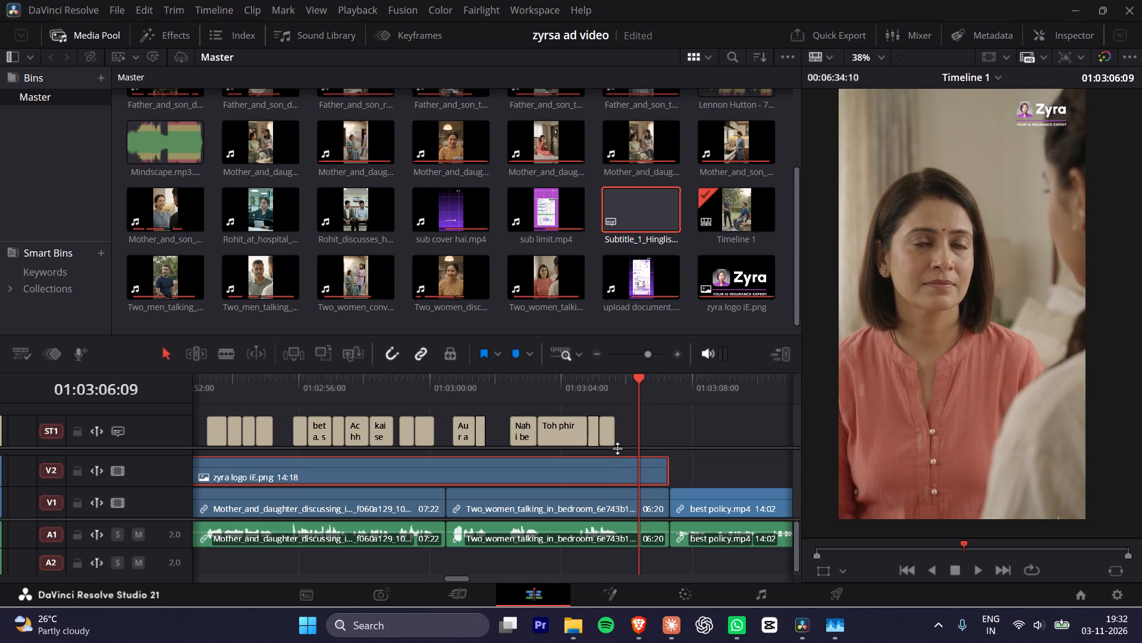
{"action": "key", "text": "Left"}
{"action": "key", "text": "Left"}
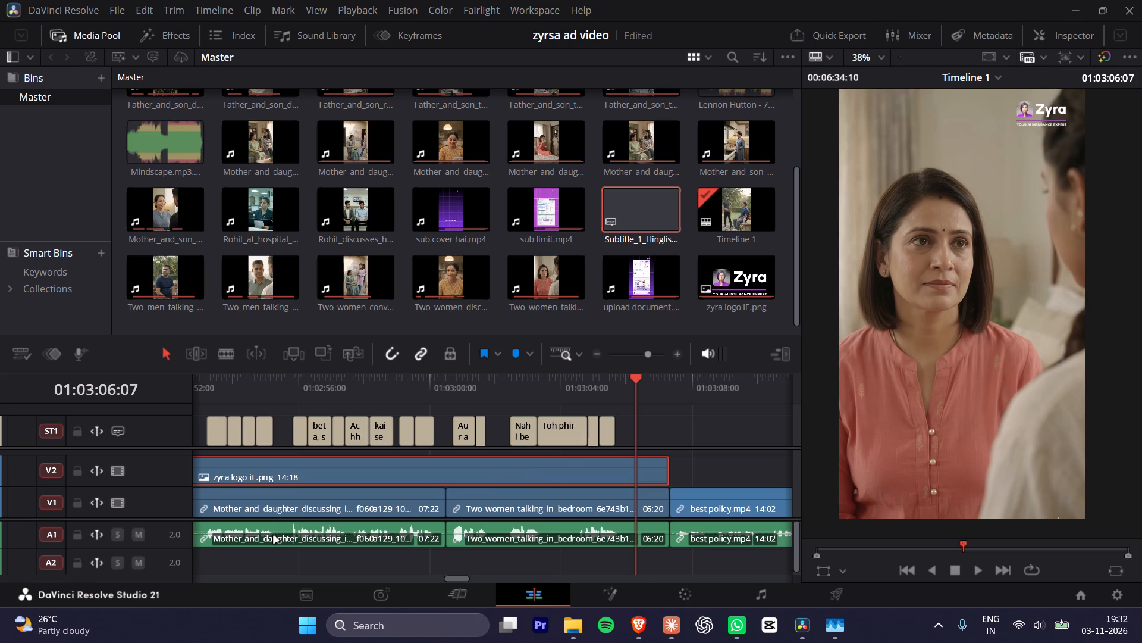
{"action": "key", "text": "space"}
{"action": "key", "text": "space"}
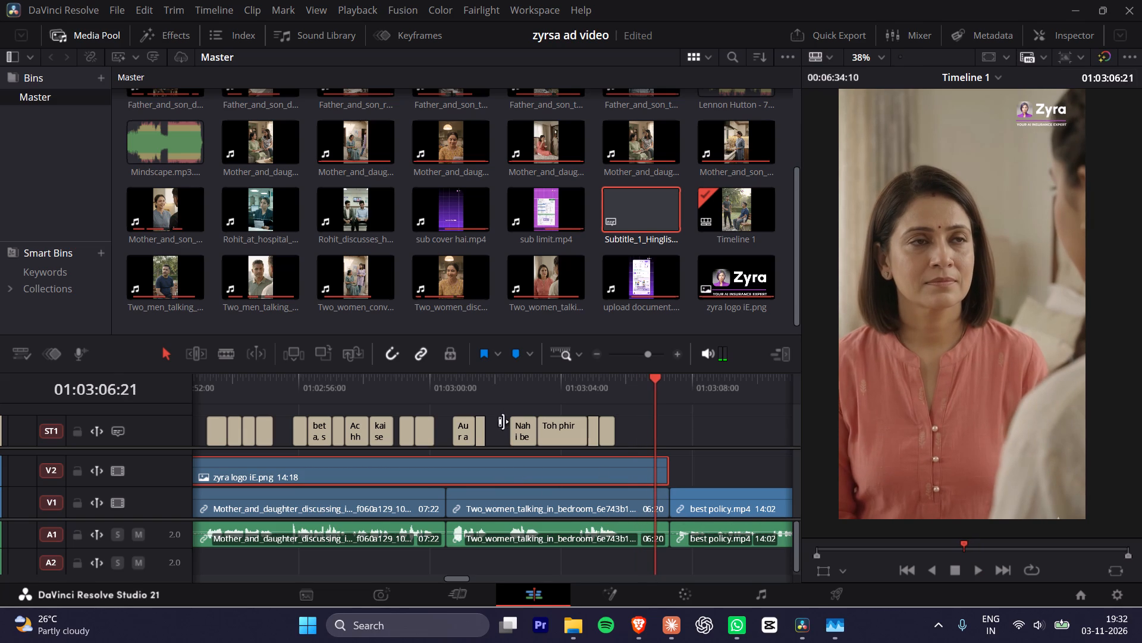
Replay the sixth ad from its "Nahi beta" caption into the mother's closing shot to check the captions and timing.
{"action": "left_click", "coordinate": [507, 388]}
{"action": "key", "text": "space"}
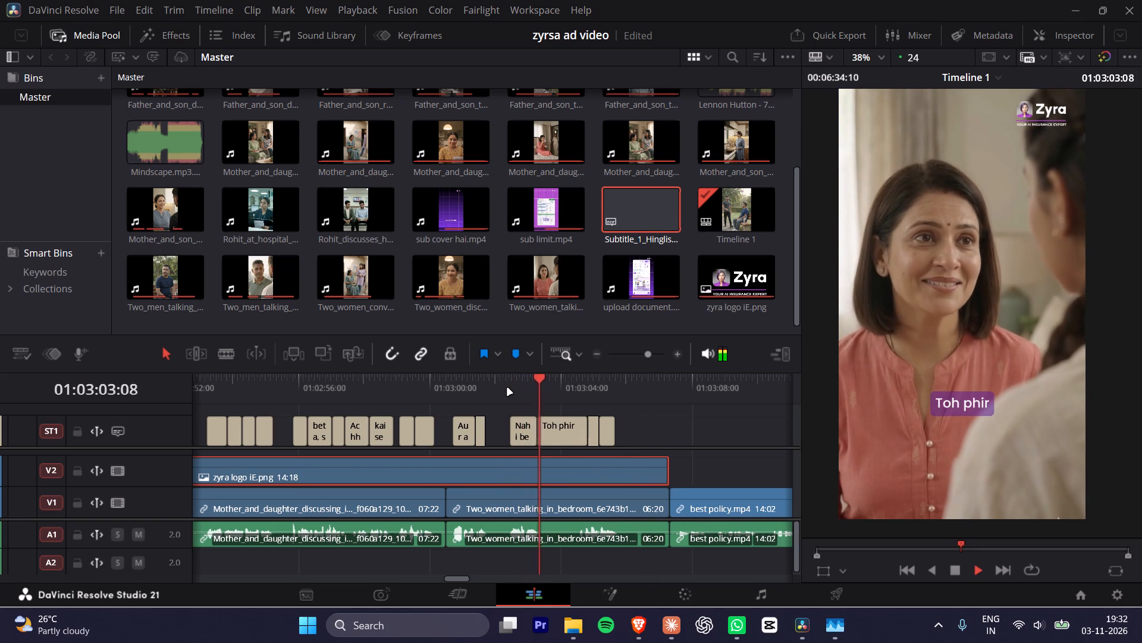
{"action": "key", "text": "space"}
{"action": "key", "text": "space"}
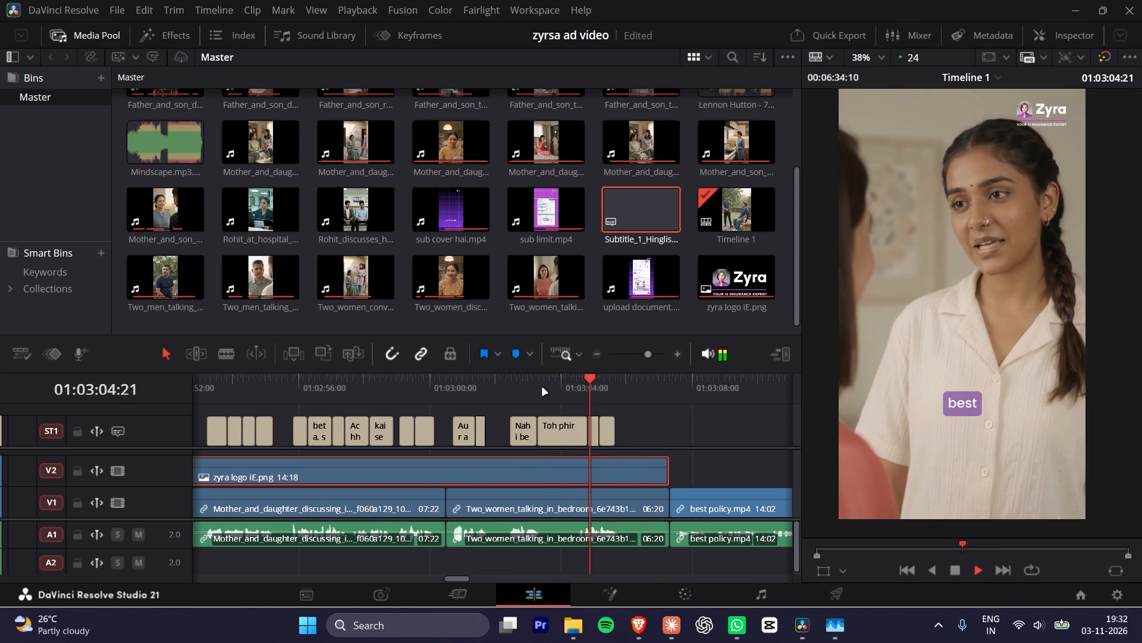
{"action": "key", "text": "space"}
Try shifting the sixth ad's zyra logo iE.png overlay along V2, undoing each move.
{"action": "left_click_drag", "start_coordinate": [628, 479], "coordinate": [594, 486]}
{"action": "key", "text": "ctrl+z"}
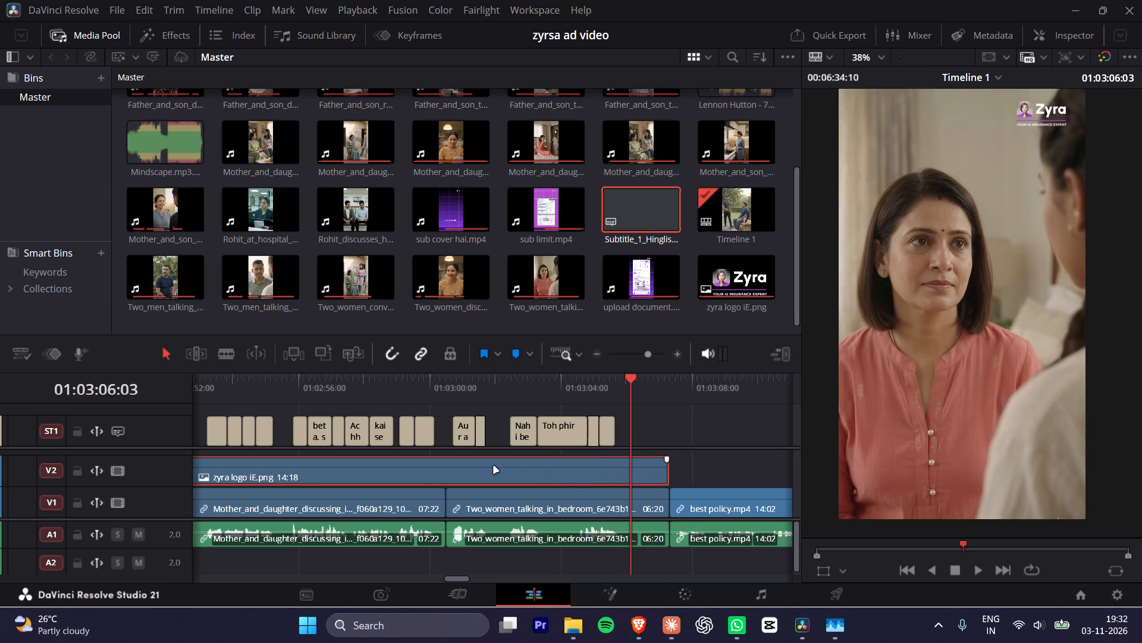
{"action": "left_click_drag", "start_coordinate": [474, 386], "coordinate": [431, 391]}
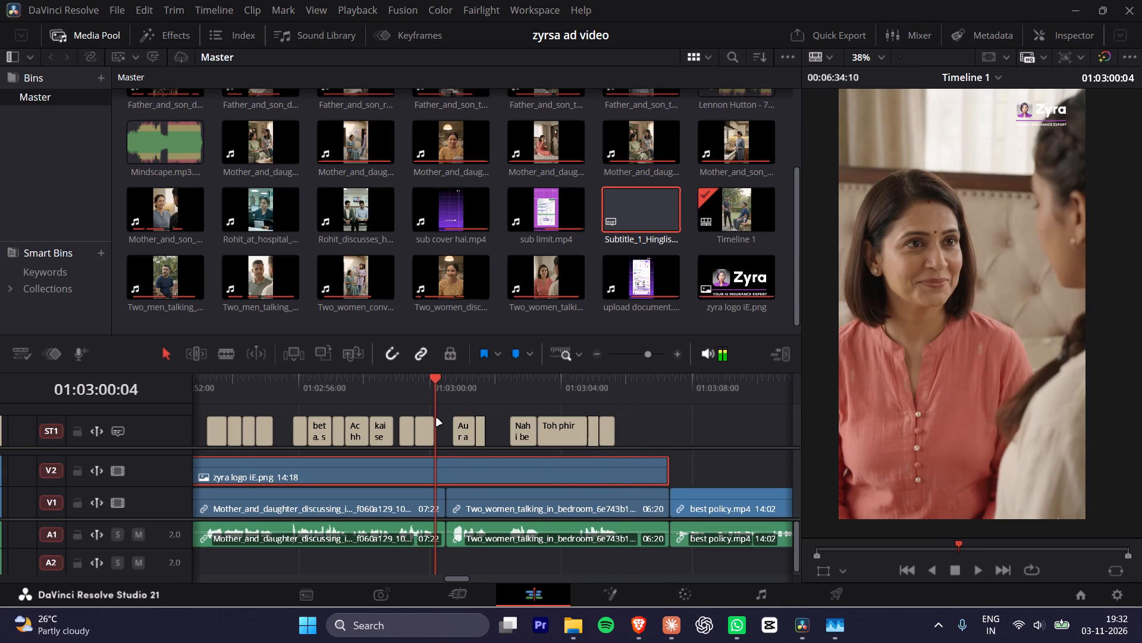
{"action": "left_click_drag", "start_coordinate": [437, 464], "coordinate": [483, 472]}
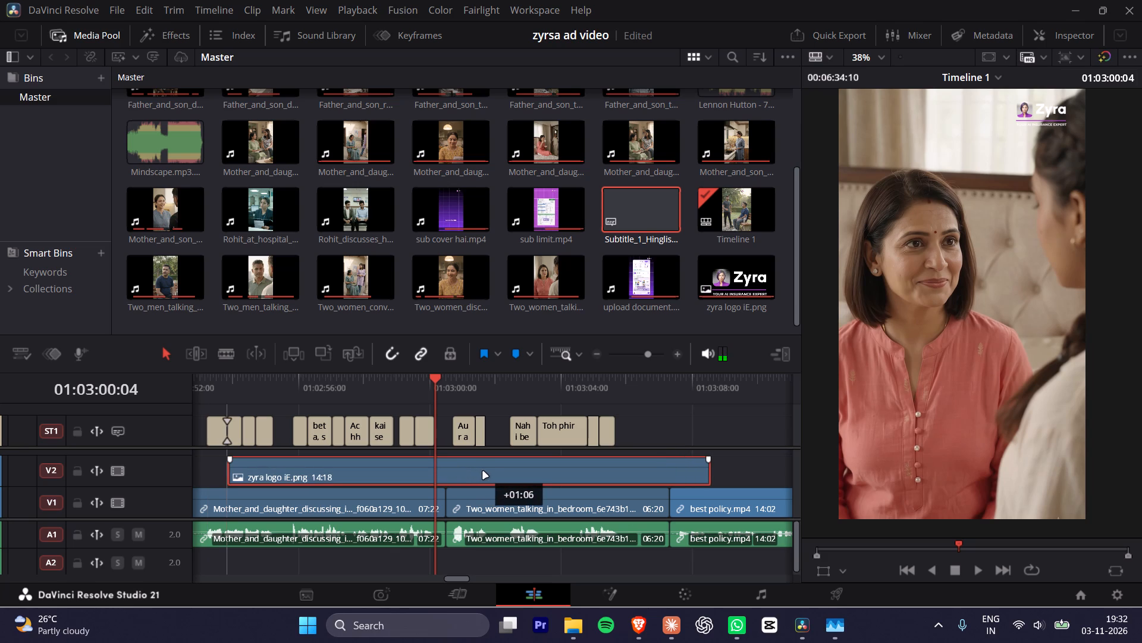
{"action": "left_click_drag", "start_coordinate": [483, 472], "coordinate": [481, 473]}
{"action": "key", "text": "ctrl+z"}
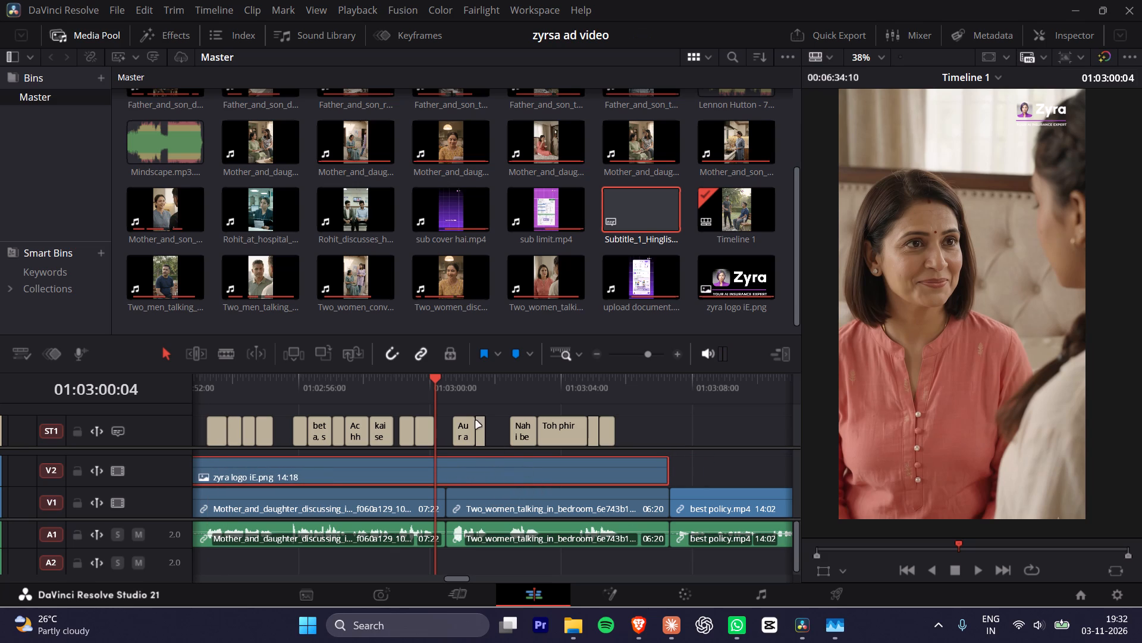
Increase the Audio 1 track's height so the waveforms of the sixth ad's clips are larger.
{"action": "left_click_drag", "start_coordinate": [475, 386], "coordinate": [555, 396]}
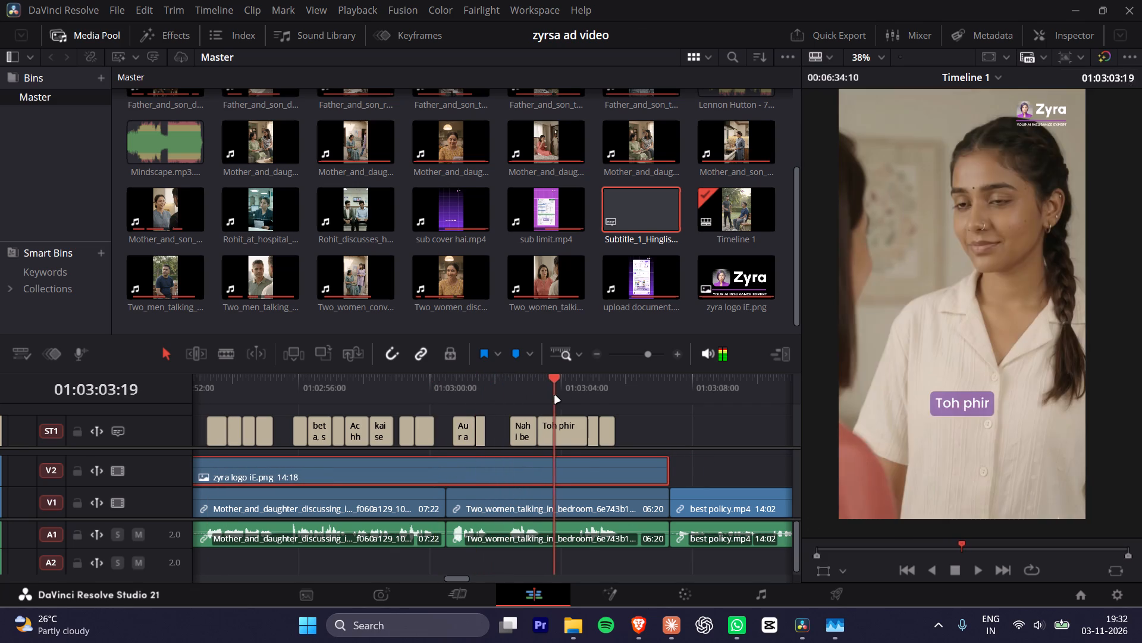
{"action": "left_click_drag", "start_coordinate": [555, 396], "coordinate": [517, 397]}
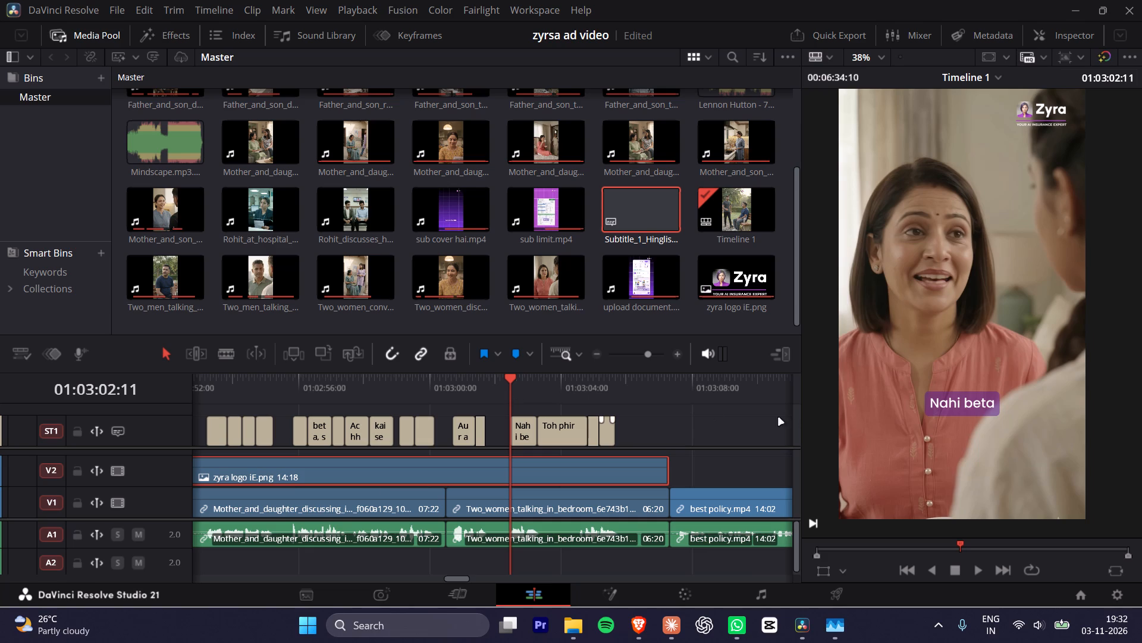
{"action": "scroll", "coordinate": [493, 563], "scroll_direction": "up", "scroll_amount": 2}
{"action": "left_click_drag", "start_coordinate": [178, 546], "coordinate": [178, 563]}
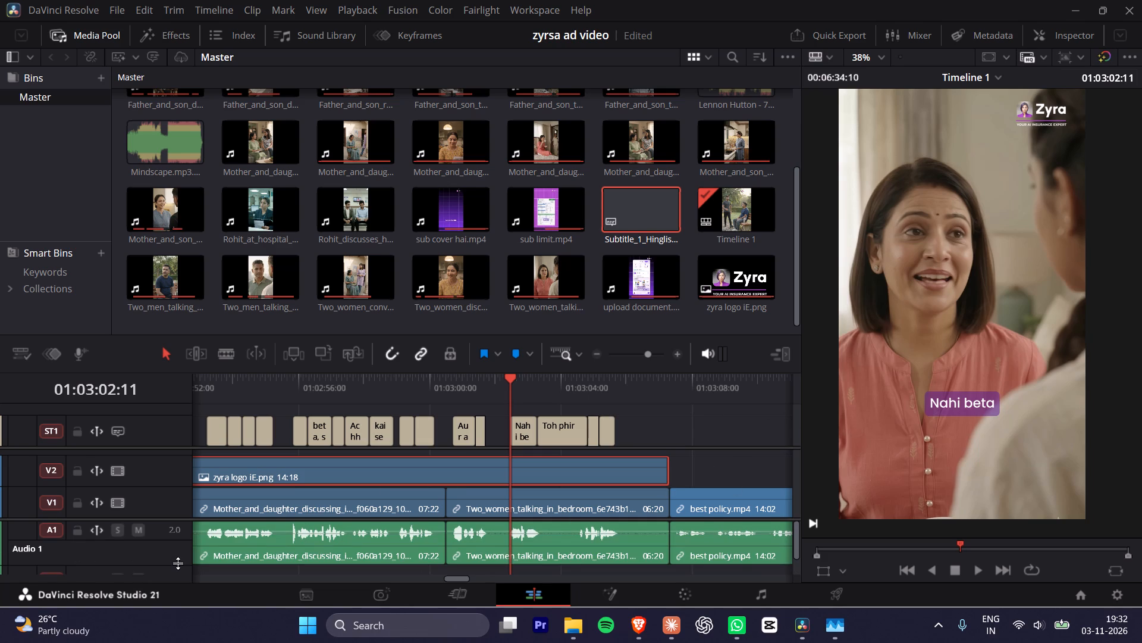
{"action": "left_click_drag", "start_coordinate": [178, 563], "coordinate": [164, 577]}
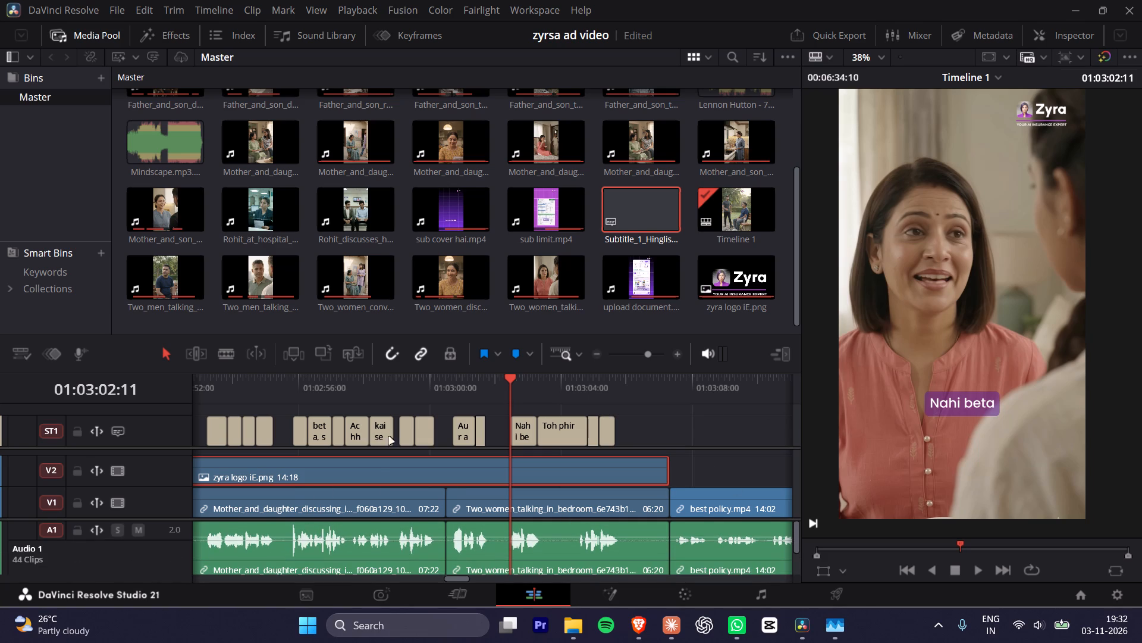
Play the sixth ad from "kaise pata?" to "Toh phir" against the waveforms to examine the pauses between spoken lines.
{"action": "left_click_drag", "start_coordinate": [507, 394], "coordinate": [484, 400]}
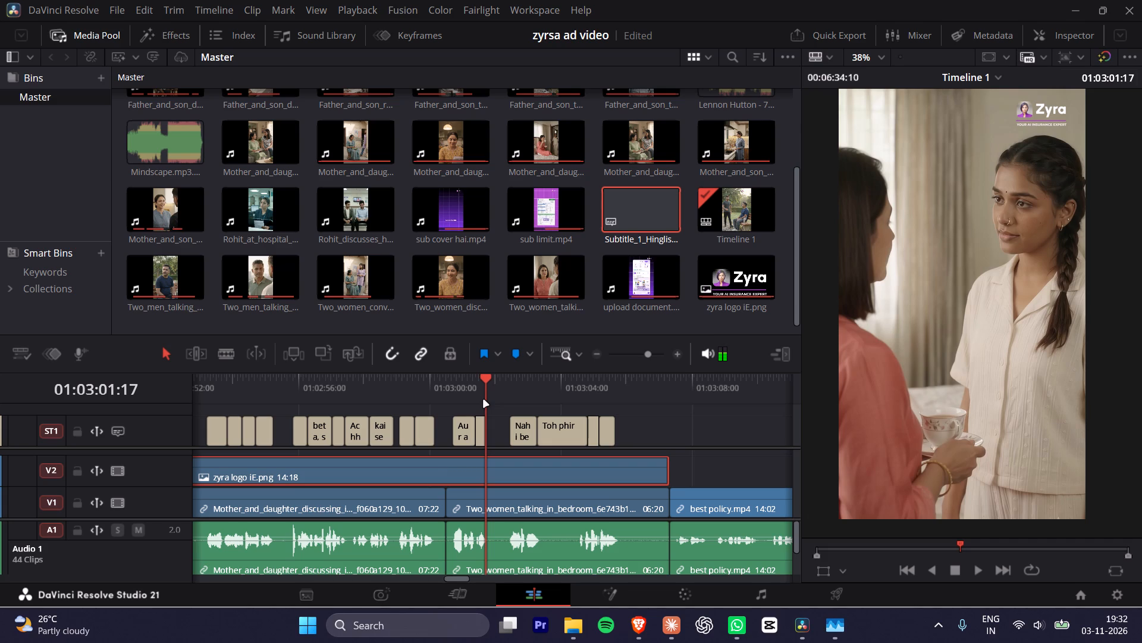
{"action": "key", "text": "space"}
{"action": "key", "text": "space"}
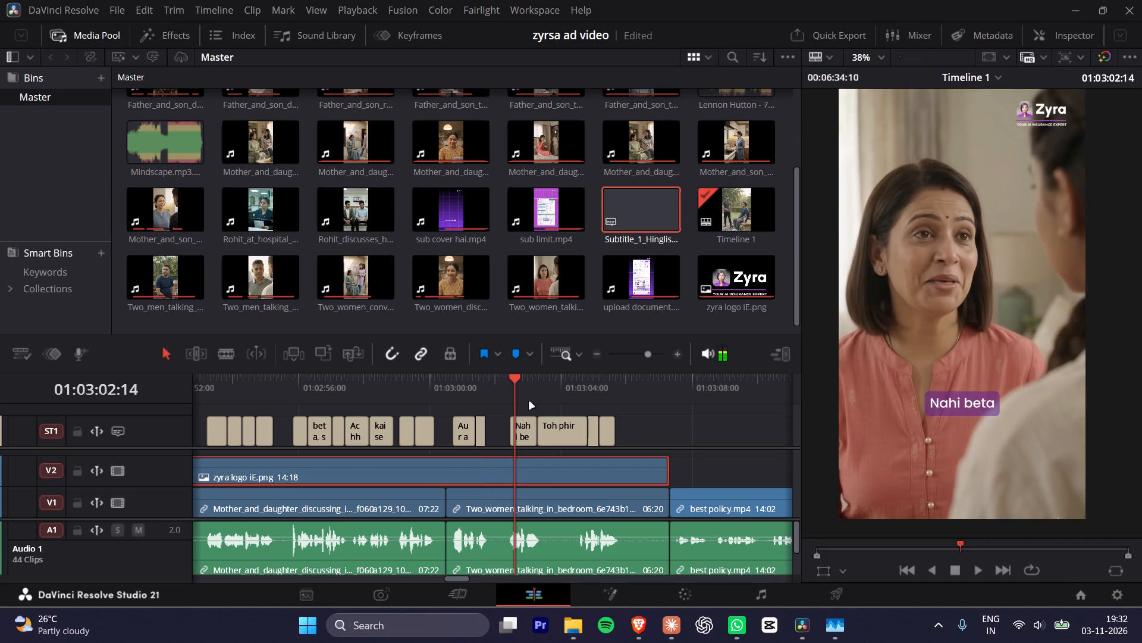
{"action": "left_click_drag", "start_coordinate": [516, 389], "coordinate": [378, 396]}
{"action": "key", "text": "space"}
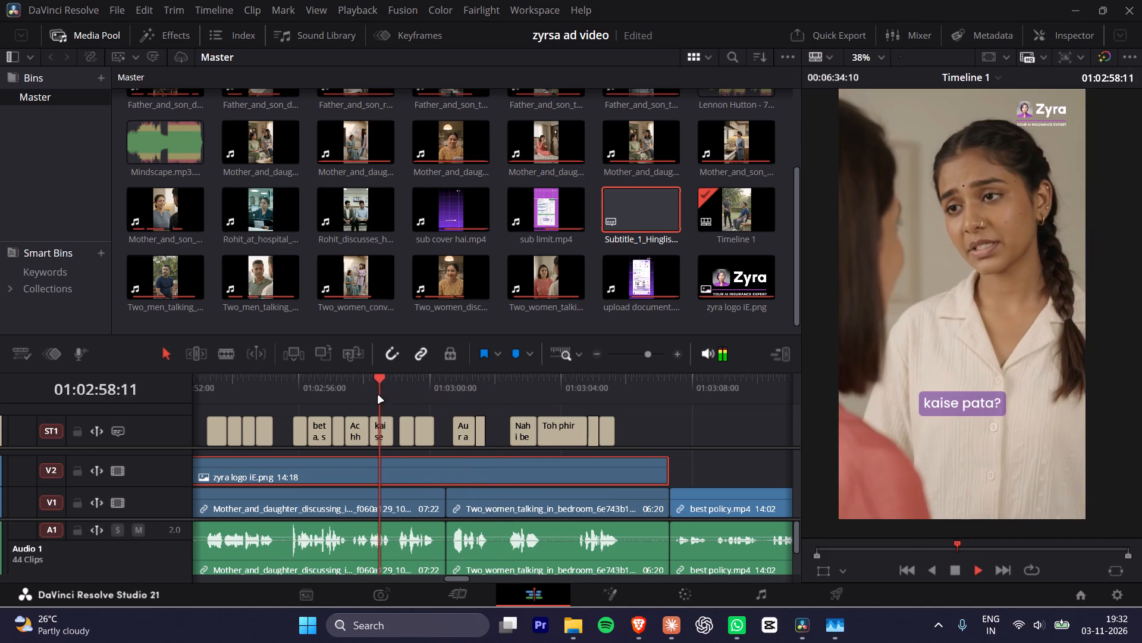
{"action": "key", "text": "space"}
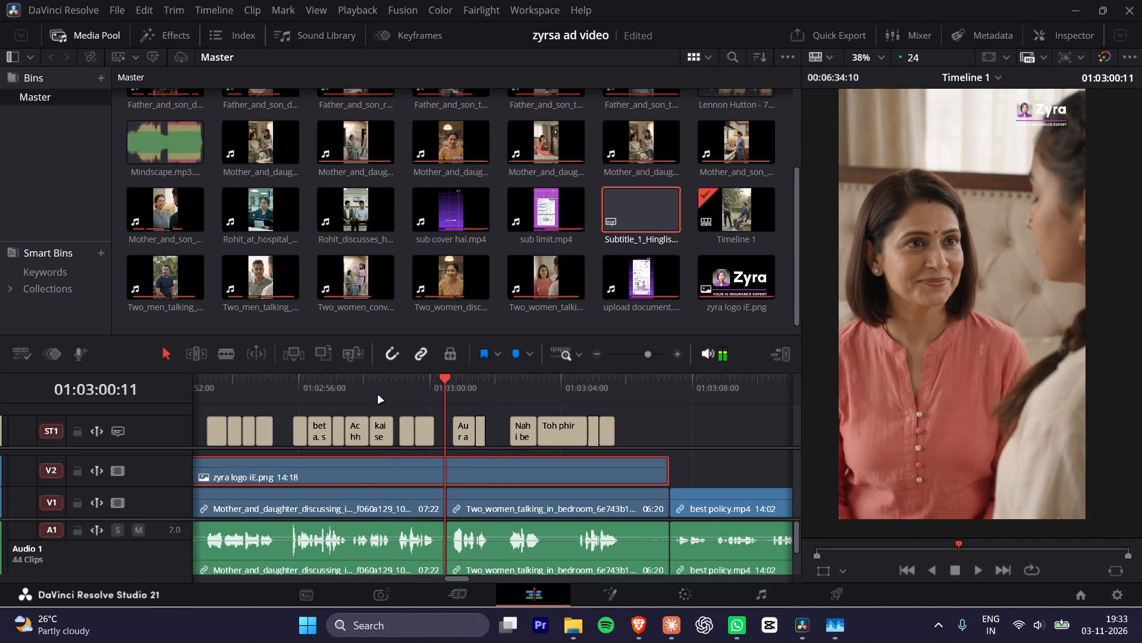
{"action": "key", "text": "space"}
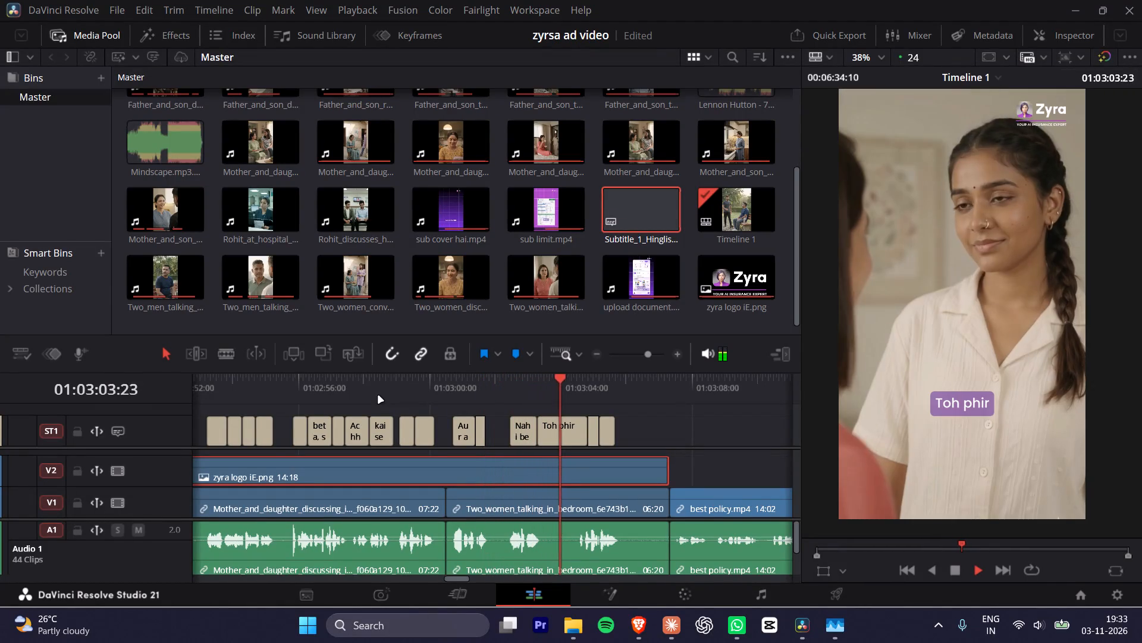
{"action": "key", "text": "space"}
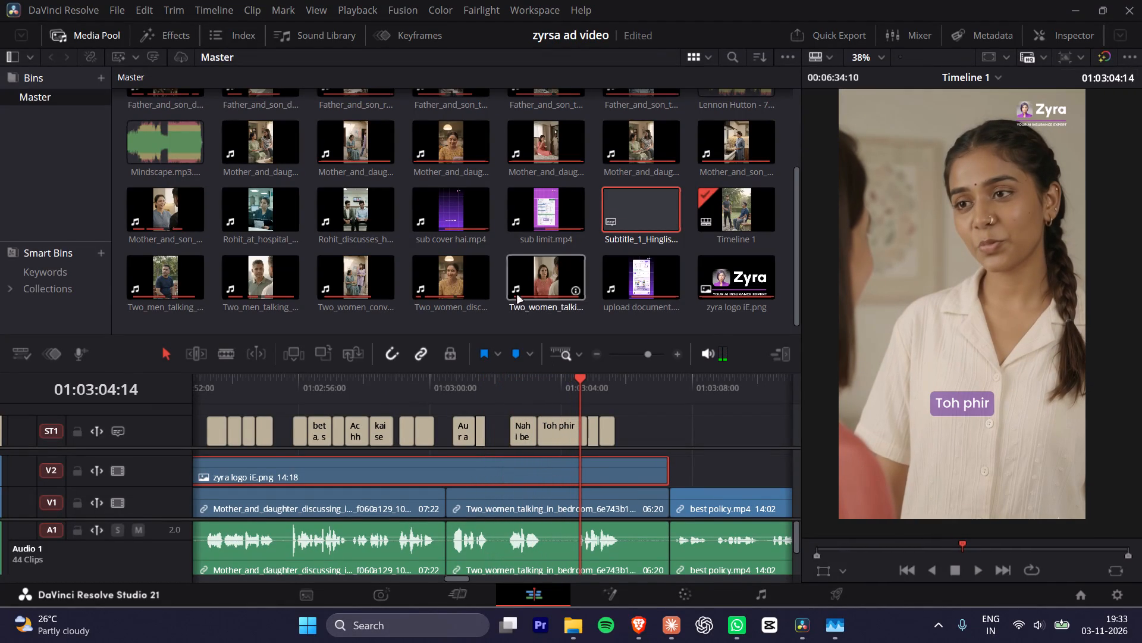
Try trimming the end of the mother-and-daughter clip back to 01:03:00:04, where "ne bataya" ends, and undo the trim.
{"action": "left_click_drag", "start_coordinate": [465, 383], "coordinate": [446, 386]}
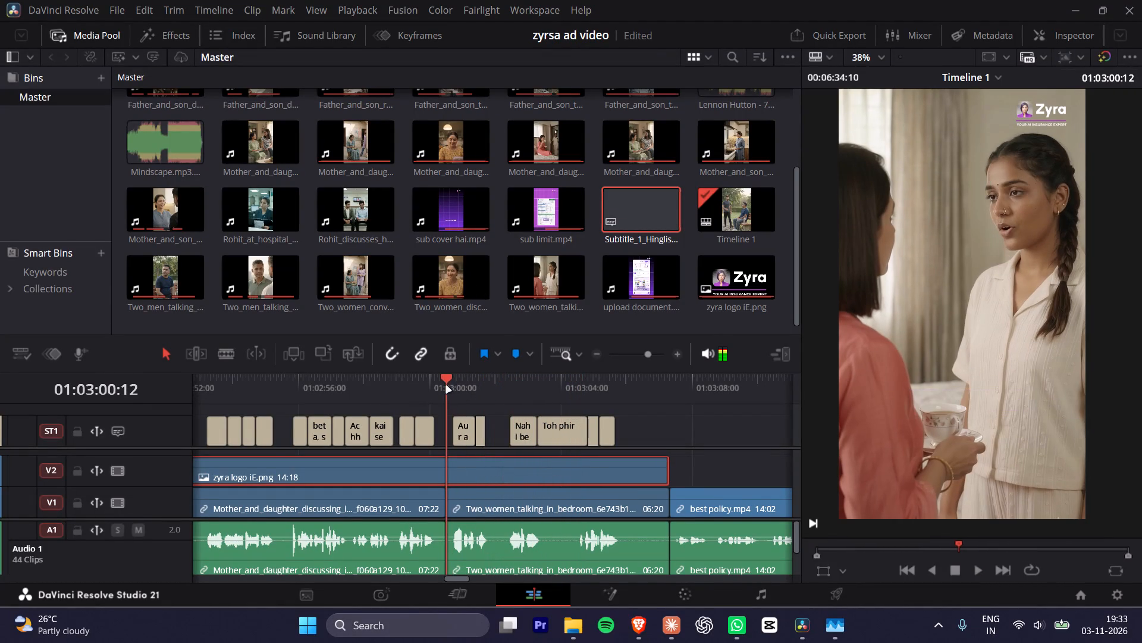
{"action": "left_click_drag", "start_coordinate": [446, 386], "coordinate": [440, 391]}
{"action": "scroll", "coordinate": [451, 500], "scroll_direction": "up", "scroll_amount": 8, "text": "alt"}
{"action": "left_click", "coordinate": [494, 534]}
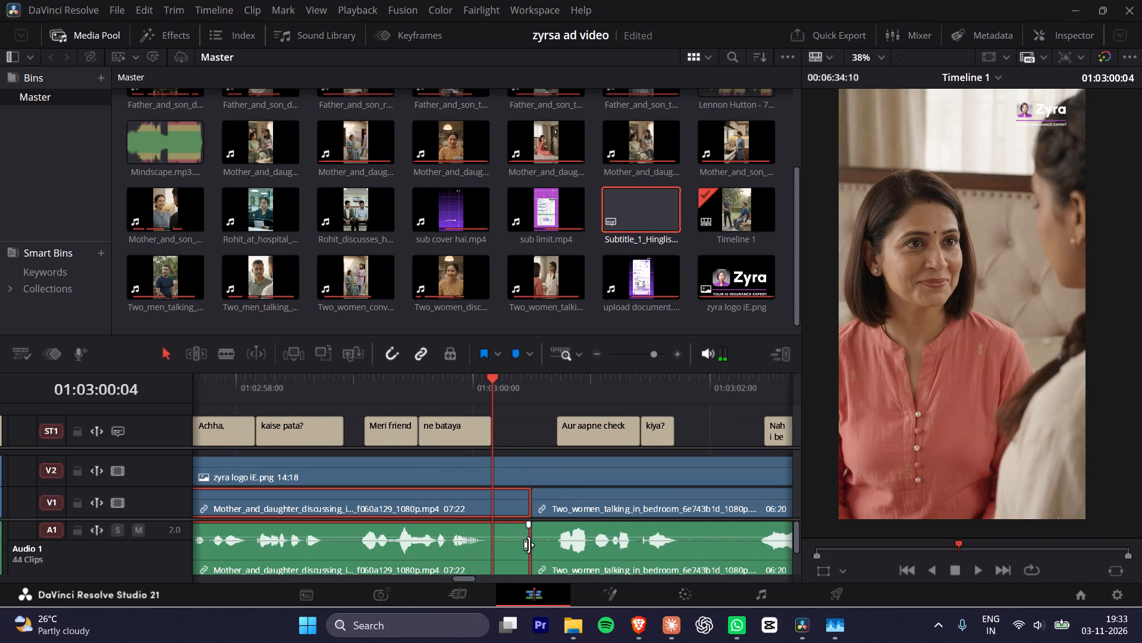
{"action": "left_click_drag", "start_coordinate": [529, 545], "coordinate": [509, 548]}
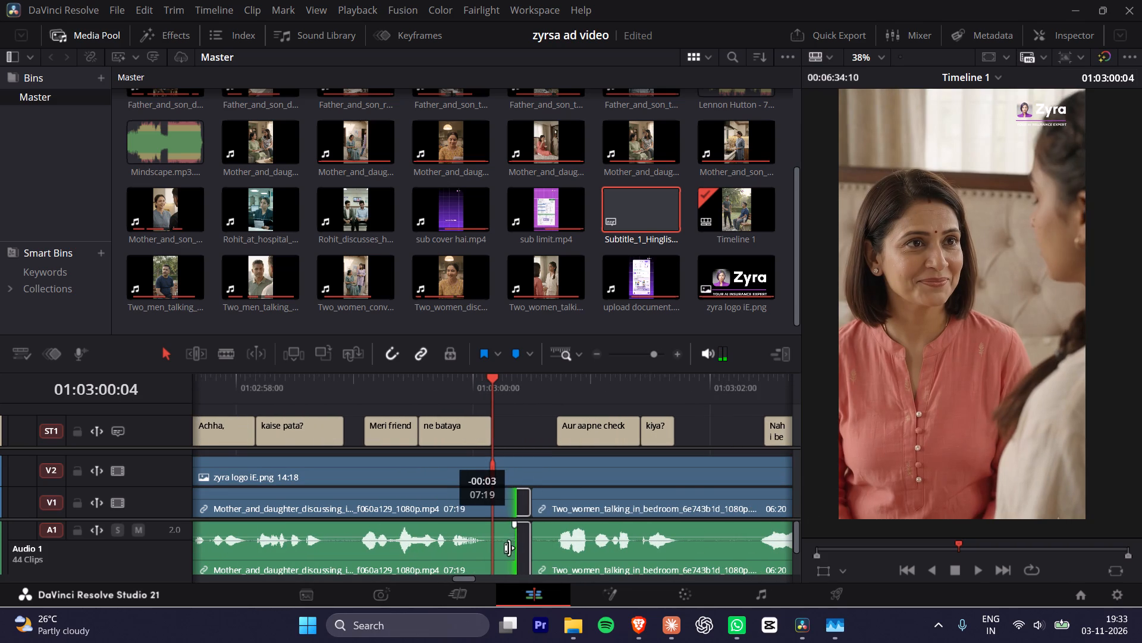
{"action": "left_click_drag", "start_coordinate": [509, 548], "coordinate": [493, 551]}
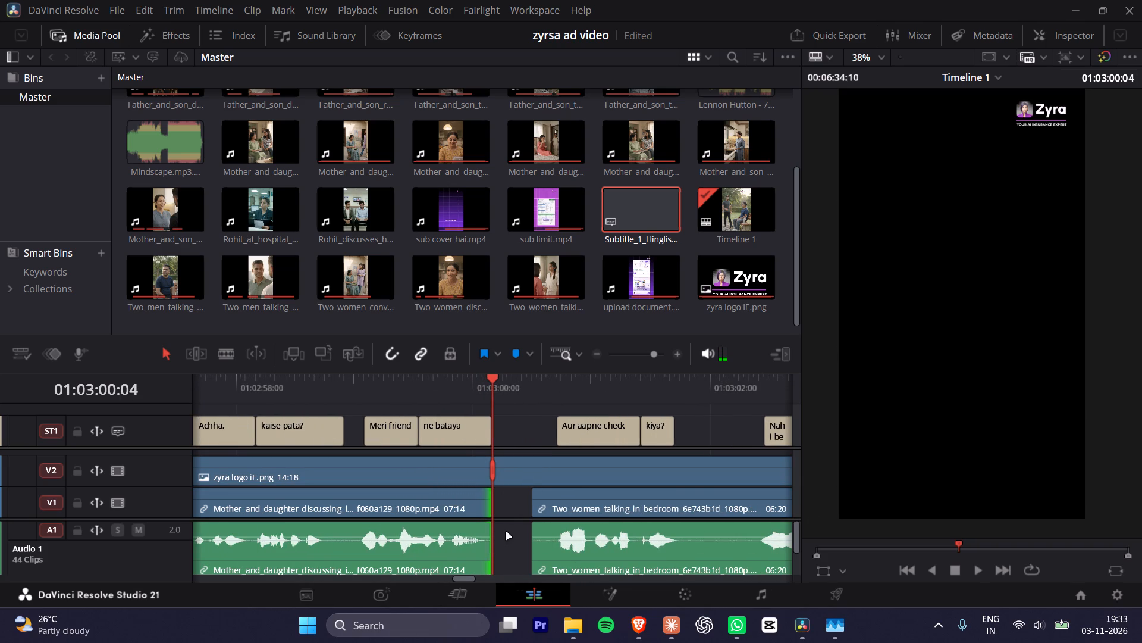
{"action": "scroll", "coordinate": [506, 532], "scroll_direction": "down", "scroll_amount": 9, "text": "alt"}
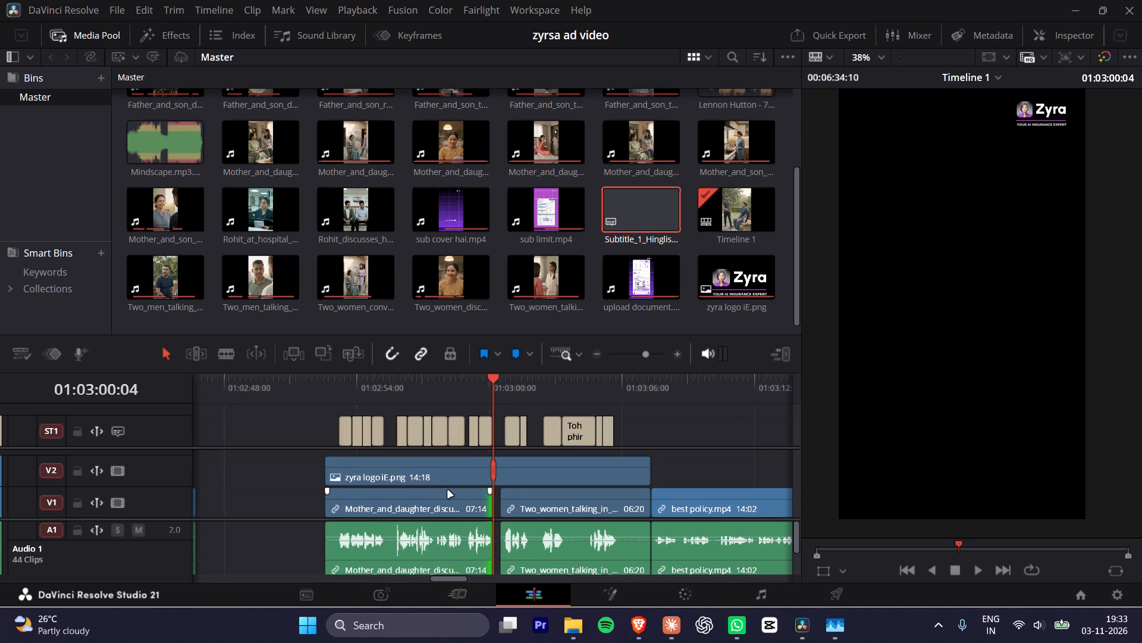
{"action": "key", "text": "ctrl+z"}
Cut out the section from 01:03:00:04 to 01:03:00:12 after "ne bataya" across logo, video and audio, closing the gap.
{"action": "scroll", "coordinate": [500, 473], "scroll_direction": "up", "scroll_amount": 5, "text": "alt"}
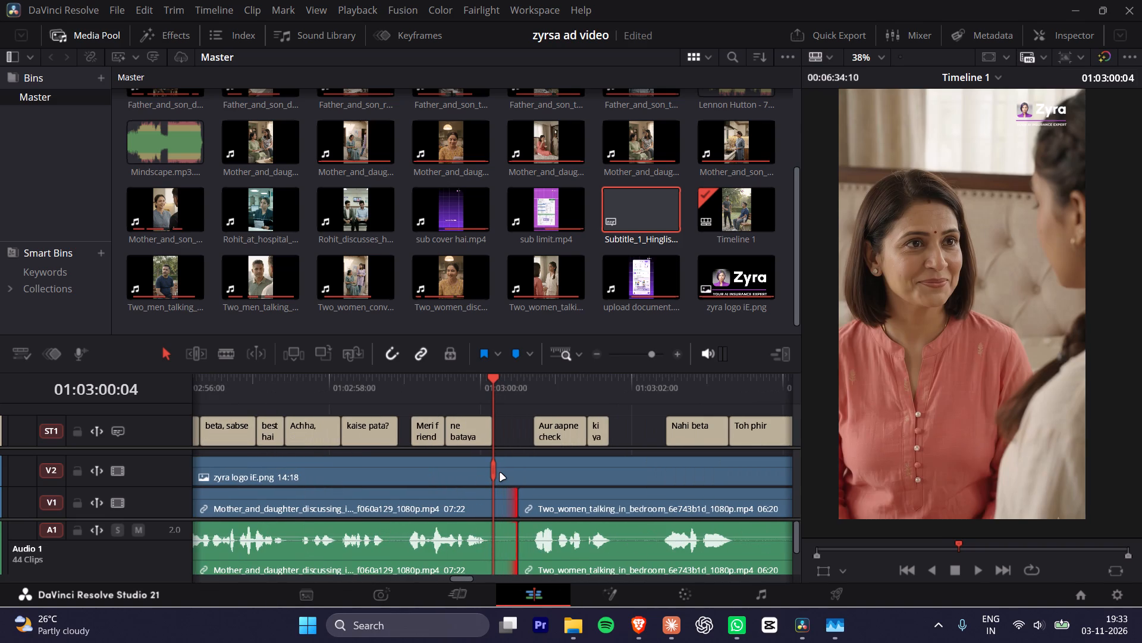
{"action": "key", "text": "ctrl+b"}
{"action": "left_click", "coordinate": [507, 474]}
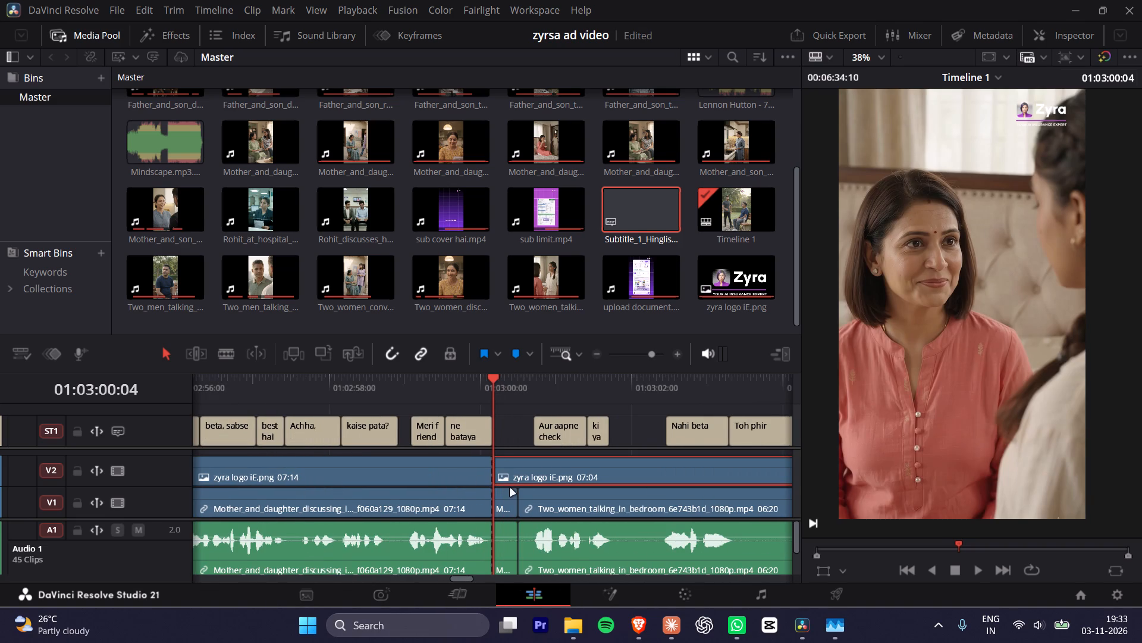
{"action": "left_click", "coordinate": [512, 374]}
{"action": "key", "text": "ctrl+b"}
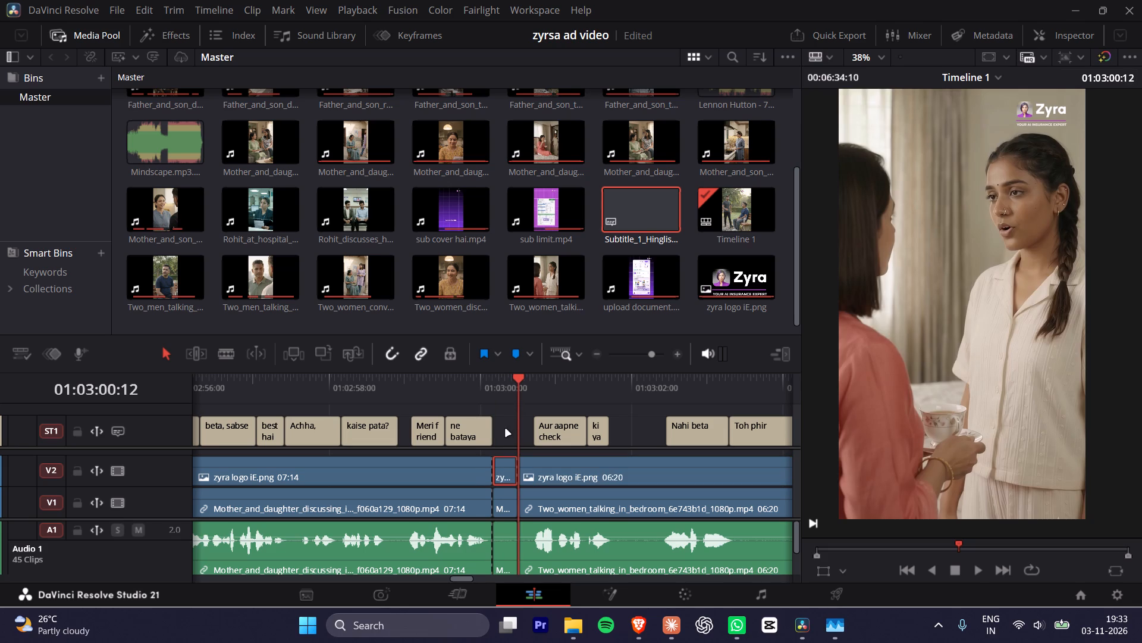
{"action": "left_click_drag", "start_coordinate": [506, 429], "coordinate": [496, 579]}
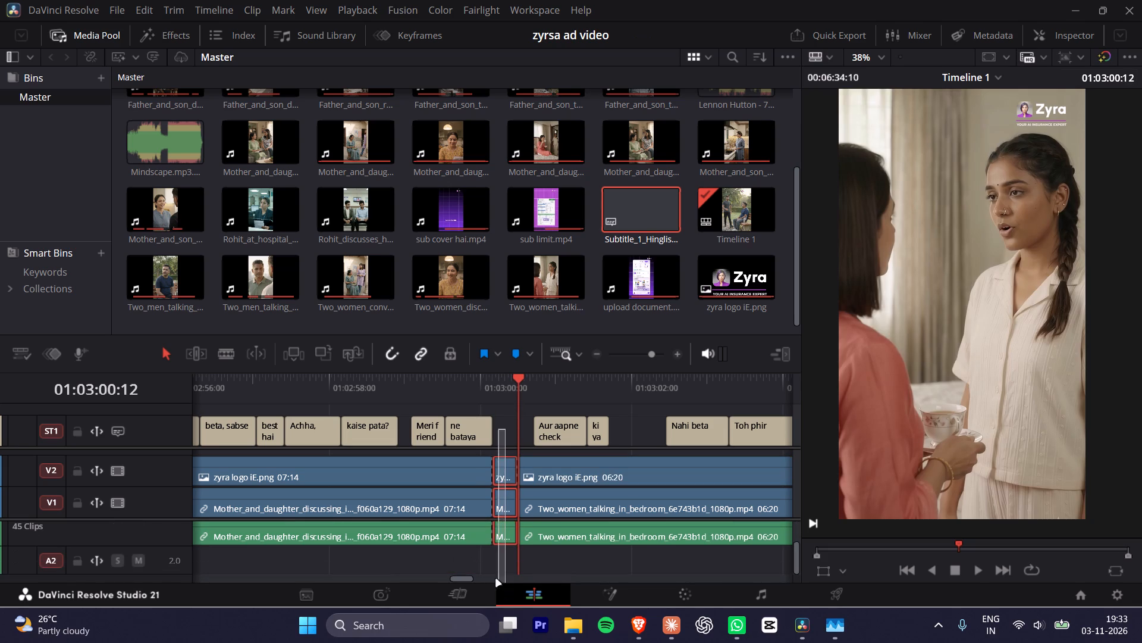
{"action": "left_click_drag", "start_coordinate": [496, 579], "coordinate": [503, 567]}
{"action": "key", "text": "Delete"}
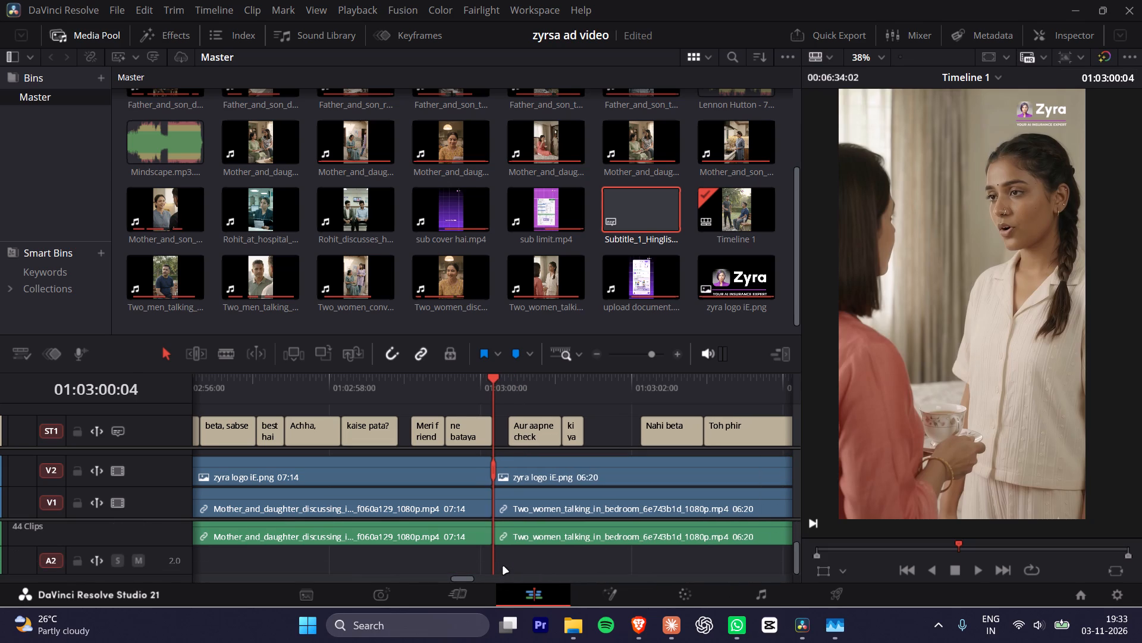
Replay from the "Meri friend" caption across the new cut to just past "kiya?" to check the tightened transition.
{"action": "left_click", "coordinate": [435, 377]}
{"action": "type", "text": "b"}
{"action": "key", "text": "space"}
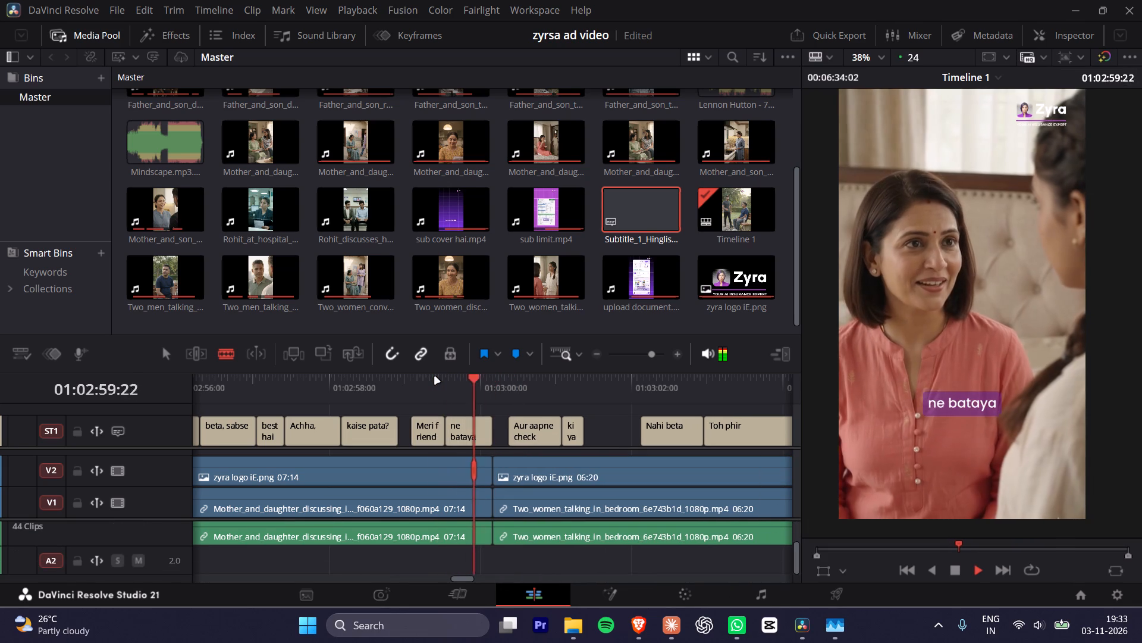
{"action": "key", "text": "space"}
{"action": "left_click", "coordinate": [435, 377]}
{"action": "key", "text": "space"}
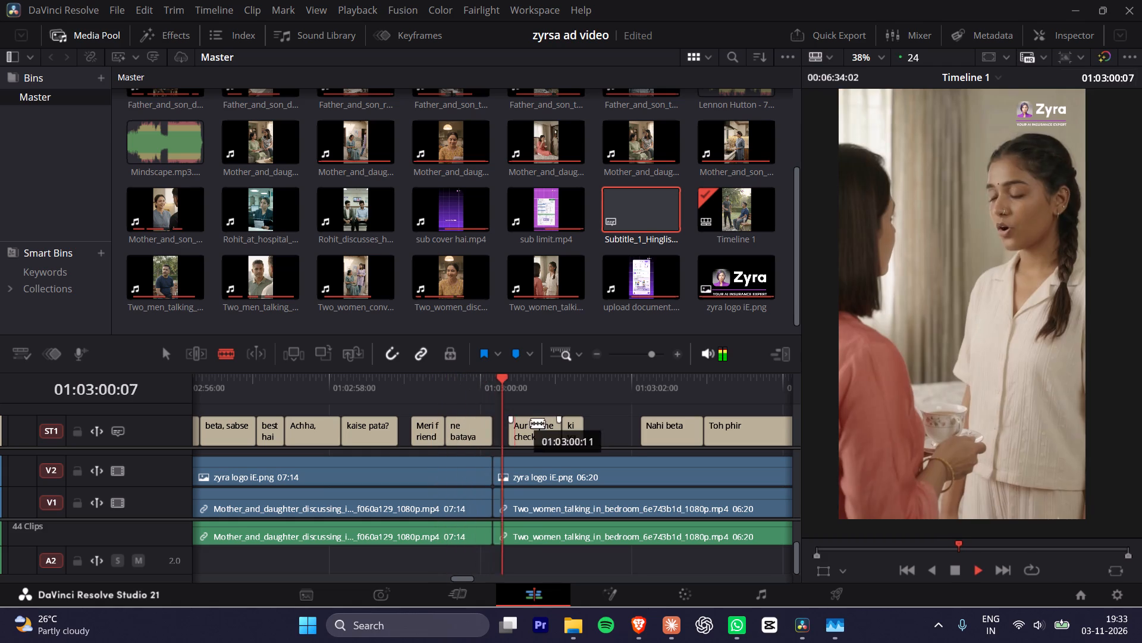
{"action": "key", "text": "space"}
{"action": "key", "text": "space"}
{"action": "key", "text": "space"}
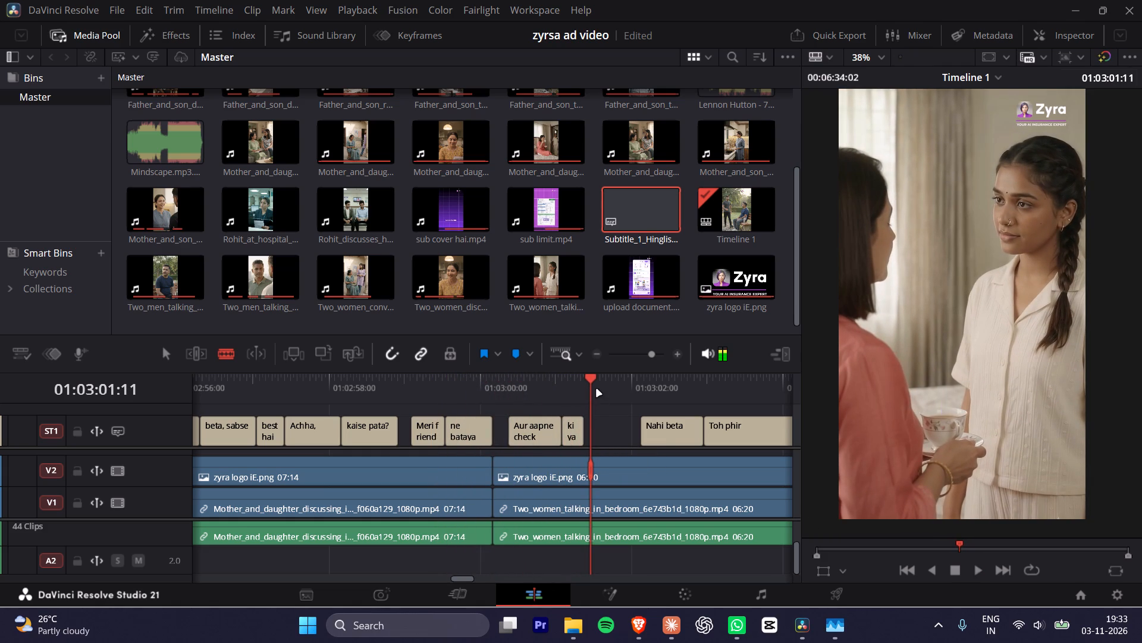
Cut out the section from 01:03:01:11 to 01:03:01:17 before "Nahi beta" across logo, video and audio, closing the gap.
{"action": "key", "text": "v"}
{"action": "key", "text": "a"}
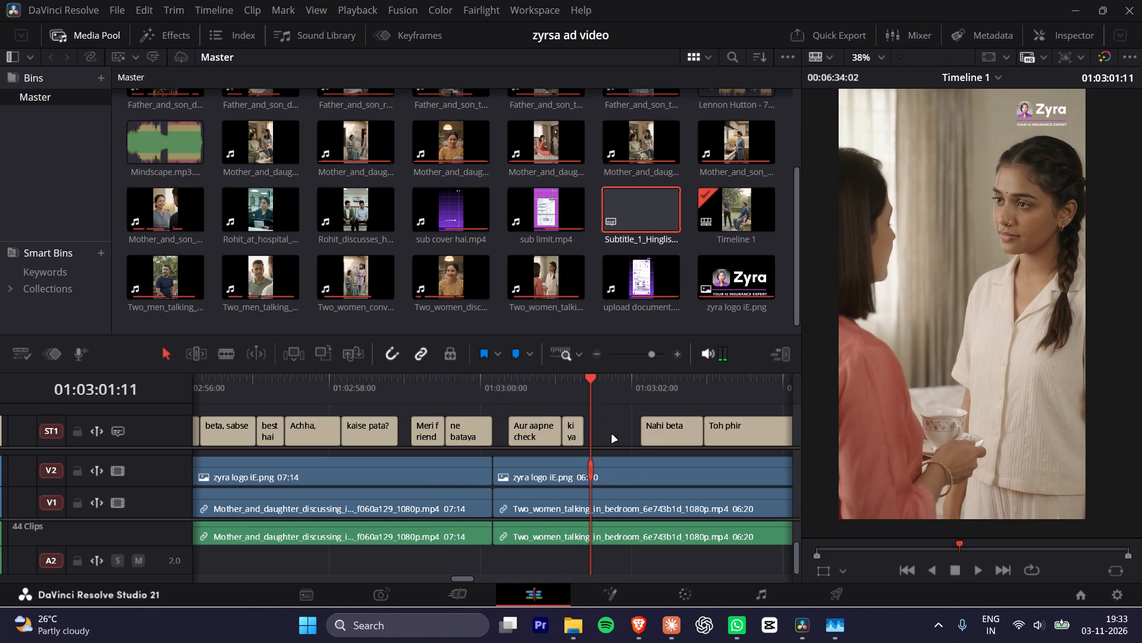
{"action": "key", "text": "ctrl+b"}
{"action": "left_click", "coordinate": [615, 387]}
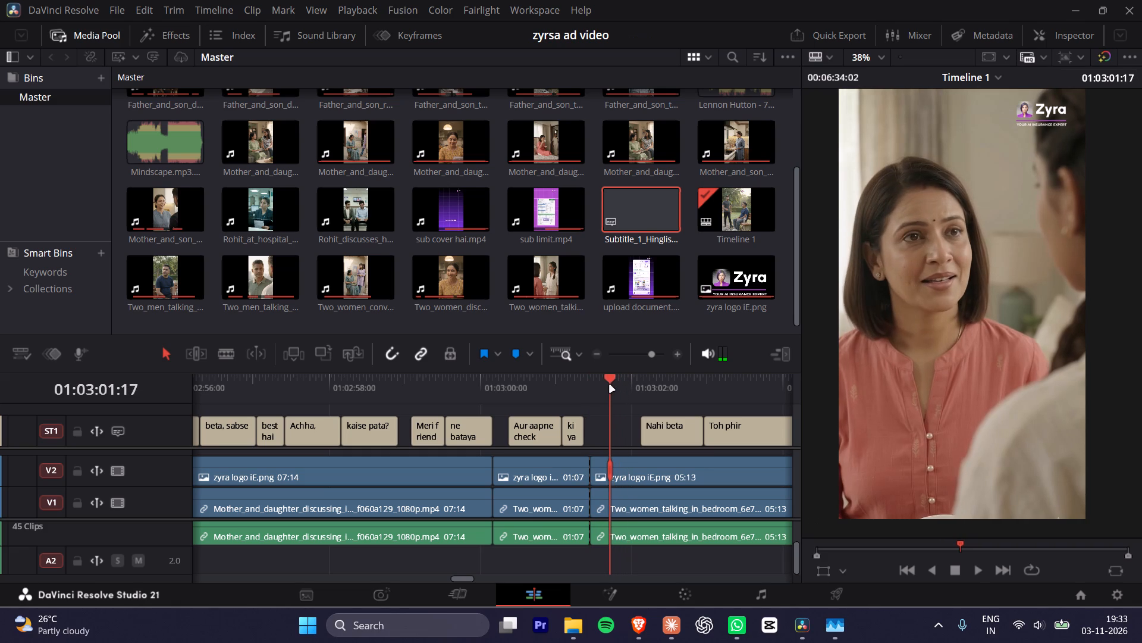
{"action": "key", "text": "ctrl+b"}
{"action": "left_click_drag", "start_coordinate": [597, 430], "coordinate": [598, 526]}
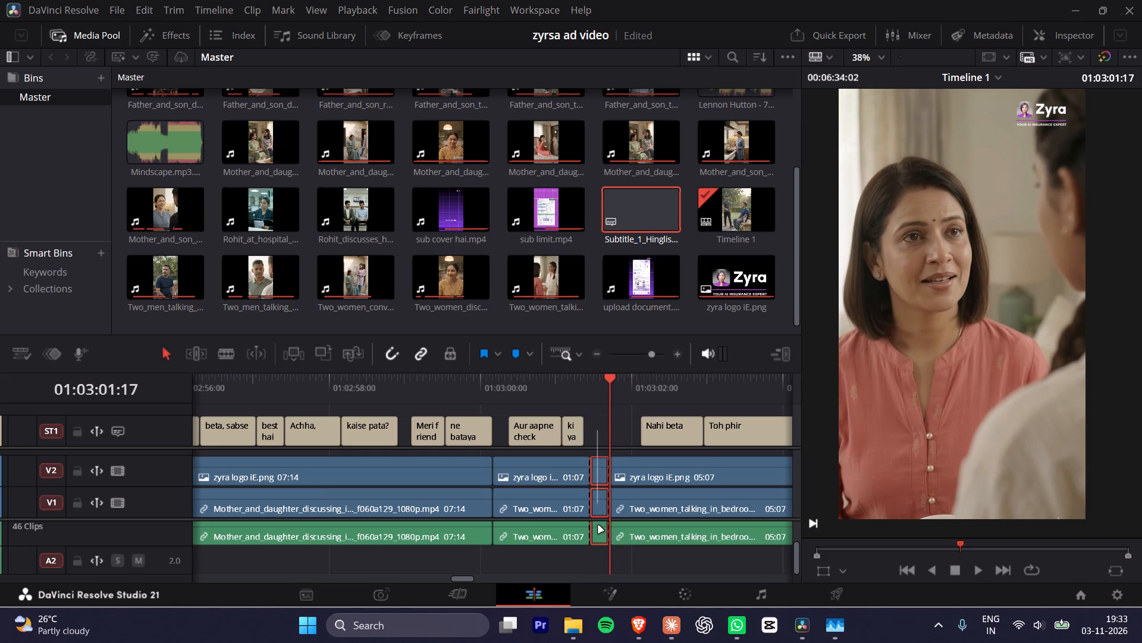
{"action": "left_click_drag", "start_coordinate": [598, 526], "coordinate": [594, 563]}
{"action": "key", "text": "Delete"}
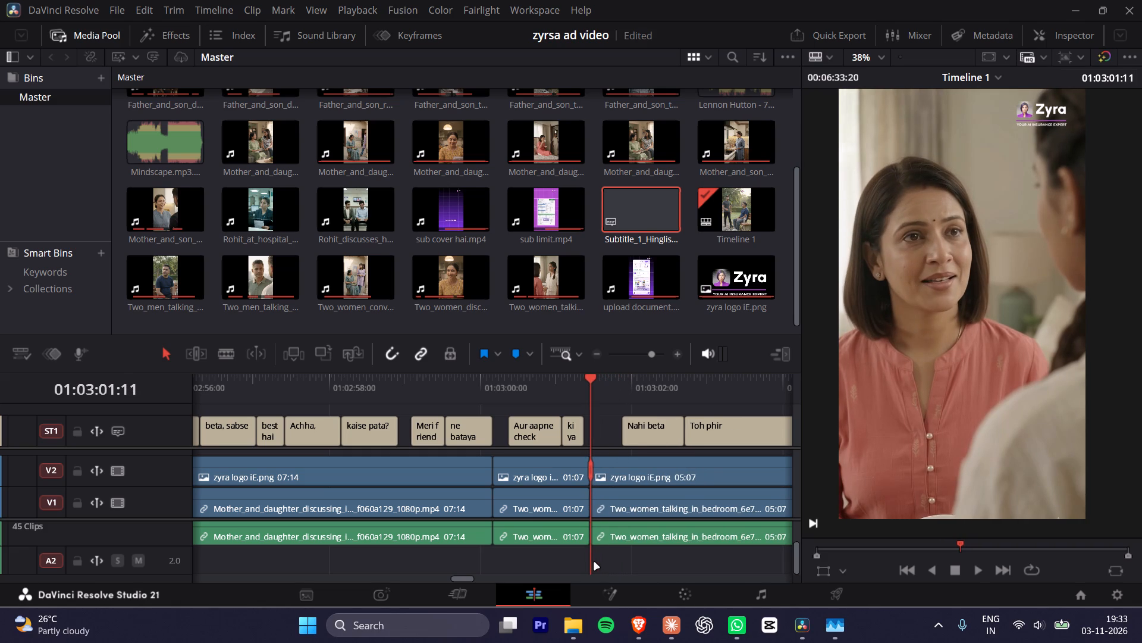
Replay from the new cut through "Nahi beta" into "Toh phir" several times to examine the pause between the lines.
{"action": "key", "text": "space"}
{"action": "key", "text": "space"}
{"action": "key", "text": "space"}
{"action": "key", "text": "space"}
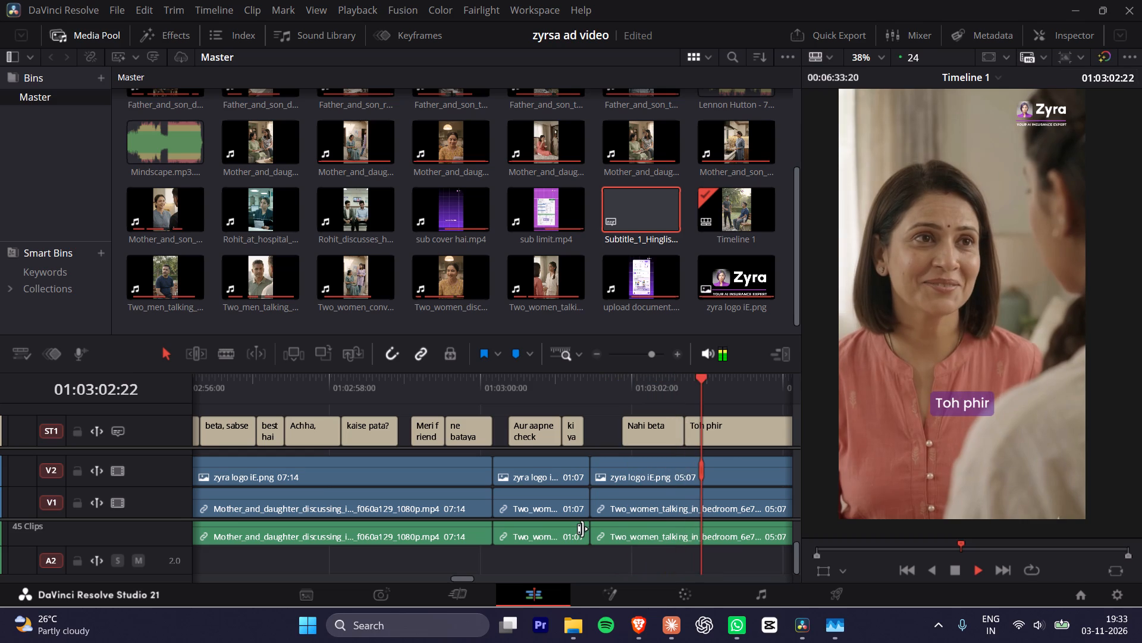
{"action": "key", "text": "space"}
{"action": "key", "text": "space"}
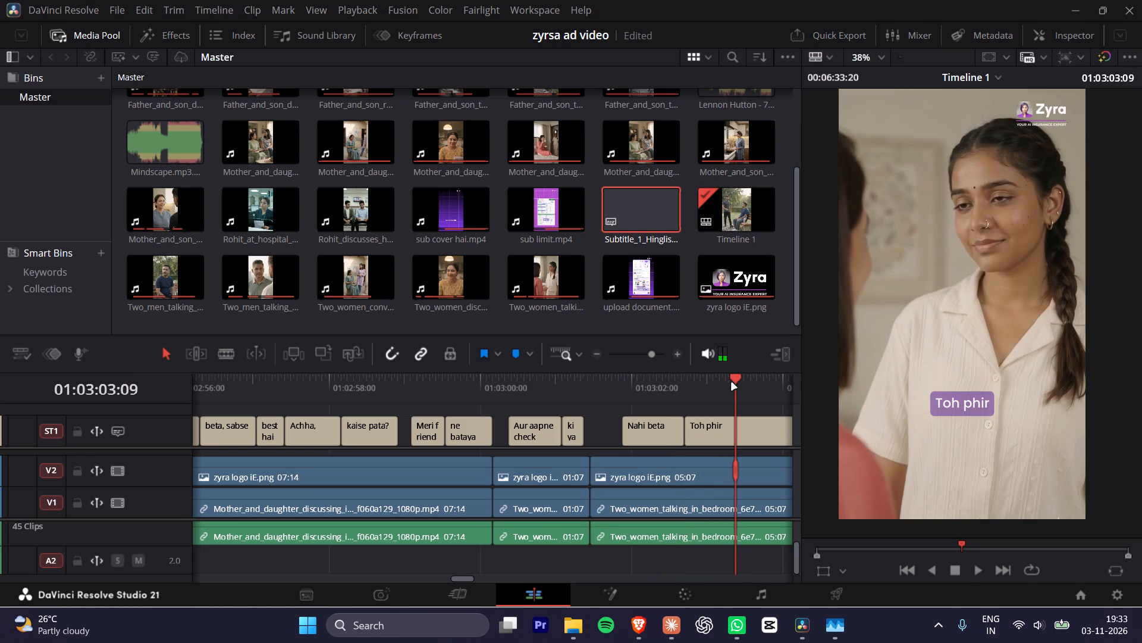
{"action": "left_click_drag", "start_coordinate": [728, 381], "coordinate": [691, 389]}
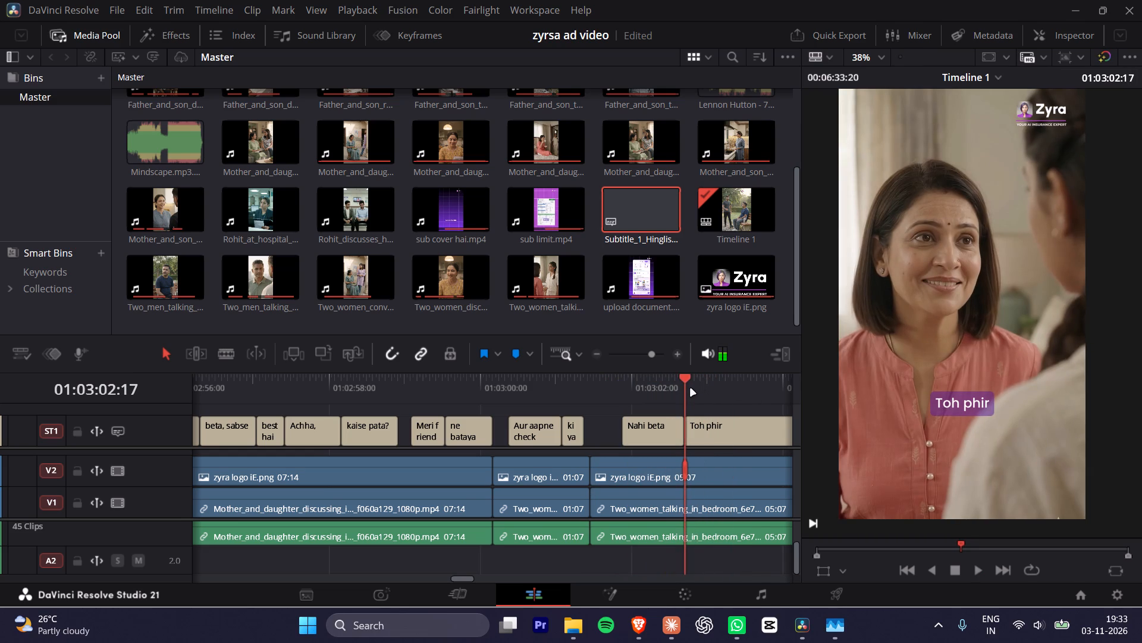
{"action": "left_click_drag", "start_coordinate": [691, 389], "coordinate": [679, 392]}
{"action": "key", "text": "space"}
{"action": "key", "text": "space"}
{"action": "left_click_drag", "start_coordinate": [714, 383], "coordinate": [711, 383]}
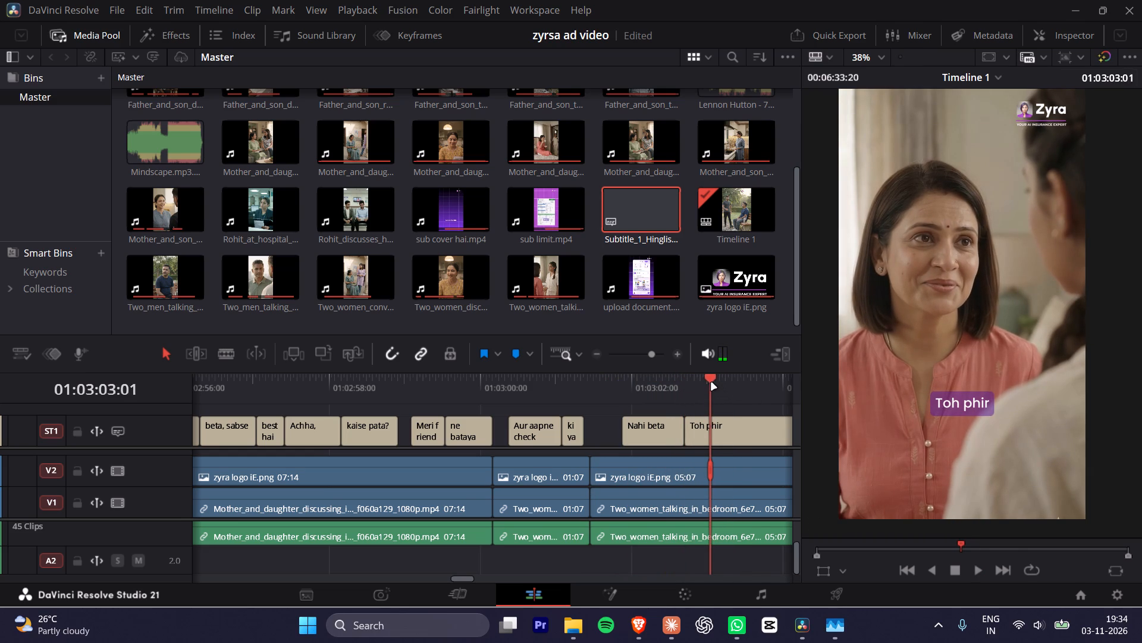
{"action": "left_click_drag", "start_coordinate": [711, 383], "coordinate": [687, 385]}
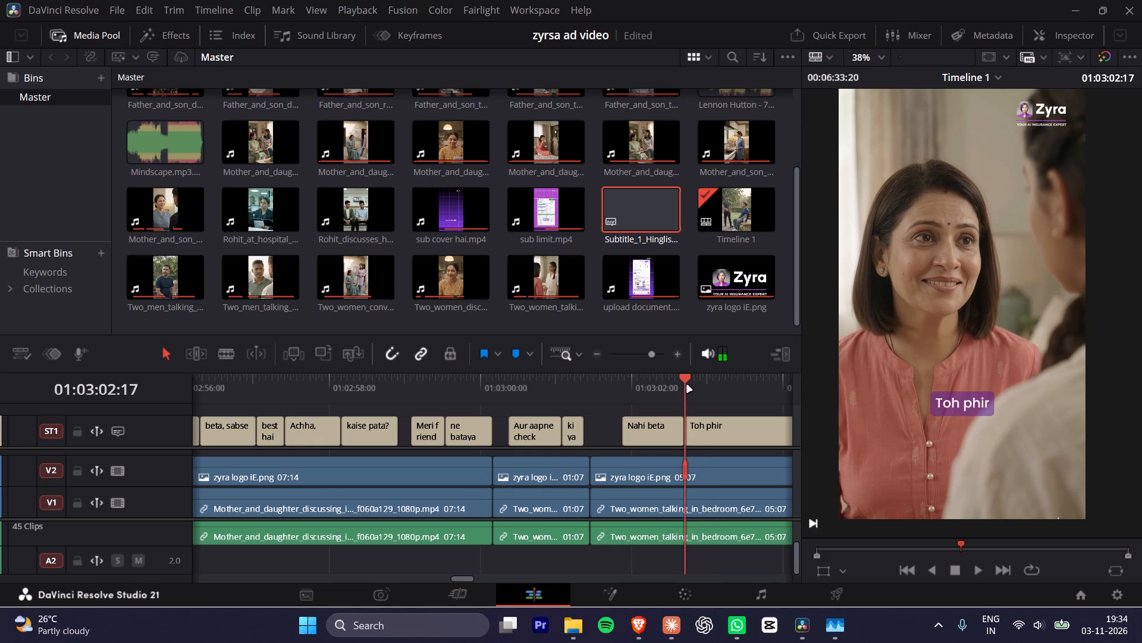
{"action": "left_click_drag", "start_coordinate": [687, 385], "coordinate": [649, 388]}
{"action": "key", "text": "space"}
{"action": "key", "text": "space"}
{"action": "key", "text": "space"}
{"action": "key", "text": "space"}
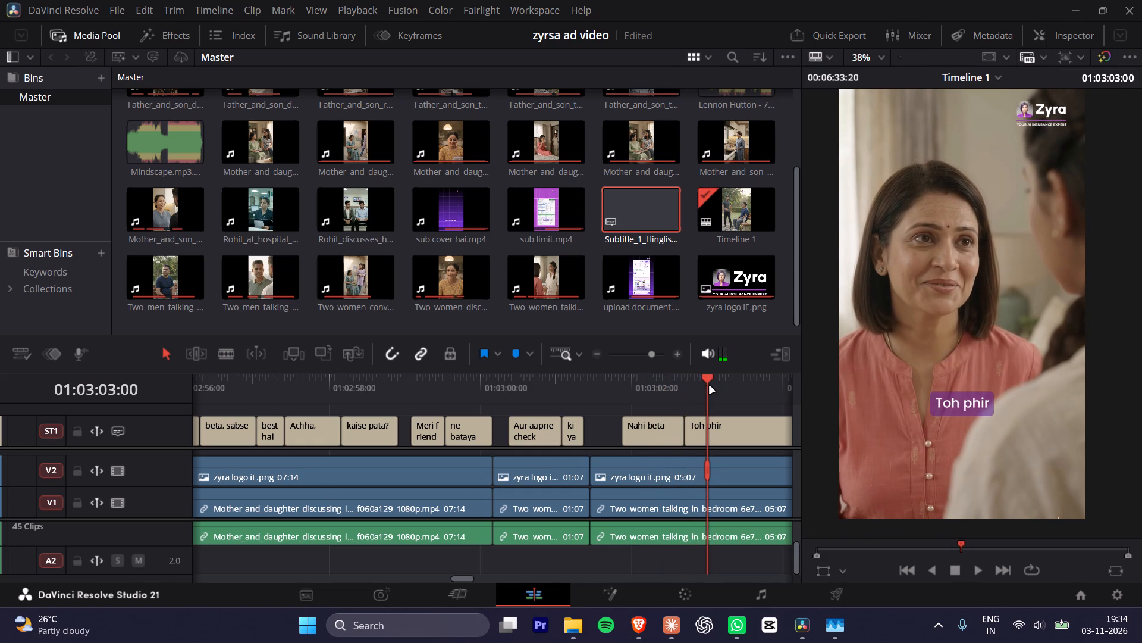
Cut out the section from 01:03:03:00 to 01:03:03:12 across the "Toh phir" caption, logo, video and audio, closing the gap.
{"action": "left_click", "coordinate": [721, 427]}
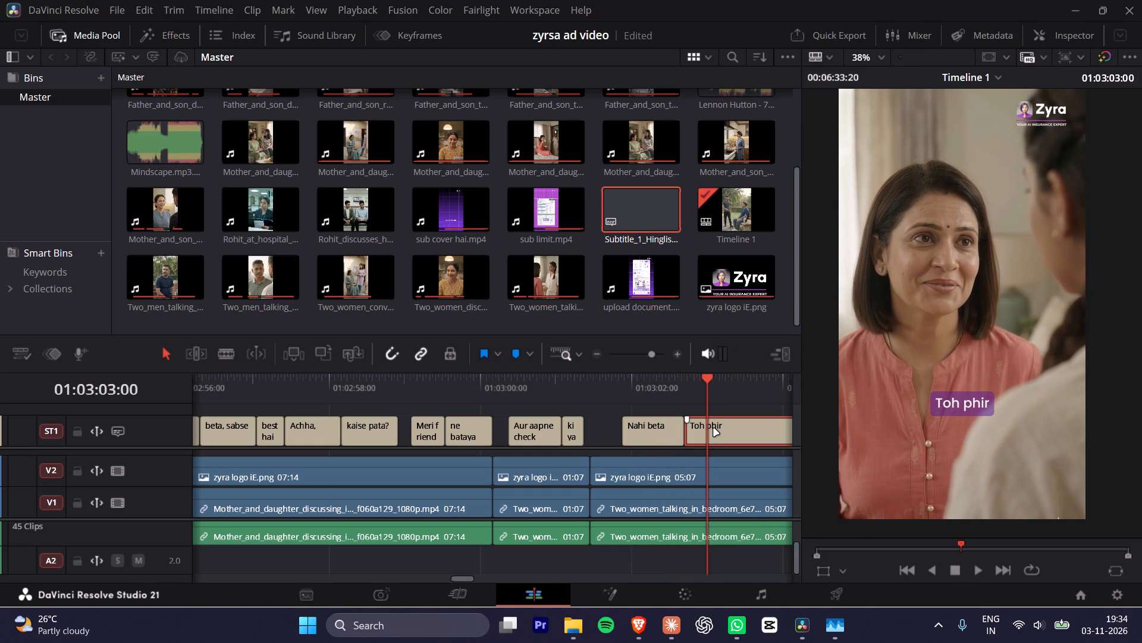
{"action": "key", "text": "ctrl+b"}
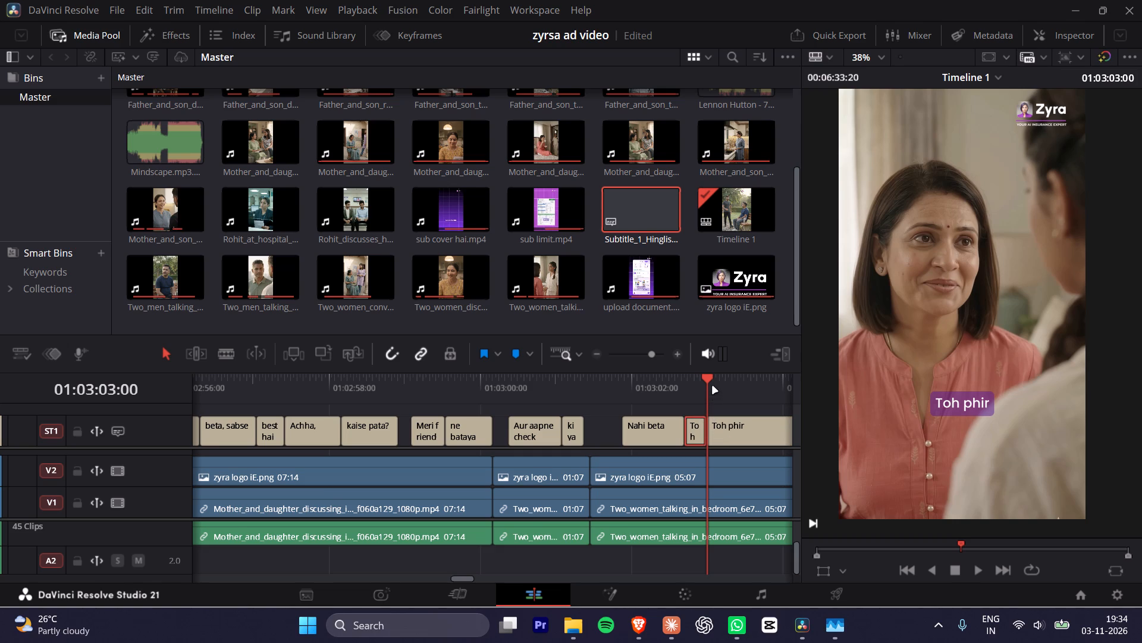
{"action": "left_click_drag", "start_coordinate": [719, 375], "coordinate": [743, 384]}
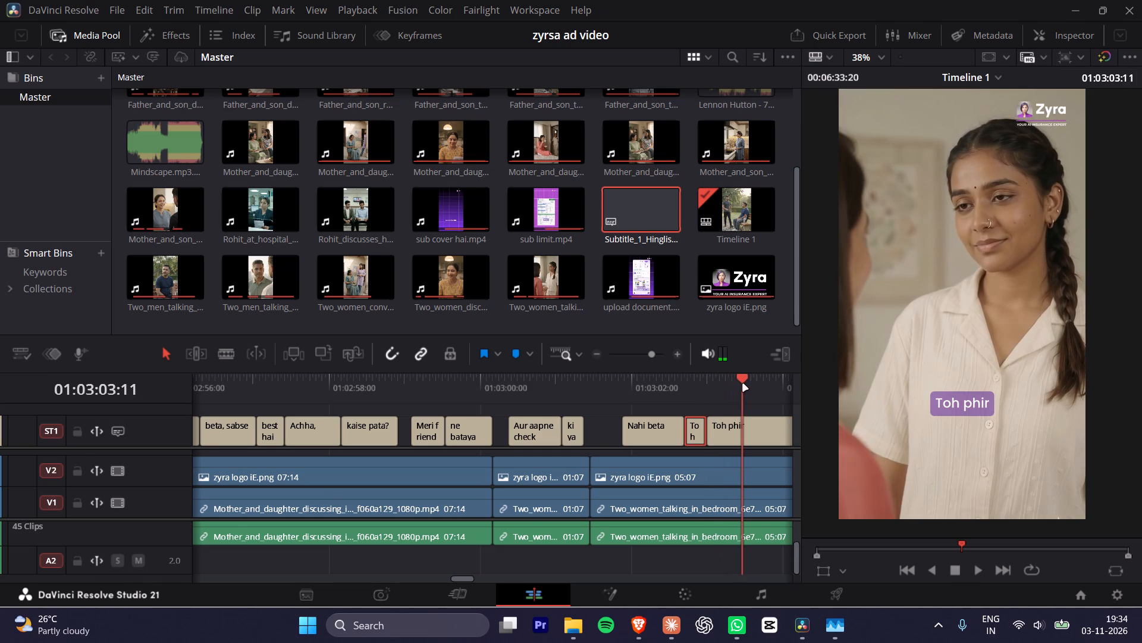
{"action": "left_click_drag", "start_coordinate": [743, 384], "coordinate": [744, 385]}
{"action": "key", "text": "ctrl+b"}
{"action": "left_click_drag", "start_coordinate": [713, 402], "coordinate": [720, 432]}
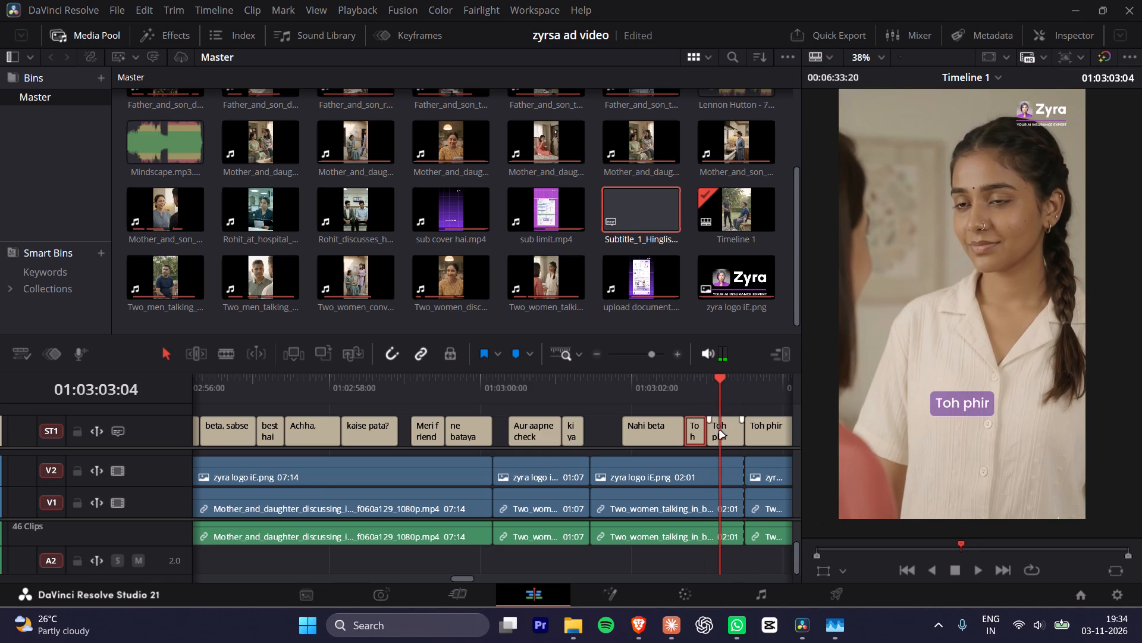
{"action": "left_click", "coordinate": [710, 376]}
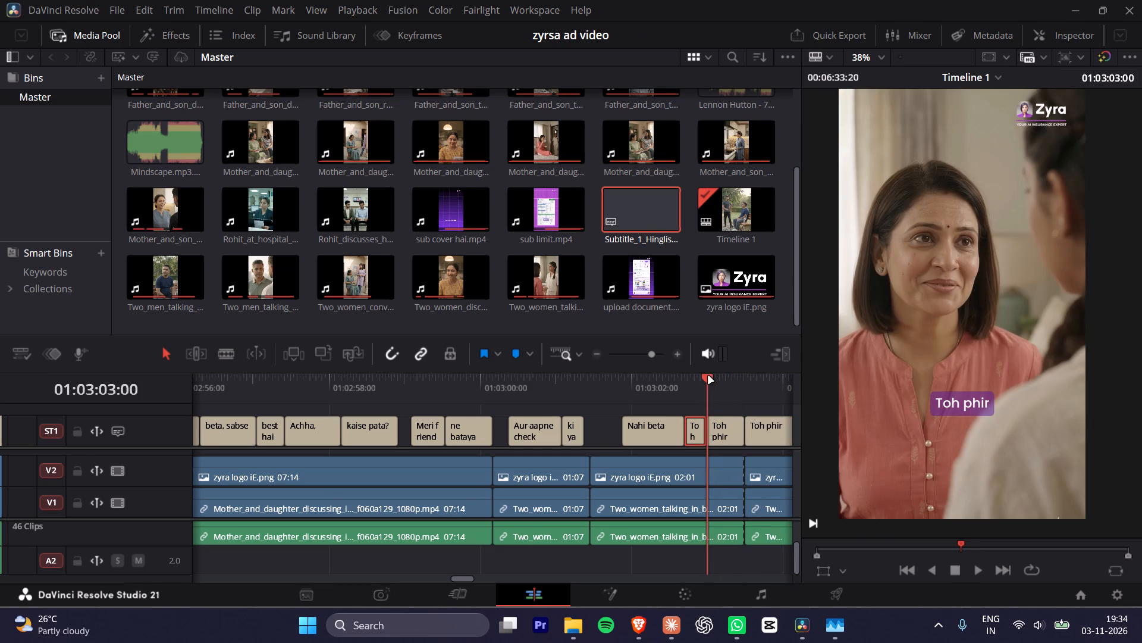
{"action": "key", "text": "ctrl+b"}
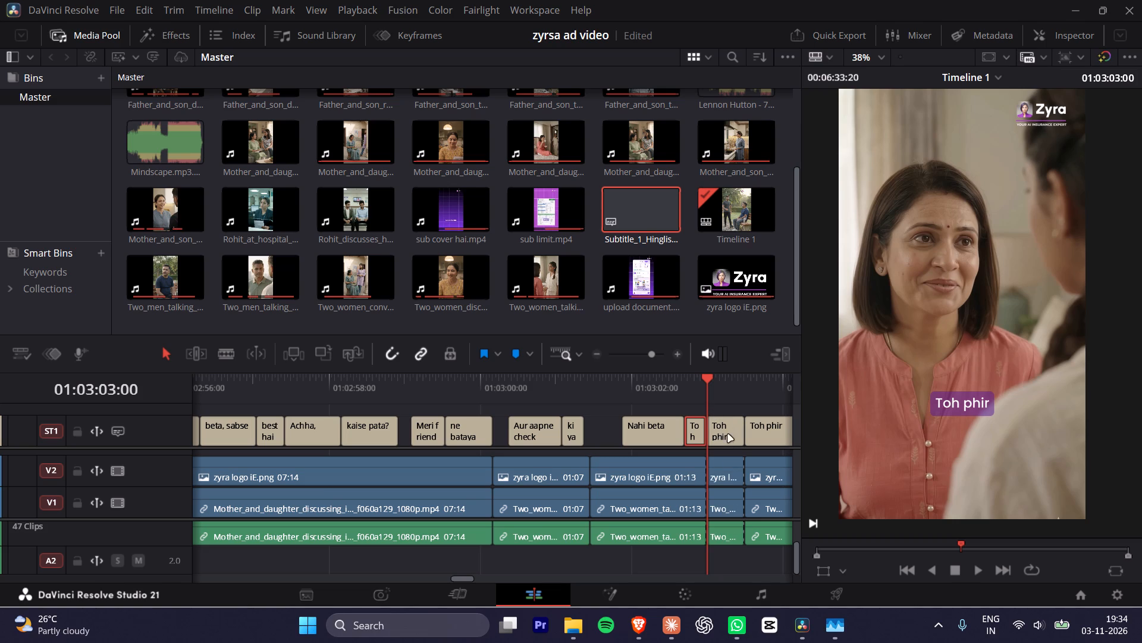
{"action": "left_click_drag", "start_coordinate": [727, 406], "coordinate": [717, 550]}
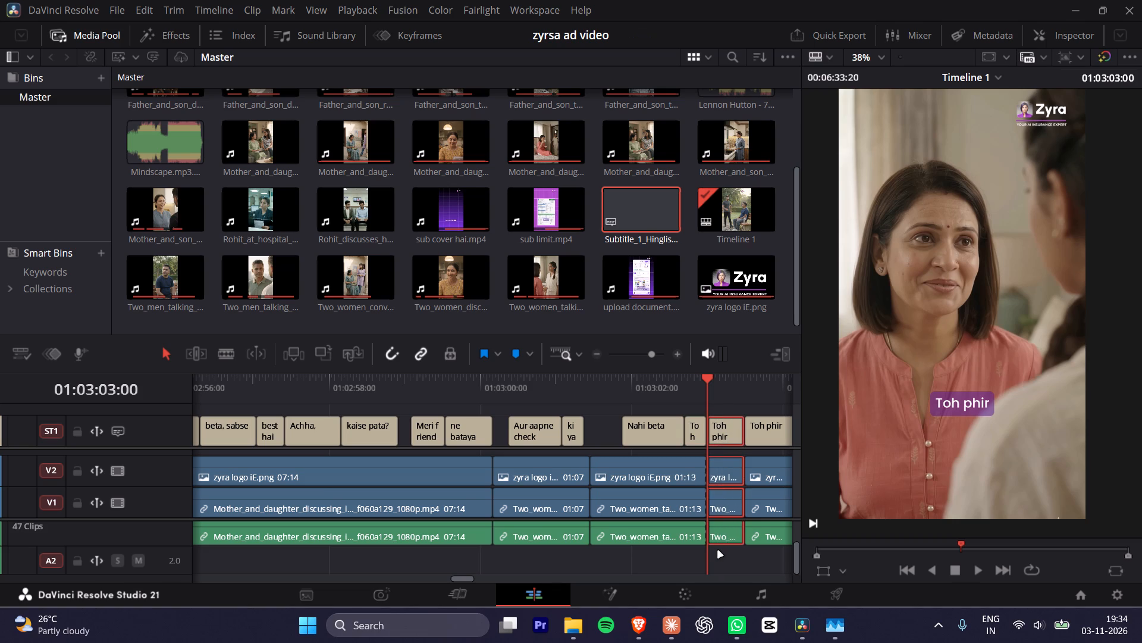
{"action": "key", "text": "Delete"}
Ripple-delete the short leftover "Toh phir" caption piece directly after "Nahi beta".
{"action": "left_click", "coordinate": [698, 448]}
{"action": "left_click", "coordinate": [697, 432]}
{"action": "key", "text": "Delete"}
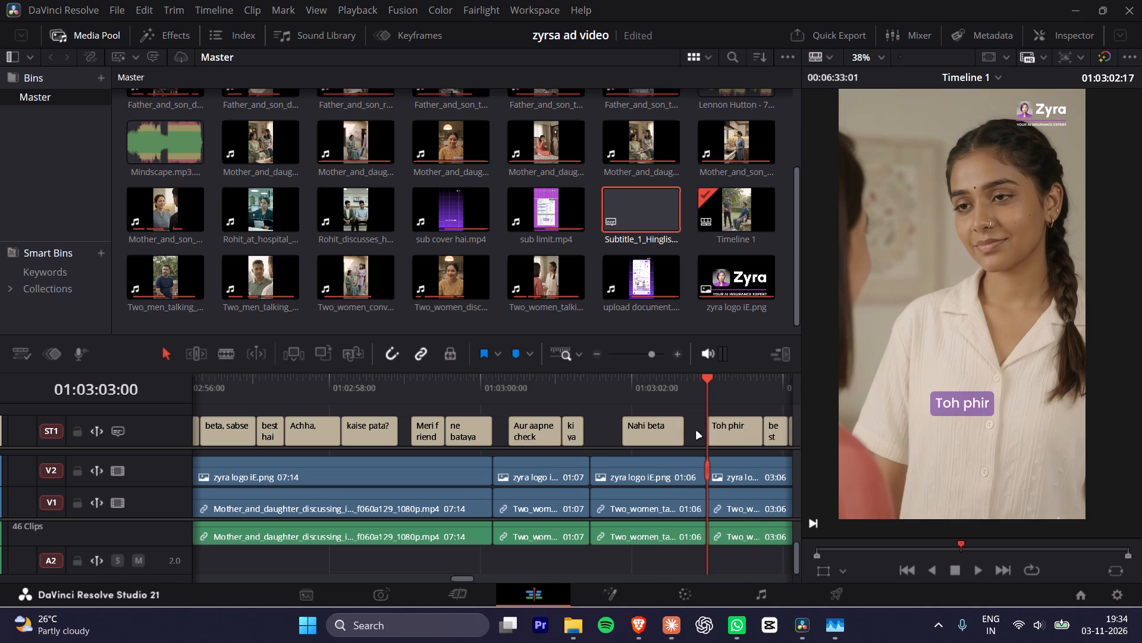
Replay from "Nahi beta" across the tightened cut to just past "kaise hui?" to check the transition and the pause at the end.
{"action": "left_click", "coordinate": [657, 380]}
{"action": "key", "text": "space"}
{"action": "key", "text": "space"}
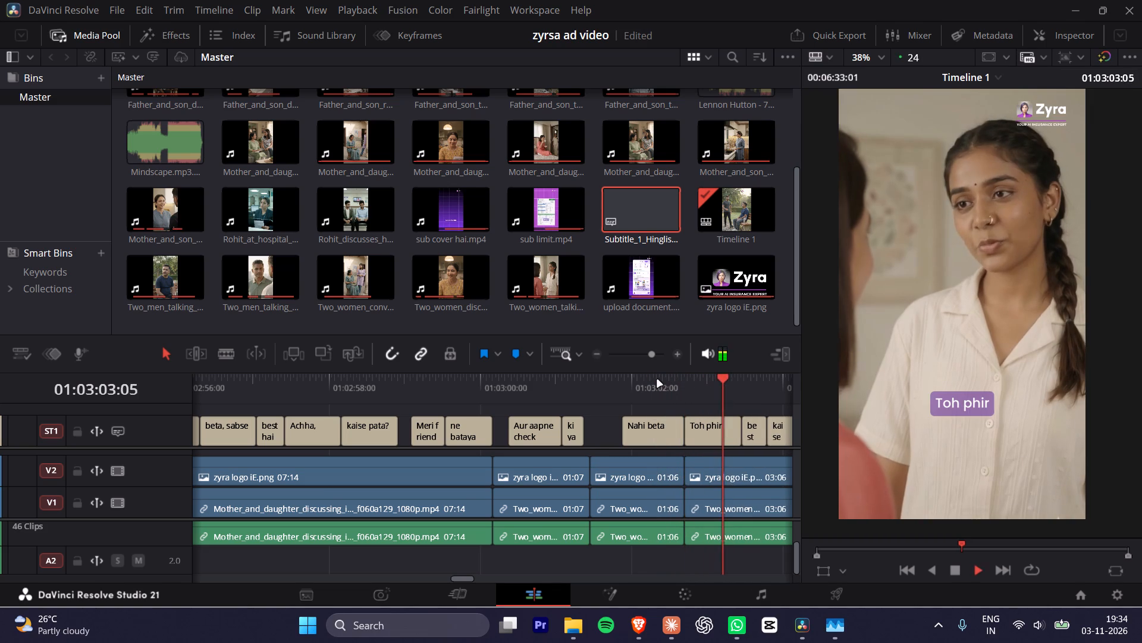
{"action": "key", "text": "space"}
{"action": "key", "text": "space"}
{"action": "key", "text": "space"}
{"action": "key", "text": "space"}
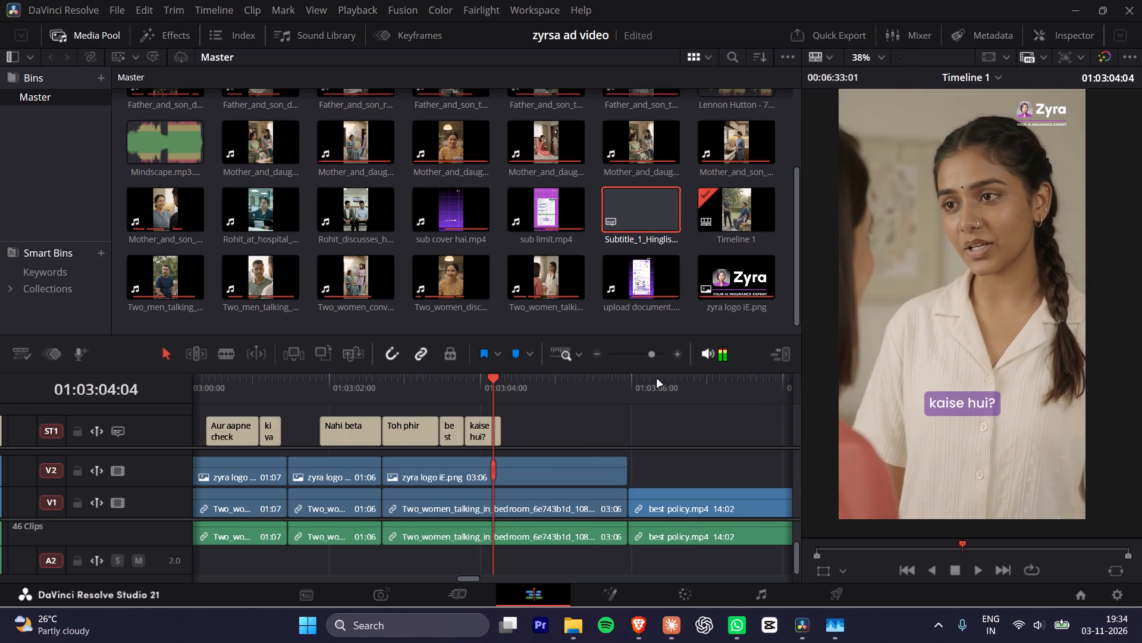
{"action": "left_click", "coordinate": [416, 383]}
{"action": "key", "text": "space"}
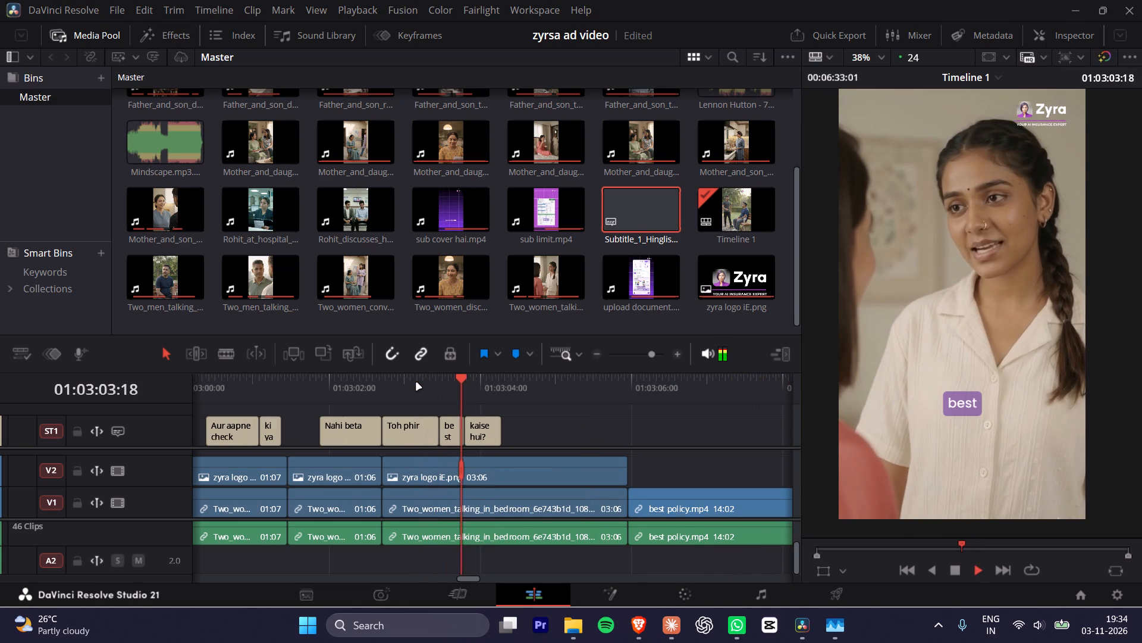
{"action": "key", "text": "space"}
{"action": "key", "text": "space"}
{"action": "key", "text": "space"}
{"action": "left_click", "coordinate": [390, 379]}
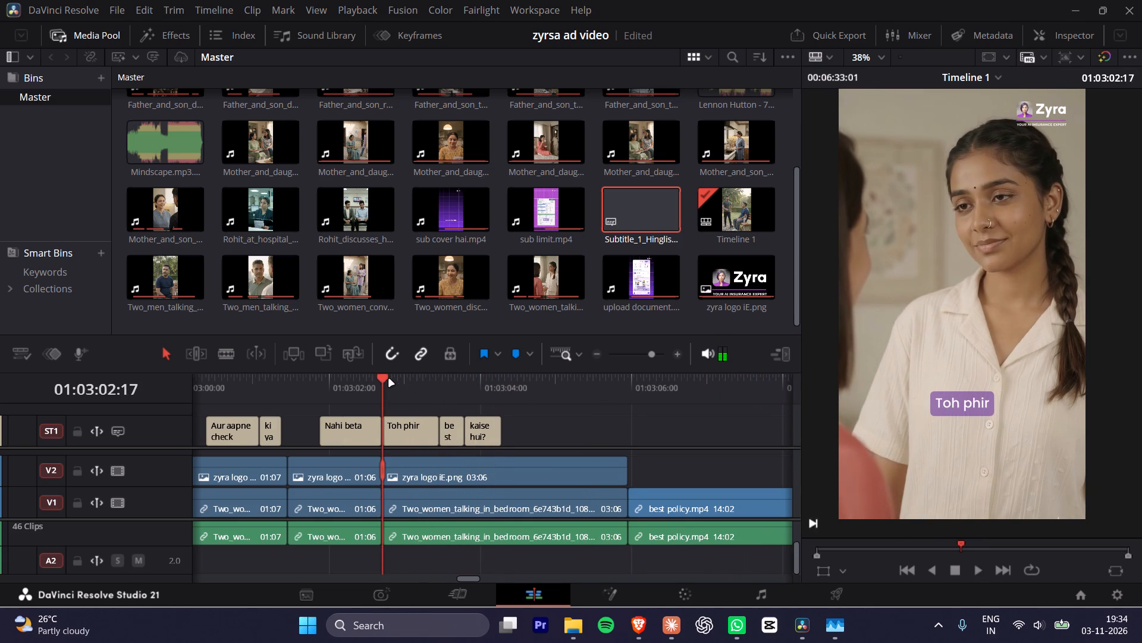
{"action": "key", "text": "space"}
{"action": "left_click", "coordinate": [347, 379]}
{"action": "key", "text": "space"}
{"action": "key", "text": "space"}
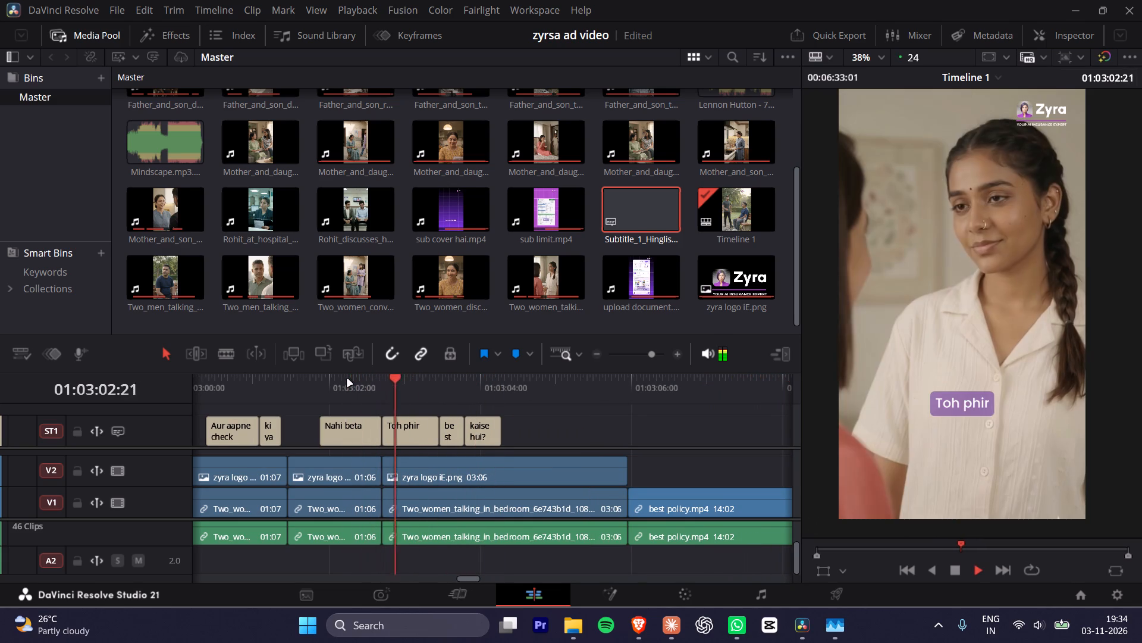
{"action": "key", "text": "space"}
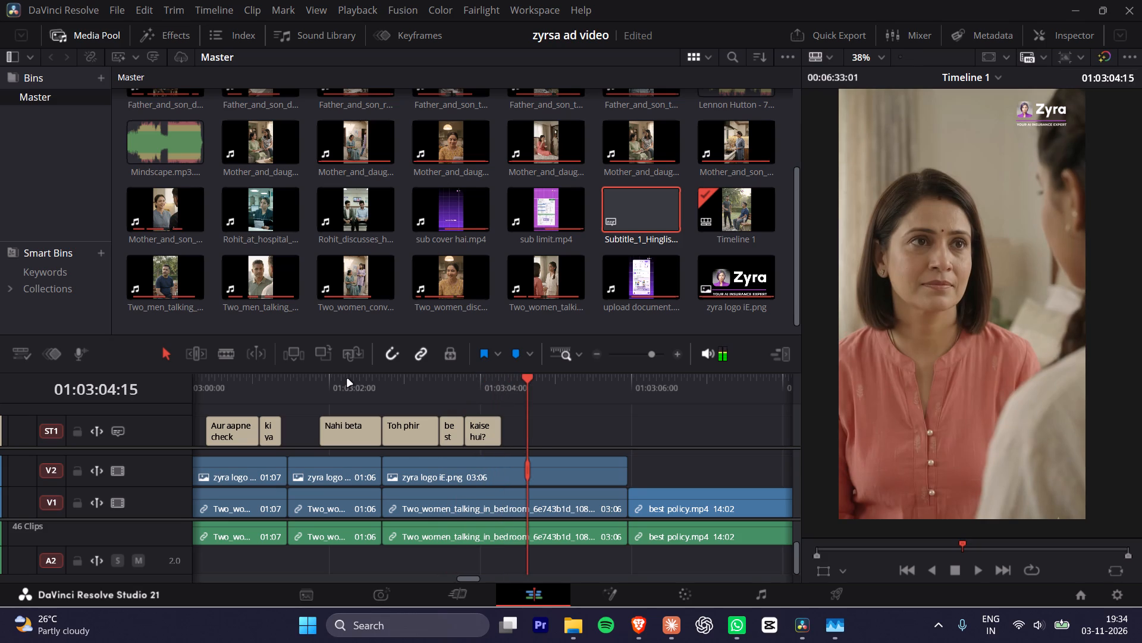
{"action": "key", "text": "space"}
{"action": "key", "text": "space"}
Split the logo, video and audio clips at 01:03:04:16, shortly after "kaise hui?".
{"action": "left_click_drag", "start_coordinate": [493, 381], "coordinate": [497, 381]}
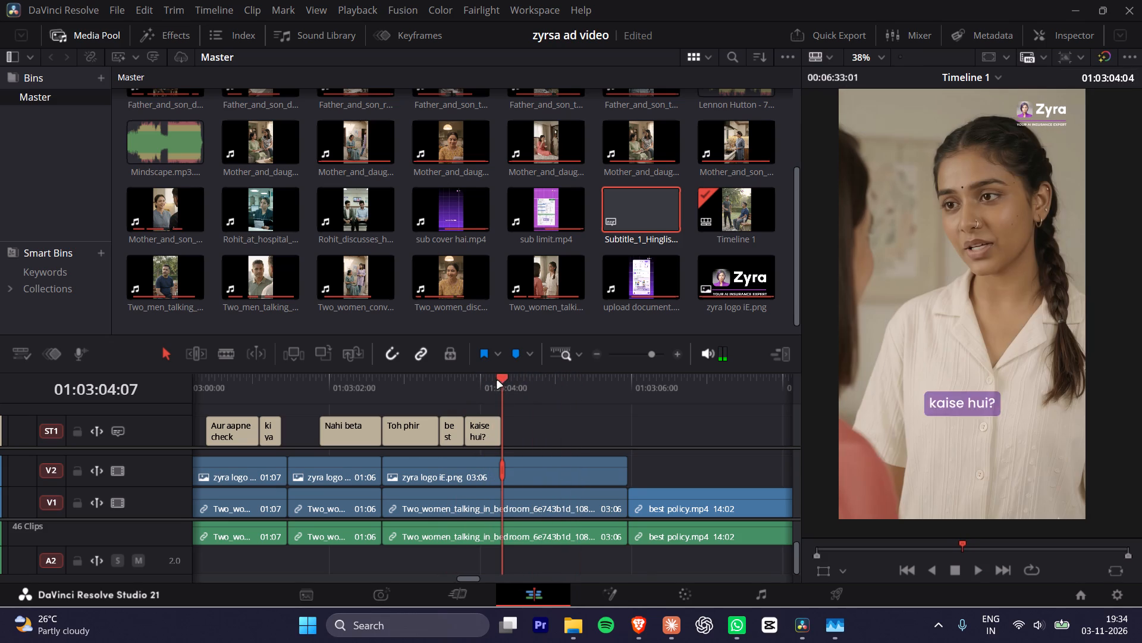
{"action": "left_click_drag", "start_coordinate": [497, 381], "coordinate": [501, 380]}
{"action": "key", "text": "Right"}
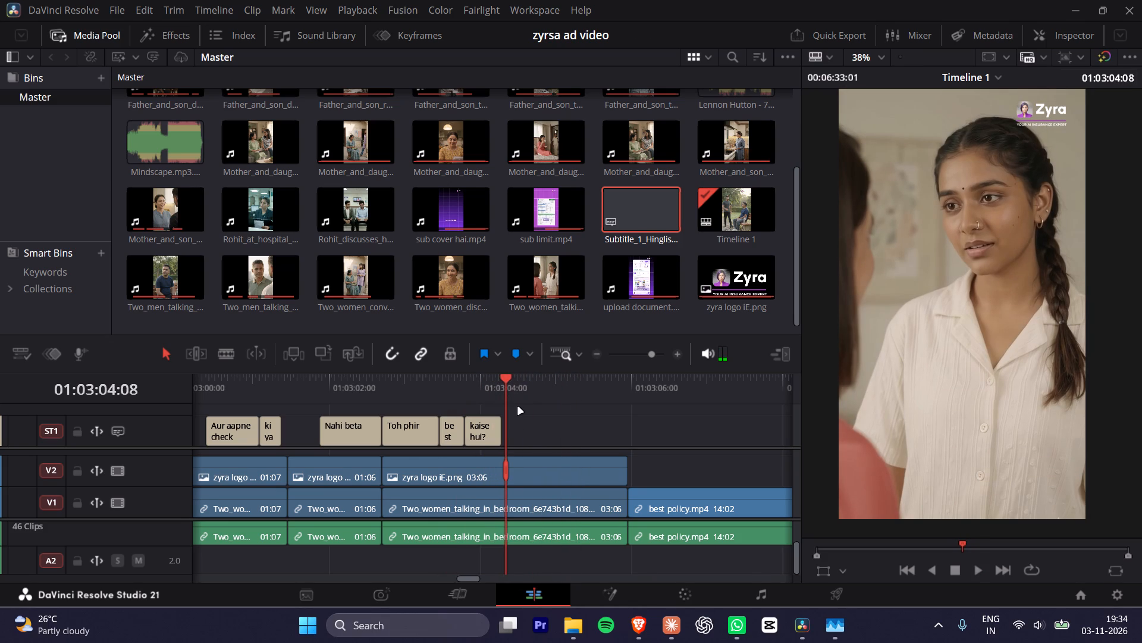
{"action": "key", "text": "Right"}
{"action": "key", "text": "Right"}
{"action": "key", "text": "Right"}
{"action": "key", "text": "Right"}
{"action": "key", "text": "Right"}
{"action": "key", "text": "Right"}
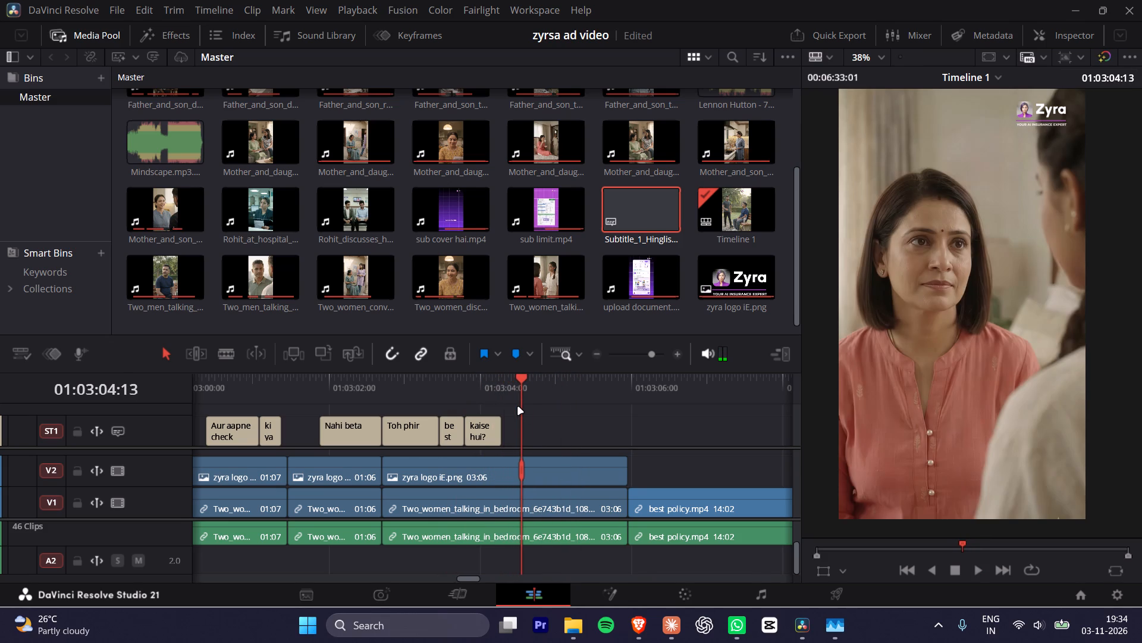
{"action": "key", "text": "Right"}
{"action": "key", "text": "Right"}
{"action": "key", "text": "Right"}
{"action": "key", "text": "Right"}
{"action": "key", "text": "Right"}
{"action": "key", "text": "Right"}
{"action": "key", "text": "Right"}
{"action": "key", "text": "Left"}
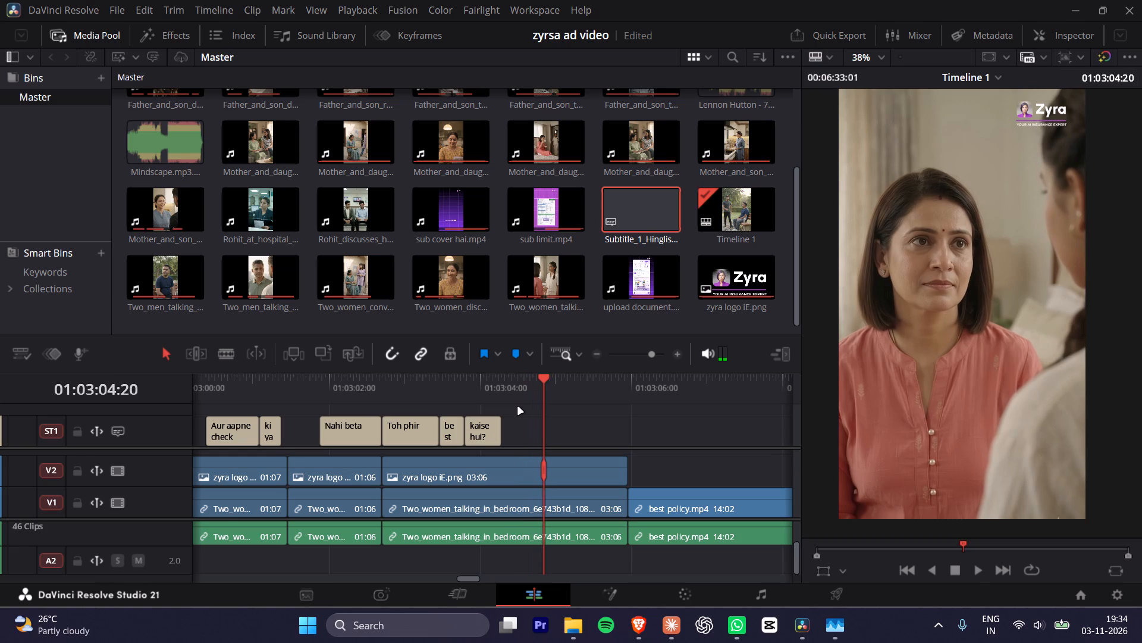
{"action": "key", "text": "Left"}
{"action": "key", "text": "Left"}
{"action": "key", "text": "Left"}
{"action": "key", "text": "Left"}
{"action": "key", "text": "ctrl+b"}
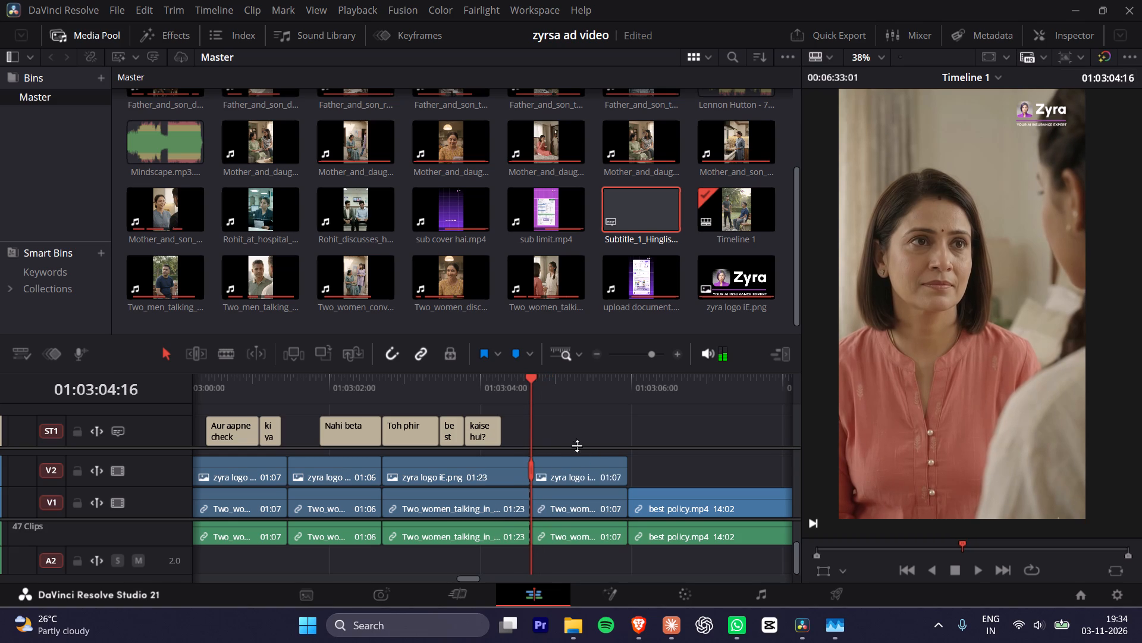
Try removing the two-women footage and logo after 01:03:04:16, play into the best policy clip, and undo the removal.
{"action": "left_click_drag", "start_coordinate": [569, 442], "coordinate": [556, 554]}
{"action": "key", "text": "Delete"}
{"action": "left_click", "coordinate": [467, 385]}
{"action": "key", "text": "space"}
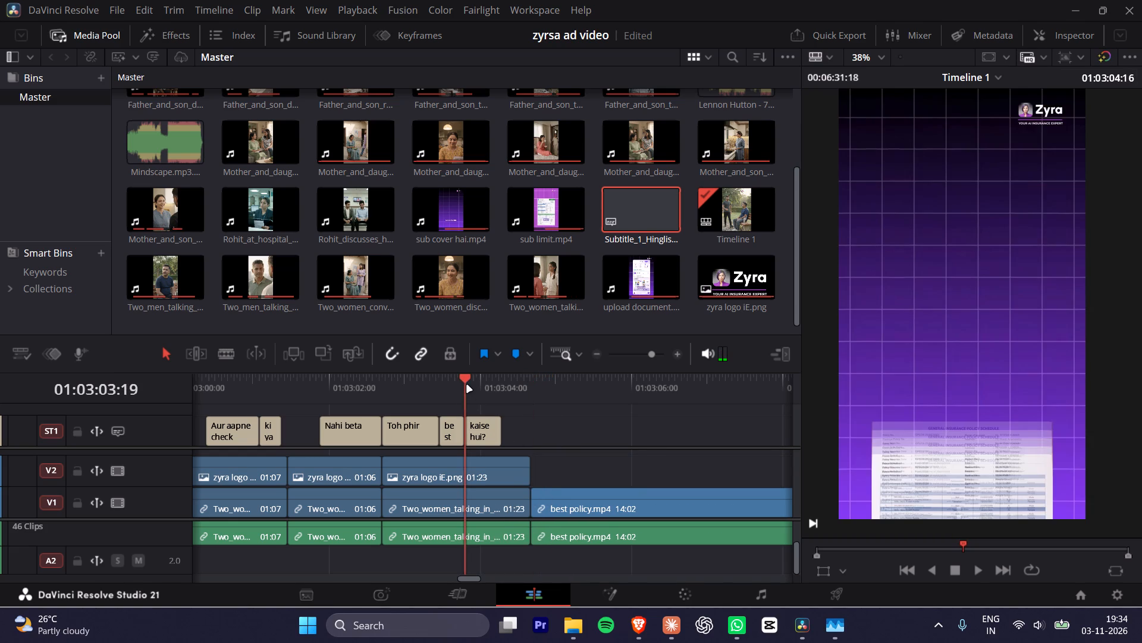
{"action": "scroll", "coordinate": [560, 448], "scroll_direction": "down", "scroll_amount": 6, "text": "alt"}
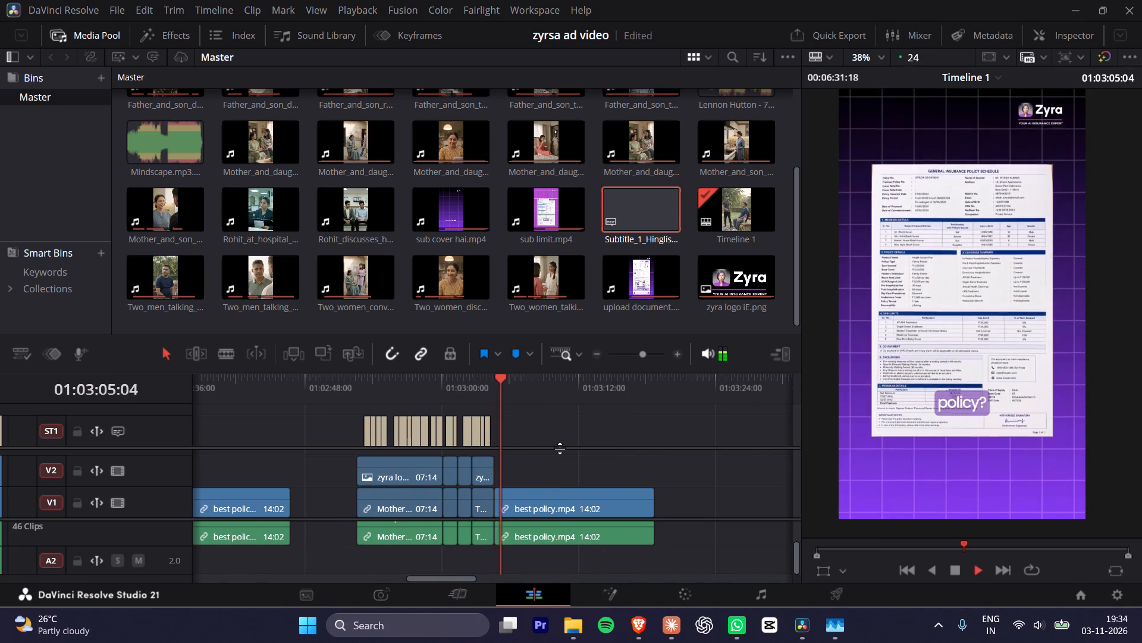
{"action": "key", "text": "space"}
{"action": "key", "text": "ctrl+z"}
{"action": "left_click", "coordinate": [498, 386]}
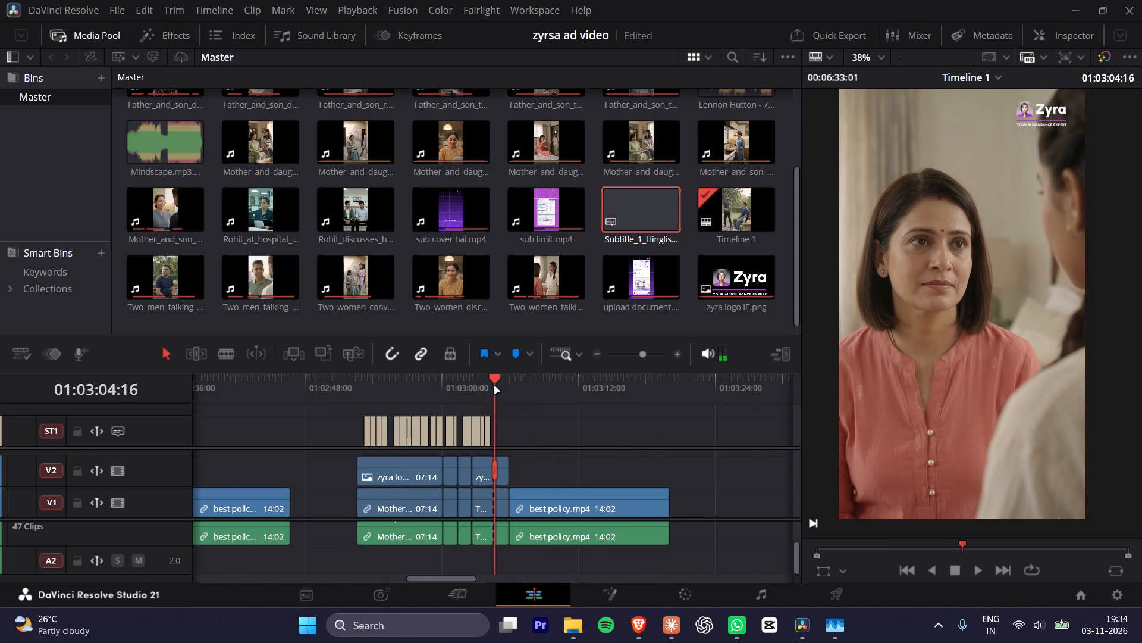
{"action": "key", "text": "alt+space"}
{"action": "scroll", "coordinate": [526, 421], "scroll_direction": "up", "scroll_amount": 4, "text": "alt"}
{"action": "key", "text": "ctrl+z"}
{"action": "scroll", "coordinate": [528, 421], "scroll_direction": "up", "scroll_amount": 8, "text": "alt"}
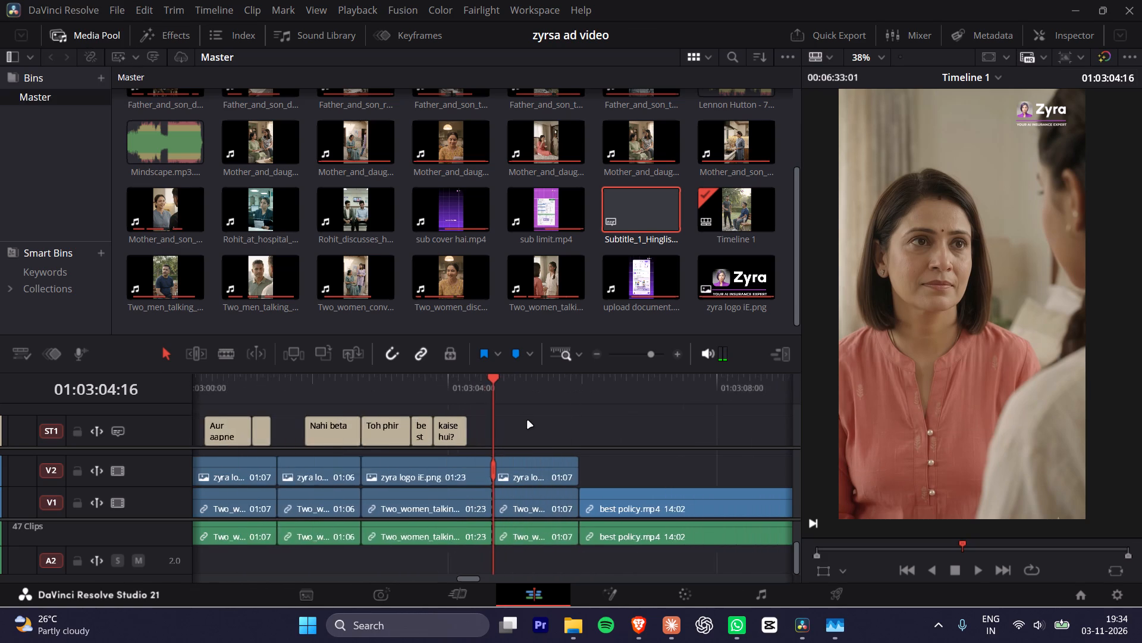
Undo the split at 01:03:04:16 and split the logo, video and audio clips at 01:03:04:12 instead, shortly after "kaise hui?".
{"action": "scroll", "coordinate": [528, 421], "scroll_direction": "up", "scroll_amount": 3, "text": "alt"}
{"action": "key", "text": "ctrl+z"}
{"action": "left_click", "coordinate": [458, 383]}
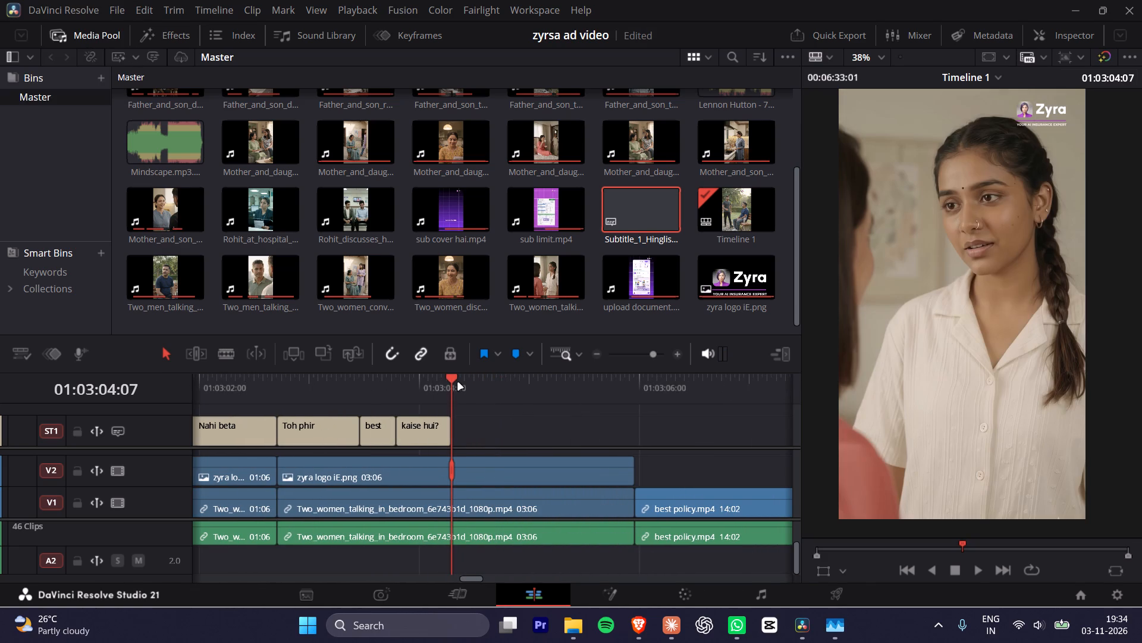
{"action": "key", "text": "Right"}
{"action": "key", "text": "Right"}
{"action": "key", "text": "Right"}
{"action": "key", "text": "Right"}
{"action": "key", "text": "Right"}
{"action": "key", "text": "Right"}
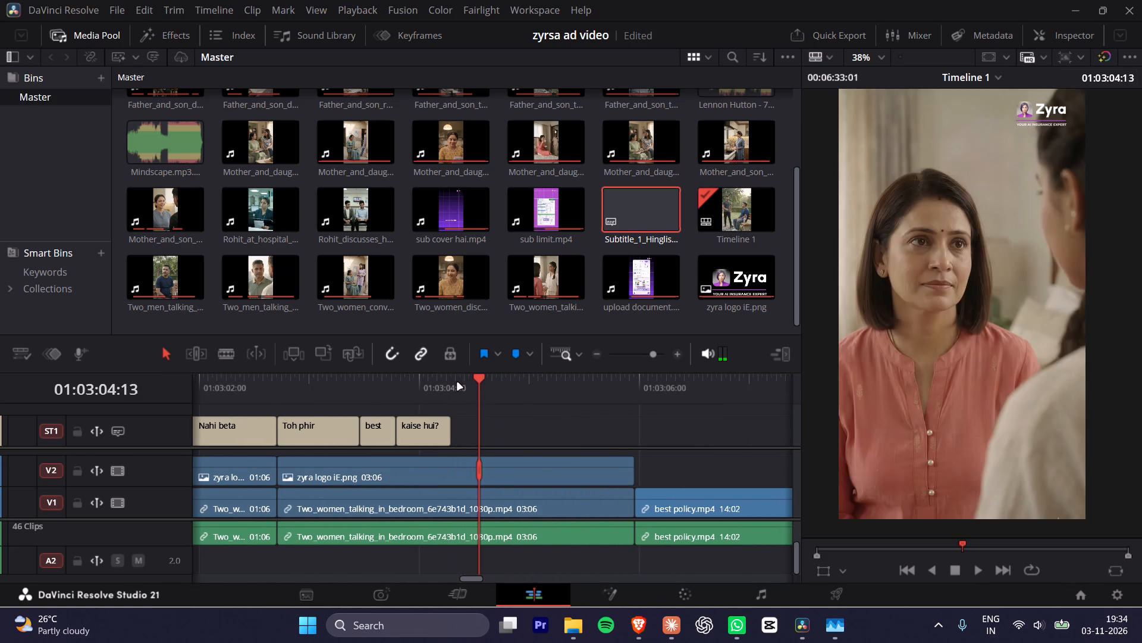
{"action": "key", "text": "Left"}
{"action": "key", "text": "ctrl+b"}
Ripple-delete the leftover logo, two-women video and audio pieces between 01:03:04:12 and the best policy clip.
{"action": "left_click_drag", "start_coordinate": [537, 410], "coordinate": [542, 514]}
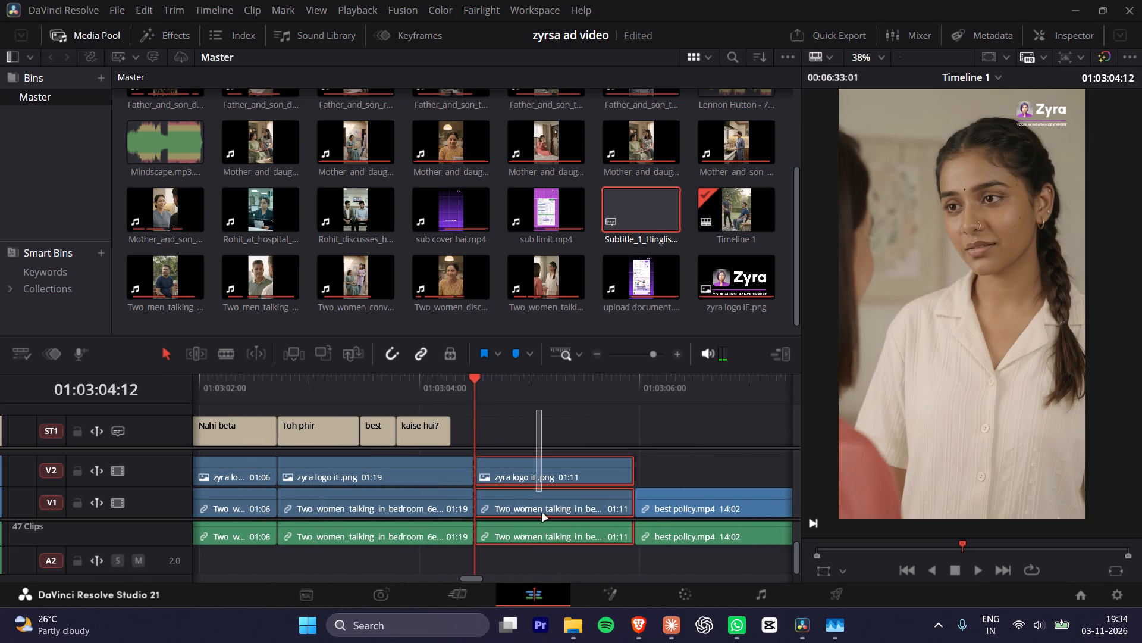
{"action": "left_click_drag", "start_coordinate": [542, 514], "coordinate": [535, 566]}
{"action": "key", "text": "Delete"}
Play from "kaise hui?" across the tightened cut through the best policy clip to check the transition and ending.
{"action": "left_click", "coordinate": [428, 366]}
{"action": "left_click", "coordinate": [416, 389]}
{"action": "key", "text": "space"}
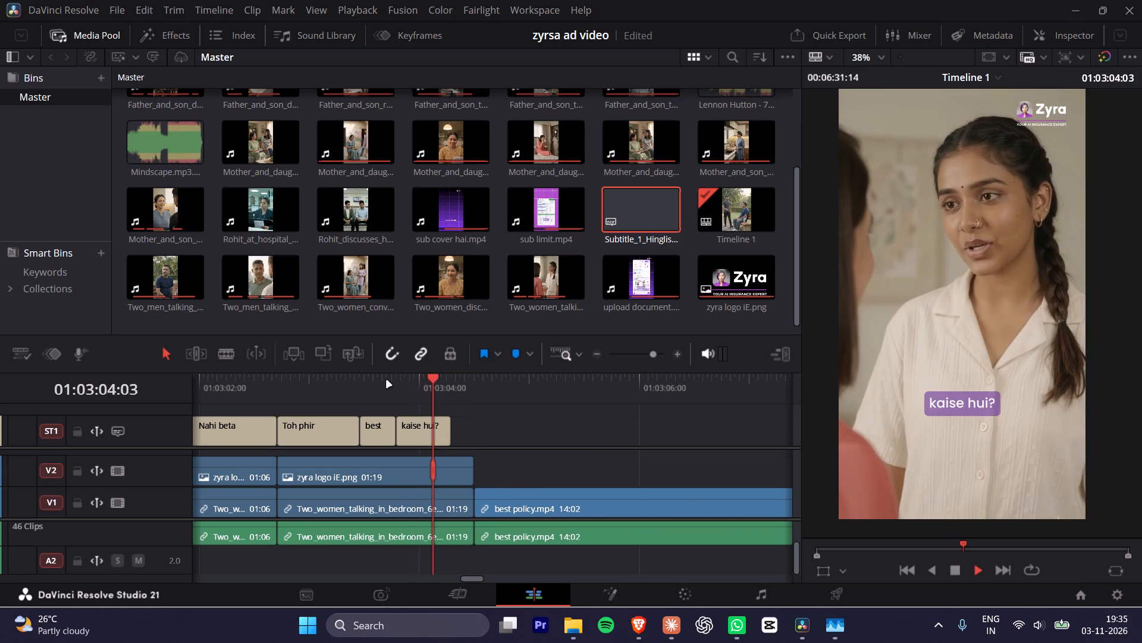
{"action": "scroll", "coordinate": [499, 466], "scroll_direction": "down", "scroll_amount": 12, "text": "alt"}
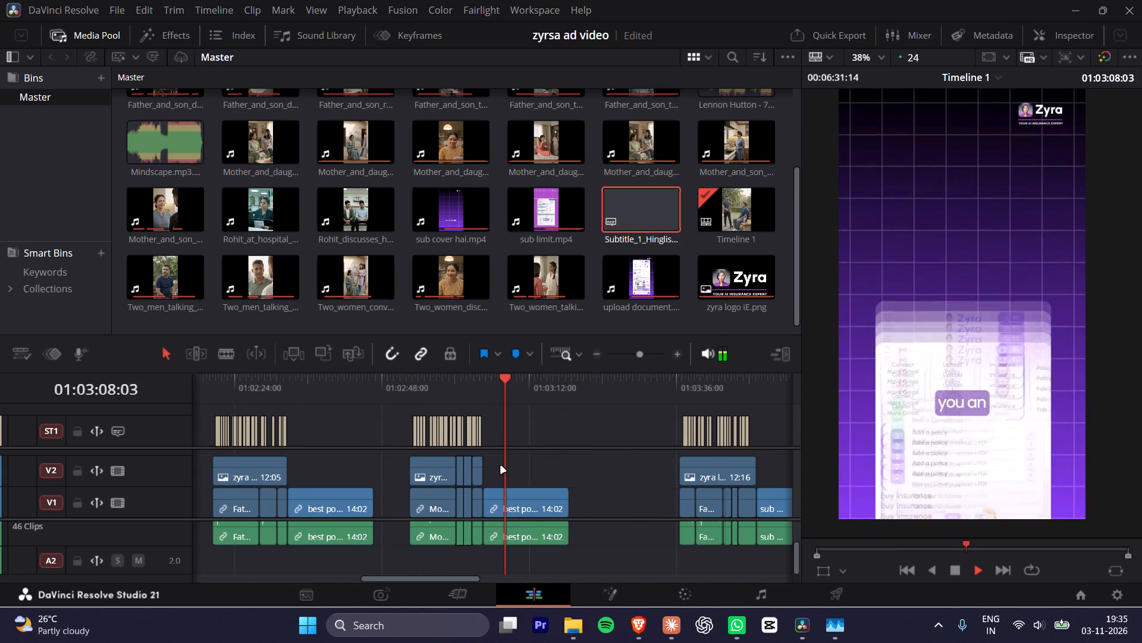
{"action": "scroll", "coordinate": [536, 483], "scroll_direction": "up", "scroll_amount": 9, "text": "alt"}
{"action": "scroll", "coordinate": [537, 478], "scroll_direction": "down", "scroll_amount": 4, "text": "alt"}
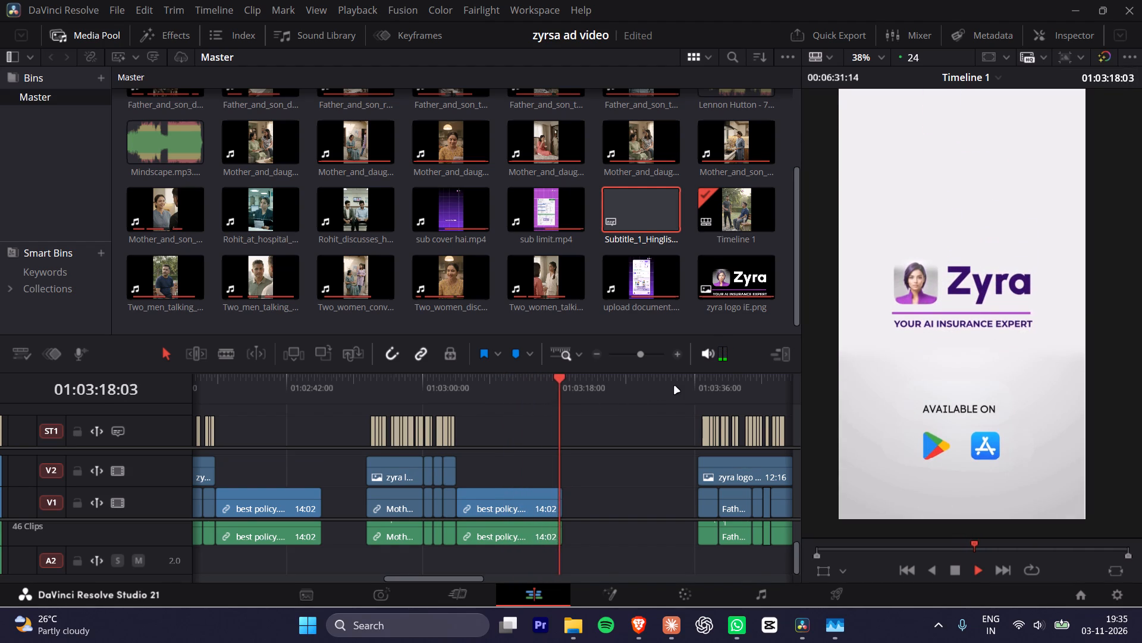
Play the father-and-son balcony ad from its start, enlarging playback to full screen, into the sub cover hai clip to check captions and pauses.
{"action": "left_click_drag", "start_coordinate": [673, 384], "coordinate": [692, 392]}
{"action": "key", "text": "space"}
{"action": "key", "text": "space"}
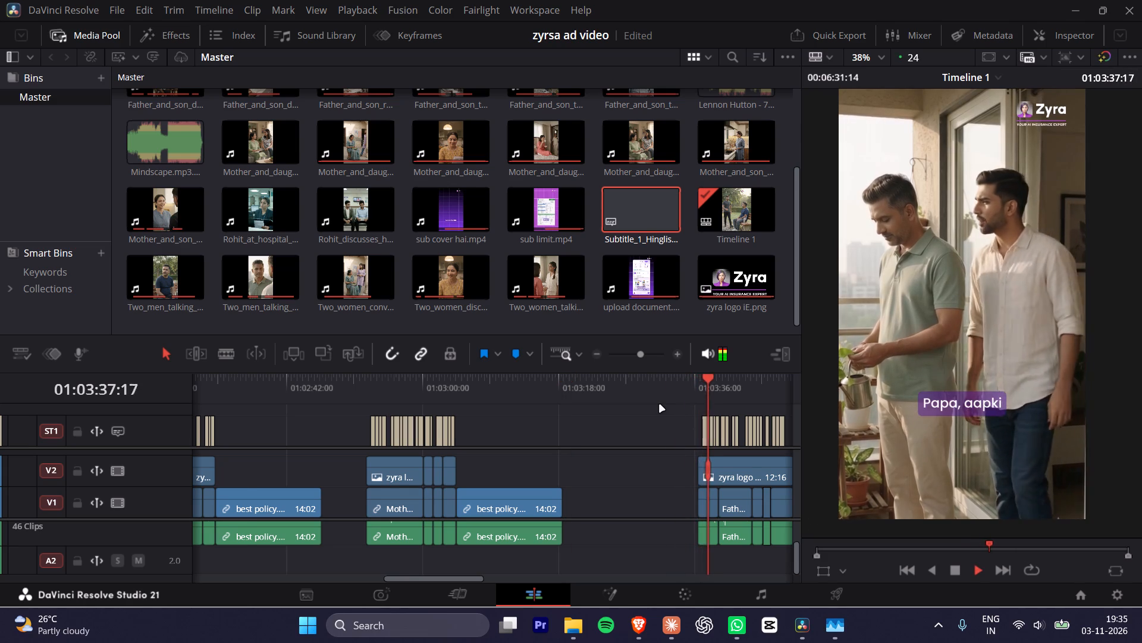
{"action": "scroll", "coordinate": [660, 405], "scroll_direction": "down", "scroll_amount": 3, "text": "alt"}
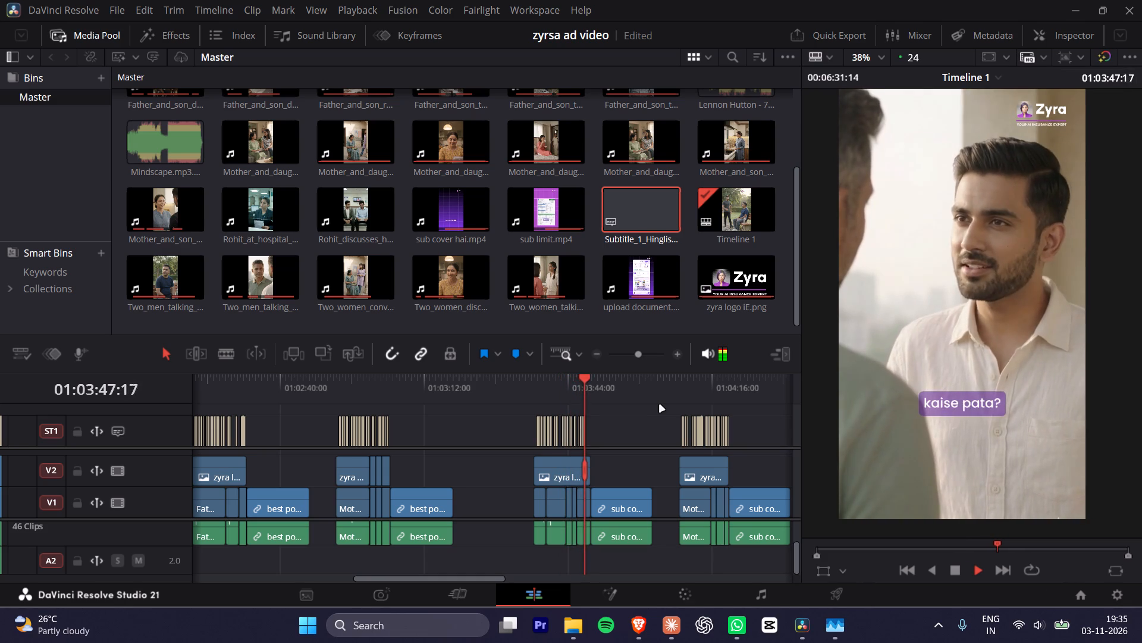
{"action": "left_click", "coordinate": [541, 380]}
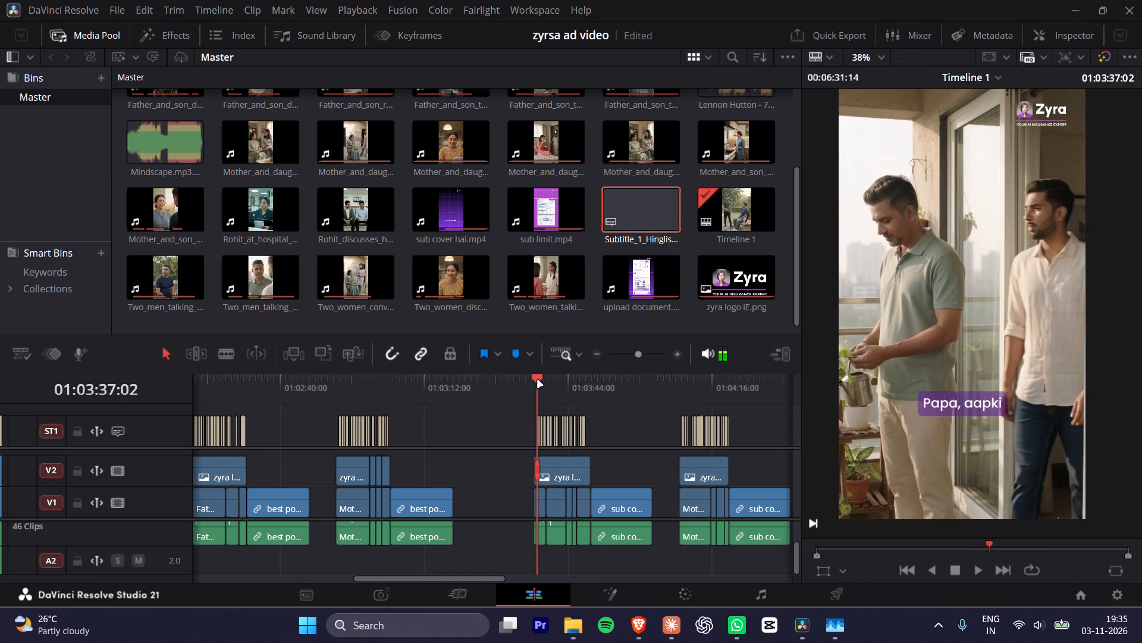
{"action": "key", "text": "space"}
{"action": "key", "text": "space"}
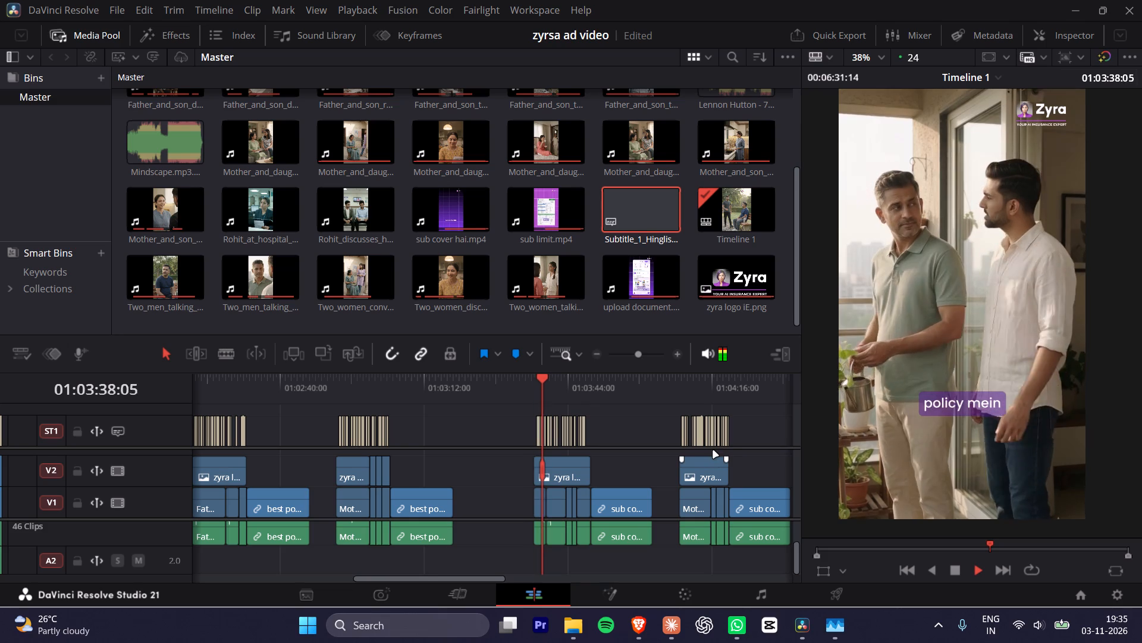
{"action": "key", "text": "ctrl+f"}
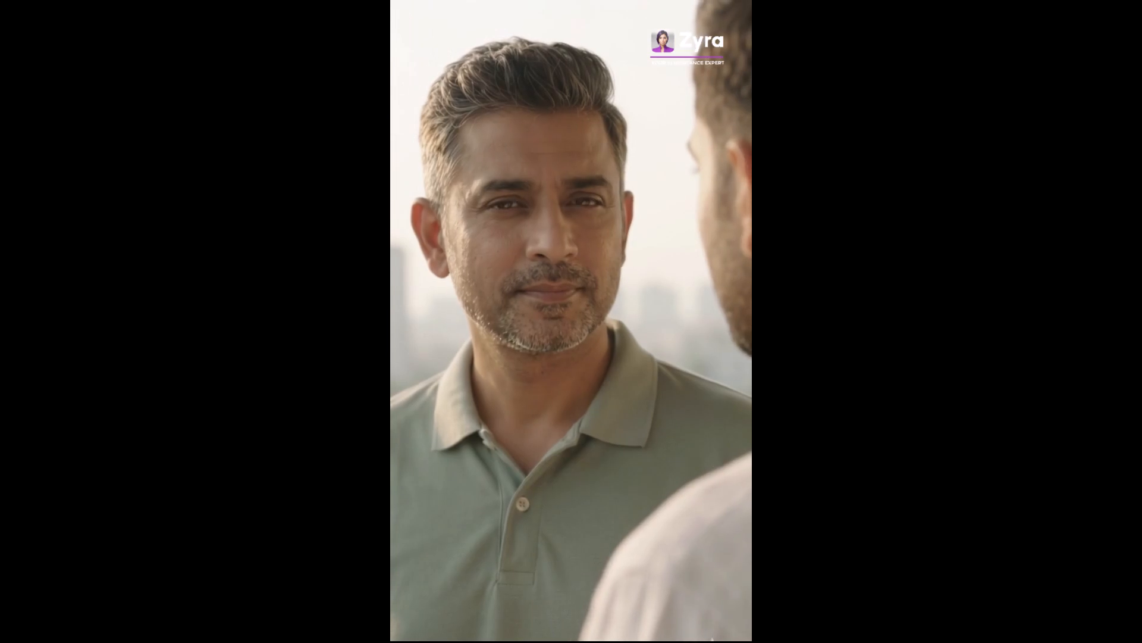
{"action": "key", "text": "space"}
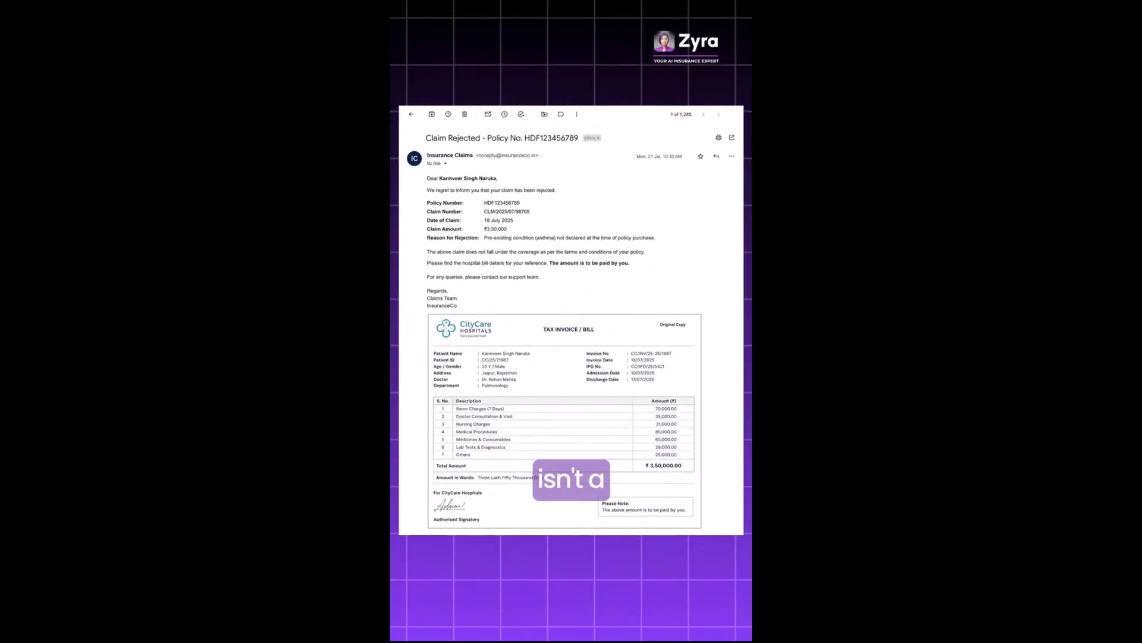
{"action": "key", "text": "Escape"}
Split the logo, video and audio at 01:03:48:03, shortly after "kaise pata?", and ripple-delete the remainder before the sub cover hai clip.
{"action": "scroll", "coordinate": [713, 451], "scroll_direction": "up", "scroll_amount": 14, "text": "alt"}
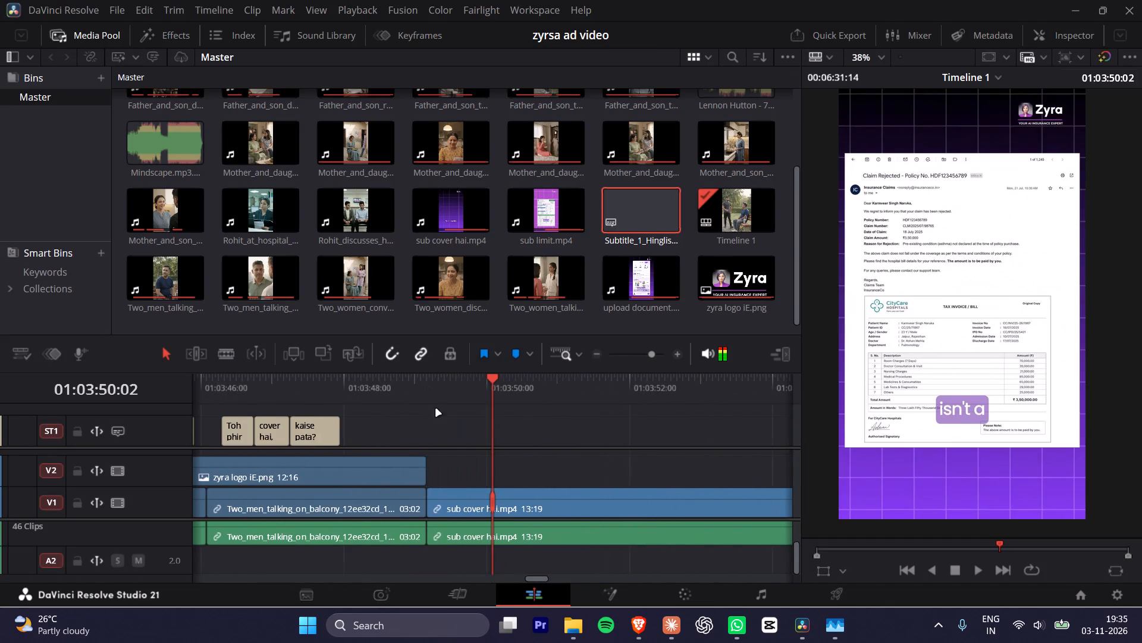
{"action": "left_click_drag", "start_coordinate": [352, 383], "coordinate": [324, 386]}
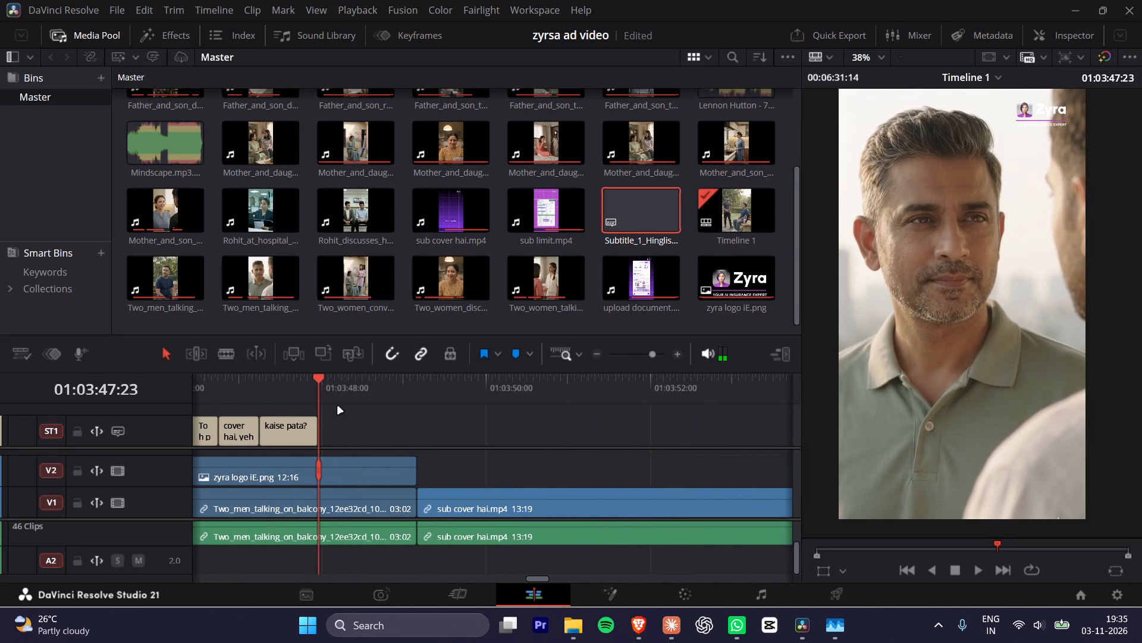
{"action": "key", "text": "Right"}
{"action": "key", "text": "Right"}
{"action": "key", "text": "Right"}
{"action": "key", "text": "Right"}
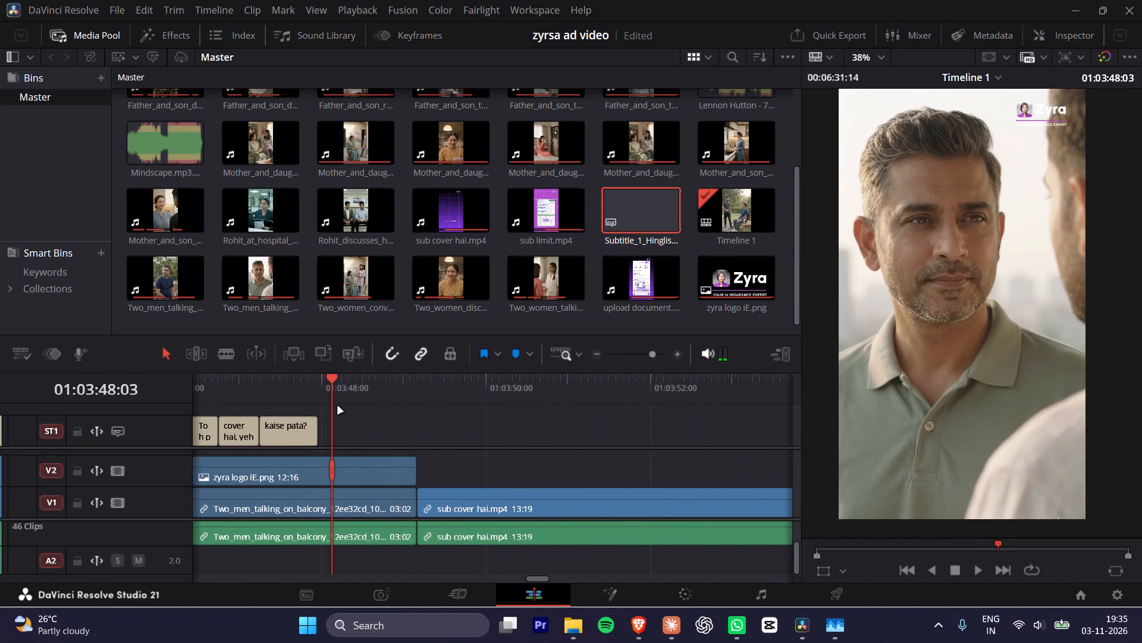
{"action": "key", "text": "ctrl+b"}
{"action": "left_click_drag", "start_coordinate": [356, 437], "coordinate": [355, 570]}
{"action": "key", "text": "Delete"}
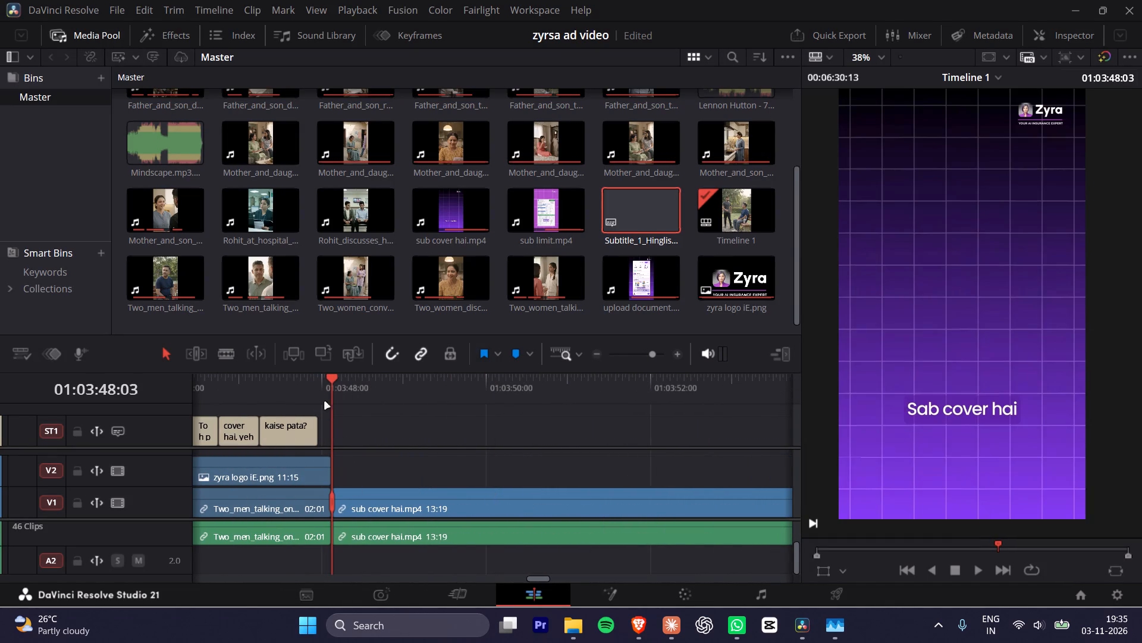
Replay from "kaise pata?" across the cut into the sub cover hai clip to check the tightened transition.
{"action": "left_click_drag", "start_coordinate": [298, 386], "coordinate": [288, 386]}
{"action": "key", "text": "space"}
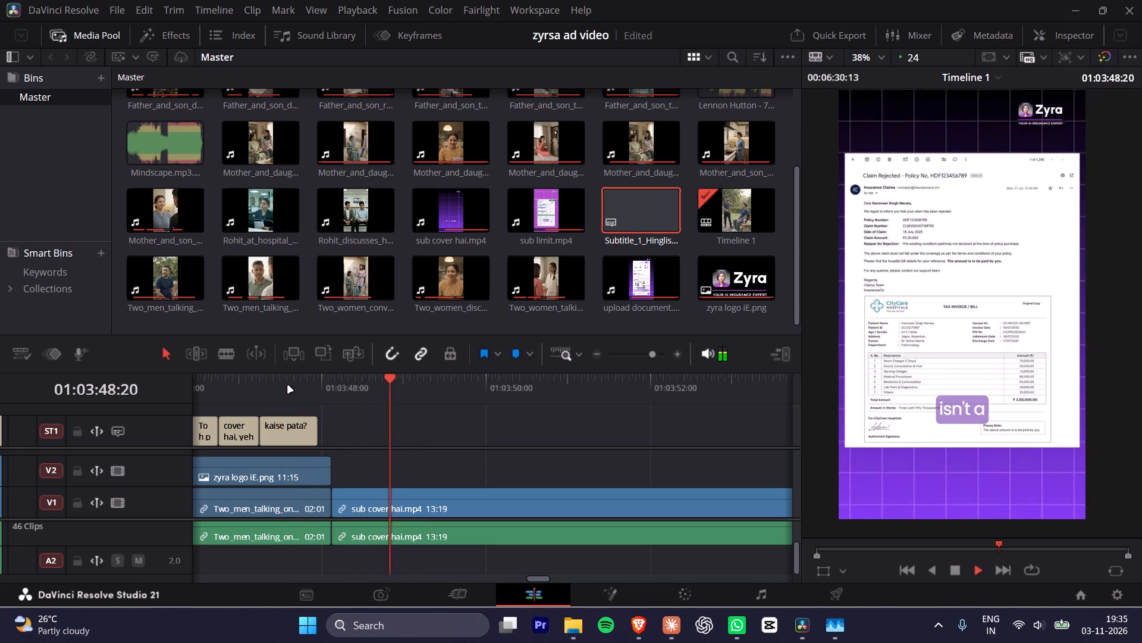
{"action": "key", "text": "space"}
{"action": "scroll", "coordinate": [391, 442], "scroll_direction": "down", "scroll_amount": 4, "text": "alt"}
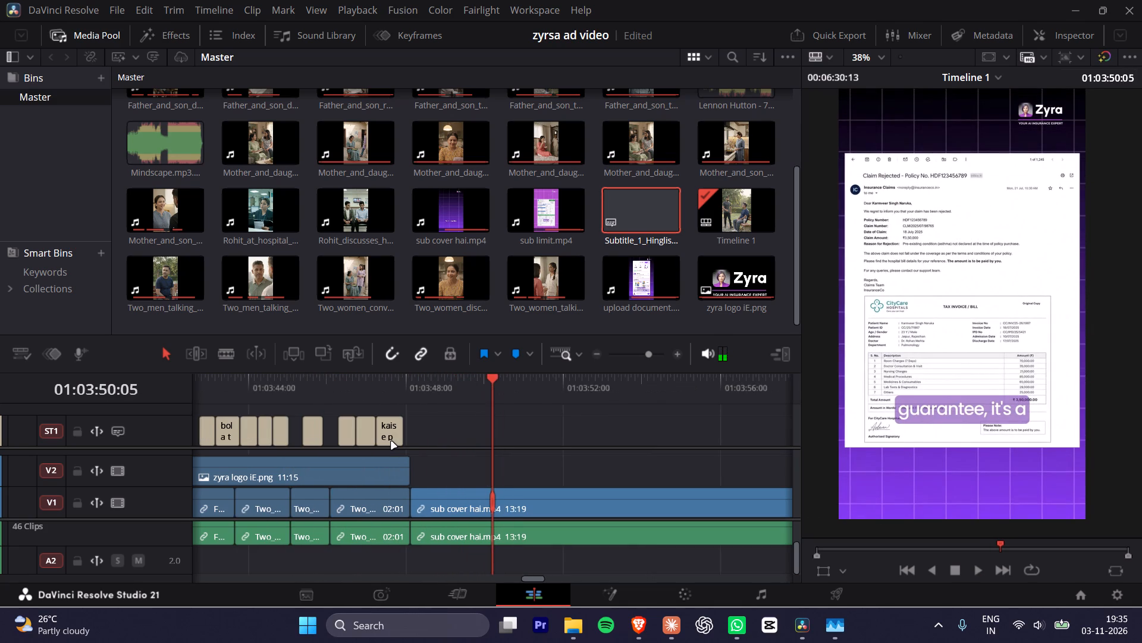
{"action": "key", "text": "space"}
Play the mother-and-son kitchen ad from its start near 01:04:08 through its dialogue, examining the captions against the speech.
{"action": "scroll", "coordinate": [482, 484], "scroll_direction": "down", "scroll_amount": 4, "text": "alt"}
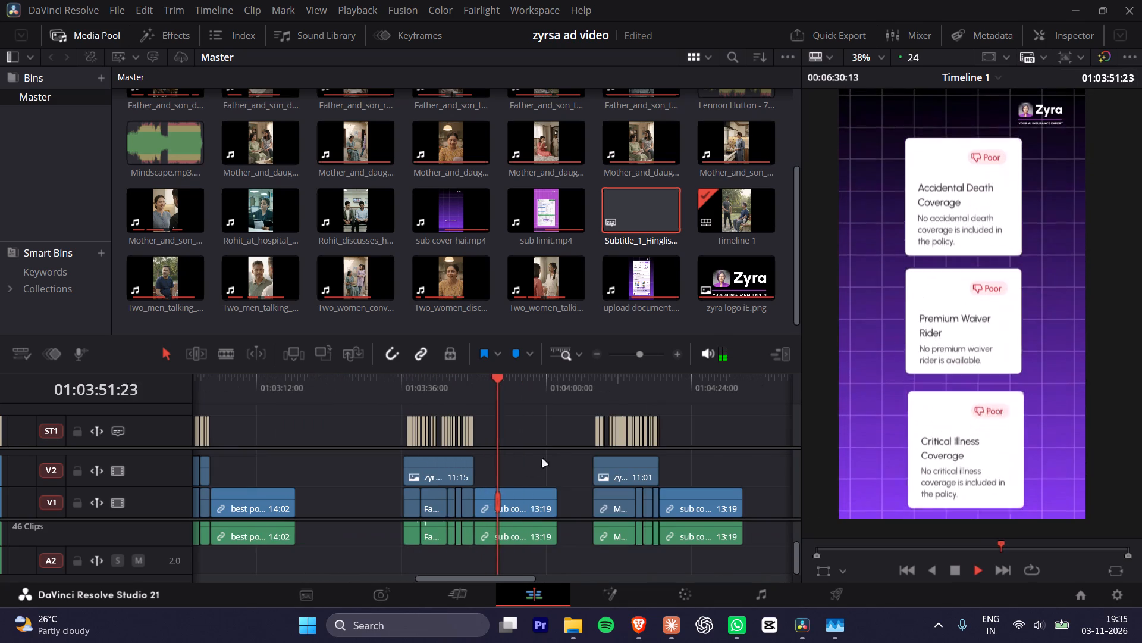
{"action": "left_click", "coordinate": [608, 380]}
{"action": "left_click", "coordinate": [592, 377]}
{"action": "key", "text": "space"}
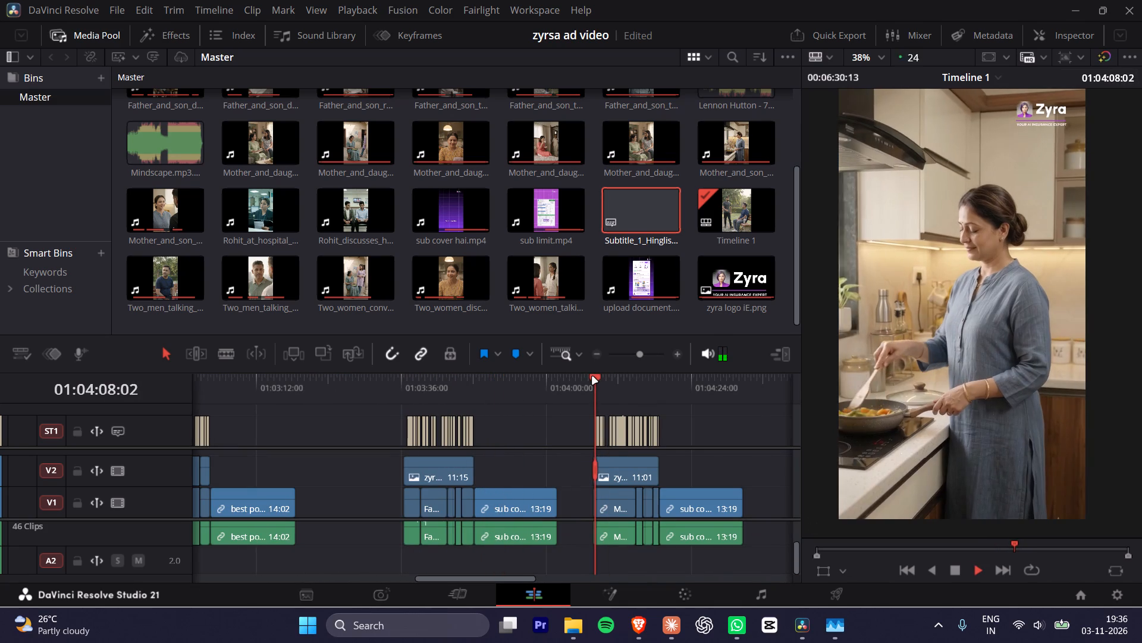
{"action": "key", "text": "space"}
{"action": "scroll", "coordinate": [645, 438], "scroll_direction": "up", "scroll_amount": 6, "text": "alt"}
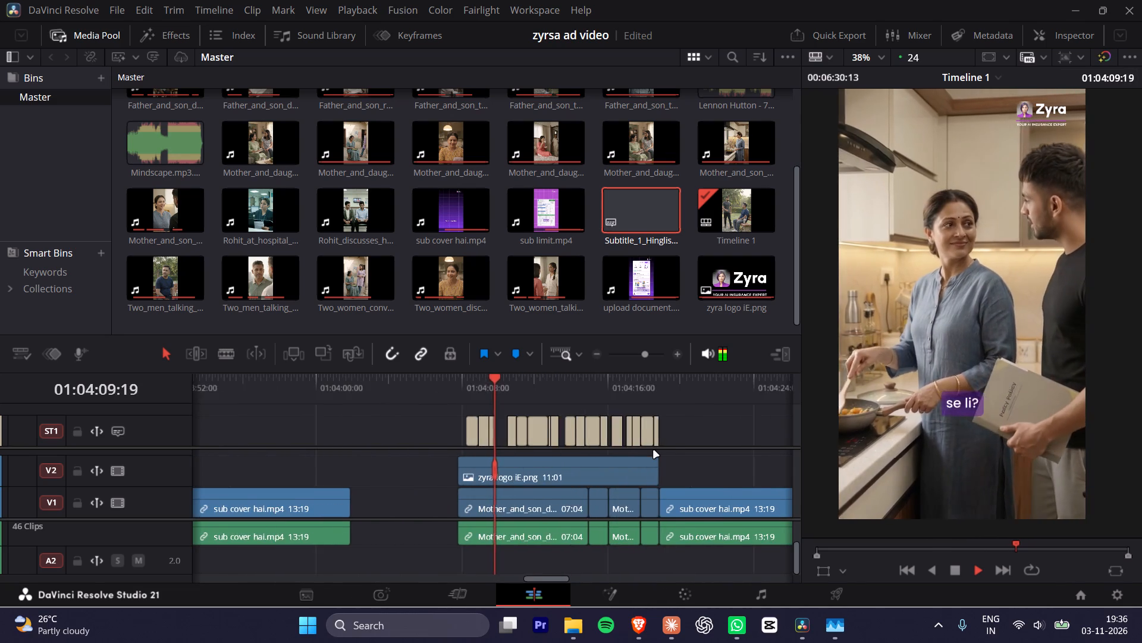
{"action": "scroll", "coordinate": [654, 451], "scroll_direction": "up", "scroll_amount": 2, "text": "alt"}
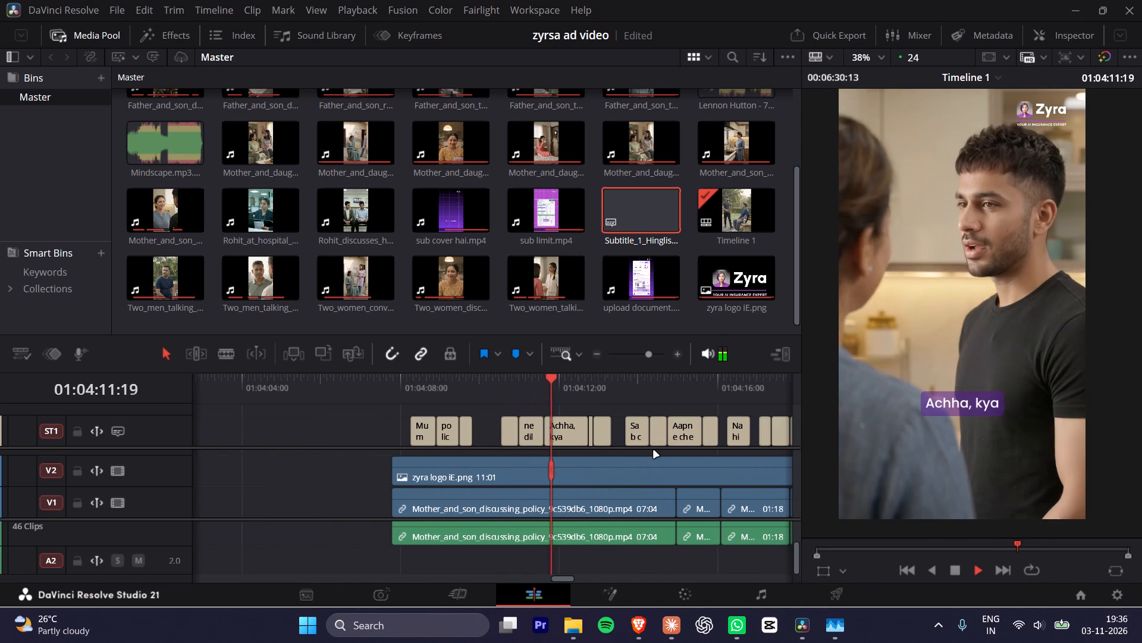
{"action": "scroll", "coordinate": [654, 451], "scroll_direction": "down", "scroll_amount": 1, "text": "alt"}
{"action": "scroll", "coordinate": [654, 451], "scroll_direction": "up", "scroll_amount": 1, "text": "alt"}
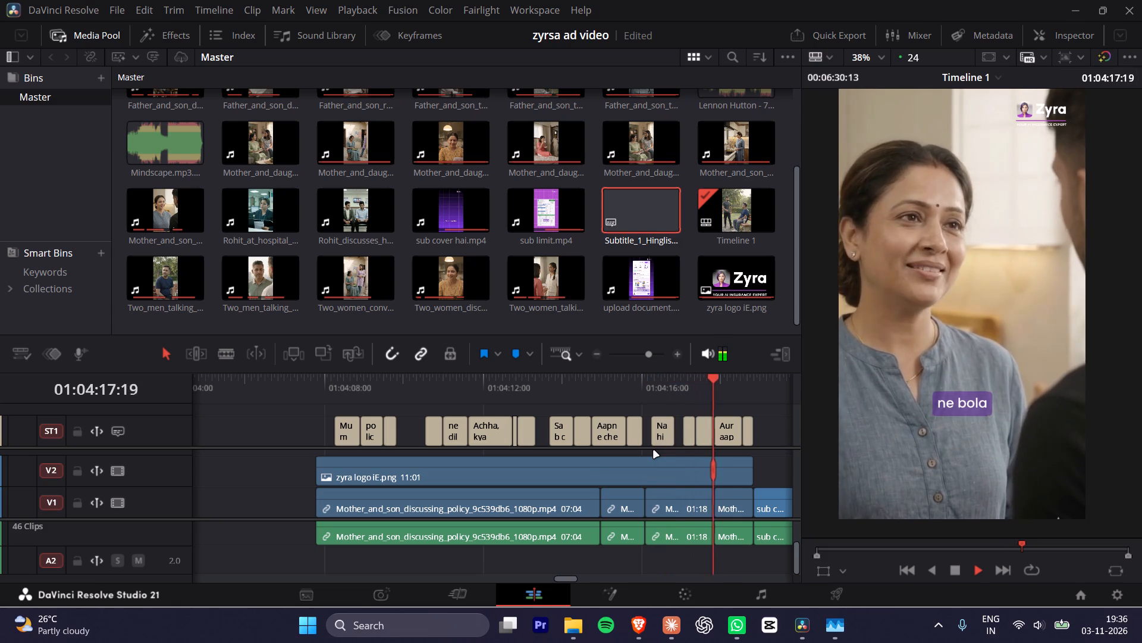
Recheck the kitchen ad's ending from after "Nahi" through "Aur aapne maan liya?" and into the sub cover hai clip.
{"action": "key", "text": "space"}
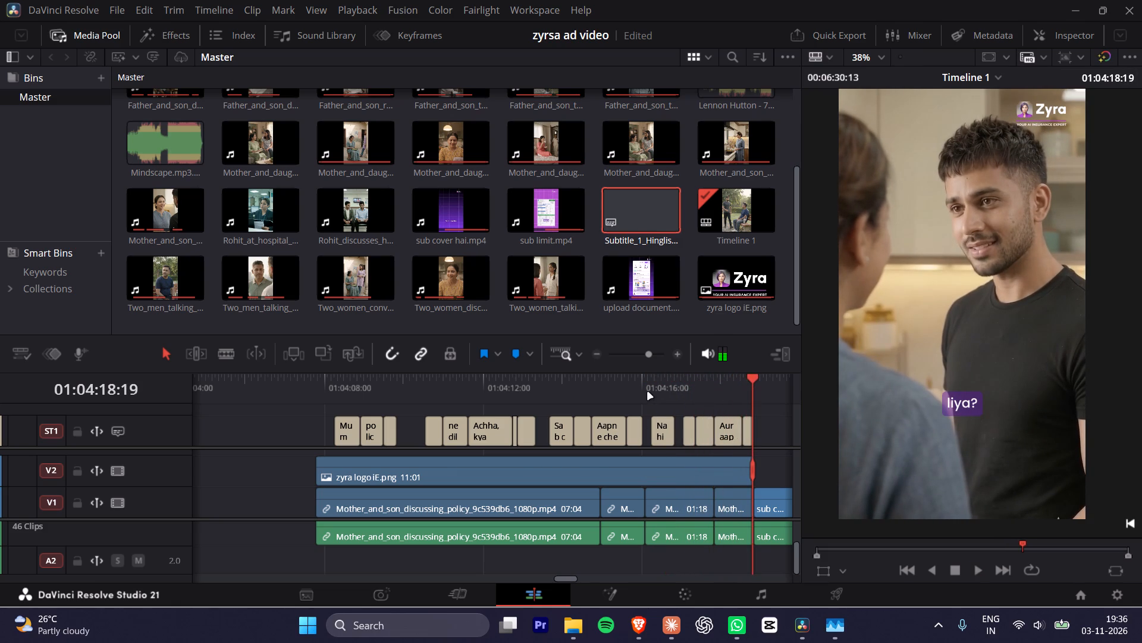
{"action": "left_click_drag", "start_coordinate": [650, 383], "coordinate": [682, 392]}
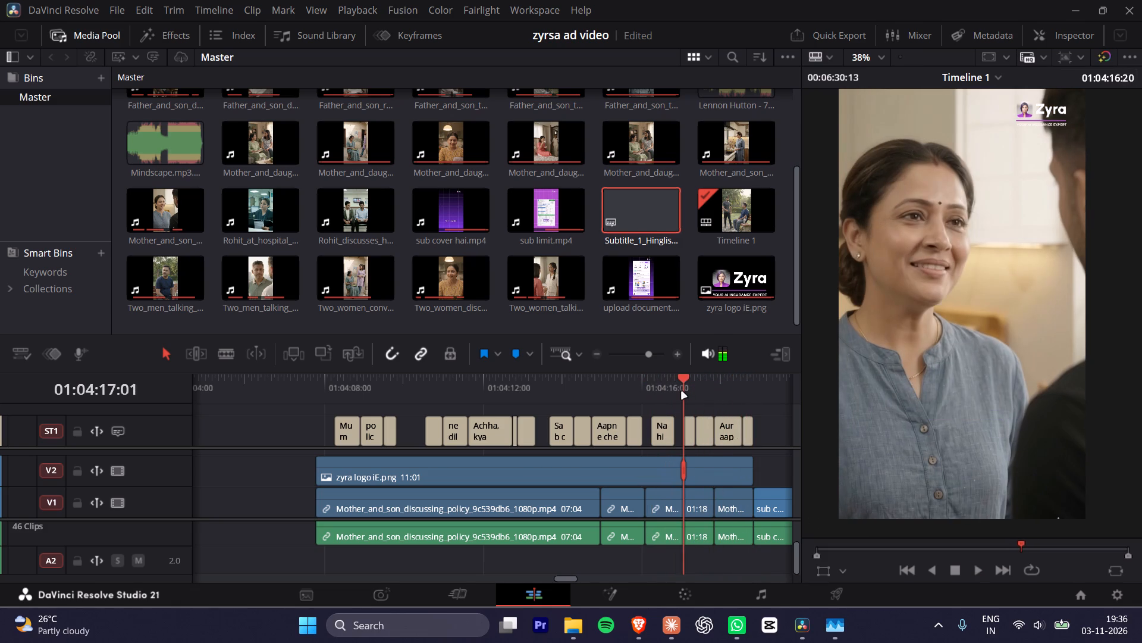
{"action": "left_click_drag", "start_coordinate": [682, 392], "coordinate": [719, 408]}
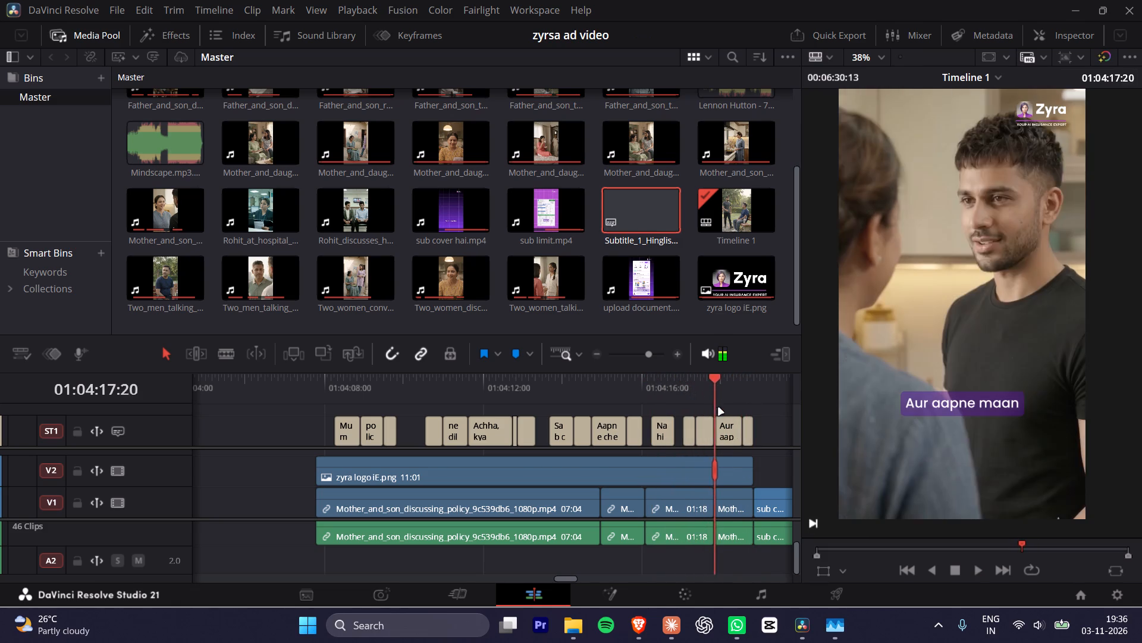
{"action": "left_click_drag", "start_coordinate": [719, 408], "coordinate": [732, 411]}
{"action": "key", "text": "space"}
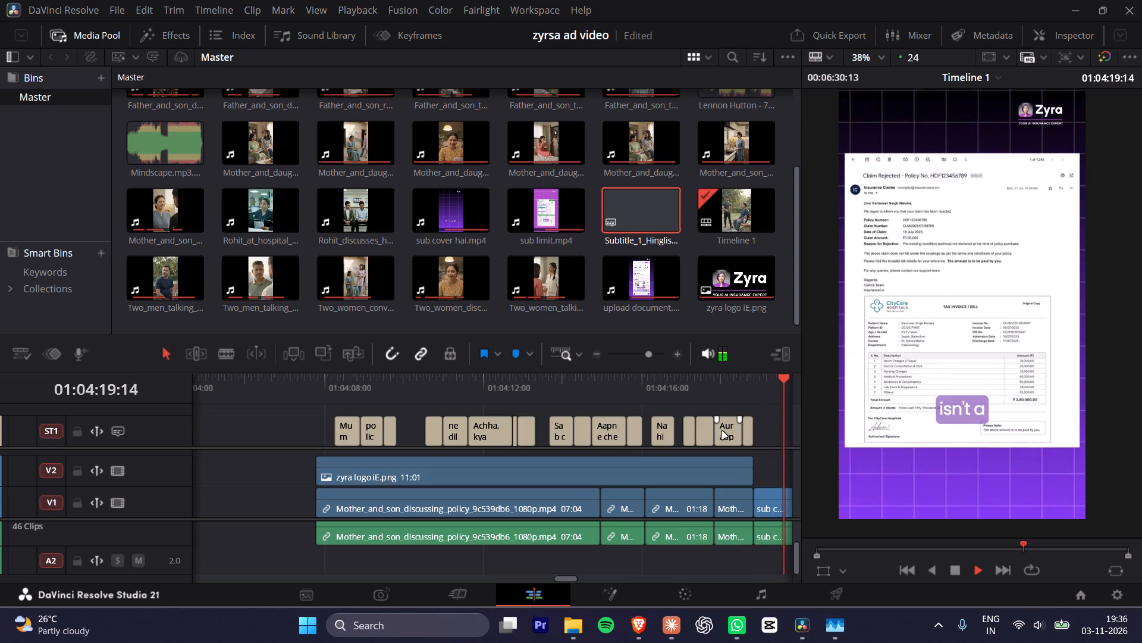
{"action": "key", "text": "space"}
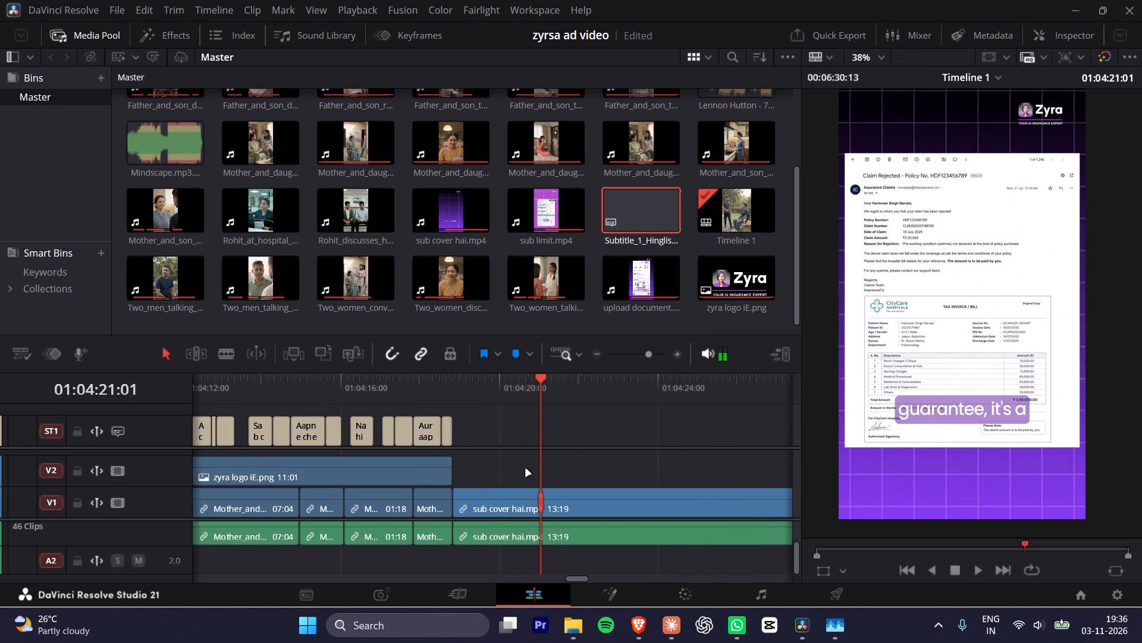
{"action": "scroll", "coordinate": [526, 469], "scroll_direction": "down", "scroll_amount": 3, "text": "alt"}
{"action": "key", "text": "space"}
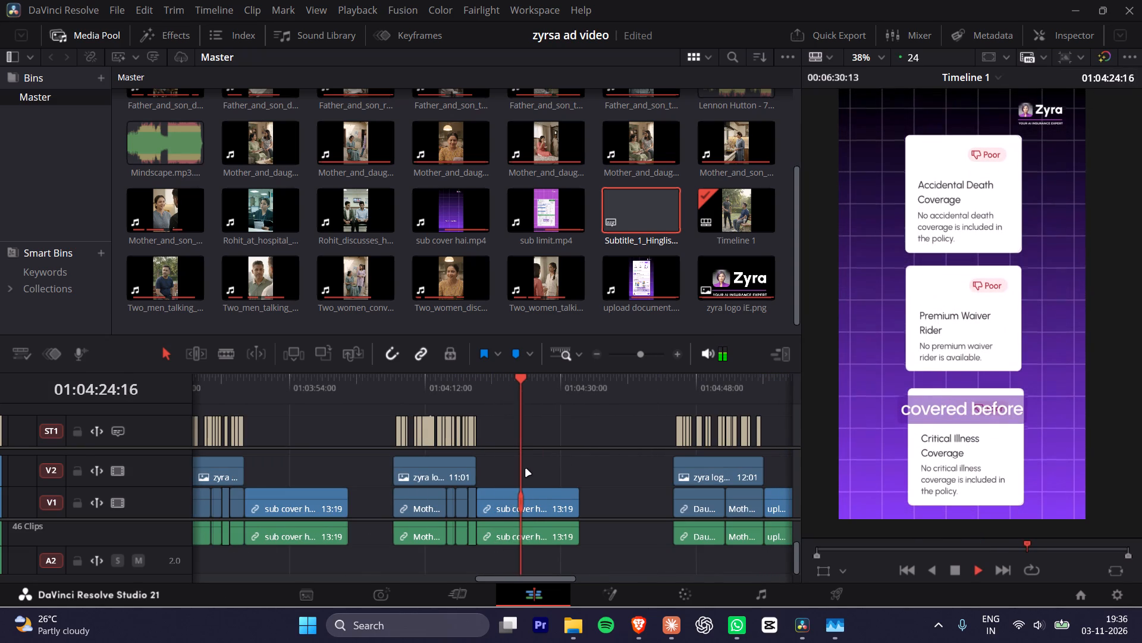
{"action": "key", "text": "space"}
Play the mother-and-daughter ad from its start in full screen through the upload document clip to review captions, logo and pacing.
{"action": "left_click_drag", "start_coordinate": [652, 382], "coordinate": [672, 377]}
{"action": "key", "text": "space"}
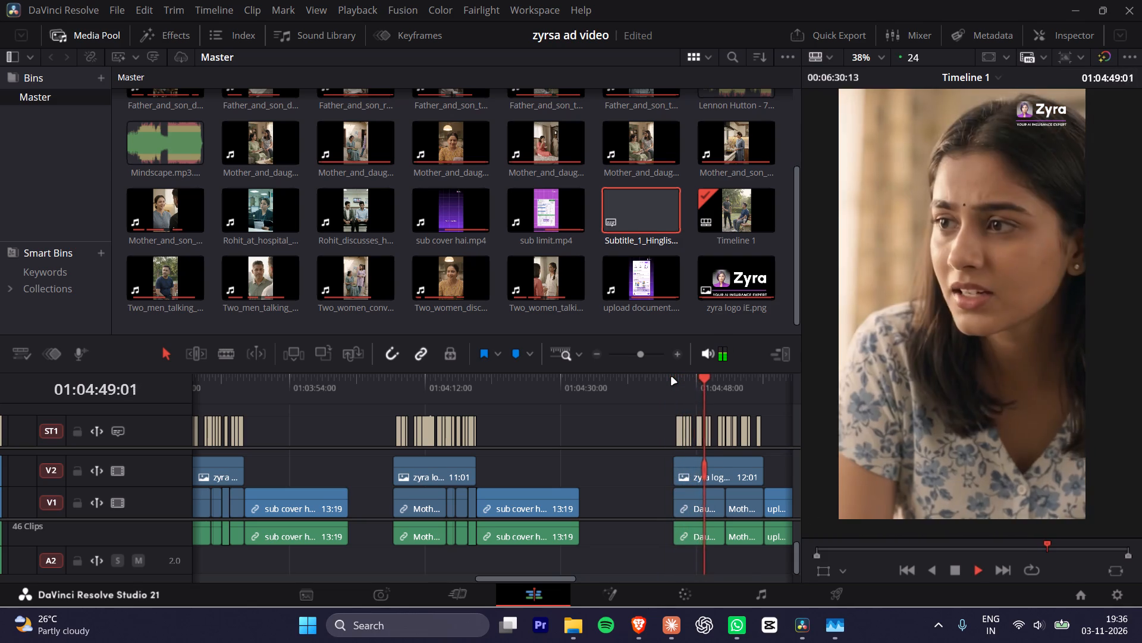
{"action": "key", "text": "ctrl+f"}
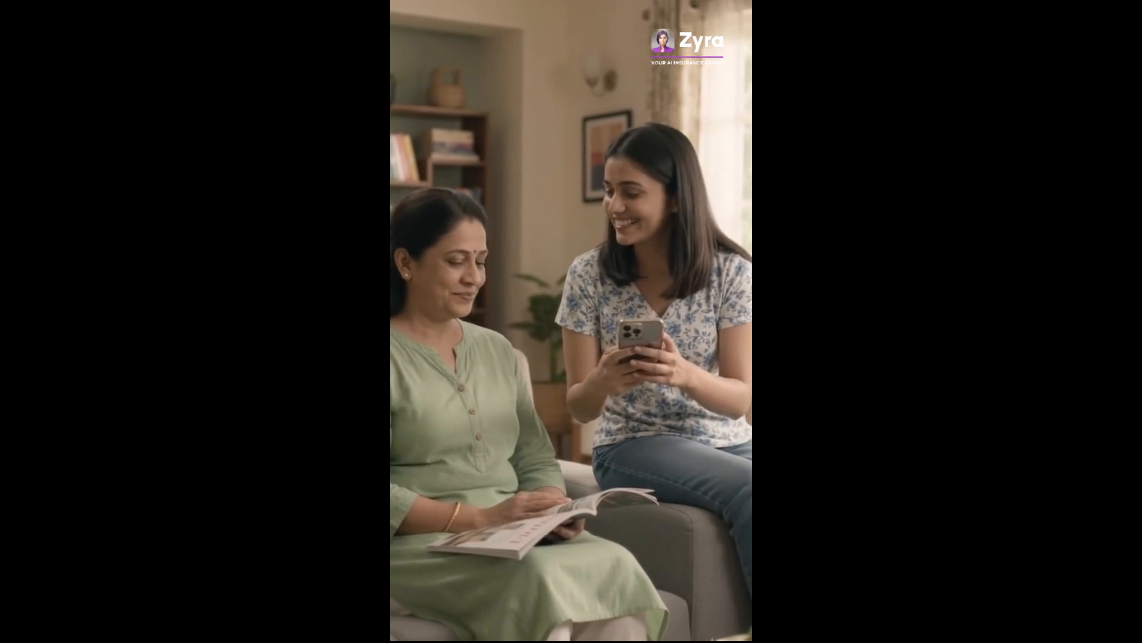
{"action": "key", "text": "space"}
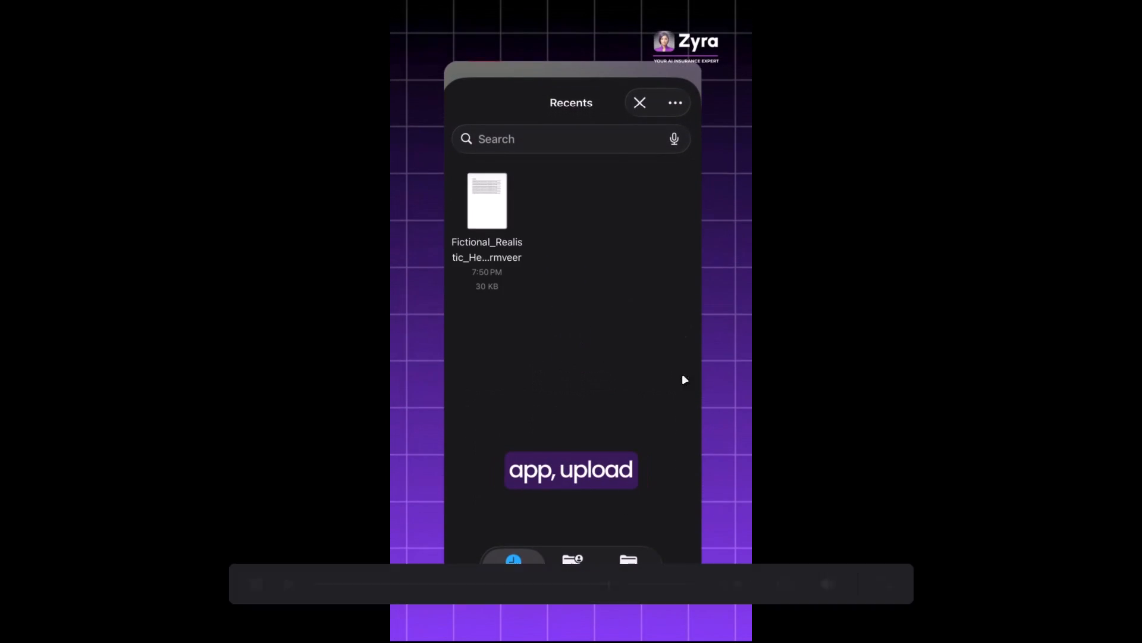
{"action": "key", "text": "space"}
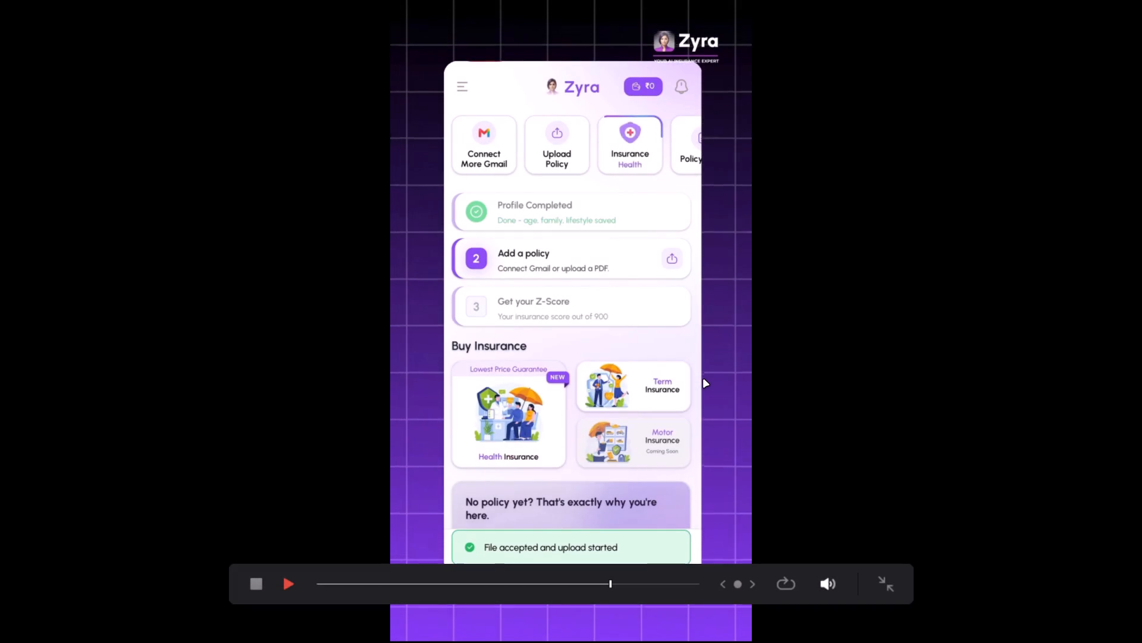
{"action": "key", "text": "space"}
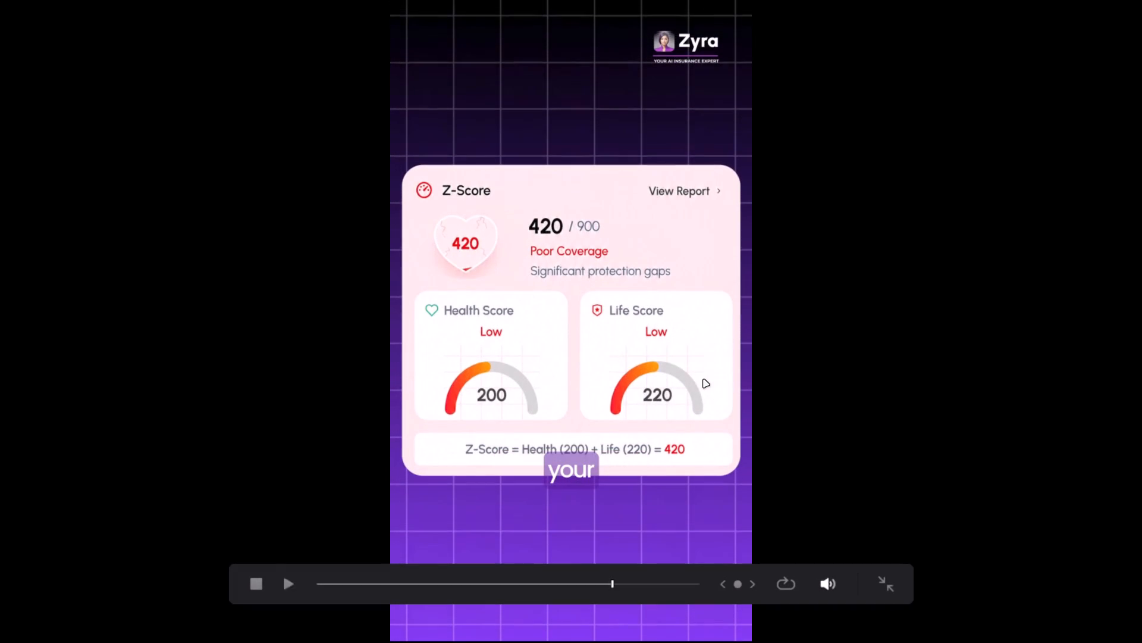
{"action": "key", "text": "space"}
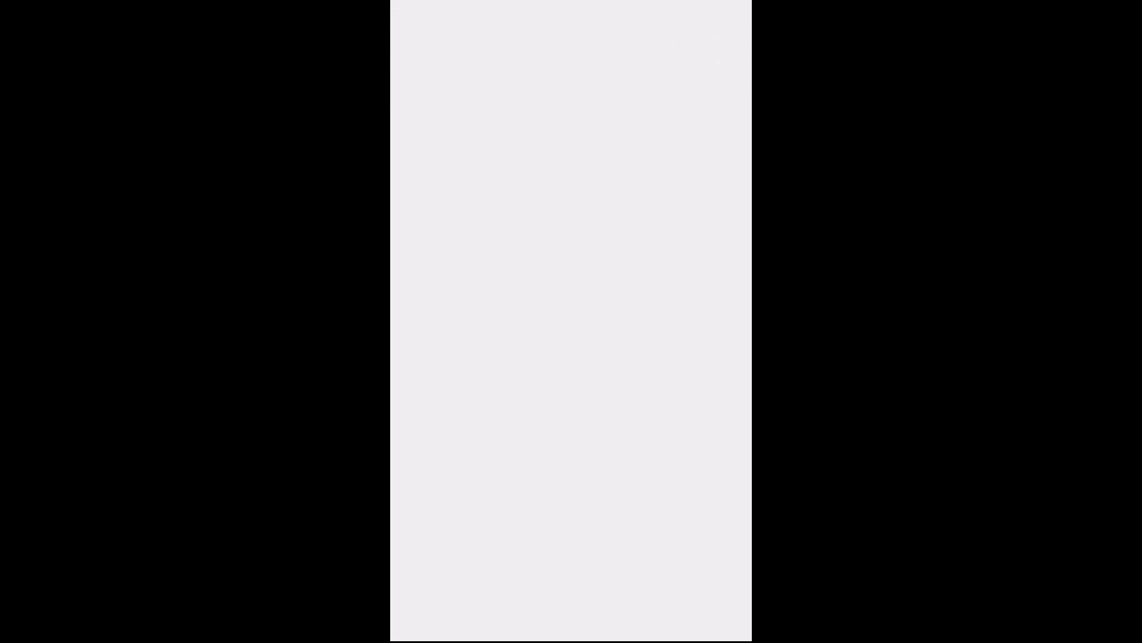
Play the living-room father-and-son ad in full screen from its start near 01:05:15 into the upload document clip, reviewing captions, logo and pacing.
{"action": "key", "text": "Escape"}
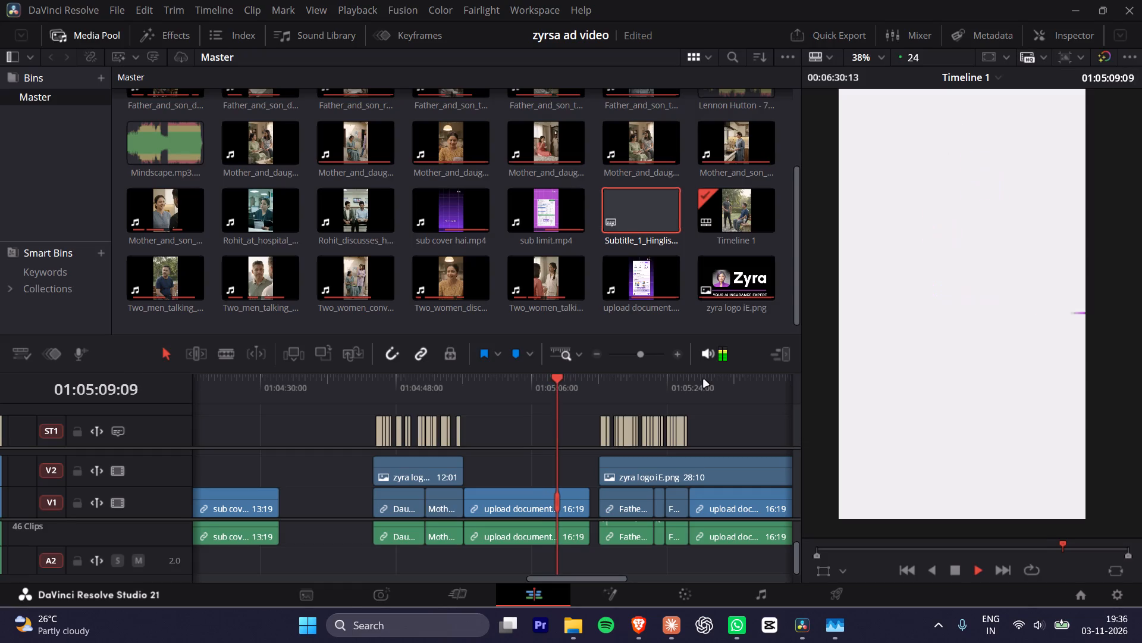
{"action": "left_click_drag", "start_coordinate": [588, 385], "coordinate": [600, 383]}
{"action": "key", "text": "space"}
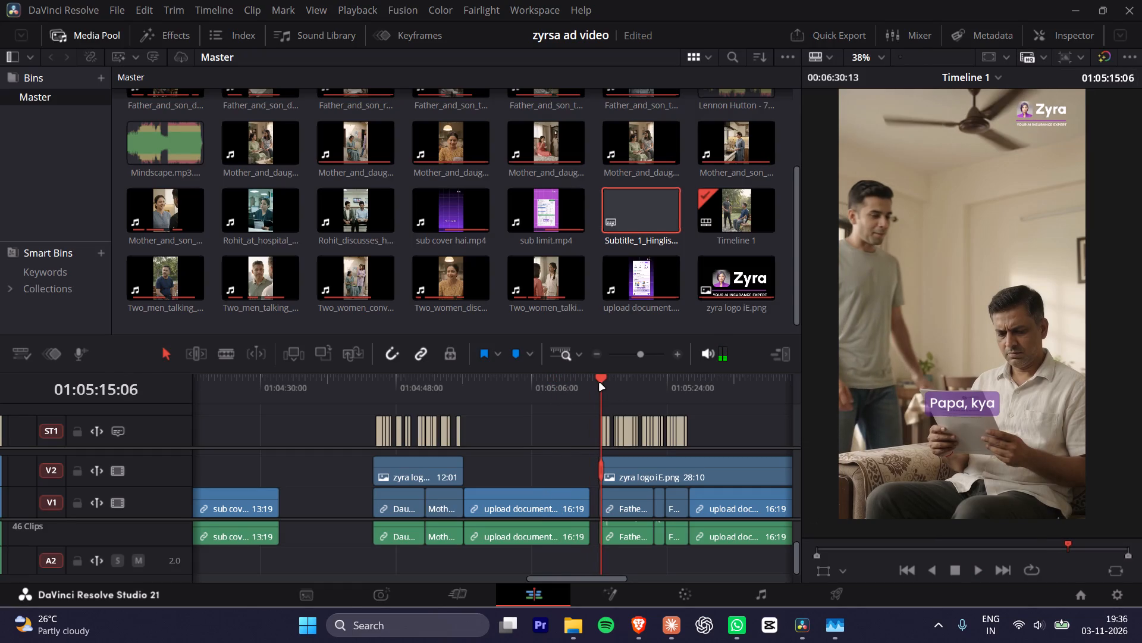
{"action": "left_click_drag", "start_coordinate": [582, 377], "coordinate": [523, 380]}
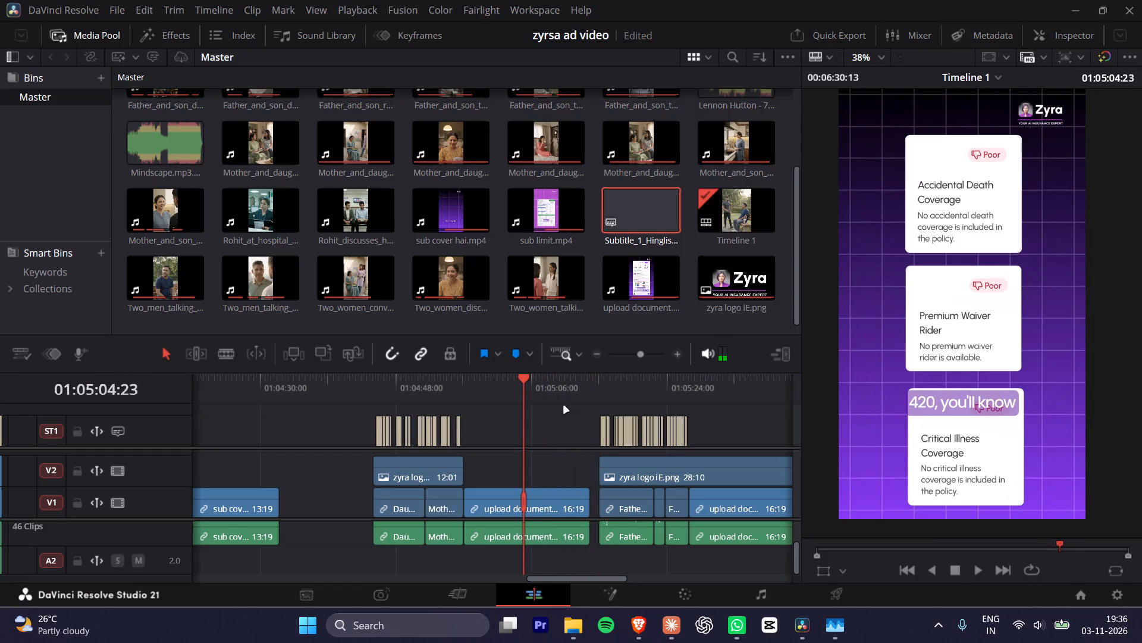
{"action": "left_click_drag", "start_coordinate": [578, 394], "coordinate": [600, 389]}
{"action": "key", "text": "space"}
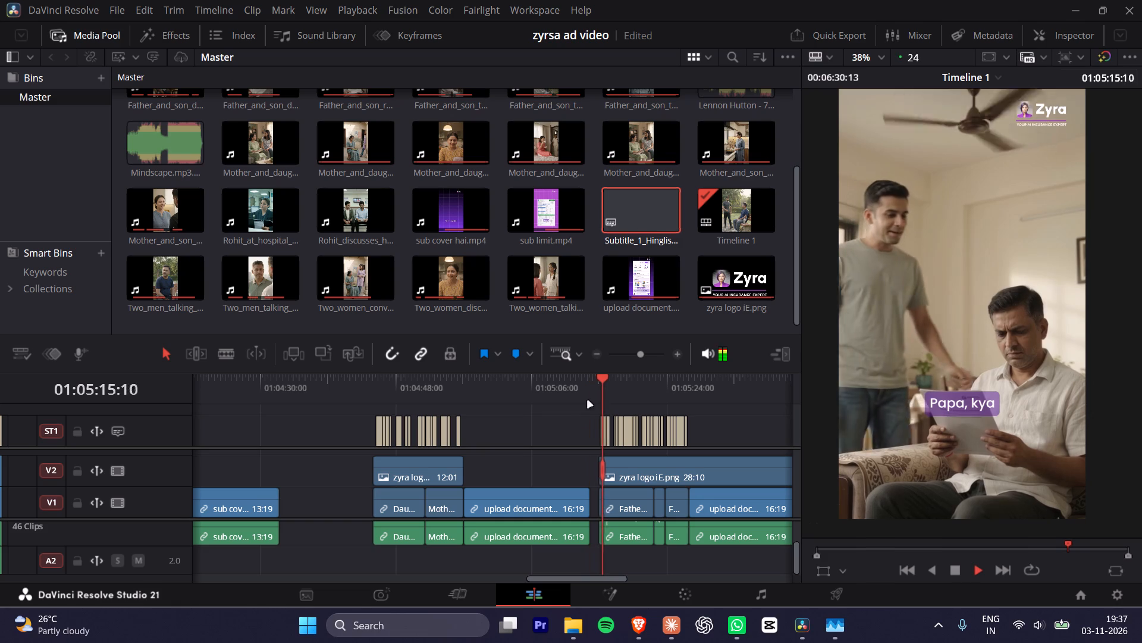
{"action": "key", "text": "f"}
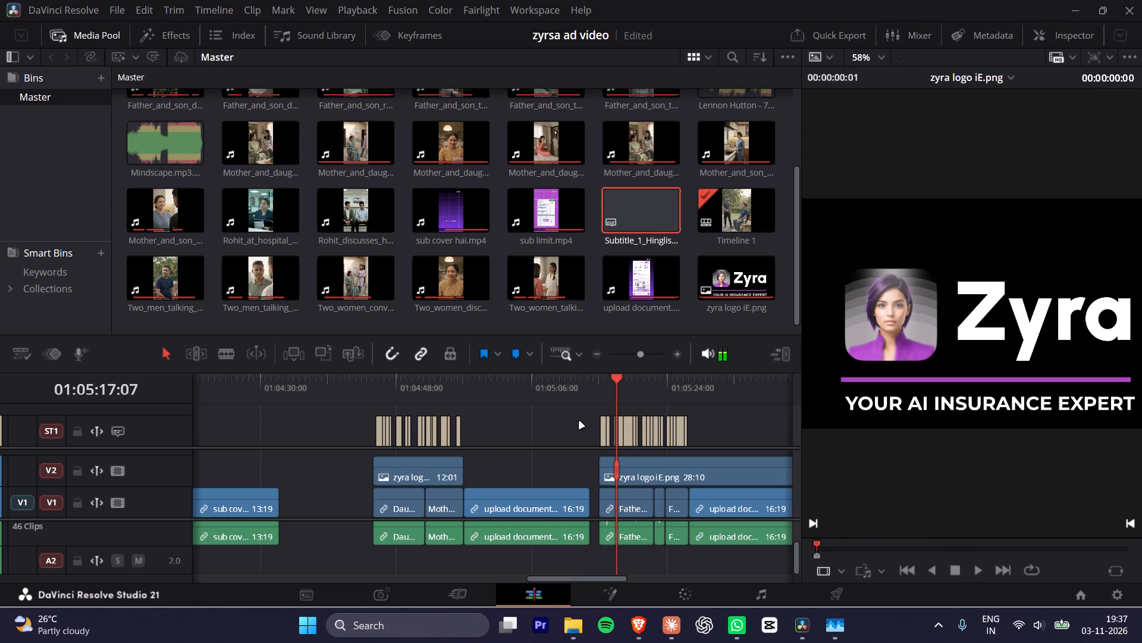
{"action": "key", "text": "space"}
{"action": "left_click", "coordinate": [598, 411]}
{"action": "left_click", "coordinate": [586, 395]}
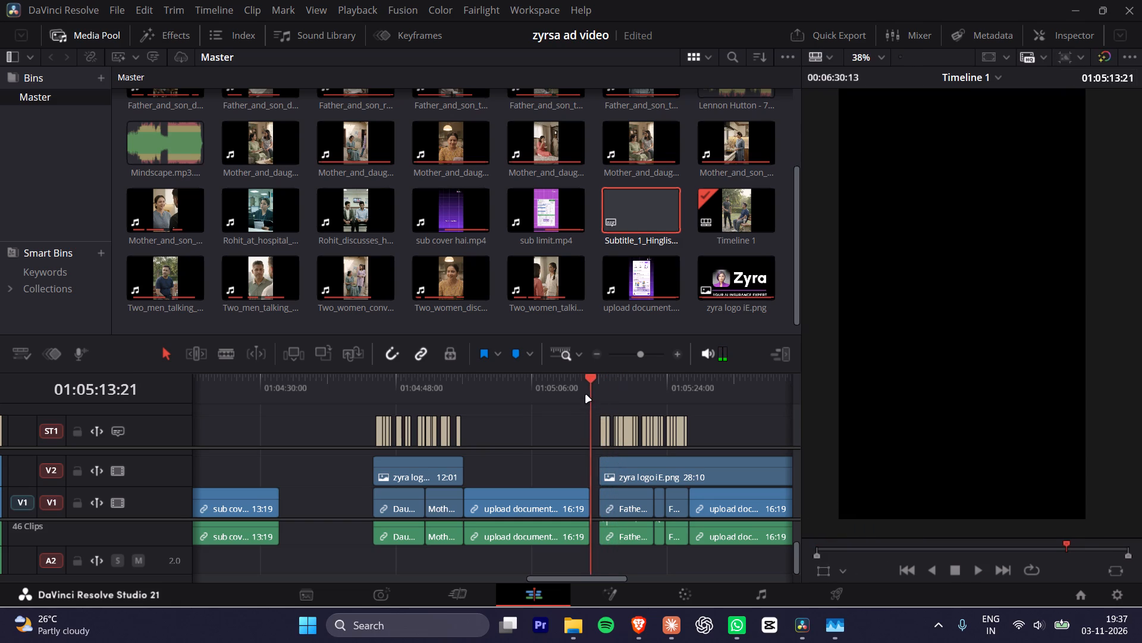
{"action": "left_click_drag", "start_coordinate": [593, 383], "coordinate": [601, 381]}
{"action": "left_click", "coordinate": [556, 397]}
{"action": "left_click", "coordinate": [582, 399]}
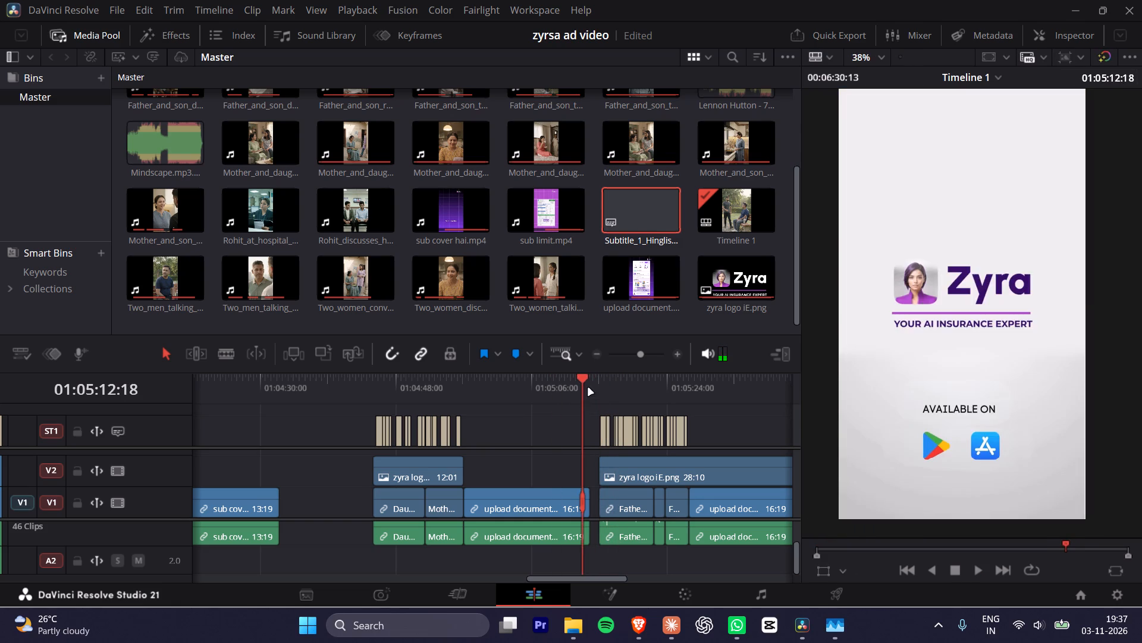
{"action": "left_click_drag", "start_coordinate": [589, 381], "coordinate": [600, 377]}
{"action": "key", "text": "ctrl+f"}
{"action": "key", "text": "space"}
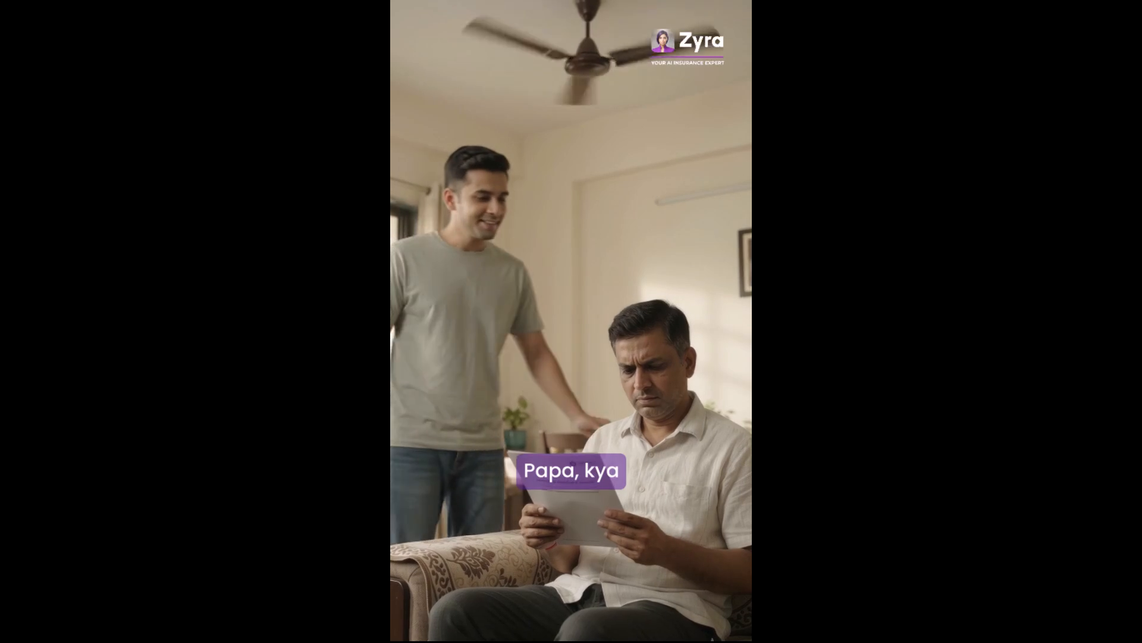
{"action": "key", "text": "space"}
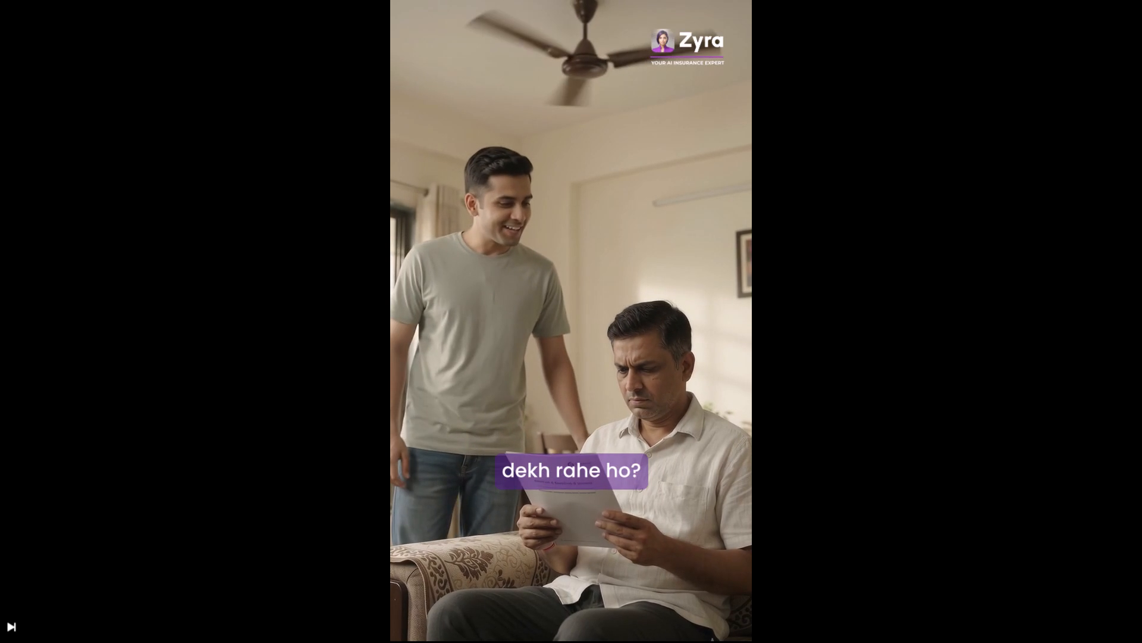
{"action": "key", "text": "space"}
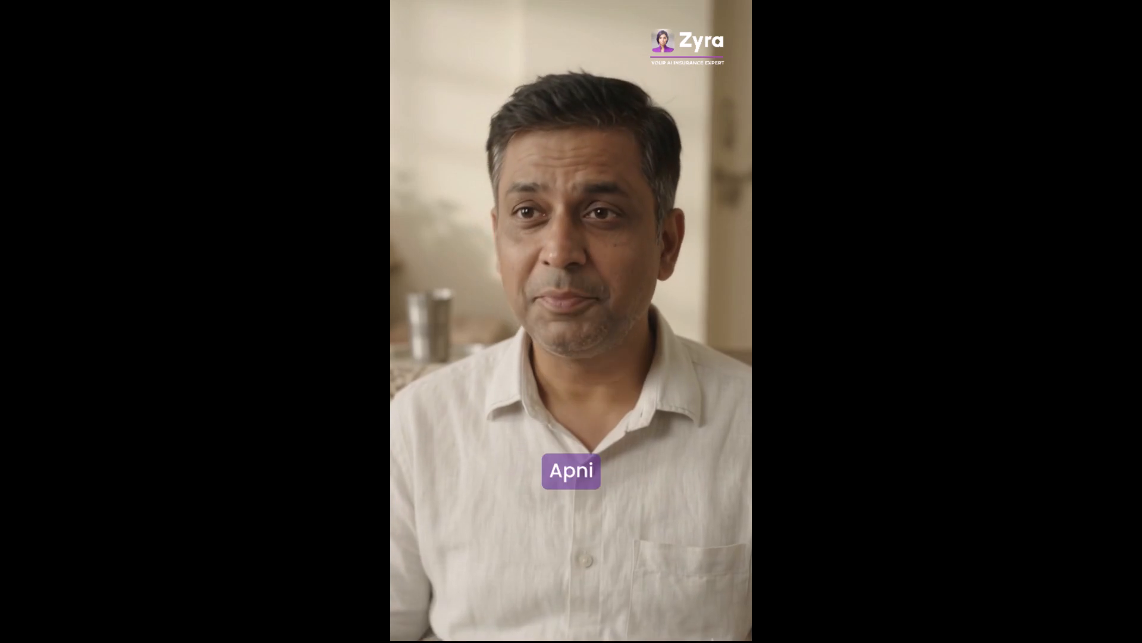
{"action": "key", "text": "space"}
{"action": "key", "text": "space"}
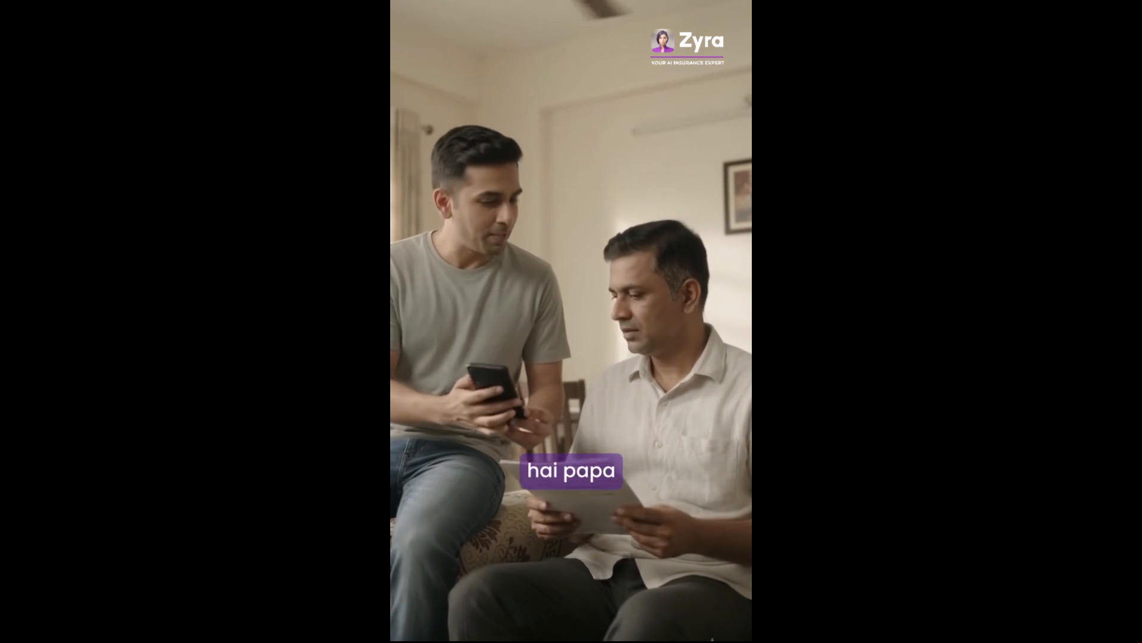
{"action": "key", "text": "Escape"}
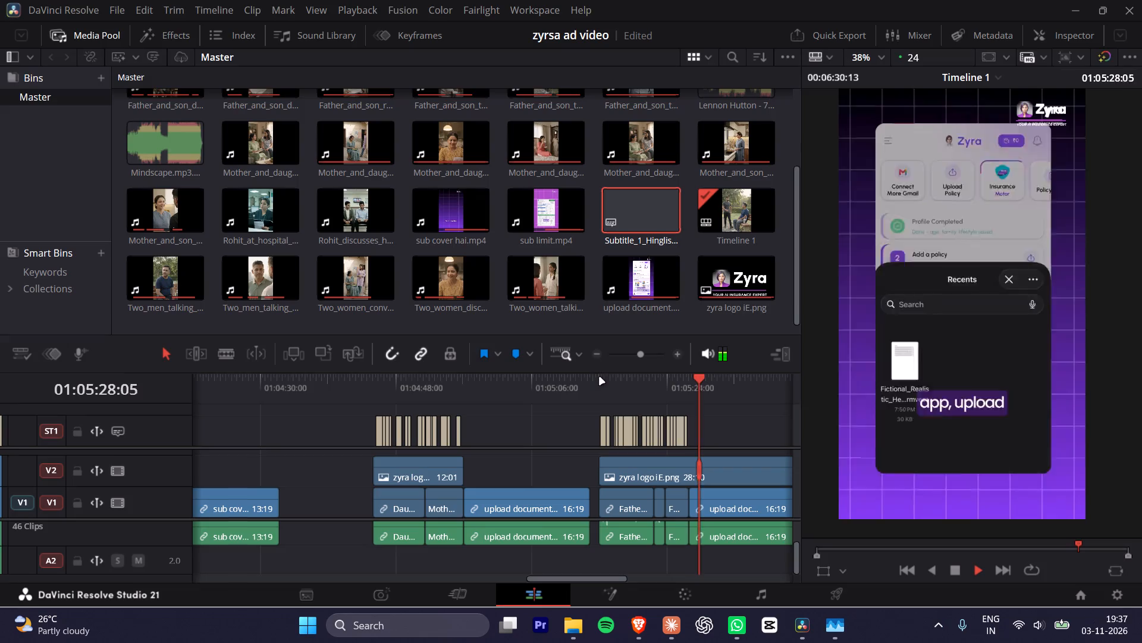
Check the timeline between the living-room father-and-son ad and the bought the policy clip near 01:06:17.
{"action": "scroll", "coordinate": [763, 379], "scroll_direction": "down", "scroll_amount": 4, "text": "alt"}
{"action": "scroll", "coordinate": [611, 439], "scroll_direction": "down", "scroll_amount": 2, "text": "alt"}
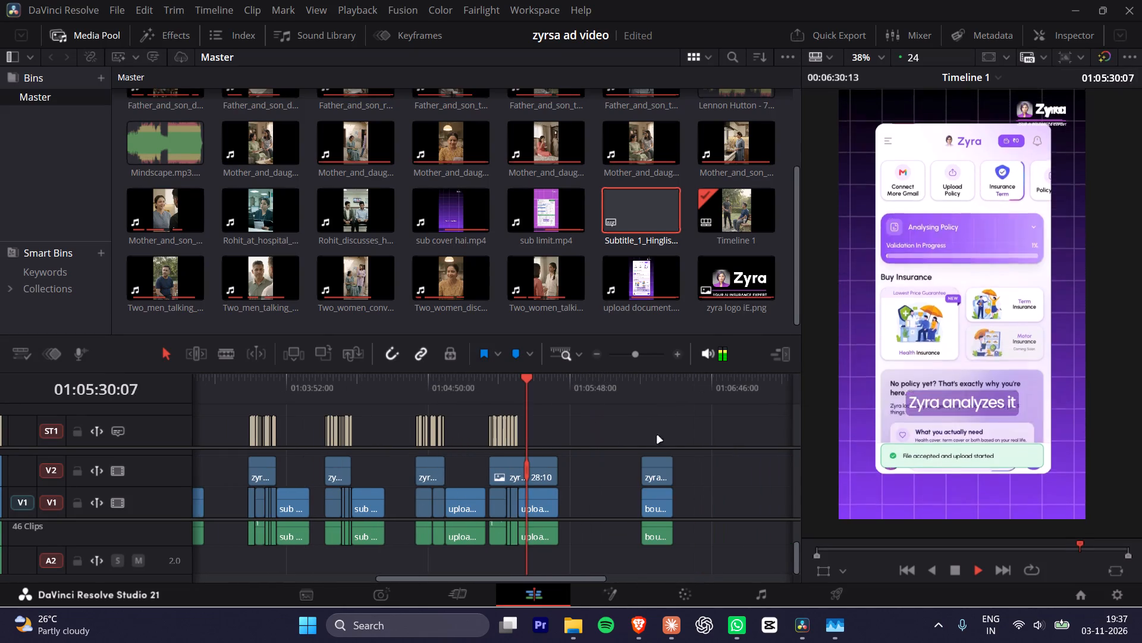
{"action": "left_click_drag", "start_coordinate": [605, 390], "coordinate": [640, 386]}
{"action": "key", "text": "space"}
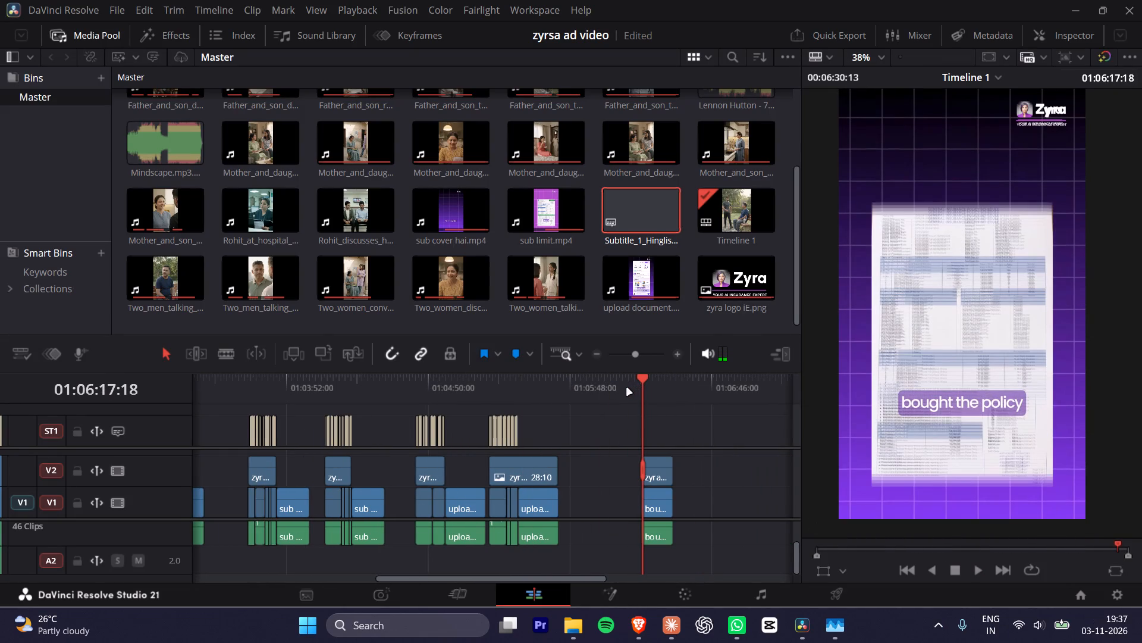
{"action": "left_click_drag", "start_coordinate": [616, 389], "coordinate": [497, 380]}
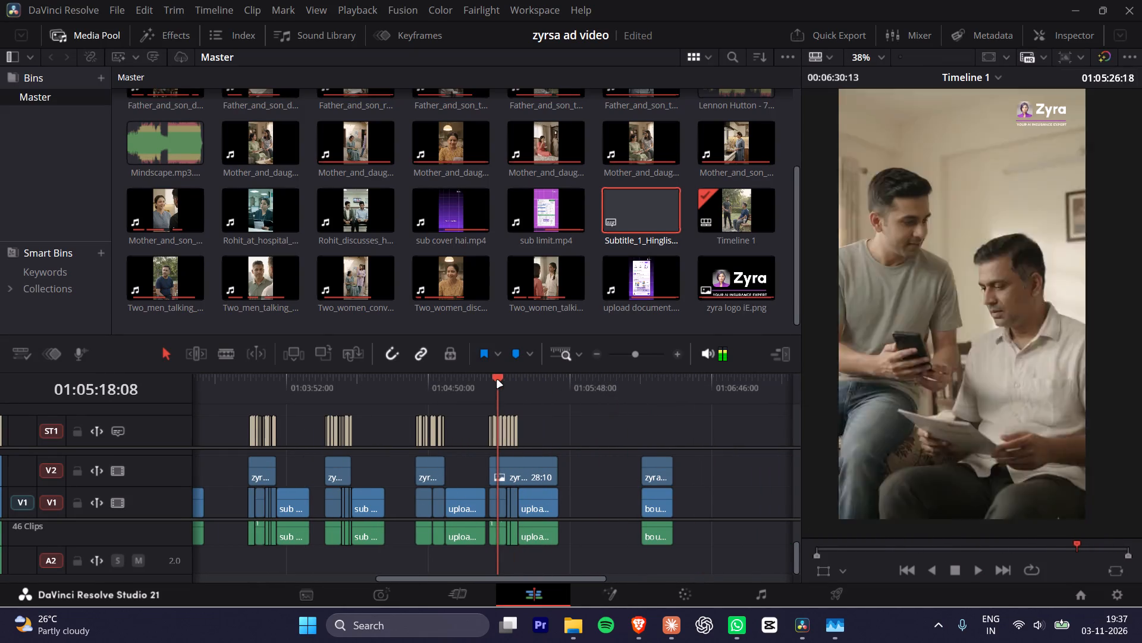
{"action": "left_click_drag", "start_coordinate": [497, 380], "coordinate": [490, 381]}
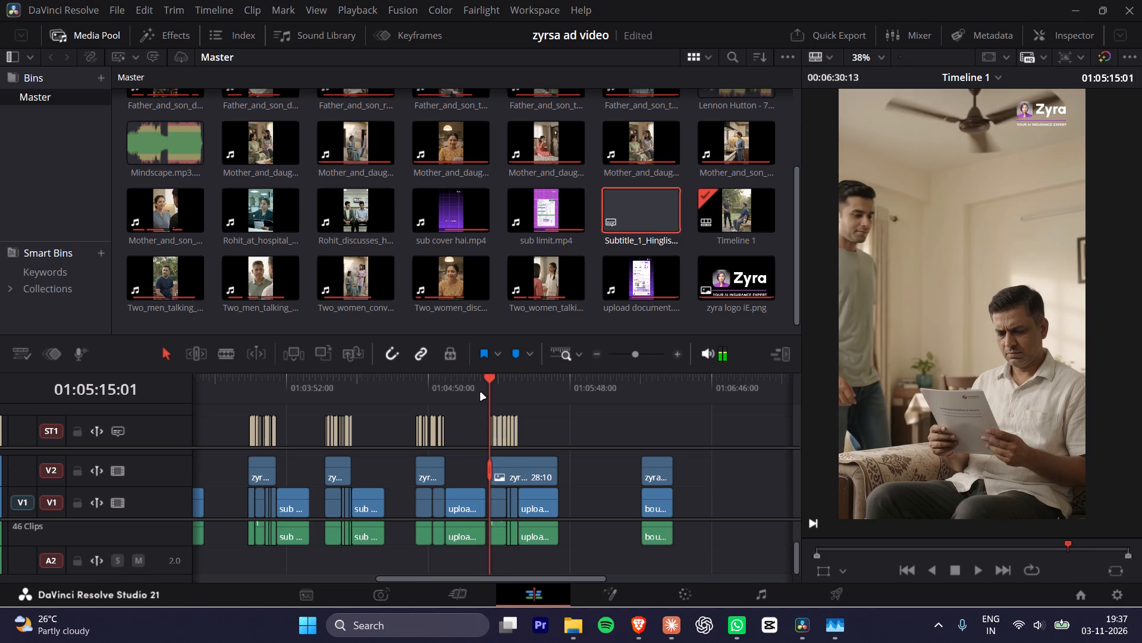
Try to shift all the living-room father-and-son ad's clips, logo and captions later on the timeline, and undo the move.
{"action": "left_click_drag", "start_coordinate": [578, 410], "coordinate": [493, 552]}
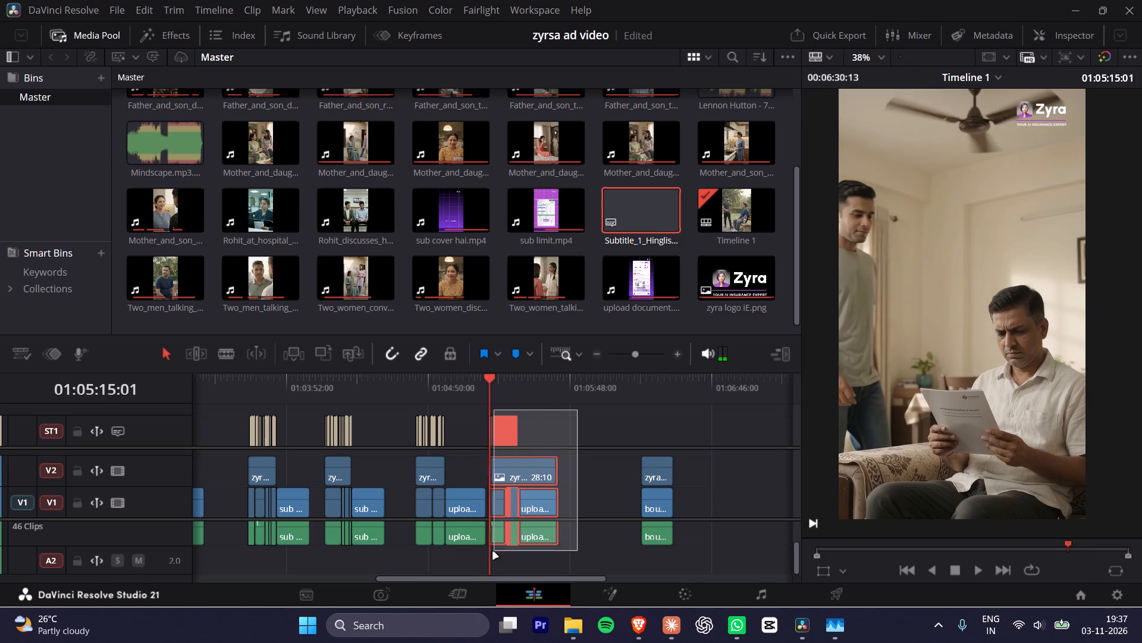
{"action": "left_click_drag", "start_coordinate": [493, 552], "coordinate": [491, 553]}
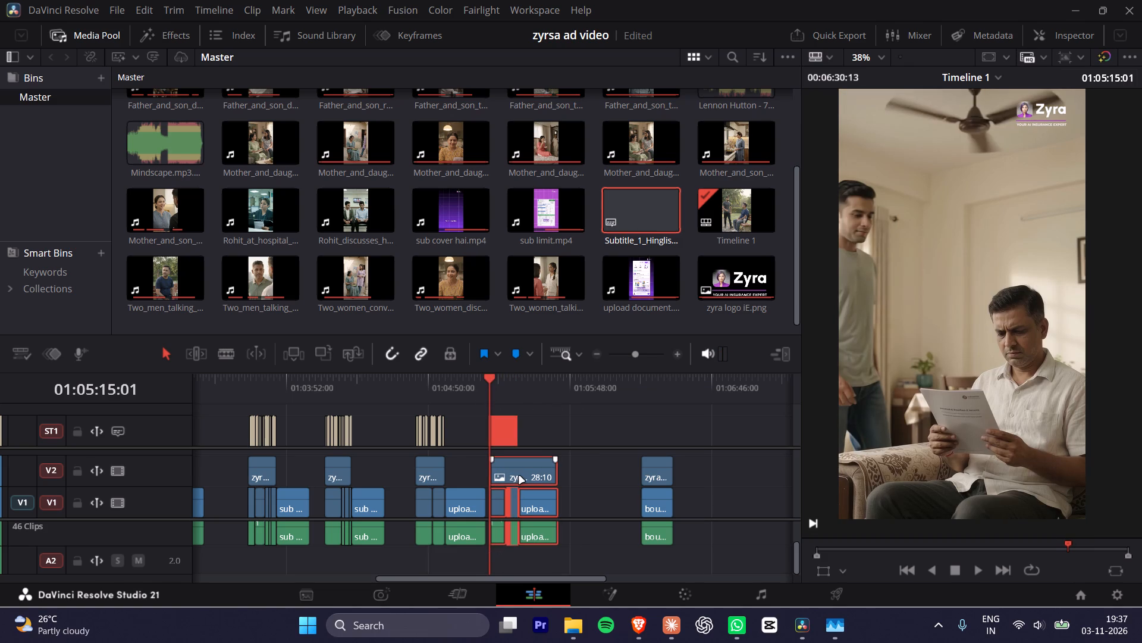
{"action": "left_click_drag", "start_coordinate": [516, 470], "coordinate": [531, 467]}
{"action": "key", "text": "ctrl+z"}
Return to the timeline start at 01:00:00:00 and preview the opening captions of the park father-and-son ad, from "Papa, Verma" to "uncle ko".
{"action": "left_click_drag", "start_coordinate": [385, 379], "coordinate": [65, 407]}
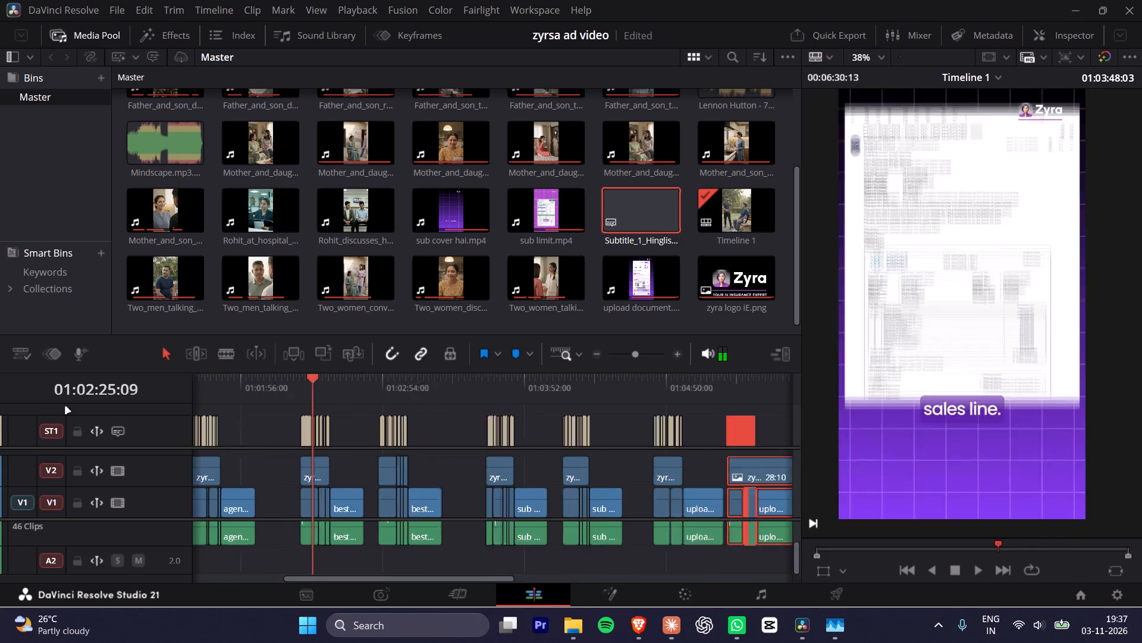
{"action": "left_click_drag", "start_coordinate": [65, 407], "coordinate": [0, 414]}
{"action": "scroll", "coordinate": [503, 451], "scroll_direction": "down", "scroll_amount": 4, "text": "alt"}
{"action": "left_click", "coordinate": [608, 436]}
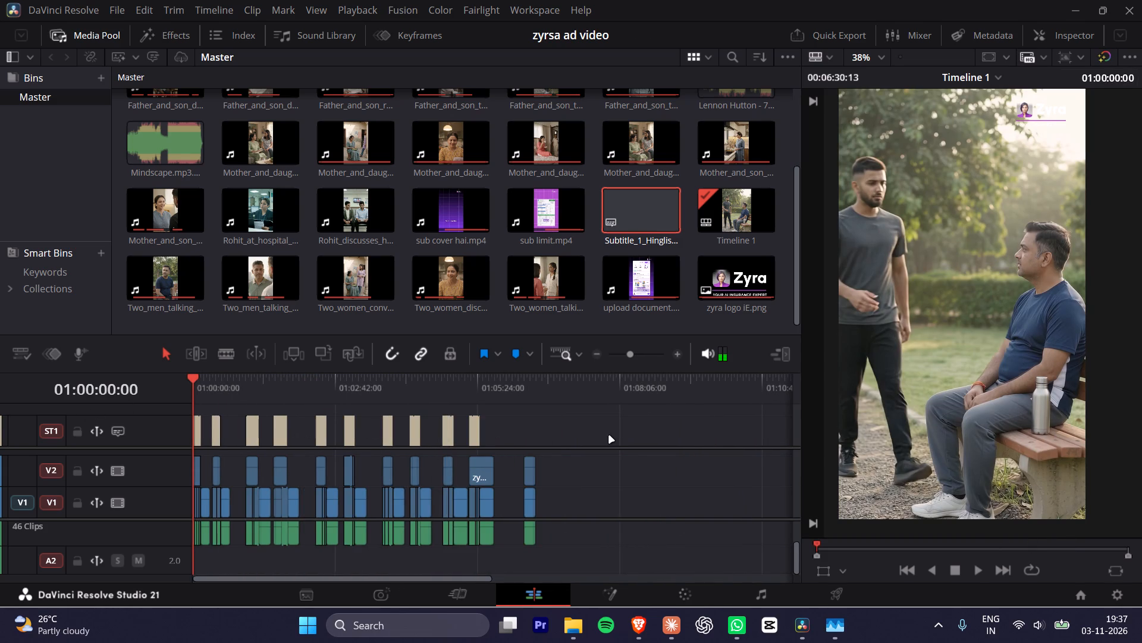
{"action": "left_click_drag", "start_coordinate": [256, 372], "coordinate": [38, 392]}
{"action": "left_click_drag", "start_coordinate": [243, 357], "coordinate": [246, 275]}
{"action": "left_click_drag", "start_coordinate": [241, 393], "coordinate": [84, 388]}
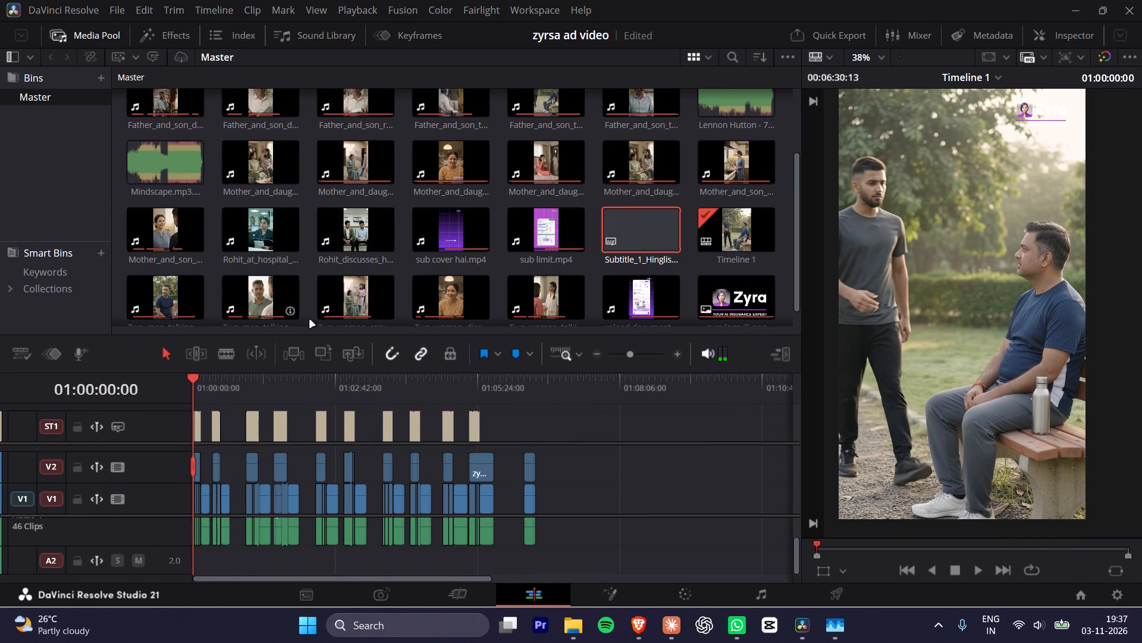
{"action": "scroll", "coordinate": [282, 429], "scroll_direction": "up", "scroll_amount": 6, "text": "alt"}
{"action": "key", "text": "space"}
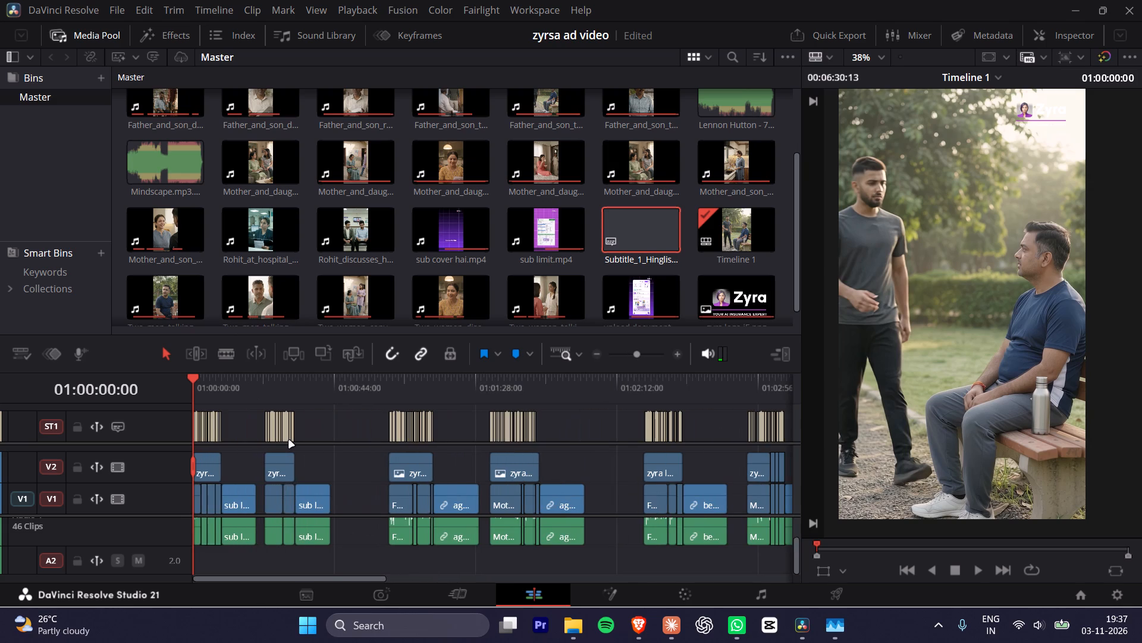
{"action": "key", "text": "space"}
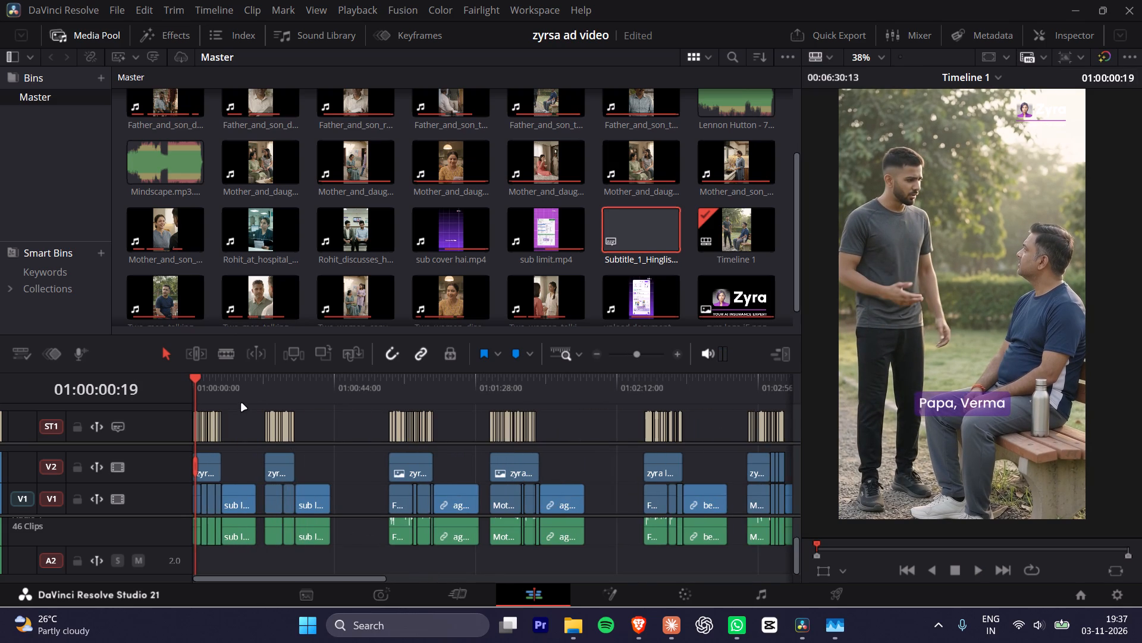
{"action": "left_click", "coordinate": [265, 390]}
{"action": "left_click_drag", "start_coordinate": [252, 383], "coordinate": [62, 384]}
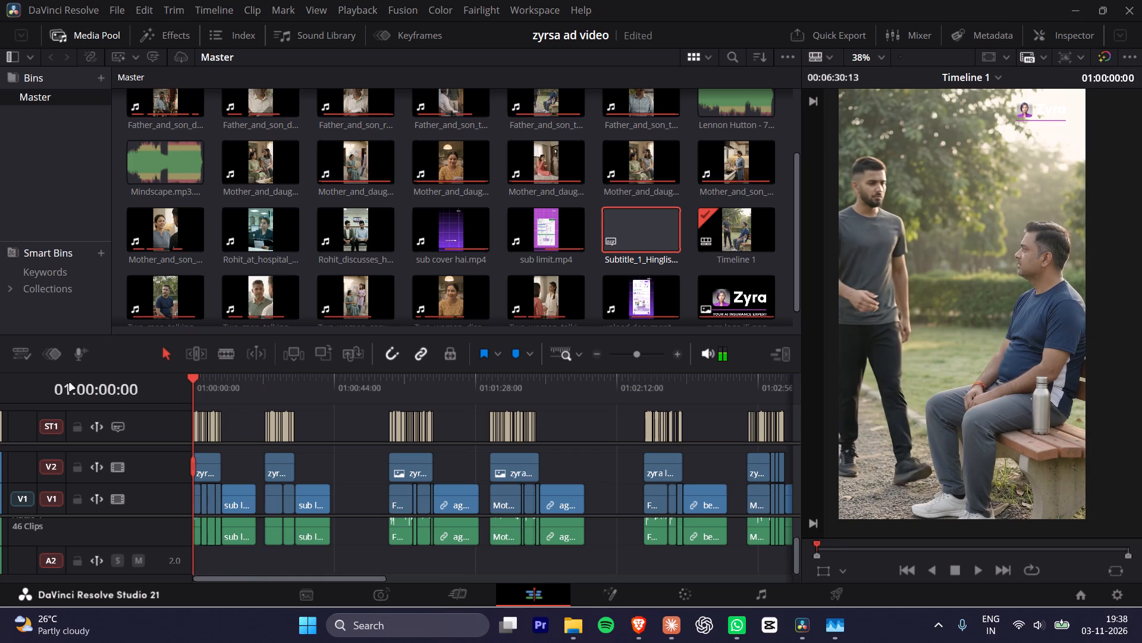
{"action": "key", "text": "space"}
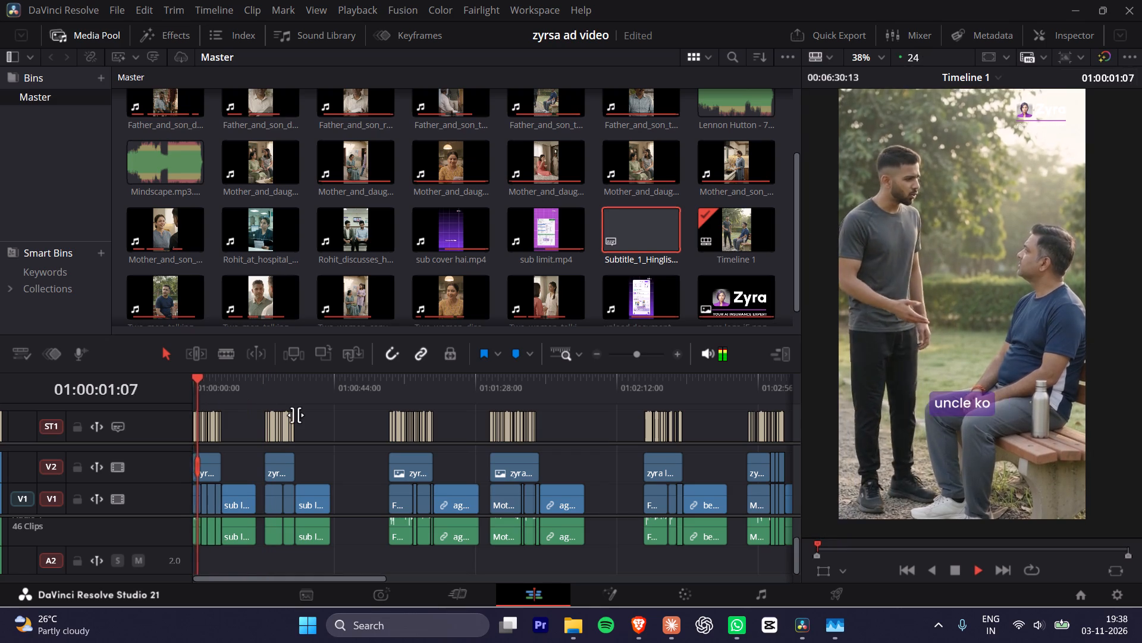
{"action": "key", "text": "space"}
Add the Lennon Hutton - 77 Cycles.mp3 music to audio track A2 at the start of the timeline.
{"action": "left_click_drag", "start_coordinate": [212, 379], "coordinate": [89, 360]}
{"action": "scroll", "coordinate": [347, 202], "scroll_direction": "down", "scroll_amount": 2}
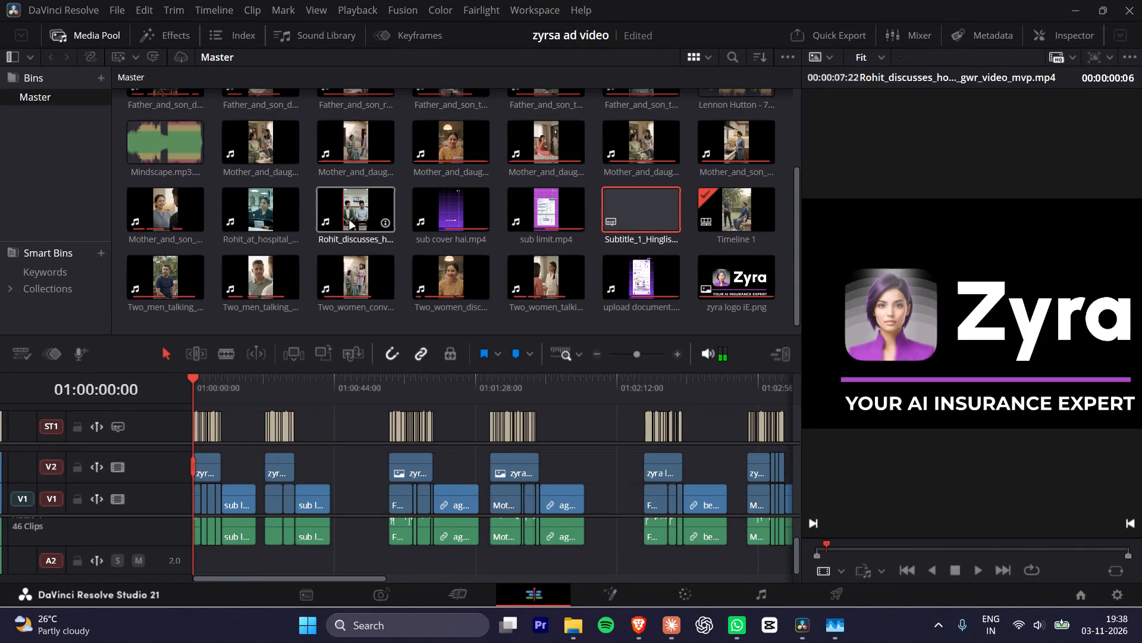
{"action": "scroll", "coordinate": [359, 224], "scroll_direction": "up", "scroll_amount": 2}
{"action": "scroll", "coordinate": [607, 190], "scroll_direction": "up", "scroll_amount": 1}
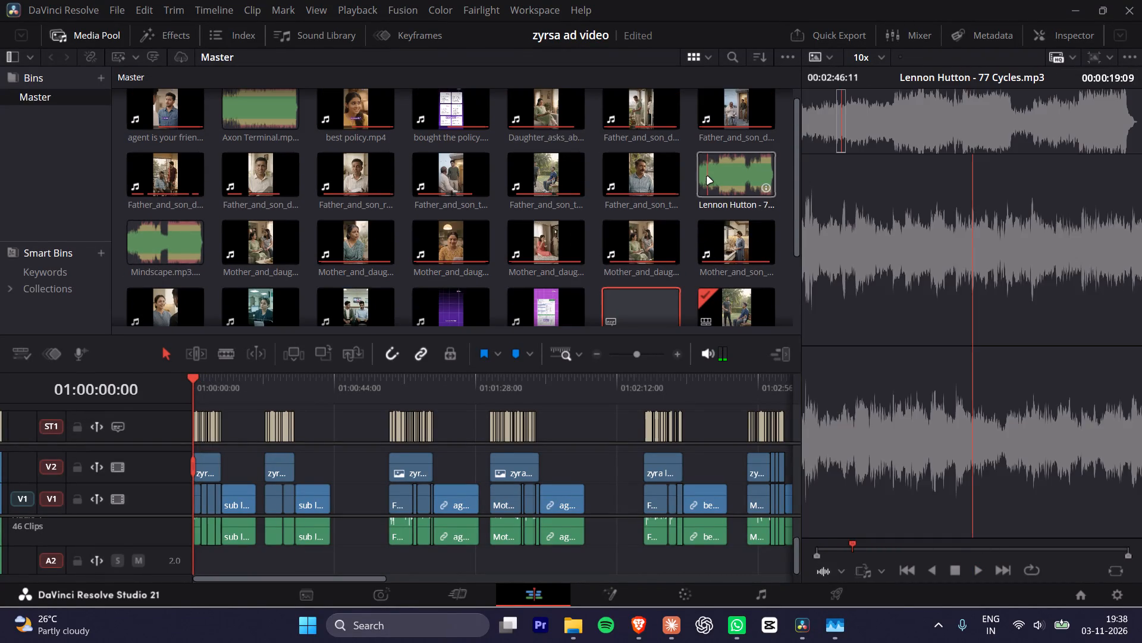
{"action": "left_click", "coordinate": [696, 177]}
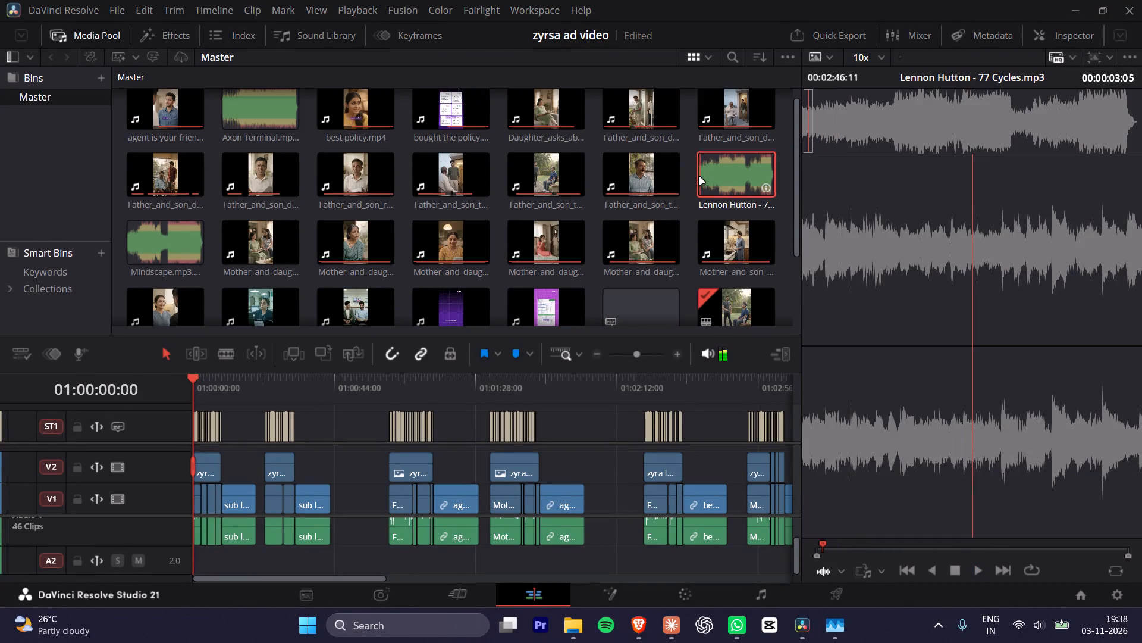
{"action": "left_click_drag", "start_coordinate": [719, 177], "coordinate": [333, 542]}
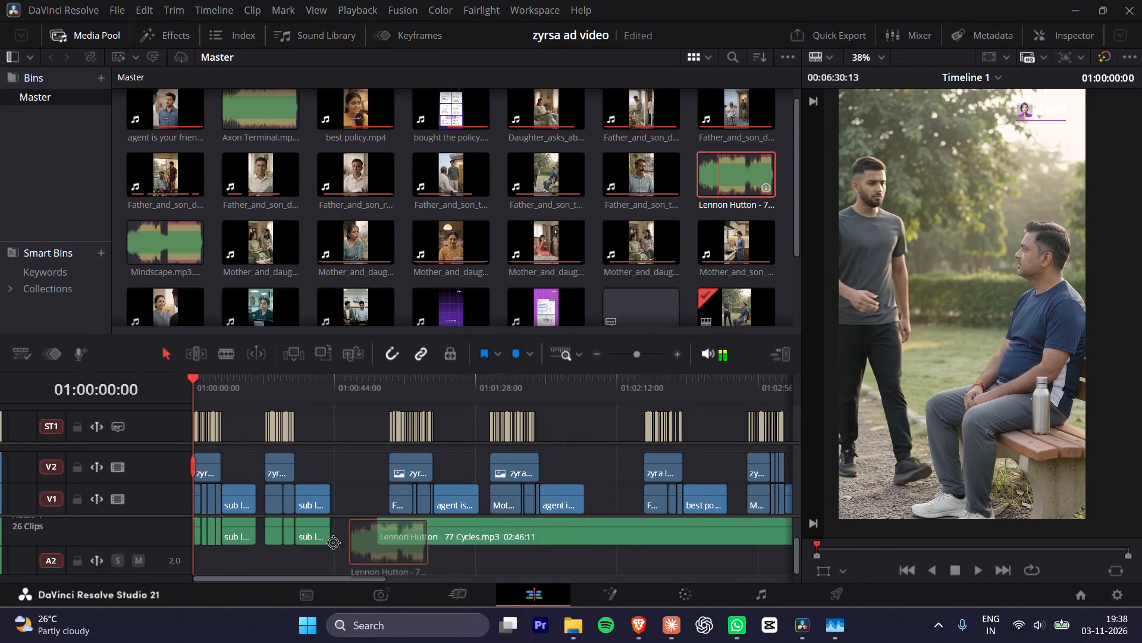
{"action": "left_click_drag", "start_coordinate": [333, 542], "coordinate": [194, 566]}
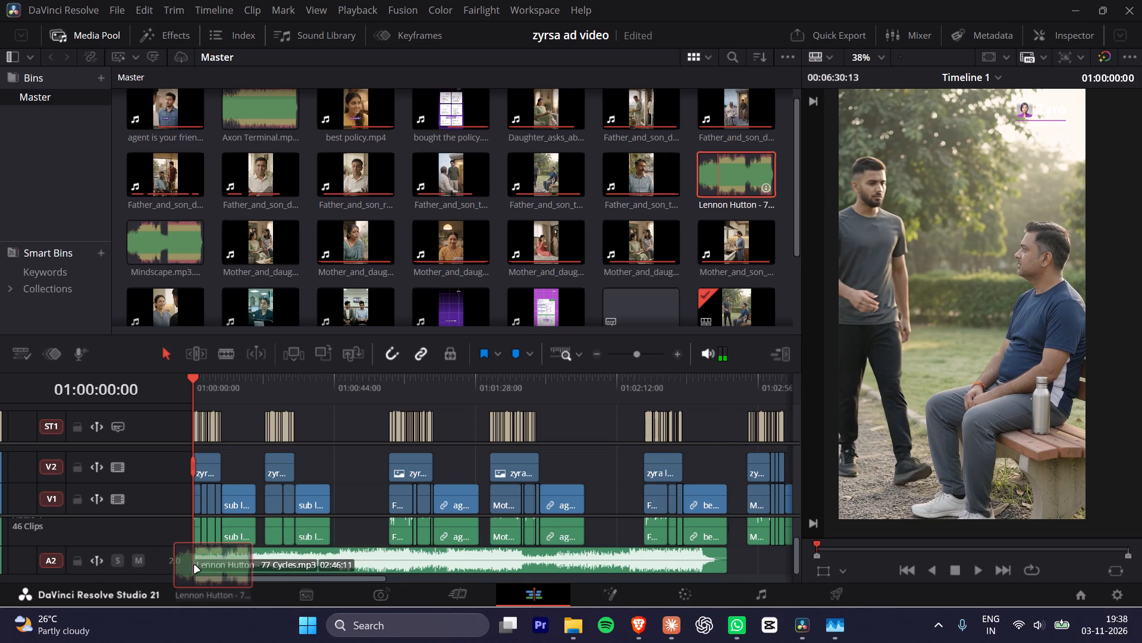
Play the park father-and-son ad from its start through "sub limit?" to hear the music under the dialogue.
{"action": "key", "text": "space"}
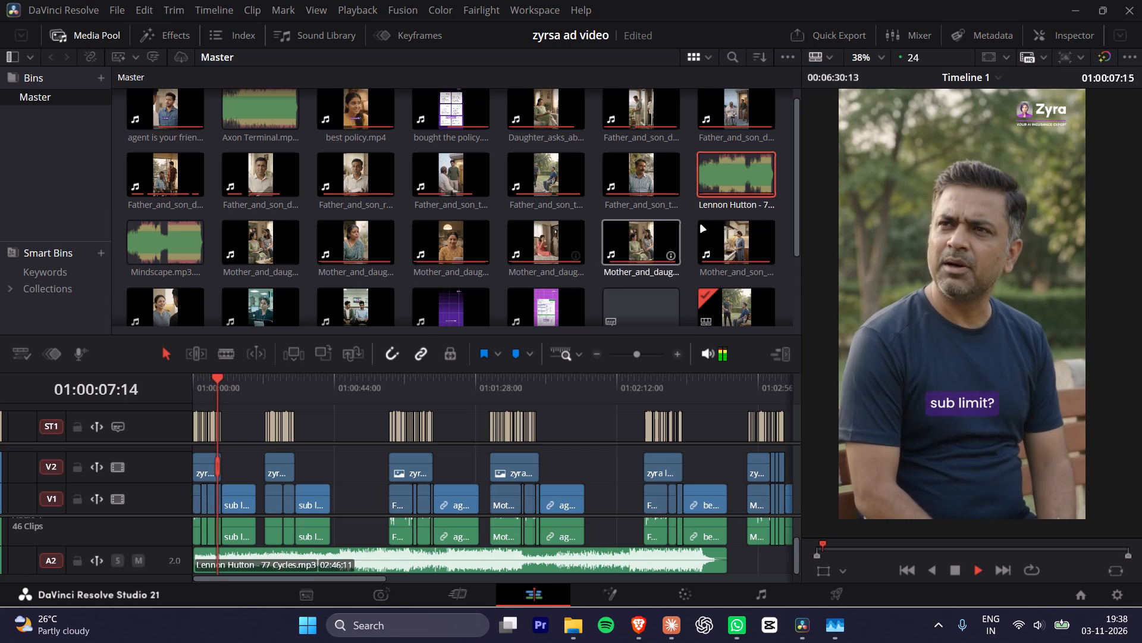
{"action": "key", "text": "space"}
{"action": "left_click_drag", "start_coordinate": [217, 379], "coordinate": [109, 395]}
Align the start of the 77 Cycles music clip on A2 with the timeline start at 01:00:00:00.
{"action": "scroll", "coordinate": [258, 430], "scroll_direction": "up", "scroll_amount": 11, "text": "alt"}
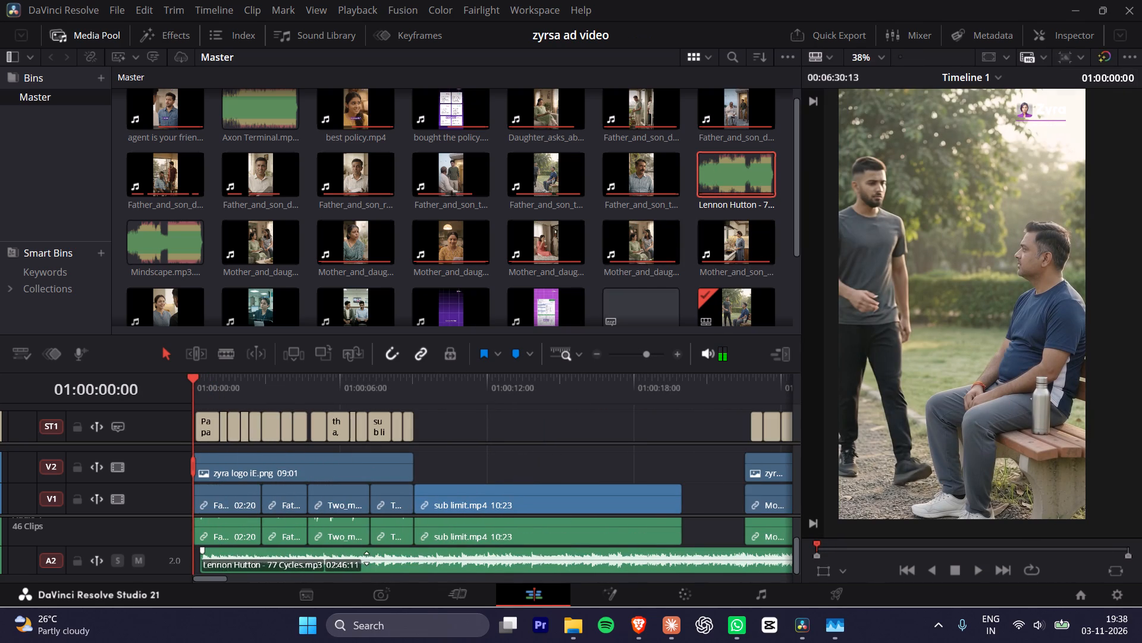
{"action": "left_click_drag", "start_coordinate": [367, 558], "coordinate": [285, 556]}
{"action": "key", "text": "ctrl+z"}
{"action": "left_click_drag", "start_coordinate": [443, 552], "coordinate": [402, 555]}
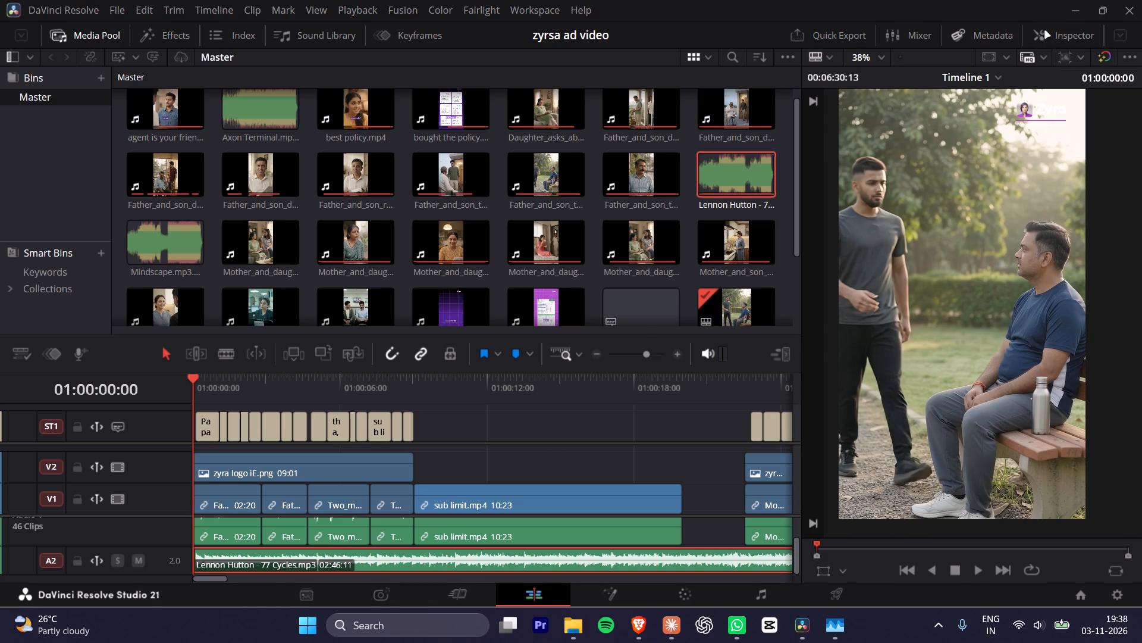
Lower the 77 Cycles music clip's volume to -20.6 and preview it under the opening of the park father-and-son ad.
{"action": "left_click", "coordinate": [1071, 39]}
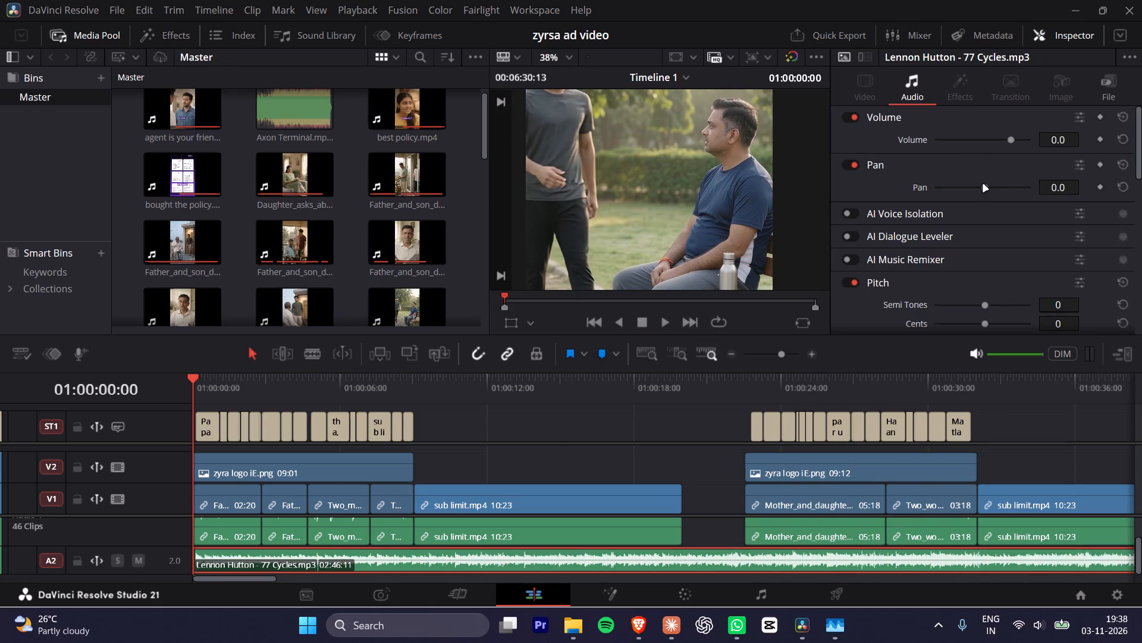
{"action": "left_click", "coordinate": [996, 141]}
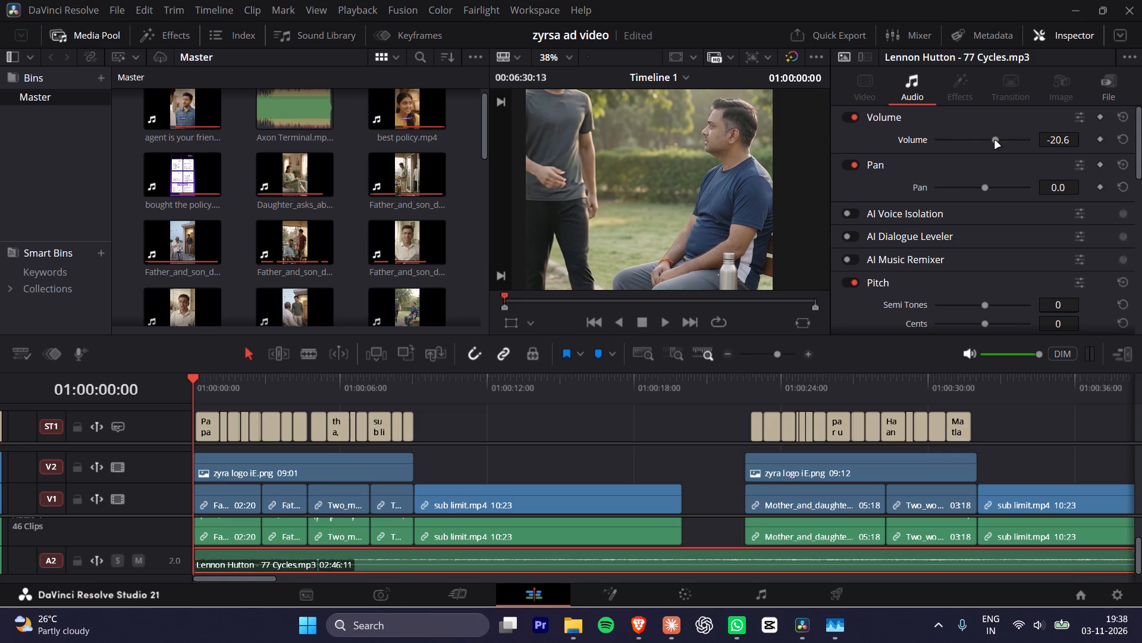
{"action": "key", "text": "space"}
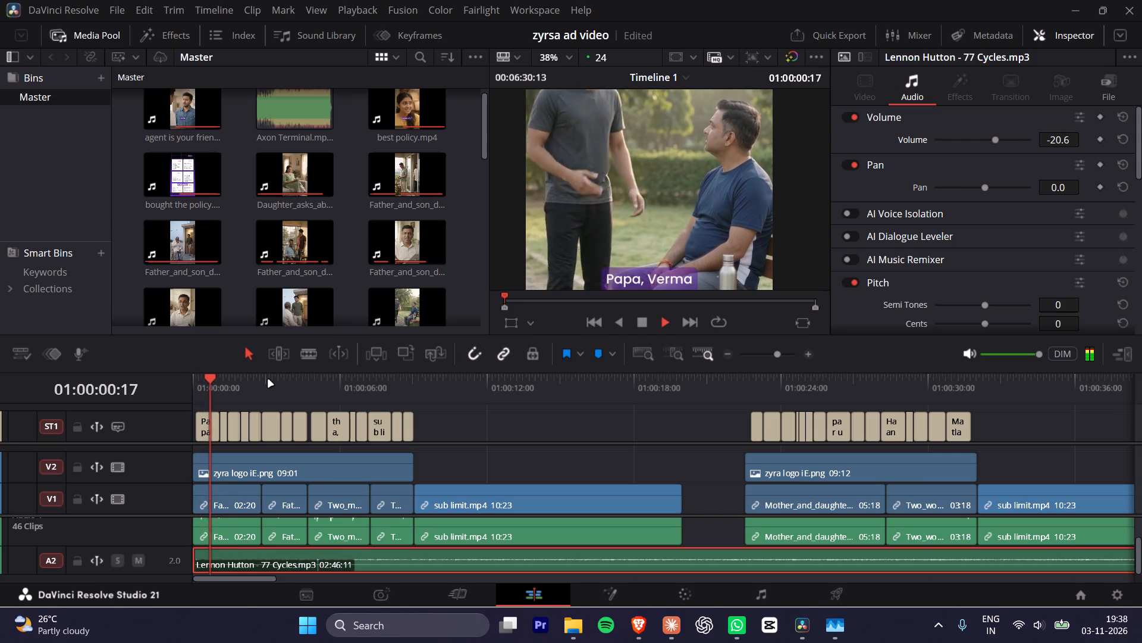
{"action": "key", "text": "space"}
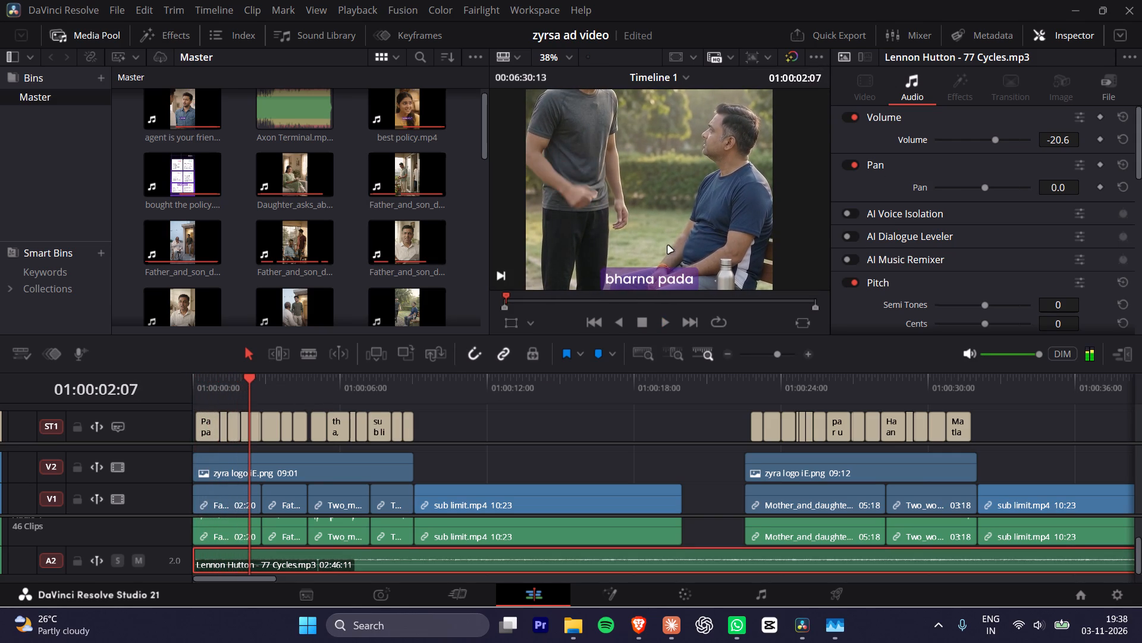
Move the 77 Cycles music clip on A2 to the start of the mother-and-daughter ad at 01:00:22:13 and preview it briefly.
{"action": "left_click_drag", "start_coordinate": [508, 563], "coordinate": [629, 562]}
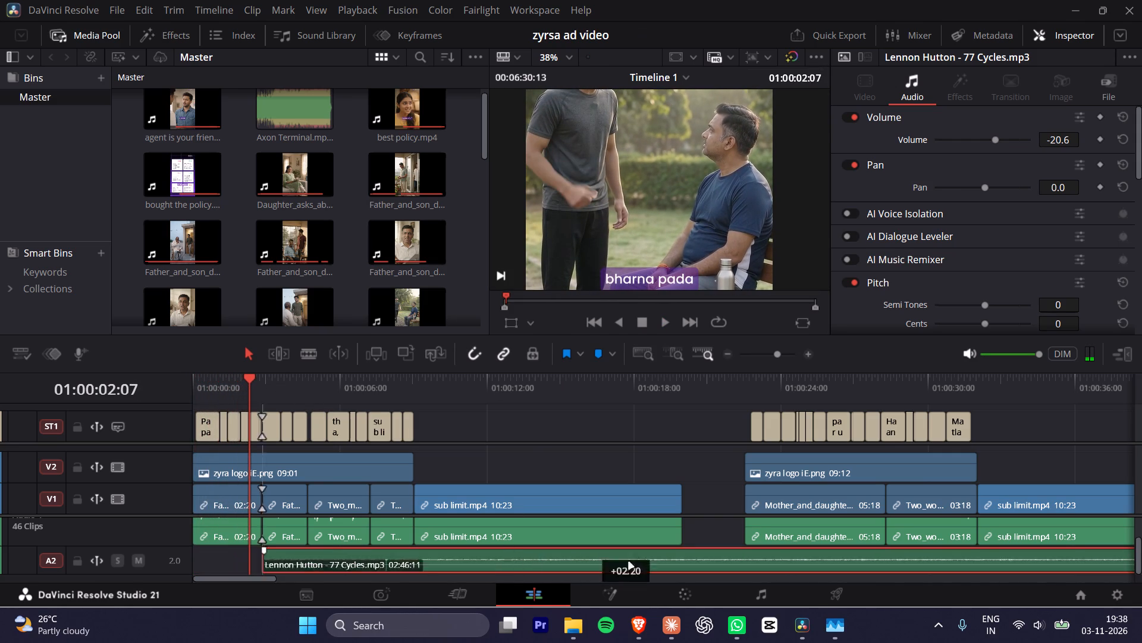
{"action": "left_click_drag", "start_coordinate": [629, 562], "coordinate": [1054, 550]}
{"action": "scroll", "coordinate": [297, 142], "scroll_direction": "up", "scroll_amount": 3}
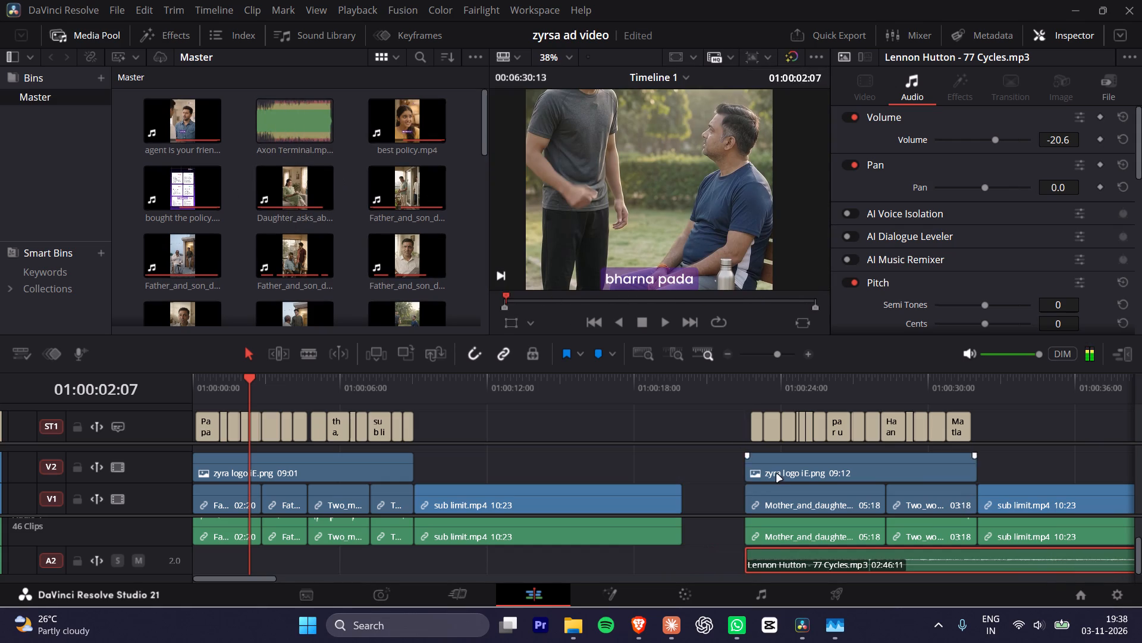
{"action": "left_click_drag", "start_coordinate": [755, 381], "coordinate": [747, 381]}
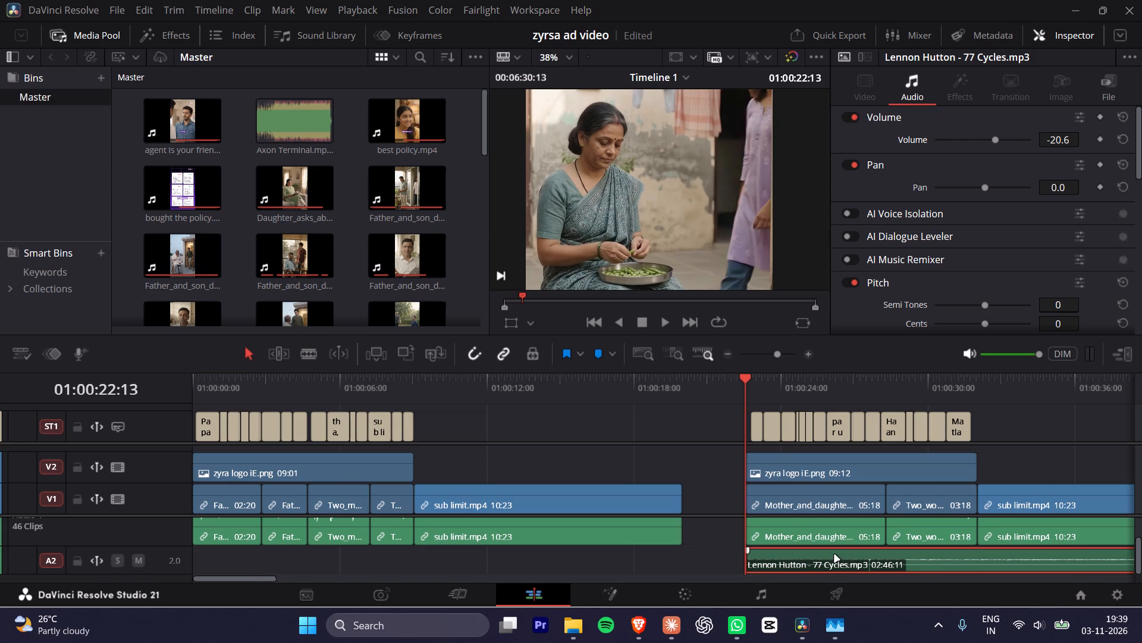
{"action": "key", "text": "space"}
{"action": "key", "text": "space"}
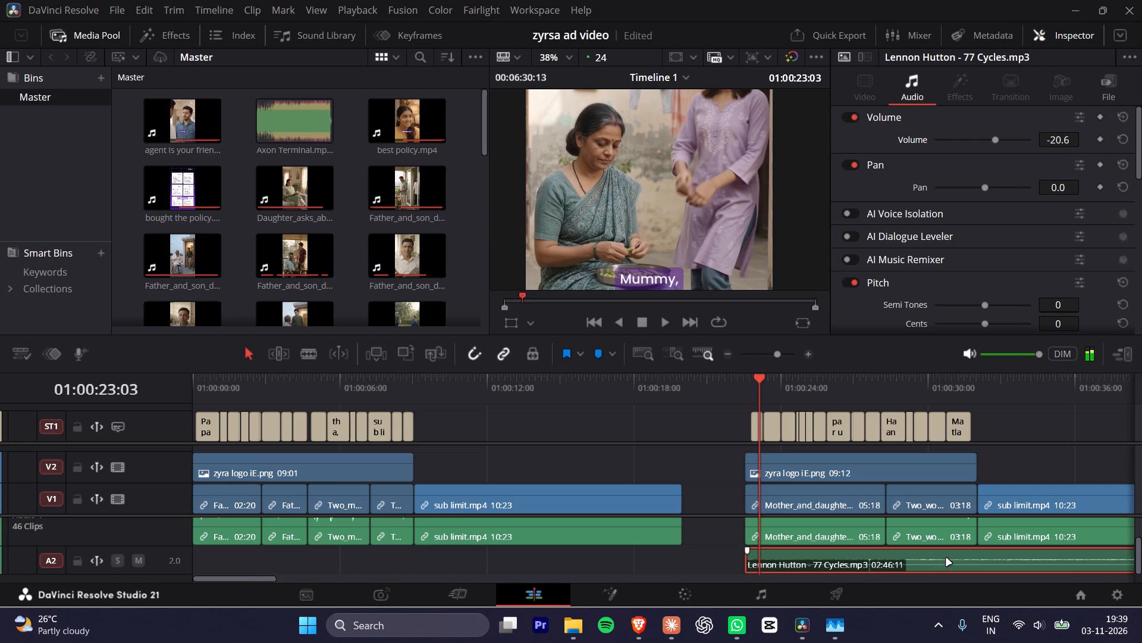
Set the 77 Cycles music clip's volume to -19.
{"action": "left_click", "coordinate": [949, 558]}
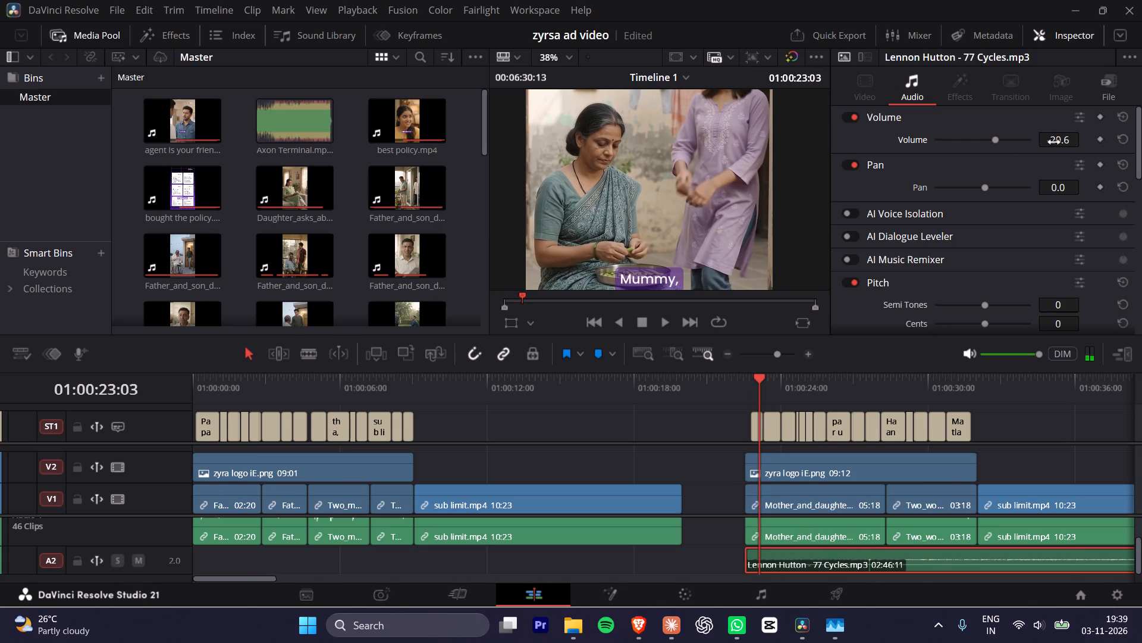
{"action": "left_click", "coordinate": [1054, 142]}
{"action": "double_click", "coordinate": [1062, 139]}
{"action": "key", "text": "ctrl+a"}
{"action": "type", "text": "-19"}
{"action": "key", "text": "Return"}
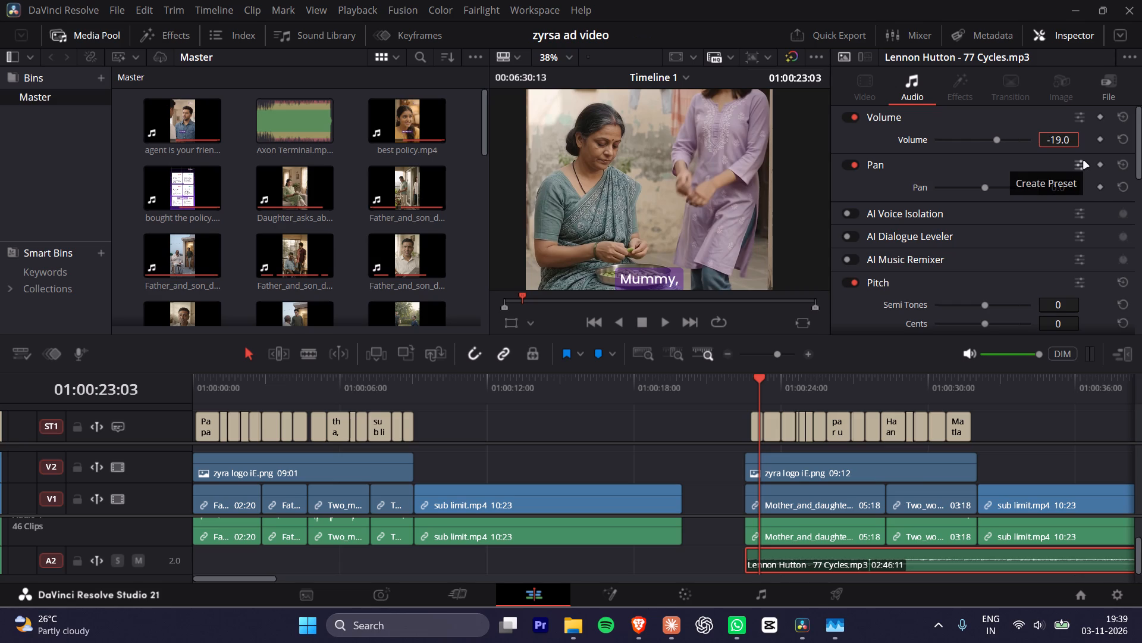
Play the mother-and-daughter ad from 01:00:22:13 through "dene pade" to judge the music level under the dialogue.
{"action": "left_click", "coordinate": [746, 383]}
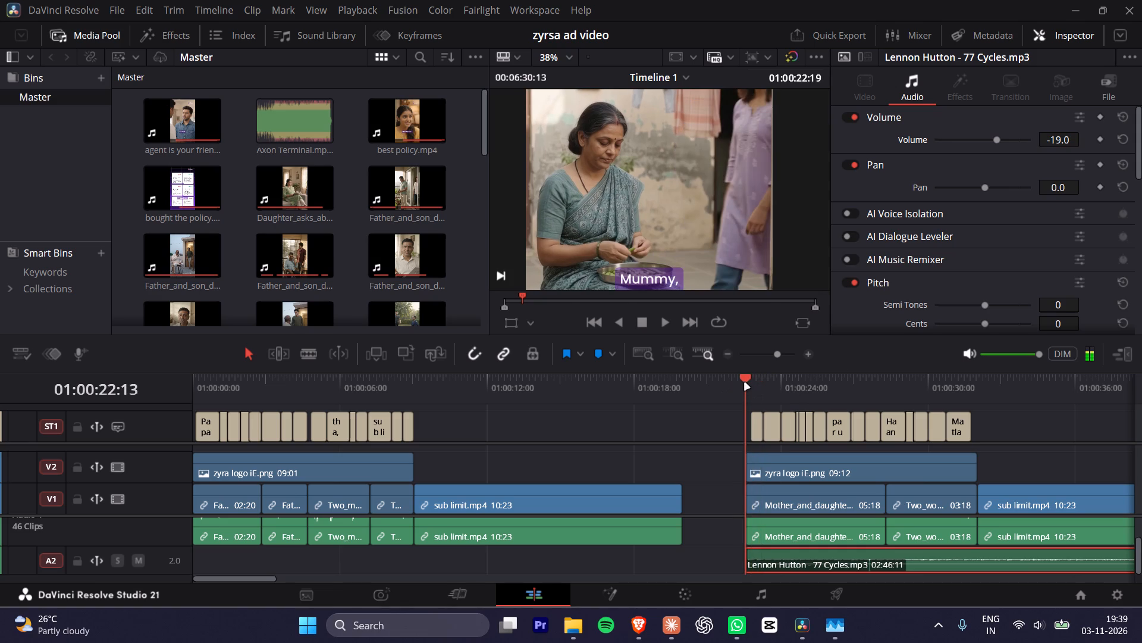
{"action": "key", "text": "space"}
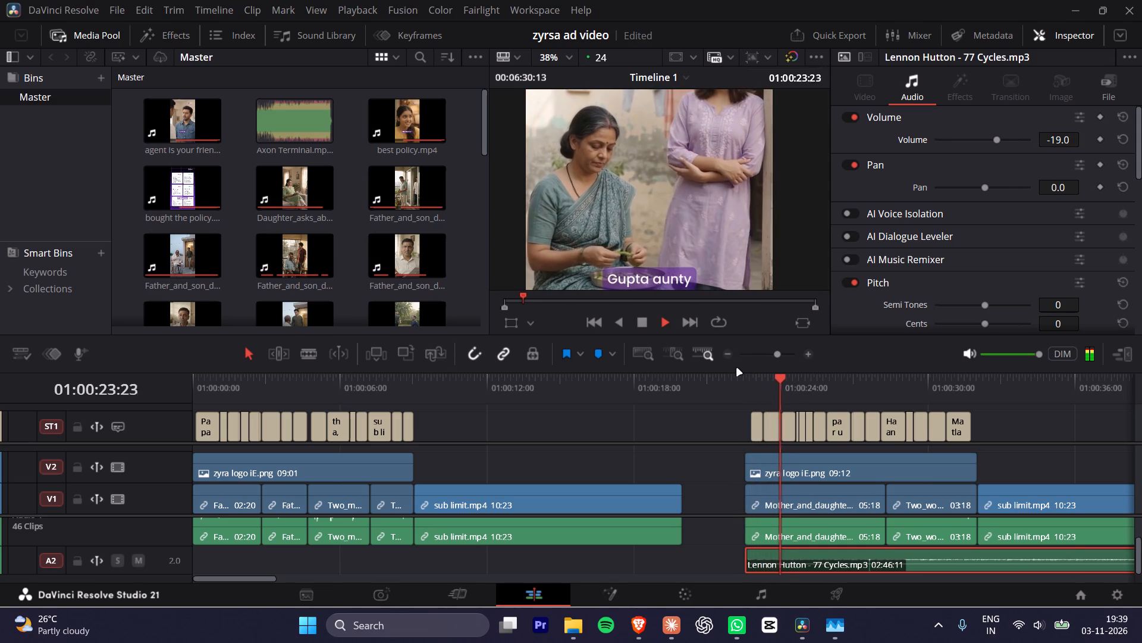
{"action": "key", "text": "space"}
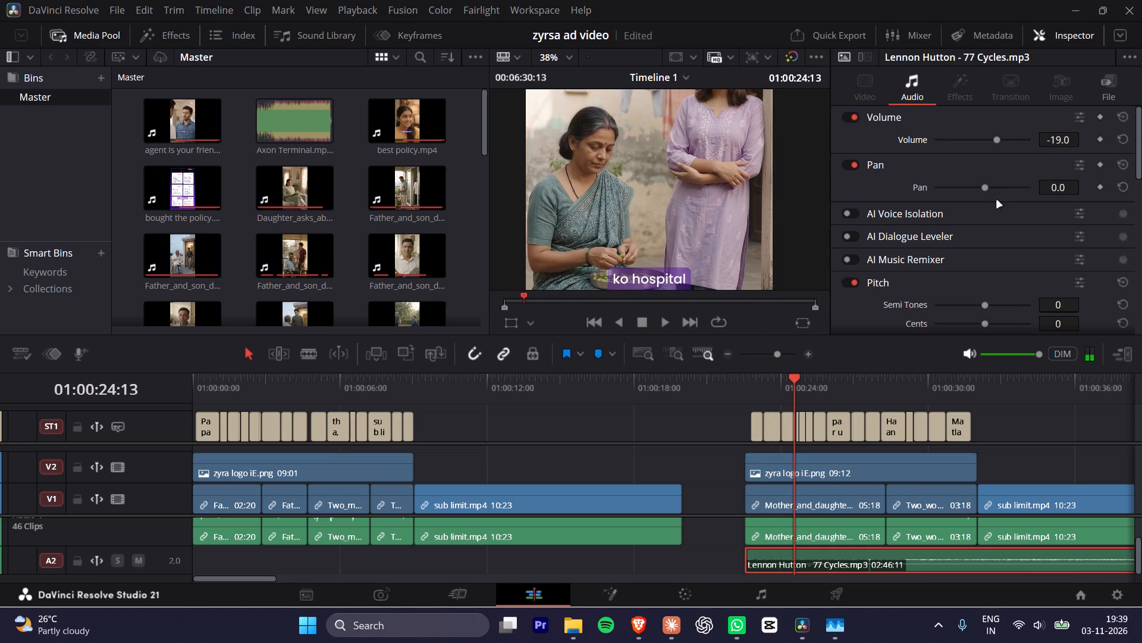
{"action": "key", "text": "space"}
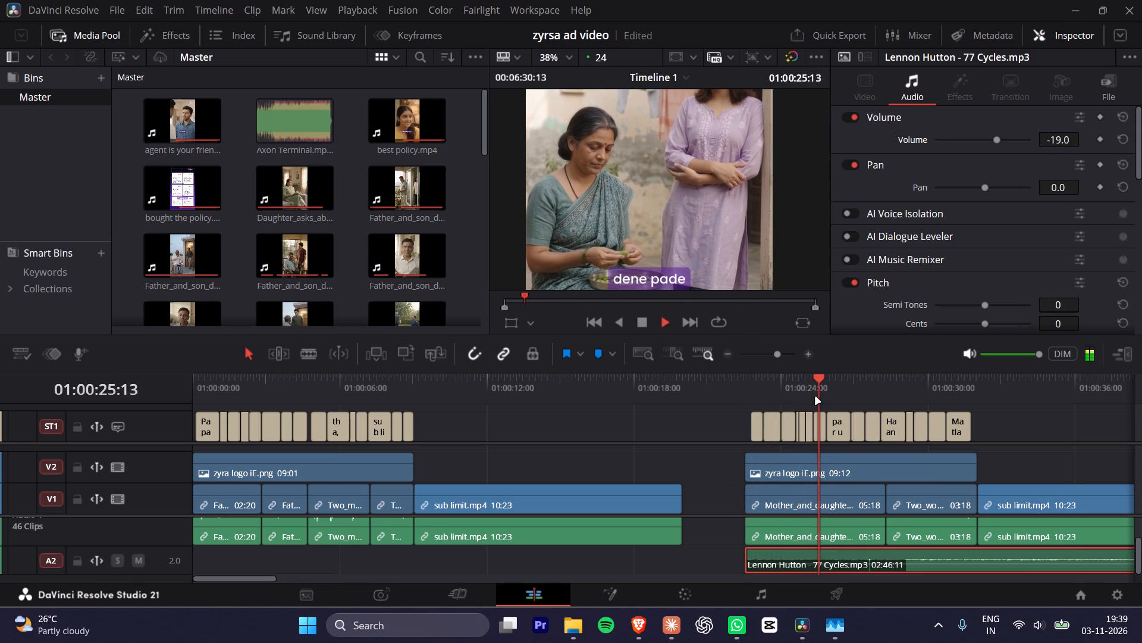
{"action": "key", "text": "space"}
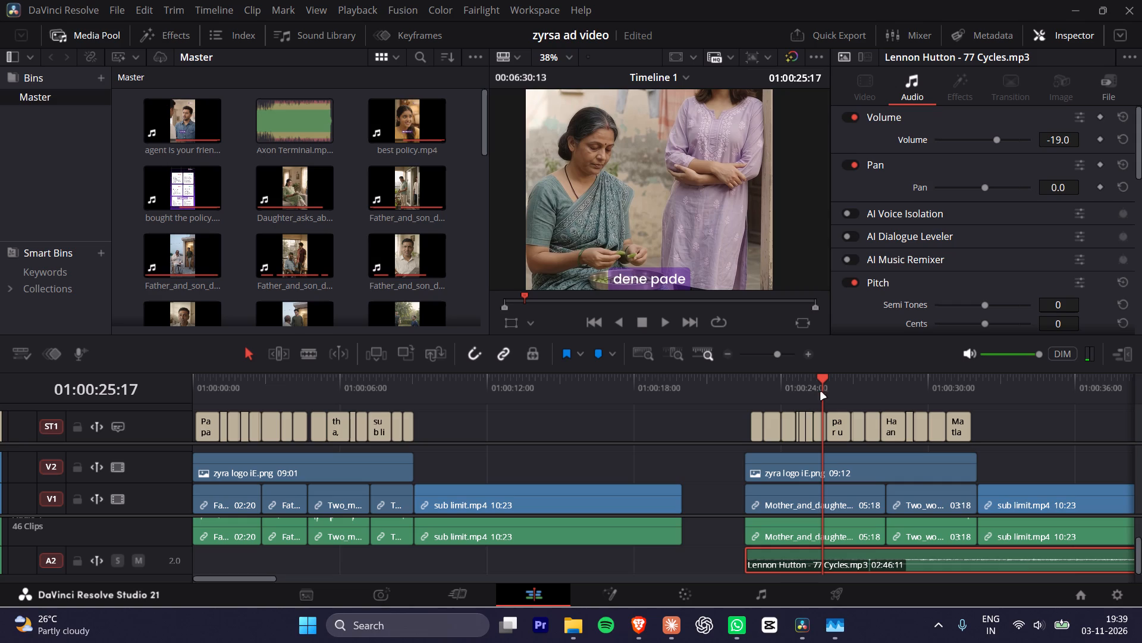
Replay the mother-and-daughter ad from its start through "par unki toh", checking captions and music with the full frame in view.
{"action": "scroll", "coordinate": [835, 423], "scroll_direction": "up", "scroll_amount": 2, "text": "alt"}
{"action": "scroll", "coordinate": [835, 423], "scroll_direction": "down", "scroll_amount": 2, "text": "alt"}
{"action": "scroll", "coordinate": [835, 423], "scroll_direction": "up", "scroll_amount": 1, "text": "alt"}
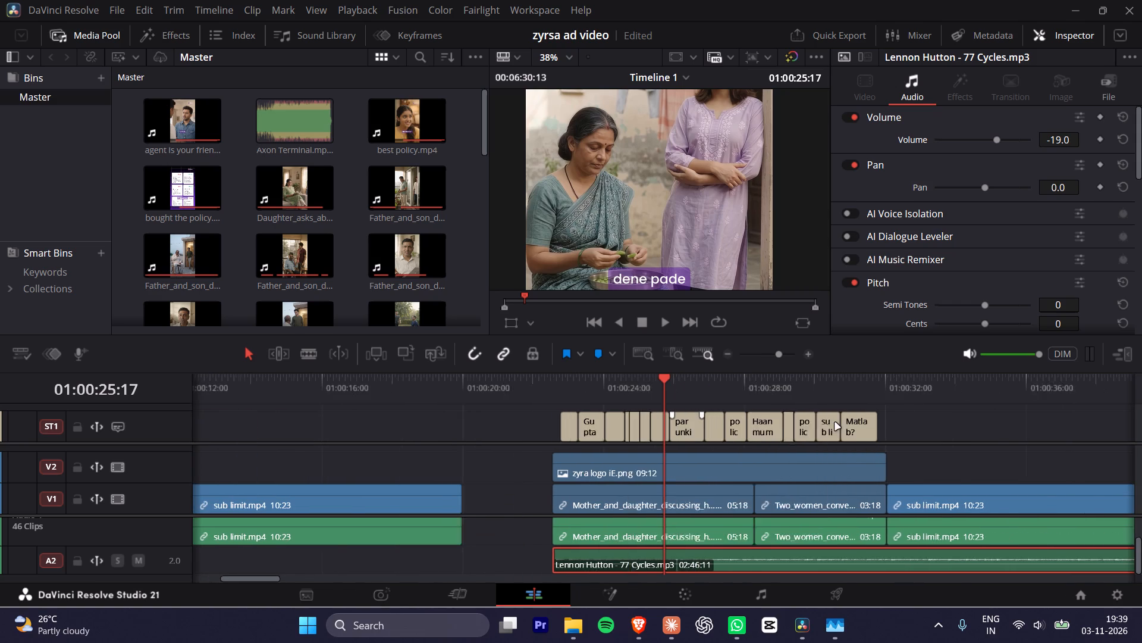
{"action": "scroll", "coordinate": [835, 423], "scroll_direction": "up", "scroll_amount": 1, "text": "alt"}
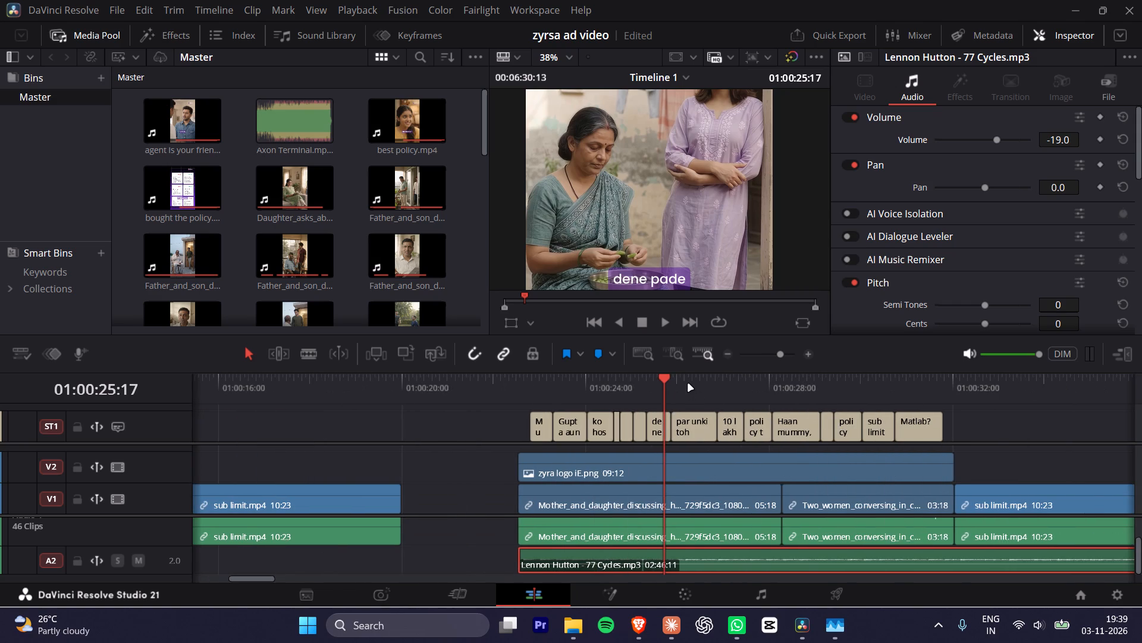
{"action": "left_click", "coordinate": [675, 379]}
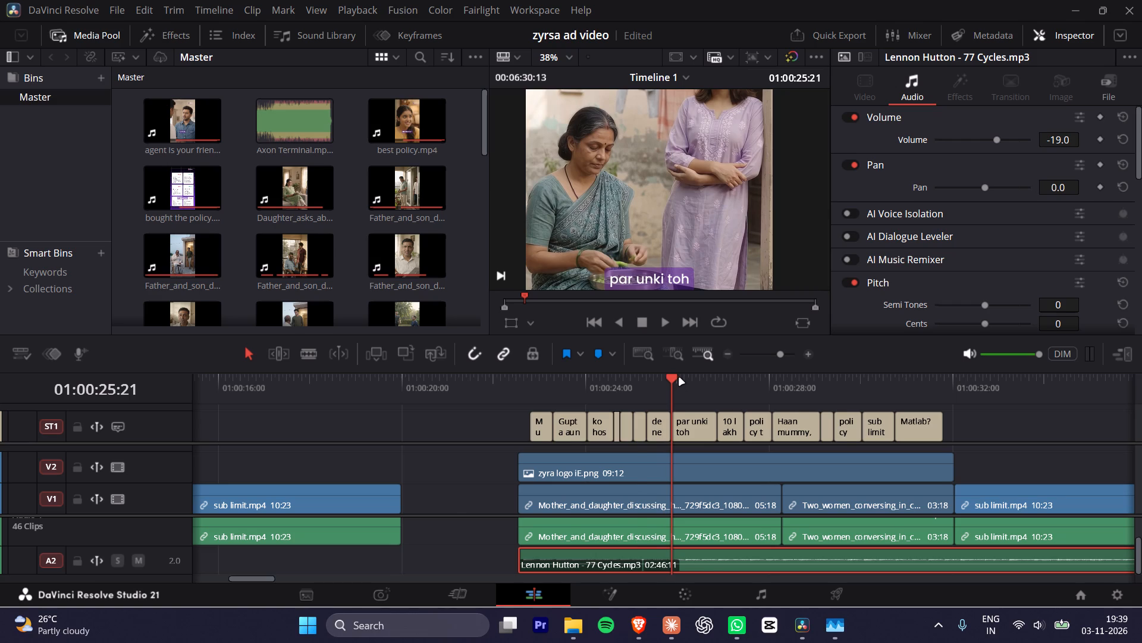
{"action": "scroll", "coordinate": [697, 408], "scroll_direction": "down", "scroll_amount": 1, "text": "alt"}
{"action": "left_click_drag", "start_coordinate": [611, 388], "coordinate": [551, 394]}
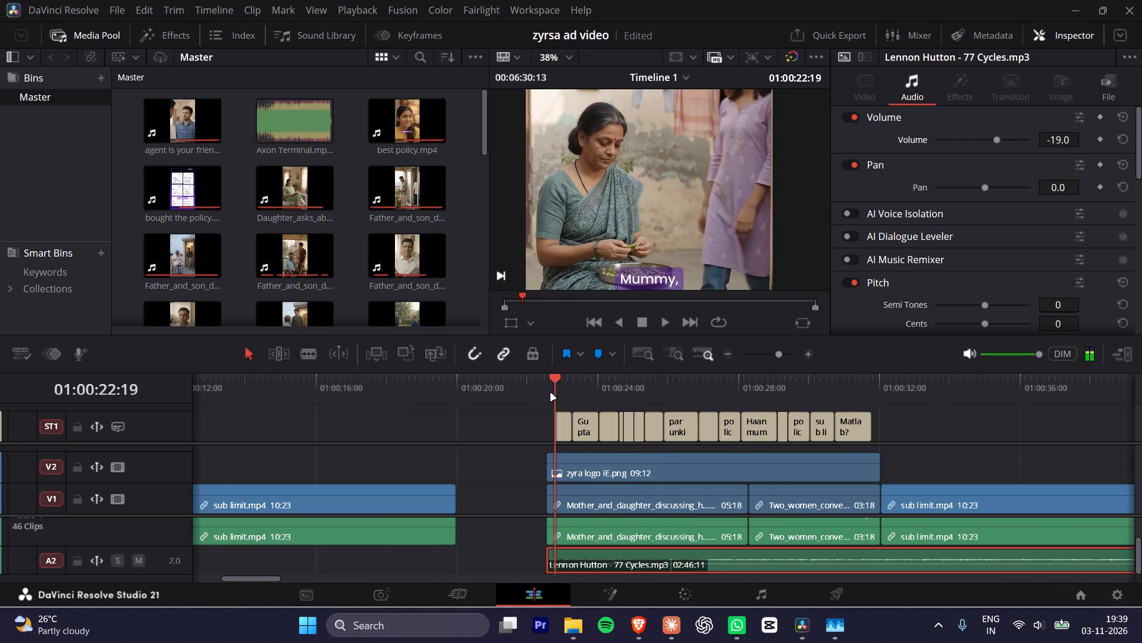
{"action": "left_click_drag", "start_coordinate": [551, 394], "coordinate": [548, 394]}
{"action": "key", "text": "space"}
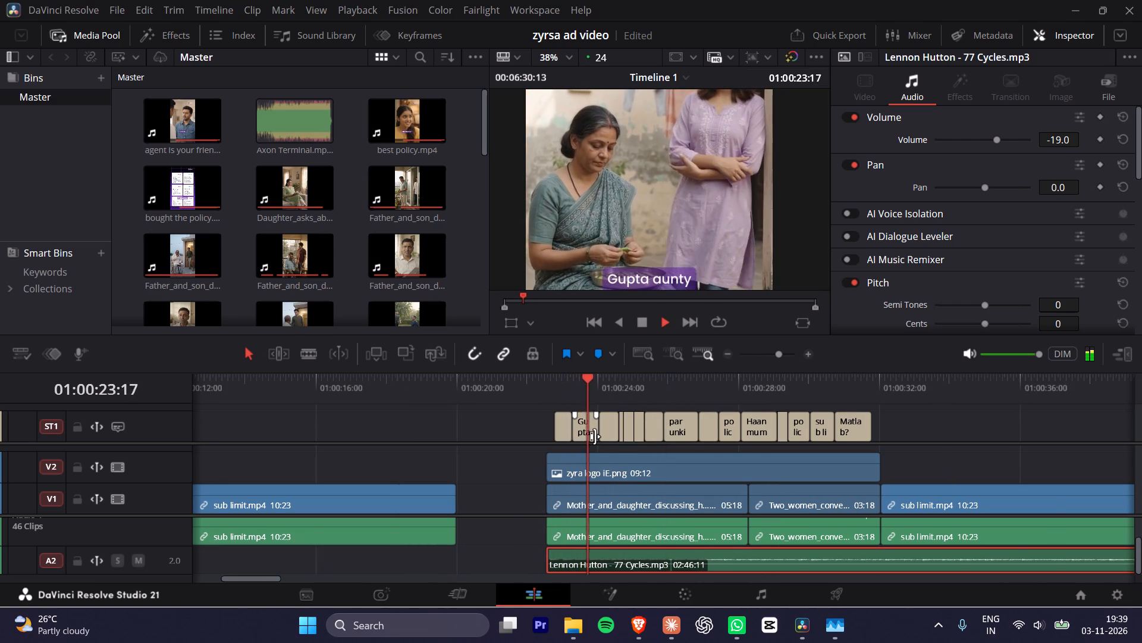
{"action": "scroll", "coordinate": [655, 214], "scroll_direction": "down", "scroll_amount": 10}
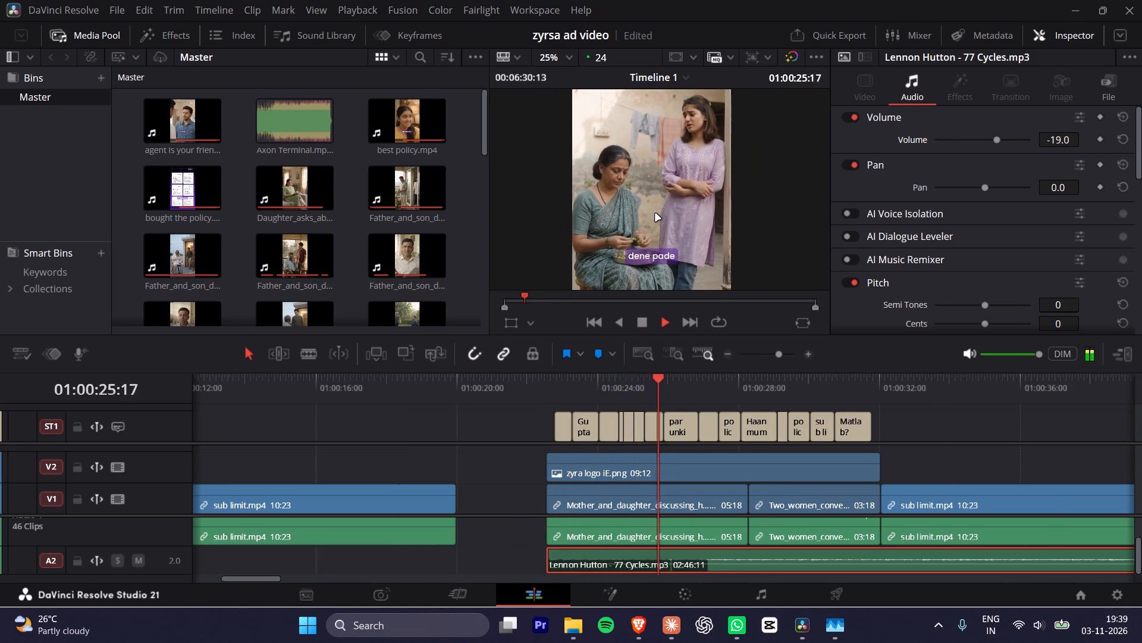
{"action": "key", "text": "space"}
Continue the mother-and-daughter ad to "10 lakh ki" and check the whole frame, including logo and caption, in the enlarged viewer.
{"action": "left_click", "coordinate": [1123, 355]}
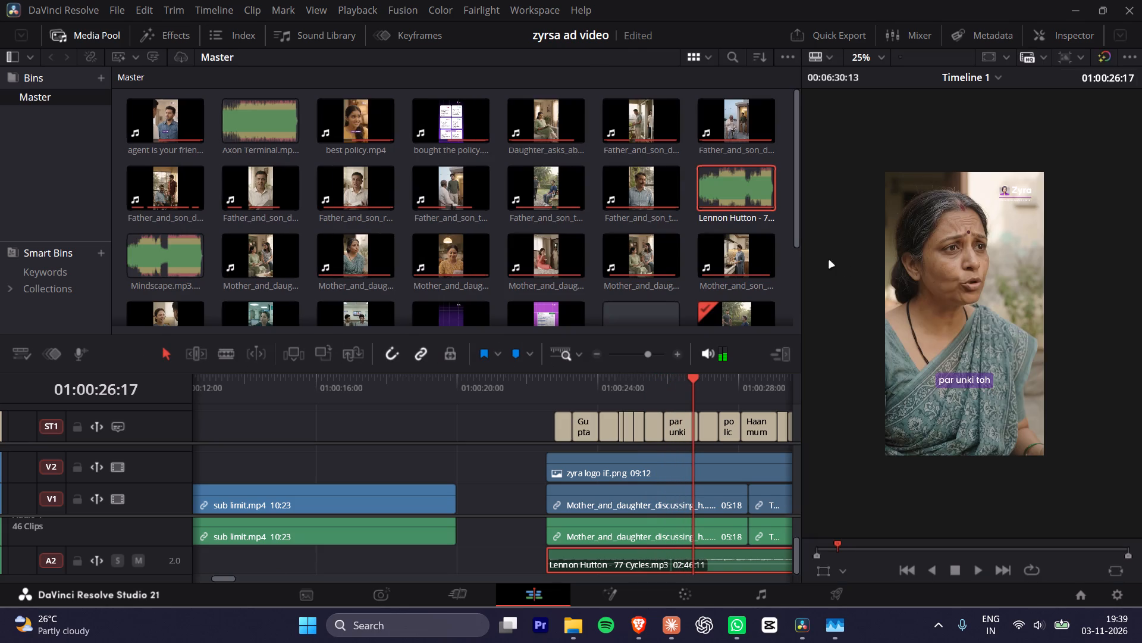
{"action": "key", "text": "space"}
{"action": "key", "text": "space"}
{"action": "scroll", "coordinate": [948, 402], "scroll_direction": "up", "scroll_amount": 11}
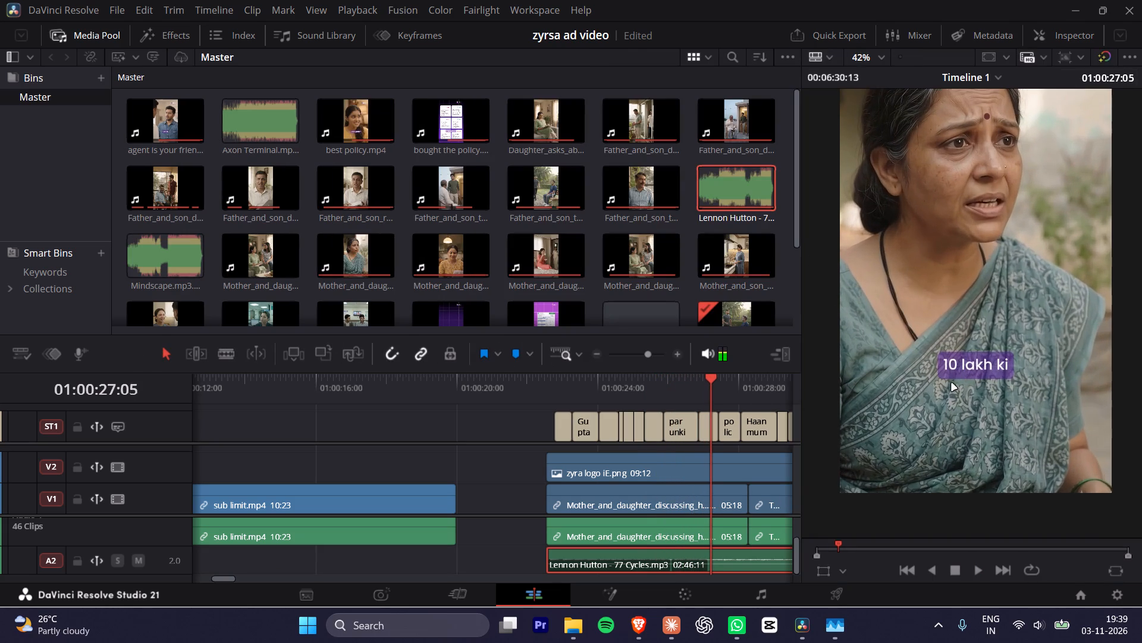
{"action": "scroll", "coordinate": [954, 373], "scroll_direction": "up", "scroll_amount": 3}
{"action": "scroll", "coordinate": [969, 294], "scroll_direction": "down", "scroll_amount": 6}
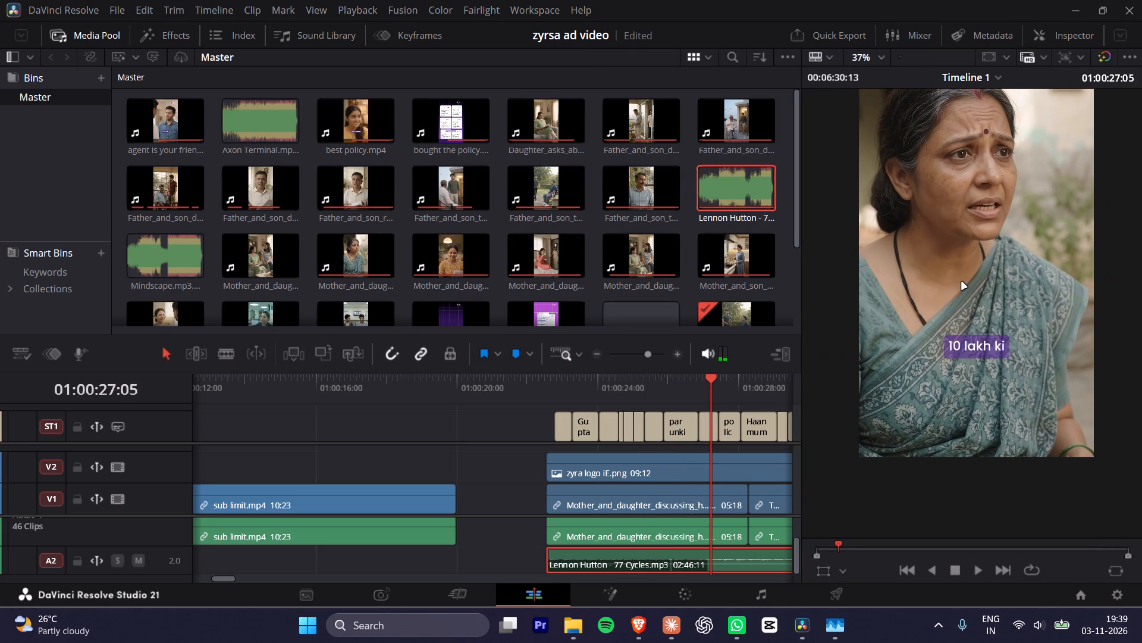
{"action": "key", "text": "z"}
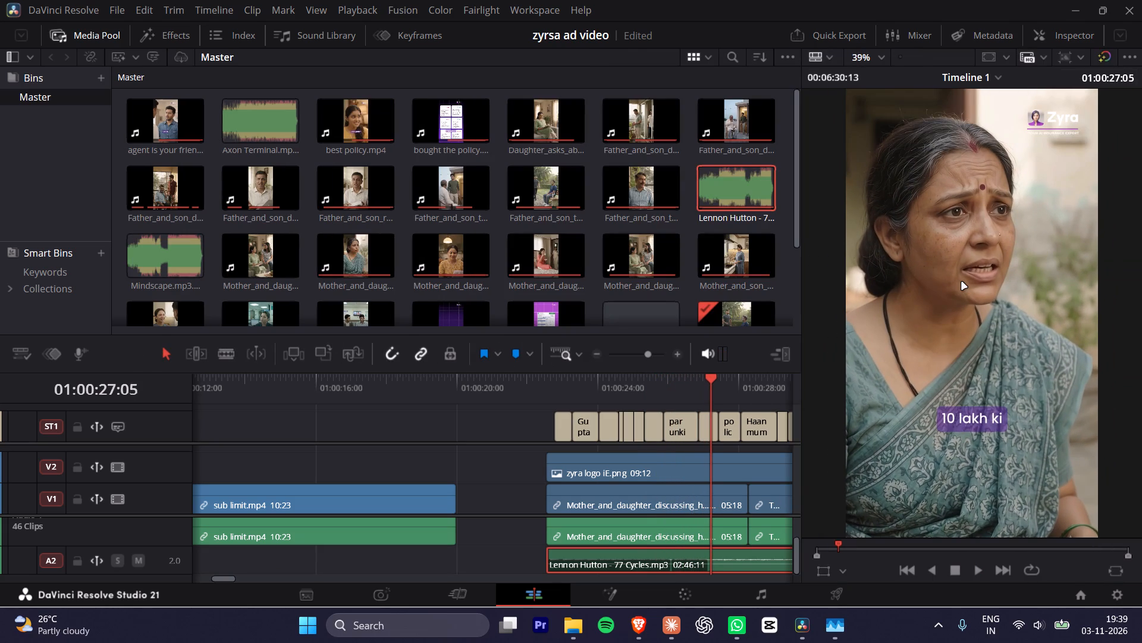
Replay the mother-and-daughter ad from just before its start to "dene pade" to review the music under the daughter's lines.
{"action": "left_click", "coordinate": [547, 380]}
{"action": "key", "text": "space"}
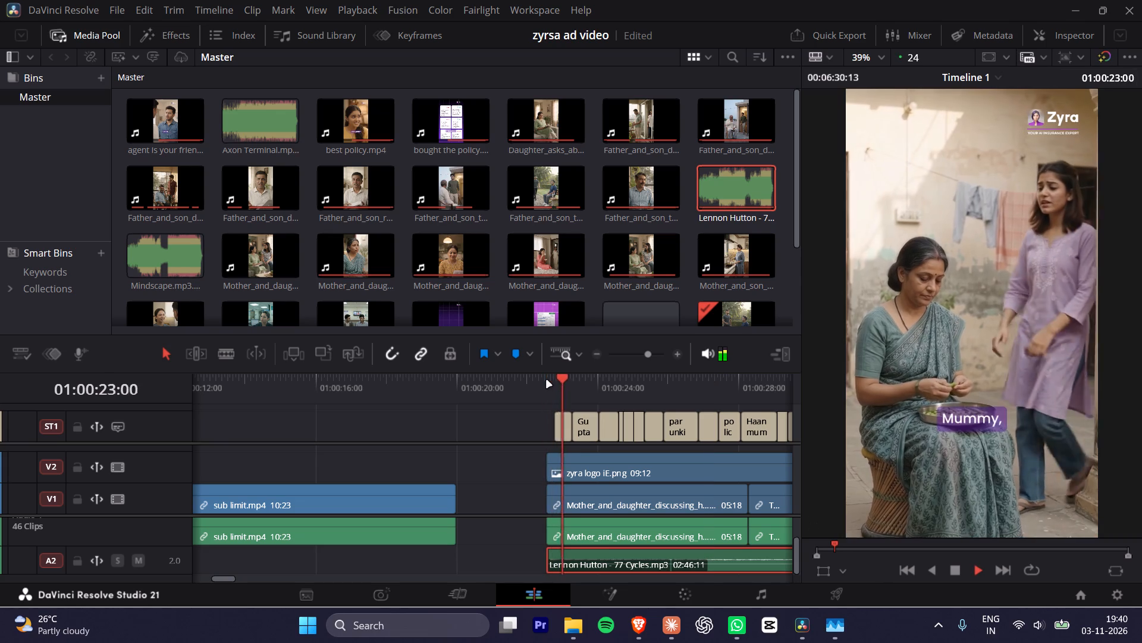
{"action": "key", "text": "space"}
{"action": "left_click_drag", "start_coordinate": [547, 380], "coordinate": [465, 379]}
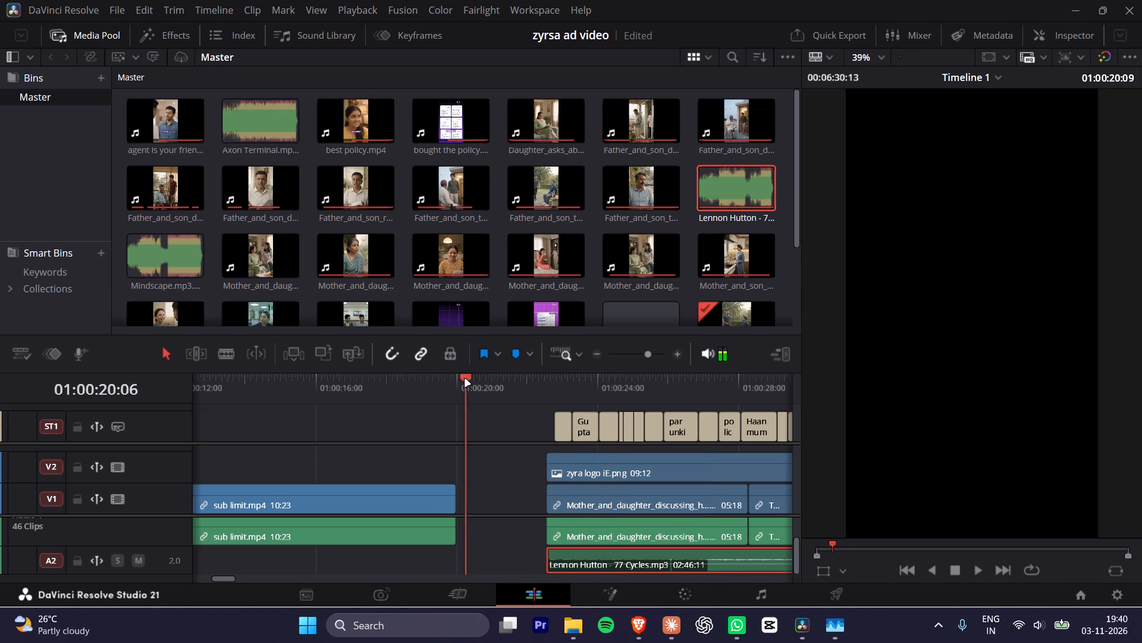
{"action": "left_click_drag", "start_coordinate": [465, 379], "coordinate": [542, 388]}
{"action": "key", "text": "space"}
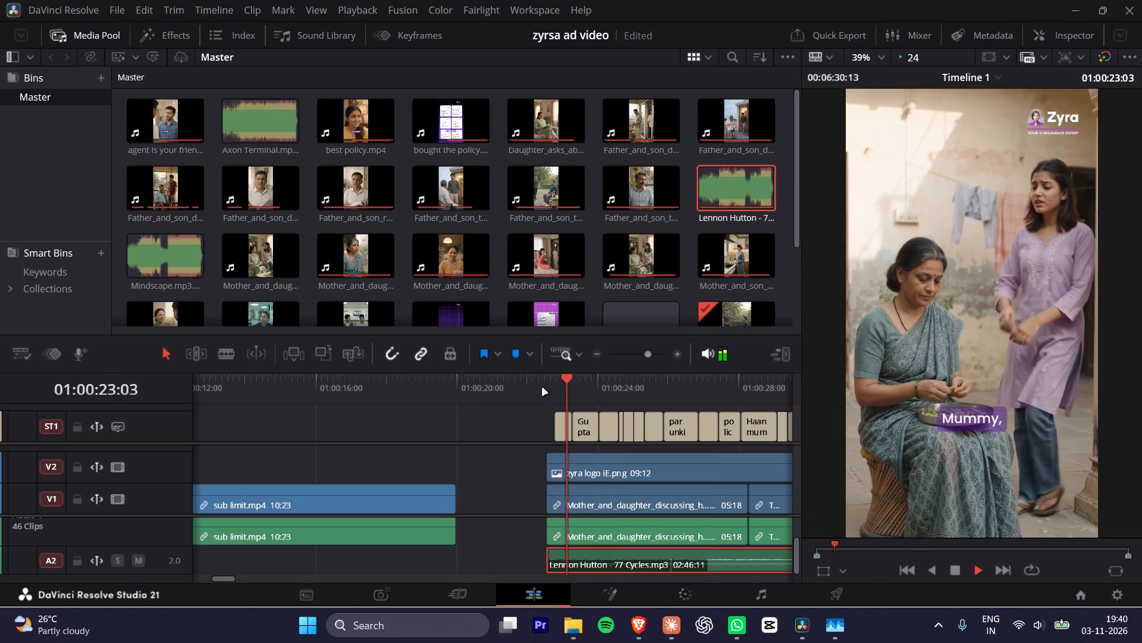
{"action": "left_click", "coordinate": [723, 557]}
{"action": "key", "text": "space"}
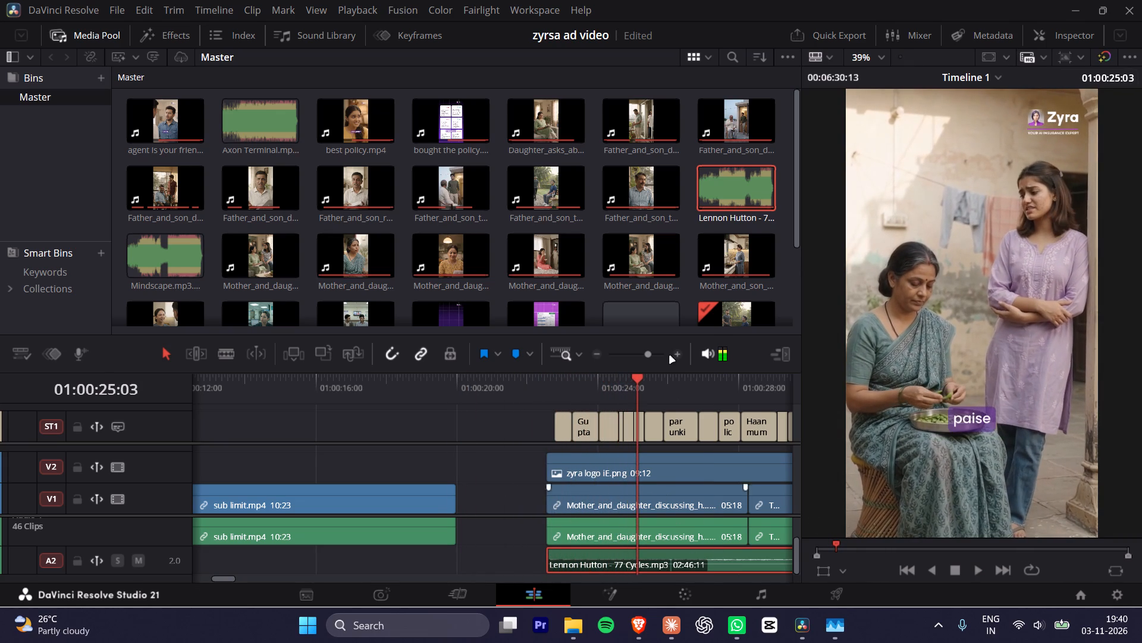
{"action": "key", "text": "space"}
{"action": "key", "text": "space"}
{"action": "key", "text": "space"}
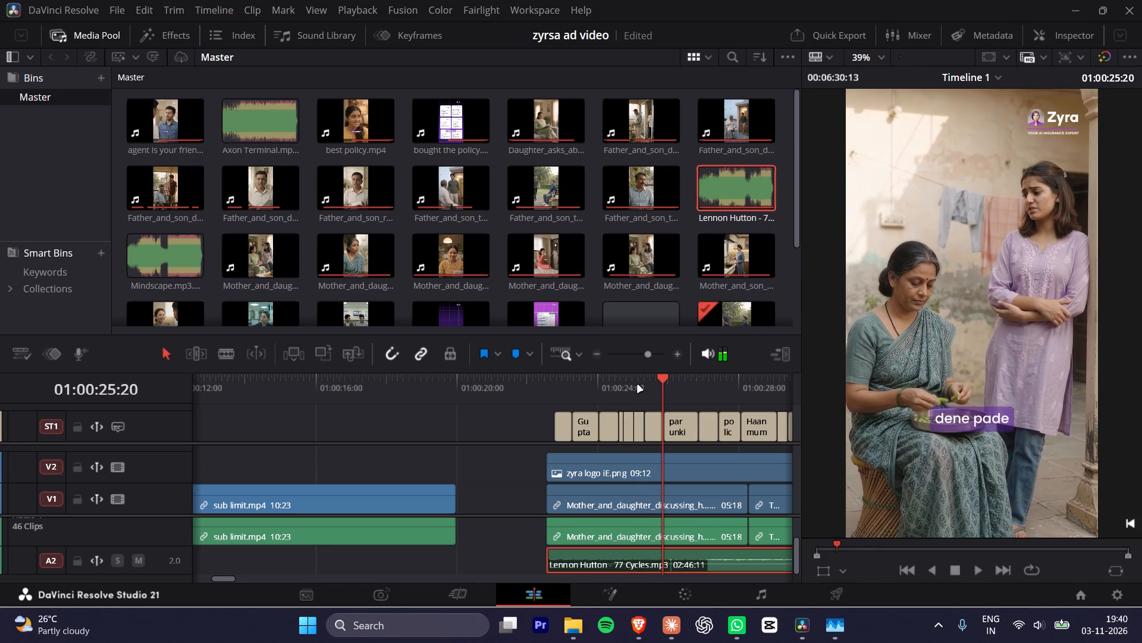
{"action": "left_click_drag", "start_coordinate": [637, 387], "coordinate": [576, 388]}
Show the Lennon Hutton music clip's audio settings and briefly check playback of the mother-and-daughter ad.
{"action": "left_click", "coordinate": [1064, 40]}
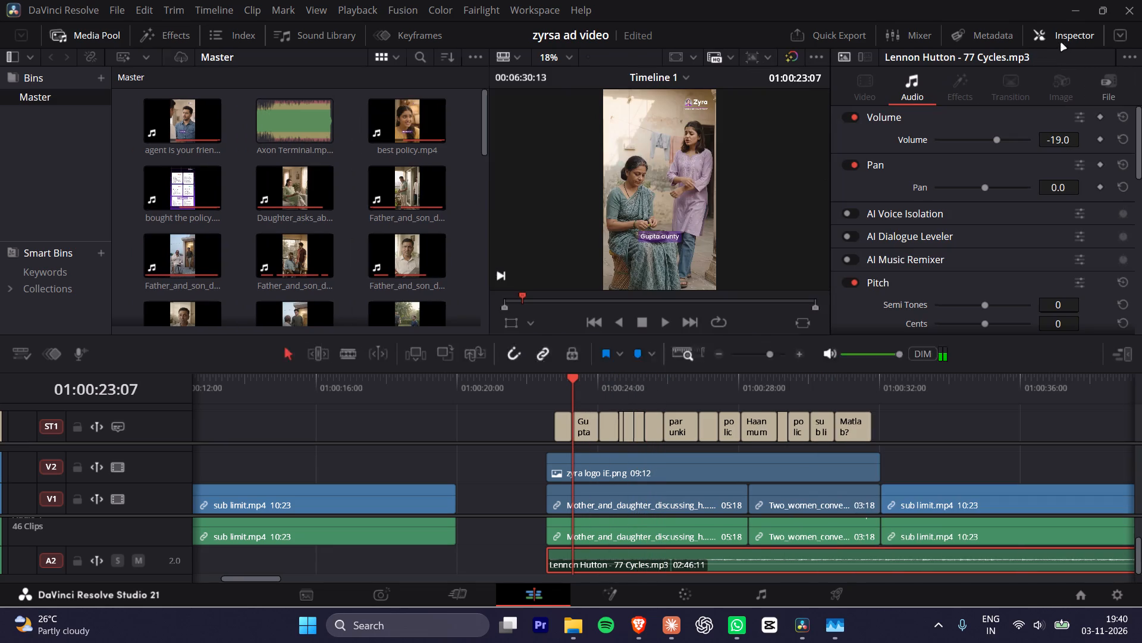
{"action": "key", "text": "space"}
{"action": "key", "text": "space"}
Split the Lennon Hutton music on A2 at 01:00:32:01, where the mother-and-daughter ad's logo overlay ends.
{"action": "left_click_drag", "start_coordinate": [544, 391], "coordinate": [229, 396]}
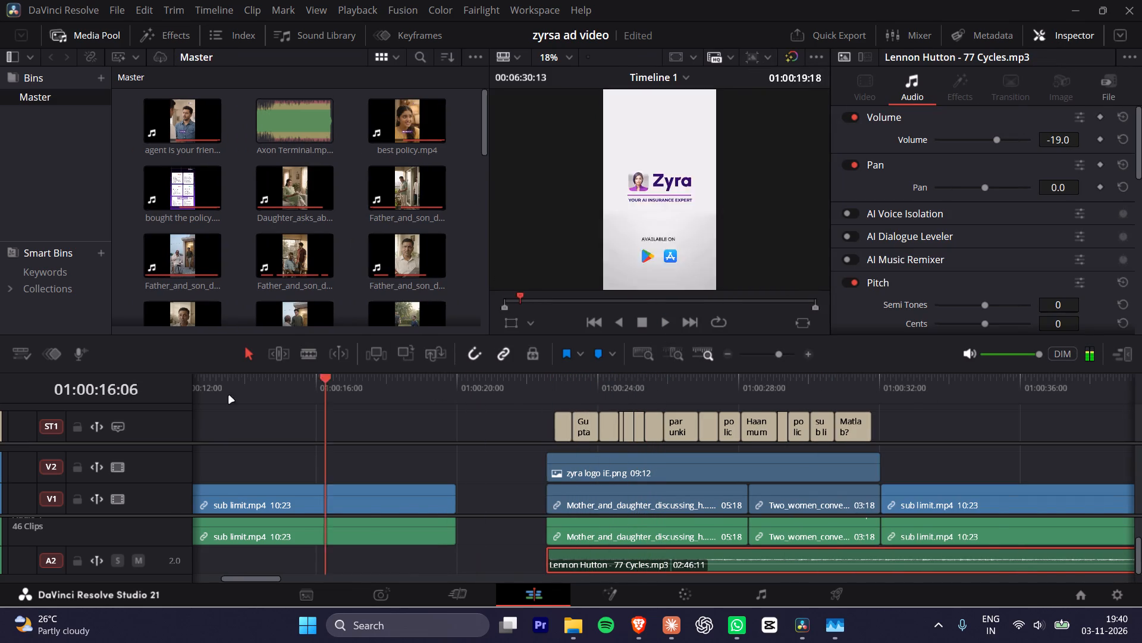
{"action": "left_click_drag", "start_coordinate": [229, 396], "coordinate": [6, 405]}
{"action": "scroll", "coordinate": [680, 455], "scroll_direction": "down", "scroll_amount": 4, "text": "alt"}
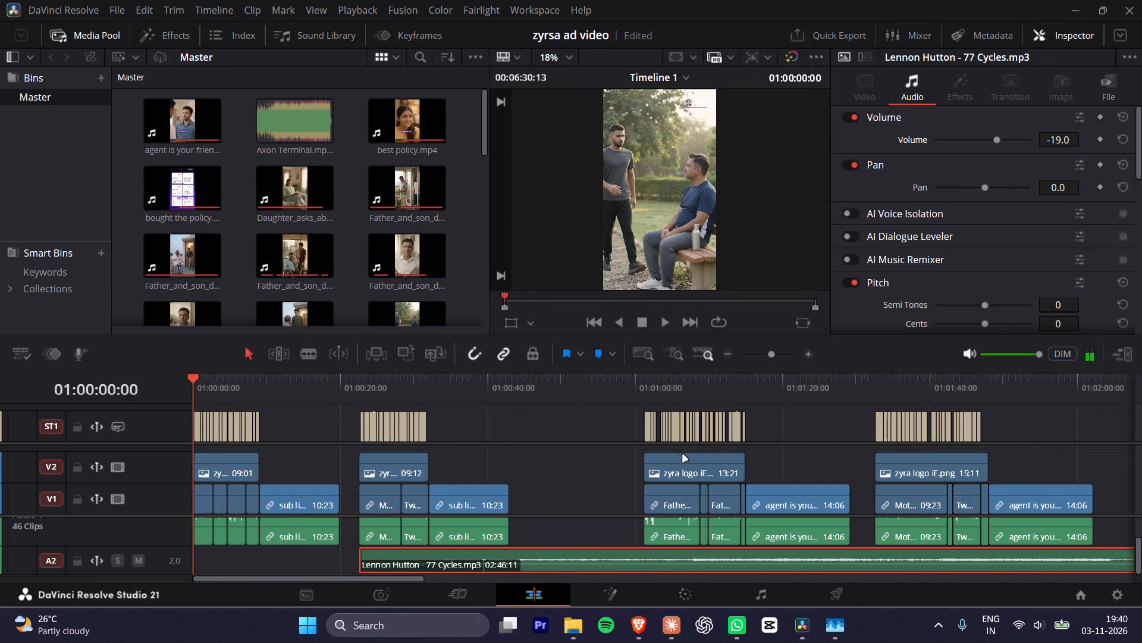
{"action": "left_click_drag", "start_coordinate": [468, 385], "coordinate": [429, 397]}
{"action": "left_click", "coordinate": [538, 560]}
{"action": "key", "text": "ctrl+b"}
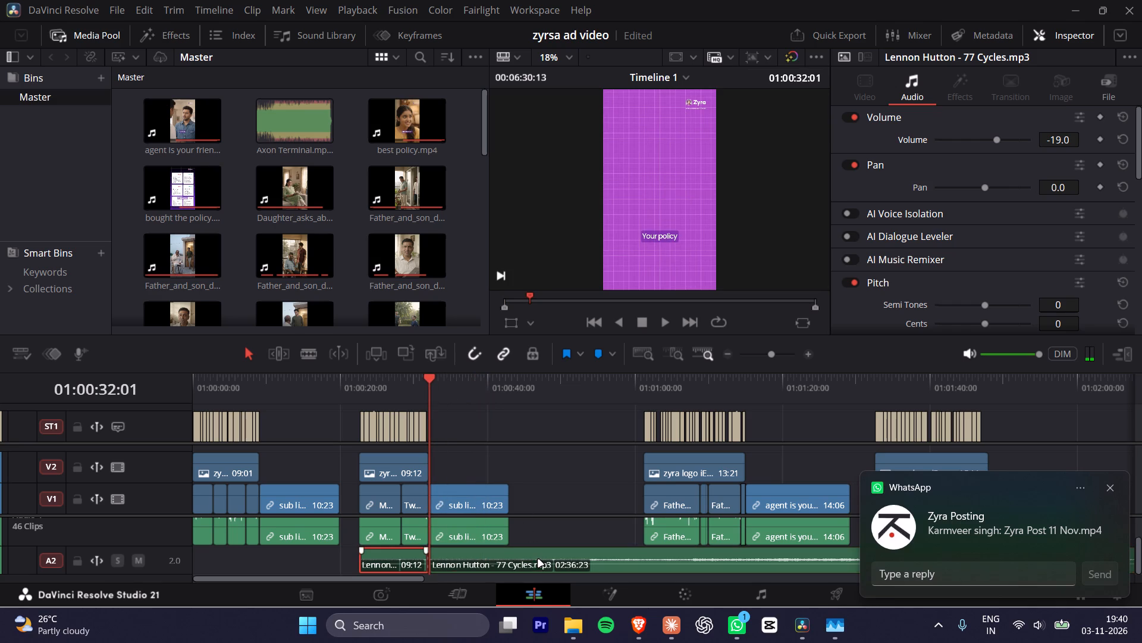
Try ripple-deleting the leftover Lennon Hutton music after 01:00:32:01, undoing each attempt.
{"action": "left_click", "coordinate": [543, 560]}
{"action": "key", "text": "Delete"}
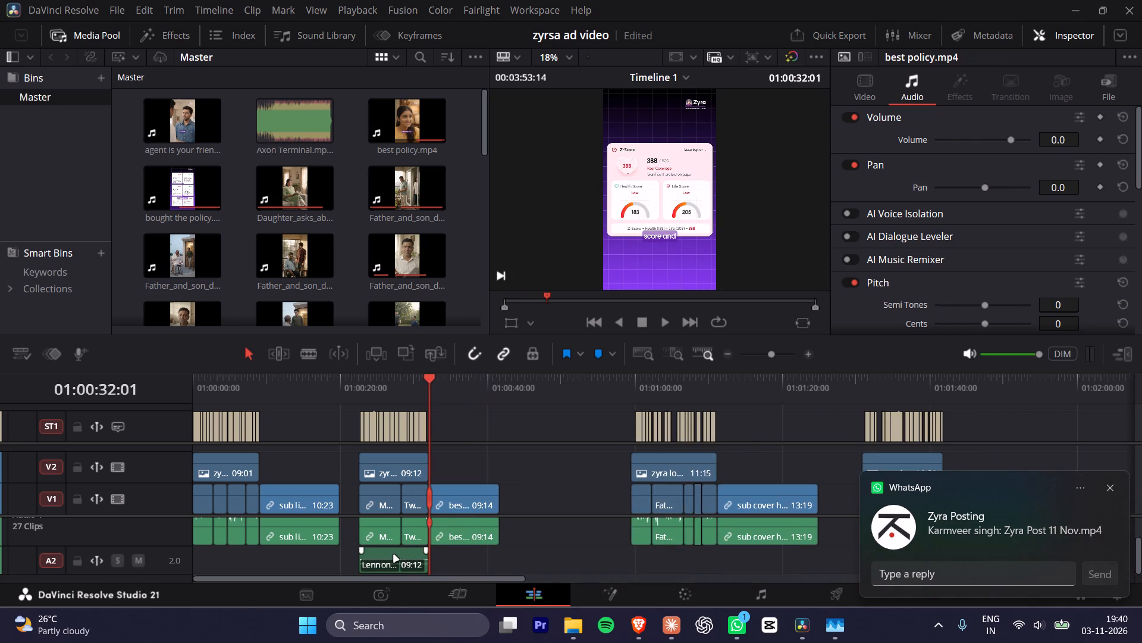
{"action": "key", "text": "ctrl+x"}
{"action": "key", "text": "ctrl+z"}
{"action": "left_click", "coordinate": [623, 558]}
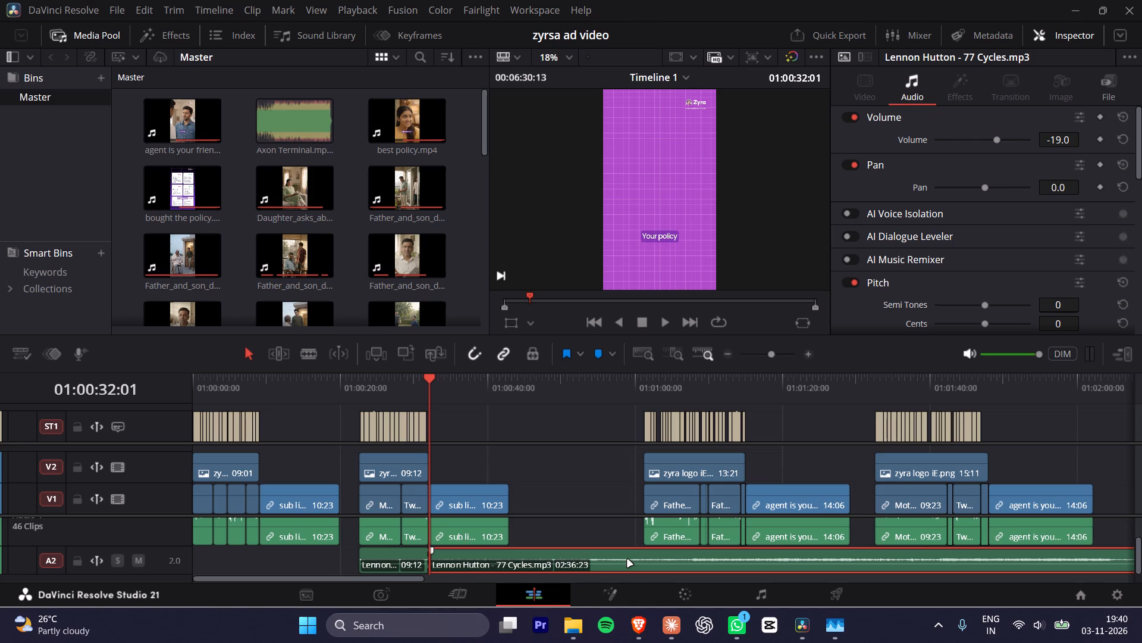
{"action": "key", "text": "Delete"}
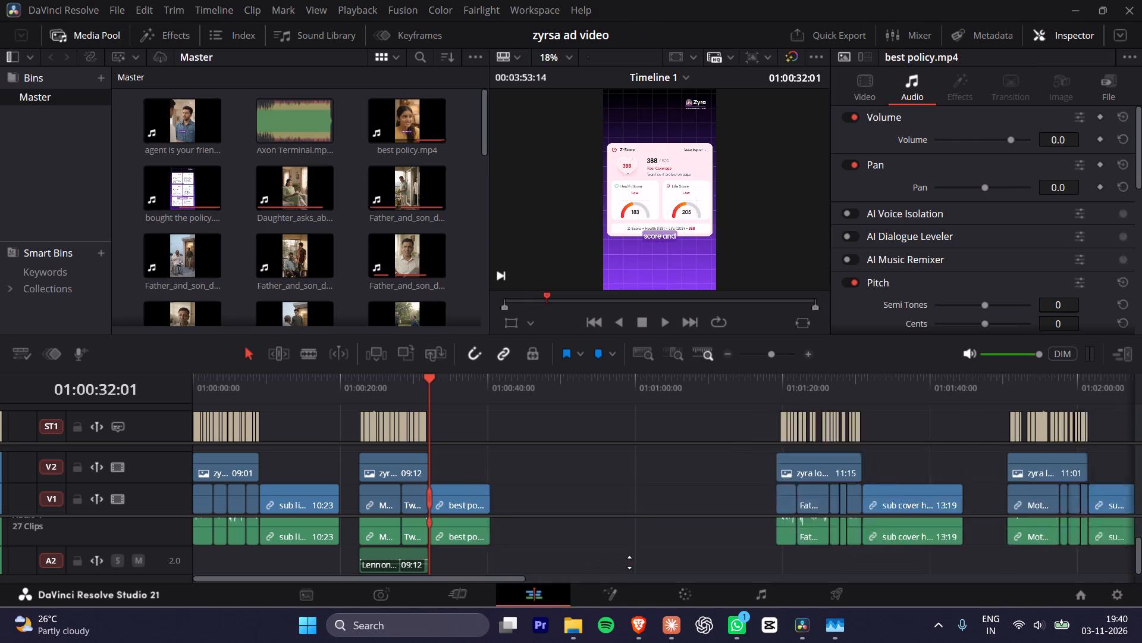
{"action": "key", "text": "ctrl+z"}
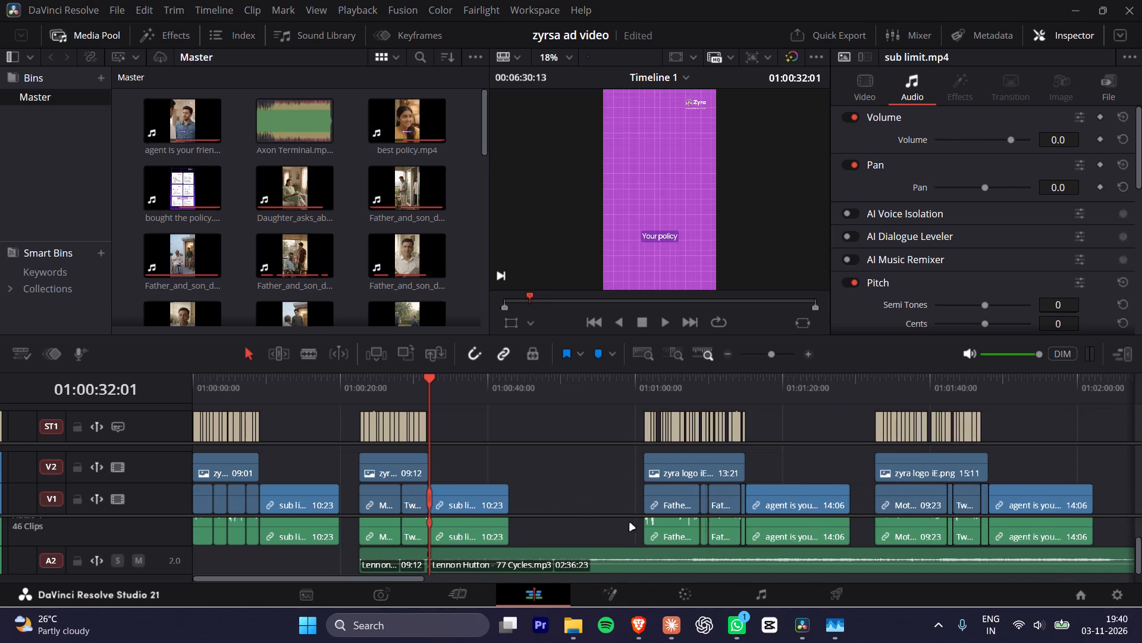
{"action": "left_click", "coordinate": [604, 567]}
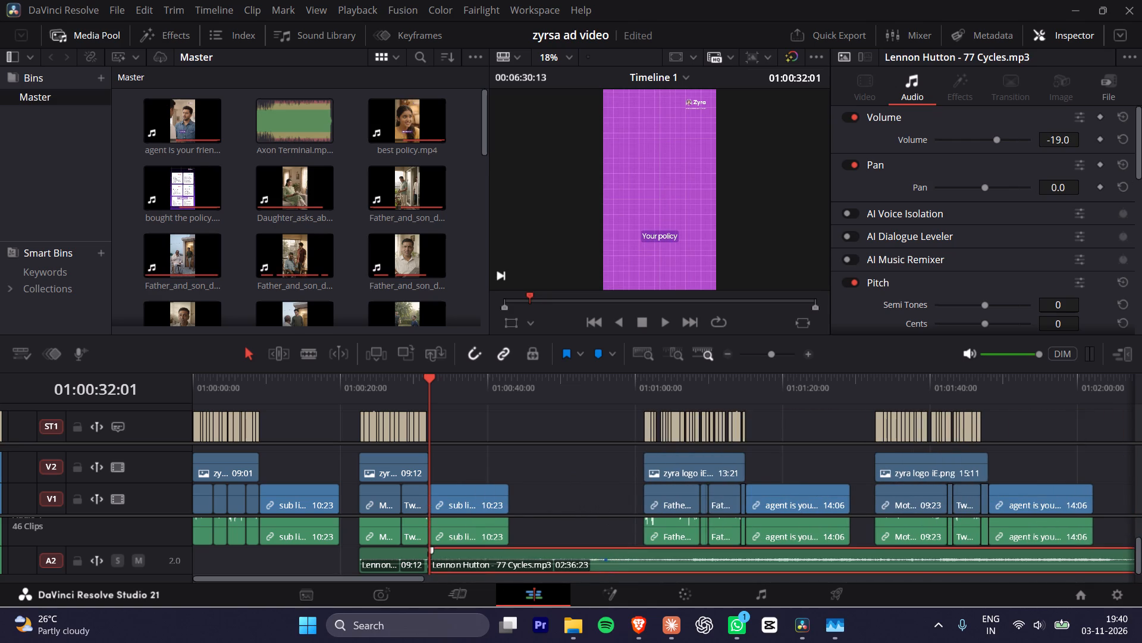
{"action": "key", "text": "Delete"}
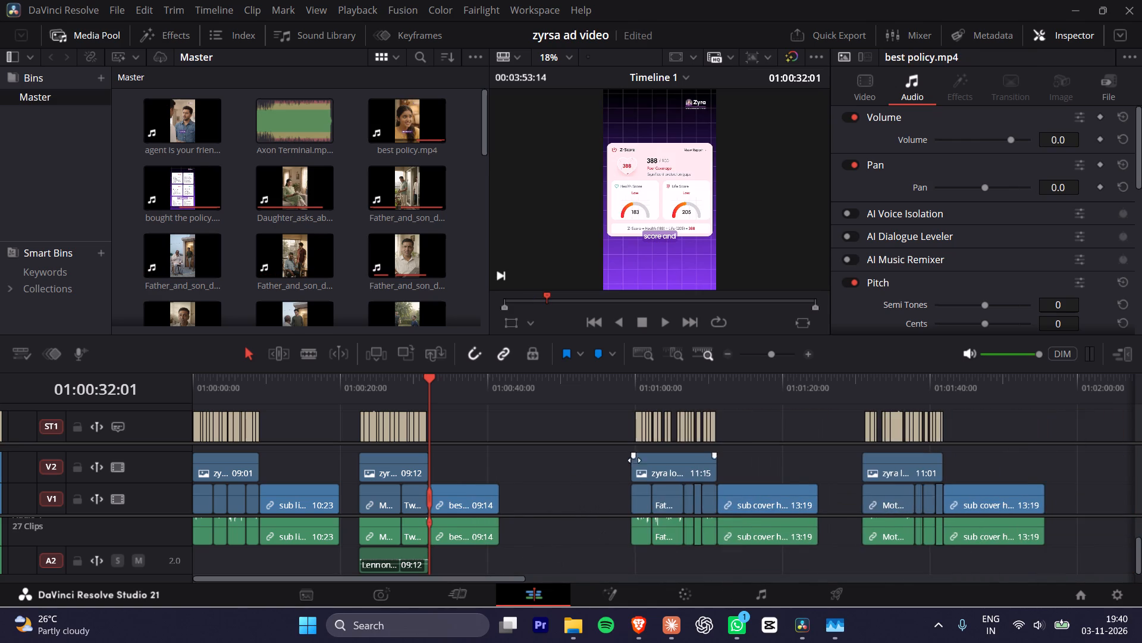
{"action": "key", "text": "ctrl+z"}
Delete the leftover Lennon Hutton music after 01:00:32:01, leaving its gap without shifting the other clips.
{"action": "left_click", "coordinate": [624, 561]}
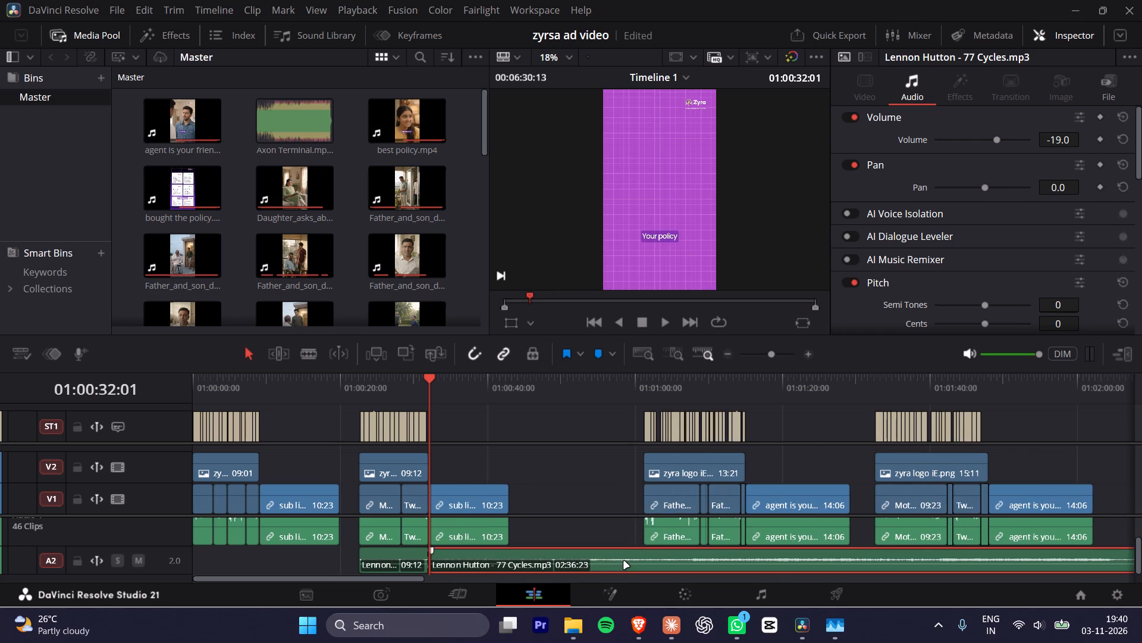
{"action": "key", "text": "BackSpace"}
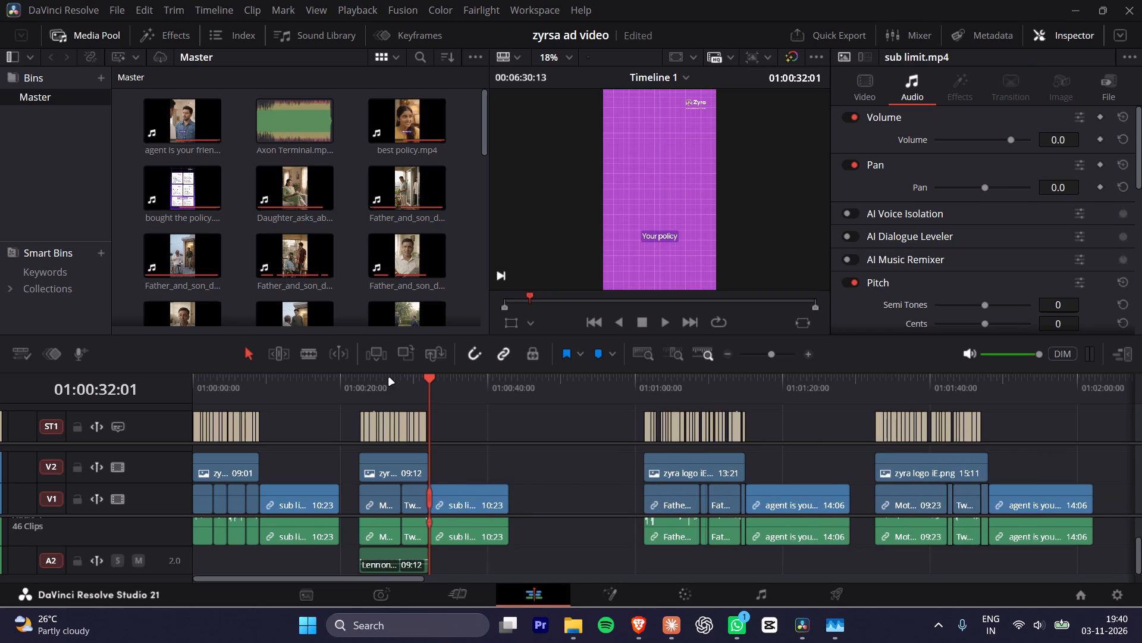
Copy the trimmed Lennon Hutton music clip and paste it on A2 at 01:02:20:22, under the "Papa, aapne" father-and-son ad.
{"action": "left_click_drag", "start_coordinate": [369, 390], "coordinate": [30, 410]}
{"action": "scroll", "coordinate": [338, 469], "scroll_direction": "up", "scroll_amount": 2, "text": "alt"}
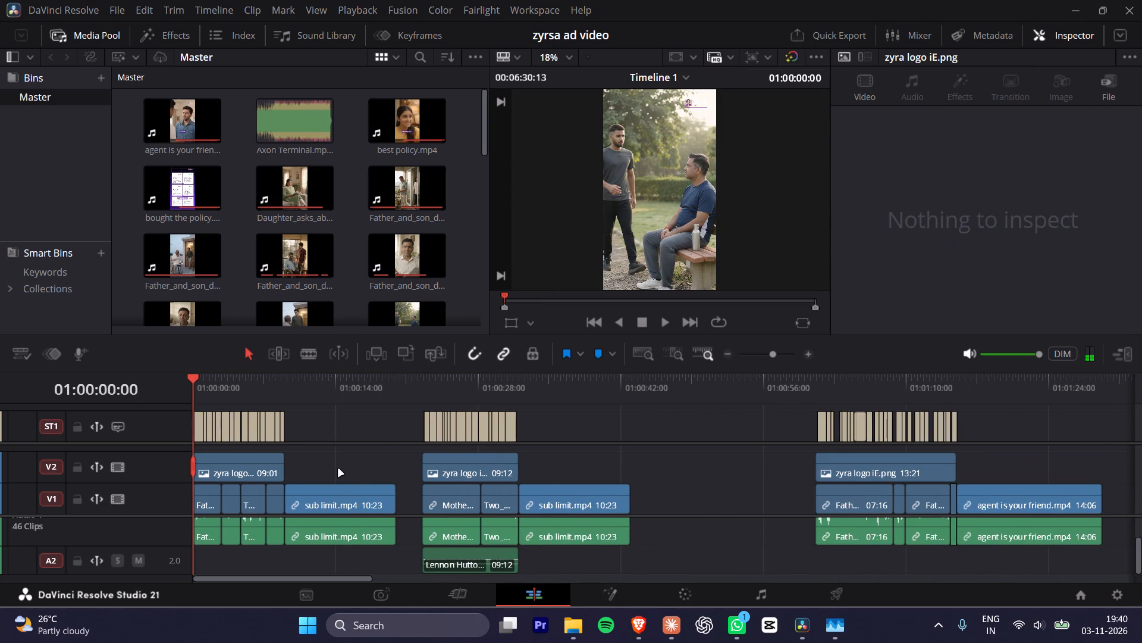
{"action": "left_click", "coordinate": [490, 555]}
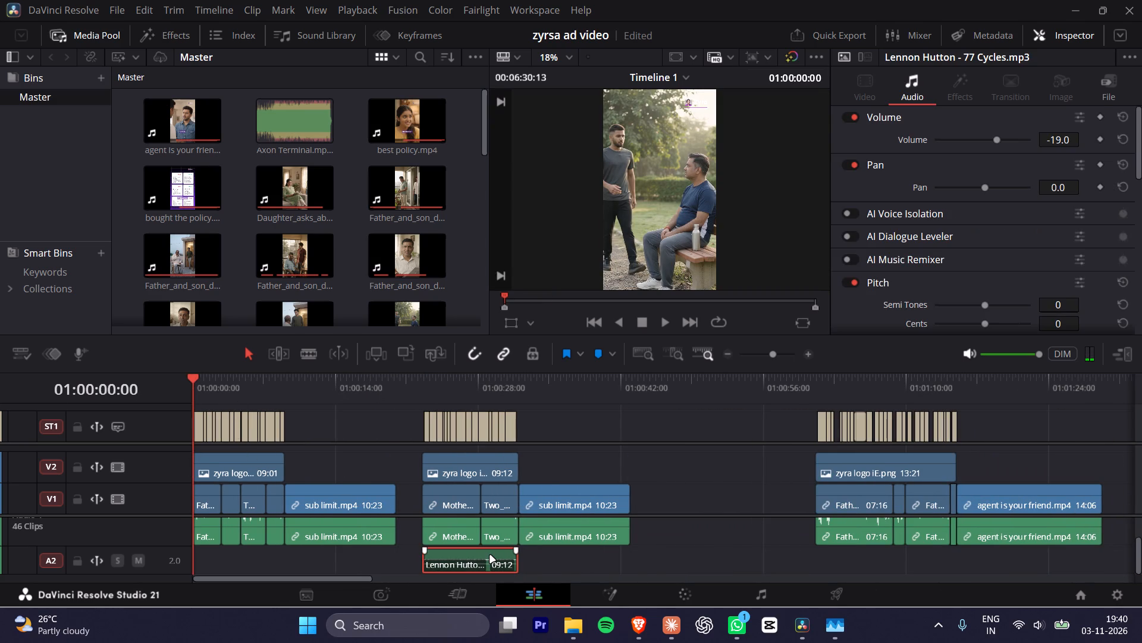
{"action": "key", "text": "ctrl+c"}
{"action": "scroll", "coordinate": [565, 537], "scroll_direction": "down", "scroll_amount": 4, "text": "alt"}
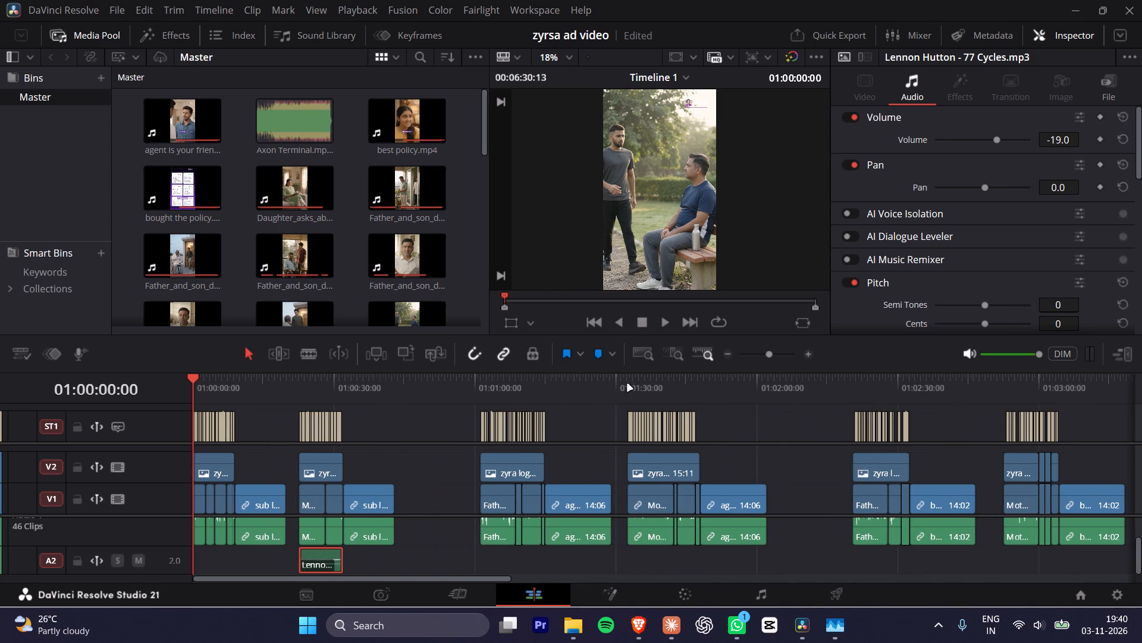
{"action": "left_click_drag", "start_coordinate": [626, 383], "coordinate": [855, 406]}
{"action": "key", "text": "ctrl+space"}
{"action": "key", "text": "ctrl+c"}
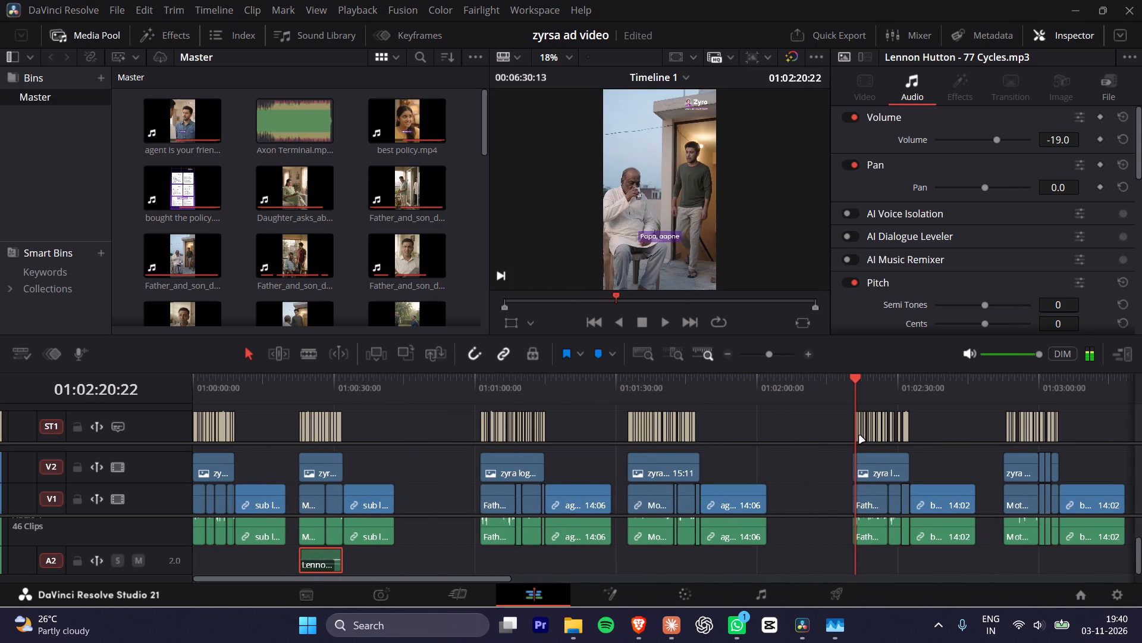
{"action": "key", "text": "ctrl+v"}
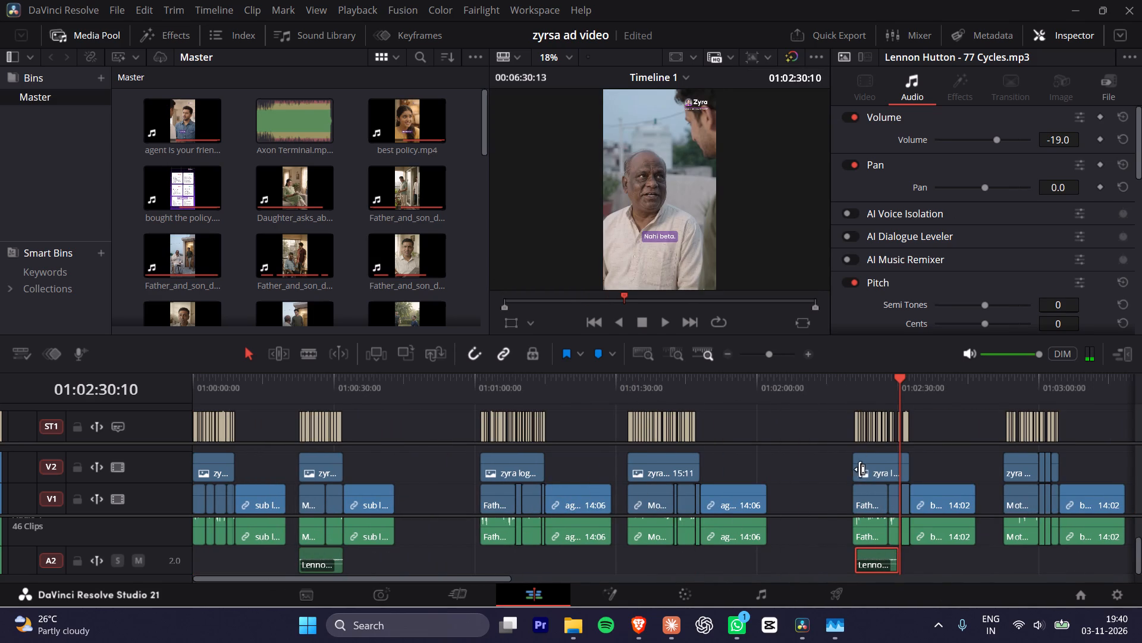
Move the pasted 77 Cycles clip so it begins at 01:02:20:11, aligned with the start of the father-and-son ad.
{"action": "left_click", "coordinate": [849, 388]}
{"action": "scroll", "coordinate": [877, 463], "scroll_direction": "up", "scroll_amount": 12, "text": "alt"}
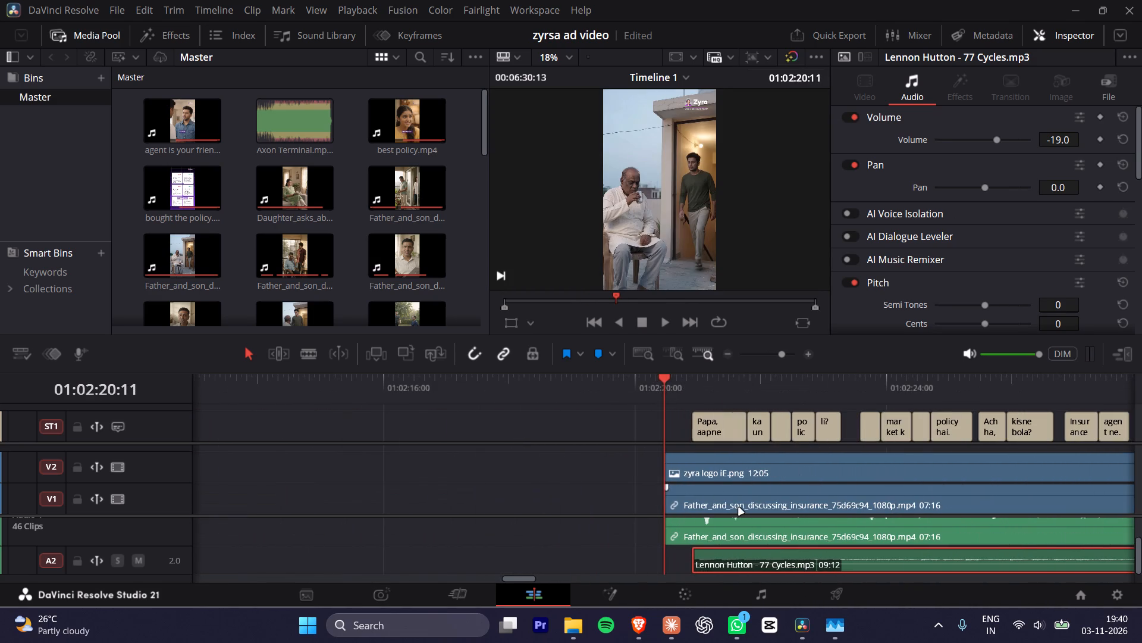
{"action": "left_click_drag", "start_coordinate": [805, 554], "coordinate": [776, 560]}
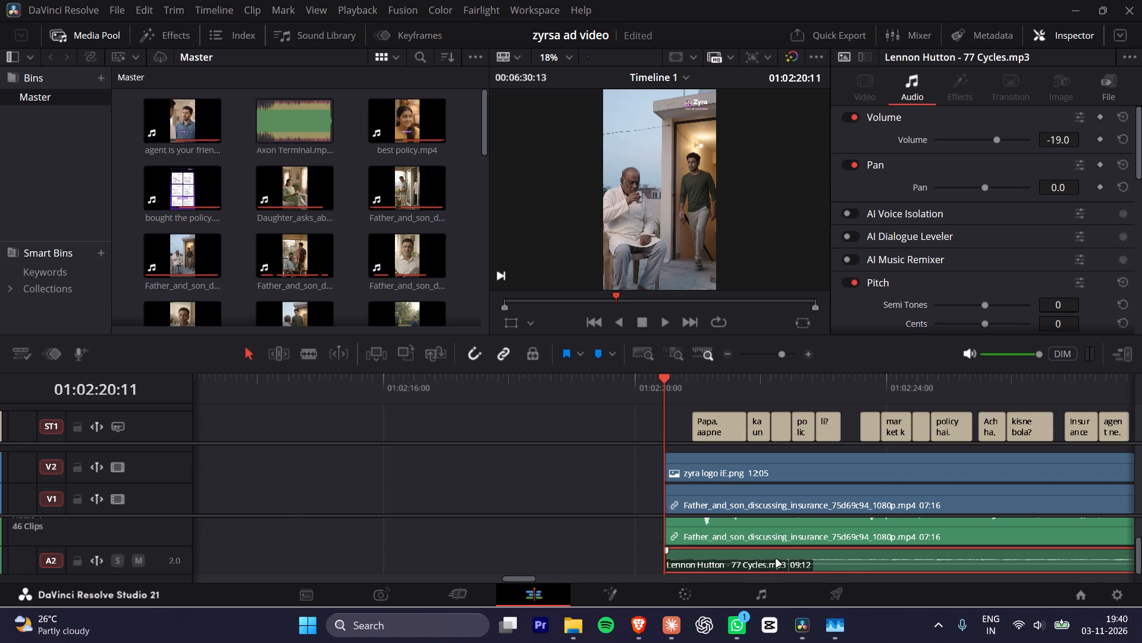
Extend the pasted music clip to 12:05 so it ends with the father-and-son ad's Zyra logo overlay.
{"action": "scroll", "coordinate": [762, 514], "scroll_direction": "down", "scroll_amount": 4, "text": "alt"}
{"action": "left_click_drag", "start_coordinate": [852, 567], "coordinate": [889, 570]}
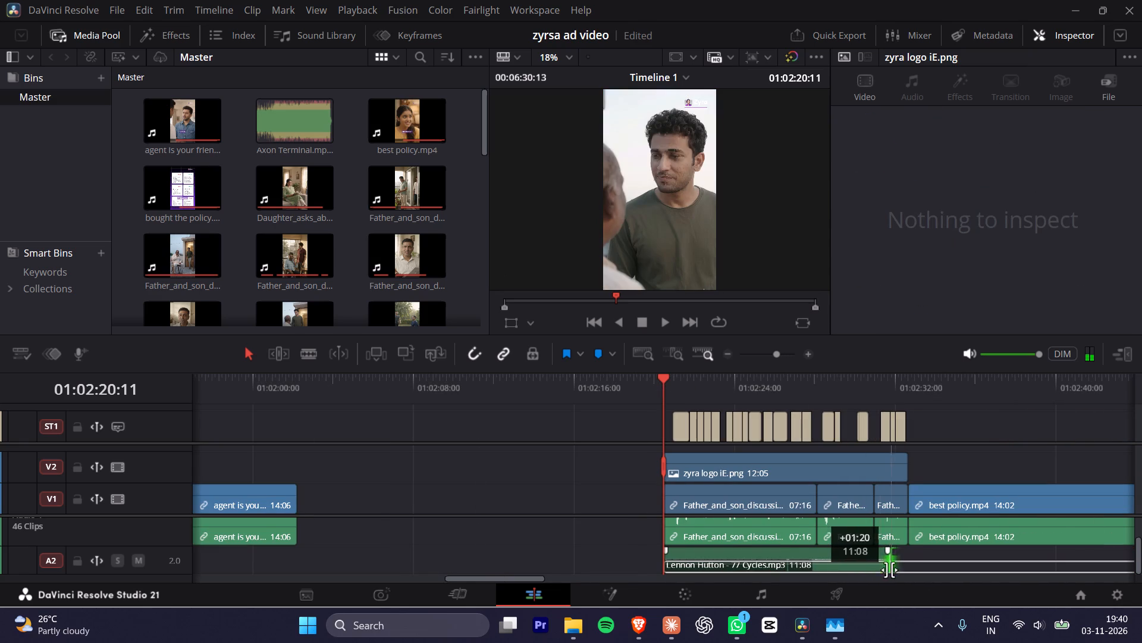
{"action": "left_click_drag", "start_coordinate": [889, 570], "coordinate": [908, 572]}
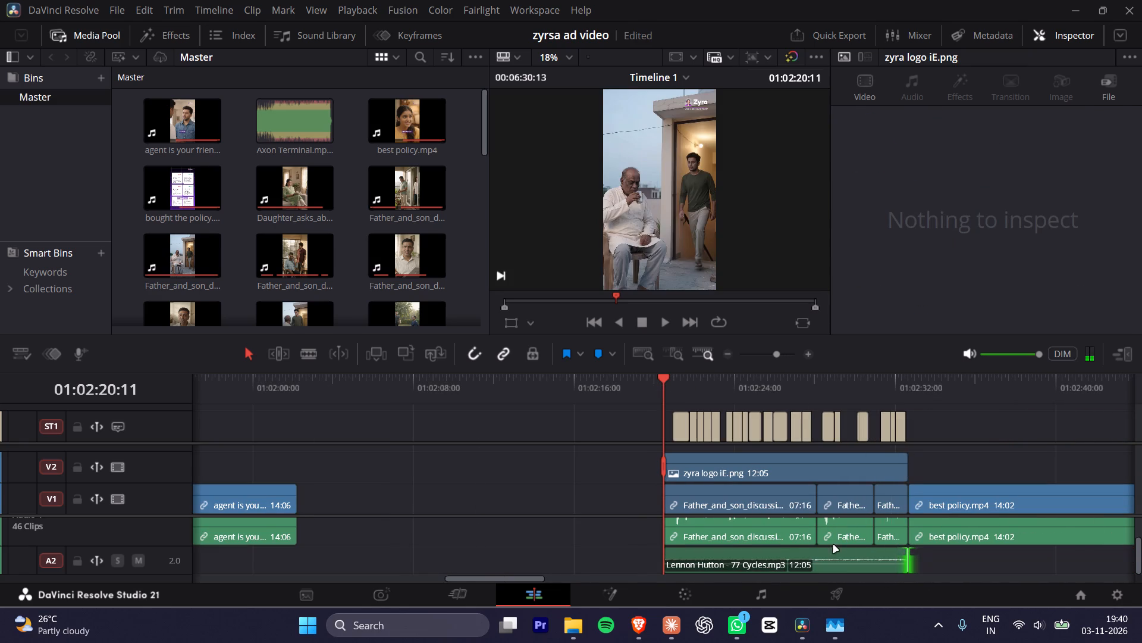
{"action": "left_click", "coordinate": [840, 567]}
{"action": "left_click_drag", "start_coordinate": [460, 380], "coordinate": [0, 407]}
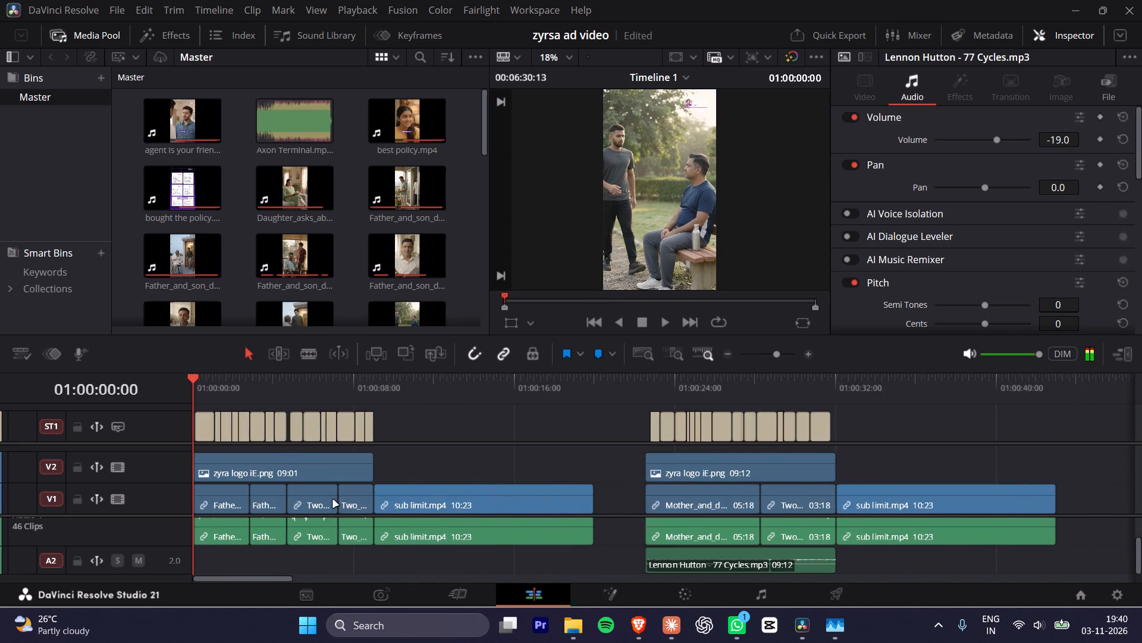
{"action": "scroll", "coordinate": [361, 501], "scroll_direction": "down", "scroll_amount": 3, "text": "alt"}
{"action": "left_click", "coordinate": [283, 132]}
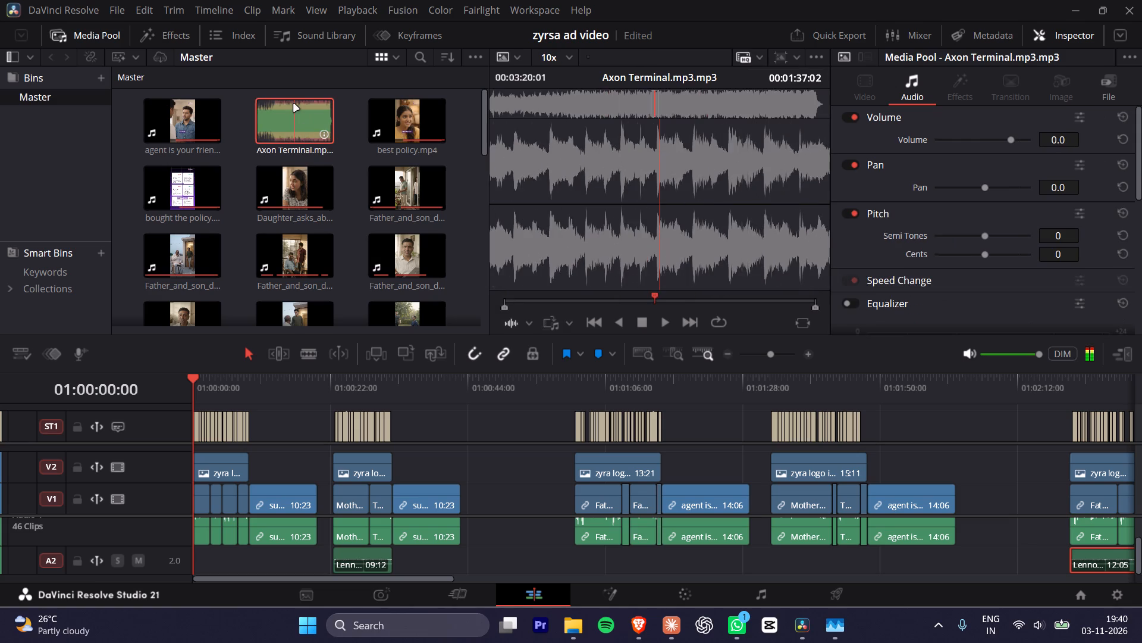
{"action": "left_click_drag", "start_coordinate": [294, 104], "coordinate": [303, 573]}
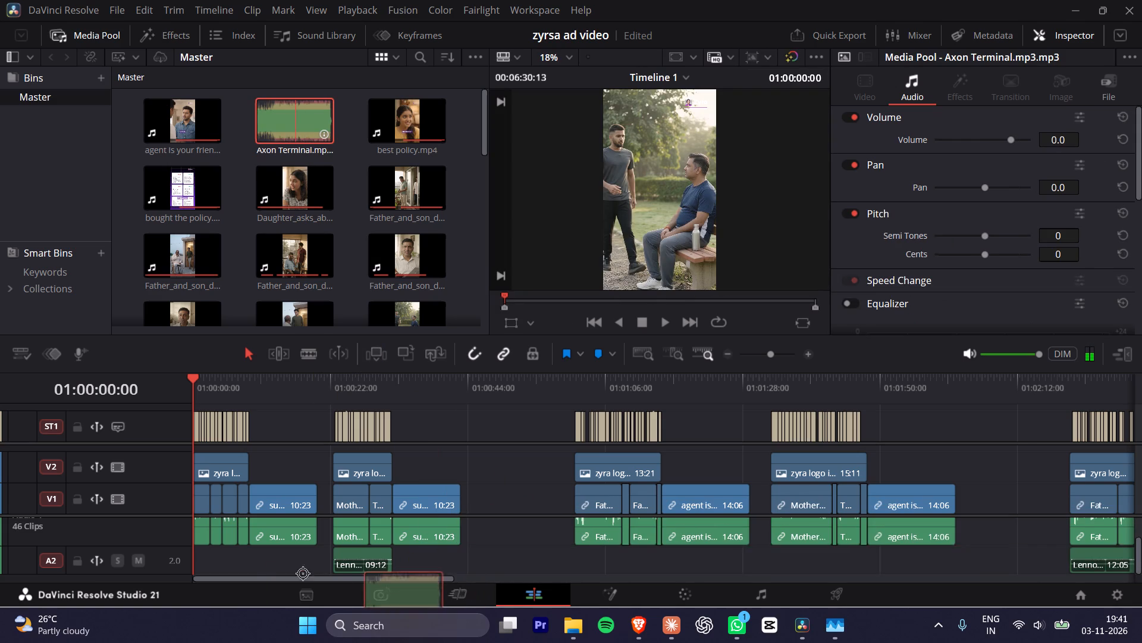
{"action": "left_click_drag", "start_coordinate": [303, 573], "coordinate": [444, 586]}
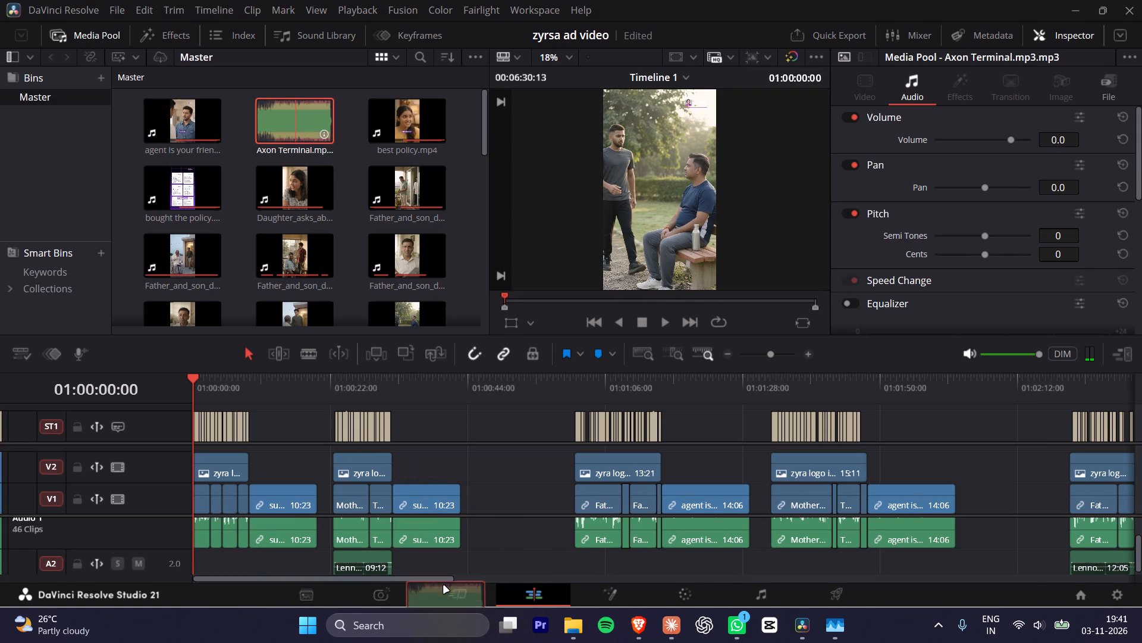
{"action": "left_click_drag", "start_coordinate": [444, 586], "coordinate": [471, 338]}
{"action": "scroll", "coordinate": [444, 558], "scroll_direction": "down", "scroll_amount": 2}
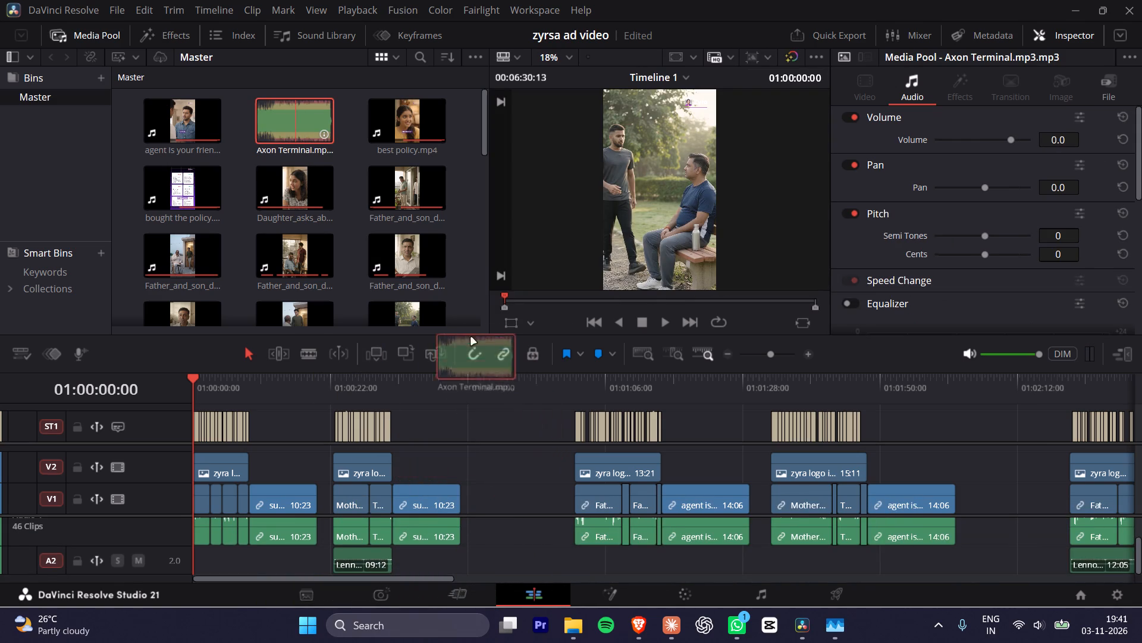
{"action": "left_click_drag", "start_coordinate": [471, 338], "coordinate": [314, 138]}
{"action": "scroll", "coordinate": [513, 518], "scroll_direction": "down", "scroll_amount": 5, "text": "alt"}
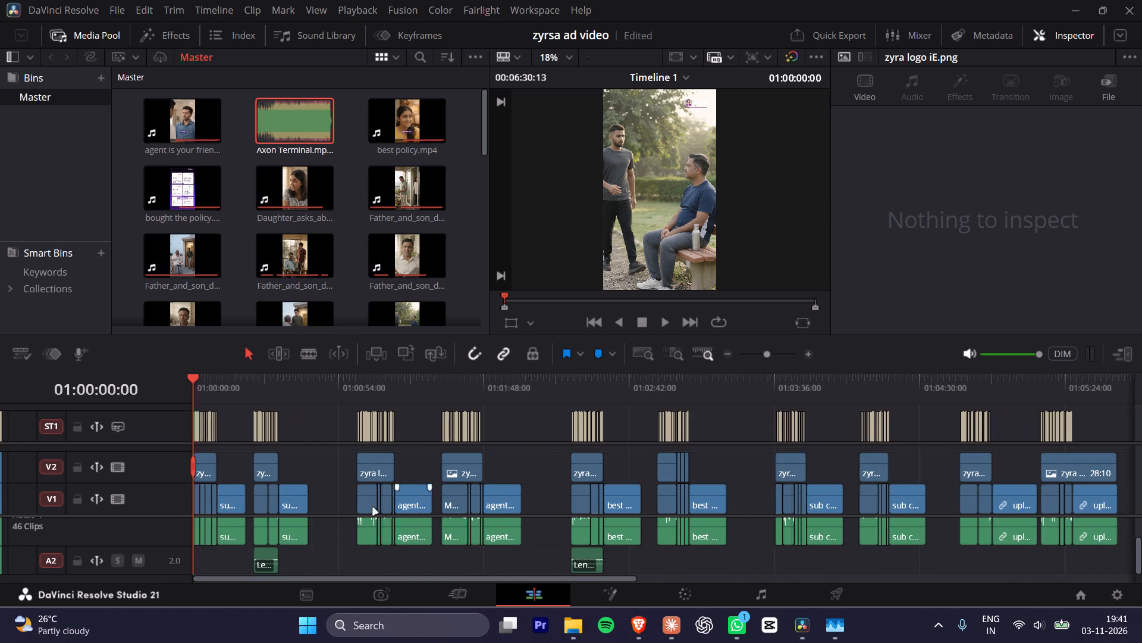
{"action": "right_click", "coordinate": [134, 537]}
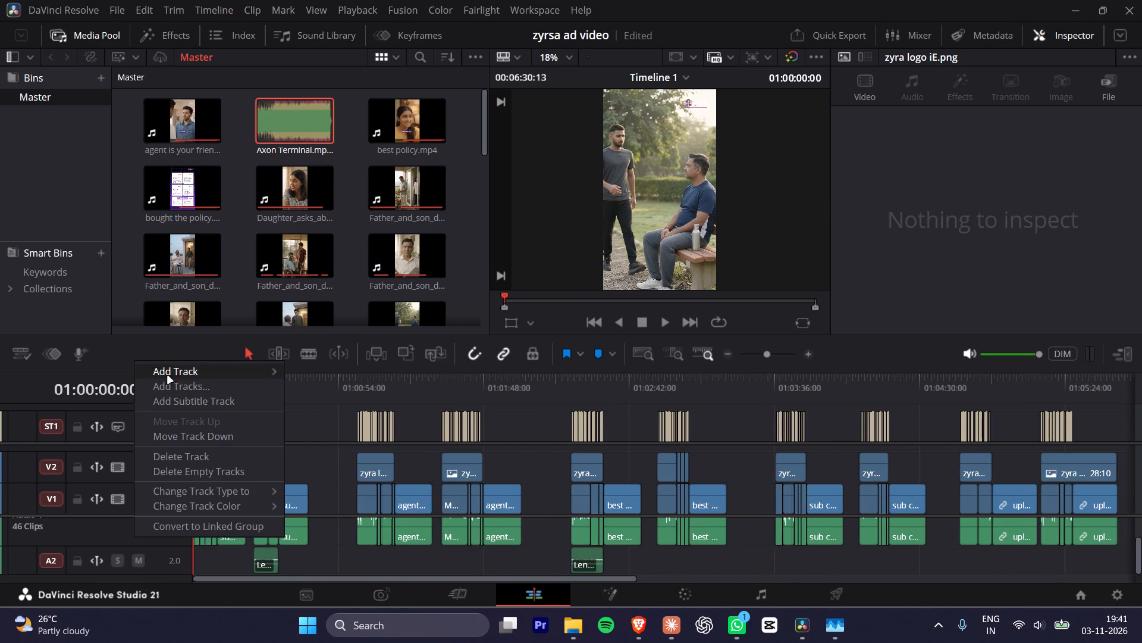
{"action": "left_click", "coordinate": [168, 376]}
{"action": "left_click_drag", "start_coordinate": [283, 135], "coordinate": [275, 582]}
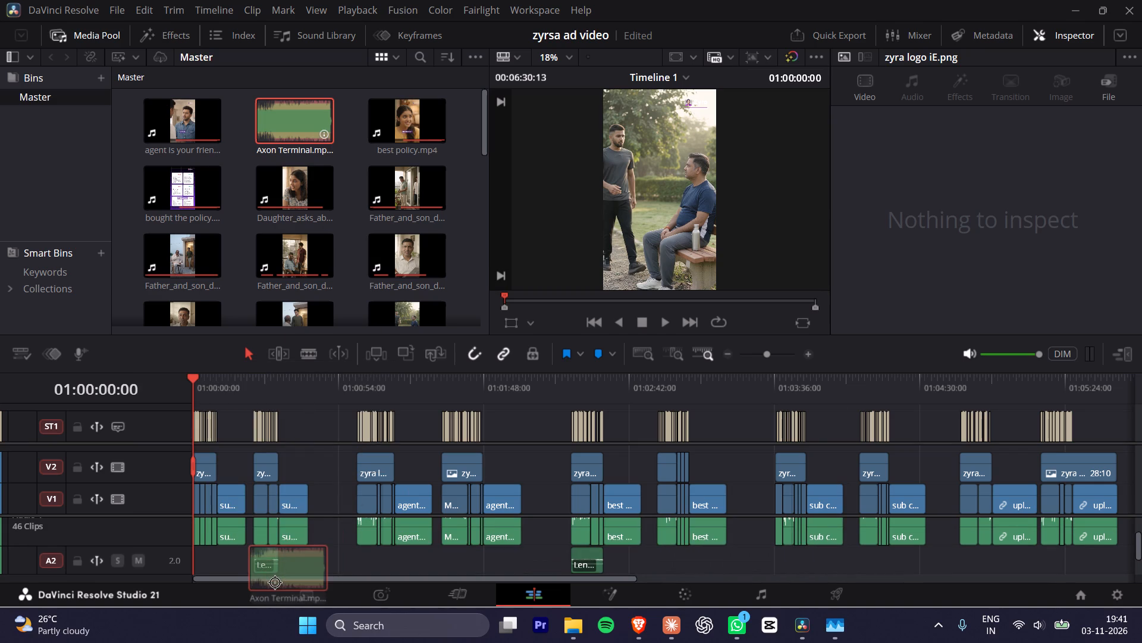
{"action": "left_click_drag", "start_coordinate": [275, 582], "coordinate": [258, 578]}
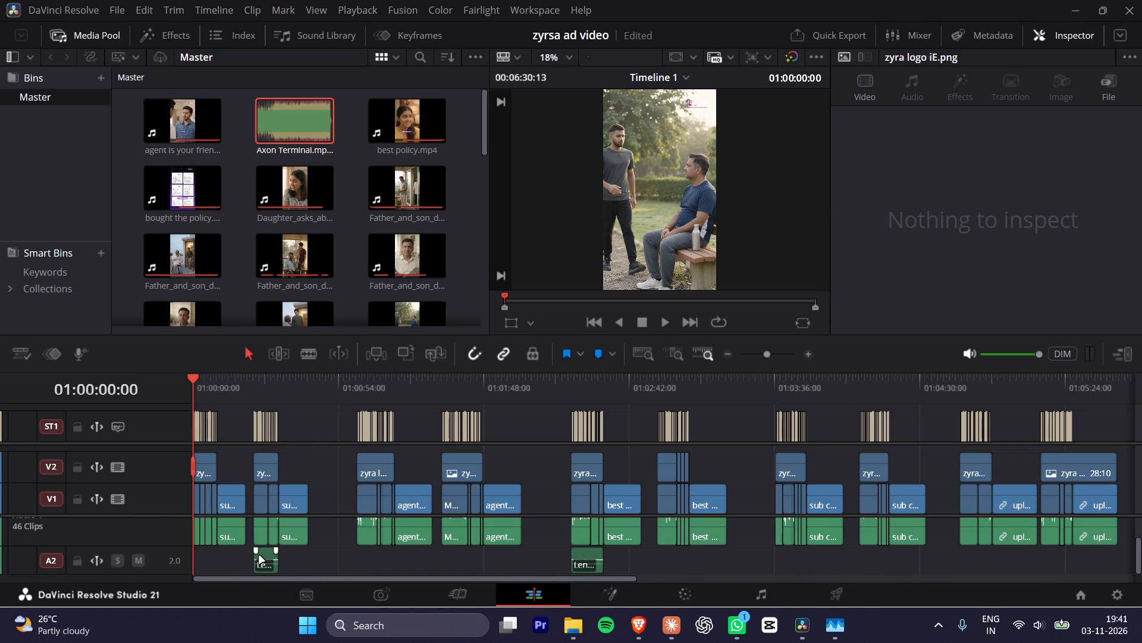
Enlarge the audio track area and place Axon Terminal.mp3 on a new audio track A3 beneath the first ad.
{"action": "left_click_drag", "start_coordinate": [152, 517], "coordinate": [155, 527]}
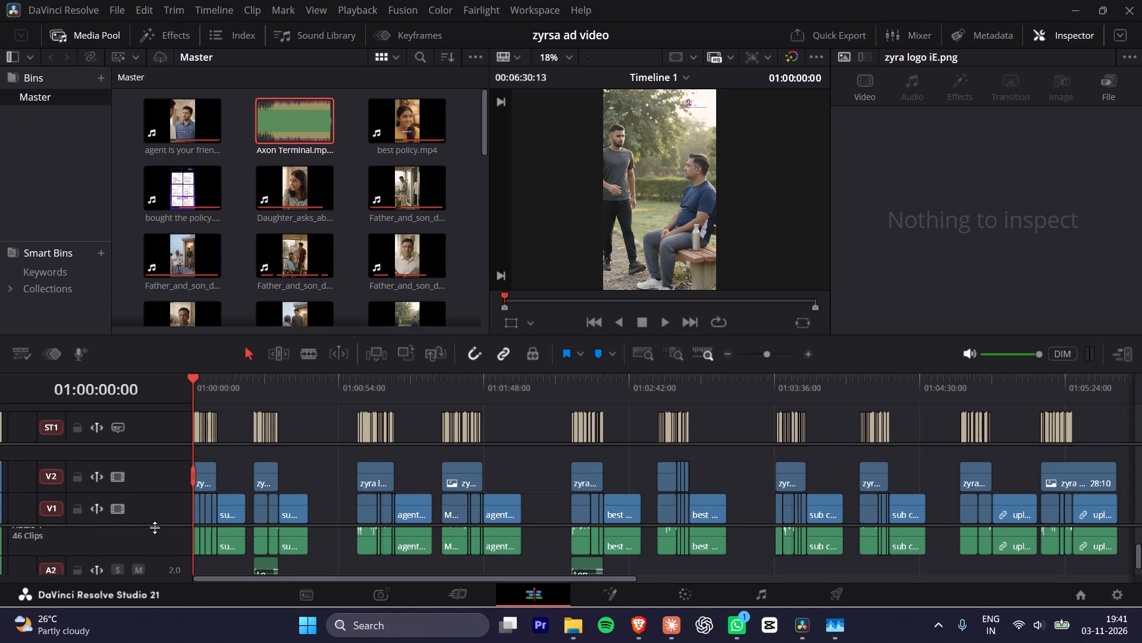
{"action": "left_click_drag", "start_coordinate": [155, 527], "coordinate": [152, 448]}
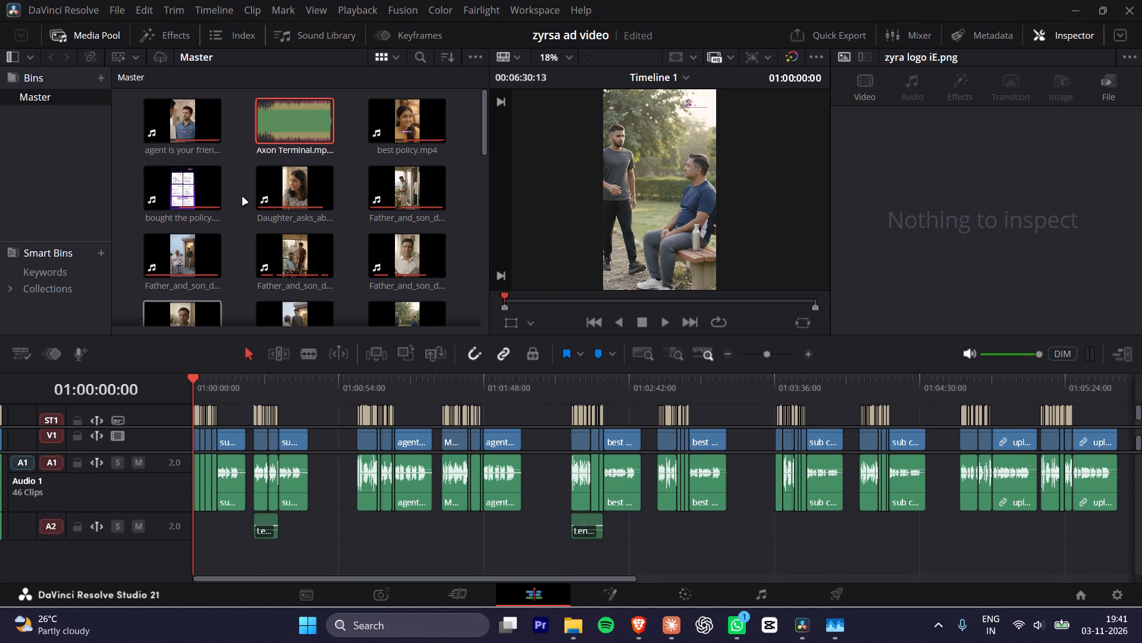
{"action": "left_click_drag", "start_coordinate": [274, 127], "coordinate": [206, 554]}
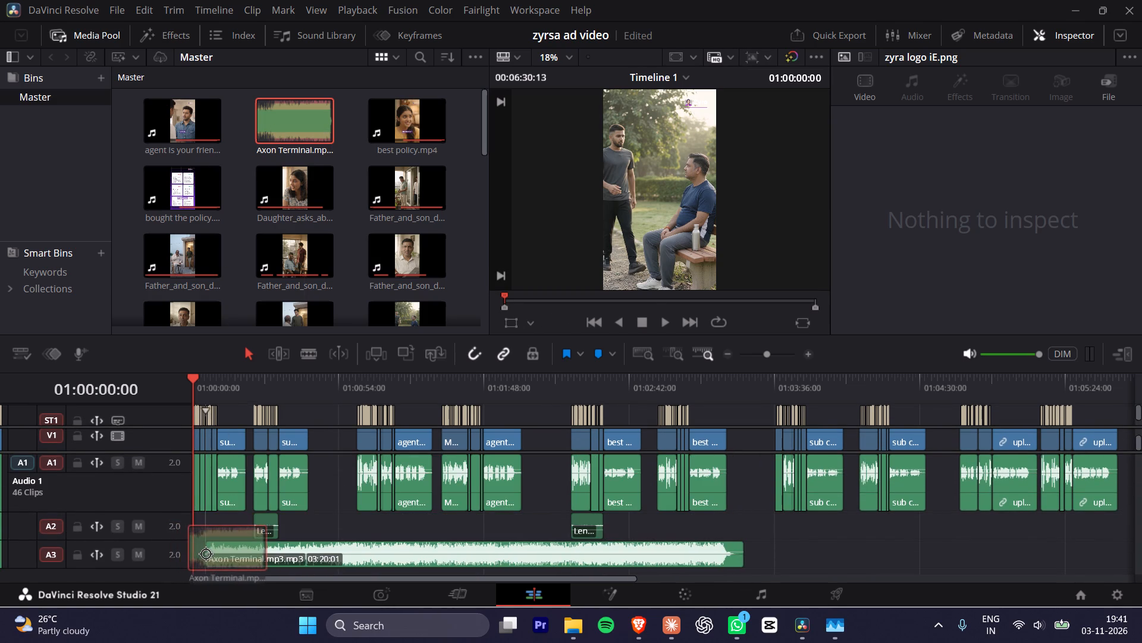
Move the Axon Terminal music on A3 so it begins at 01:00:00:00, aligned with the start of the first ad.
{"action": "left_click_drag", "start_coordinate": [206, 554], "coordinate": [181, 557]}
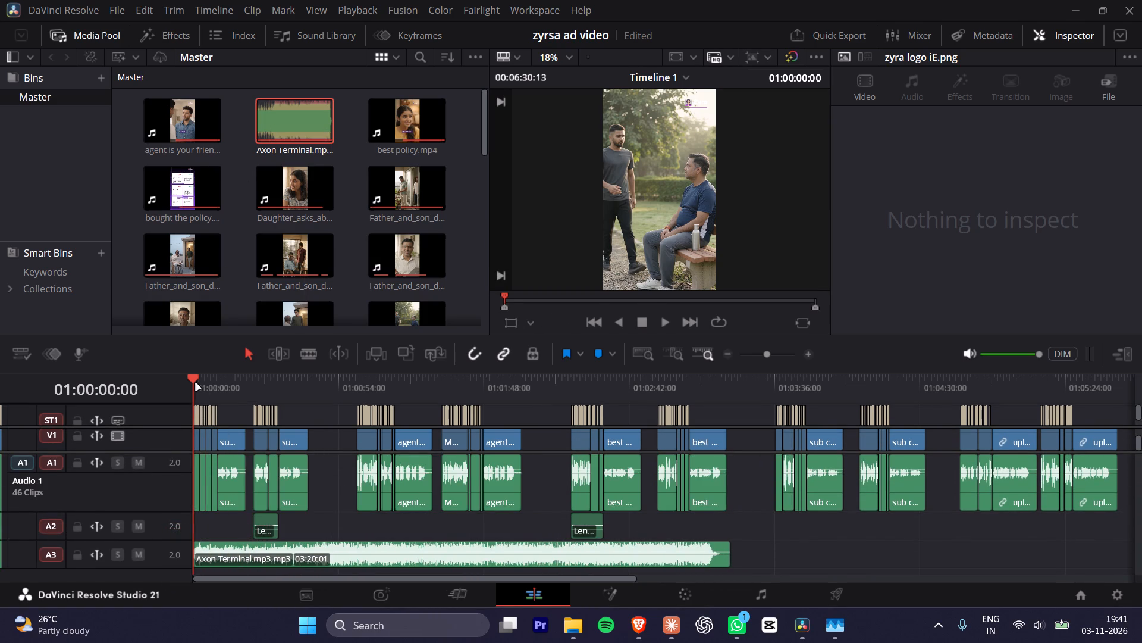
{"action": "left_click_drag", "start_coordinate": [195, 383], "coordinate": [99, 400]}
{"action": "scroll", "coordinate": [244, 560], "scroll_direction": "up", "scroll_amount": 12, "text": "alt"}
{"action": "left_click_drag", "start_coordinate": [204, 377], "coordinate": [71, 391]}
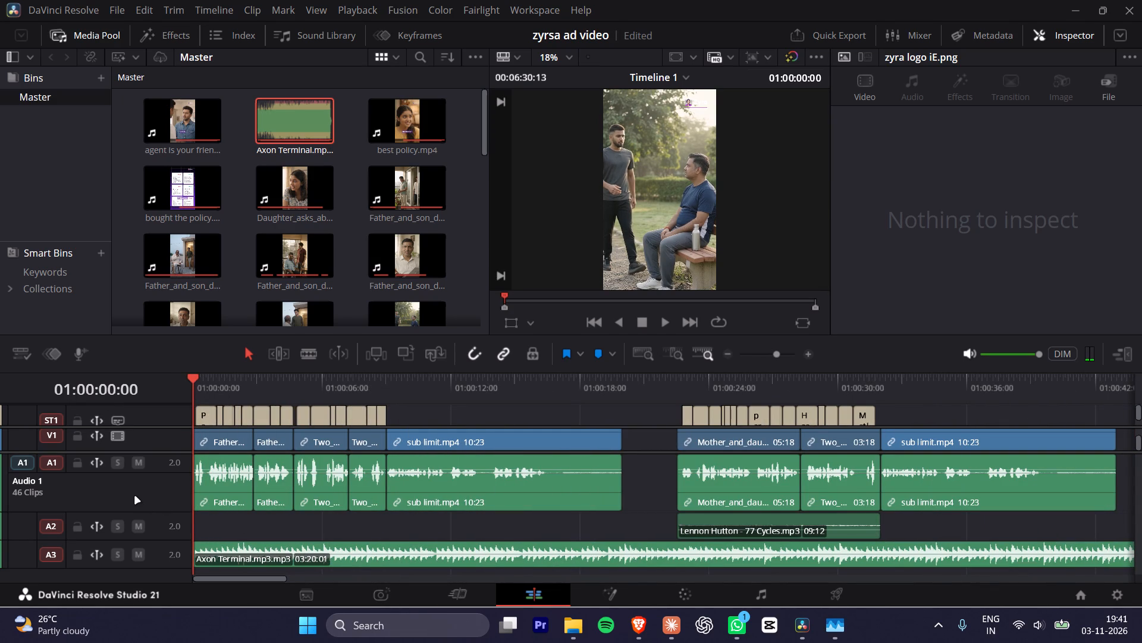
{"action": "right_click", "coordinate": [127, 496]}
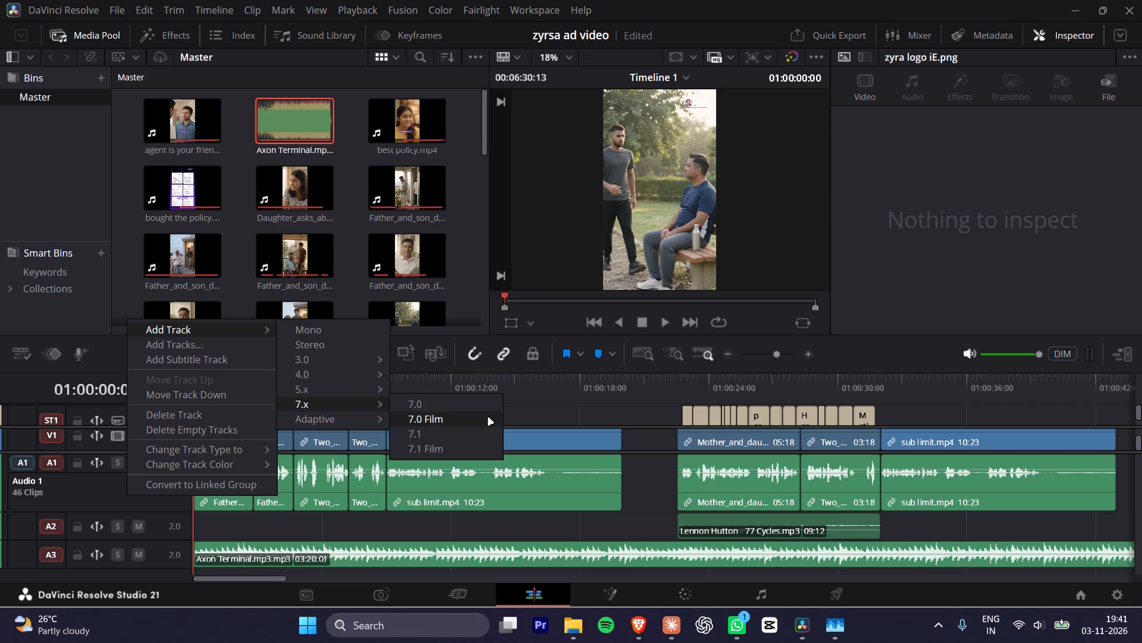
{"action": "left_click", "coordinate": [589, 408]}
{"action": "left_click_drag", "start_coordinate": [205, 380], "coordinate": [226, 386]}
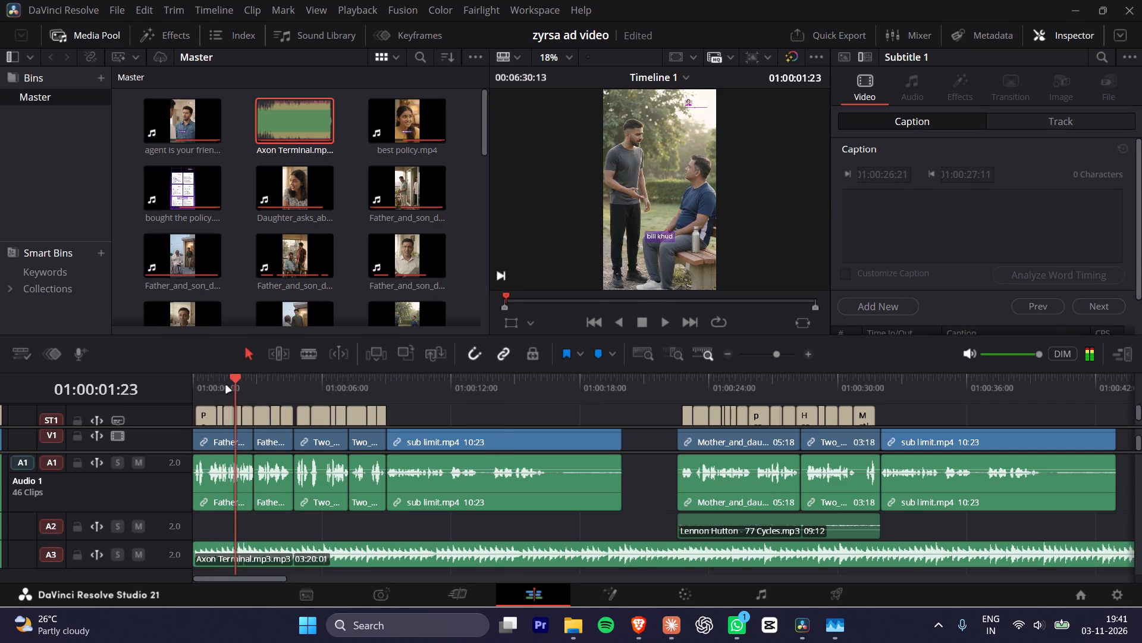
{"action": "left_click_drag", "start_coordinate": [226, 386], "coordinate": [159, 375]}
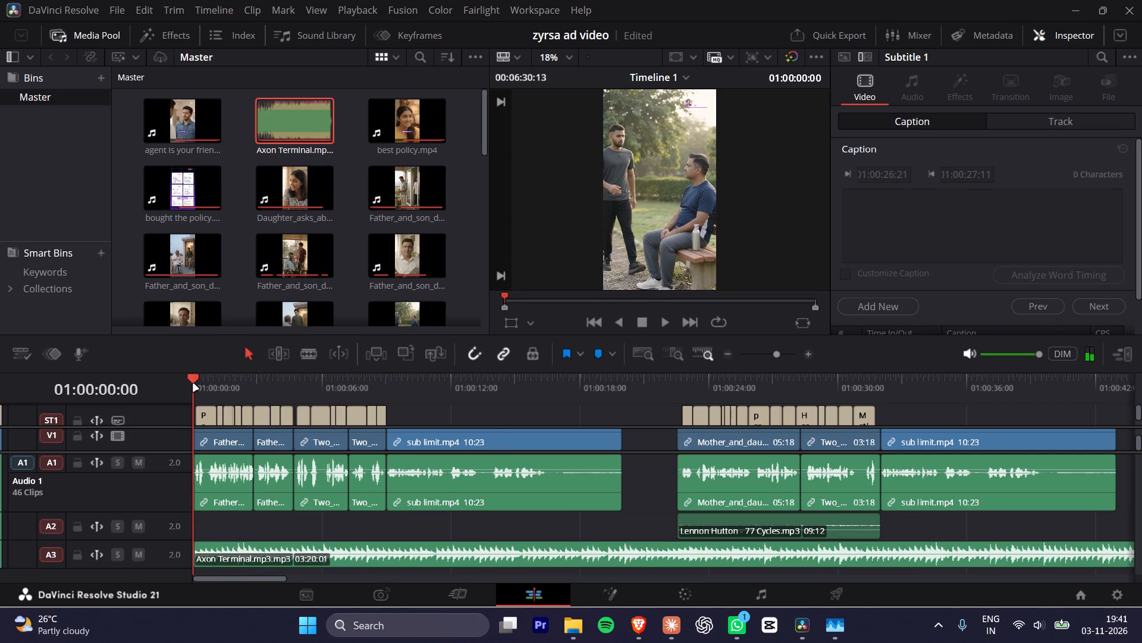
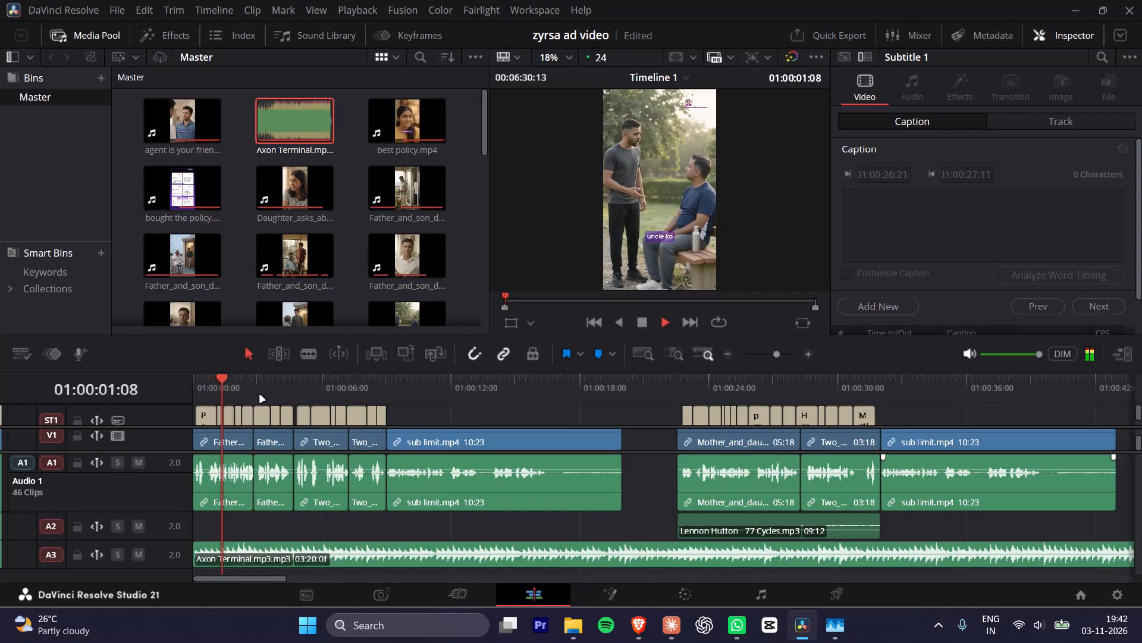
Lower the volume of the Axon Terminal music clip on A3 to -19.0.
{"action": "left_click", "coordinate": [419, 555]}
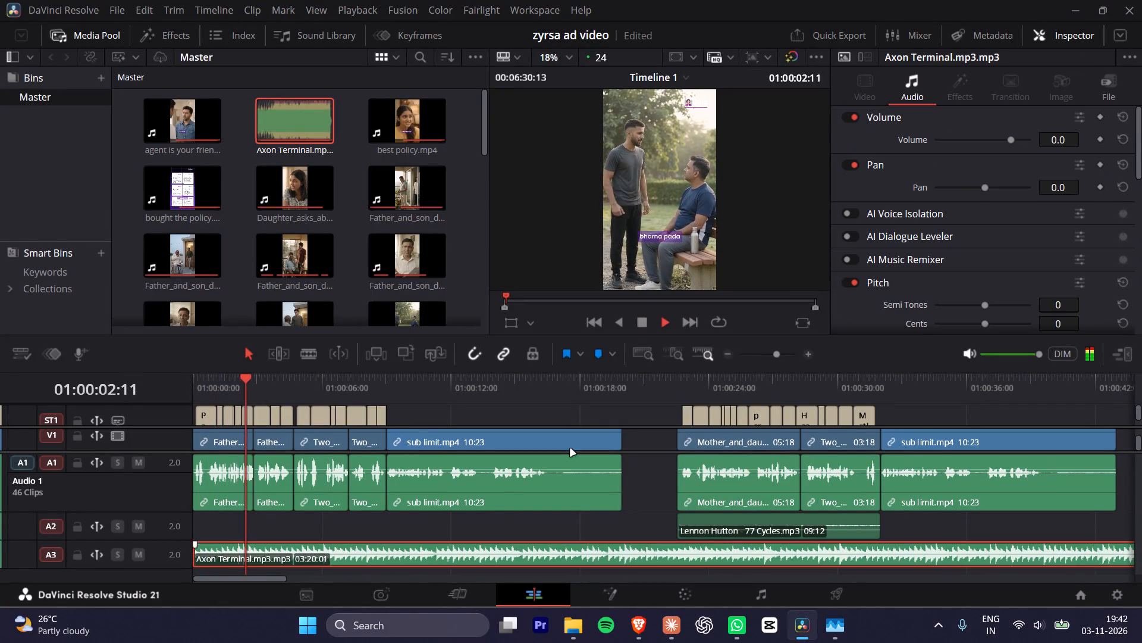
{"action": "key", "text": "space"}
{"action": "left_click", "coordinate": [1058, 143]}
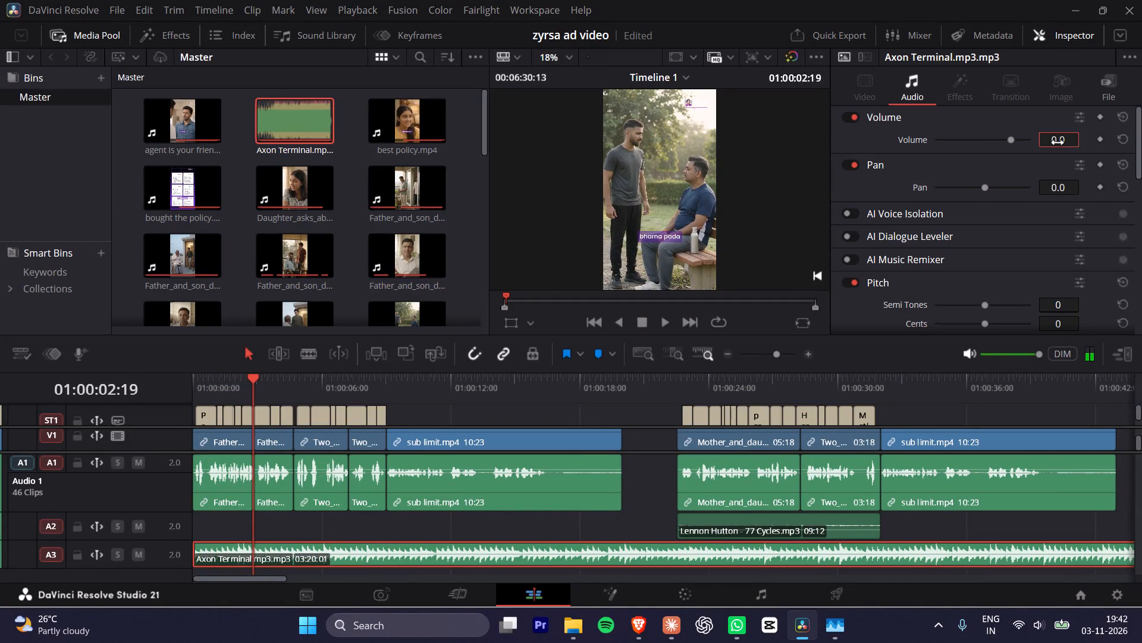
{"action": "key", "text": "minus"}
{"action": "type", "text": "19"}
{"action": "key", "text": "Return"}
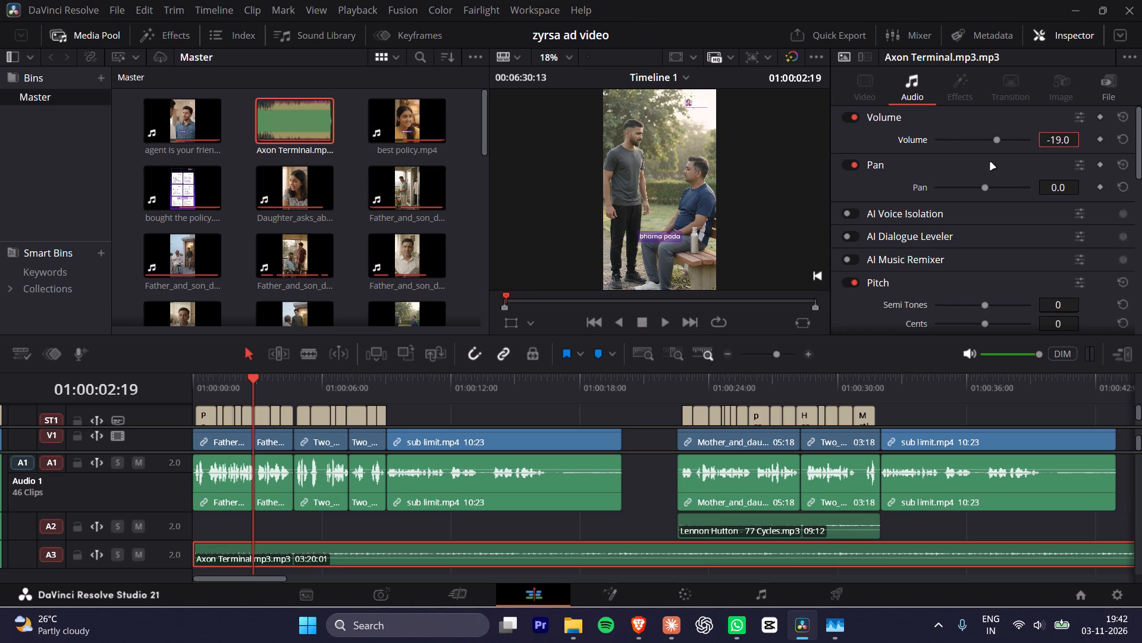
Move the playhead to 01:00:09:01, where the sub limit.mp4 clip starts in the first ad.
{"action": "left_click_drag", "start_coordinate": [316, 378], "coordinate": [385, 390]}
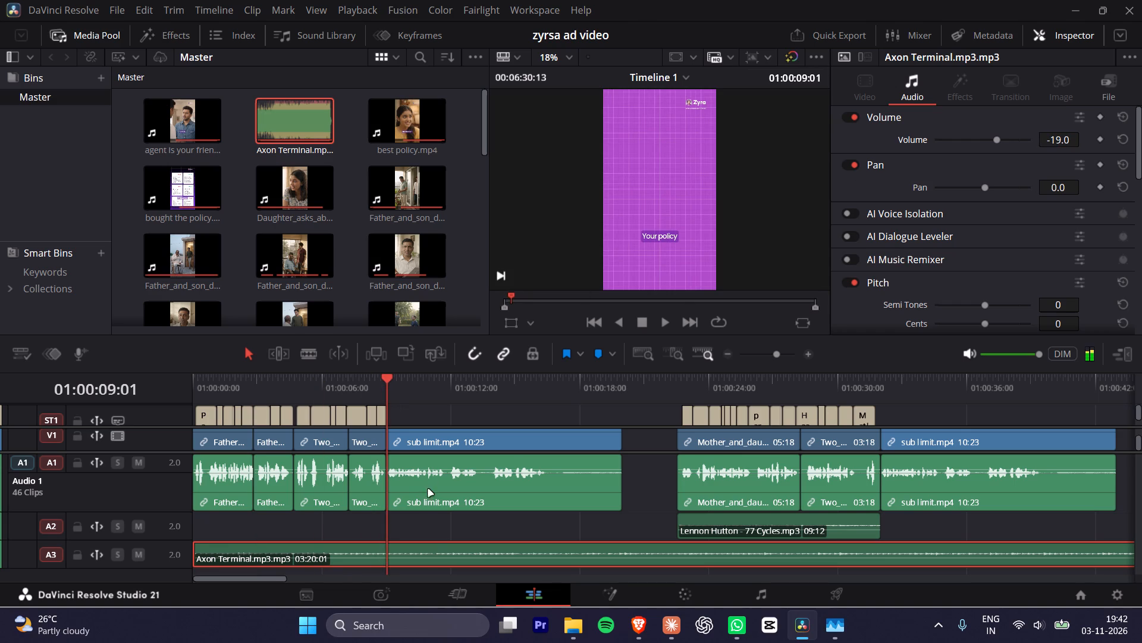
Split the Axon Terminal music on A3 at 01:00:09:01 and delete everything after the cut.
{"action": "left_click", "coordinate": [431, 553]}
{"action": "key", "text": "ctrl+b"}
{"action": "left_click", "coordinate": [492, 554]}
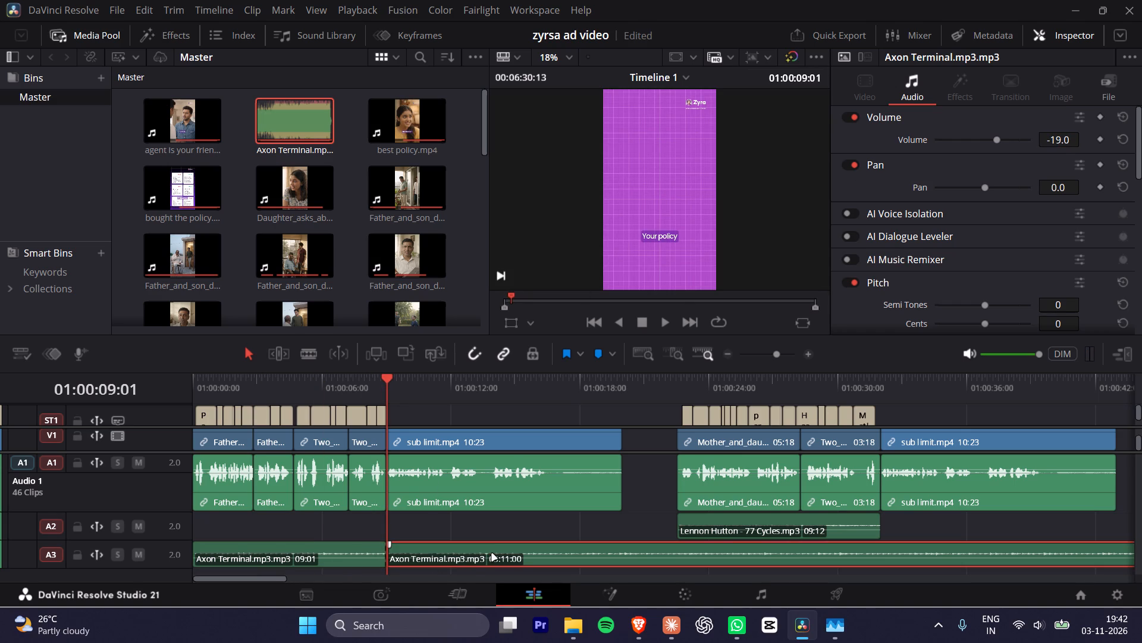
{"action": "key", "text": "BackSpace"}
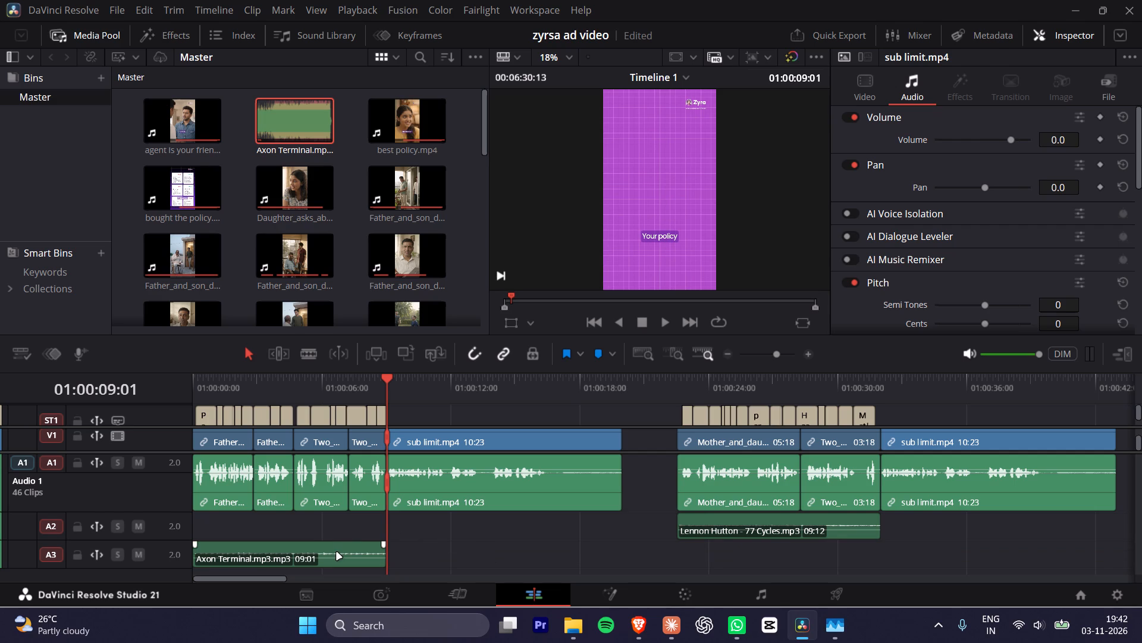
Move the trimmed Axon Terminal clip from A3 to A2 at the timeline start.
{"action": "left_click_drag", "start_coordinate": [337, 553], "coordinate": [336, 527]}
Copy the Axon Terminal clip to A2 at 01:01:01:04 and extend it to 13:21, ending where agent is your friend.mp4 starts.
{"action": "key", "text": "ctrl+c"}
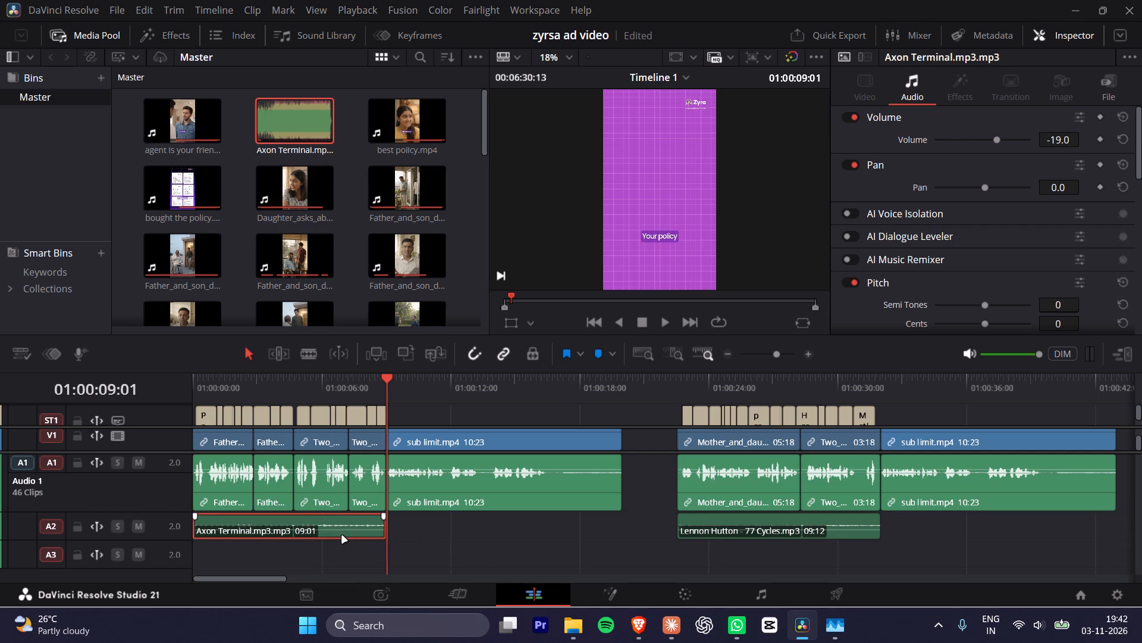
{"action": "scroll", "coordinate": [641, 442], "scroll_direction": "down", "scroll_amount": 3, "text": "alt"}
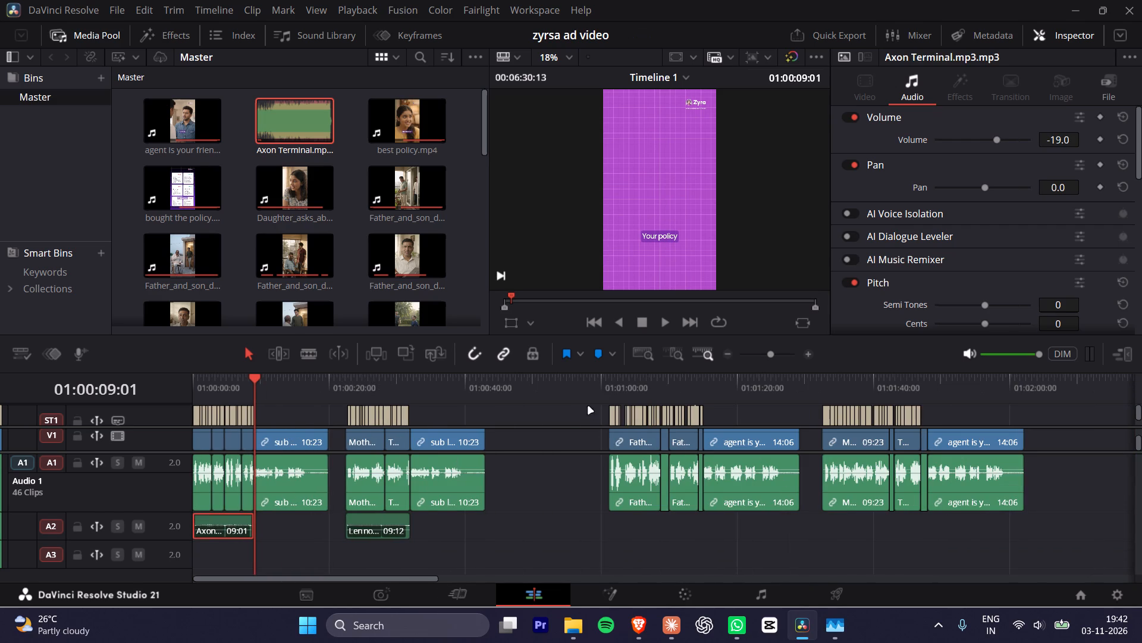
{"action": "left_click_drag", "start_coordinate": [602, 386], "coordinate": [607, 386]}
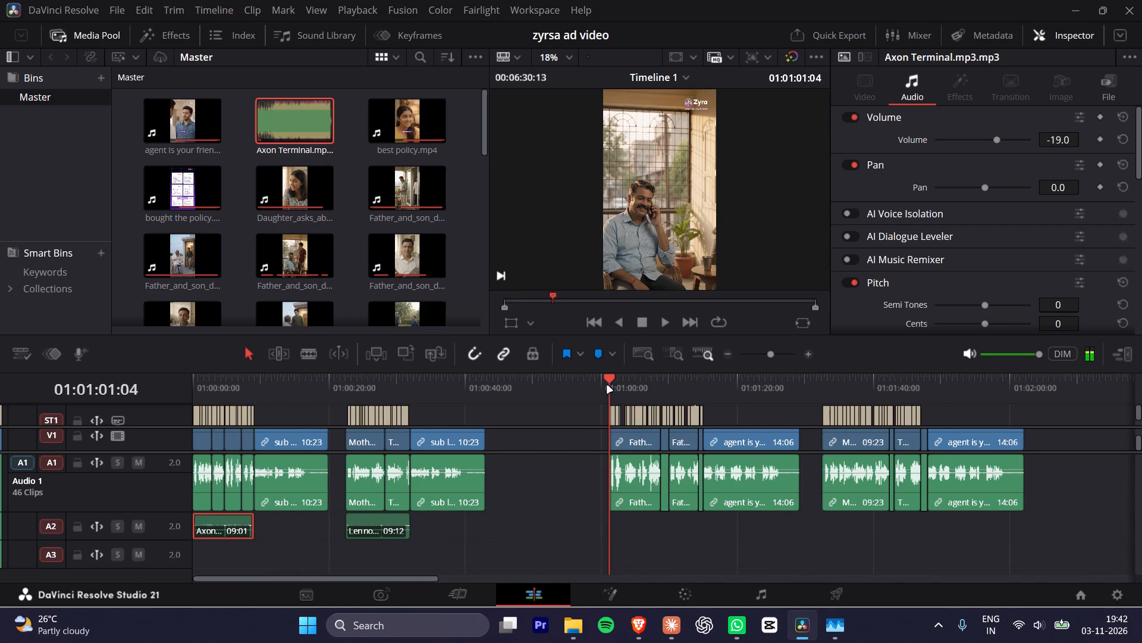
{"action": "key", "text": "ctrl+v"}
{"action": "scroll", "coordinate": [666, 528], "scroll_direction": "up", "scroll_amount": 9, "text": "alt"}
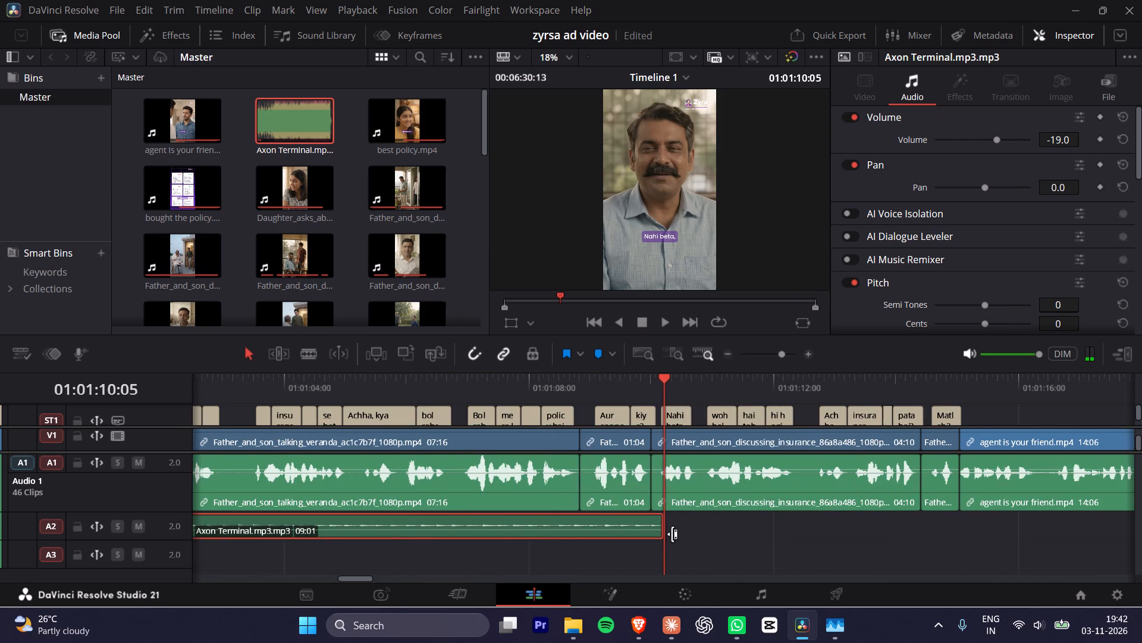
{"action": "left_click_drag", "start_coordinate": [661, 530], "coordinate": [831, 530]}
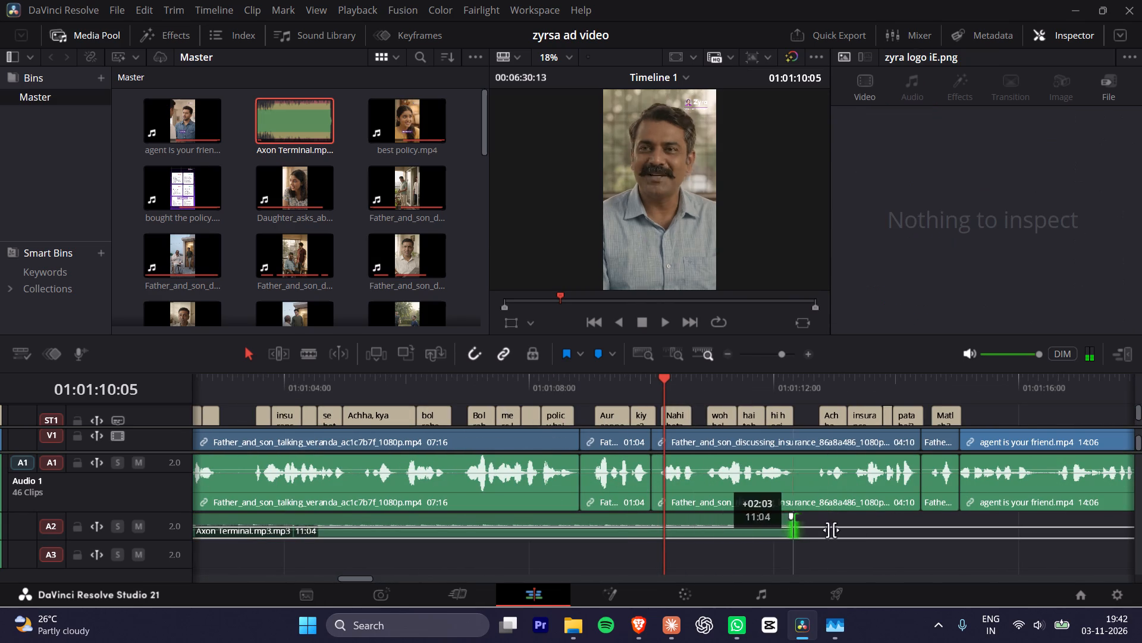
{"action": "left_click_drag", "start_coordinate": [831, 530], "coordinate": [957, 545]}
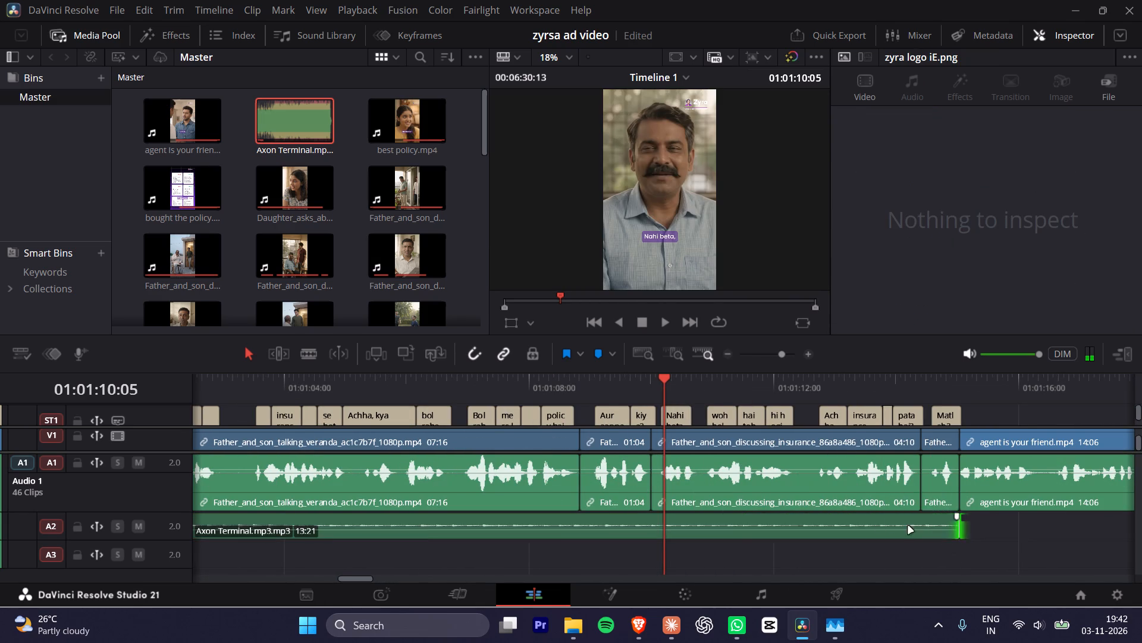
Copy the 13:21 Axon Terminal clip under the father-and-son scene before sub cover hai.mp4 and trim it to 11:15.
{"action": "scroll", "coordinate": [877, 521], "scroll_direction": "down", "scroll_amount": 4, "text": "alt"}
{"action": "left_click", "coordinate": [682, 526]}
{"action": "key", "text": "ctrl+c"}
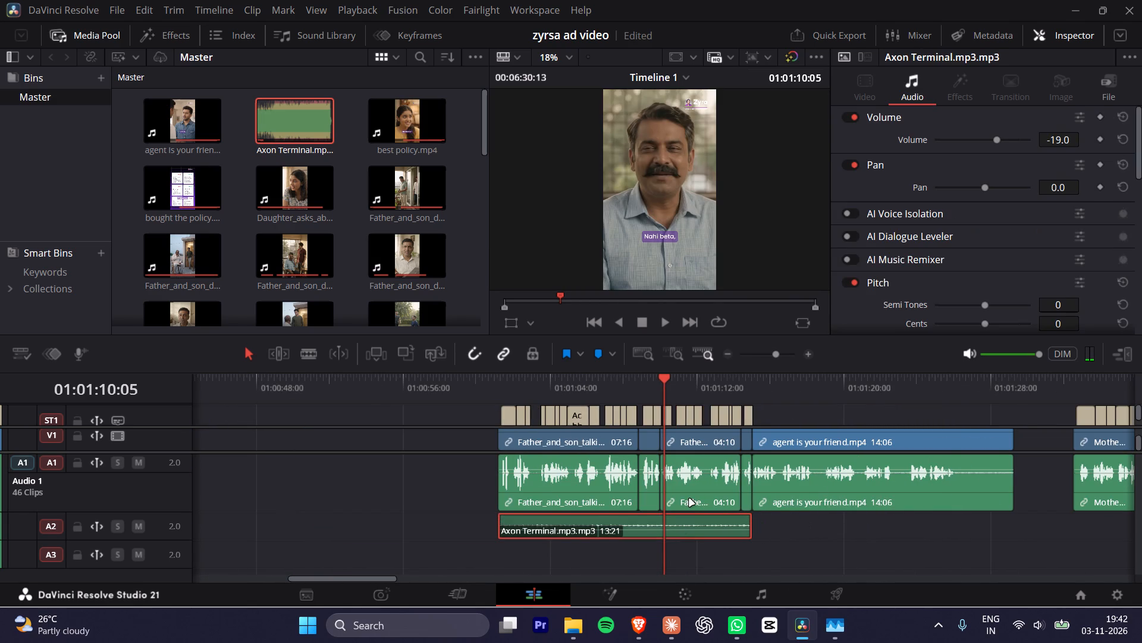
{"action": "scroll", "coordinate": [689, 499], "scroll_direction": "down", "scroll_amount": 2, "text": "alt"}
{"action": "scroll", "coordinate": [687, 506], "scroll_direction": "up", "scroll_amount": 1, "text": "ctrl"}
{"action": "scroll", "coordinate": [716, 524], "scroll_direction": "down", "scroll_amount": 2, "text": "ctrl"}
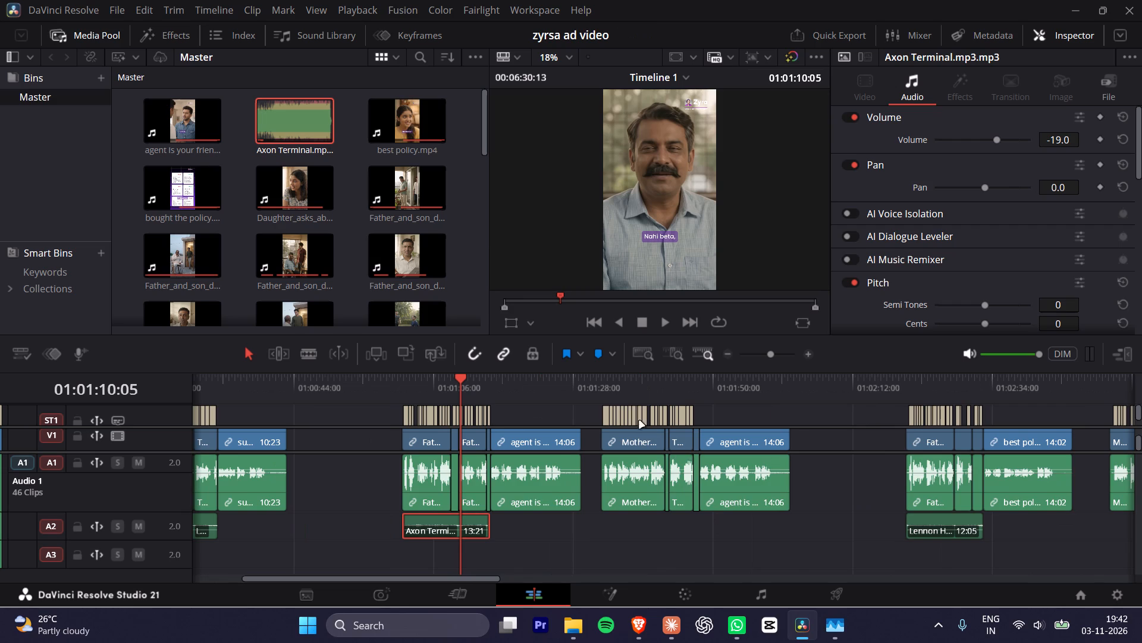
{"action": "scroll", "coordinate": [726, 466], "scroll_direction": "down", "scroll_amount": 8, "text": "ctrl"}
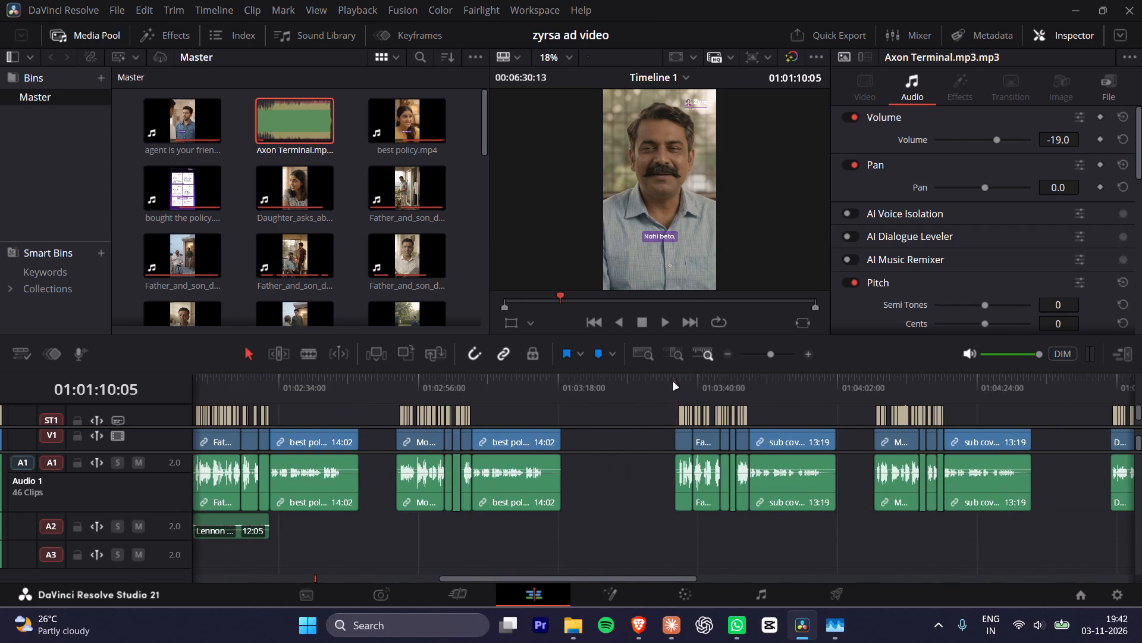
{"action": "left_click", "coordinate": [673, 383]}
{"action": "key", "text": "ctrl+v"}
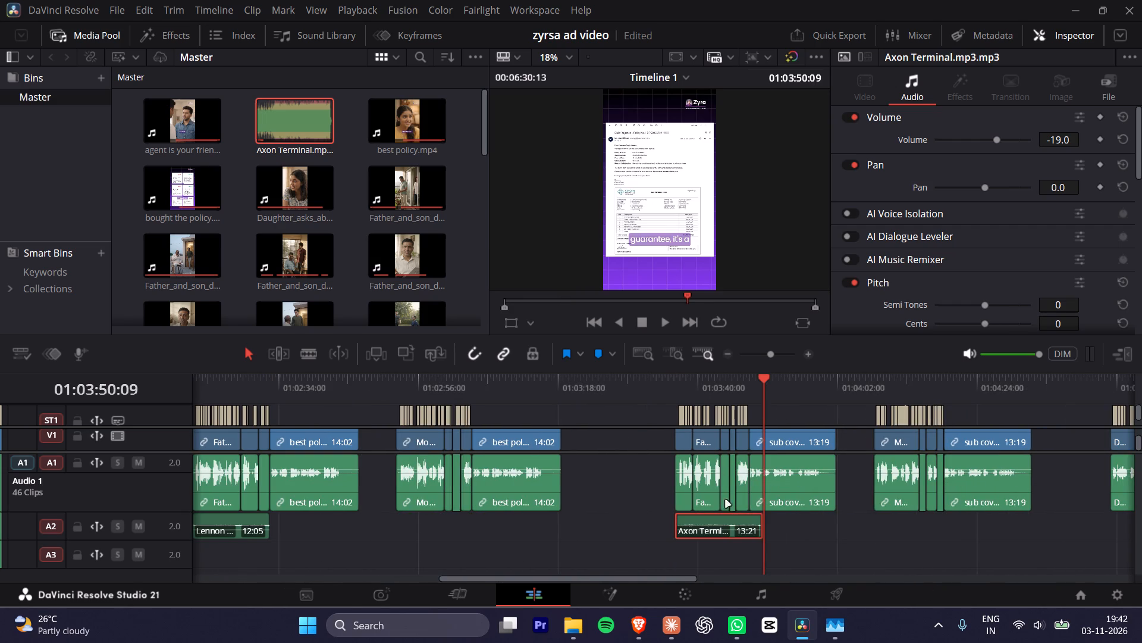
{"action": "scroll", "coordinate": [786, 529], "scroll_direction": "up", "scroll_amount": 7, "text": "alt"}
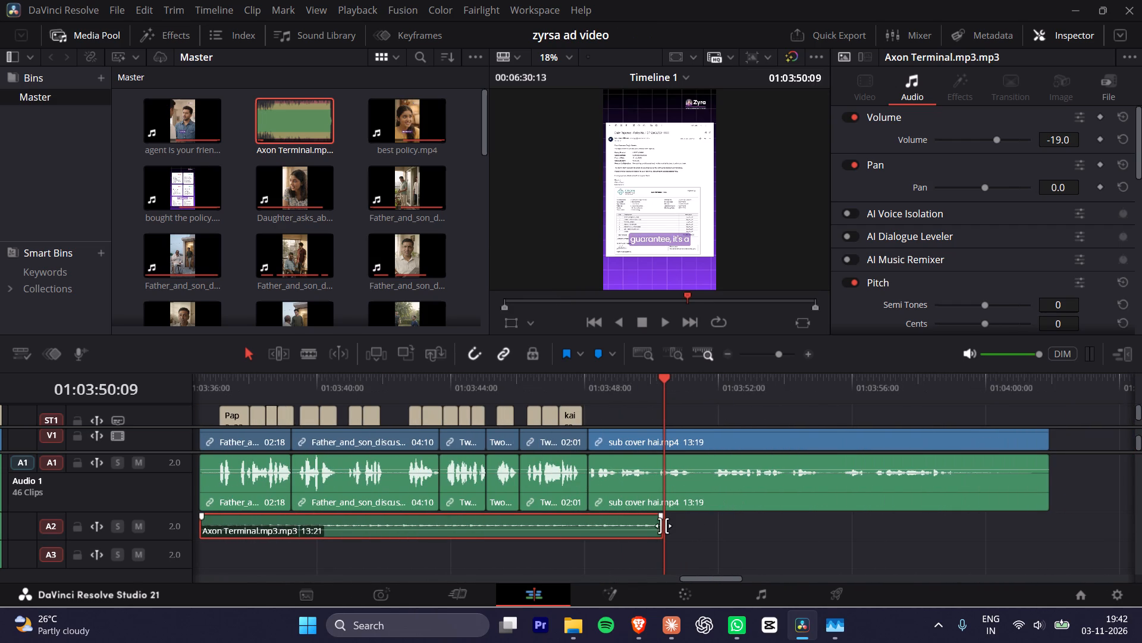
{"action": "left_click_drag", "start_coordinate": [663, 526], "coordinate": [587, 523]}
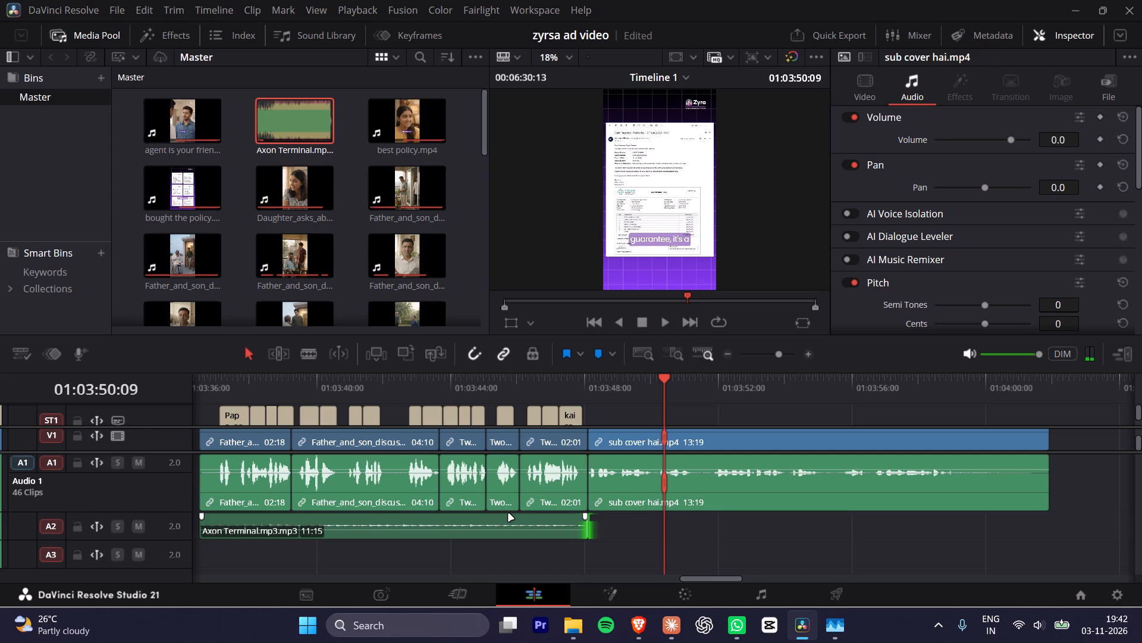
Copy the 11:15 Axon Terminal clip on A2.
{"action": "left_click", "coordinate": [482, 520]}
{"action": "key", "text": "ctrl+c"}
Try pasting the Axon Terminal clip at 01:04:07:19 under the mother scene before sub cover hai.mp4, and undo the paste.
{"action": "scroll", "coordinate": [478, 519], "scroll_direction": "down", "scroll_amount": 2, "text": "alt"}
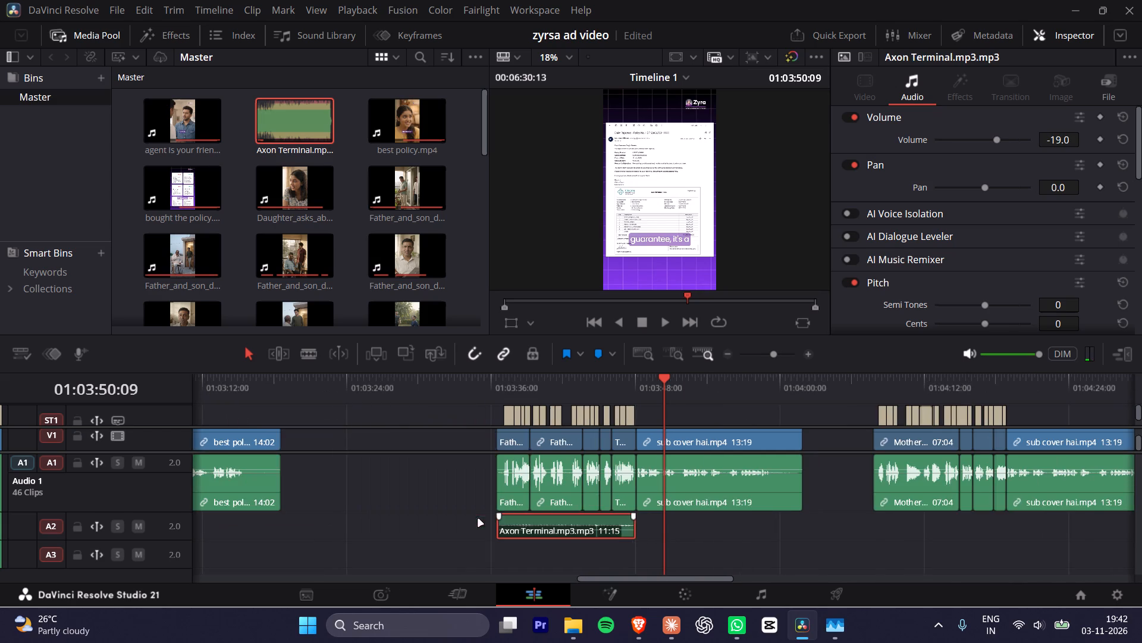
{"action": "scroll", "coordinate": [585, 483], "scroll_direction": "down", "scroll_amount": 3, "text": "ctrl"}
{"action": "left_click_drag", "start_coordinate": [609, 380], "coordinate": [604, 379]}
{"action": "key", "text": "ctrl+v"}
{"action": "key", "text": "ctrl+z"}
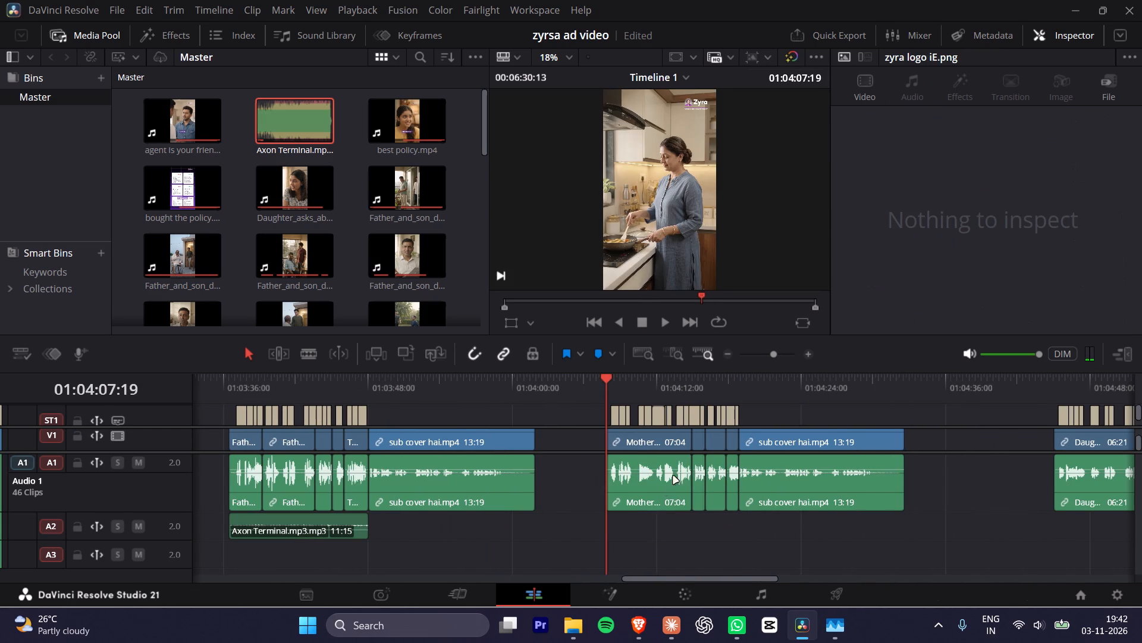
Paste the Axon Terminal clip at 01:05:15:05 and extend it to 11:18, ending where upload document.mp4 starts.
{"action": "scroll", "coordinate": [696, 411], "scroll_direction": "down", "scroll_amount": 1, "text": "alt"}
{"action": "left_click_drag", "start_coordinate": [927, 381], "coordinate": [962, 373]}
{"action": "scroll", "coordinate": [893, 448], "scroll_direction": "down", "scroll_amount": 4, "text": "ctrl"}
{"action": "scroll", "coordinate": [842, 448], "scroll_direction": "down", "scroll_amount": 2, "text": "ctrl"}
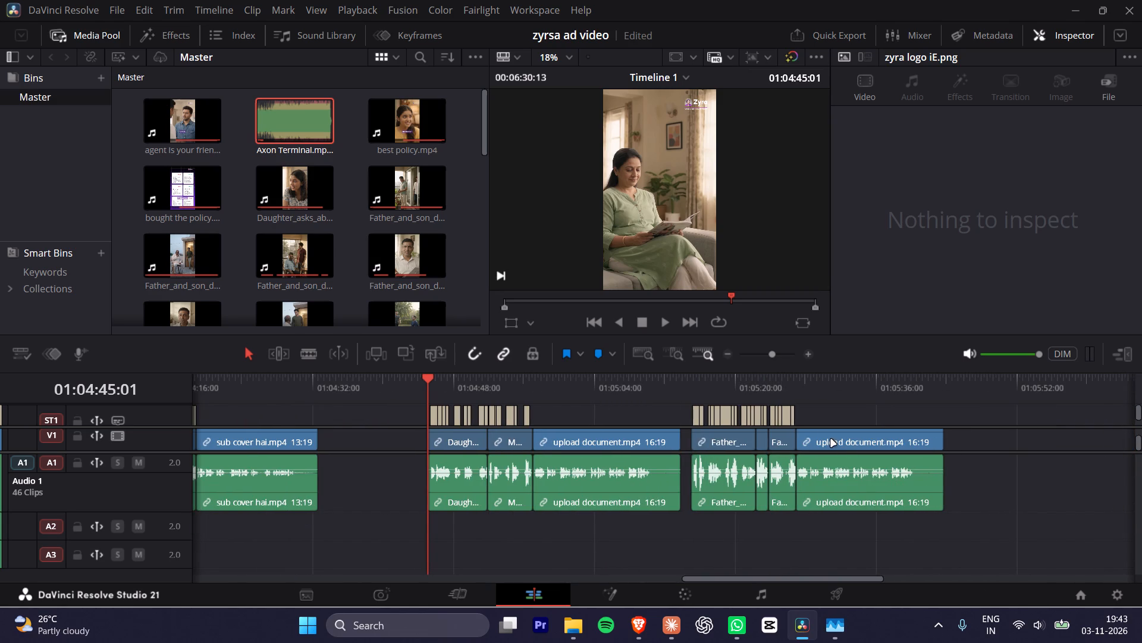
{"action": "left_click_drag", "start_coordinate": [683, 383], "coordinate": [692, 383]}
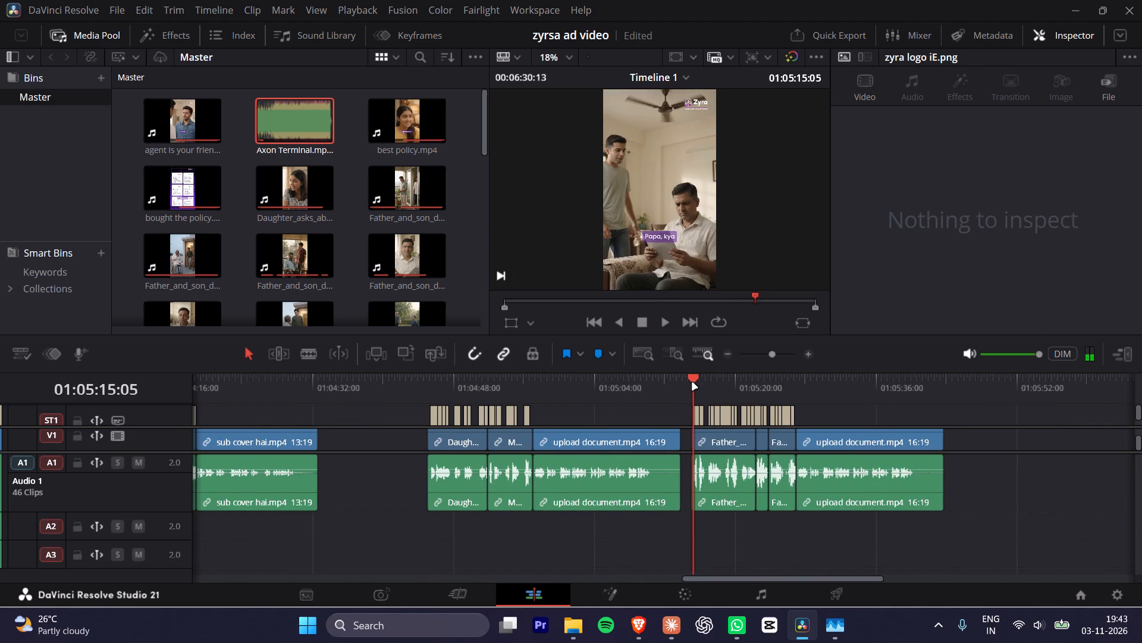
{"action": "key", "text": "ctrl+v"}
{"action": "scroll", "coordinate": [806, 523], "scroll_direction": "up", "scroll_amount": 12, "text": "alt"}
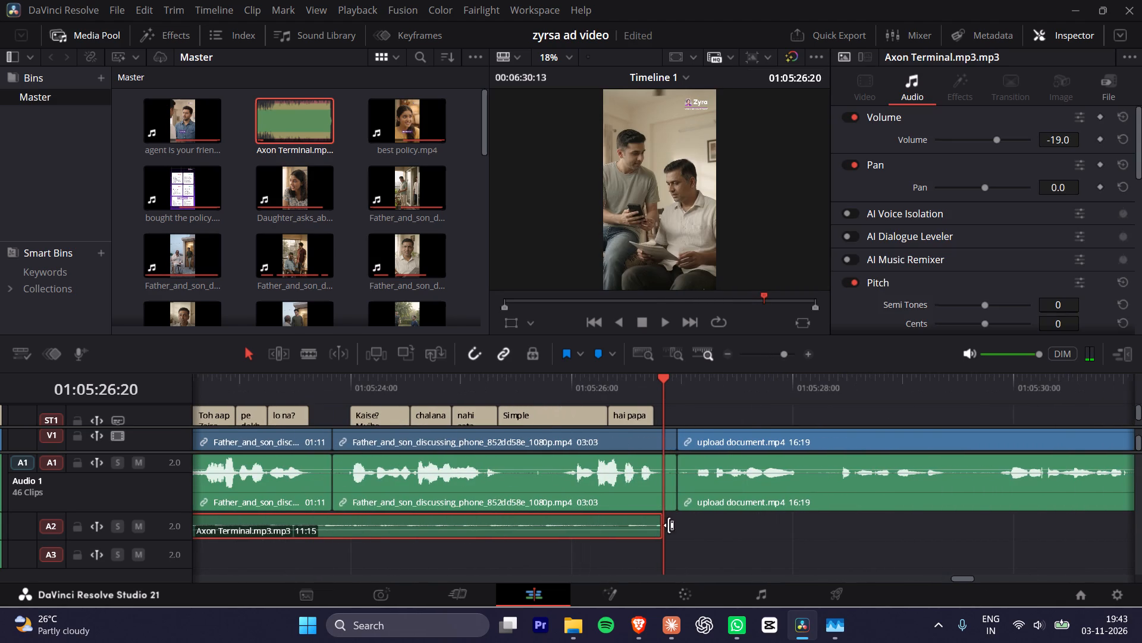
{"action": "left_click_drag", "start_coordinate": [661, 524], "coordinate": [683, 526]}
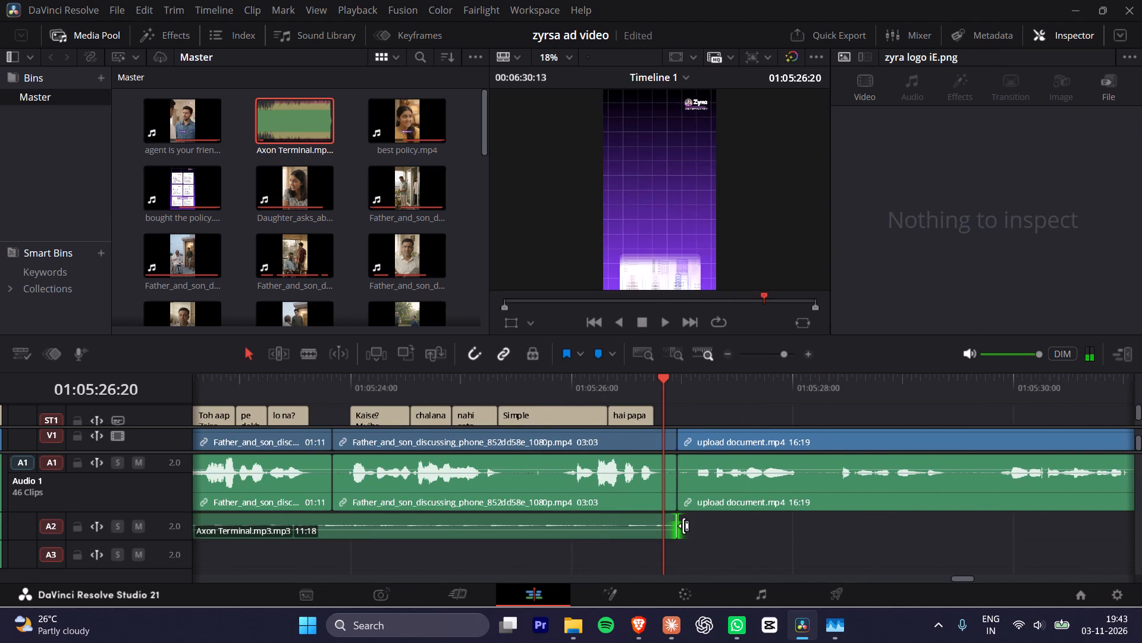
Play back the beginning of the timeline to check the Axon Terminal music under the first scenes.
{"action": "scroll", "coordinate": [724, 517], "scroll_direction": "down", "scroll_amount": 14, "text": "alt"}
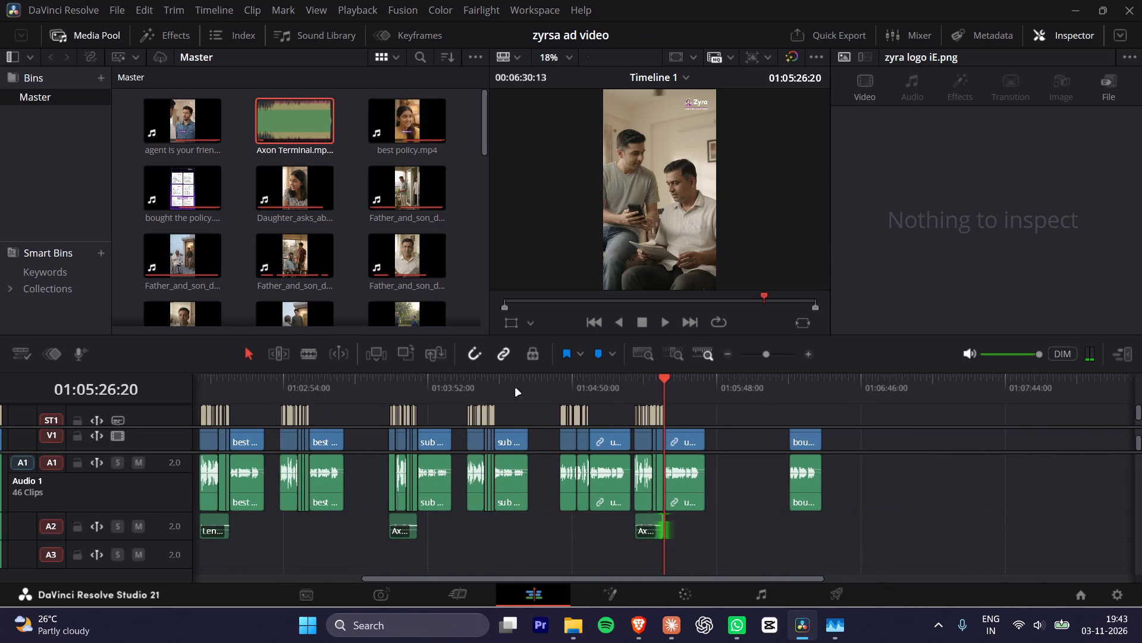
{"action": "left_click_drag", "start_coordinate": [469, 380], "coordinate": [17, 404]}
{"action": "key", "text": "space"}
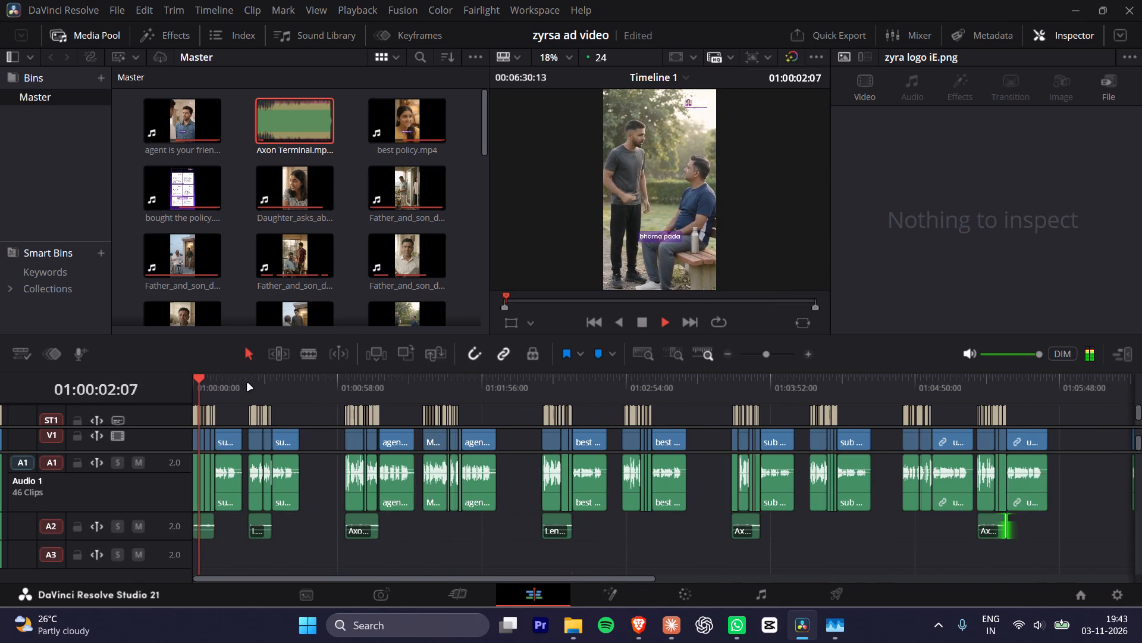
{"action": "key", "text": "space"}
{"action": "key", "text": "space"}
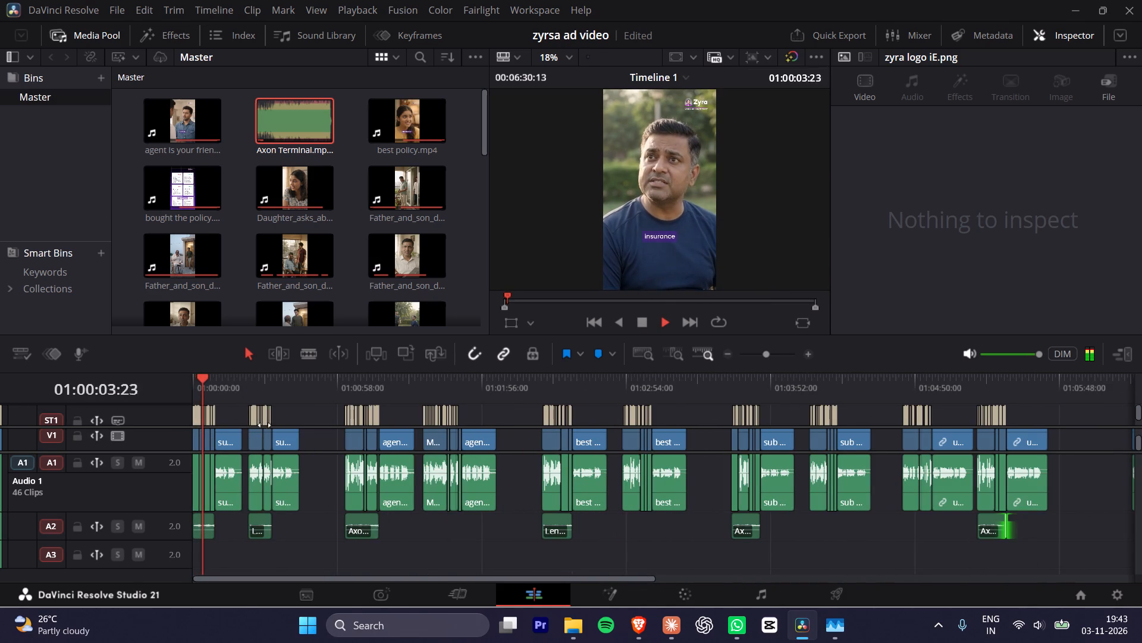
{"action": "key", "text": "space"}
Add Mindscape.mp3 to A3, starting at the mother scene that precedes the second agent is your friend.mp4 clip.
{"action": "scroll", "coordinate": [305, 136], "scroll_direction": "down", "scroll_amount": 3}
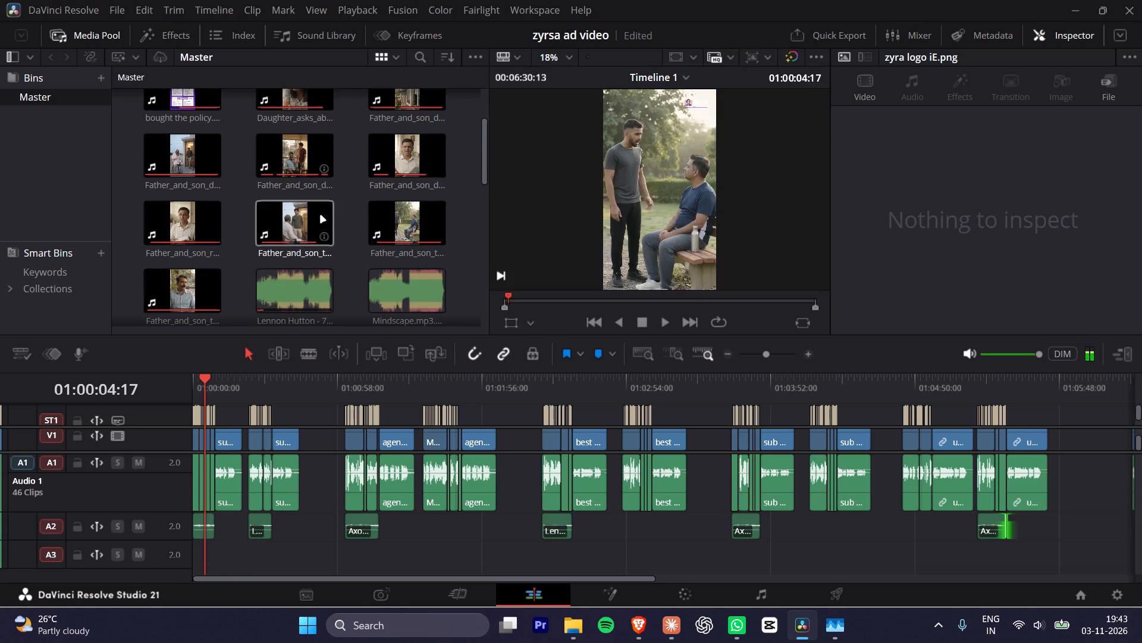
{"action": "scroll", "coordinate": [321, 225], "scroll_direction": "down", "scroll_amount": 1}
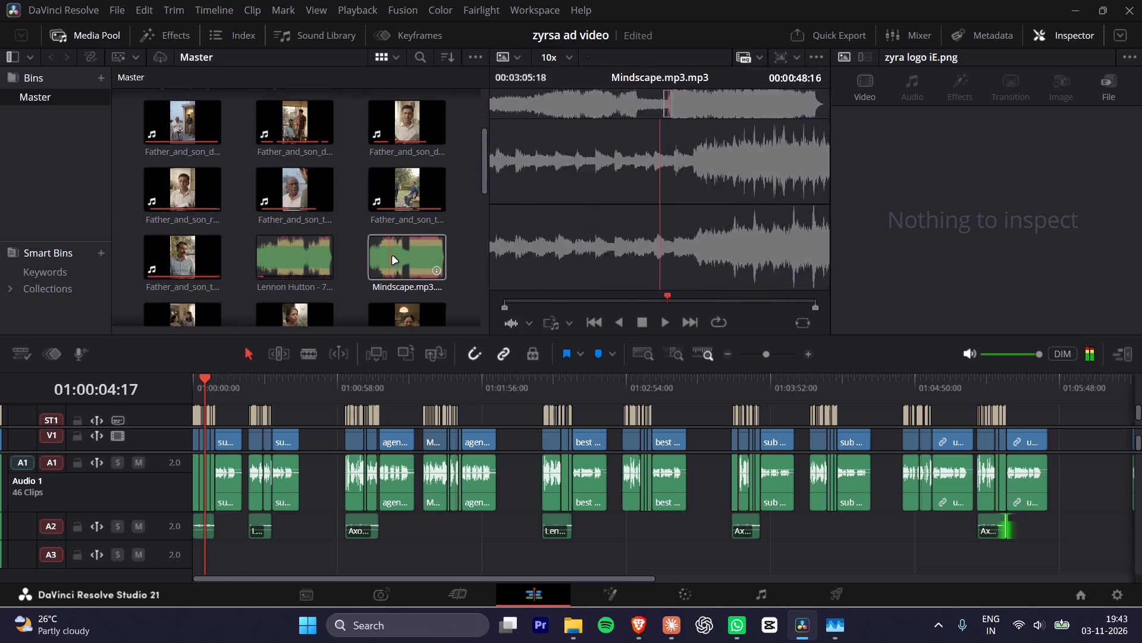
{"action": "left_click_drag", "start_coordinate": [394, 257], "coordinate": [366, 561]}
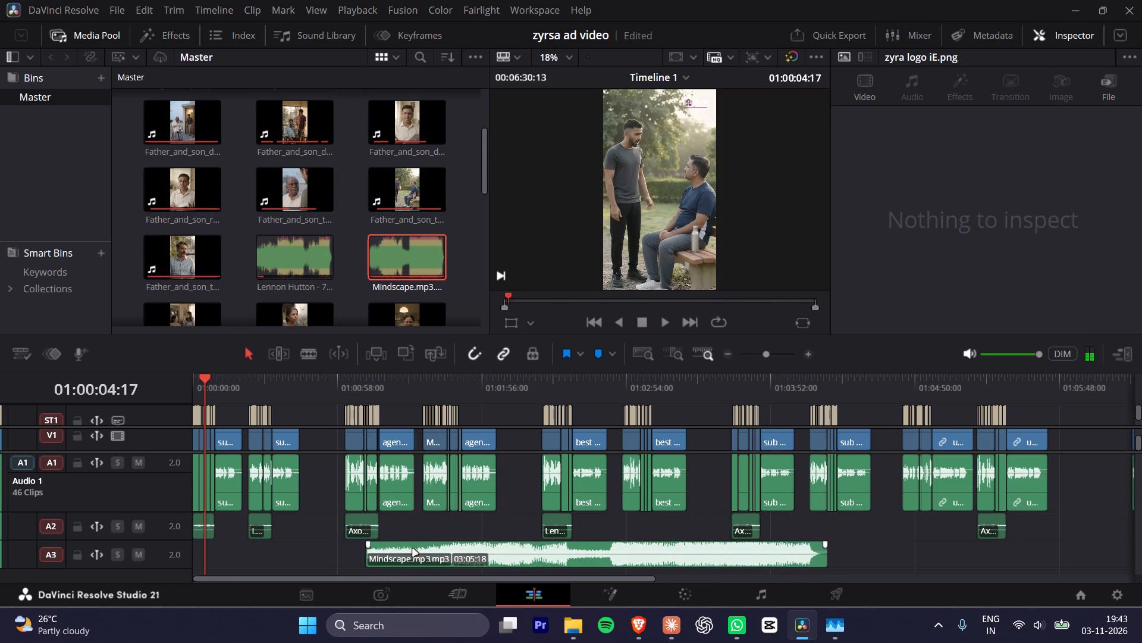
{"action": "left_click_drag", "start_coordinate": [418, 554], "coordinate": [427, 554]}
{"action": "left_click_drag", "start_coordinate": [406, 545], "coordinate": [378, 549]}
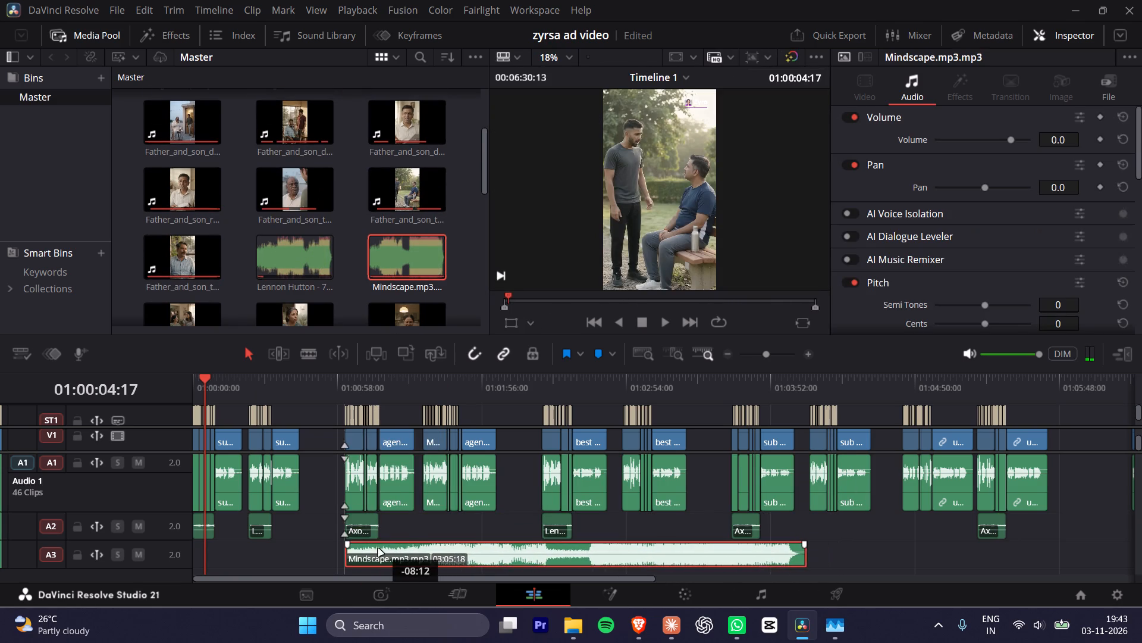
{"action": "left_click_drag", "start_coordinate": [378, 549], "coordinate": [465, 551]}
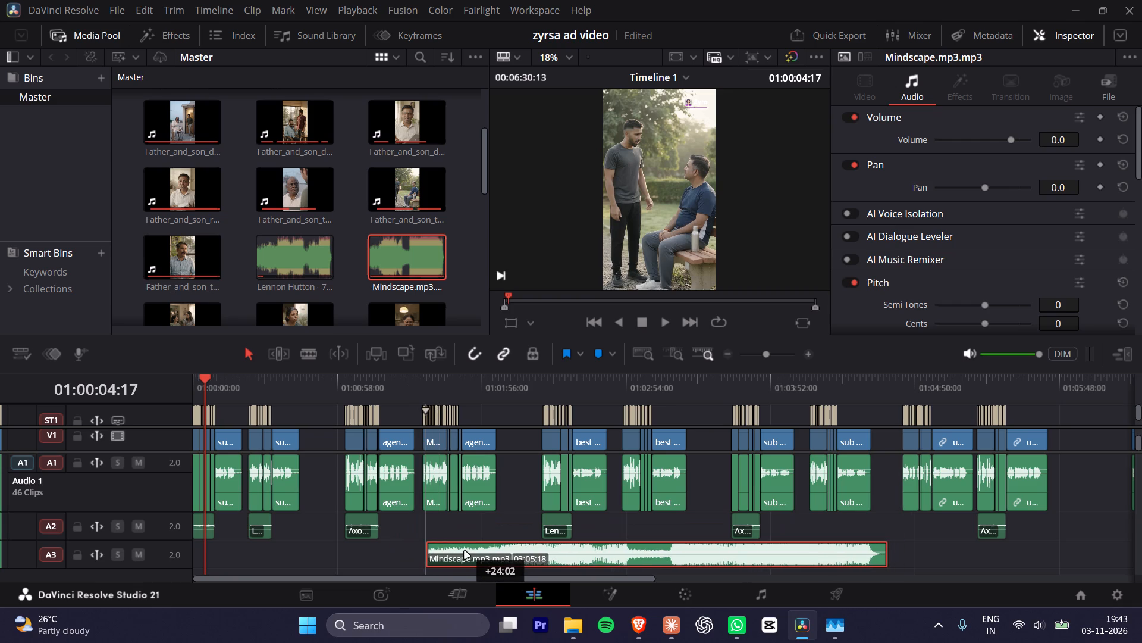
{"action": "left_click_drag", "start_coordinate": [465, 551], "coordinate": [462, 551]}
Split the Mindscape music on A3 at 01:01:48:00, where agent is your friend.mp4 begins.
{"action": "scroll", "coordinate": [466, 519], "scroll_direction": "up", "scroll_amount": 6, "text": "alt"}
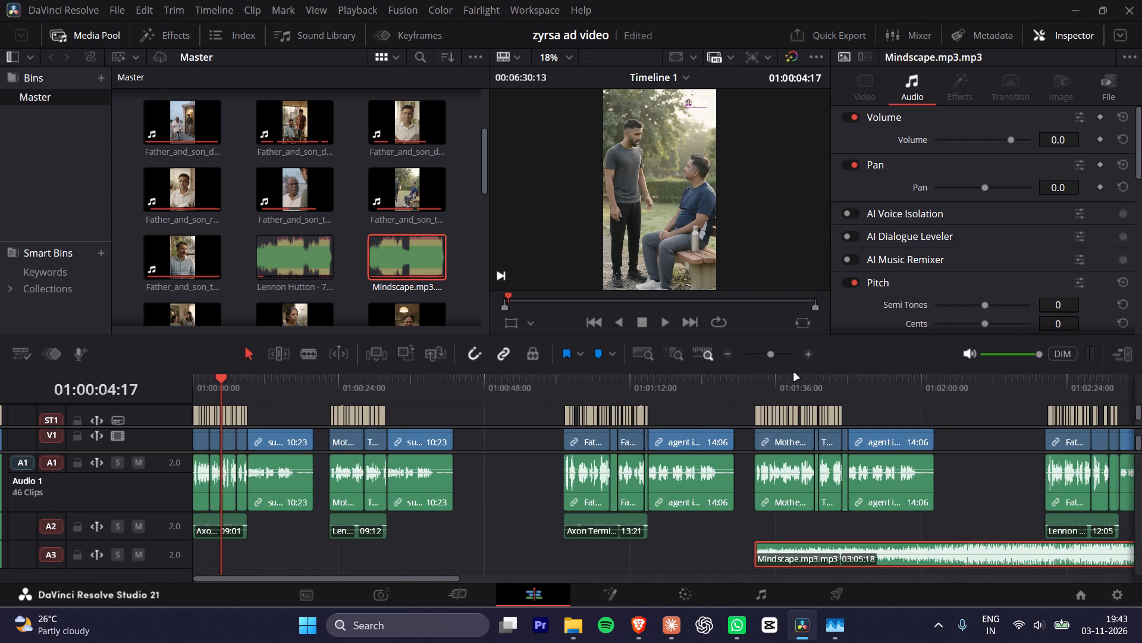
{"action": "left_click_drag", "start_coordinate": [773, 385], "coordinate": [849, 390]}
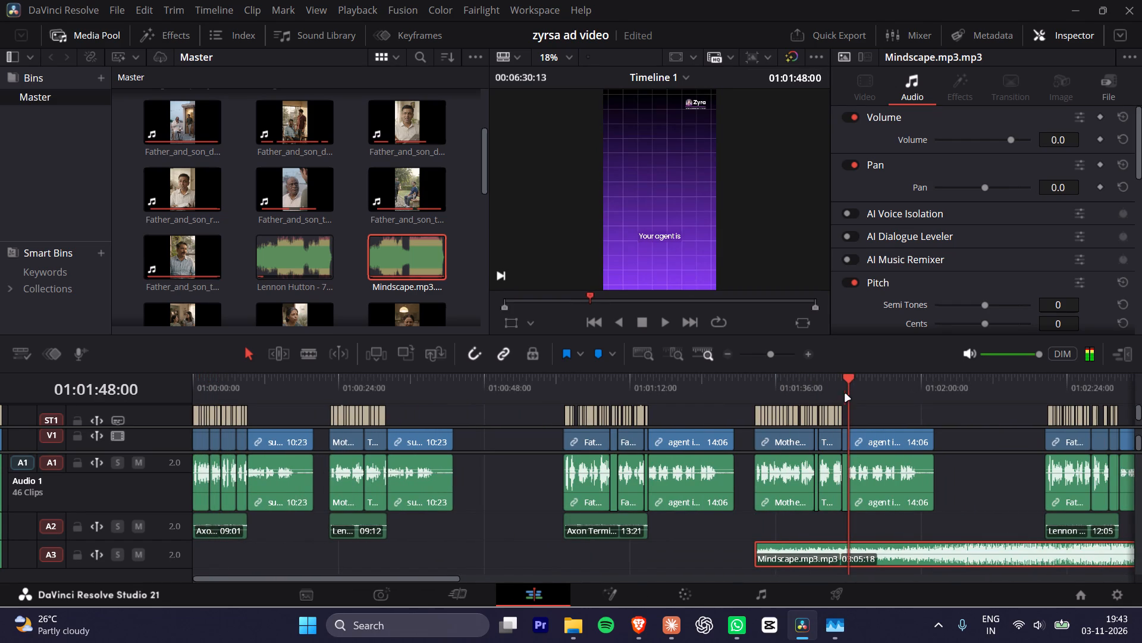
{"action": "left_click", "coordinate": [910, 551]}
{"action": "key", "text": "ctrl+b"}
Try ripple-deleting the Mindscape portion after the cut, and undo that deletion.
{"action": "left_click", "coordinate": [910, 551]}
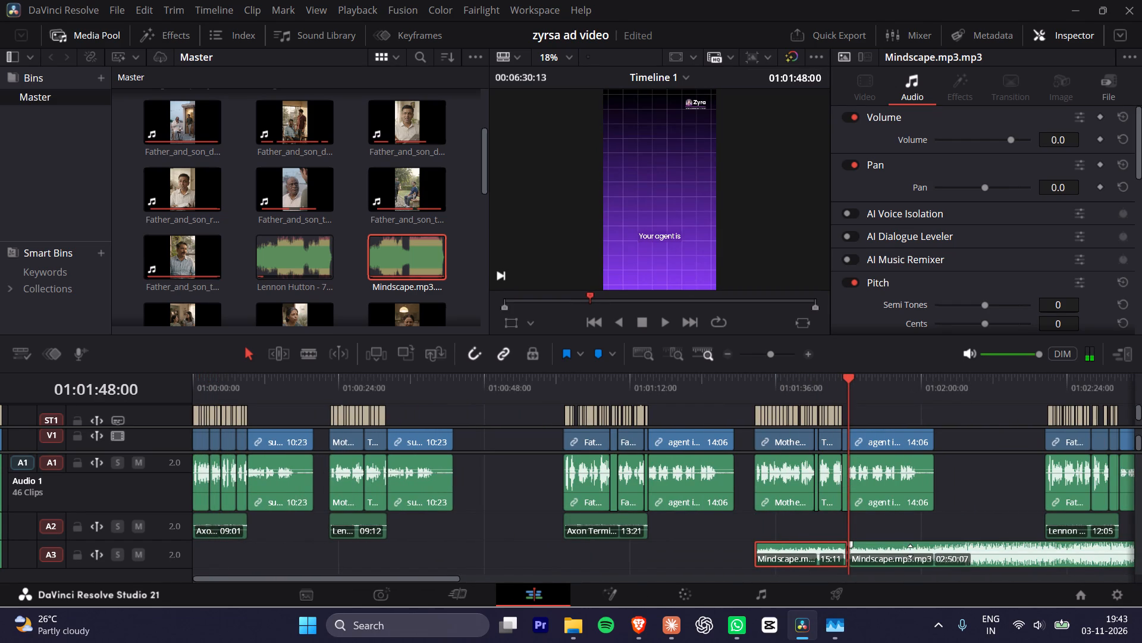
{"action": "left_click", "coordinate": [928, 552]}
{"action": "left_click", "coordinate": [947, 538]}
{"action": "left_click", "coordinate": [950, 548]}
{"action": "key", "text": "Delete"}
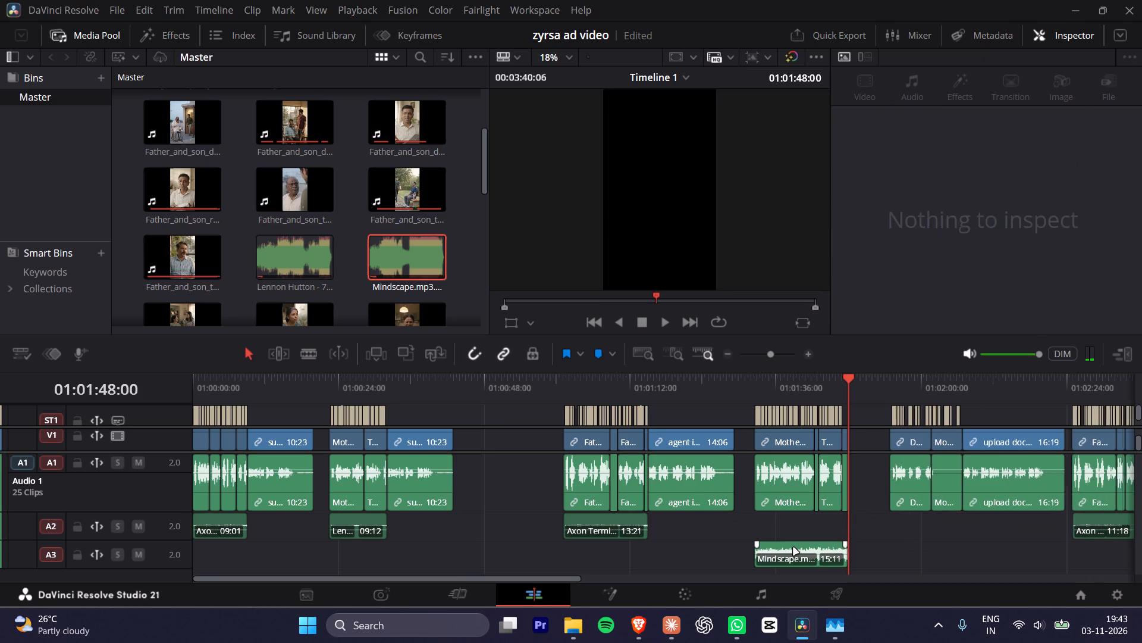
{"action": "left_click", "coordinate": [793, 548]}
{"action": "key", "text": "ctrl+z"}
Delete the Mindscape portion after 01:01:48:00 without rippling the other clips, keeping the 15:11 part.
{"action": "left_click", "coordinate": [904, 545]}
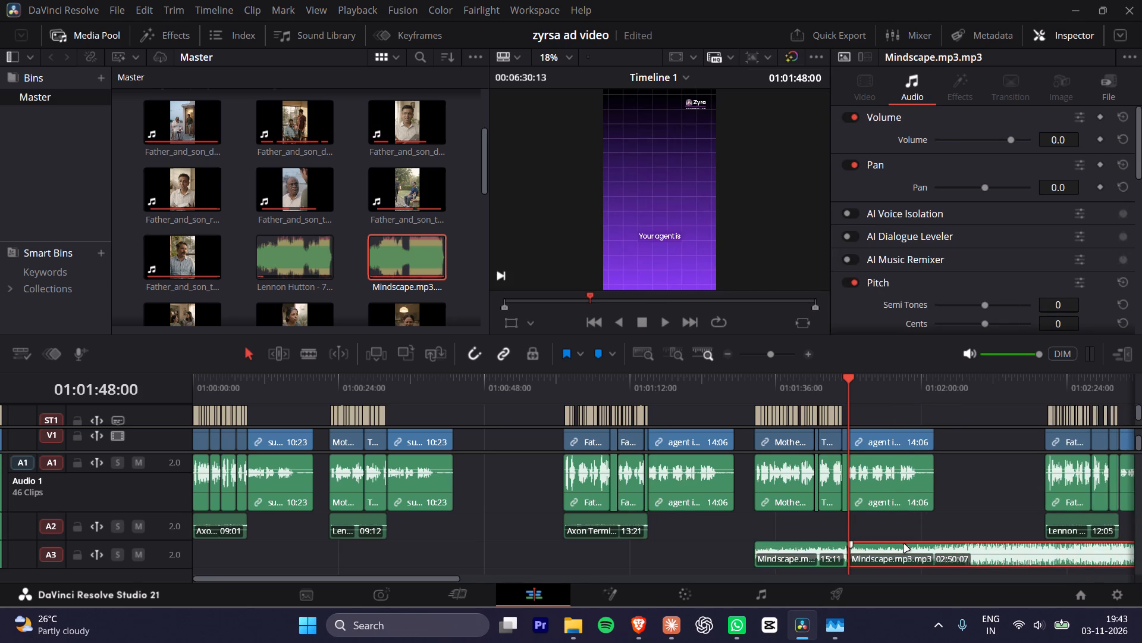
{"action": "key", "text": "BackSpace"}
{"action": "left_click", "coordinate": [812, 553]}
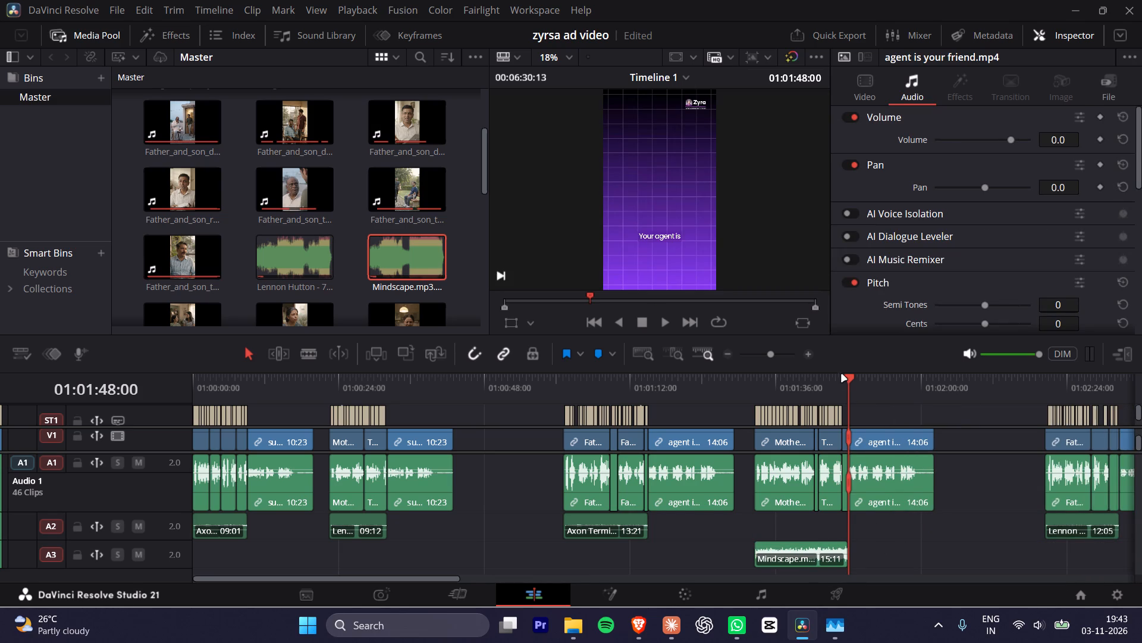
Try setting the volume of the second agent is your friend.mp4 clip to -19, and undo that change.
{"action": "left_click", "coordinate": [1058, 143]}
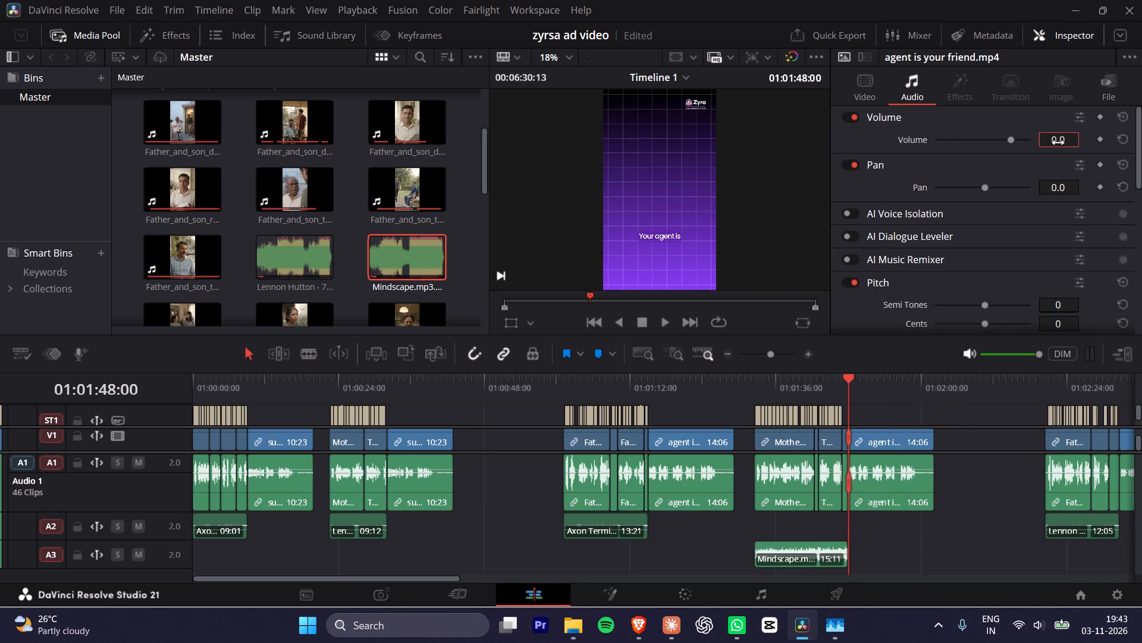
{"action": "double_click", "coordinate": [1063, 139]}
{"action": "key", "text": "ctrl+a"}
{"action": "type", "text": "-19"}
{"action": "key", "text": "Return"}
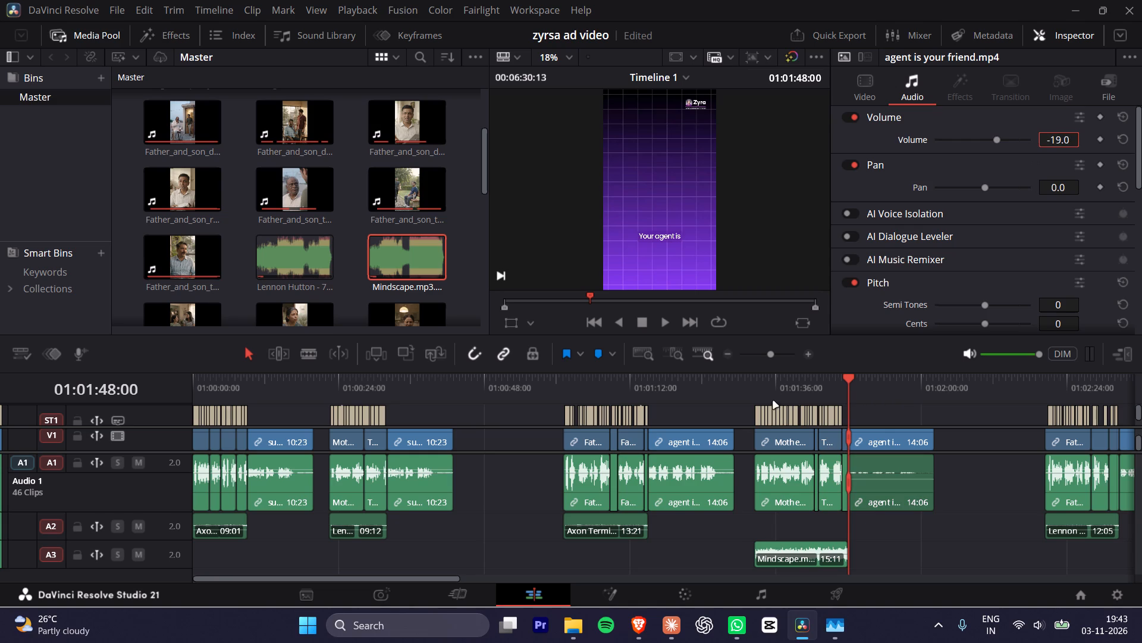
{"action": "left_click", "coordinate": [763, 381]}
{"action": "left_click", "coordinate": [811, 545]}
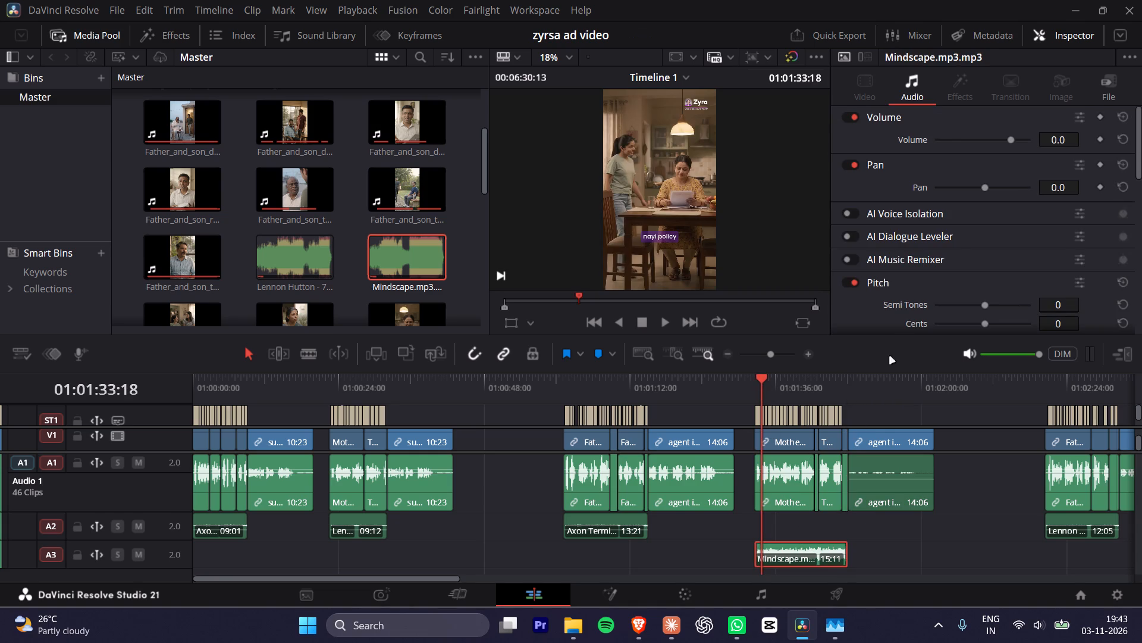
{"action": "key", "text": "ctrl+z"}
Set the volume of the Mindscape clip on A3 to -19 and play the mother-and-daughter scene with it.
{"action": "left_click", "coordinate": [807, 549]}
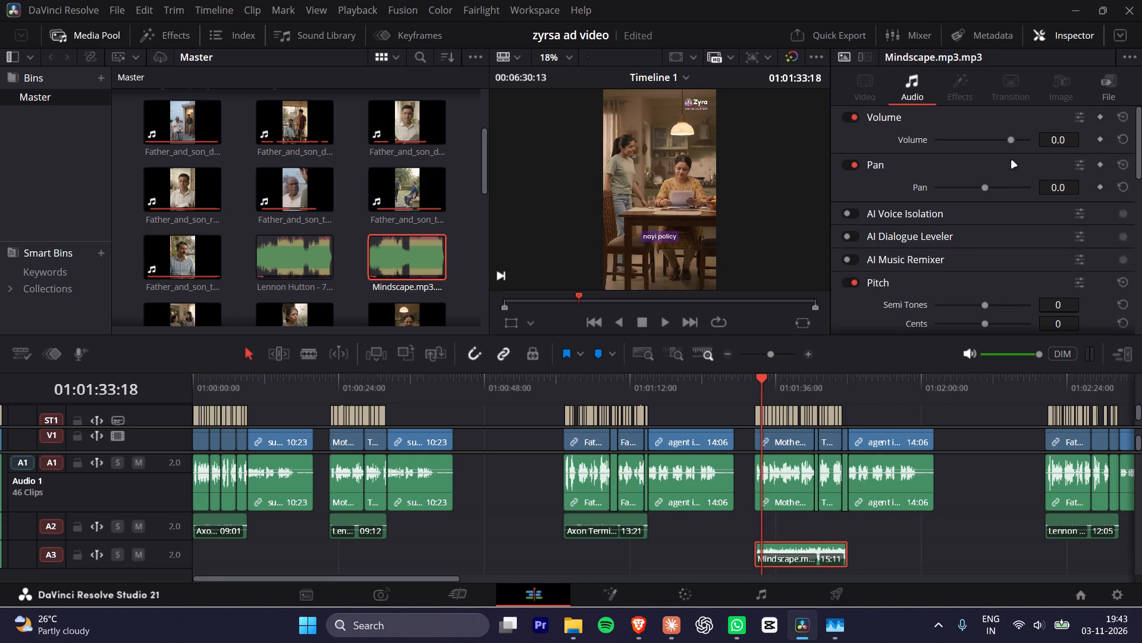
{"action": "left_click", "coordinate": [1058, 146]}
{"action": "key", "text": "minus"}
{"action": "type", "text": "19"}
{"action": "key", "text": "Return"}
{"action": "left_click_drag", "start_coordinate": [741, 376], "coordinate": [759, 375]}
{"action": "left_click", "coordinate": [757, 375]}
{"action": "scroll", "coordinate": [805, 444], "scroll_direction": "up", "scroll_amount": 7, "text": "alt"}
{"action": "key", "text": "space"}
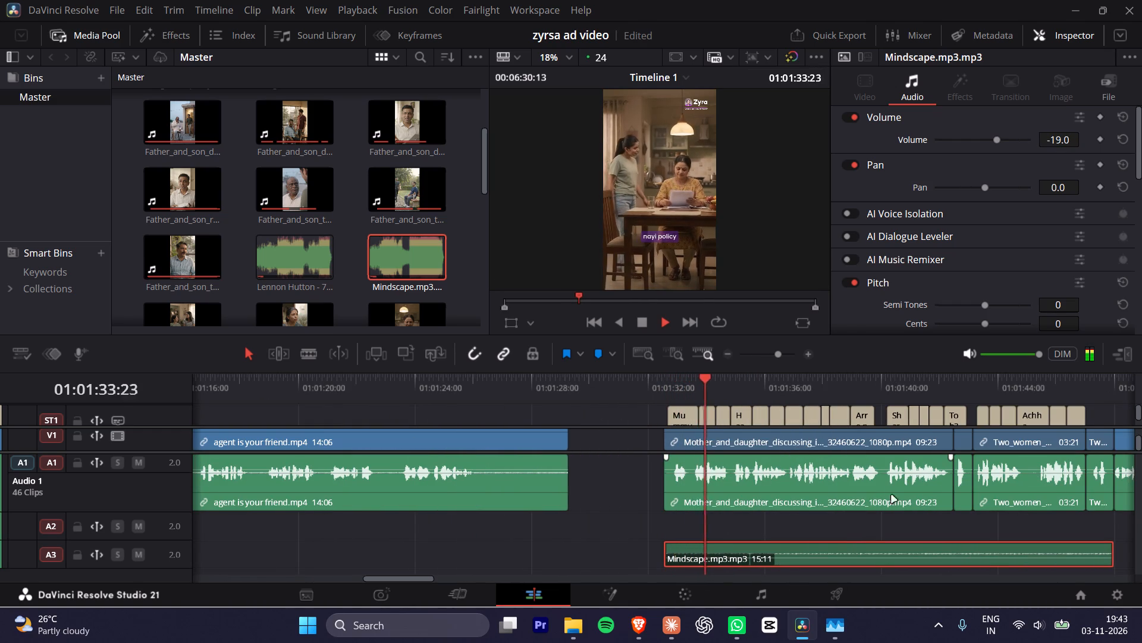
{"action": "scroll", "coordinate": [934, 498], "scroll_direction": "down", "scroll_amount": 1, "text": "alt"}
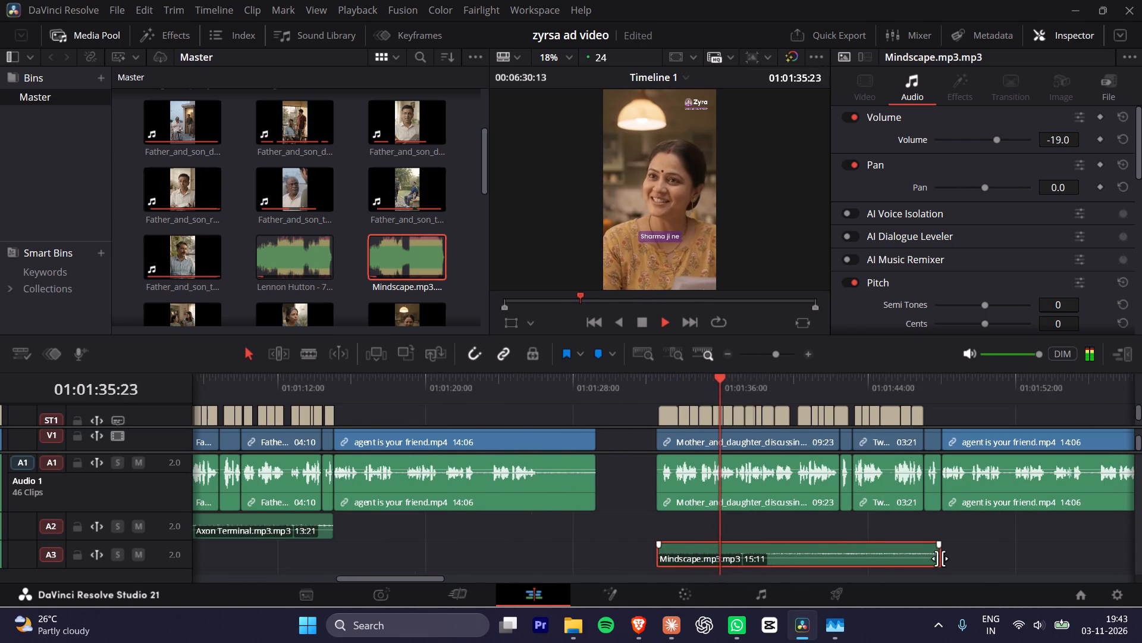
Stop playback and move the Mindscape clip from A3 up to A2, keeping it under the same scene.
{"action": "left_click", "coordinate": [891, 555]}
{"action": "key", "text": "ctrl+c"}
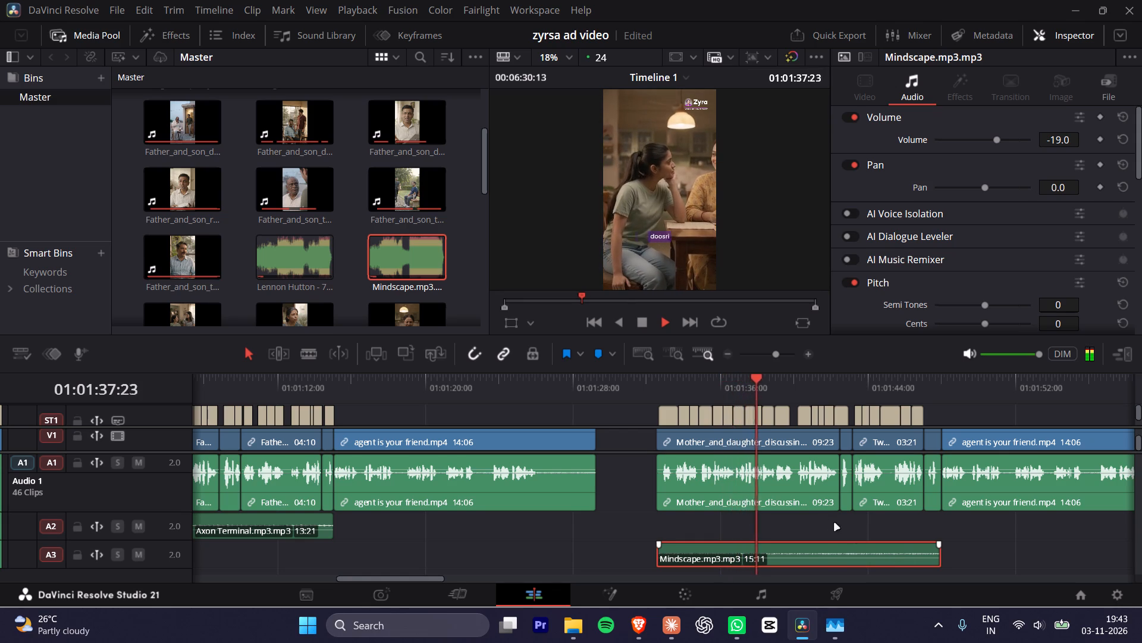
{"action": "key", "text": "space"}
{"action": "left_click_drag", "start_coordinate": [829, 558], "coordinate": [824, 547]}
{"action": "key", "text": "ctrl+z"}
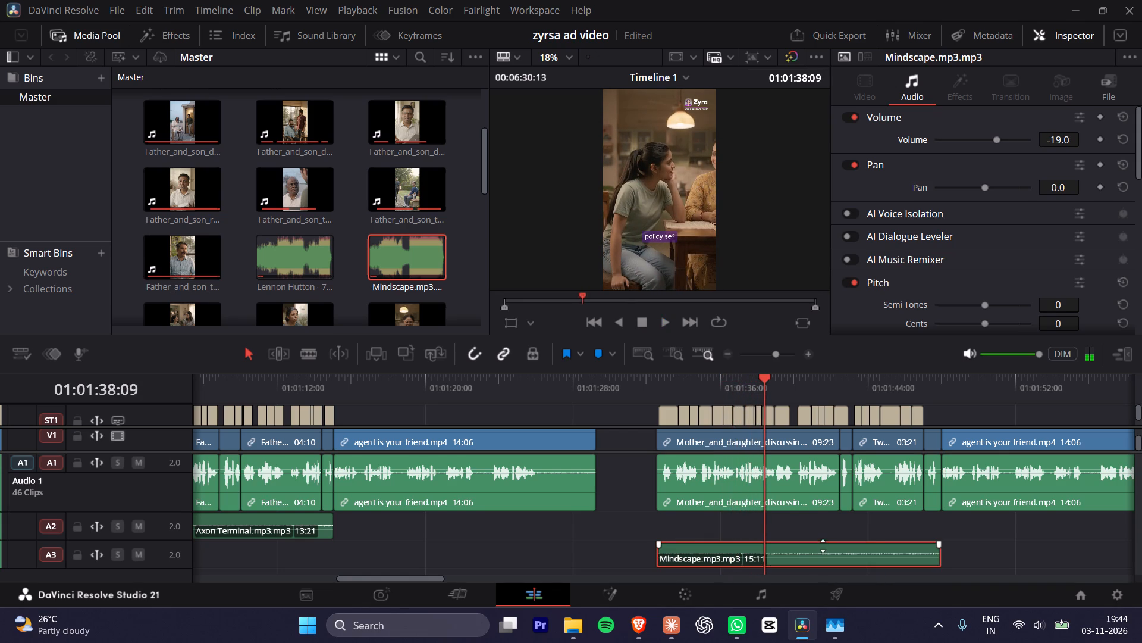
{"action": "left_click_drag", "start_coordinate": [812, 544], "coordinate": [811, 523]}
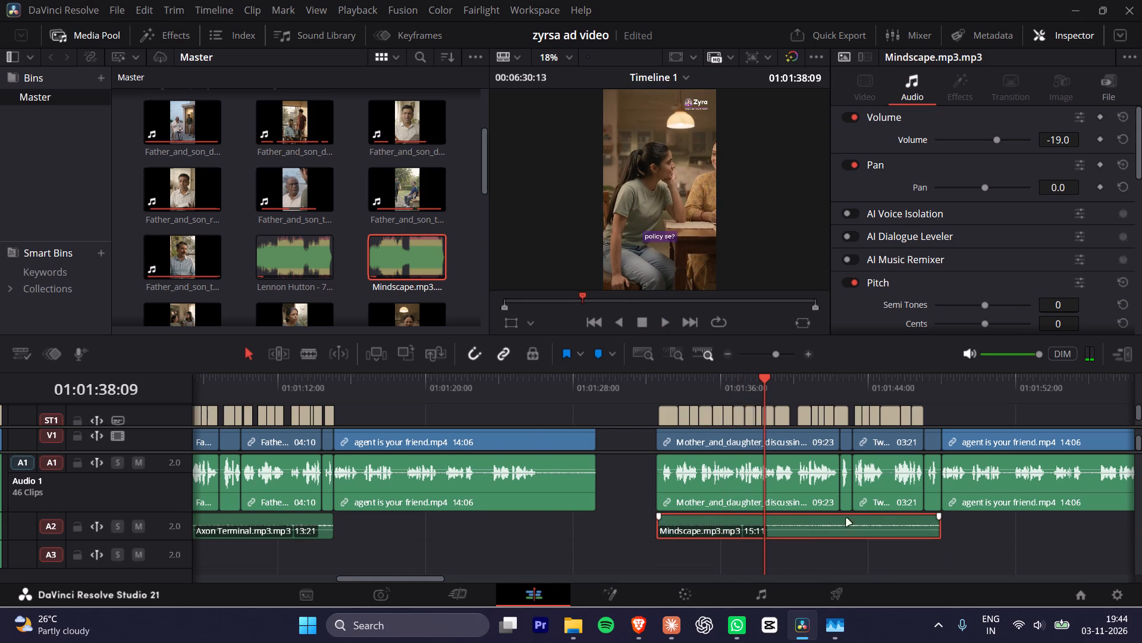
Copy the Mindscape clip from A2 and paste it at 01:02:52:14, where the mother-and-daughter scene before best policy.mp4 starts.
{"action": "scroll", "coordinate": [883, 517], "scroll_direction": "down", "scroll_amount": 2, "text": "alt"}
{"action": "scroll", "coordinate": [820, 492], "scroll_direction": "up", "scroll_amount": 11, "text": "alt"}
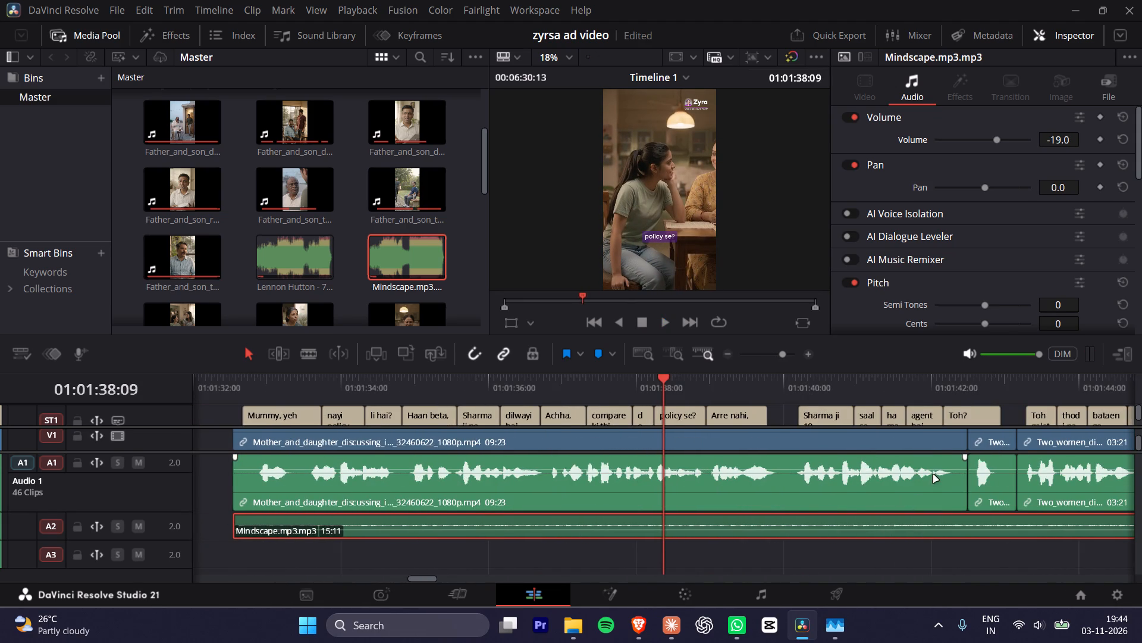
{"action": "scroll", "coordinate": [932, 475], "scroll_direction": "down", "scroll_amount": 7, "text": "ctrl"}
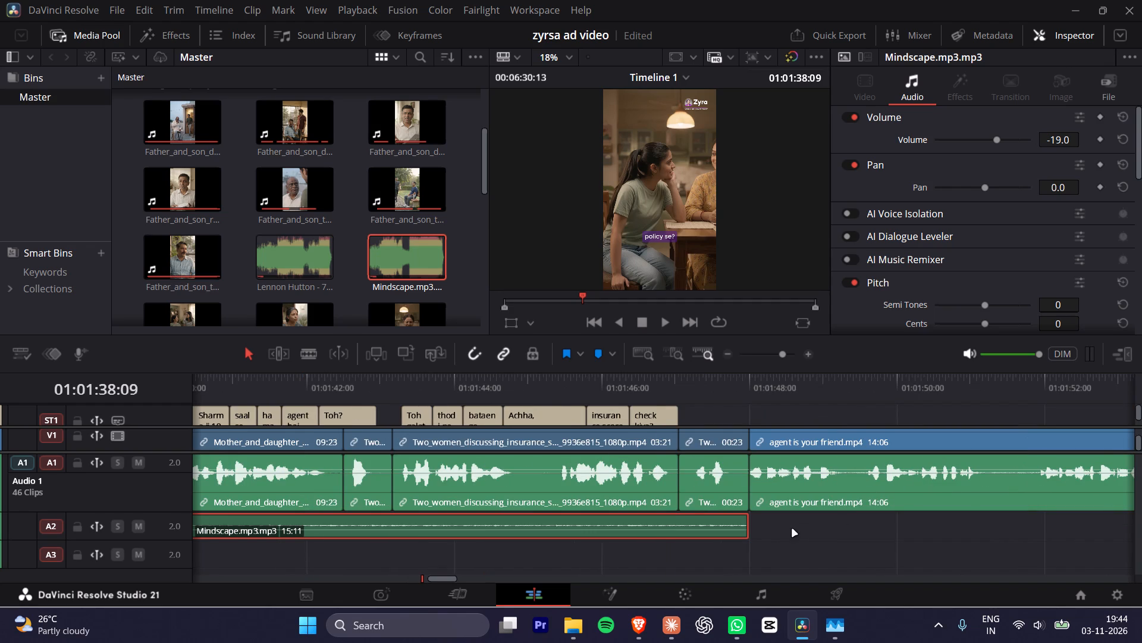
{"action": "scroll", "coordinate": [780, 523], "scroll_direction": "down", "scroll_amount": 8, "text": "alt"}
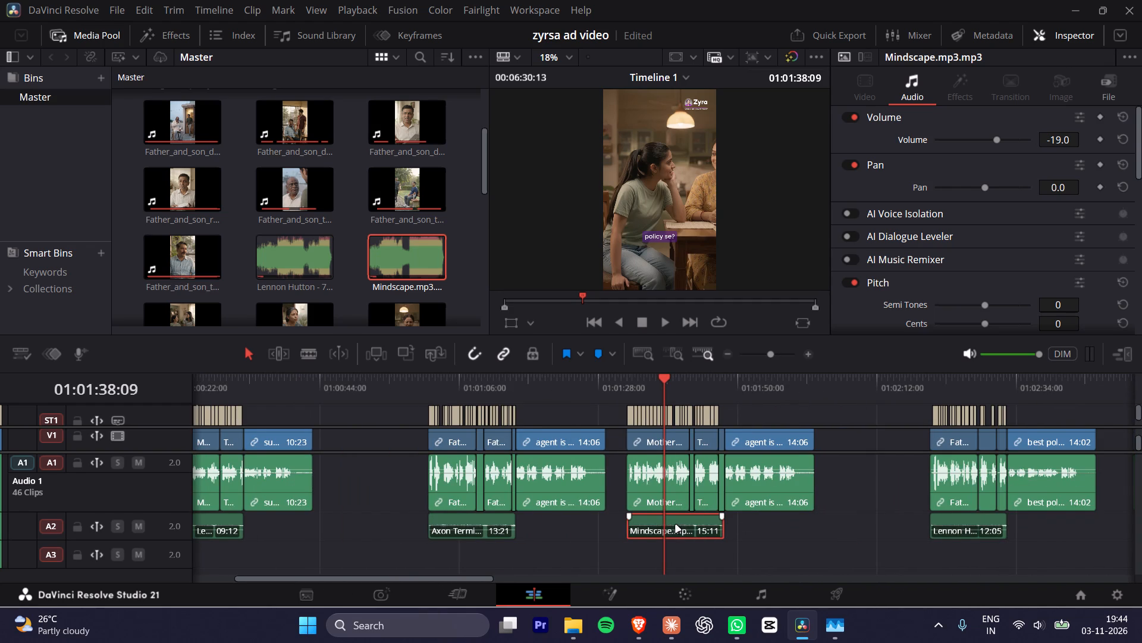
{"action": "left_click", "coordinate": [676, 525]}
{"action": "key", "text": "ctrl+c"}
{"action": "scroll", "coordinate": [758, 514], "scroll_direction": "down", "scroll_amount": 3, "text": "ctrl"}
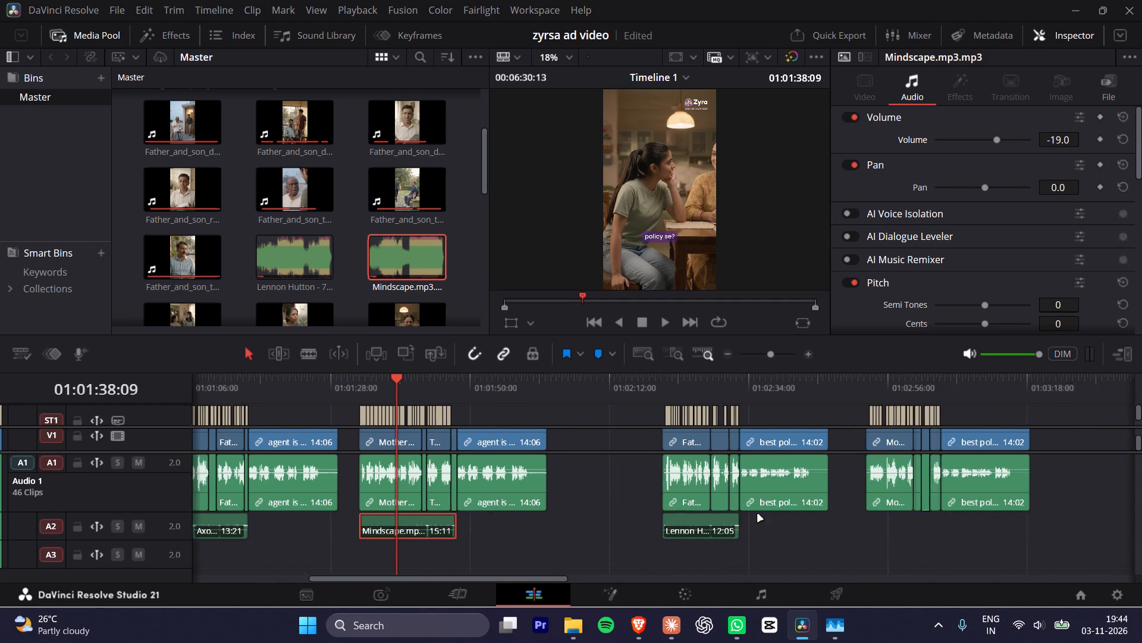
{"action": "scroll", "coordinate": [758, 514], "scroll_direction": "down", "scroll_amount": 1, "text": "ctrl"}
{"action": "left_click", "coordinate": [772, 383]}
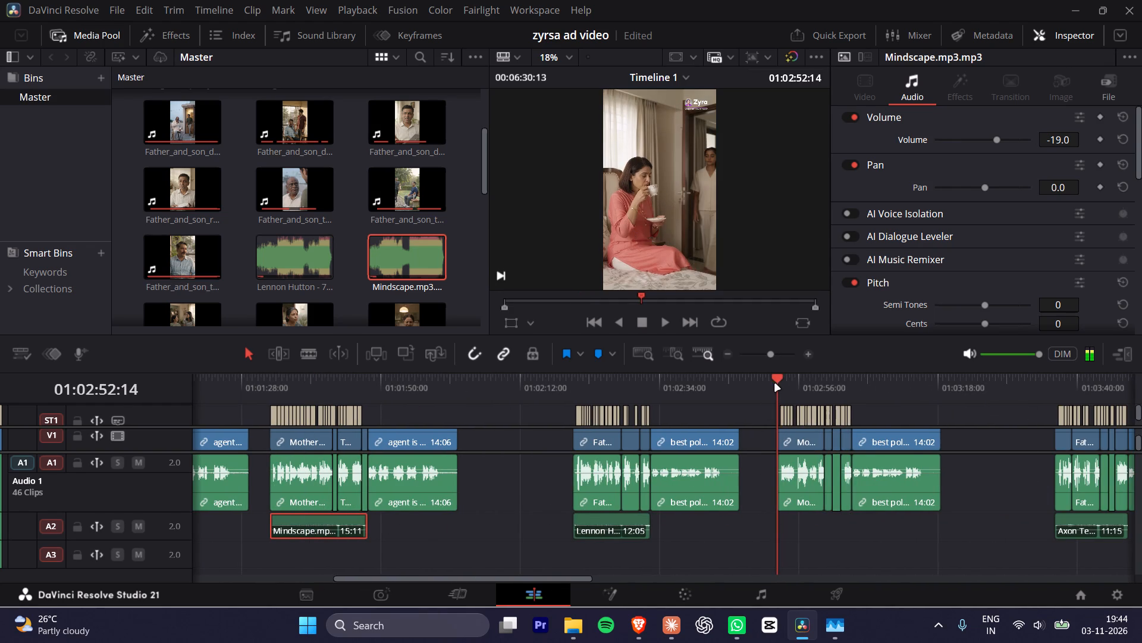
{"action": "scroll", "coordinate": [818, 476], "scroll_direction": "up", "scroll_amount": 7, "text": "ctrl"}
{"action": "scroll", "coordinate": [818, 476], "scroll_direction": "down", "scroll_amount": 3, "text": "ctrl"}
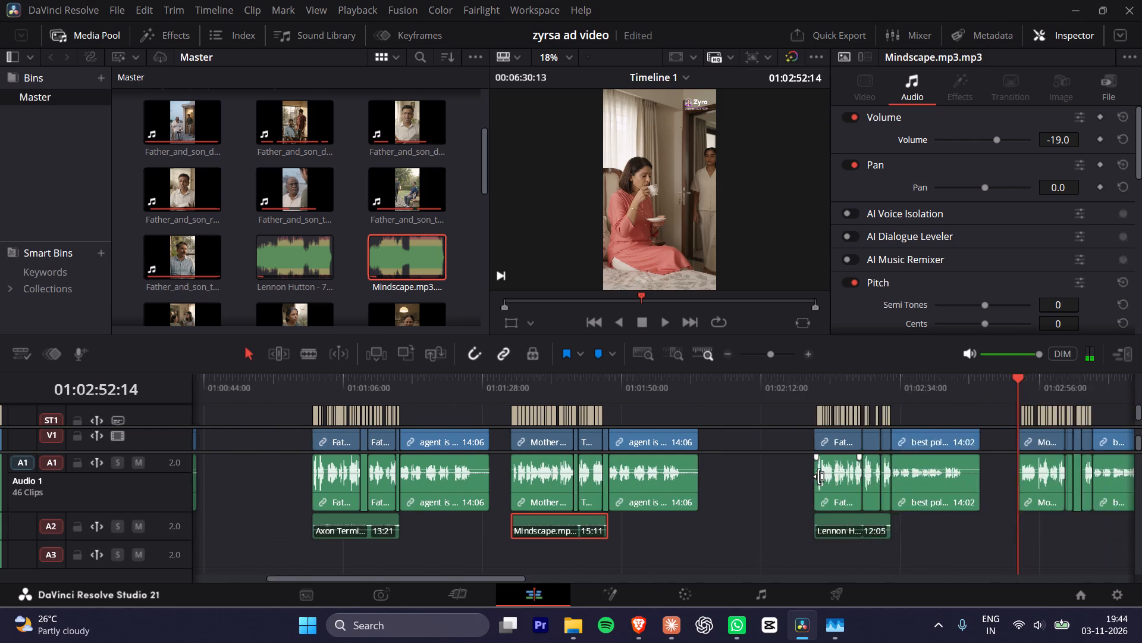
{"action": "scroll", "coordinate": [818, 476], "scroll_direction": "down", "scroll_amount": 2, "text": "ctrl"}
{"action": "scroll", "coordinate": [818, 476], "scroll_direction": "up", "scroll_amount": 7, "text": "alt"}
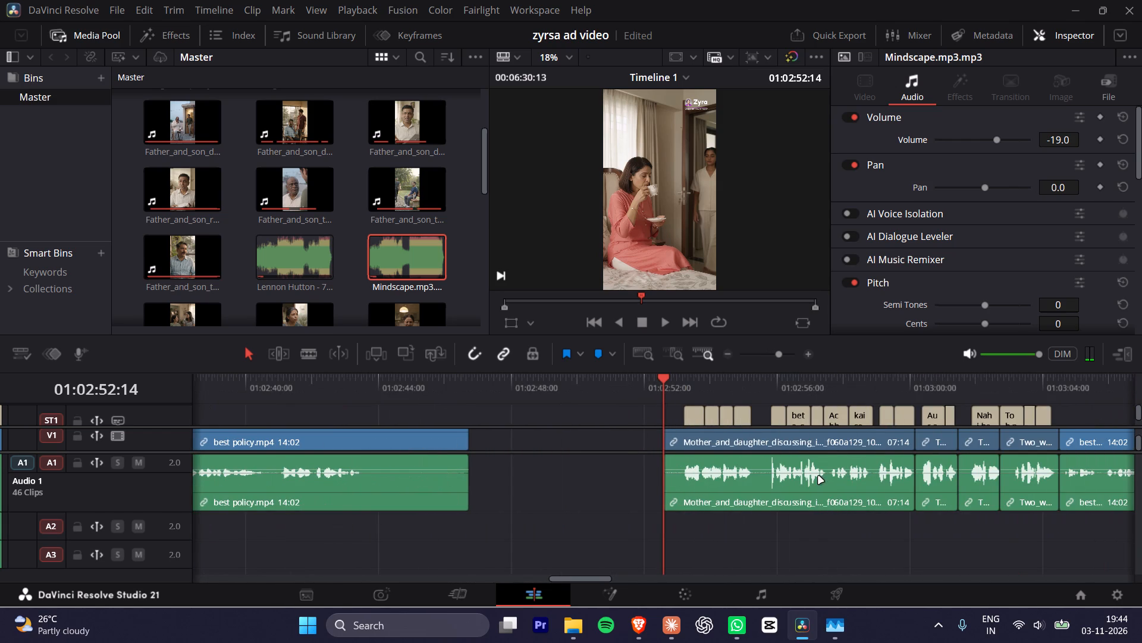
{"action": "scroll", "coordinate": [818, 476], "scroll_direction": "down", "scroll_amount": 3, "text": "ctrl"}
{"action": "key", "text": "ctrl+v"}
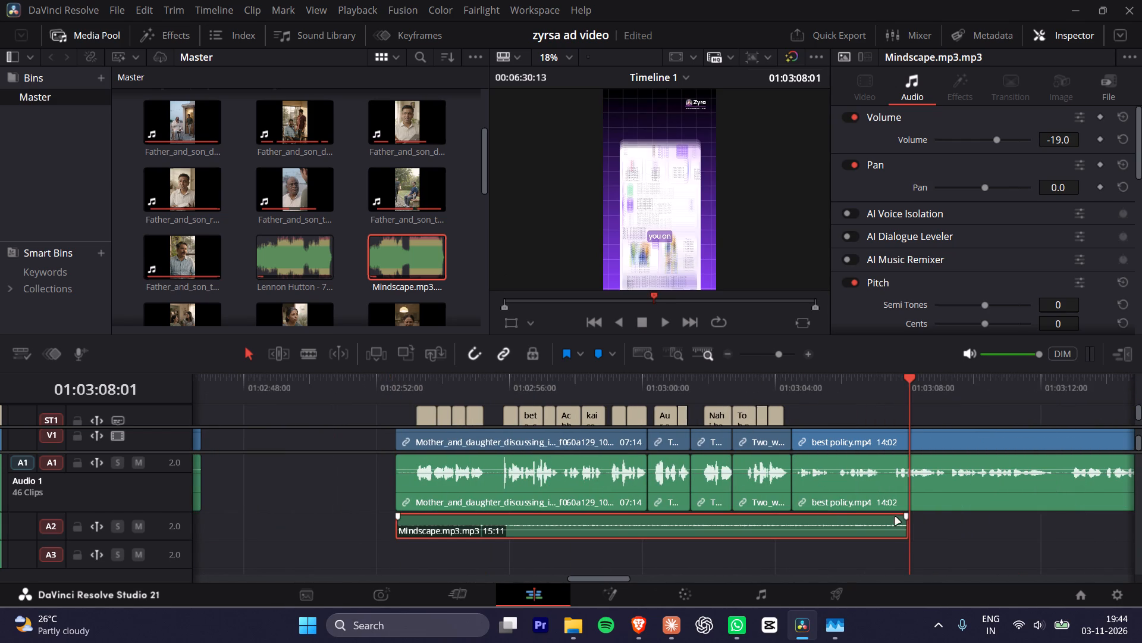
Trim the end of the pasted Mindscape clip to 11:22, where best policy.mp4 begins.
{"action": "left_click_drag", "start_coordinate": [907, 526], "coordinate": [842, 527]}
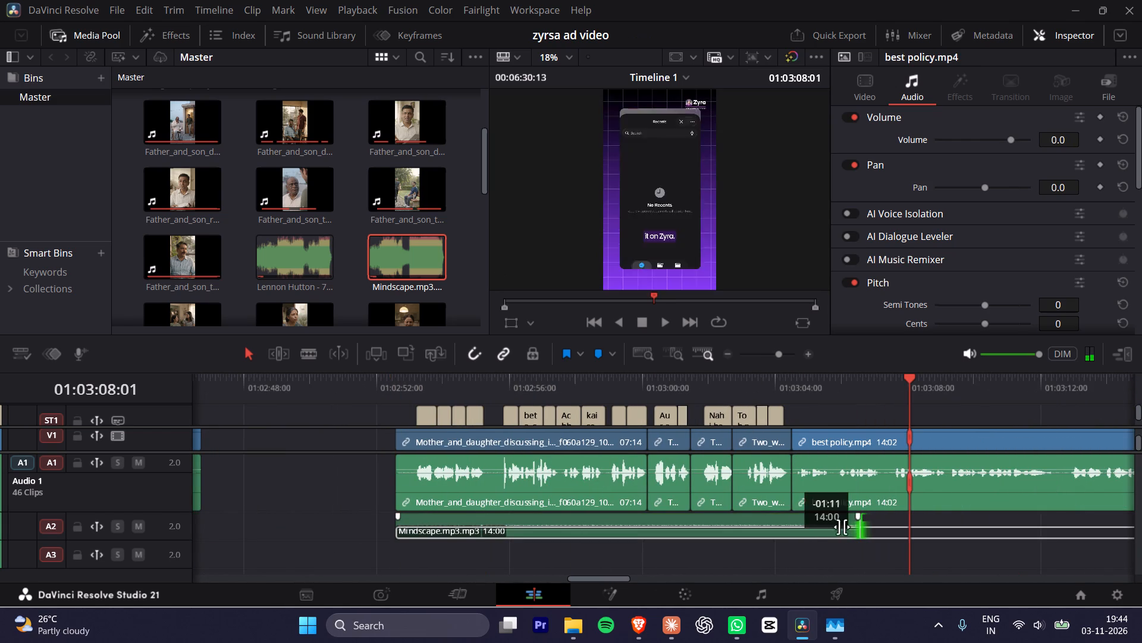
{"action": "left_click_drag", "start_coordinate": [842, 527], "coordinate": [790, 527]}
Copy the 11:22 Mindscape clip and paste it on A2 at 01:04:45:01, under the daughter-asks-about-insurance scene.
{"action": "left_click", "coordinate": [702, 523]}
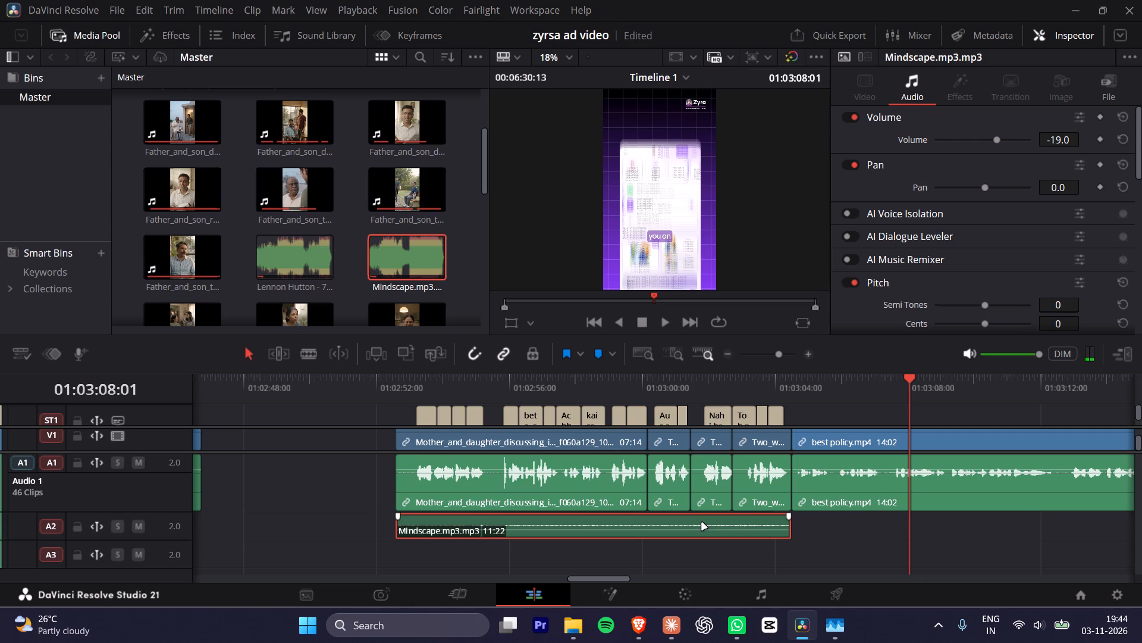
{"action": "key", "text": "ctrl+c"}
{"action": "scroll", "coordinate": [820, 522], "scroll_direction": "down", "scroll_amount": 14, "text": "ctrl"}
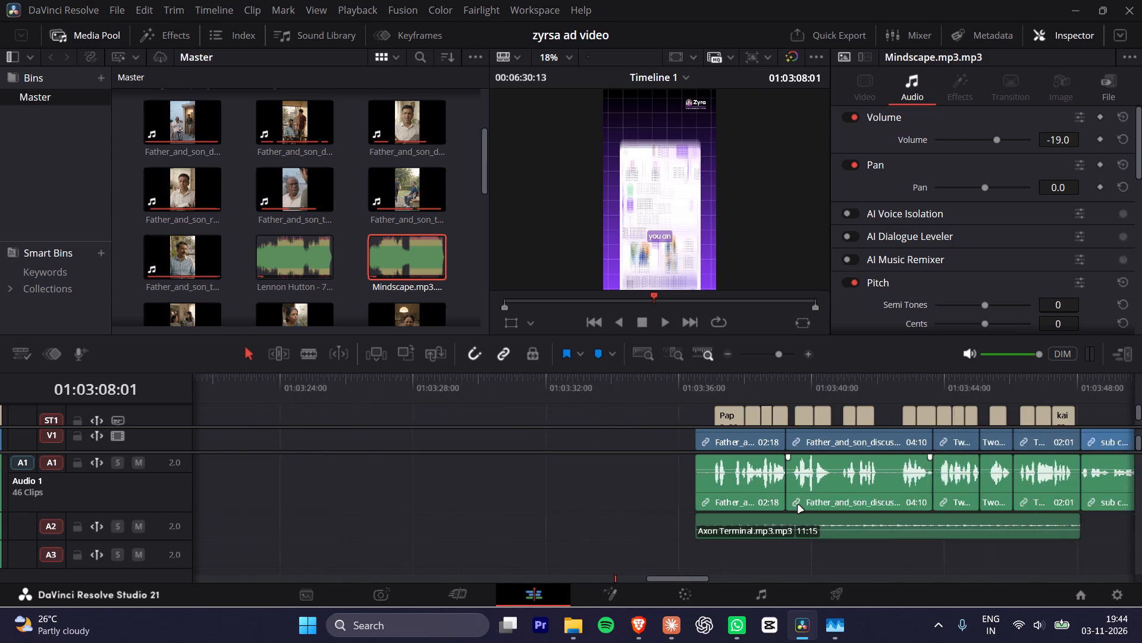
{"action": "scroll", "coordinate": [798, 505], "scroll_direction": "down", "scroll_amount": 16, "text": "ctrl"}
{"action": "scroll", "coordinate": [798, 505], "scroll_direction": "down", "scroll_amount": 8, "text": "ctrl"}
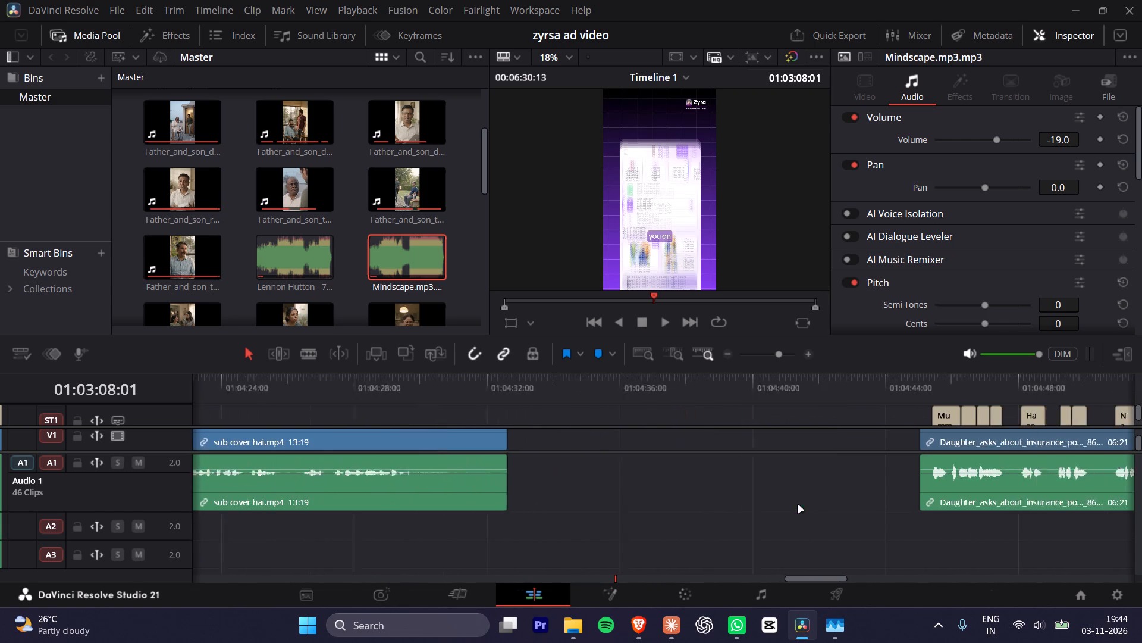
{"action": "scroll", "coordinate": [798, 505], "scroll_direction": "down", "scroll_amount": 2, "text": "ctrl"}
{"action": "left_click", "coordinate": [561, 383]}
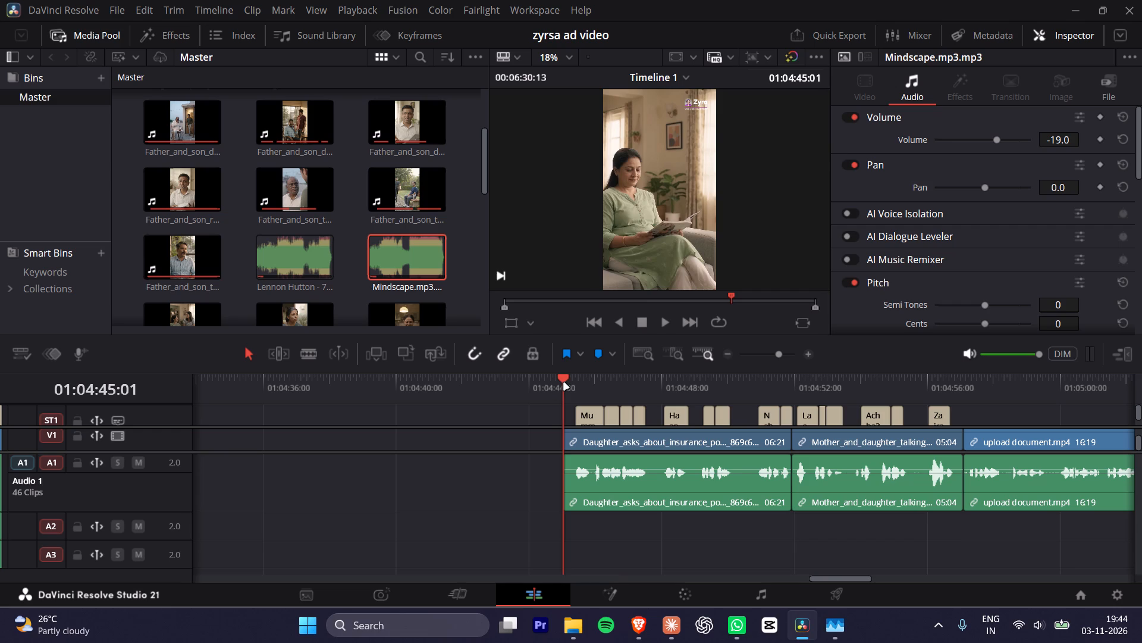
{"action": "key", "text": "ctrl+v"}
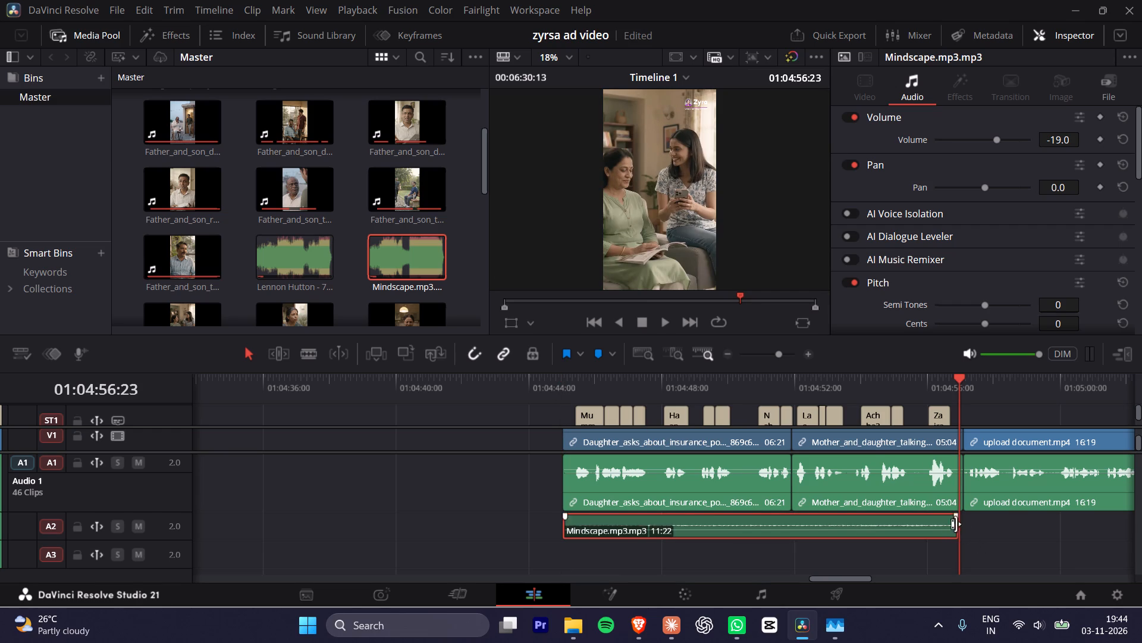
Extend the end of the pasted Mindscape clip to 12:01, reaching the start of upload document.mp4.
{"action": "left_click", "coordinate": [875, 376]}
{"action": "left_click_drag", "start_coordinate": [959, 523], "coordinate": [964, 523]}
Look through the remaining ads on the timeline to check which dialogue scenes have background music.
{"action": "scroll", "coordinate": [832, 466], "scroll_direction": "down", "scroll_amount": 6, "text": "ctrl"}
{"action": "scroll", "coordinate": [783, 467], "scroll_direction": "down", "scroll_amount": 1, "text": "ctrl"}
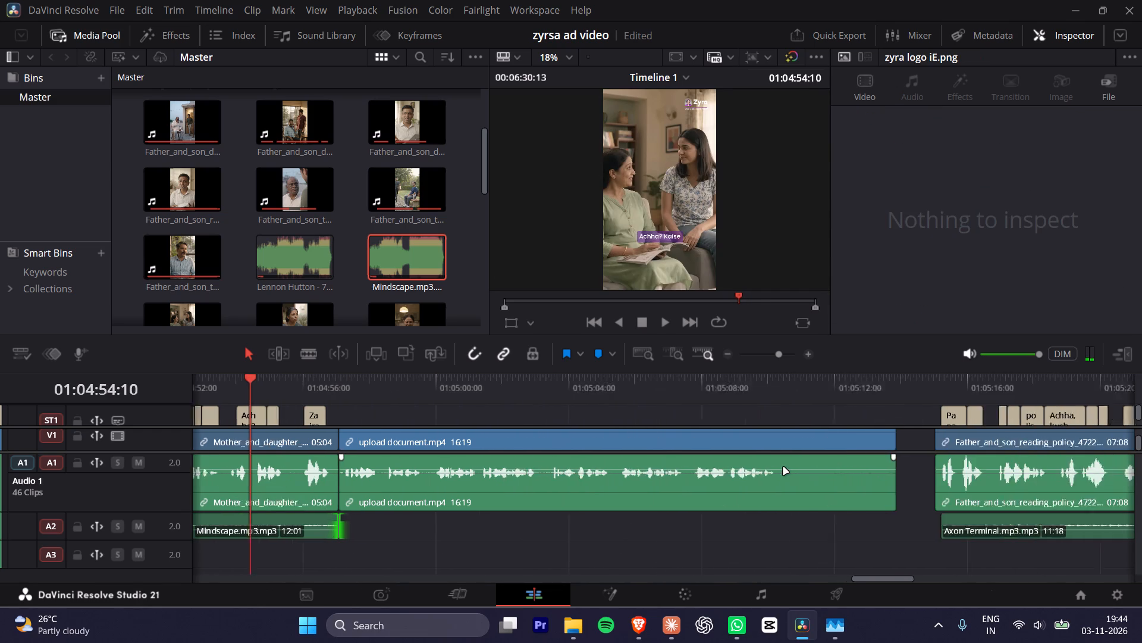
{"action": "scroll", "coordinate": [783, 467], "scroll_direction": "down", "scroll_amount": 8, "text": "ctrl"}
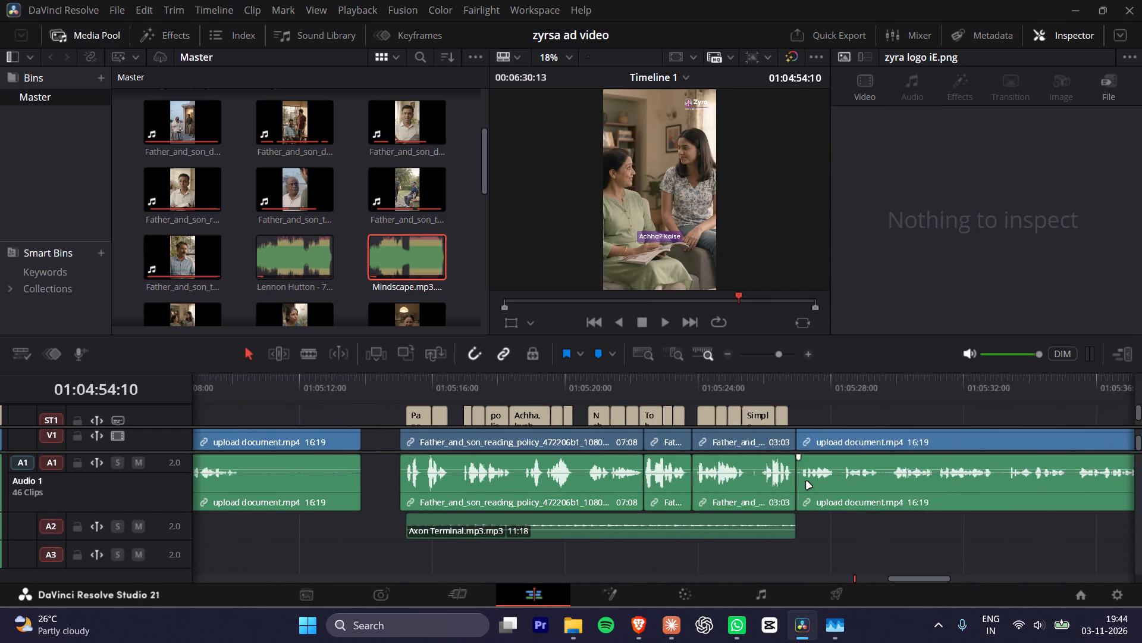
{"action": "scroll", "coordinate": [807, 482], "scroll_direction": "down", "scroll_amount": 14, "text": "ctrl"}
{"action": "scroll", "coordinate": [807, 482], "scroll_direction": "up", "scroll_amount": 5, "text": "ctrl"}
{"action": "scroll", "coordinate": [807, 482], "scroll_direction": "down", "scroll_amount": 11, "text": "ctrl"}
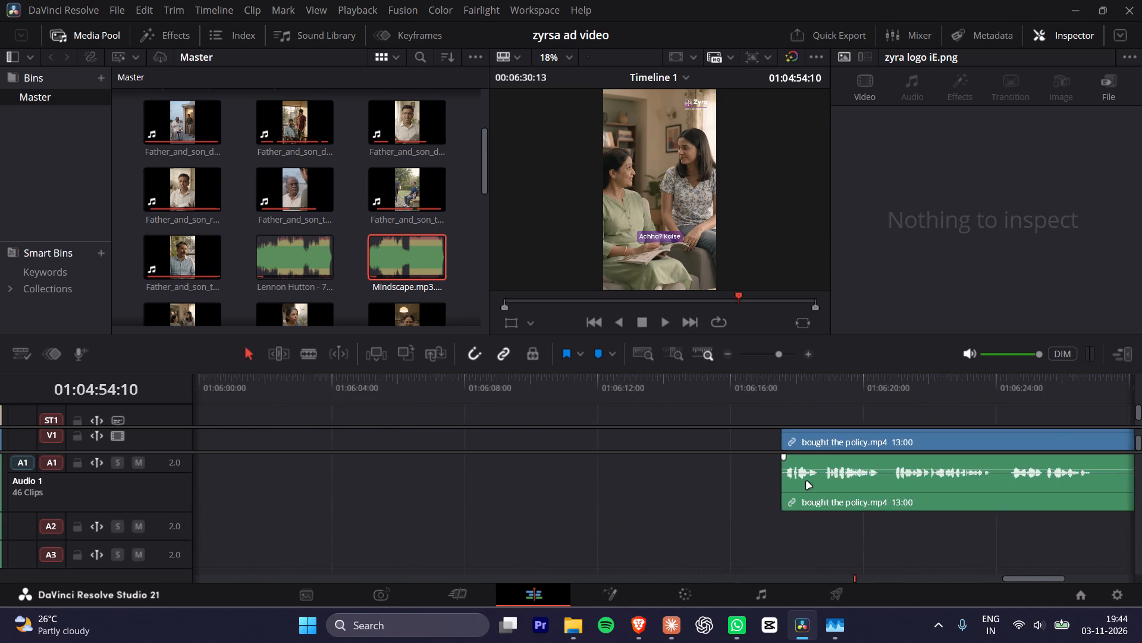
{"action": "scroll", "coordinate": [807, 482], "scroll_direction": "down", "scroll_amount": 3, "text": "ctrl"}
{"action": "scroll", "coordinate": [807, 482], "scroll_direction": "up", "scroll_amount": 20, "text": "ctrl"}
{"action": "scroll", "coordinate": [807, 482], "scroll_direction": "up", "scroll_amount": 9, "text": "ctrl"}
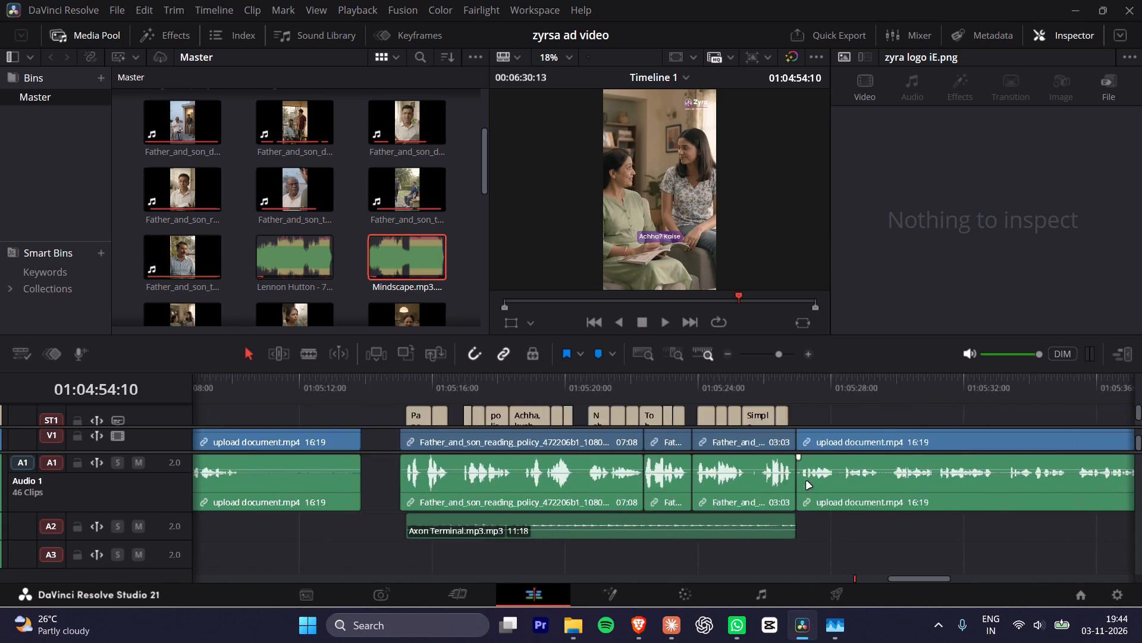
{"action": "scroll", "coordinate": [807, 482], "scroll_direction": "up", "scroll_amount": 2, "text": "ctrl"}
{"action": "scroll", "coordinate": [724, 496], "scroll_direction": "up", "scroll_amount": 15, "text": "ctrl"}
{"action": "scroll", "coordinate": [721, 492], "scroll_direction": "down", "scroll_amount": 7, "text": "alt"}
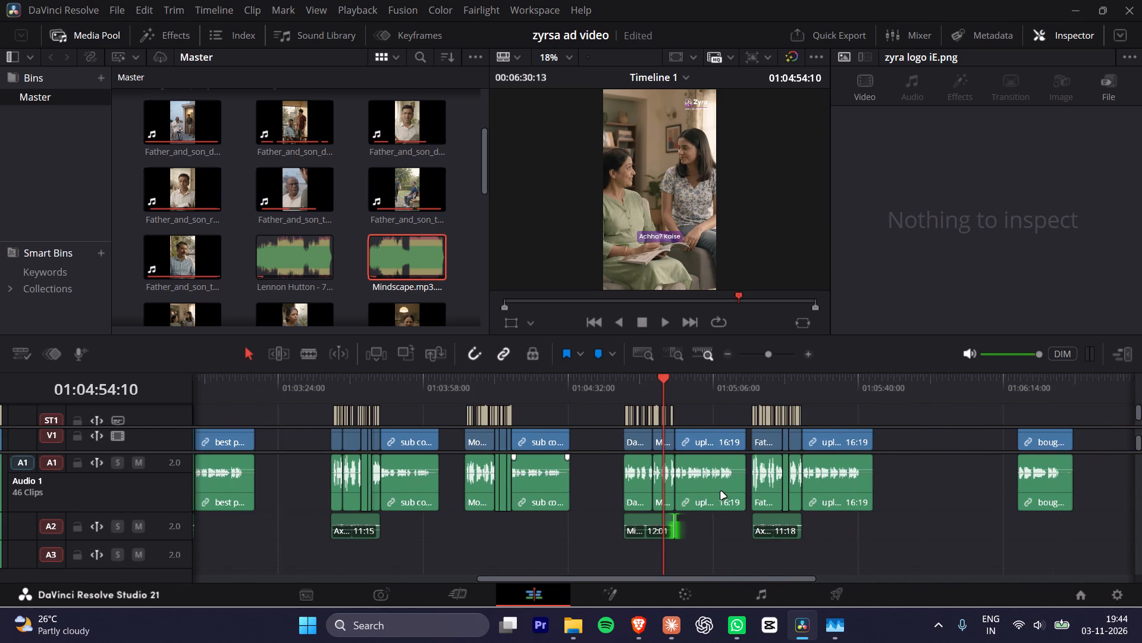
Copy the Lennon Hutton - 77 Cycles clip from the second ad and paste it on A2 at 01:04:07:19, under the mother-and-son kitchen scene.
{"action": "left_click_drag", "start_coordinate": [329, 383], "coordinate": [289, 411]}
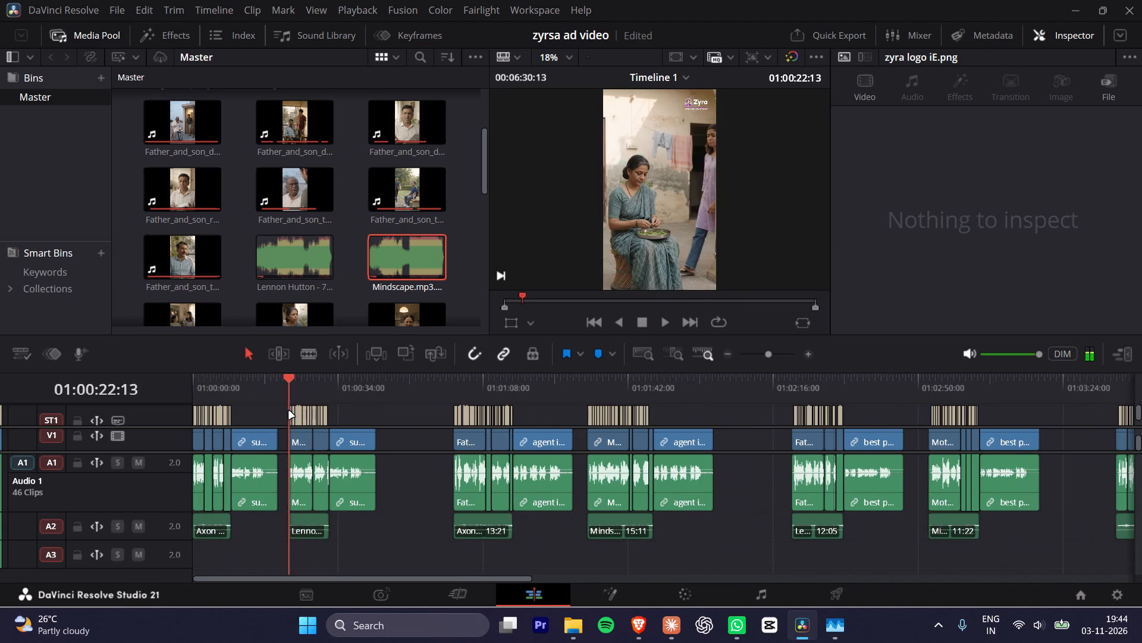
{"action": "left_click_drag", "start_coordinate": [289, 411], "coordinate": [290, 411]}
{"action": "key", "text": "space"}
{"action": "key", "text": "space"}
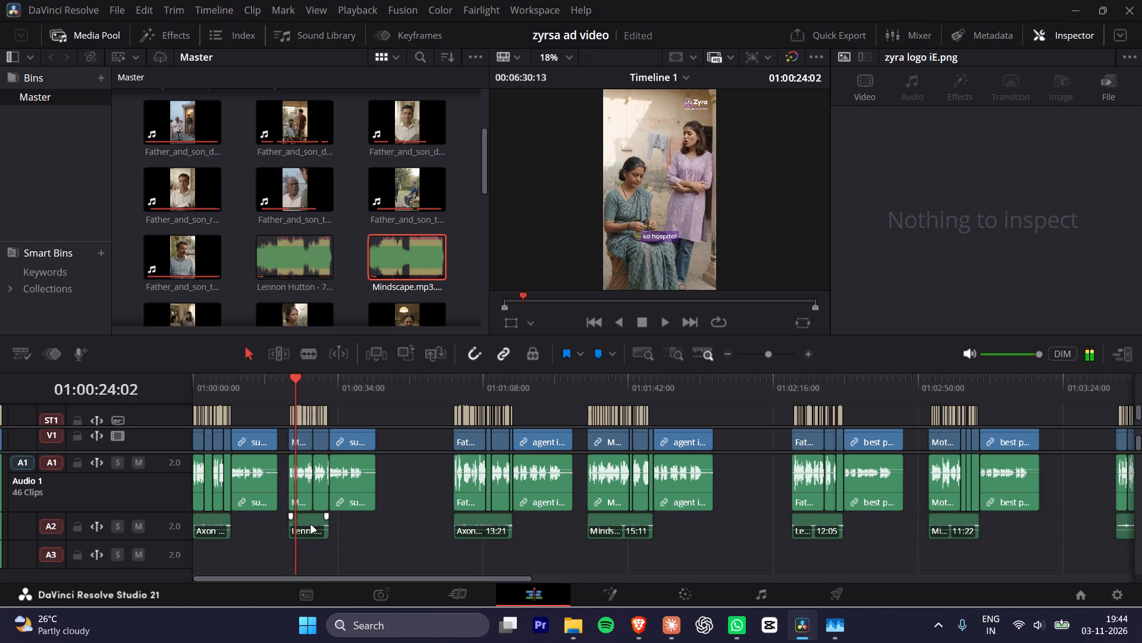
{"action": "left_click", "coordinate": [311, 526]}
{"action": "key", "text": "ctrl+c"}
{"action": "key", "text": "ctrl+c"}
{"action": "key", "text": "ctrl+c"}
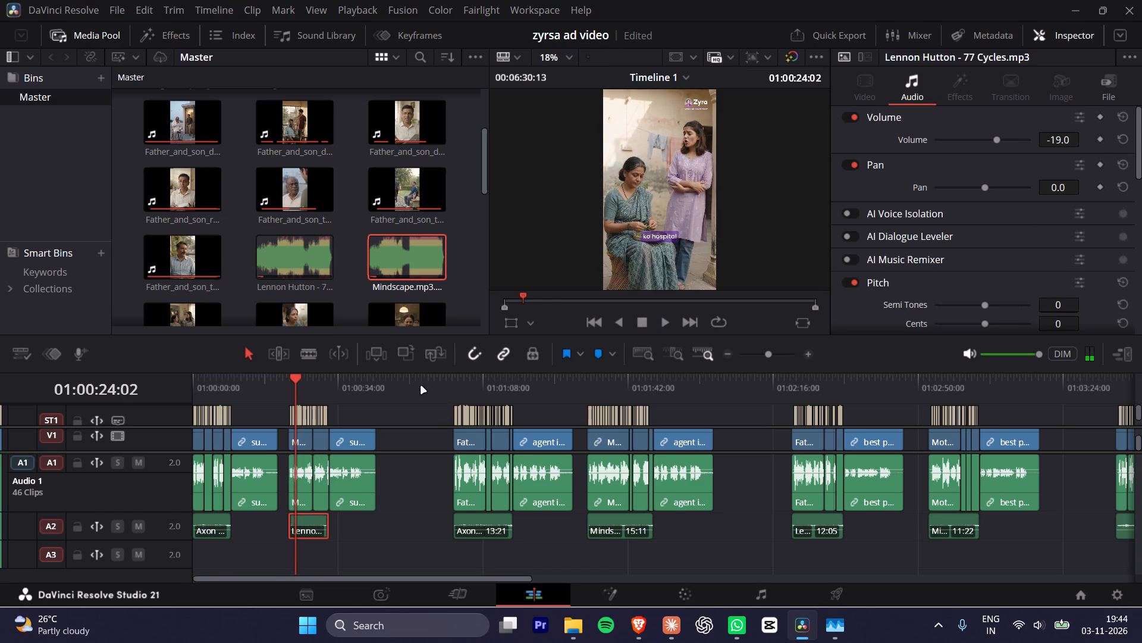
{"action": "left_click_drag", "start_coordinate": [421, 386], "coordinate": [949, 462]}
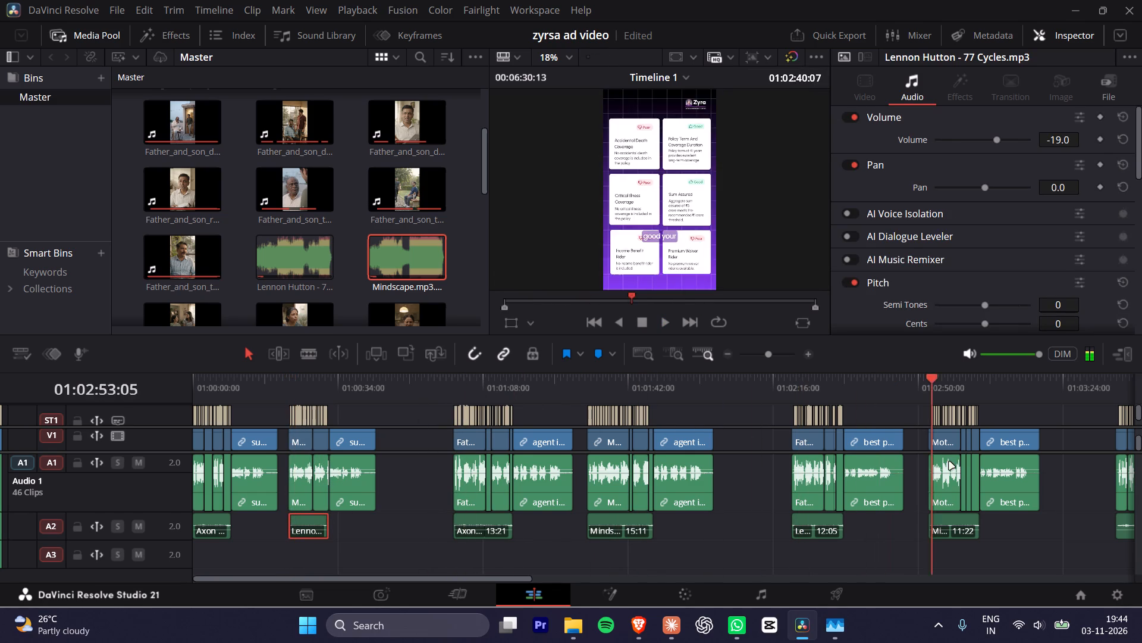
{"action": "left_click_drag", "start_coordinate": [949, 462], "coordinate": [1083, 466]}
{"action": "scroll", "coordinate": [967, 489], "scroll_direction": "down", "scroll_amount": 5, "text": "ctrl"}
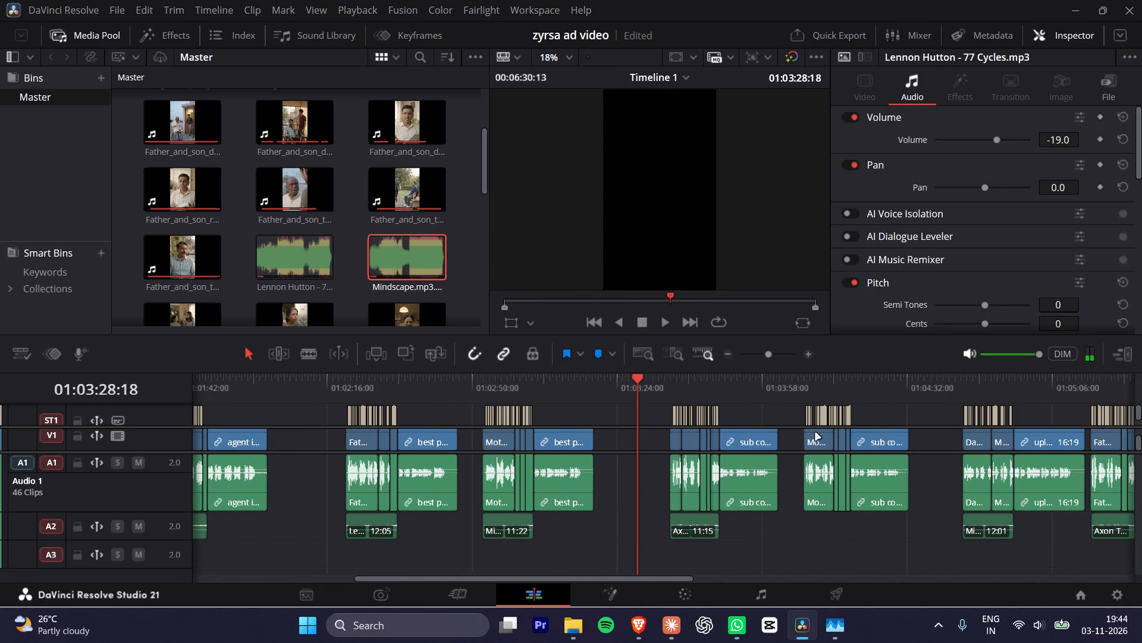
{"action": "left_click_drag", "start_coordinate": [790, 387], "coordinate": [802, 388]}
{"action": "key", "text": "ctrl+v"}
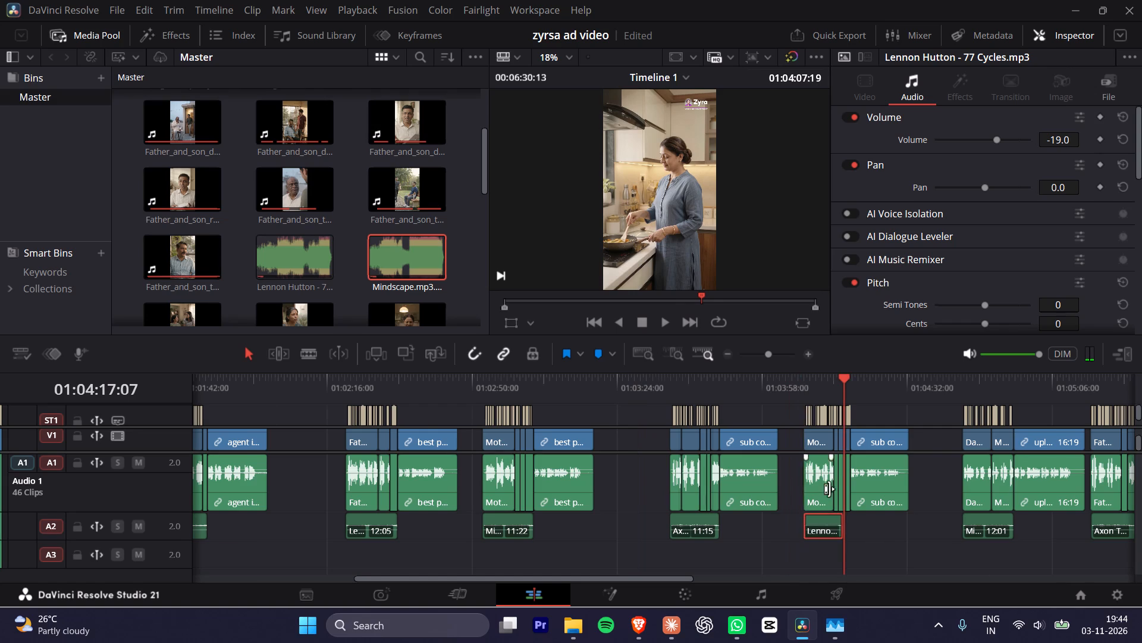
Extend the end of the pasted Lennon Hutton - 77 Cycles clip to 11:01, reaching the start of sub cover hai.mp4.
{"action": "scroll", "coordinate": [829, 489], "scroll_direction": "up", "scroll_amount": 14, "text": "alt"}
{"action": "left_click_drag", "start_coordinate": [664, 530], "coordinate": [689, 533]}
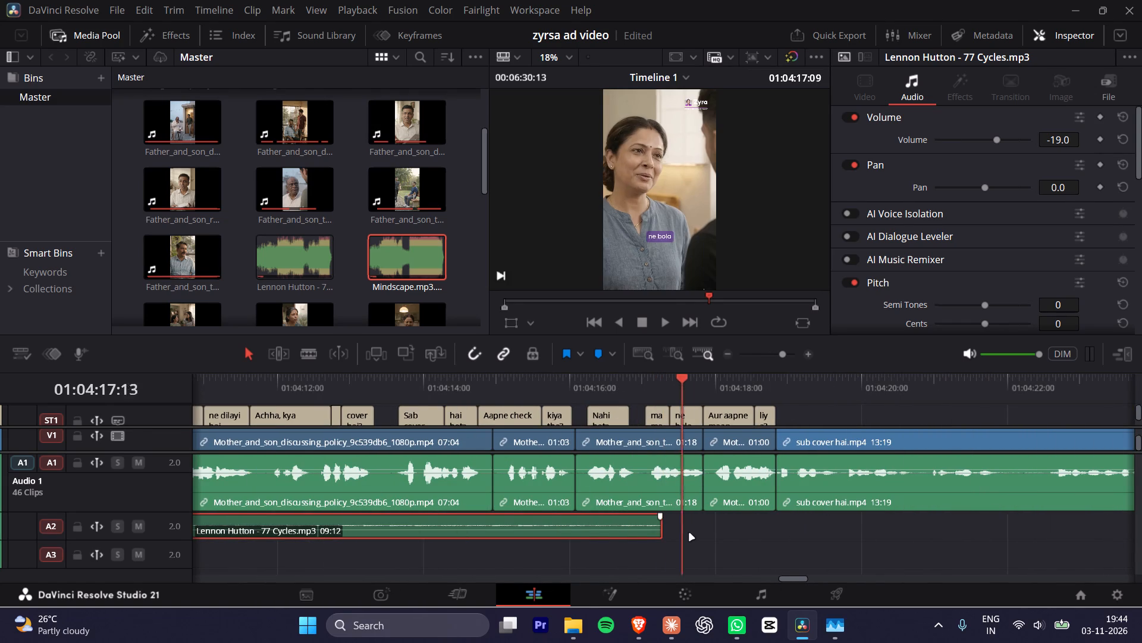
{"action": "left_click_drag", "start_coordinate": [689, 533], "coordinate": [757, 536]}
{"action": "left_click_drag", "start_coordinate": [661, 533], "coordinate": [774, 535]}
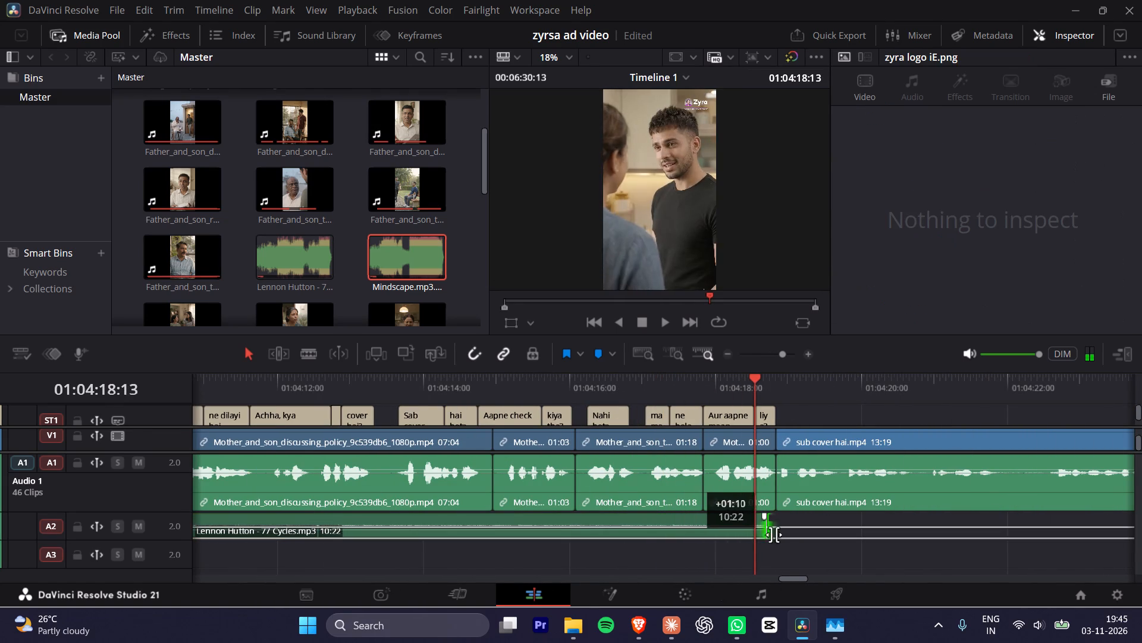
{"action": "left_click_drag", "start_coordinate": [774, 535], "coordinate": [777, 539]}
{"action": "scroll", "coordinate": [608, 455], "scroll_direction": "up", "scroll_amount": 3, "text": "alt"}
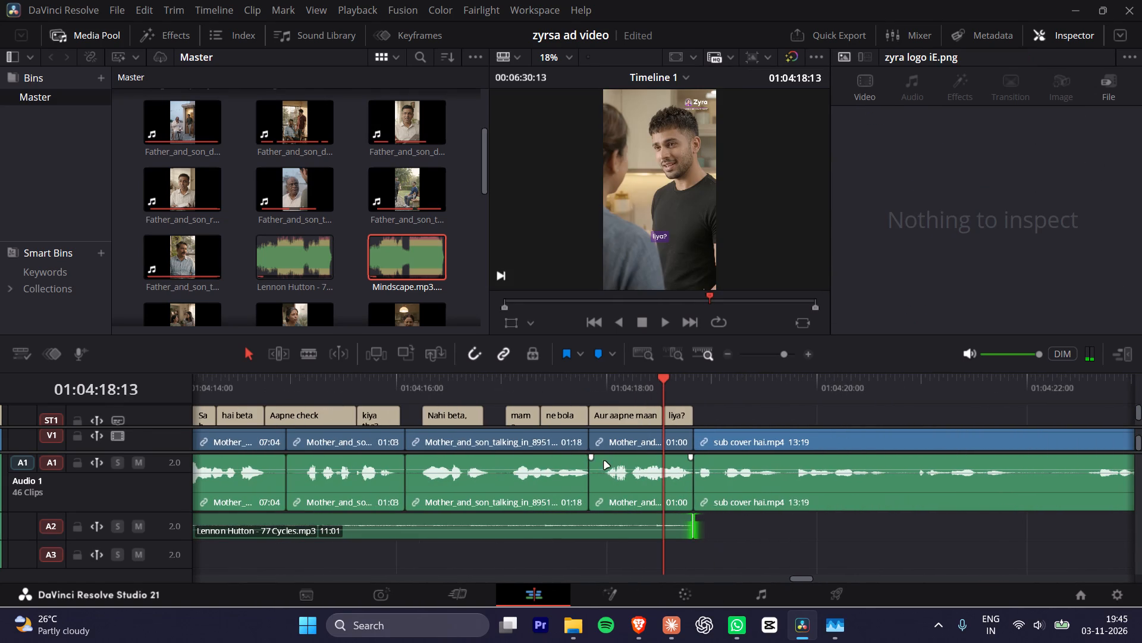
{"action": "scroll", "coordinate": [590, 468], "scroll_direction": "up", "scroll_amount": 11, "text": "ctrl"}
{"action": "scroll", "coordinate": [580, 489], "scroll_direction": "down", "scroll_amount": 4, "text": "alt"}
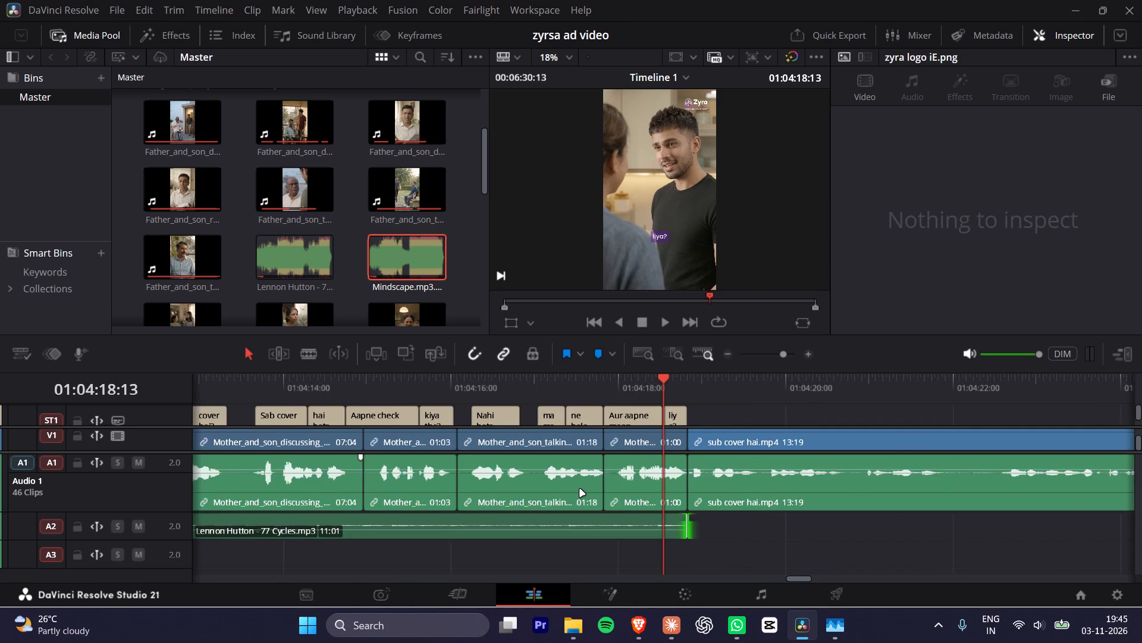
Return the playhead to the timeline start at 01:00:00:00 and save the project.
{"action": "scroll", "coordinate": [580, 489], "scroll_direction": "down", "scroll_amount": 9, "text": "alt"}
{"action": "left_click_drag", "start_coordinate": [539, 388], "coordinate": [0, 432]}
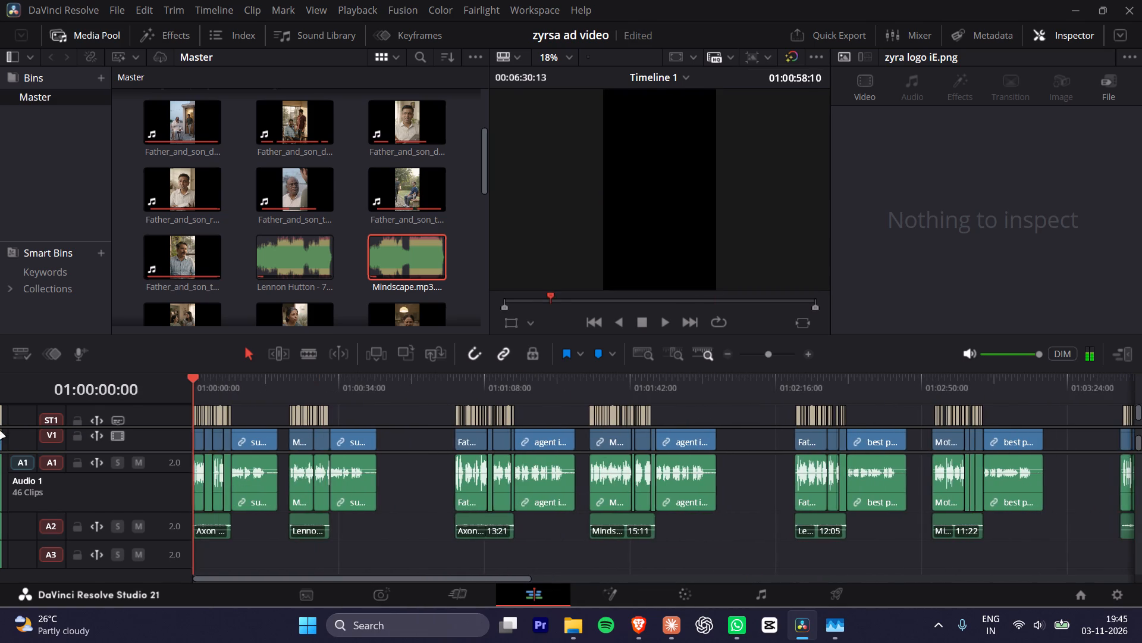
{"action": "left_click_drag", "start_coordinate": [0, 432], "coordinate": [0, 441]}
{"action": "scroll", "coordinate": [517, 522], "scroll_direction": "down", "scroll_amount": 5, "text": "alt"}
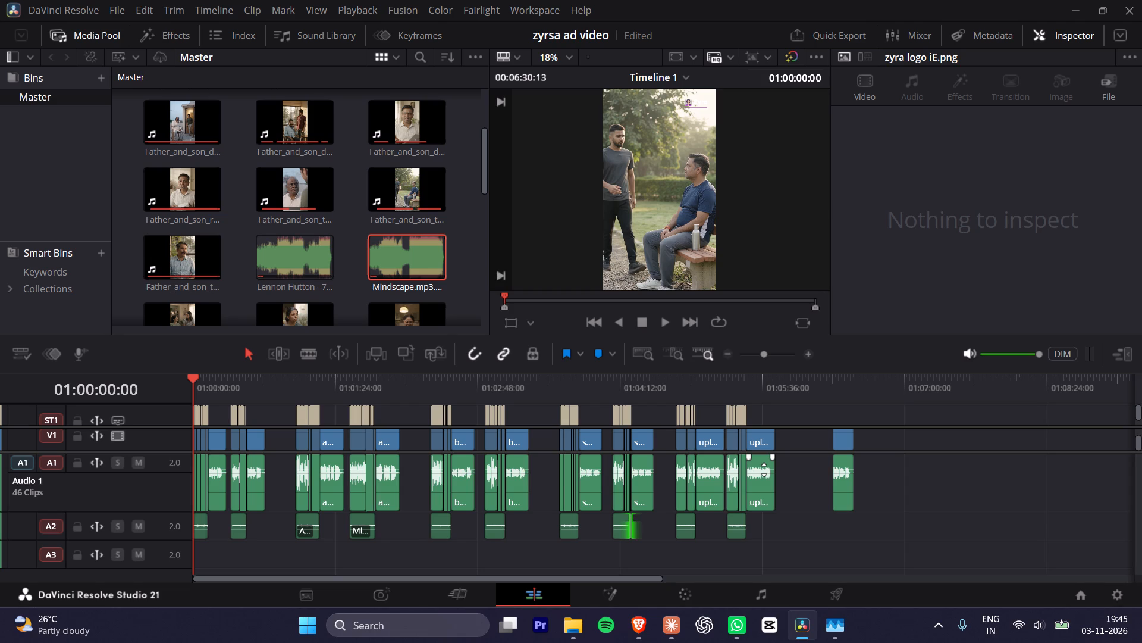
{"action": "key", "text": "ctrl+s"}
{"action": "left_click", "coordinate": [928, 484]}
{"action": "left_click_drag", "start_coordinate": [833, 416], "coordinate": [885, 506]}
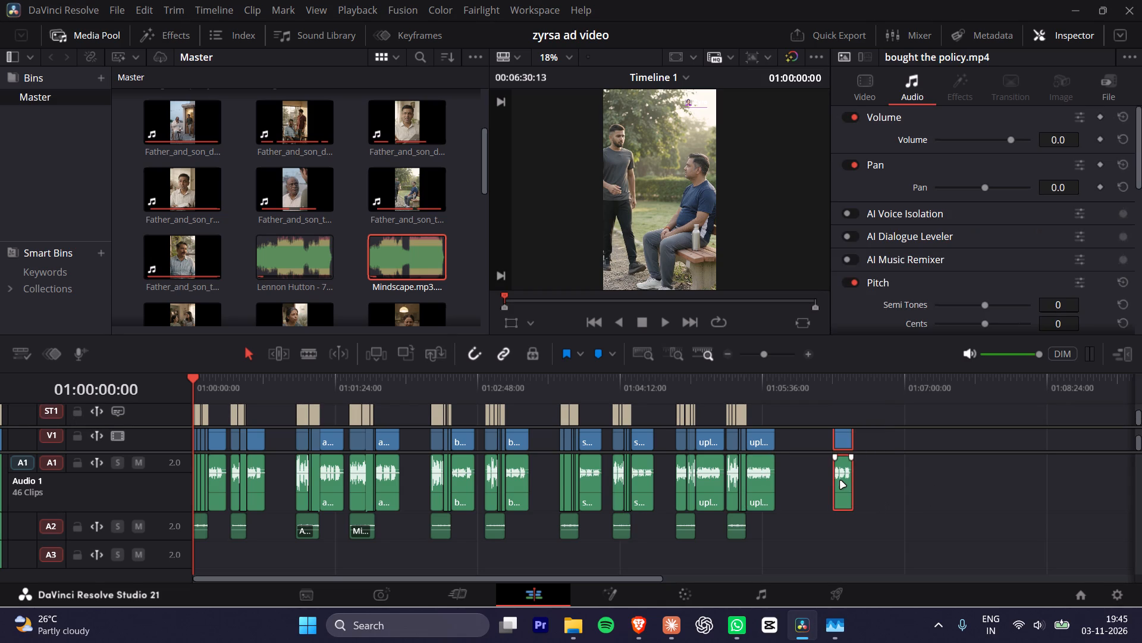
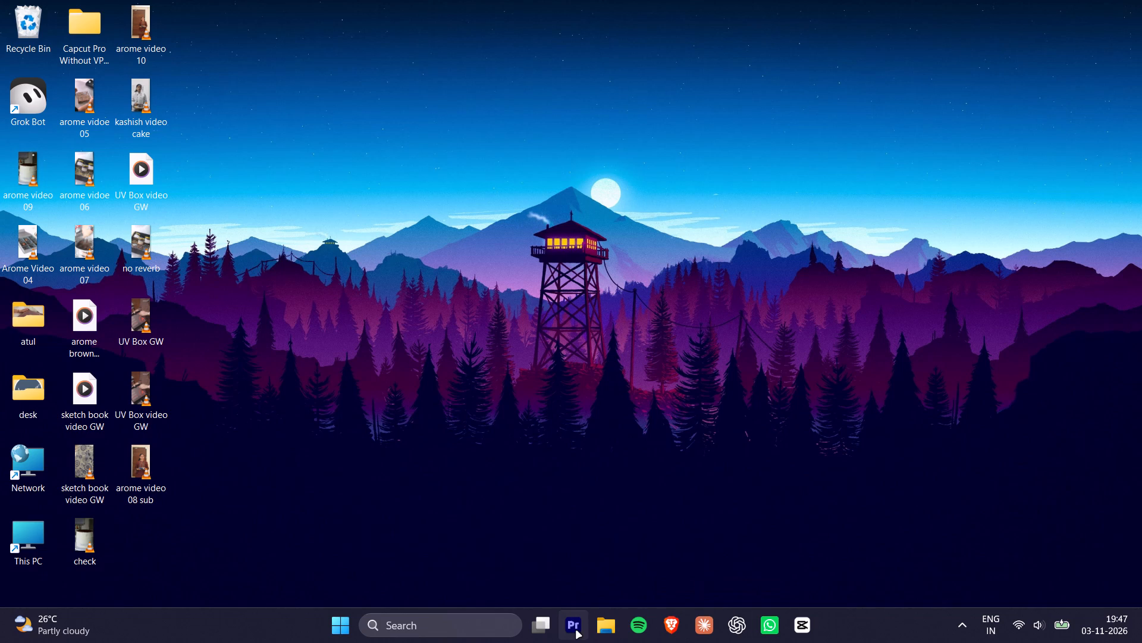
Launch Adobe Premiere again from the desktop.
{"action": "left_click", "coordinate": [576, 631]}
Empty the desktop's Recycle Bin.
{"action": "right_click", "coordinate": [24, 18]}
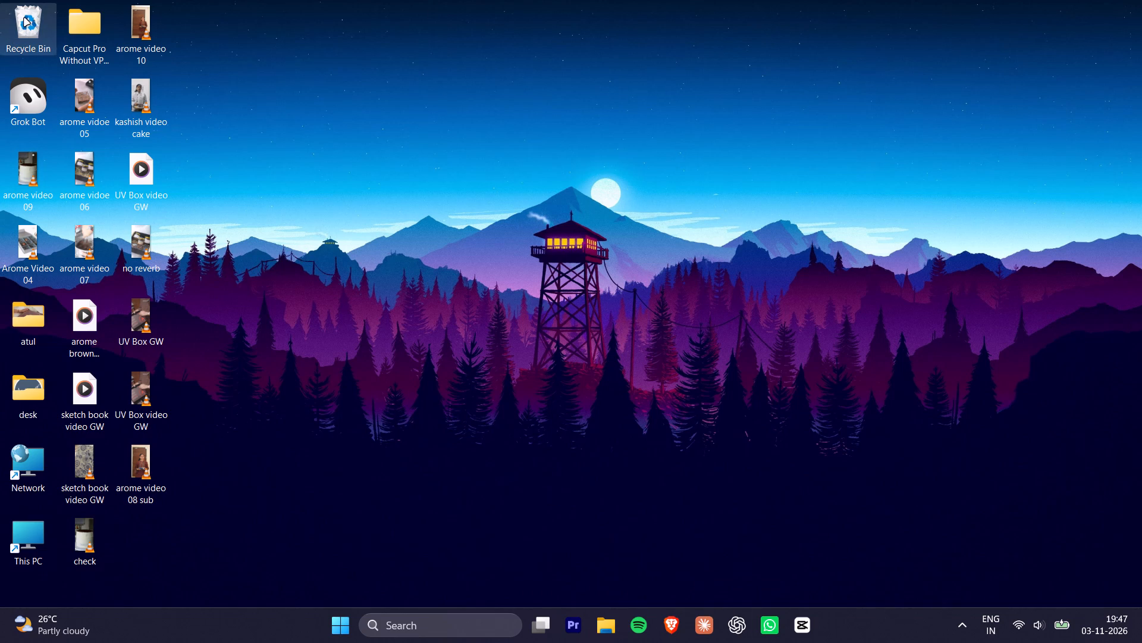
{"action": "left_click", "coordinate": [73, 99]}
{"action": "key", "text": "Return"}
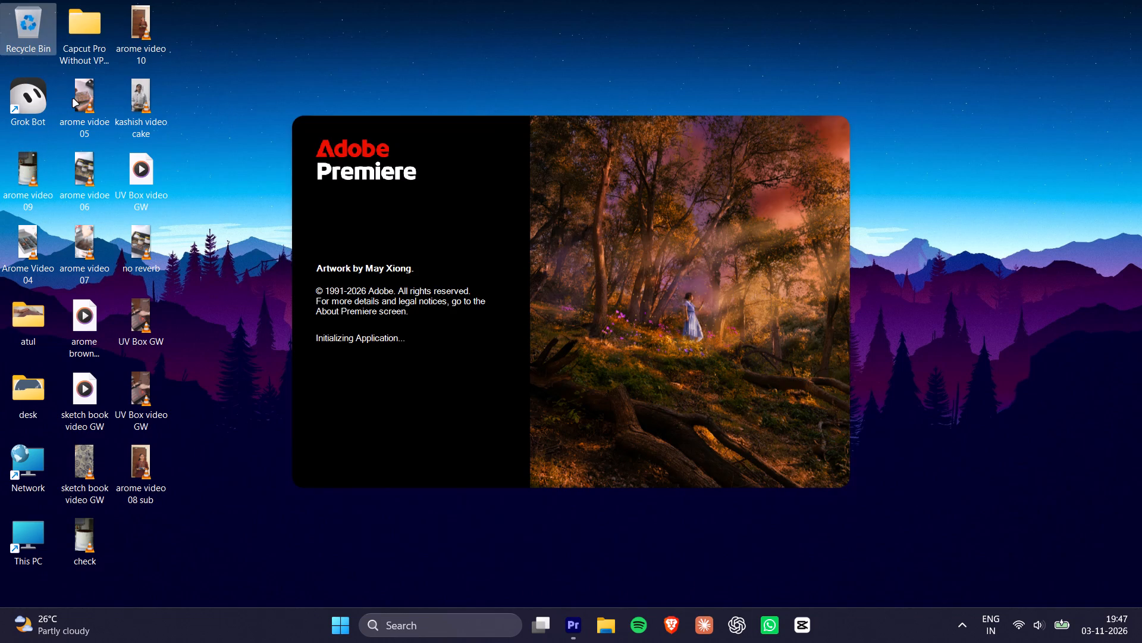